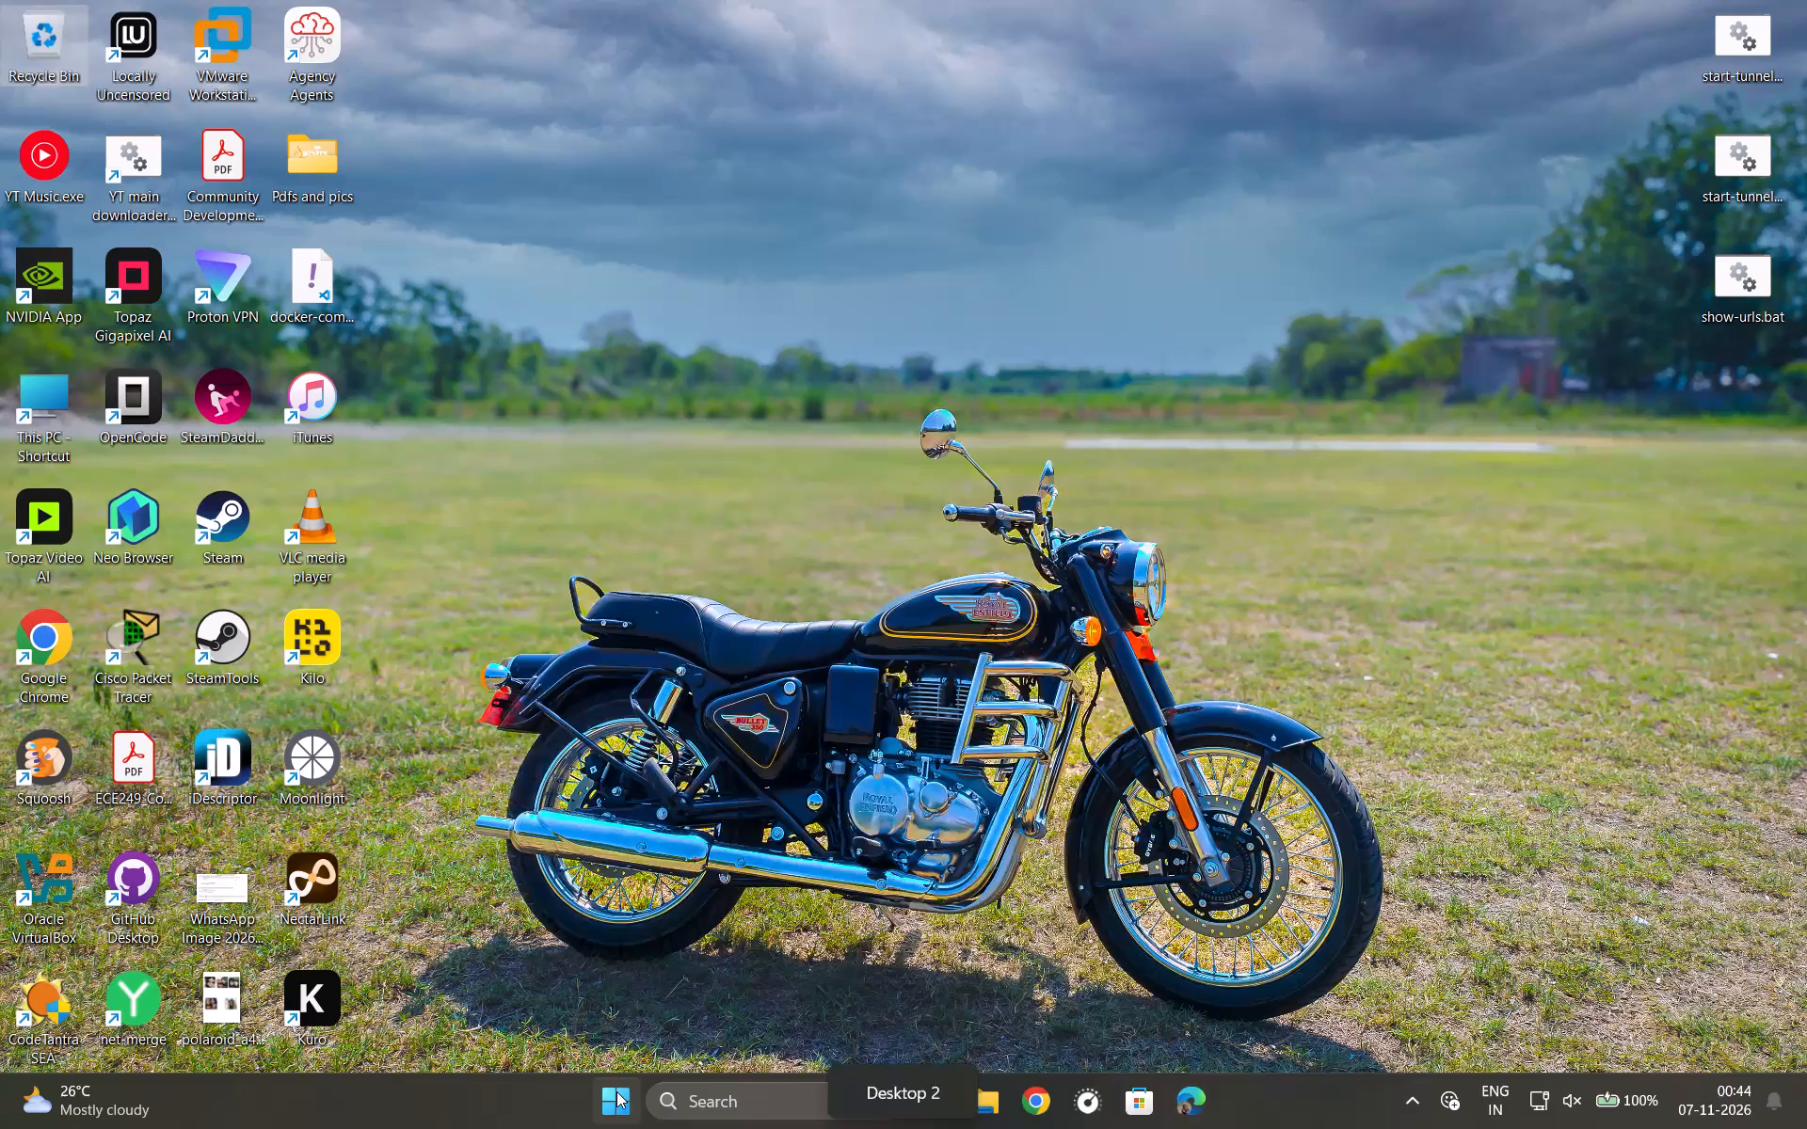
Launch Adobe After Effects 2026 from the installed applications.
left_click(616, 1091)
scroll(936, 714, "down", 4)
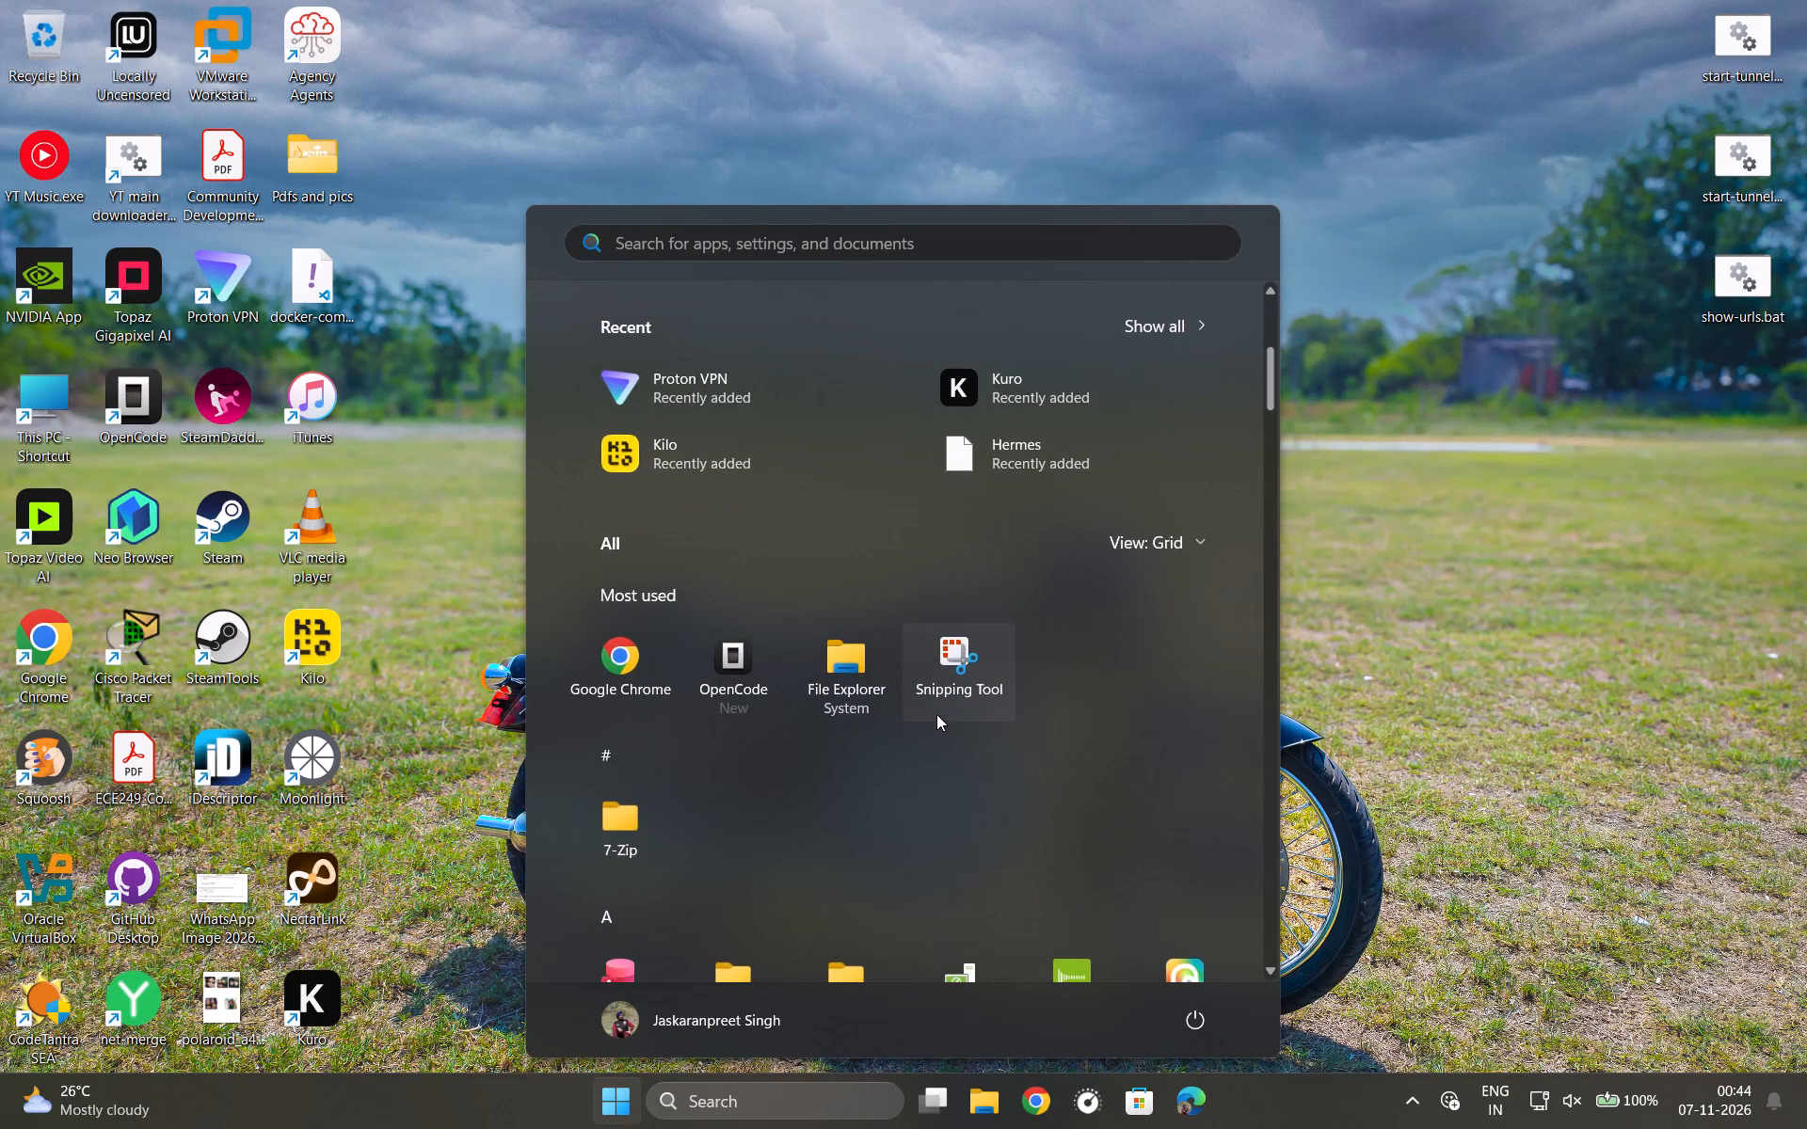
scroll(936, 714, "down", 2)
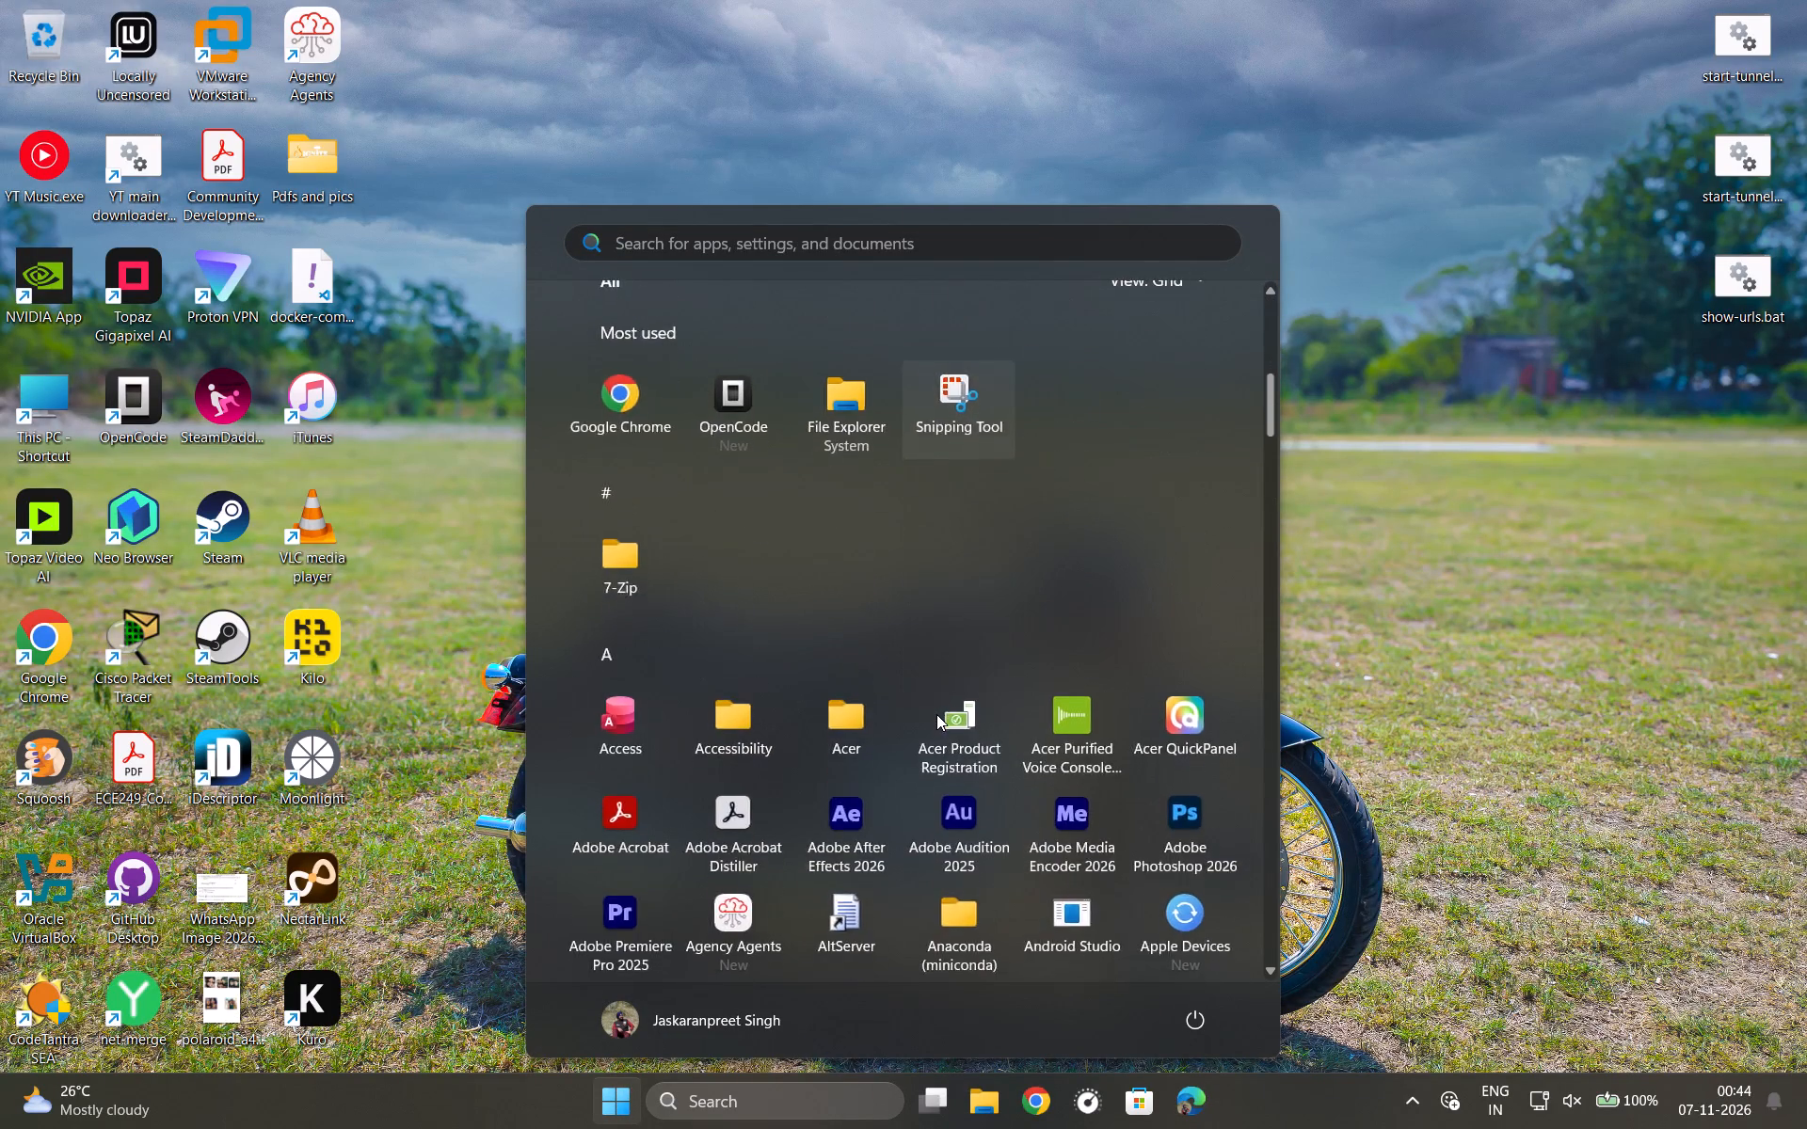
scroll(936, 714, "down", 2)
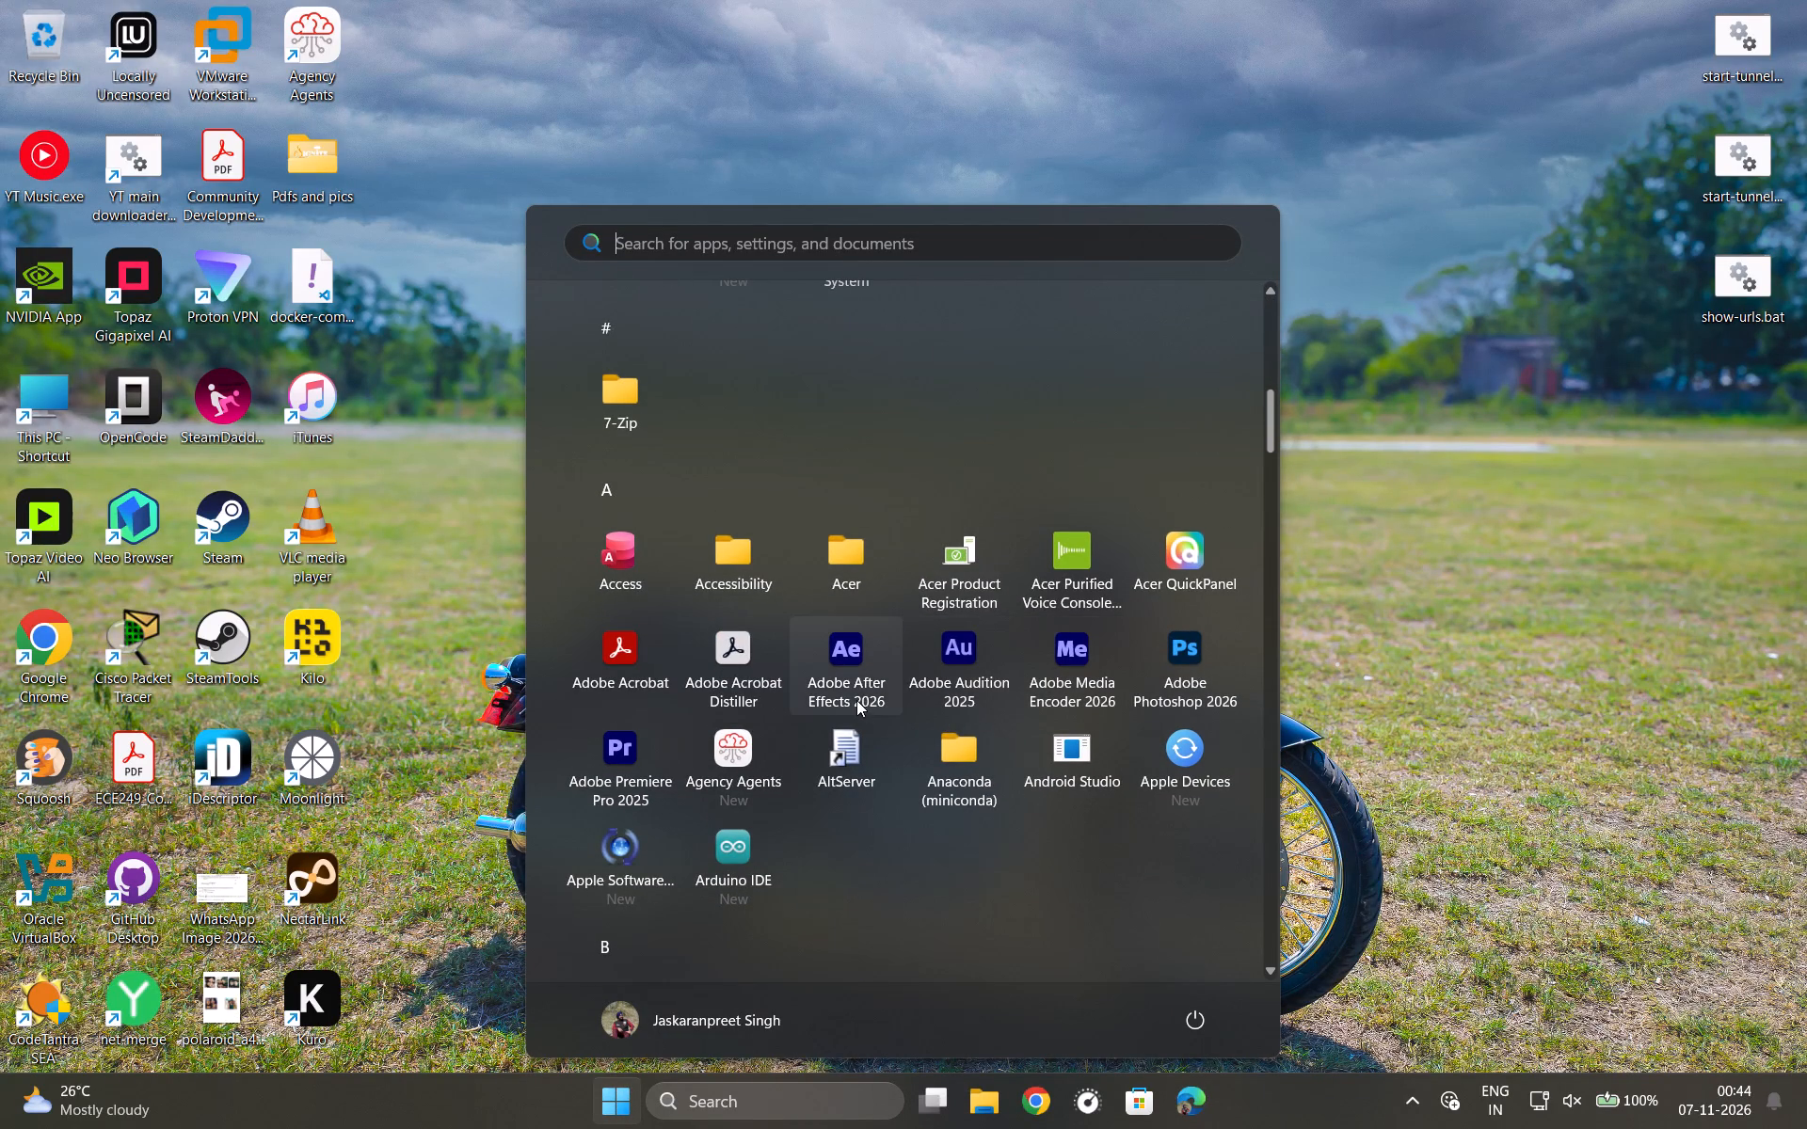
left_click(854, 697)
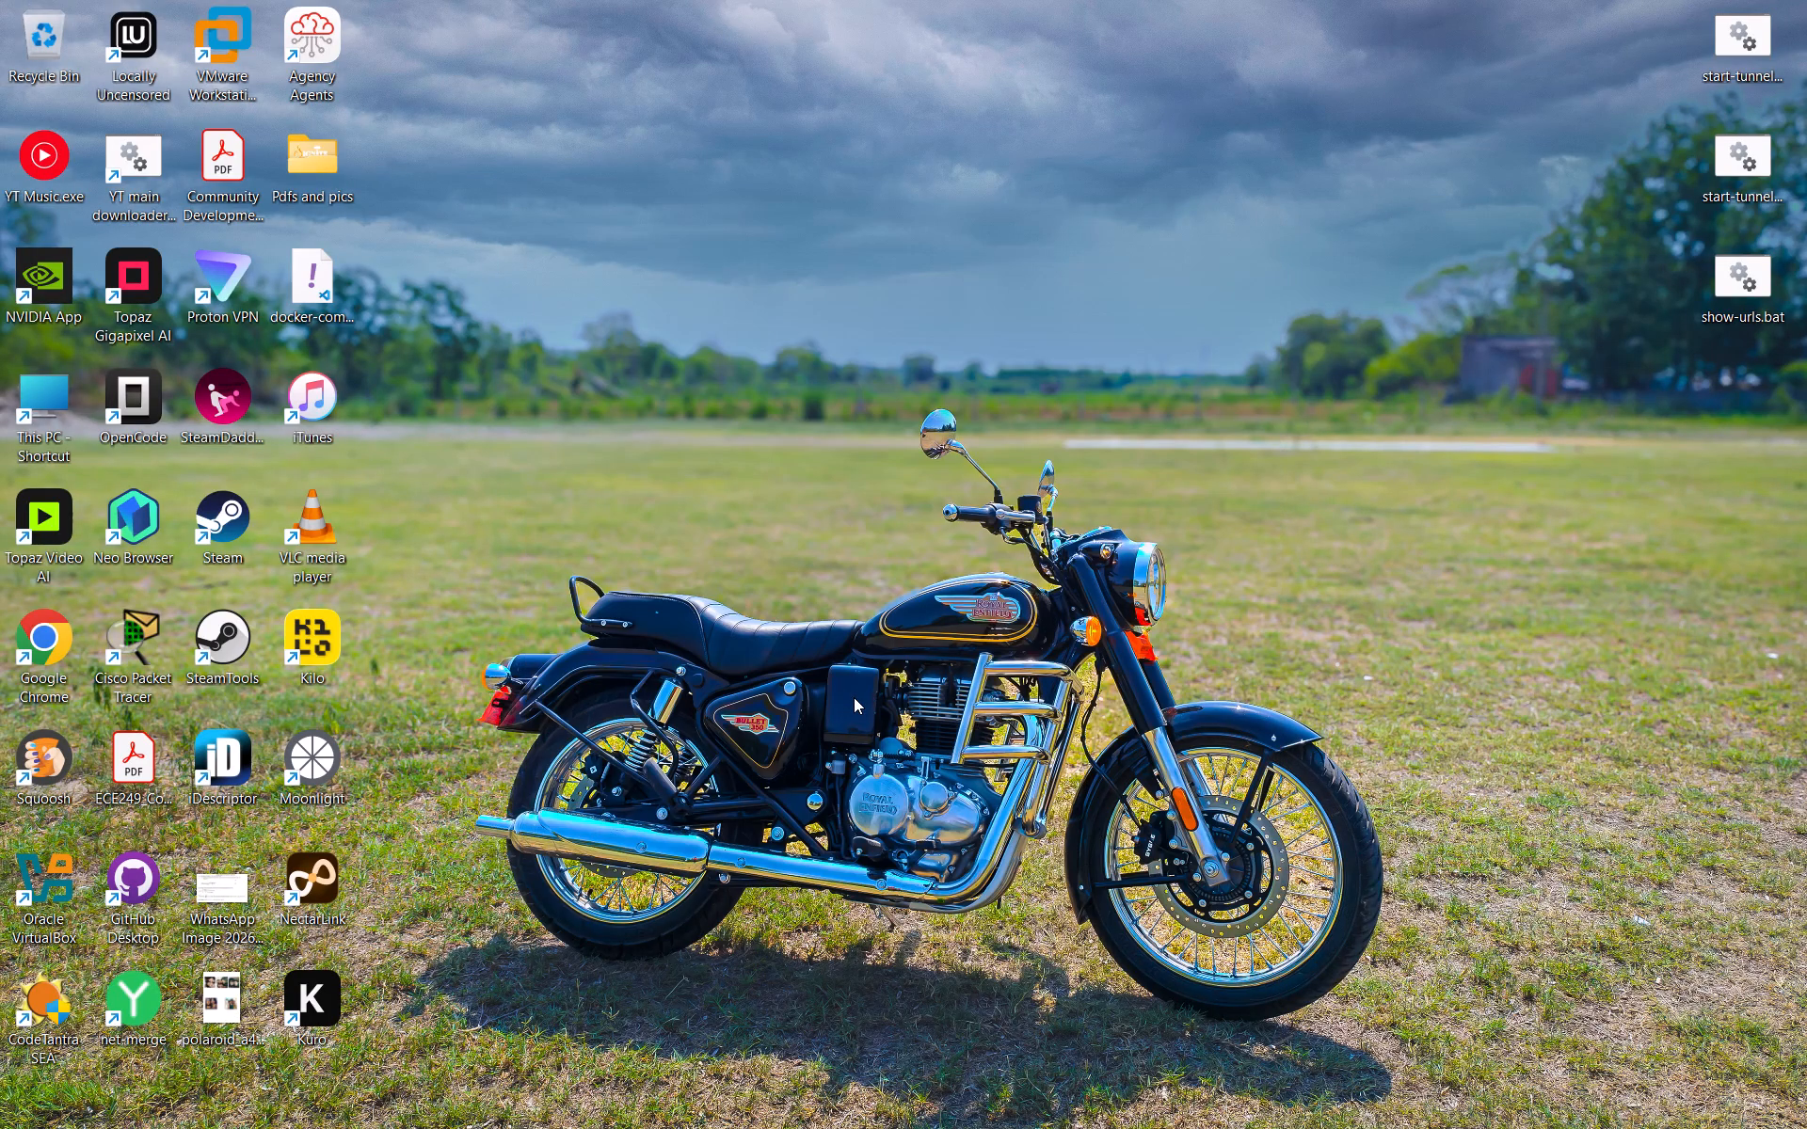
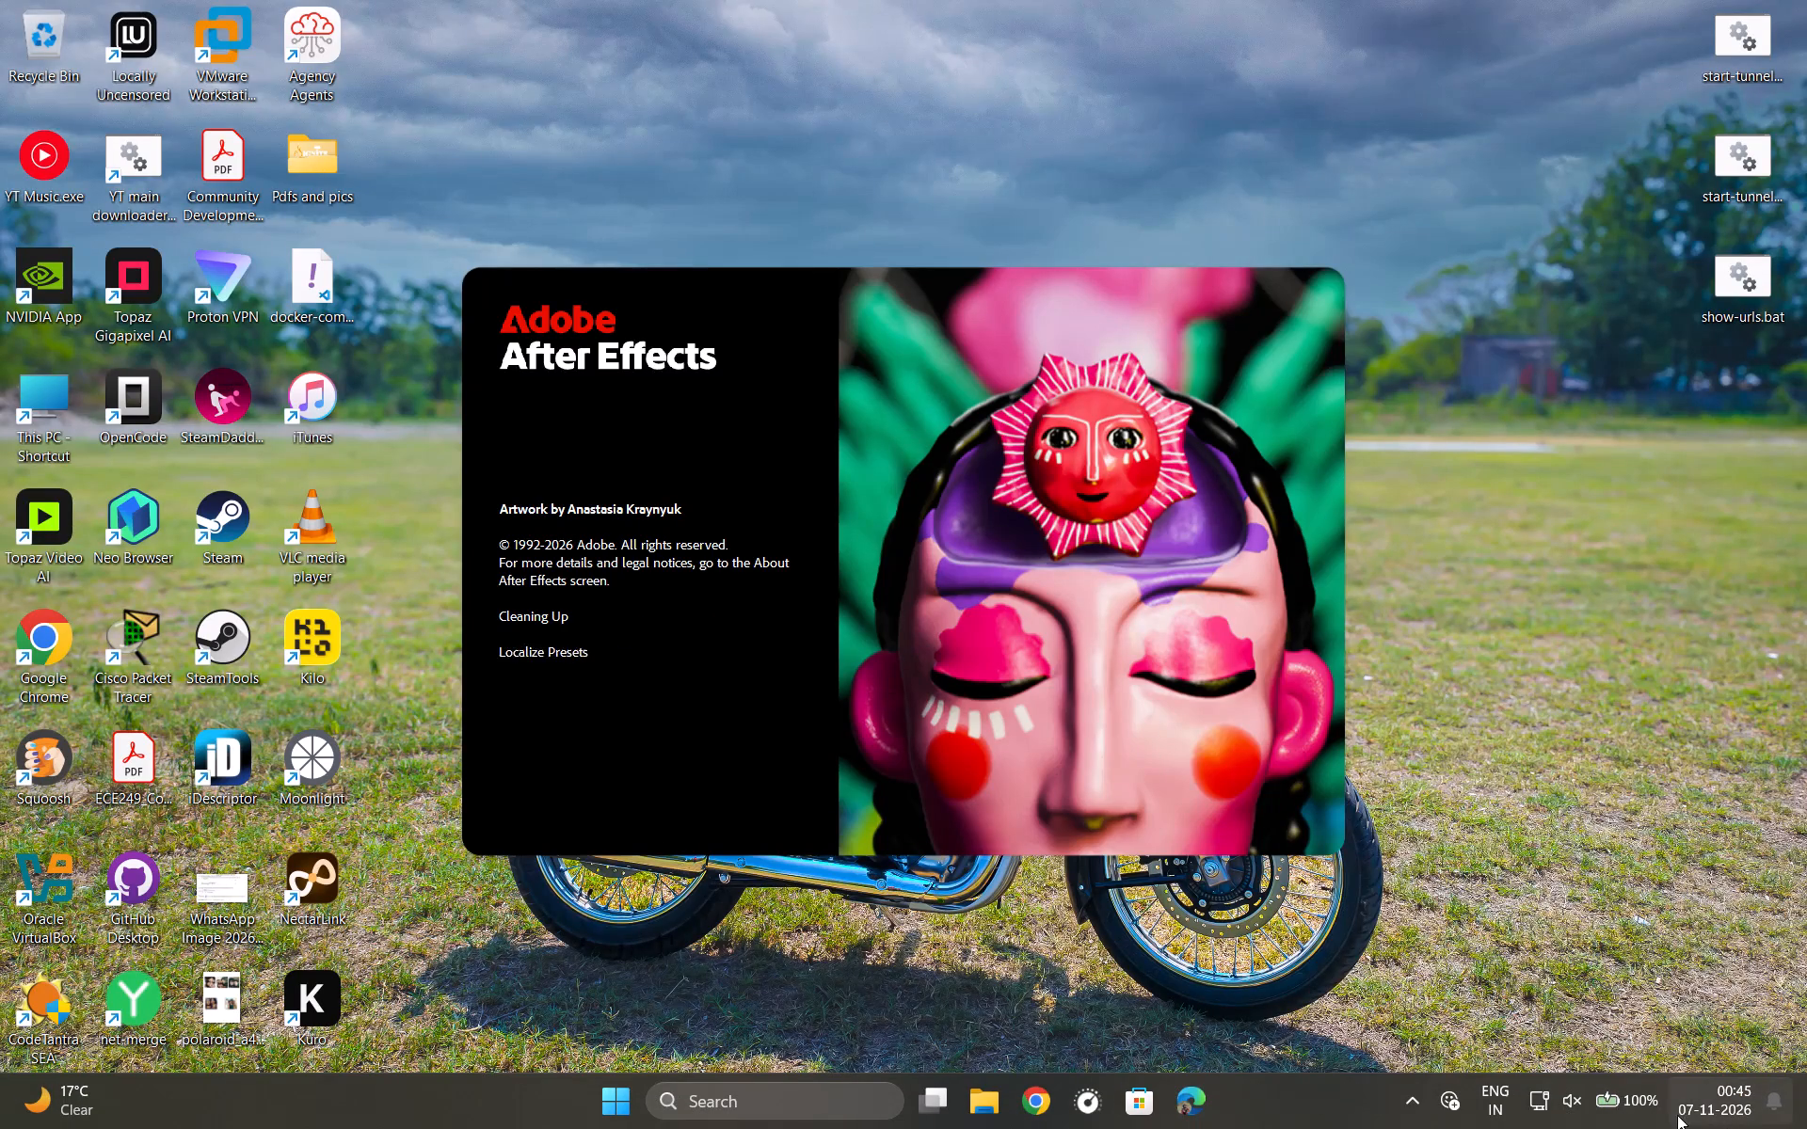
Set the display brightness to roughly the middle of its range in the system quick settings.
left_click(1607, 1069)
left_click(1605, 1114)
left_click(1566, 901)
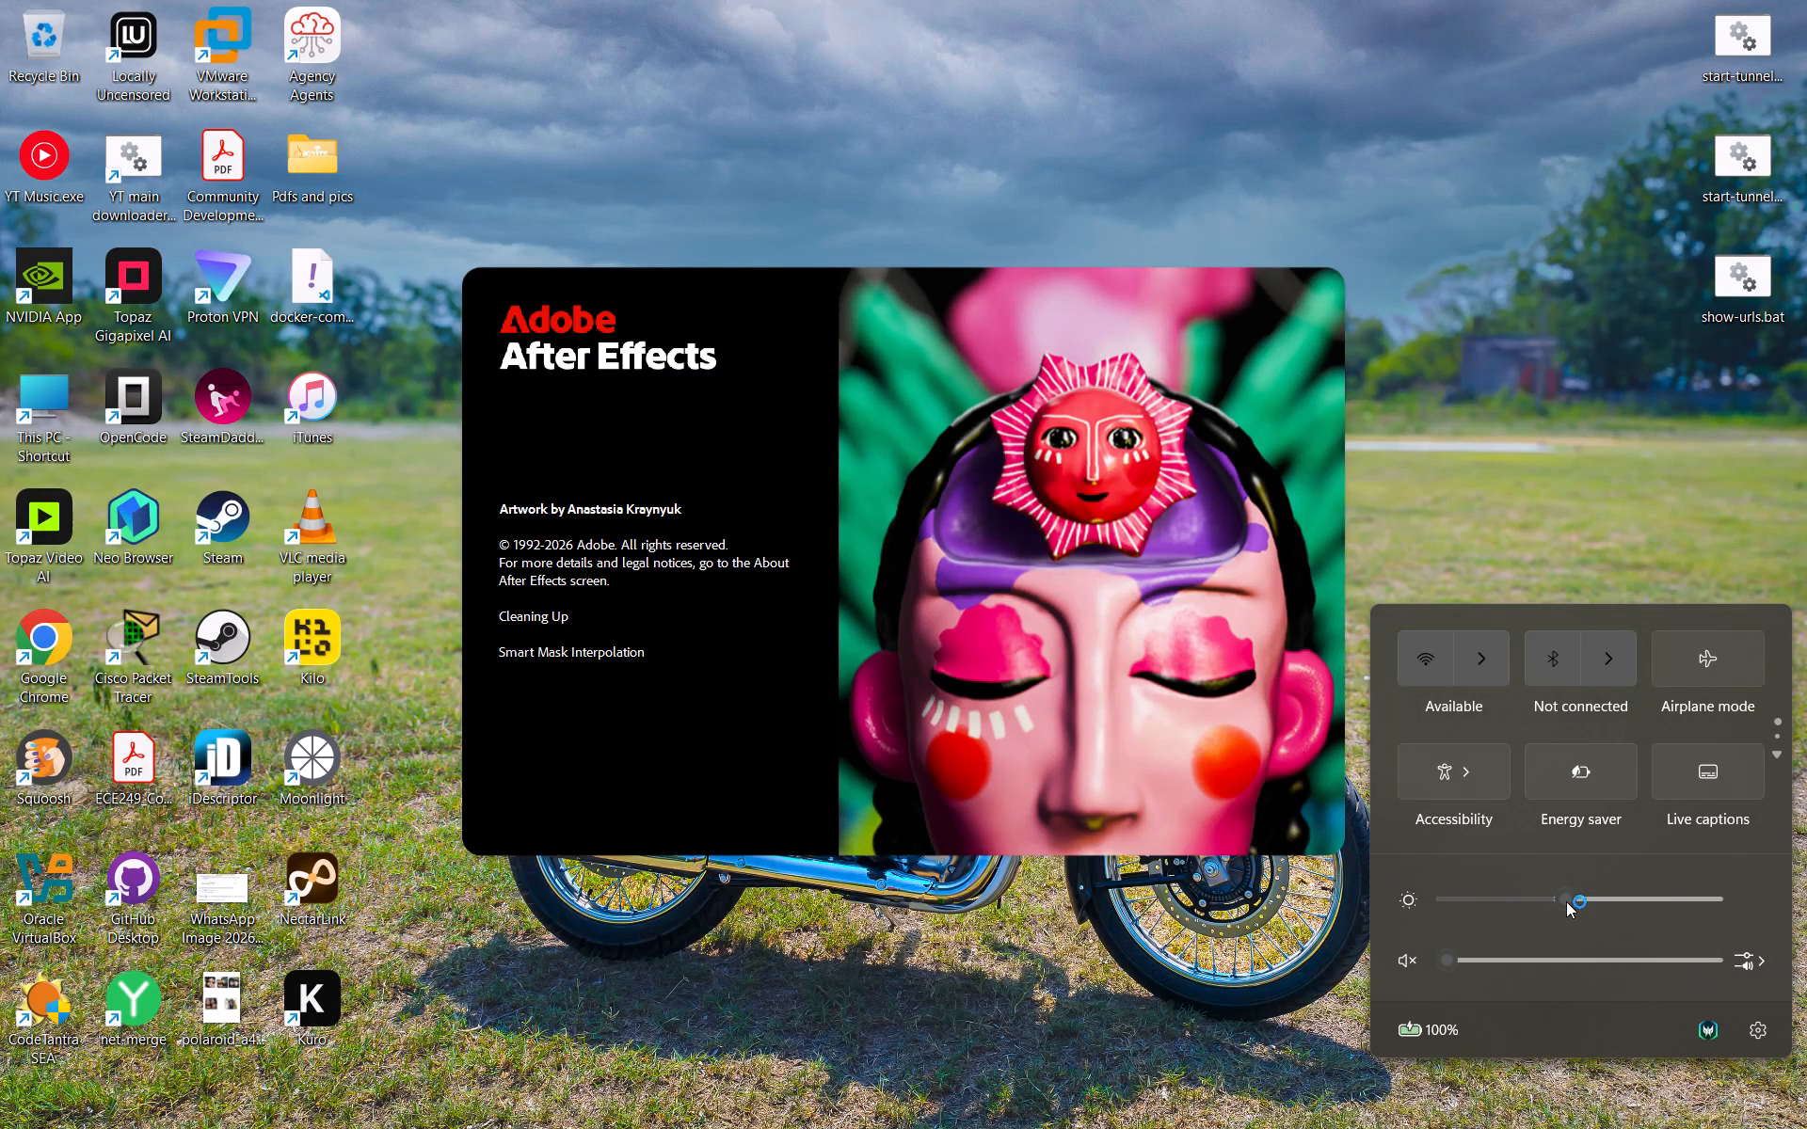
left_click(1259, 178)
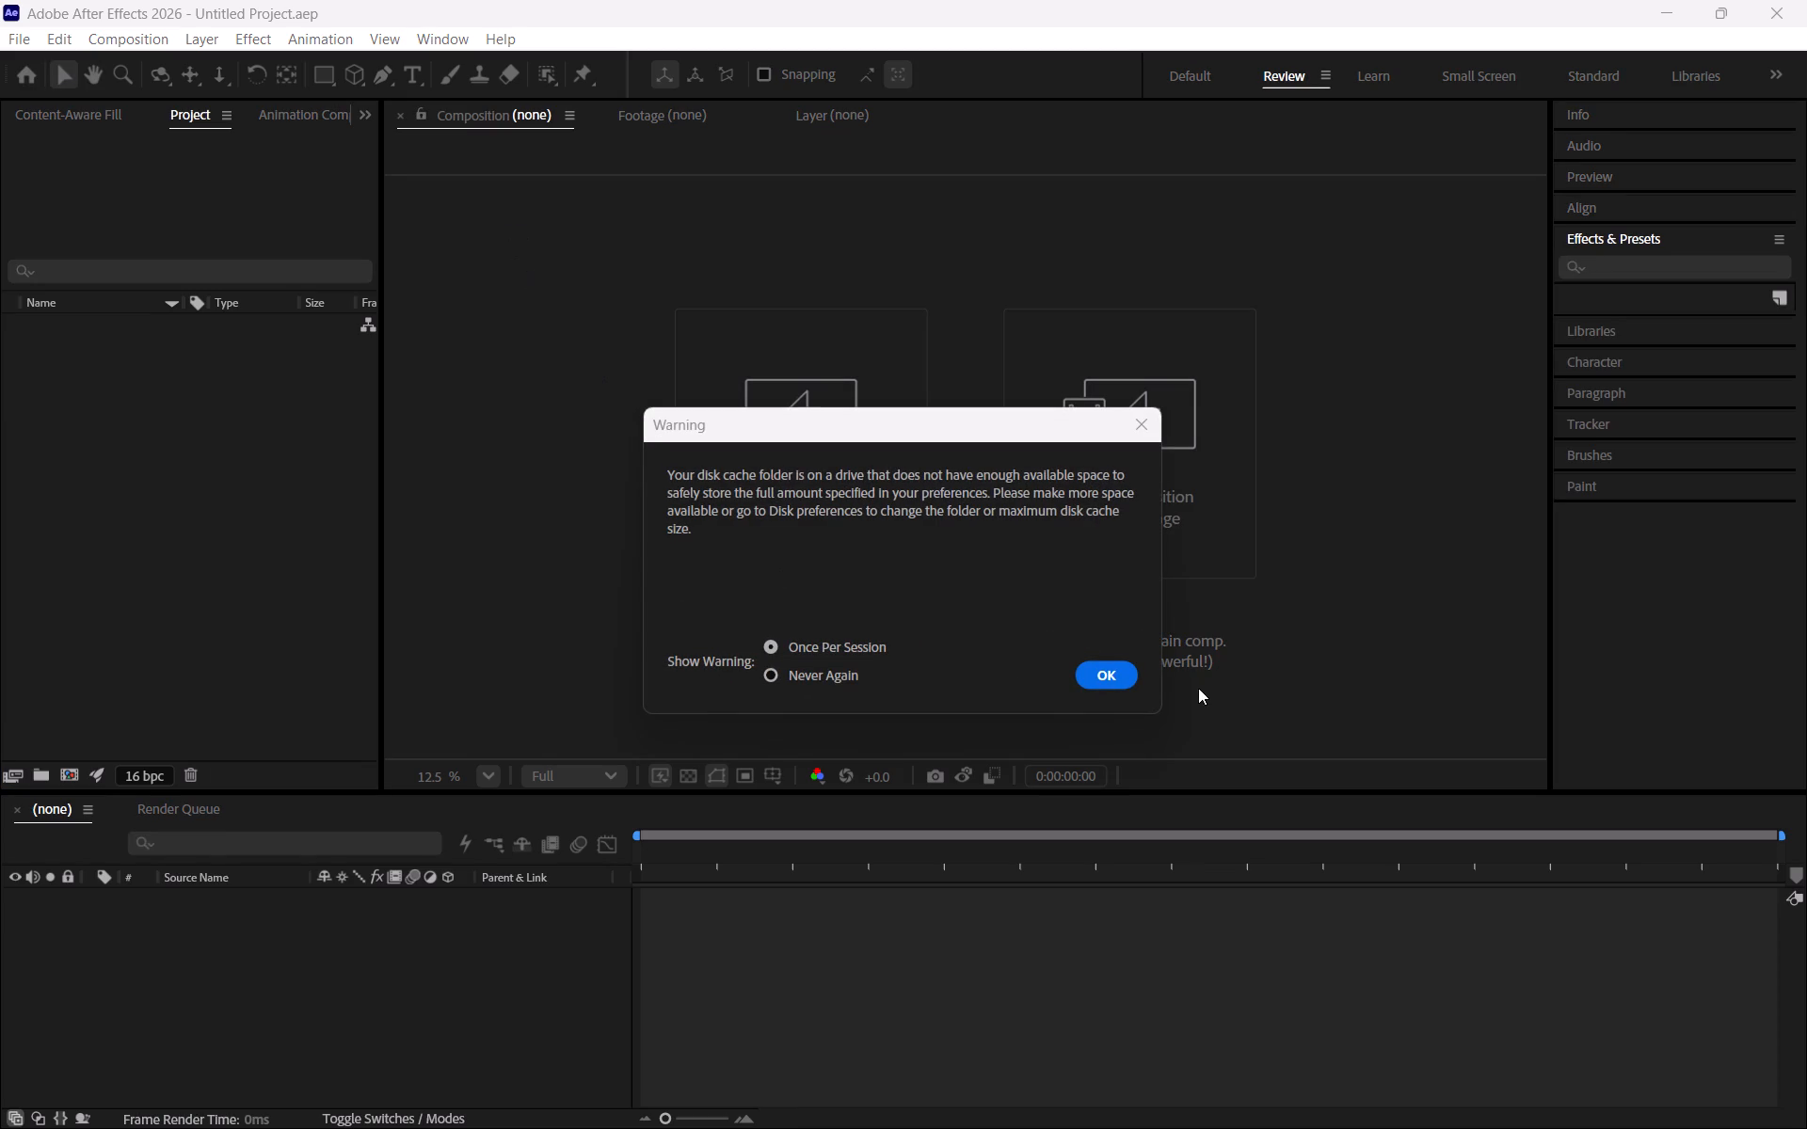
Dismiss the disk cache warning and open the recent project soptiyfy, acknowledging its opening alert.
left_click(1127, 671)
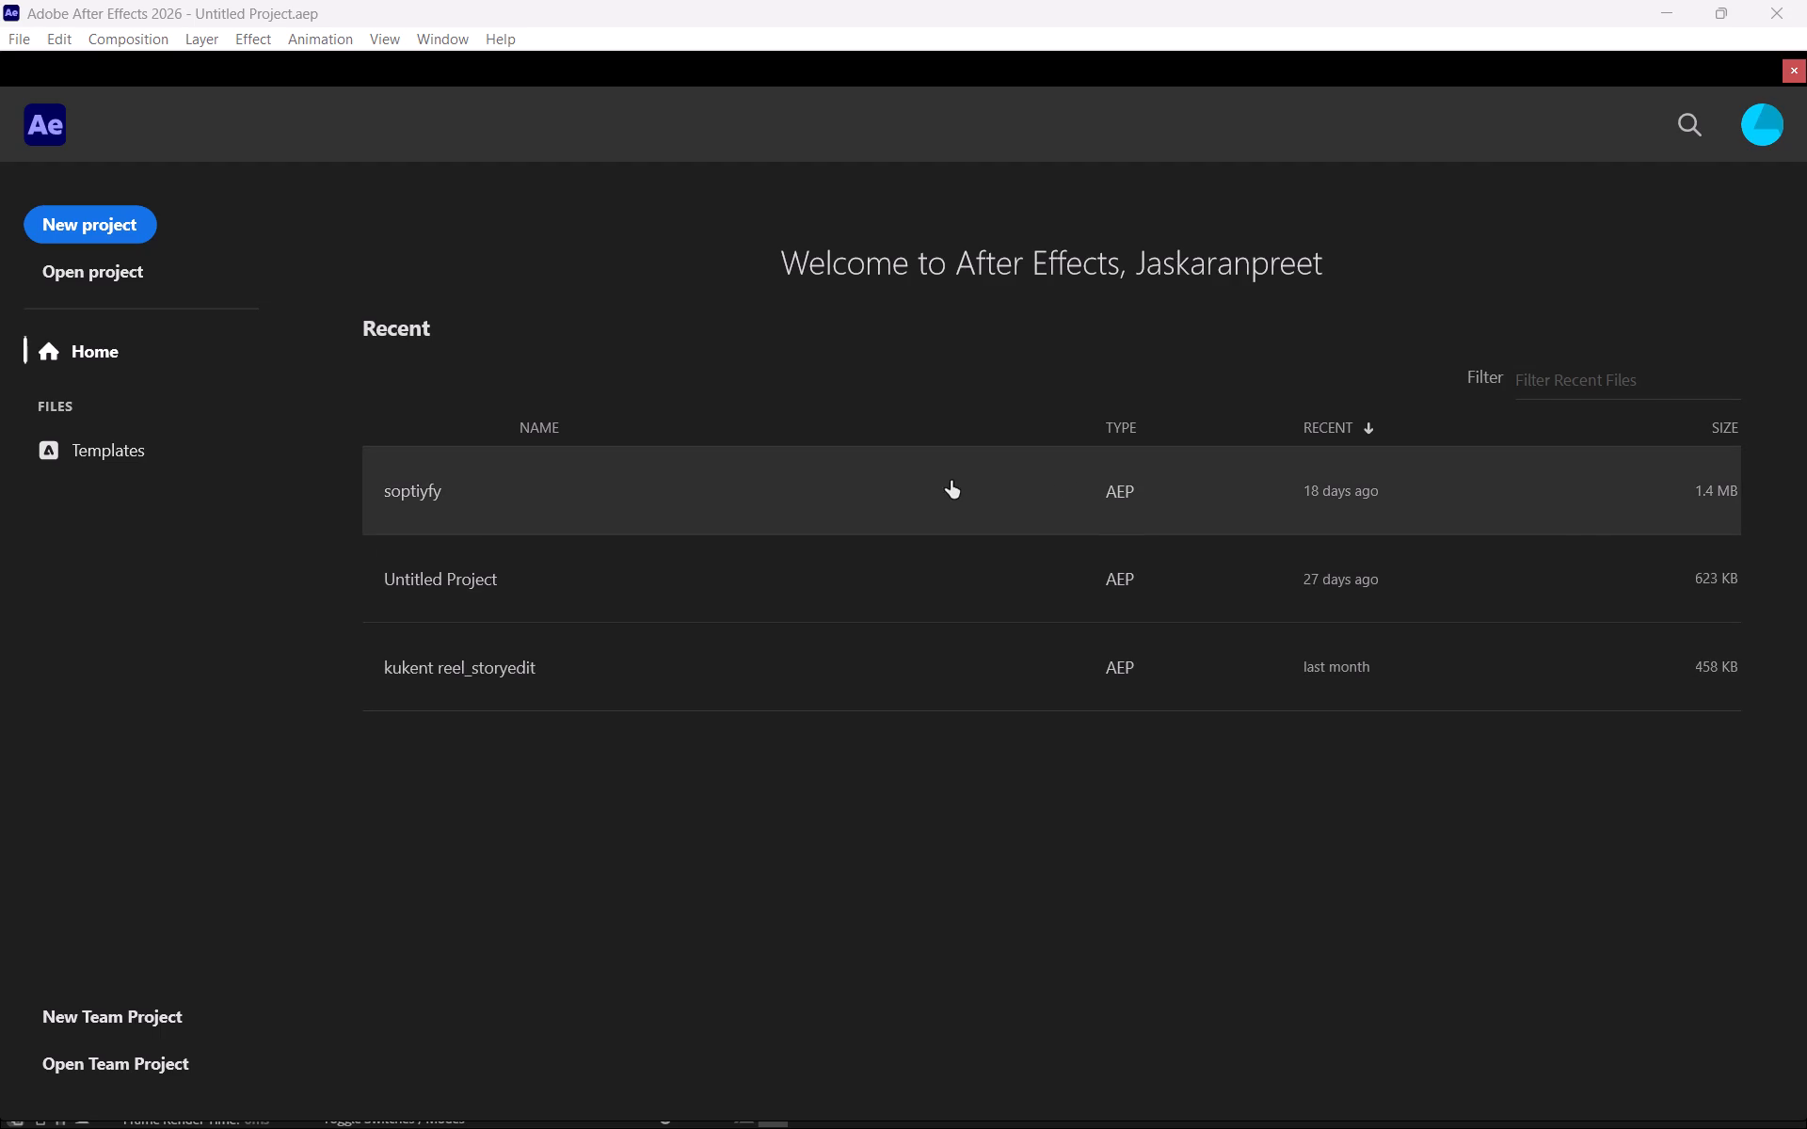
left_click(951, 481)
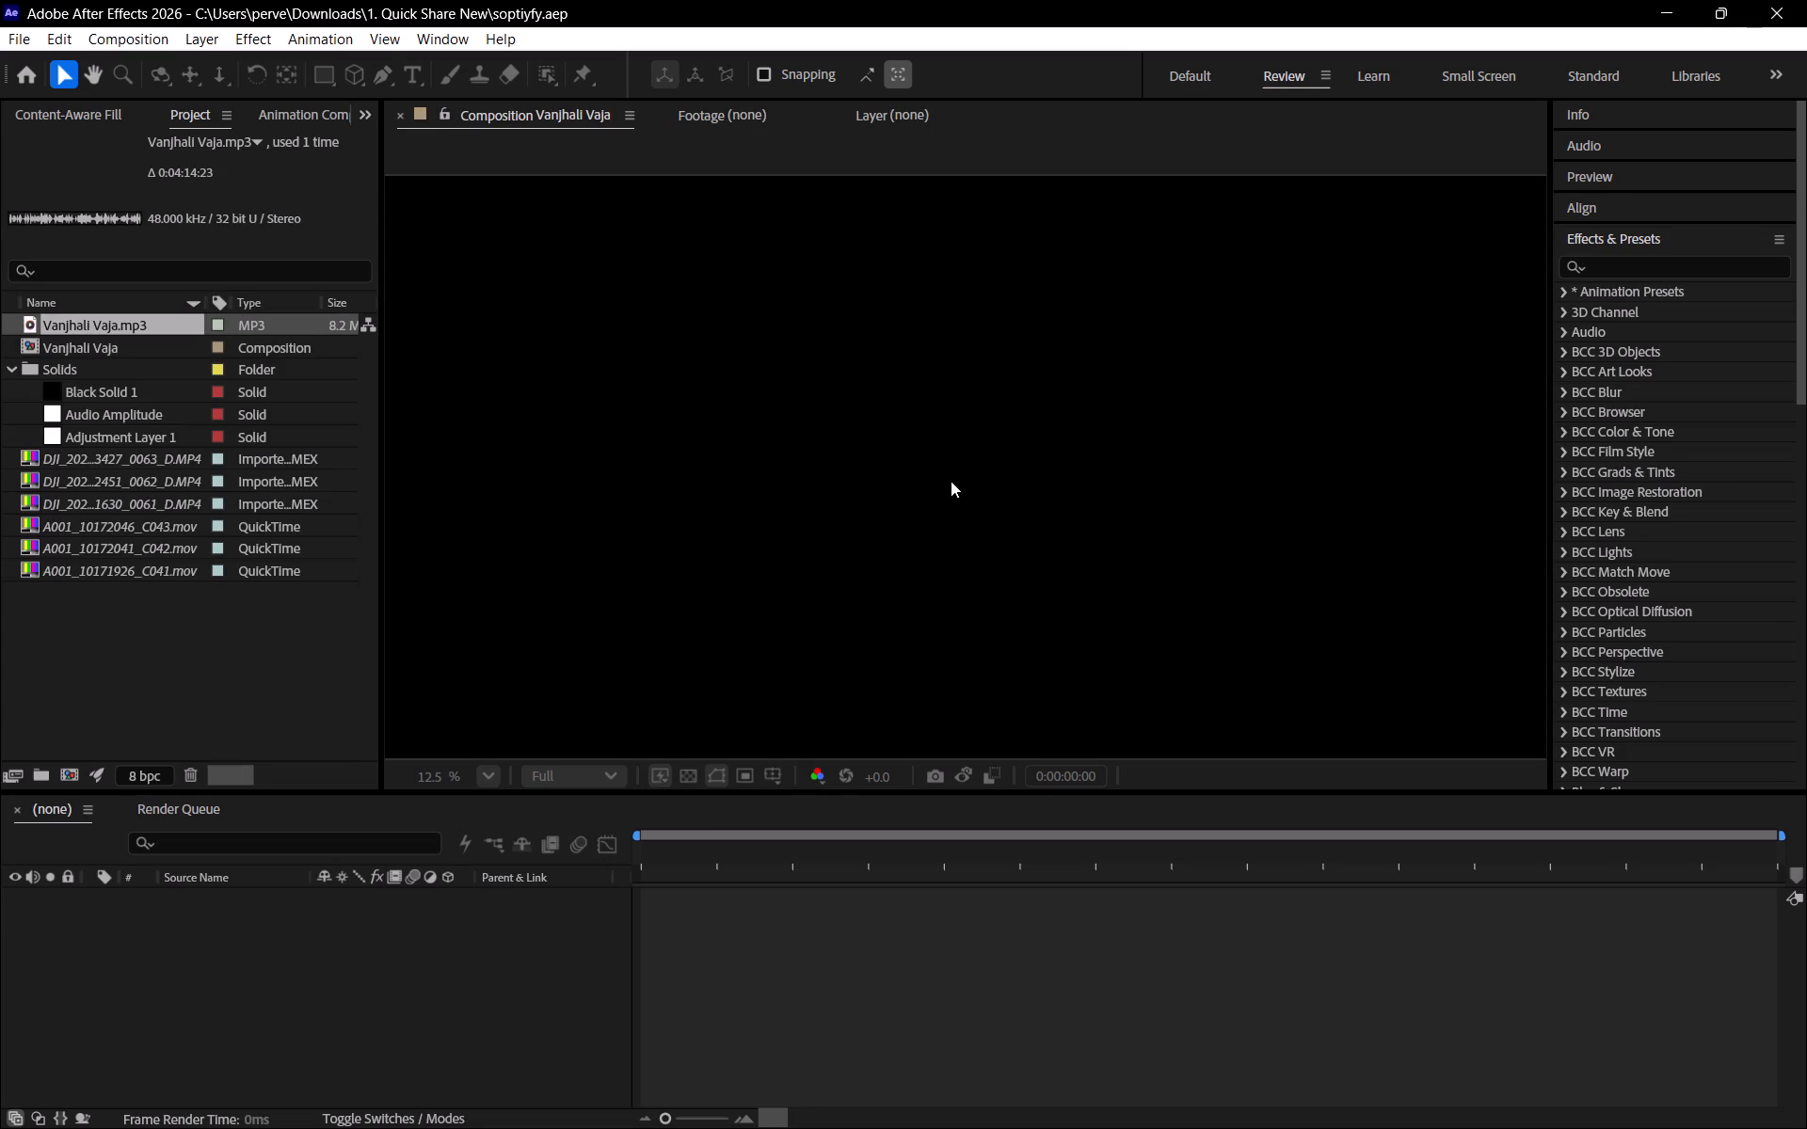
left_click(1107, 669)
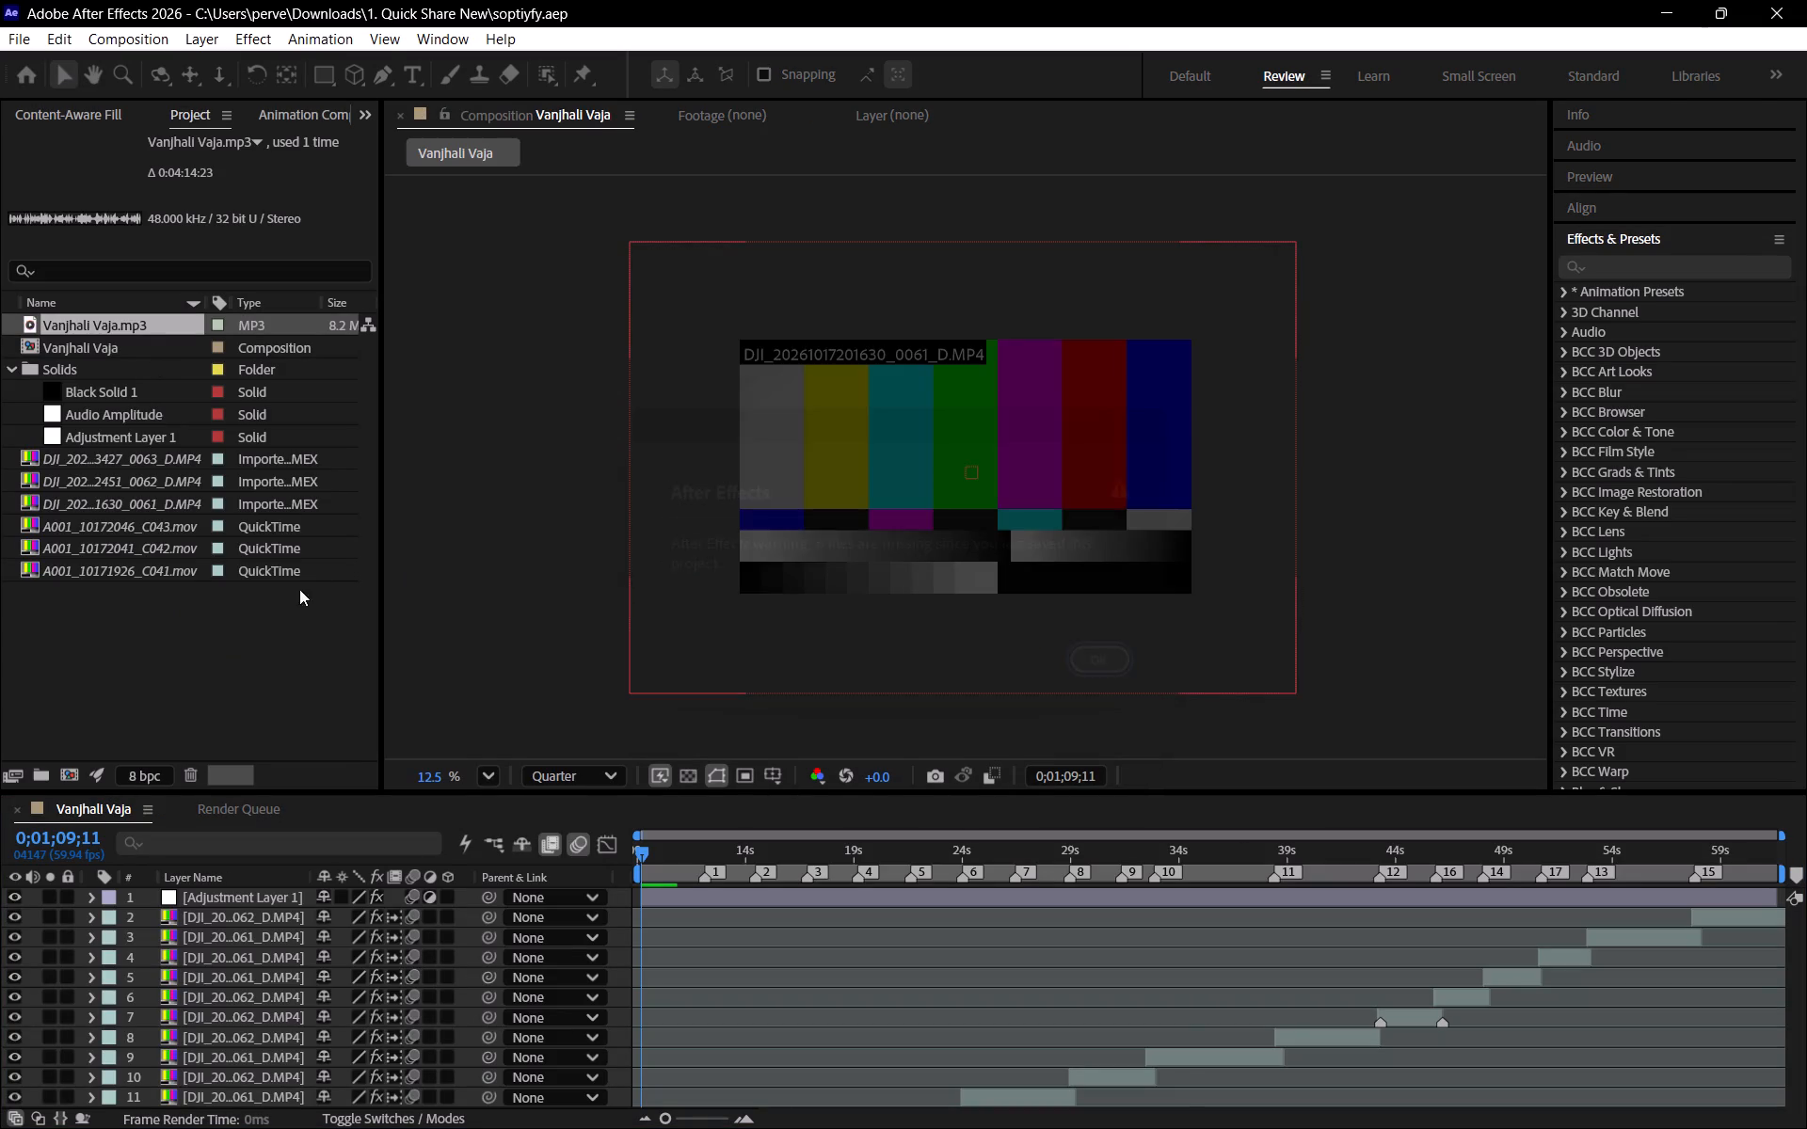
Delete all existing items from the project, including the Vanjhali Vaja composition, the Solids folder and all footage.
left_click_drag(178, 610, 71, 308)
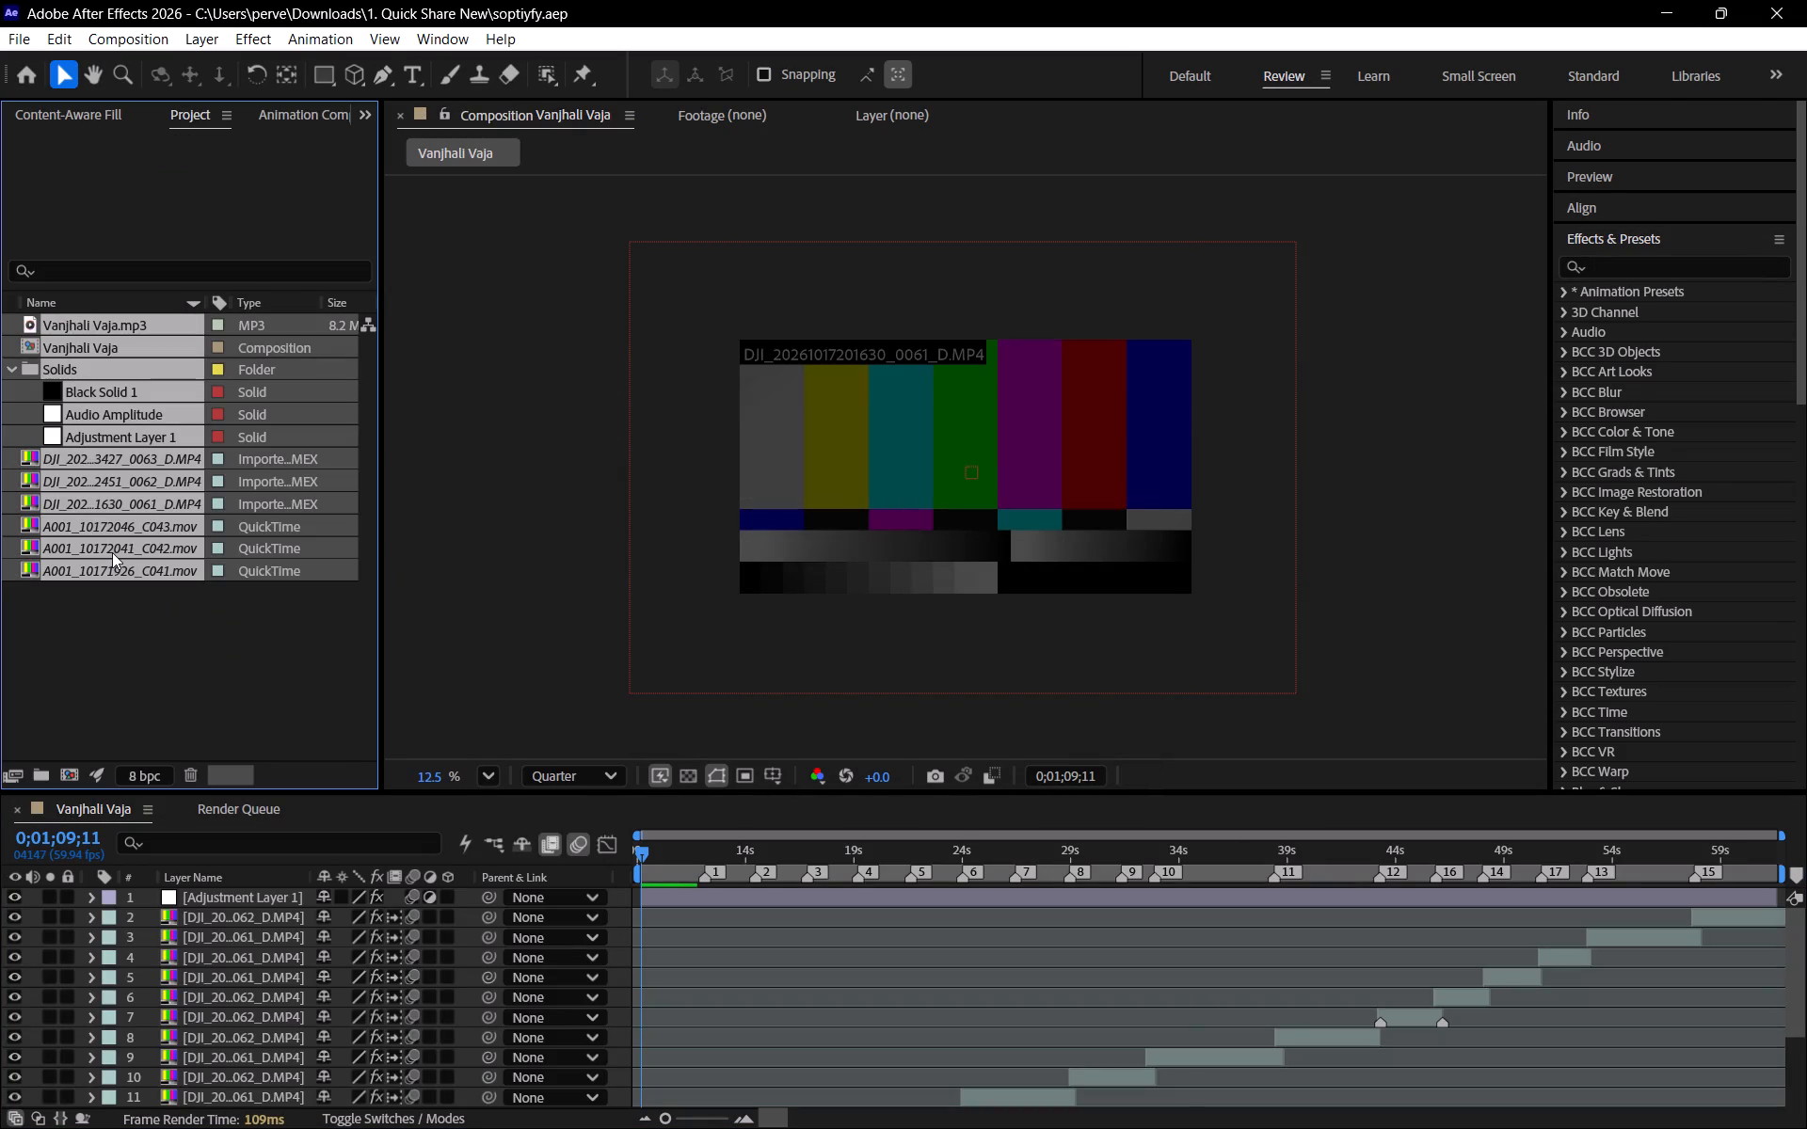
key("Delete")
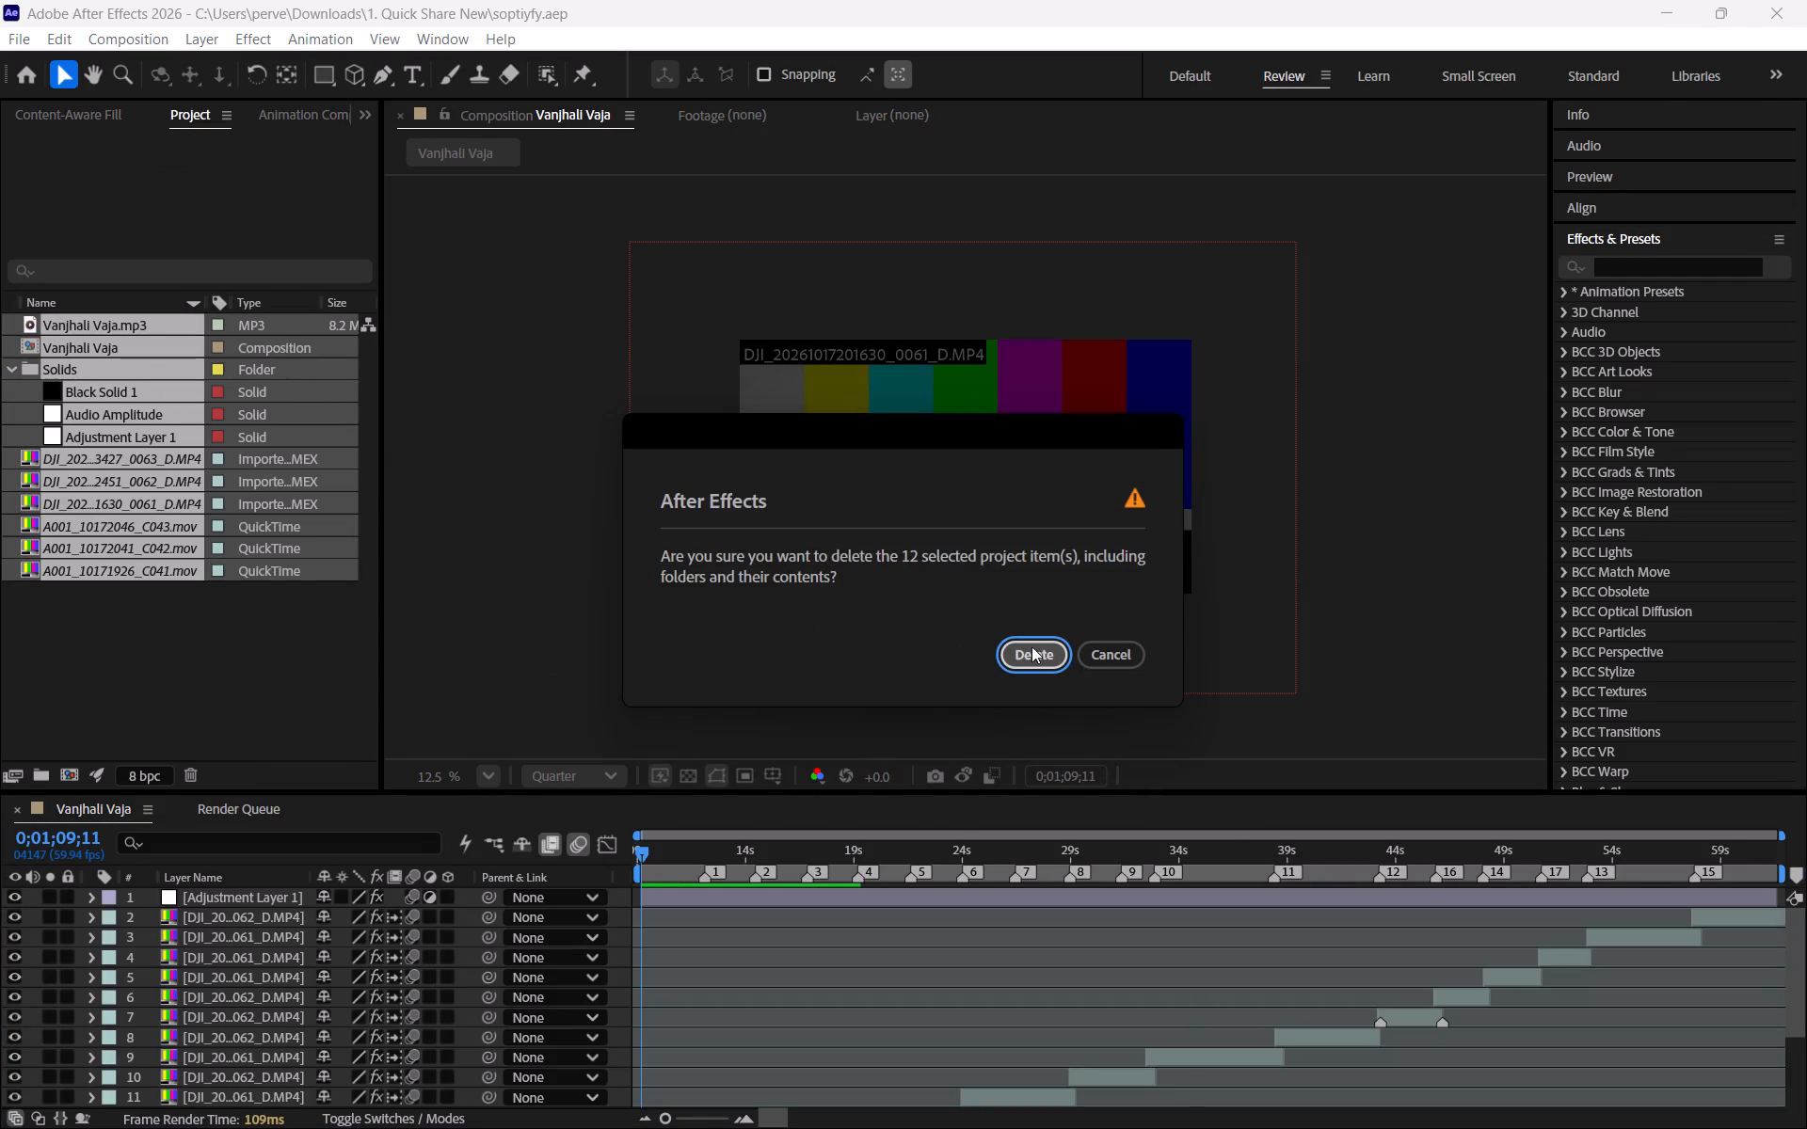
left_click(1038, 648)
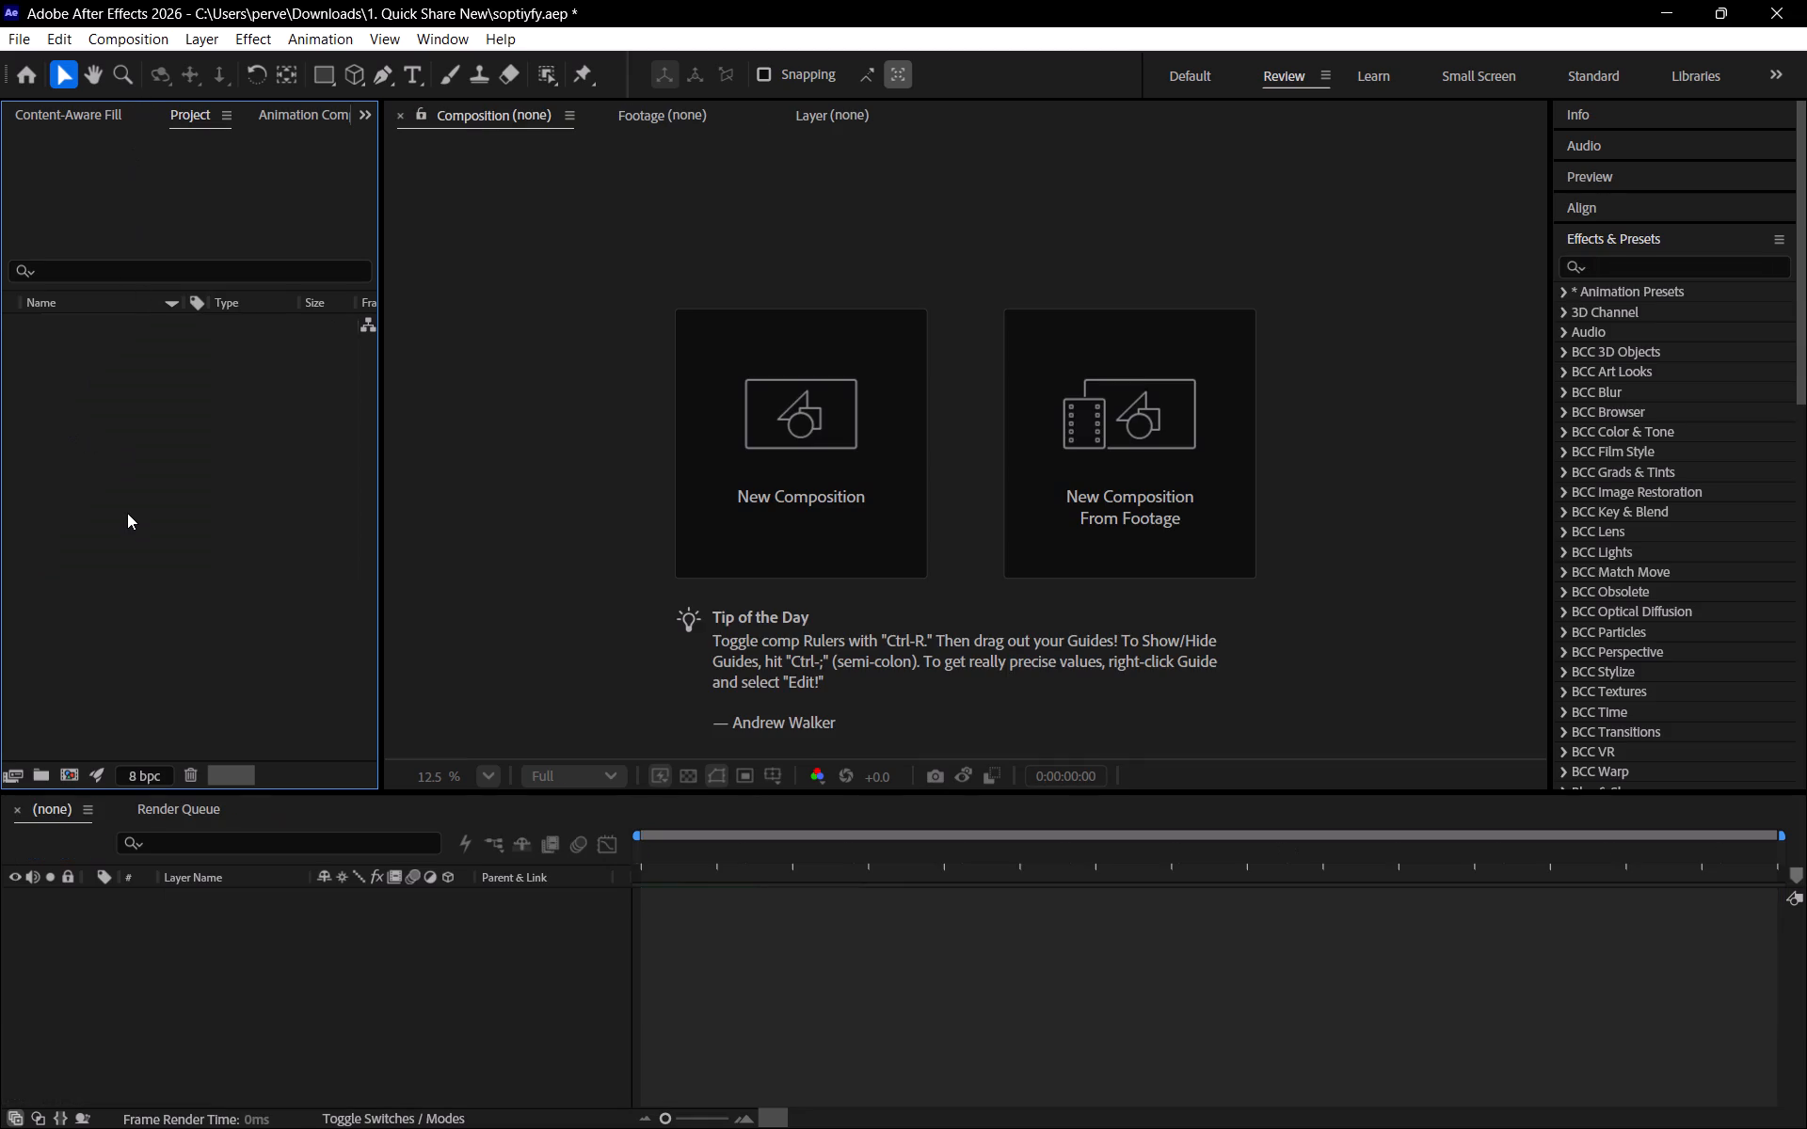
double_click(127, 513)
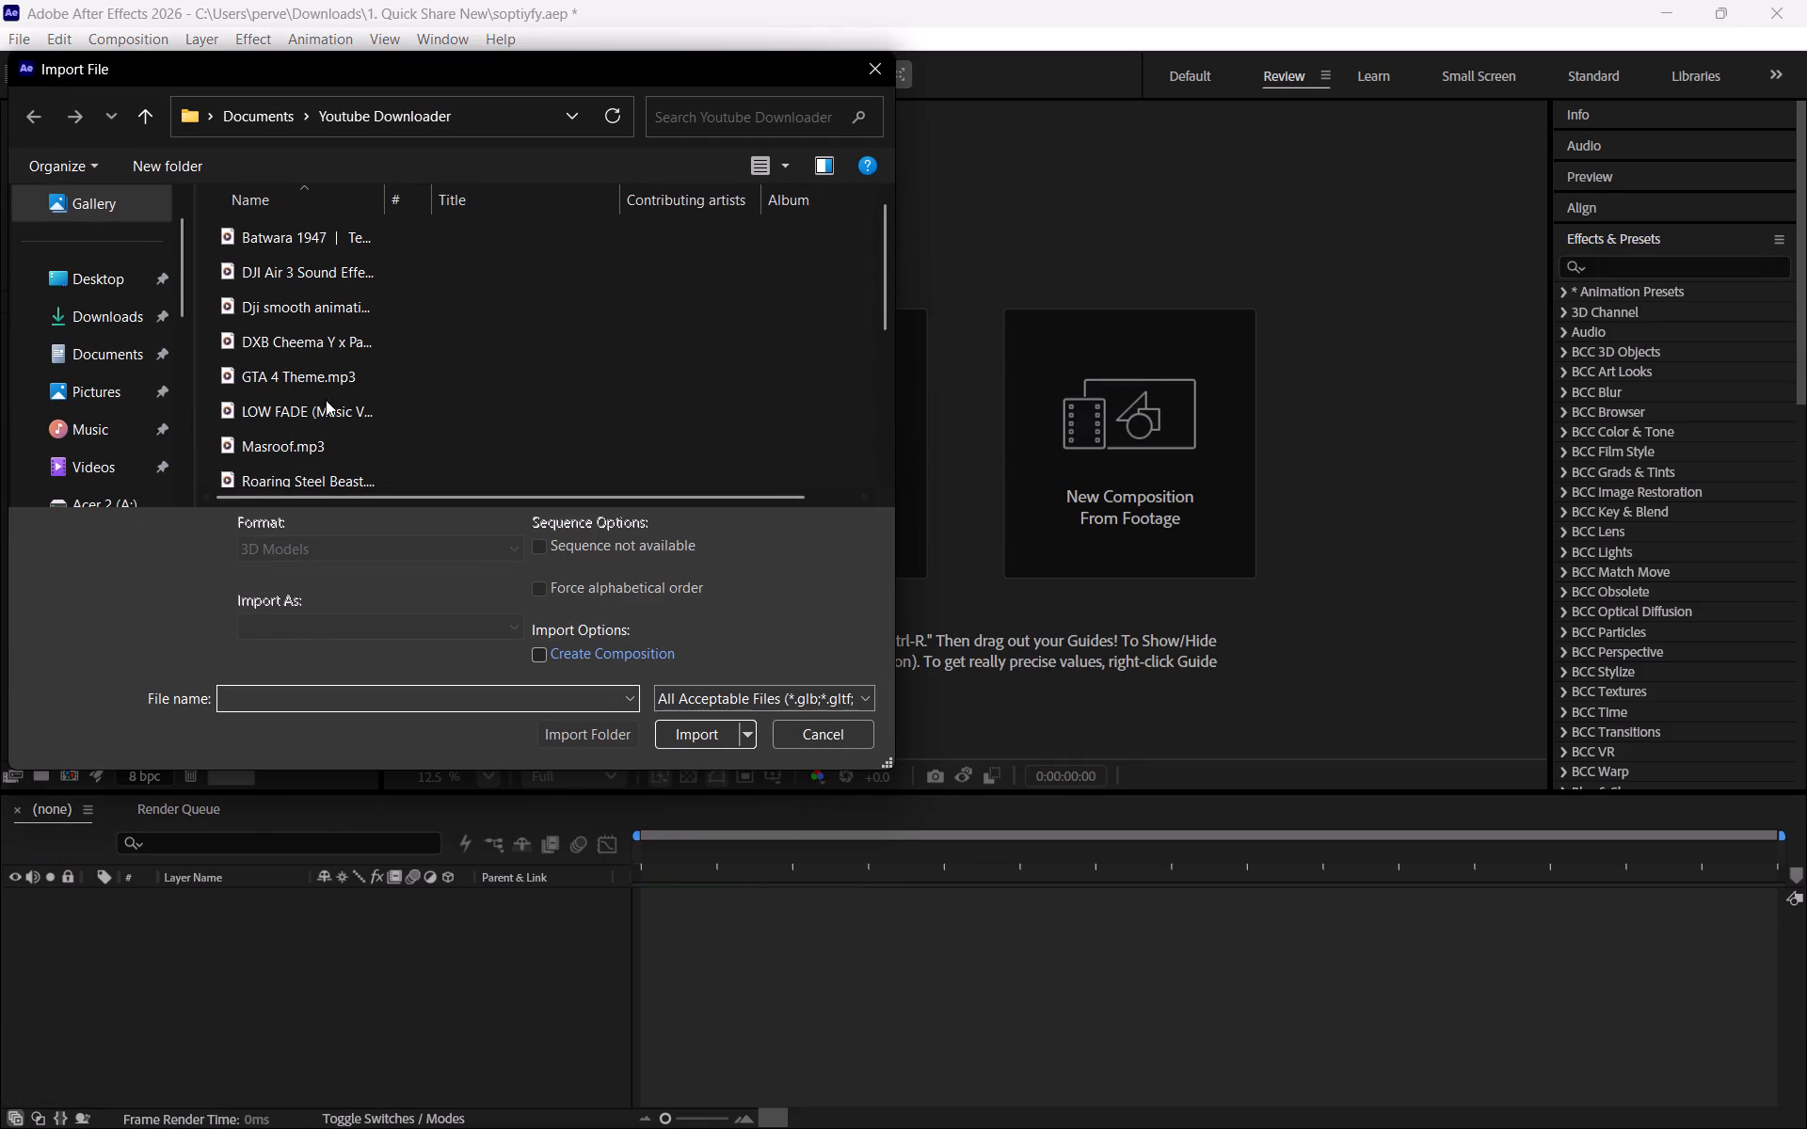
left_click(126, 336)
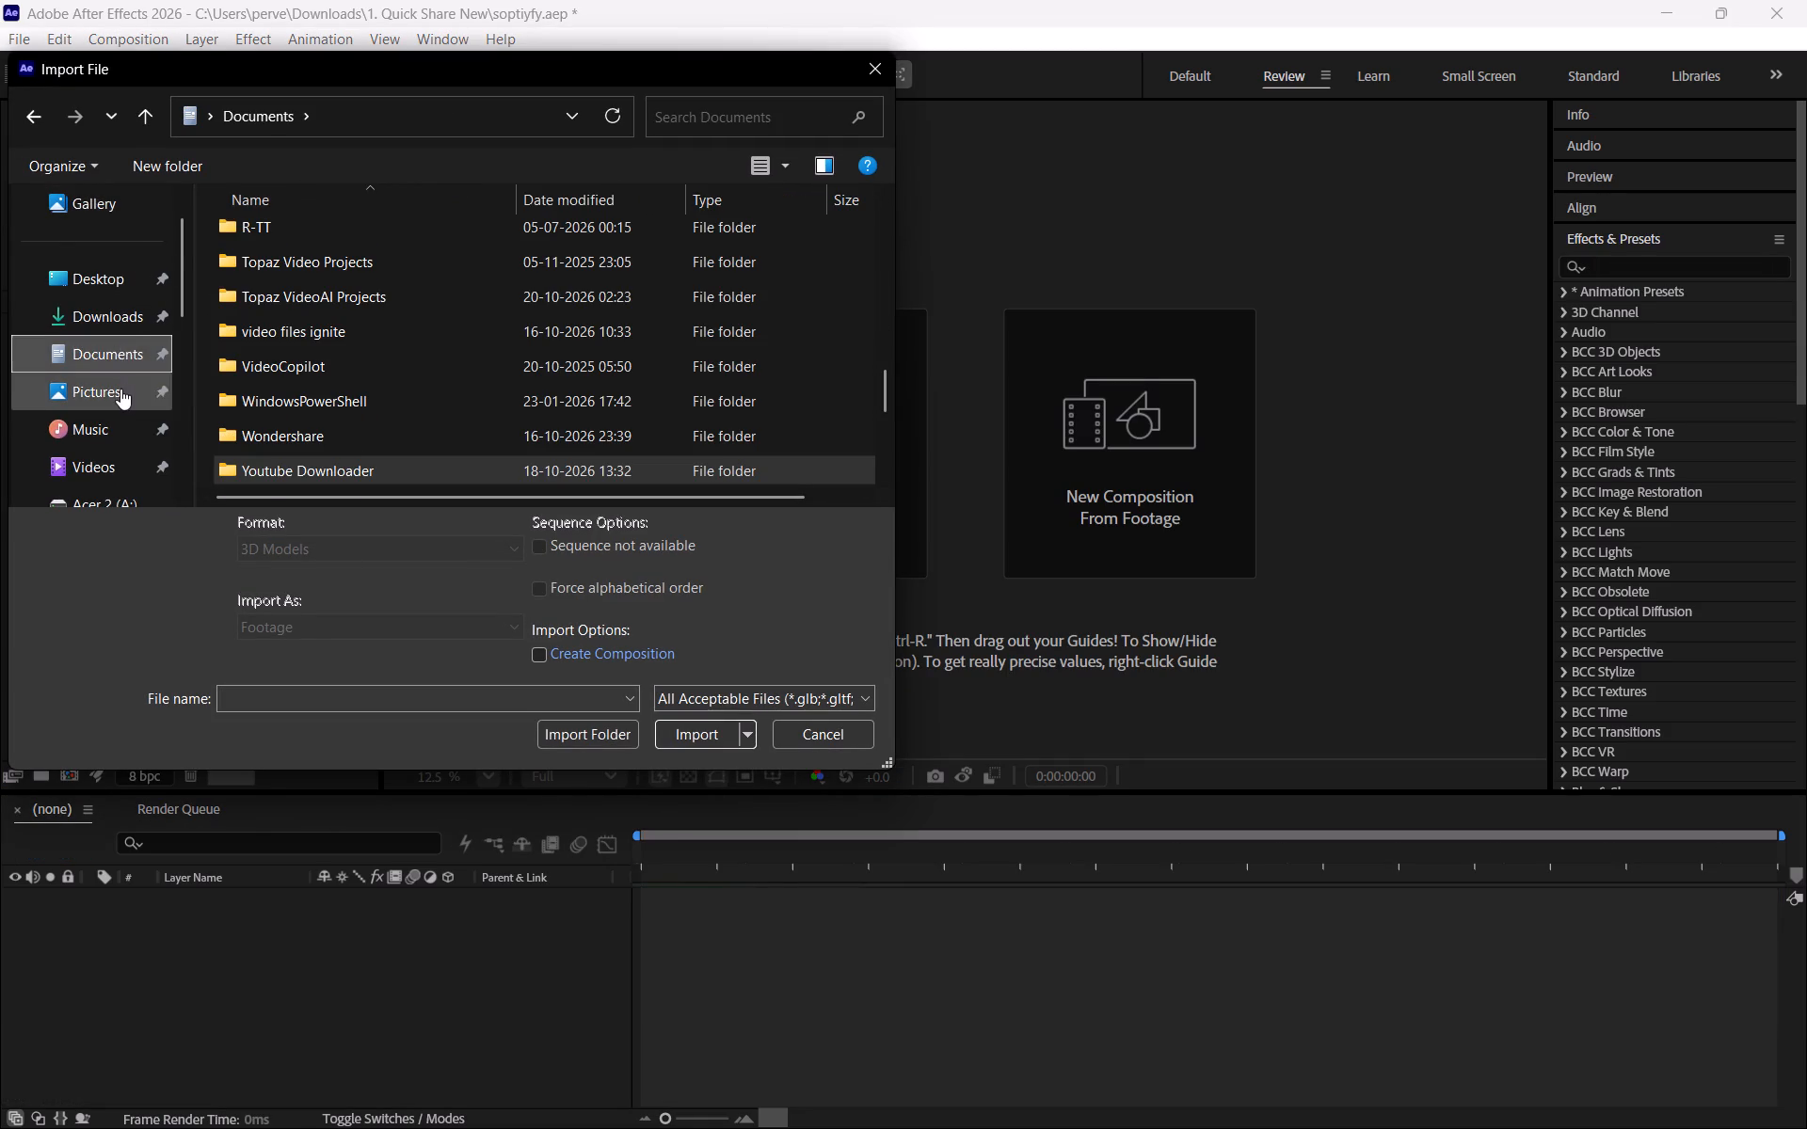
scroll(120, 389, "down", 1)
left_click(120, 390)
scroll(249, 341, "down", 1)
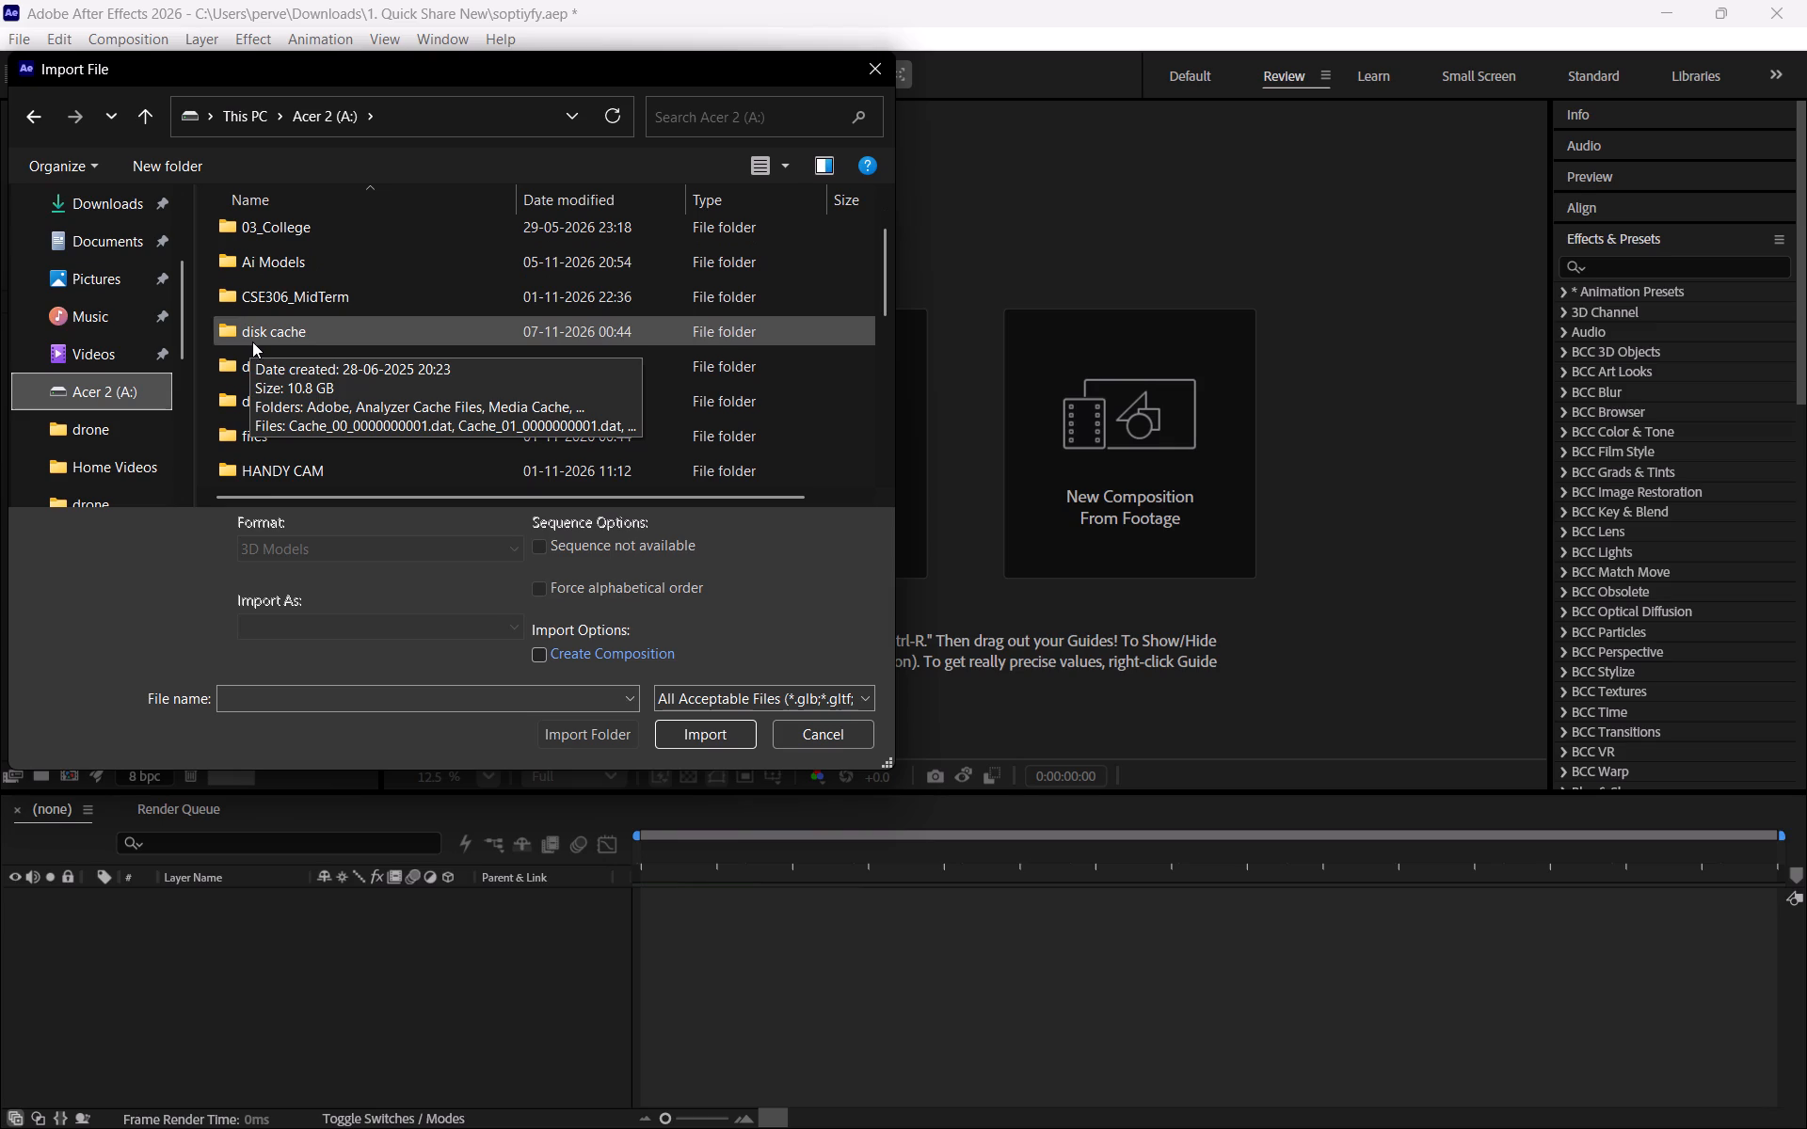
left_click(315, 301)
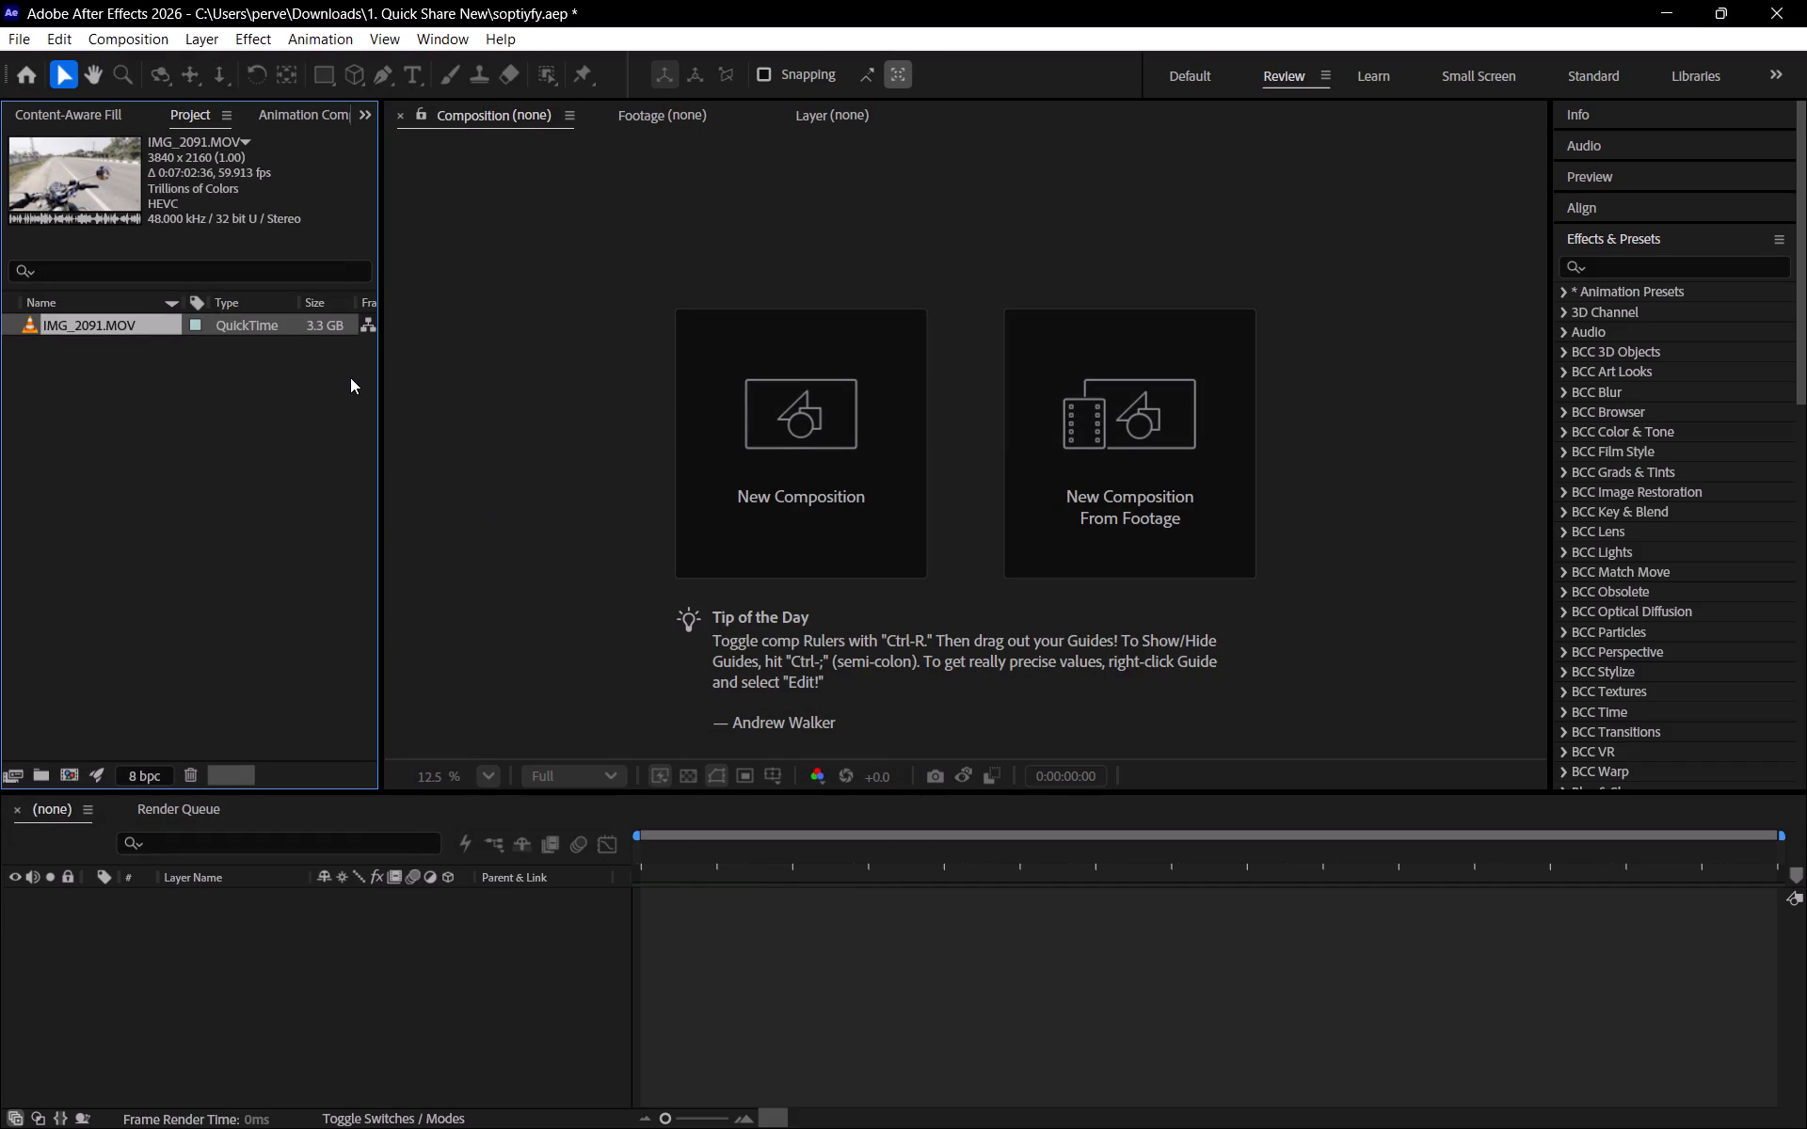
Create a new composition from the IMG_2091.MOV footage.
left_click_drag(93, 332, 186, 978)
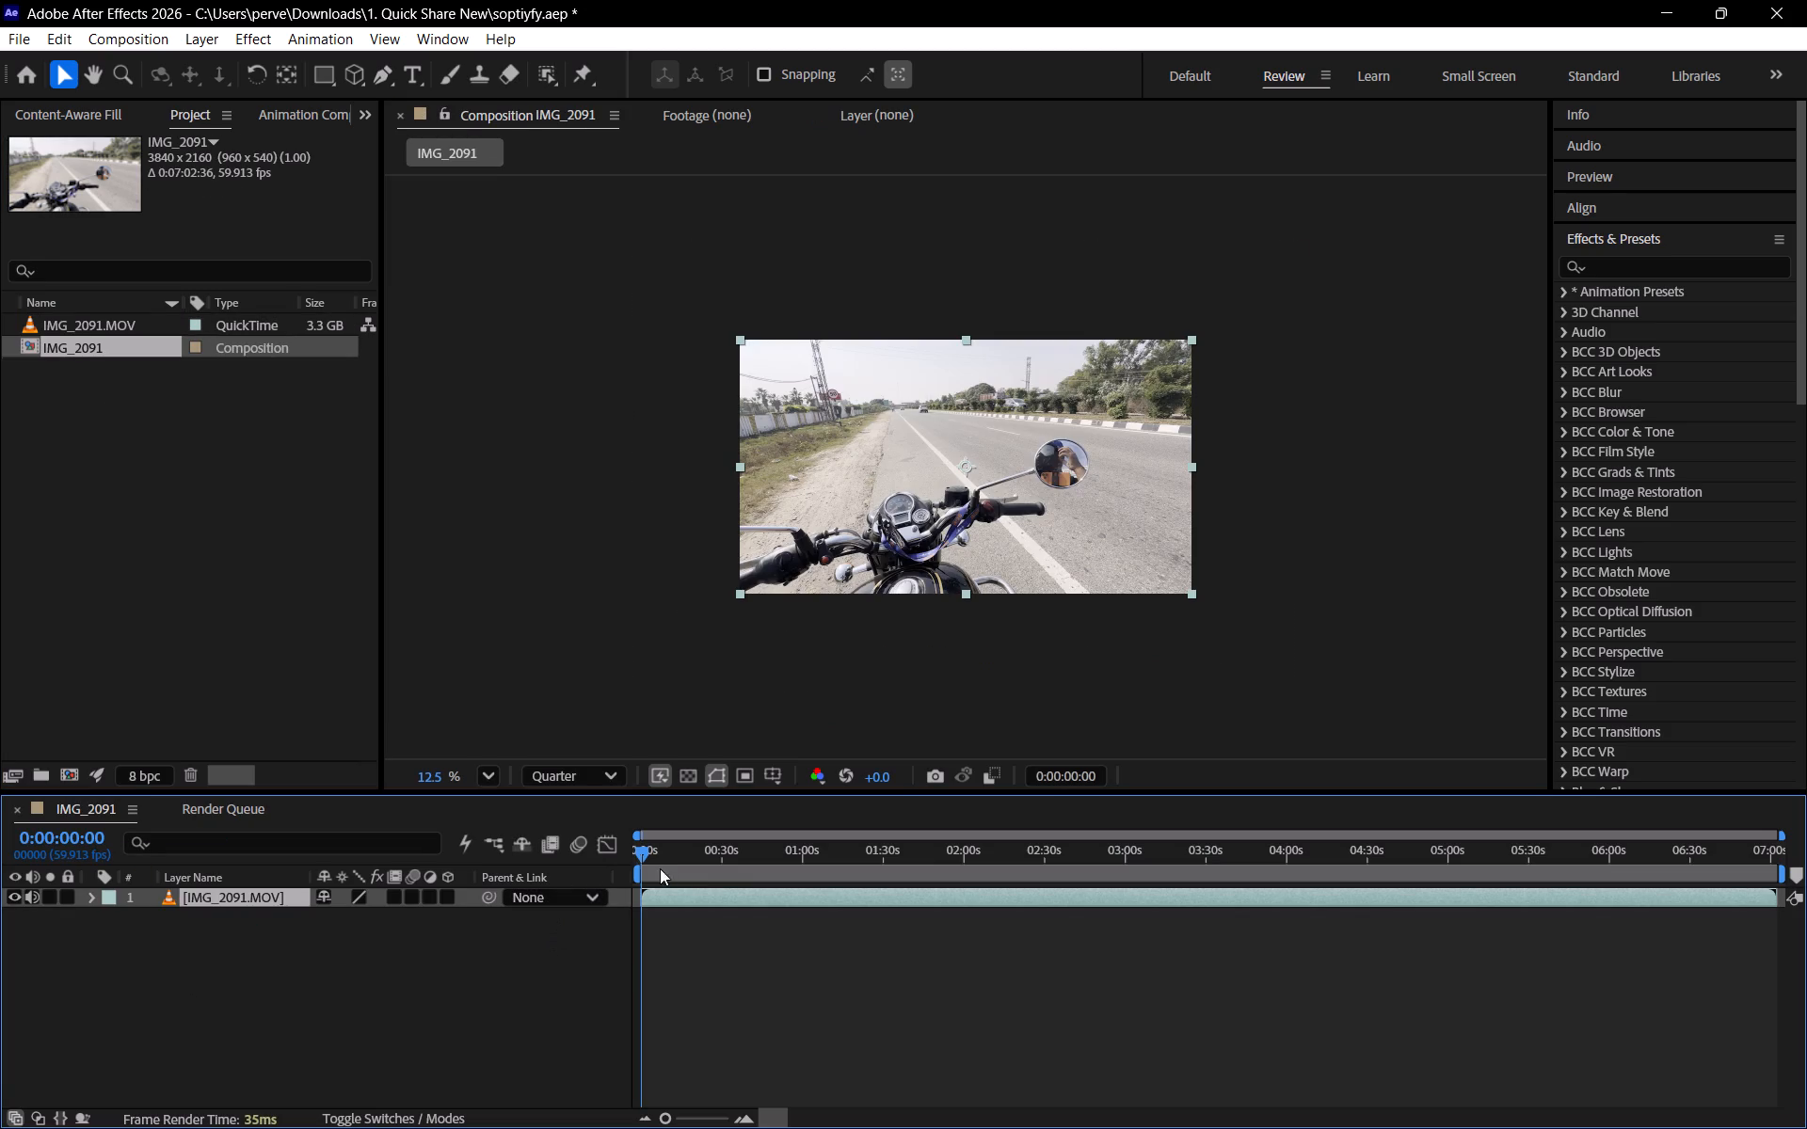
Scrub forward through the IMG_2091 composition to about 5:28 and examine the frame up close.
left_click_drag(639, 854, 912, 875)
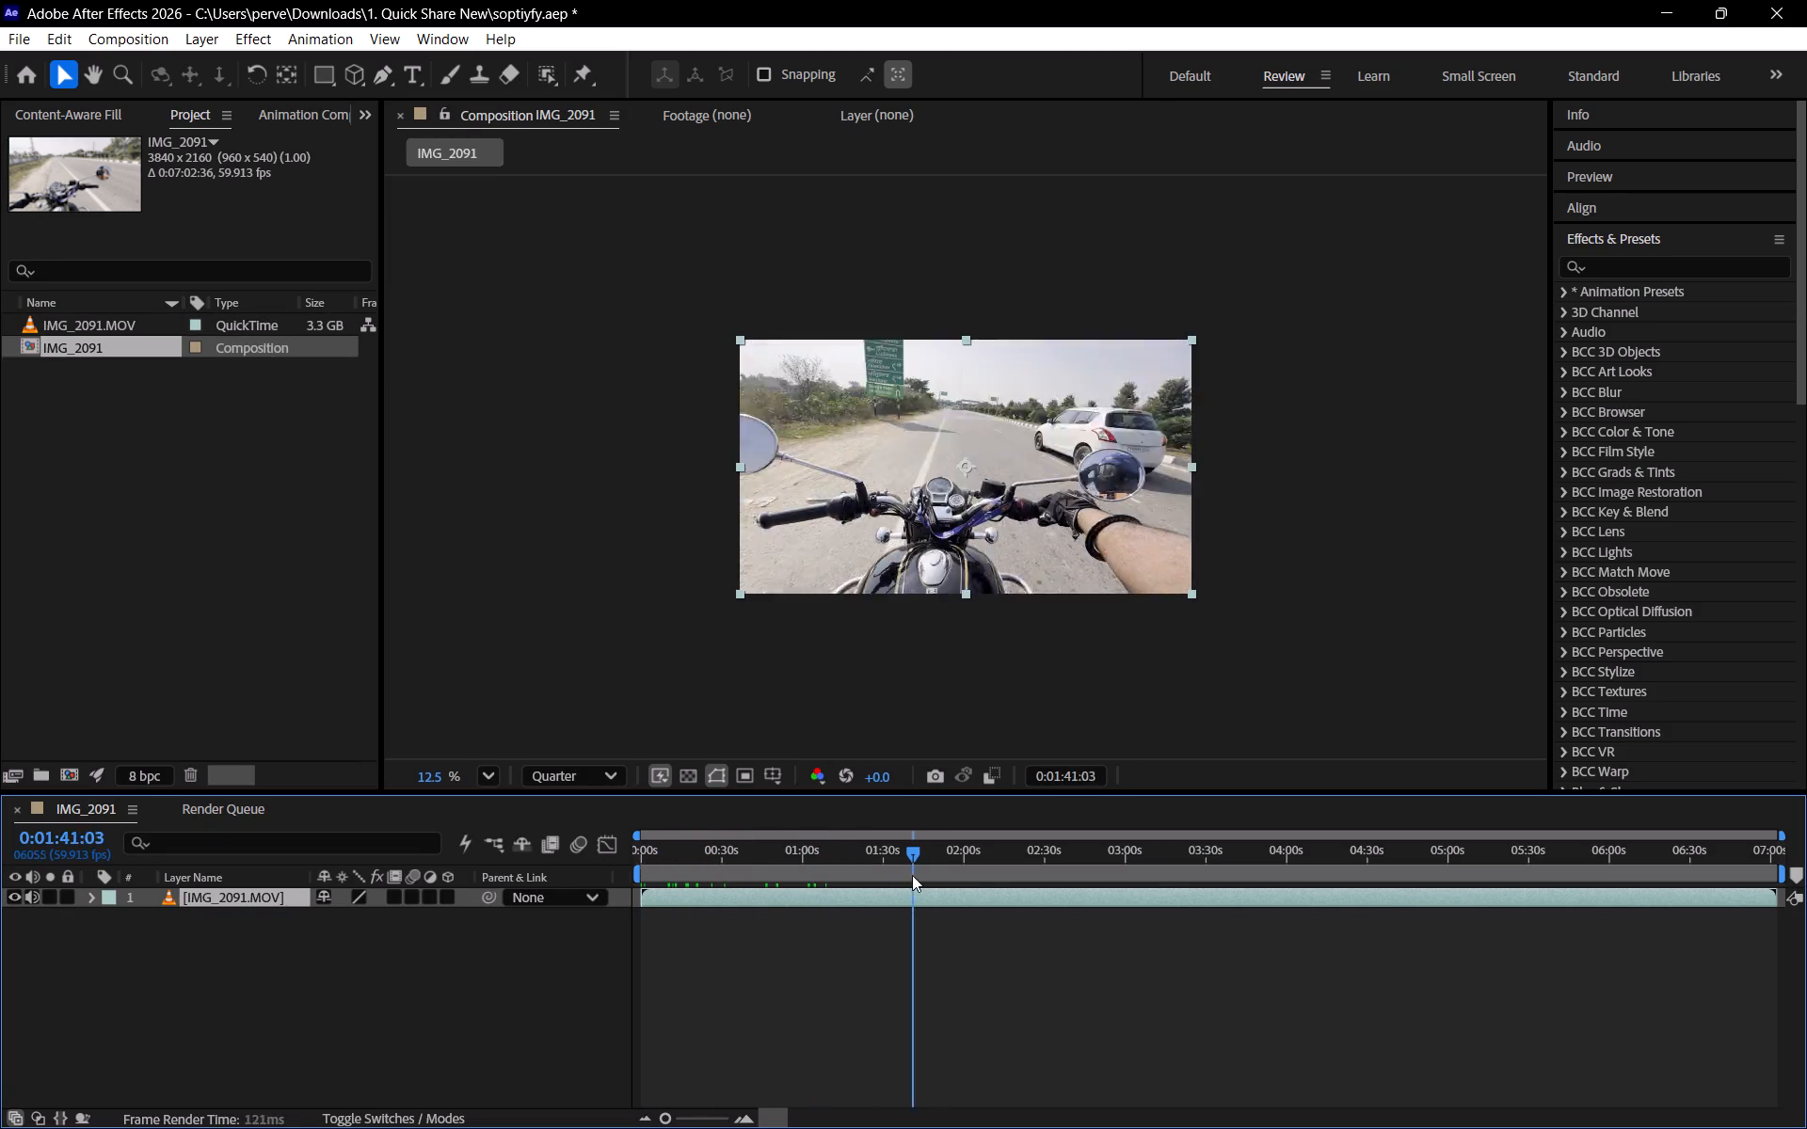
left_click_drag(912, 875, 1191, 890)
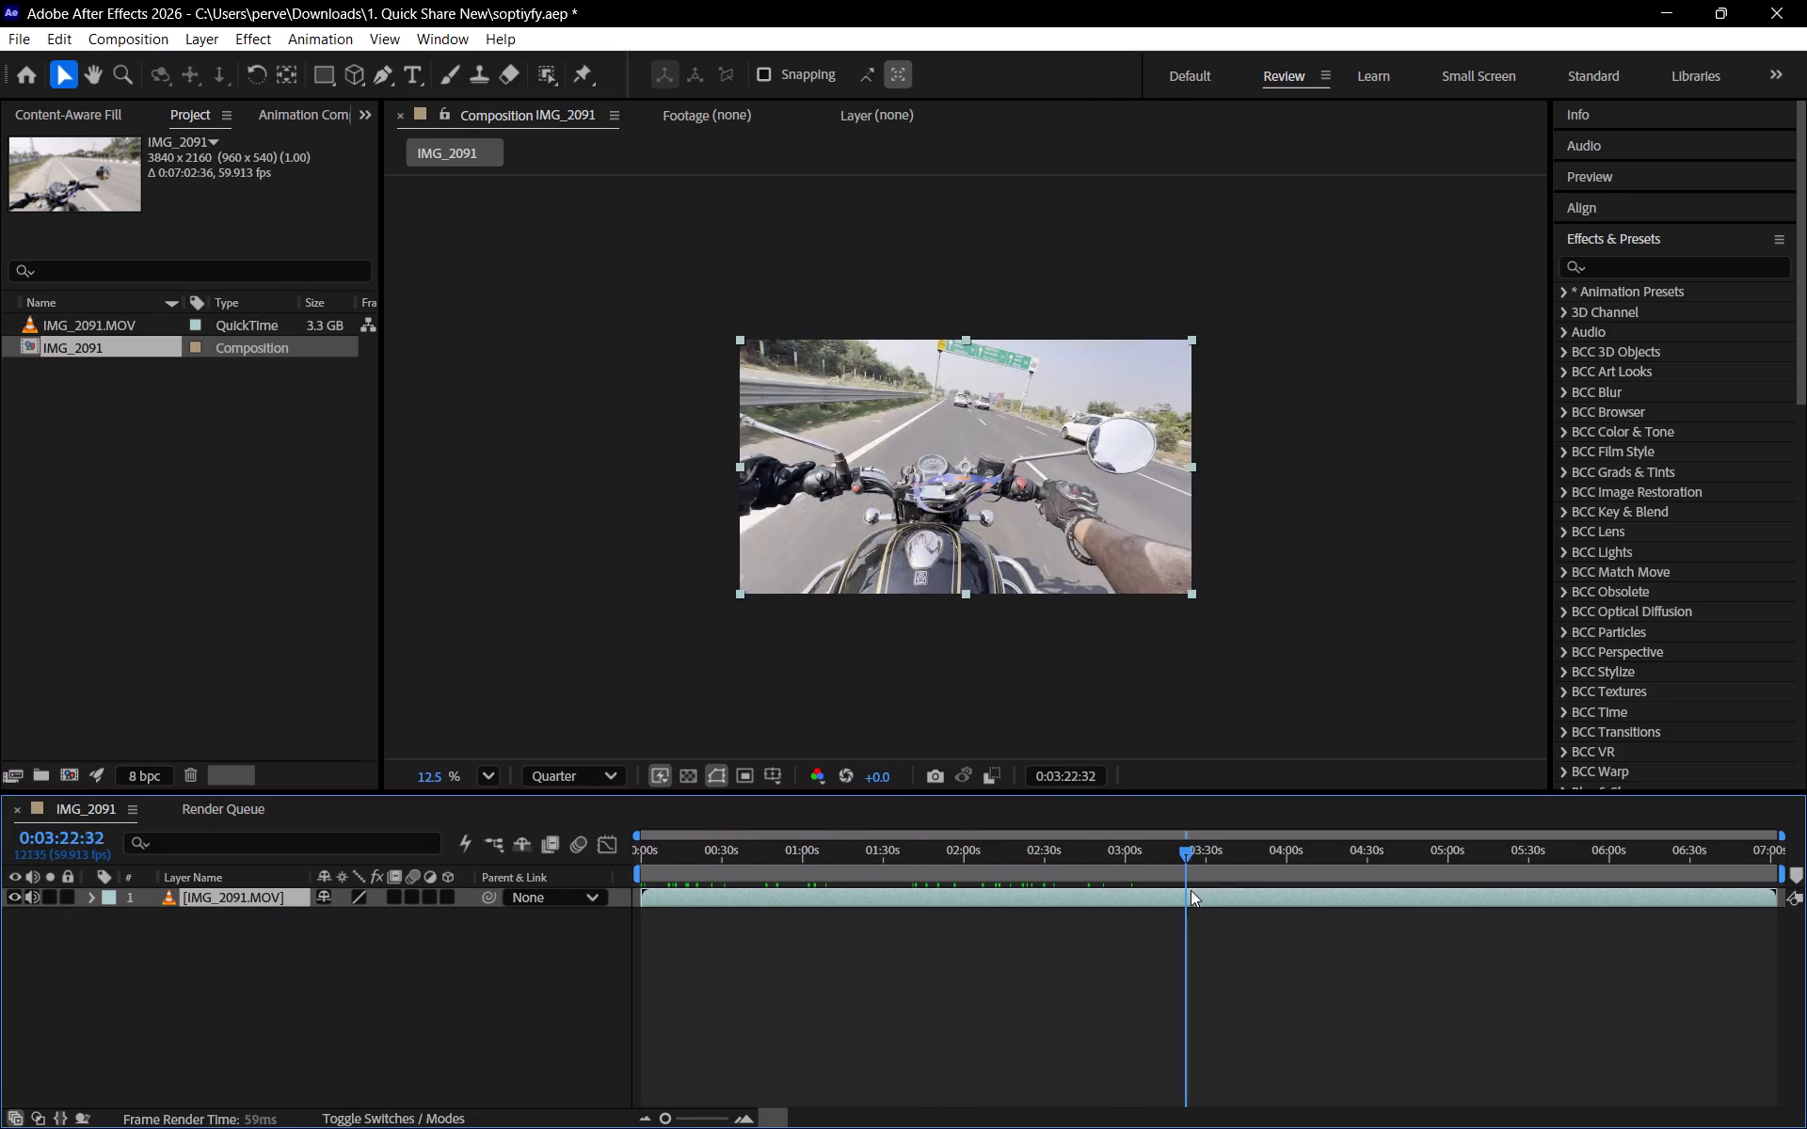
left_click_drag(1191, 890, 1547, 907)
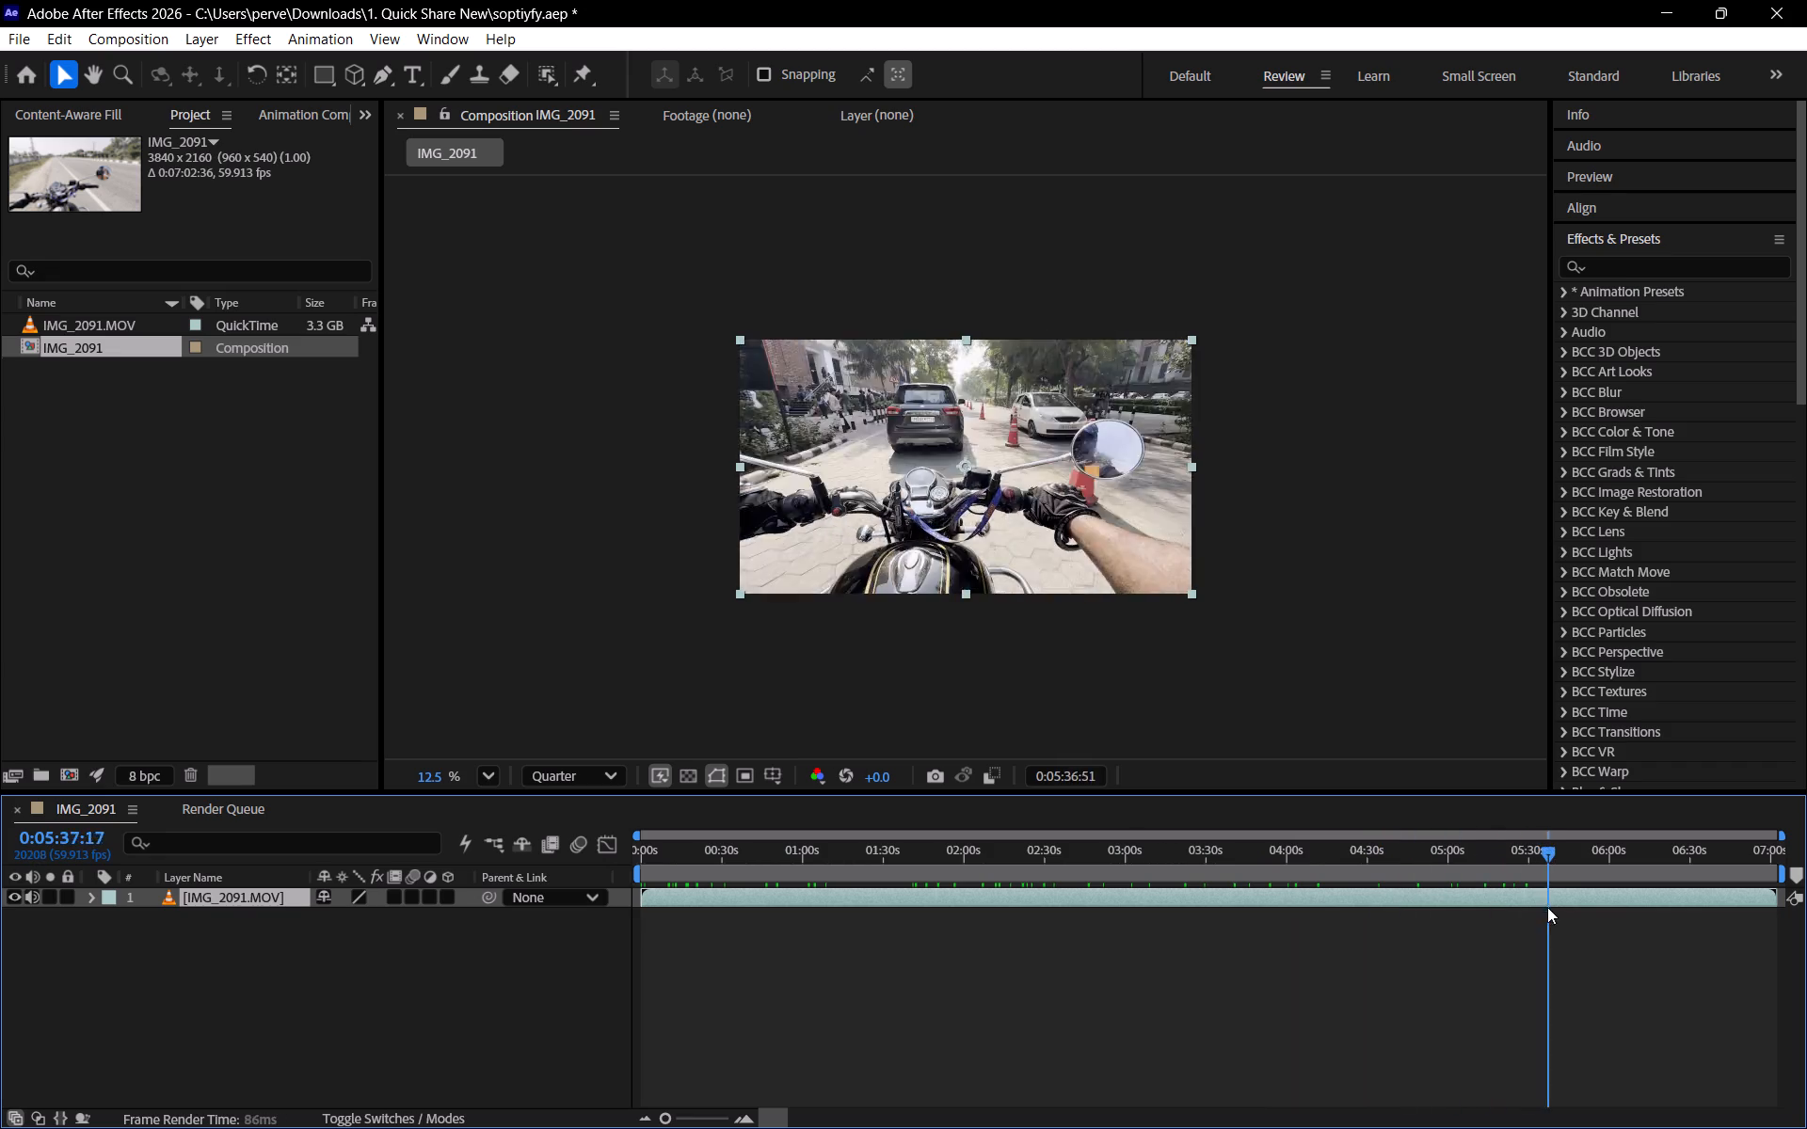
left_click_drag(1547, 907, 1507, 907)
scroll(967, 526, "up", 8)
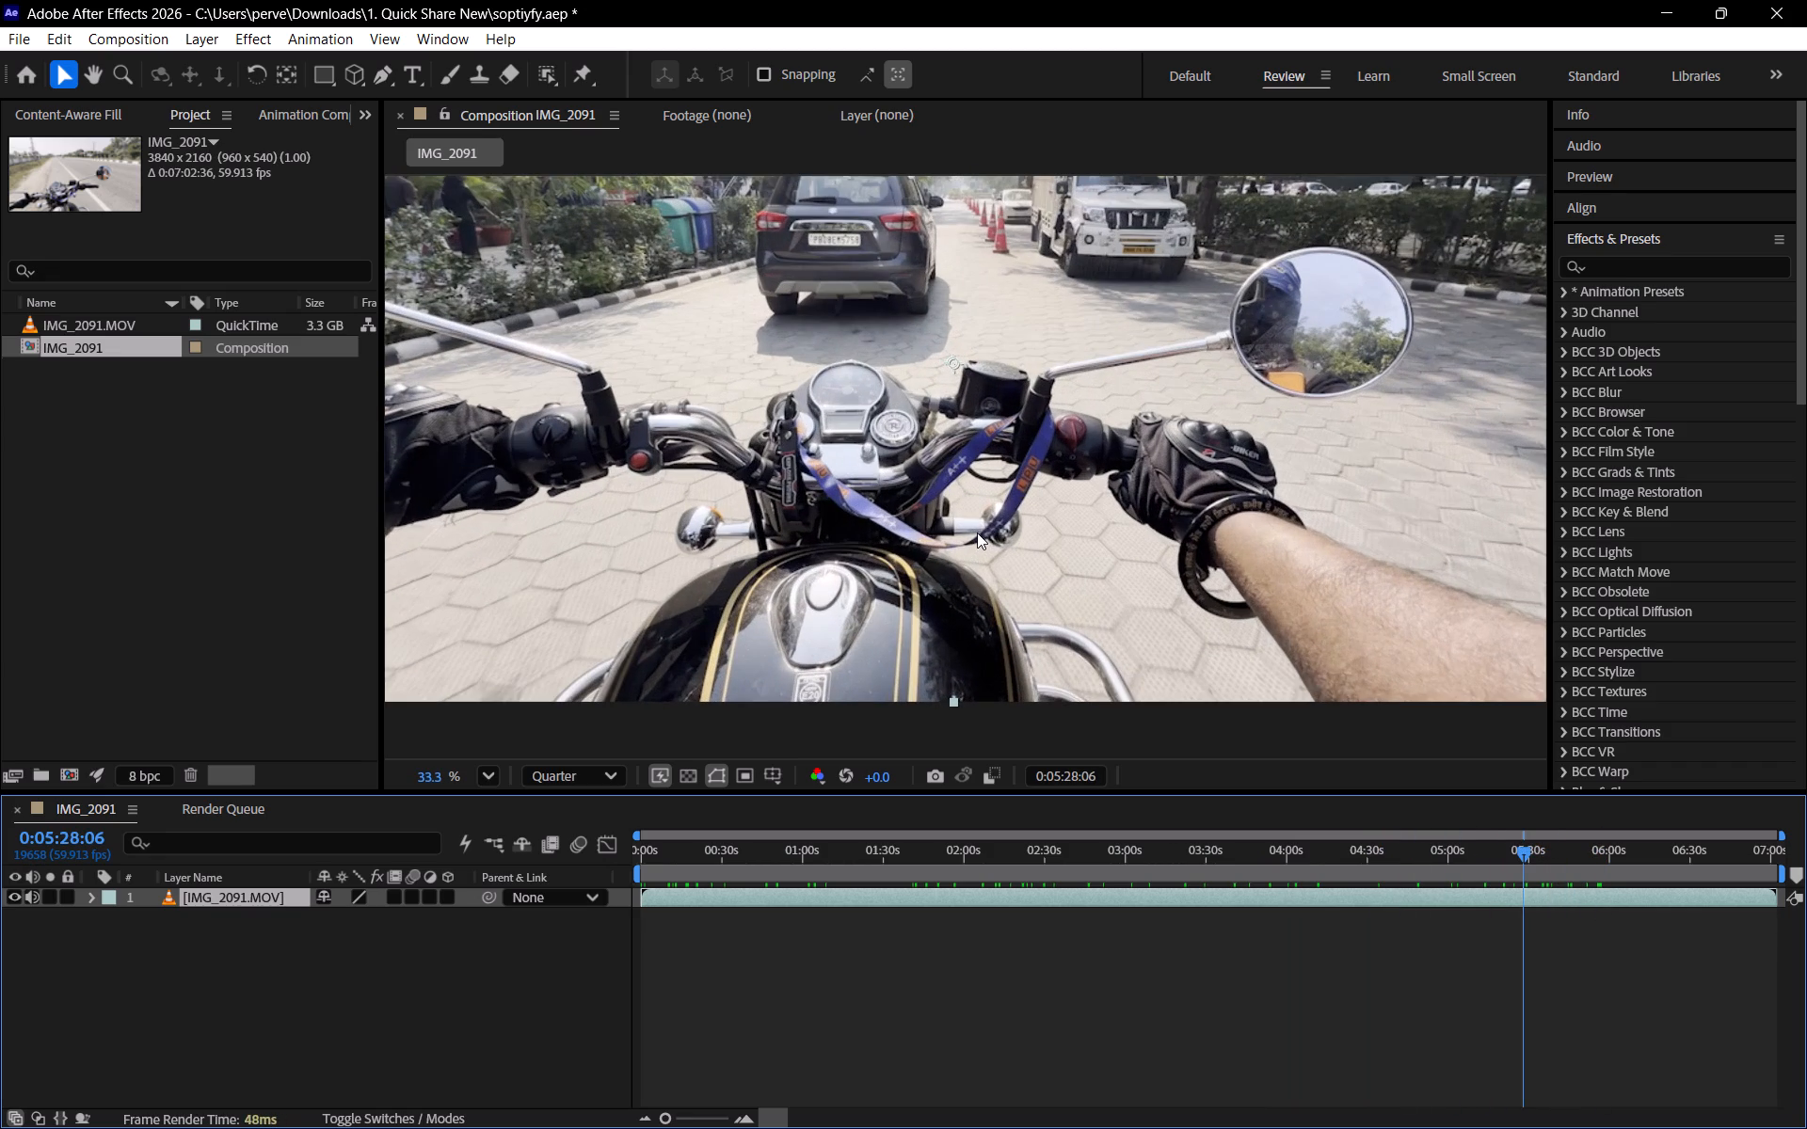
Set the preview resolution to Full and scrub back to about 2:30 to examine the footage's image quality.
left_click(584, 772)
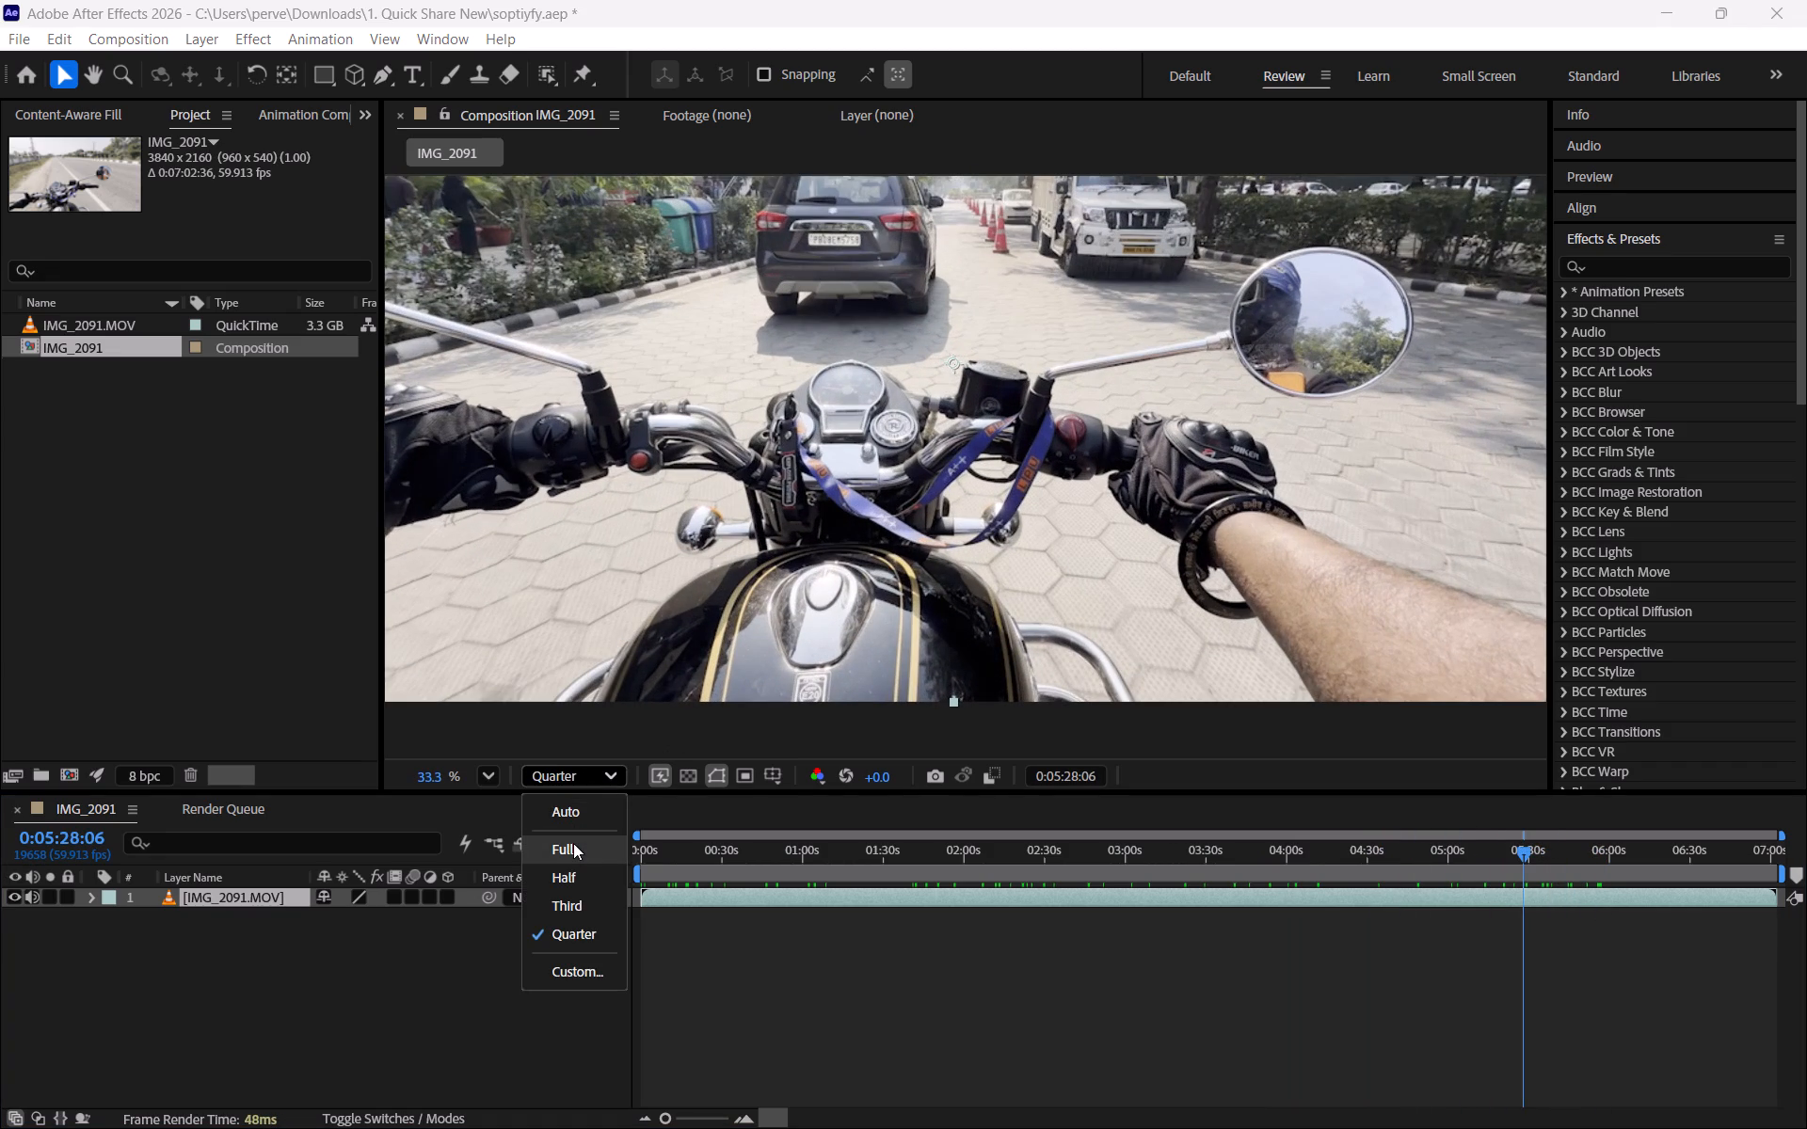
left_click(573, 843)
scroll(738, 537, "down", 3)
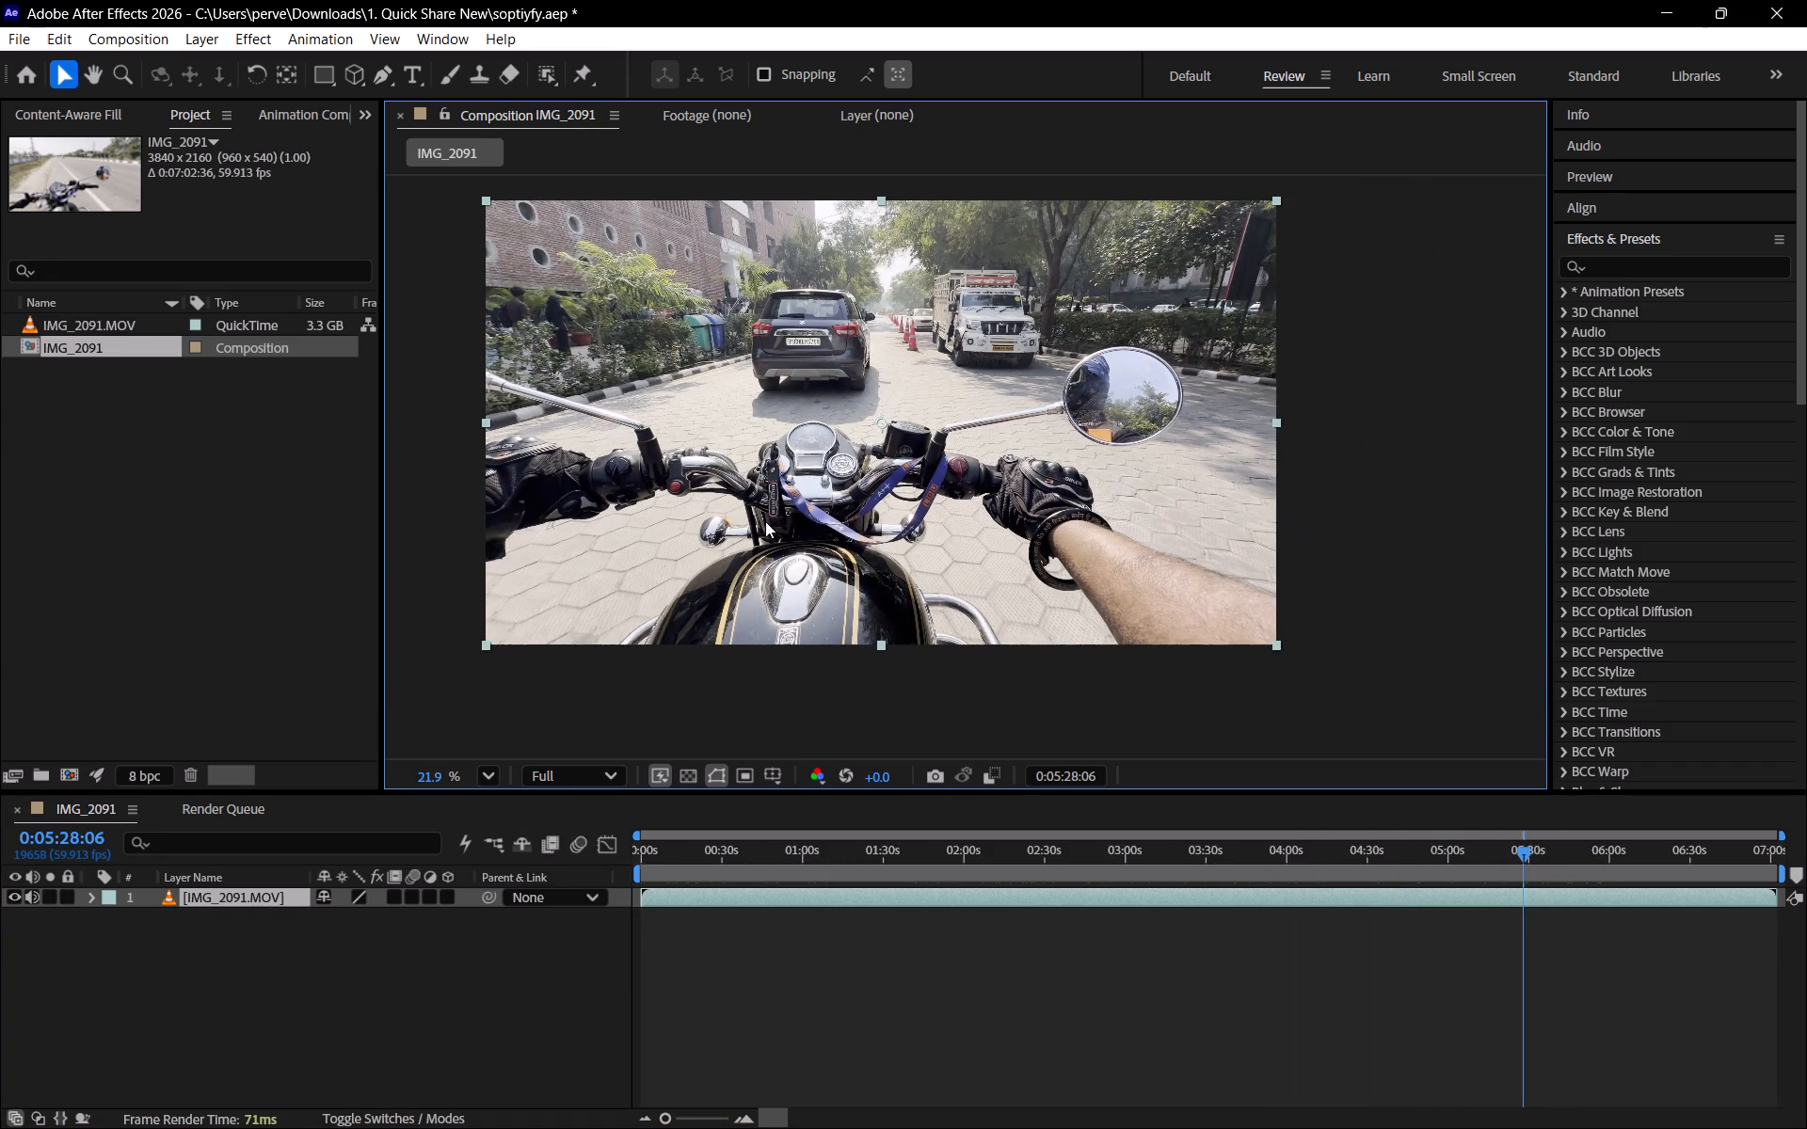
middle_click_drag(776, 517, 795, 580)
left_click_drag(1431, 848, 1271, 839)
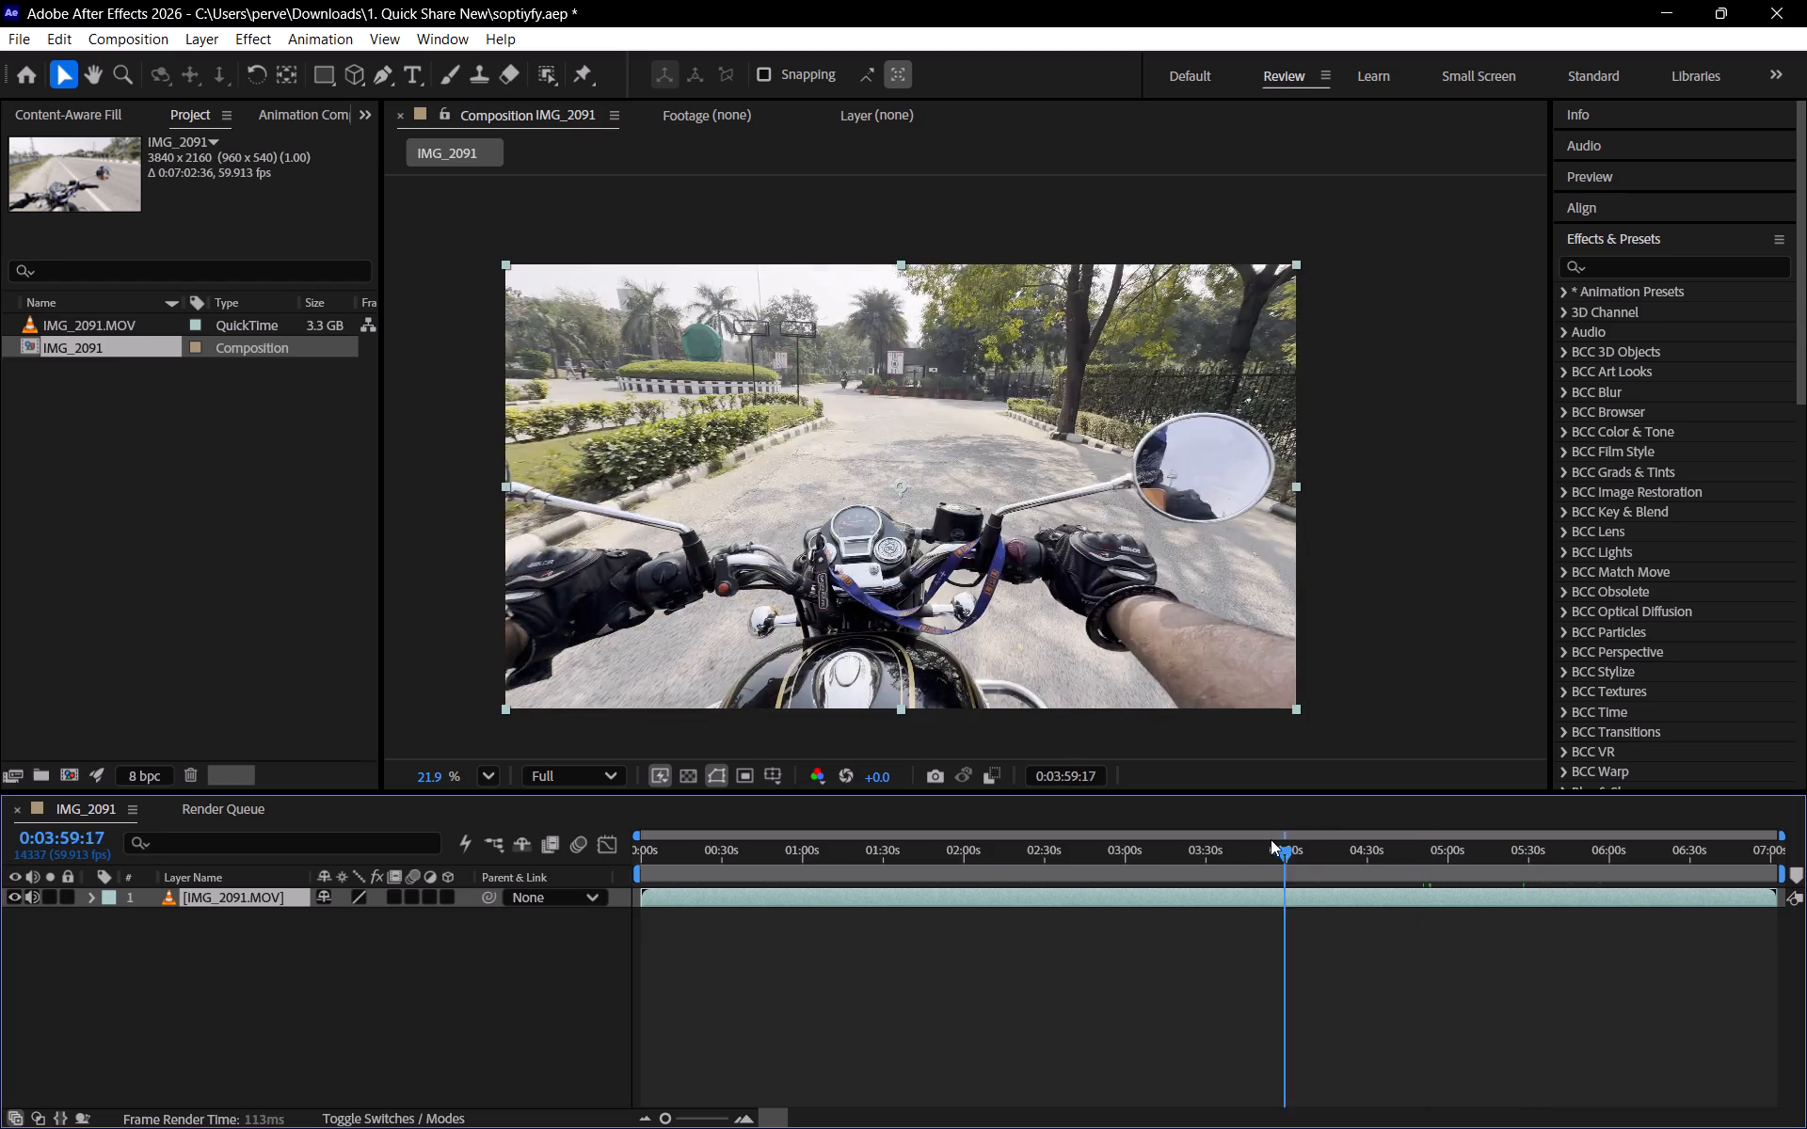
left_click_drag(1271, 839, 1047, 816)
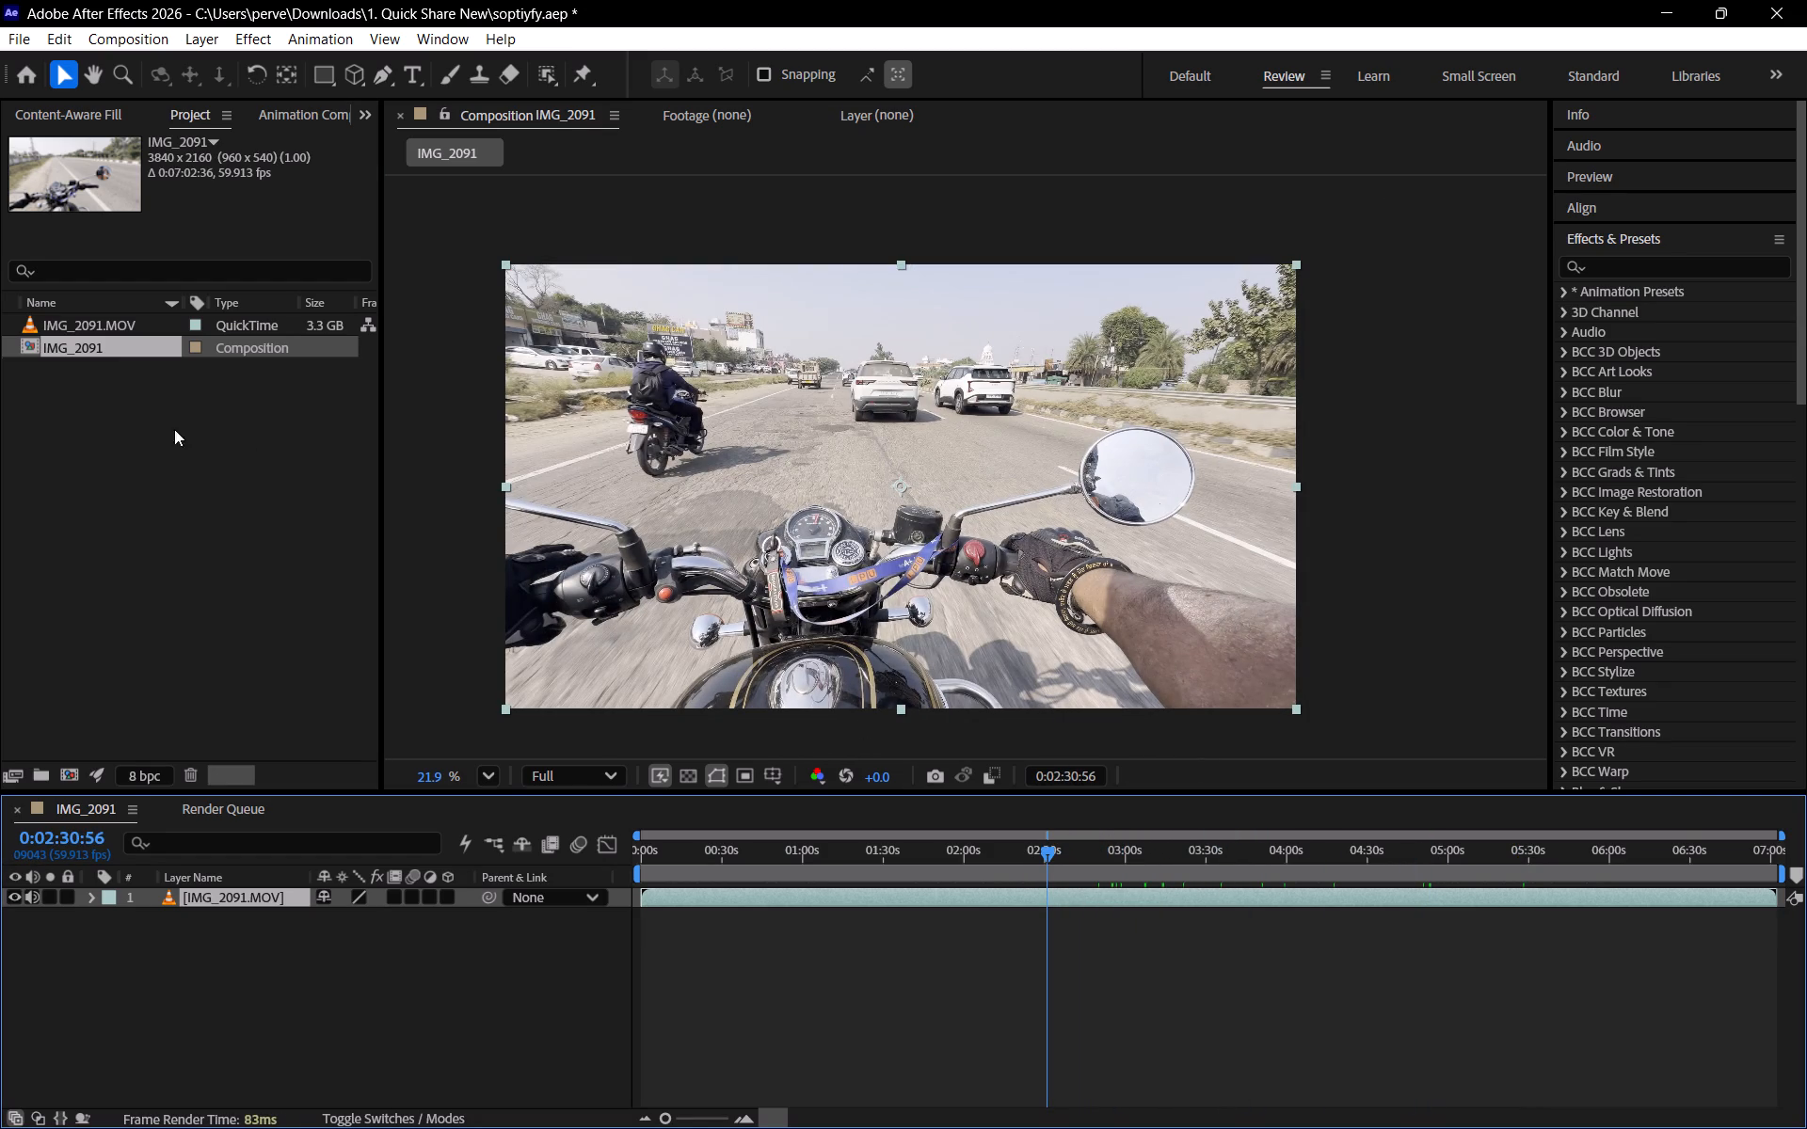
Set the composition's preview resolution to Quarter, trying Third first.
left_click(546, 787)
left_click(546, 778)
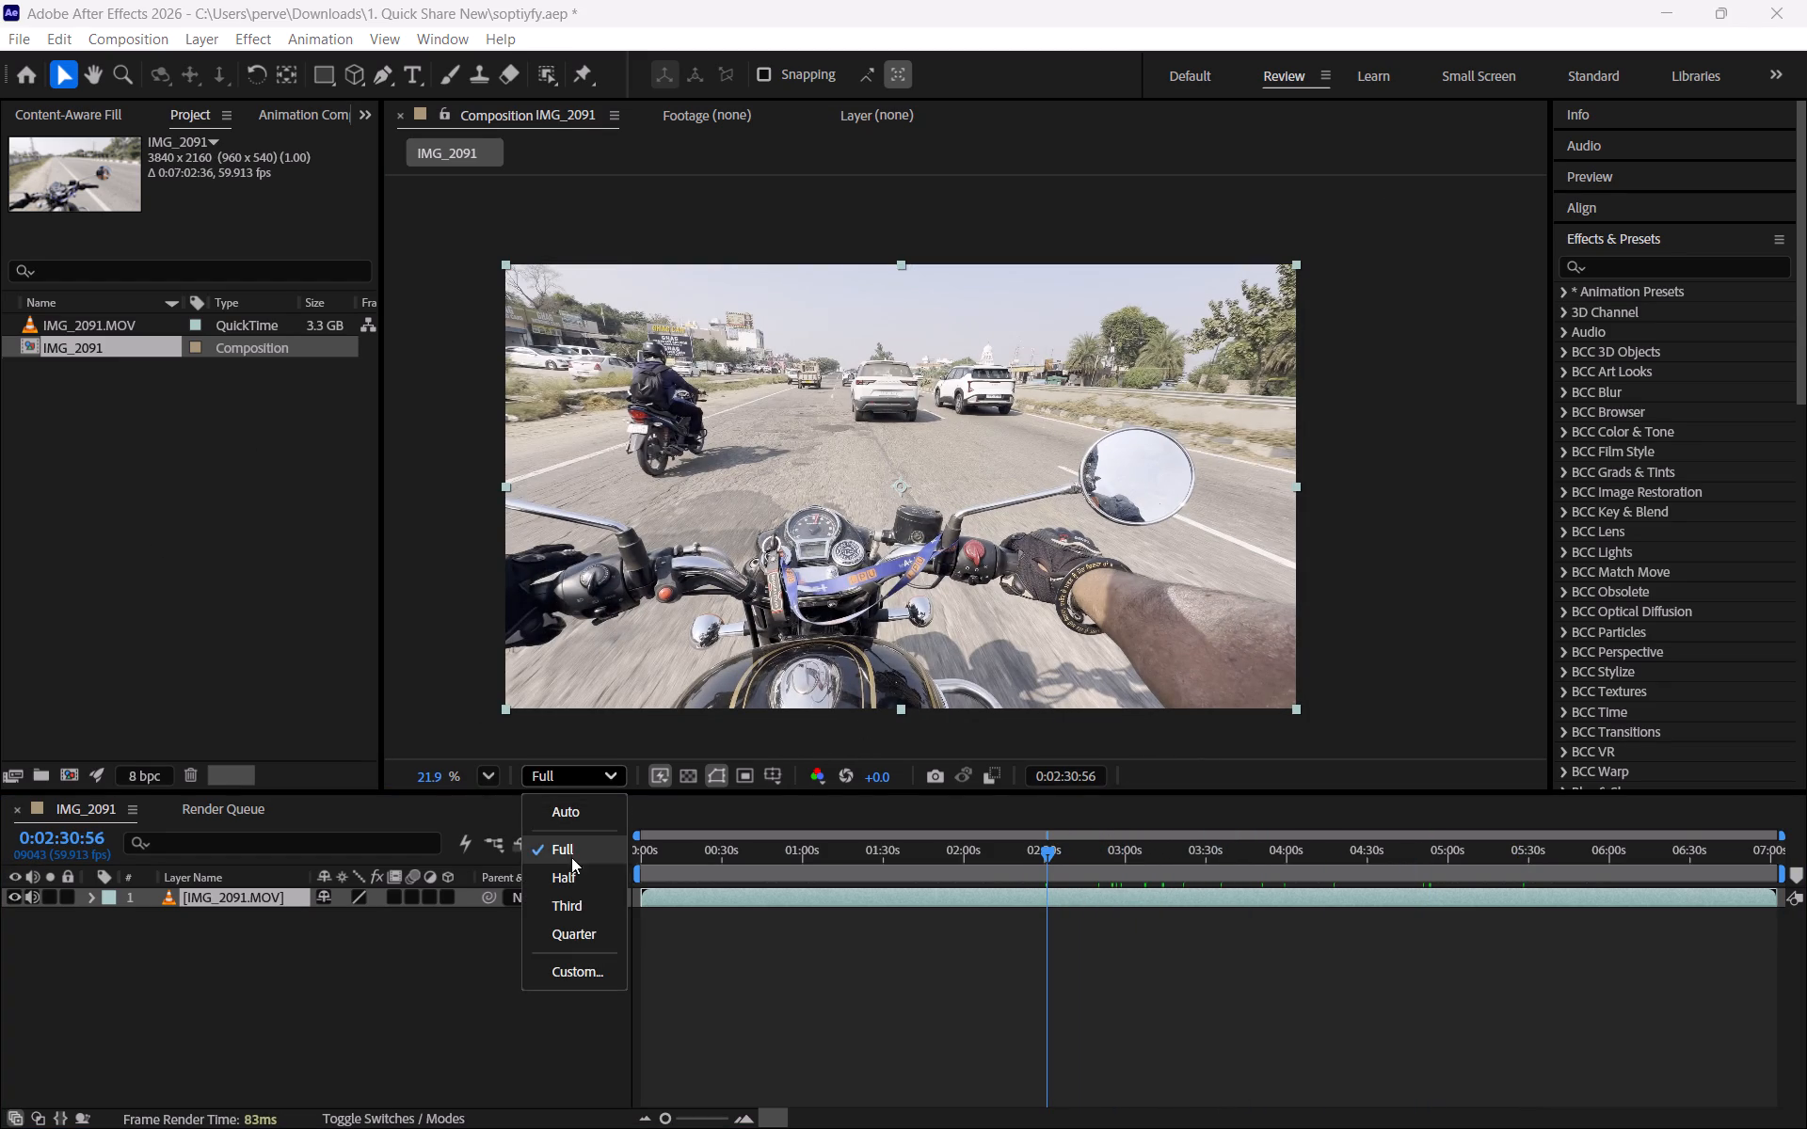
left_click(595, 918)
left_click(554, 781)
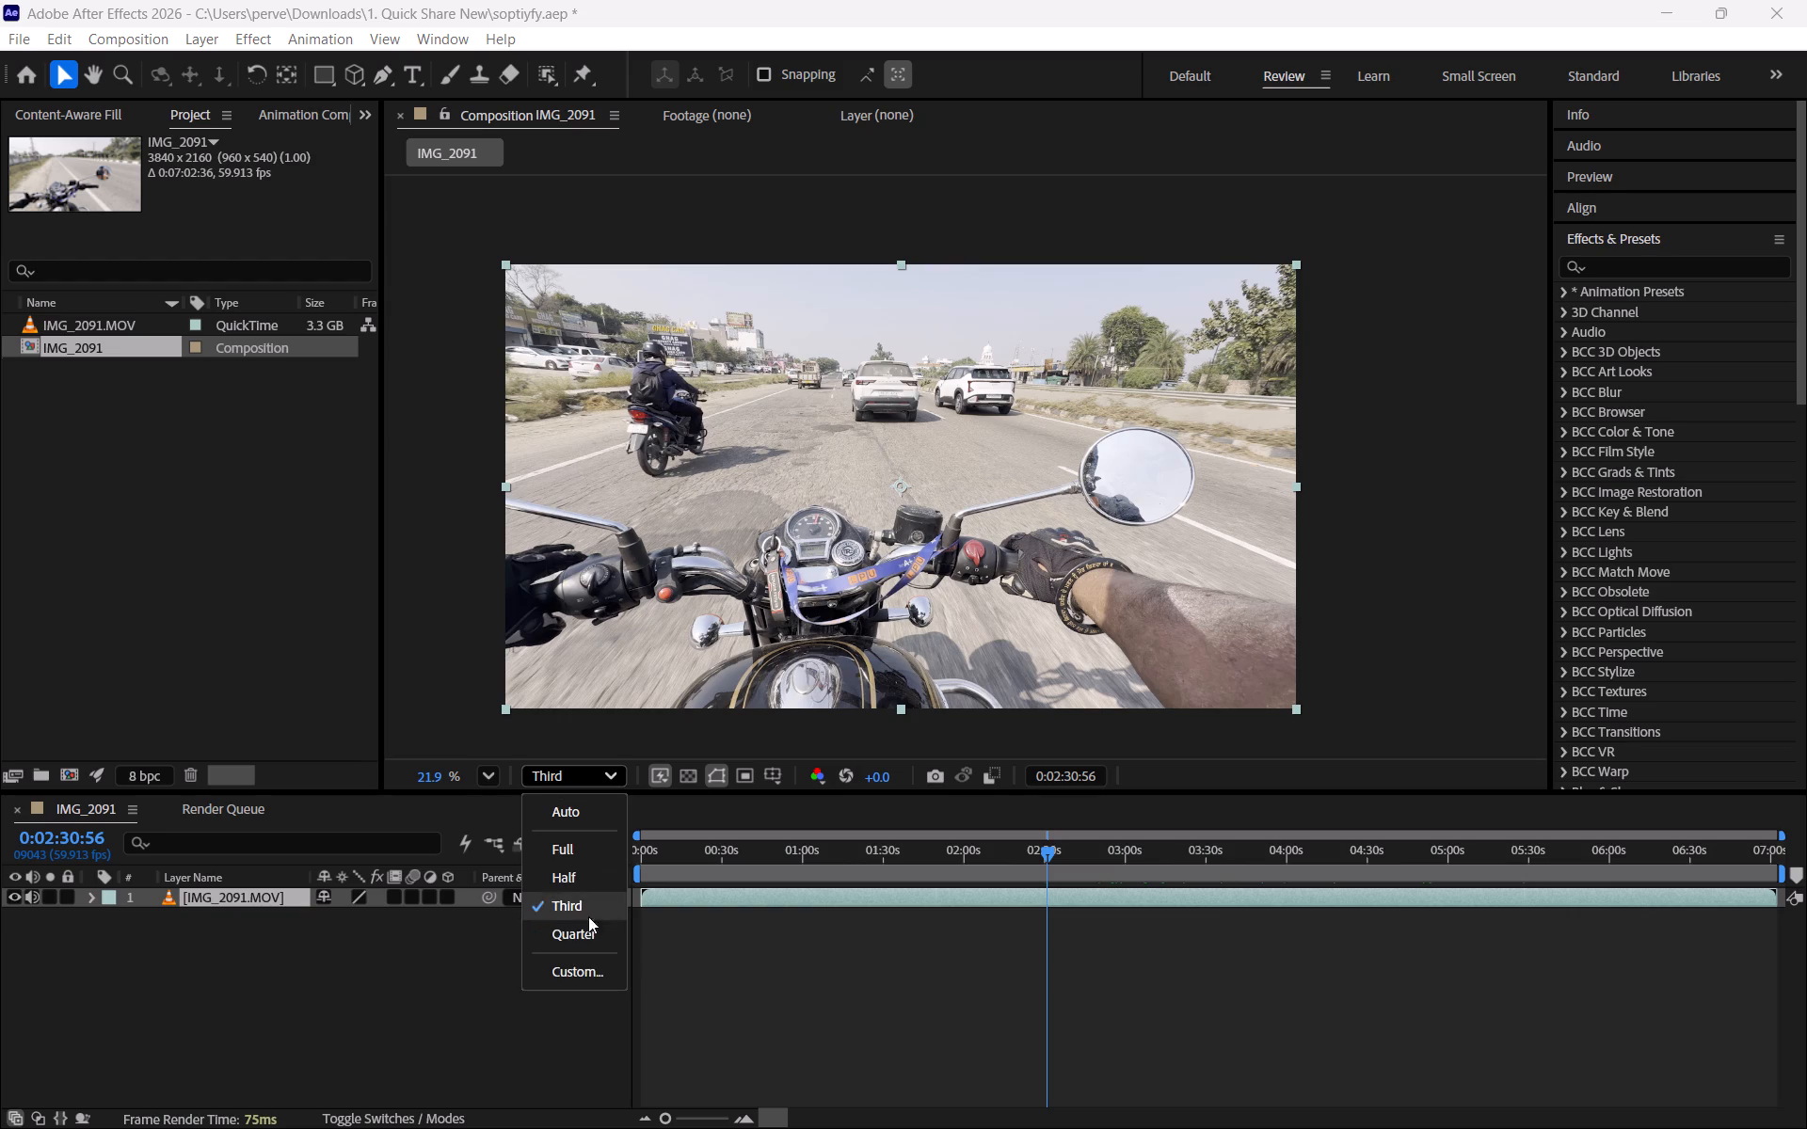
left_click(574, 928)
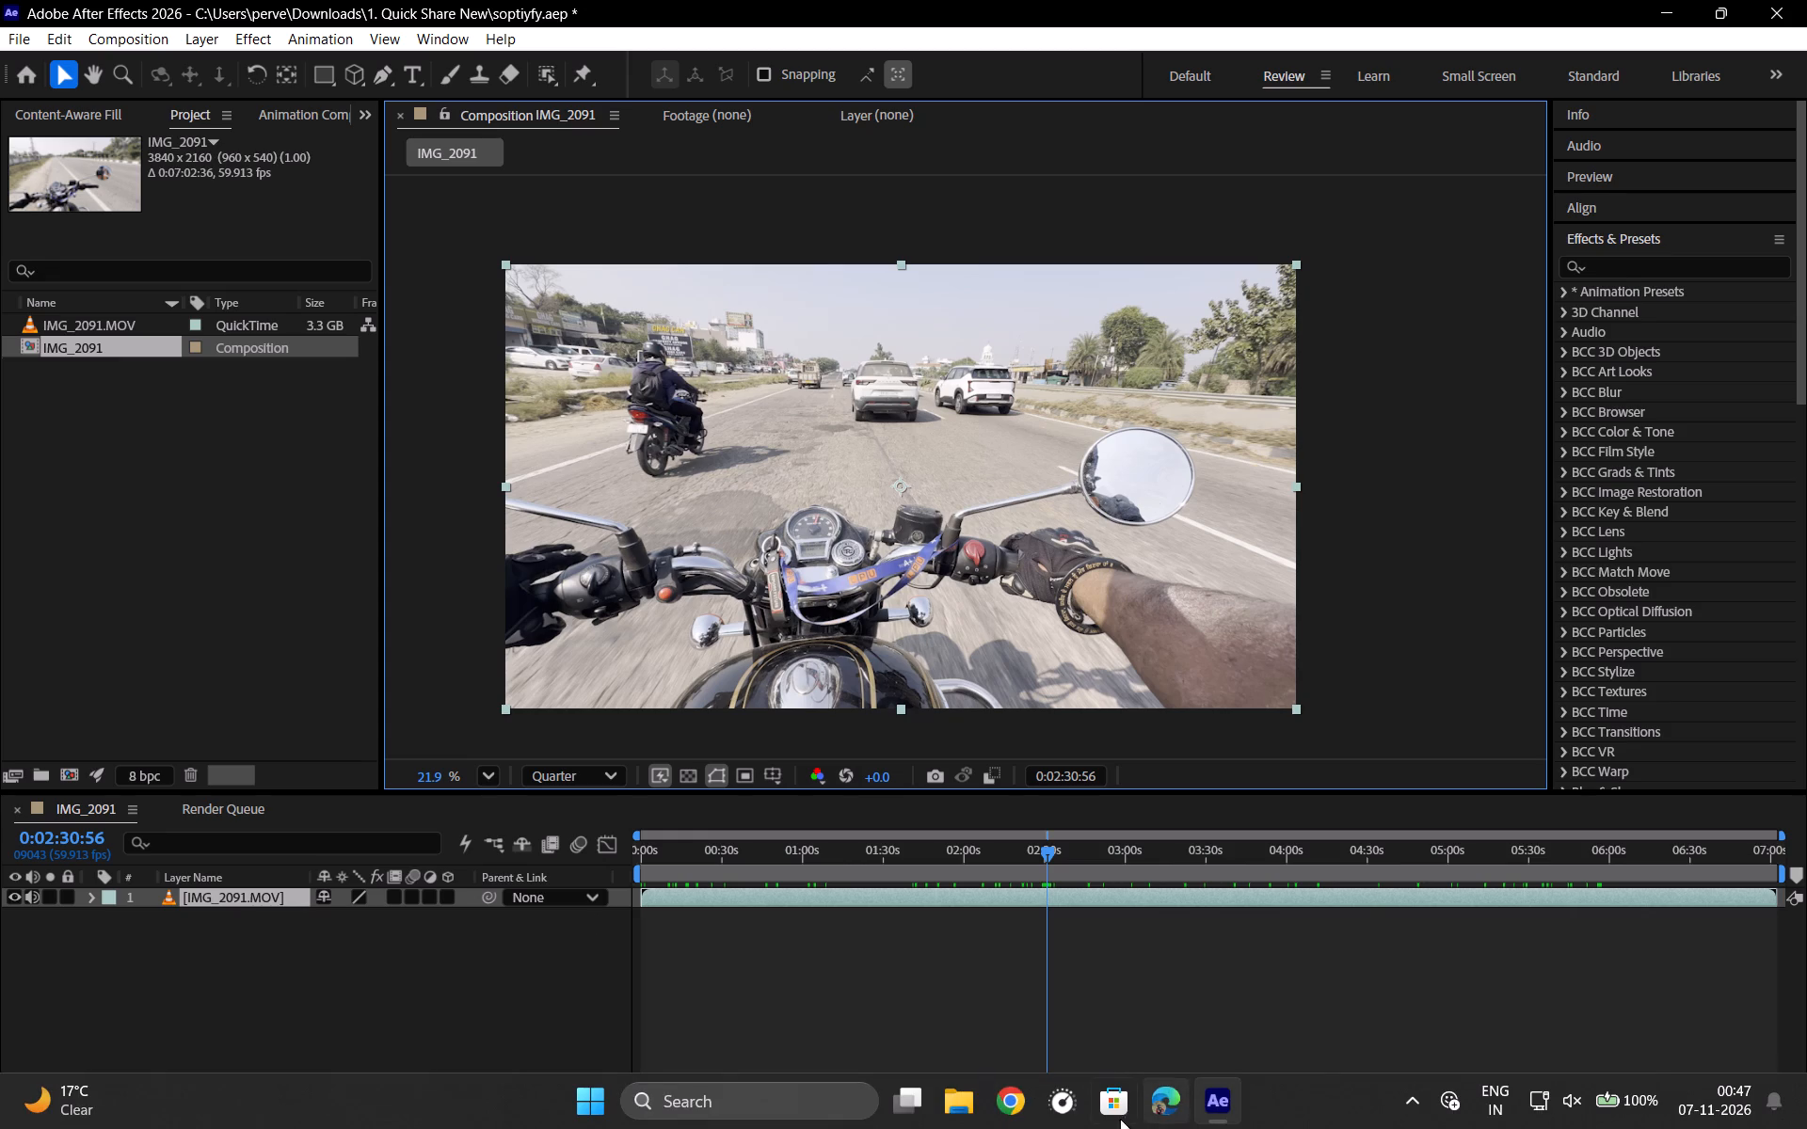
Switch to Google Chrome and search the web for "why my colors are fadded out while importing my iphone footage in ae".
left_click(1031, 1098)
left_click(806, 603)
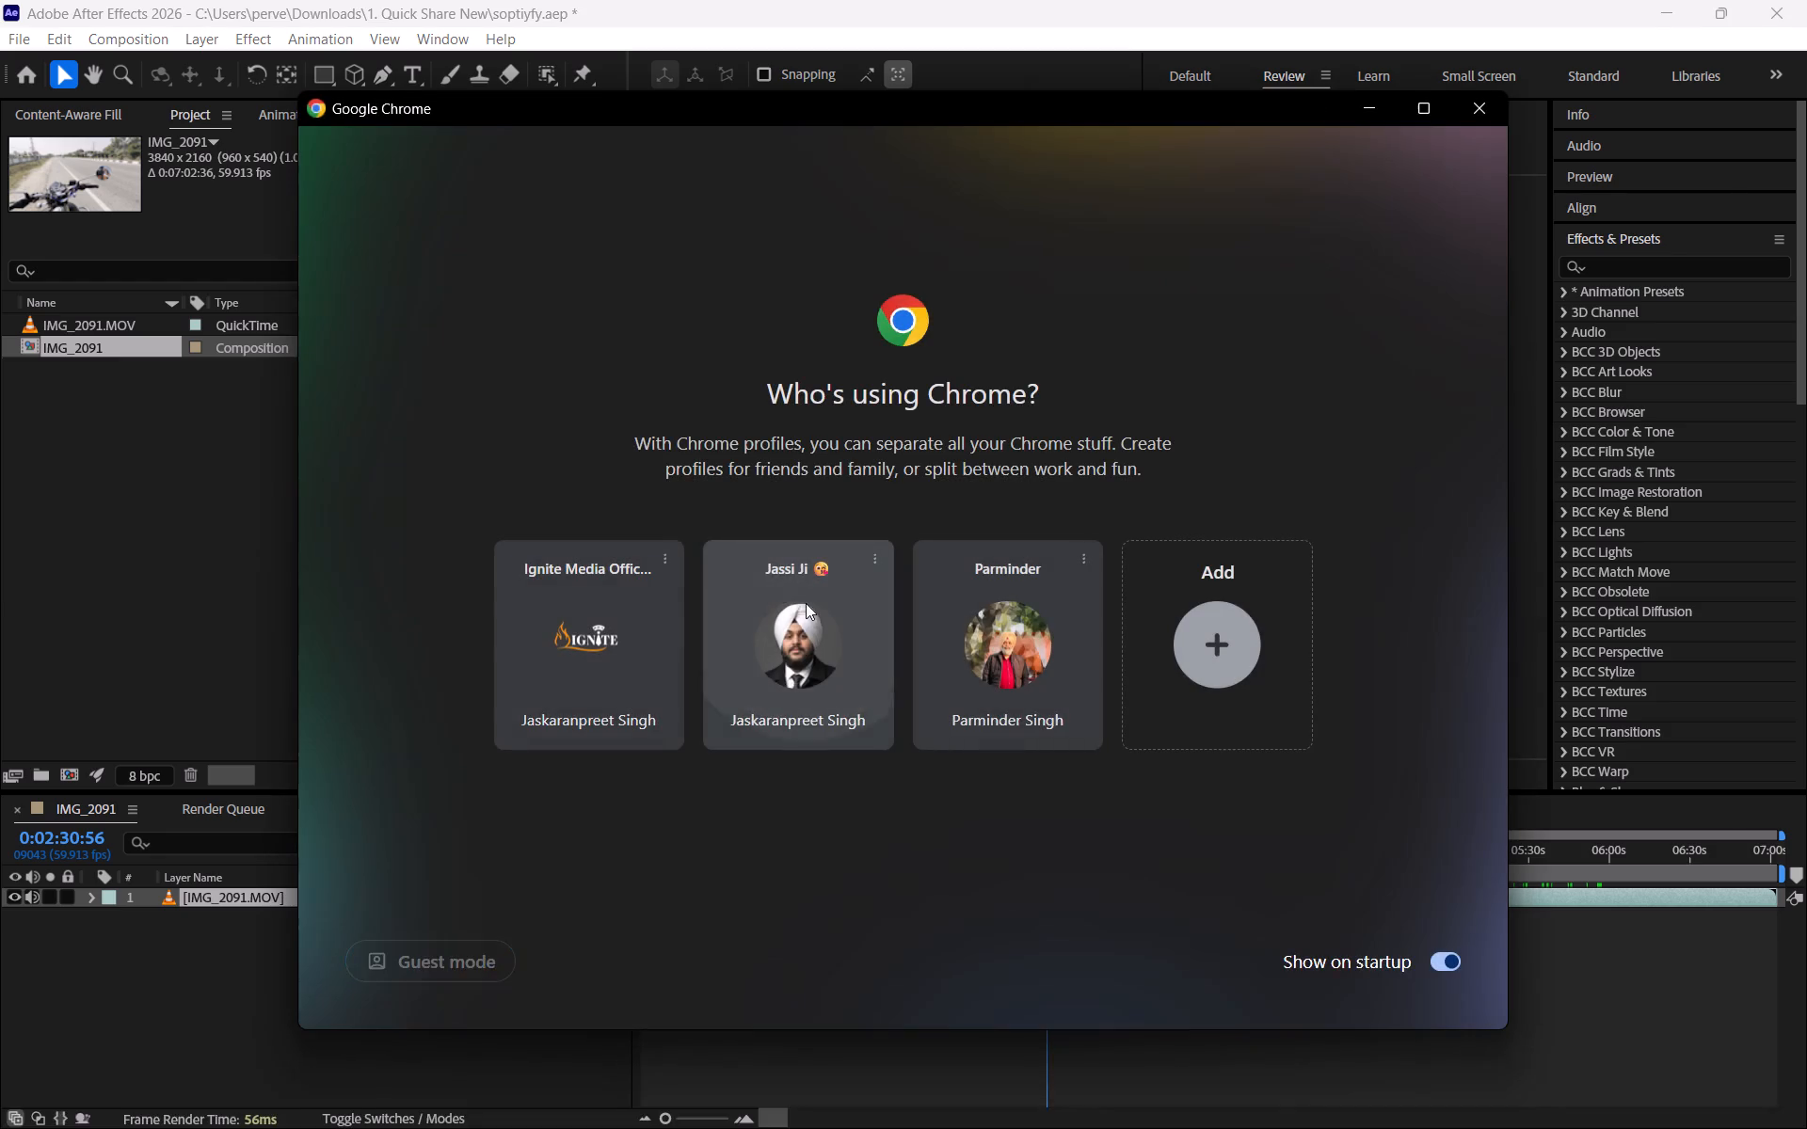
type("why my olor")
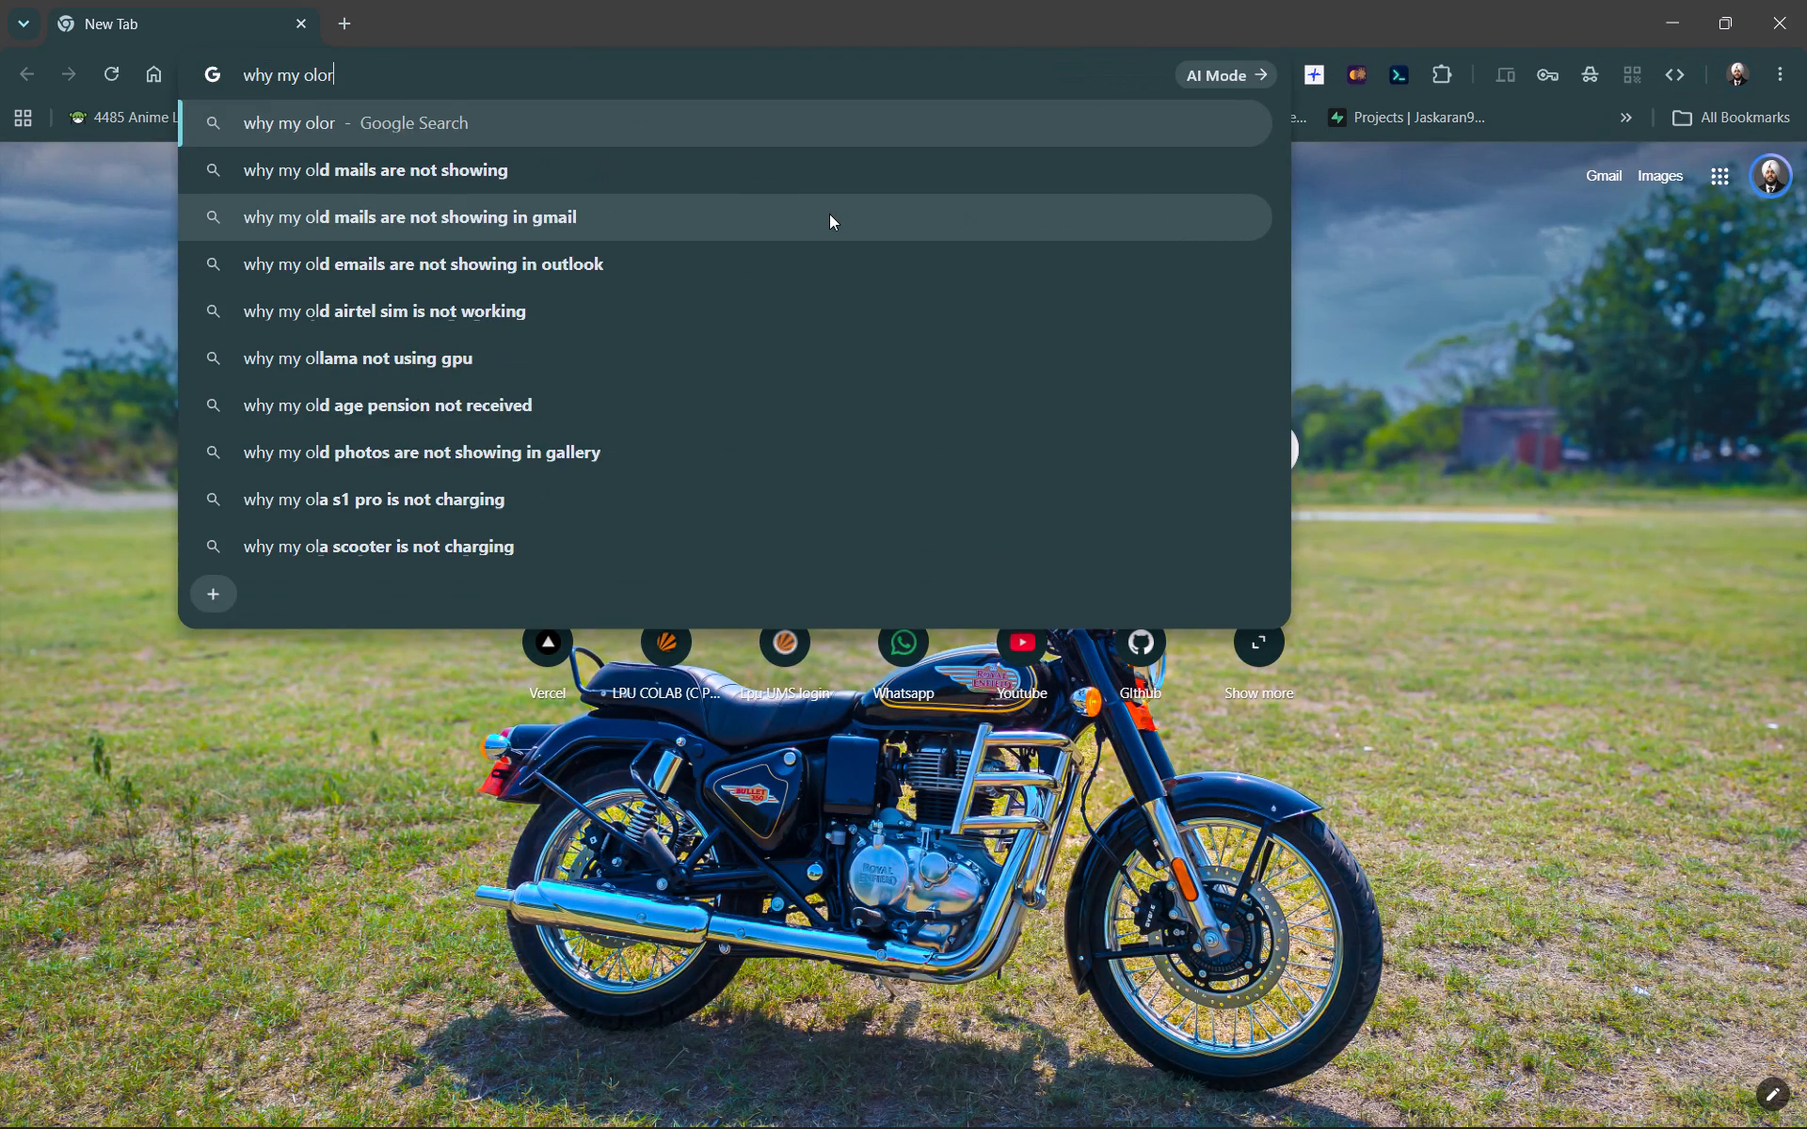
key("ctrl+BackSpace")
type("colo")
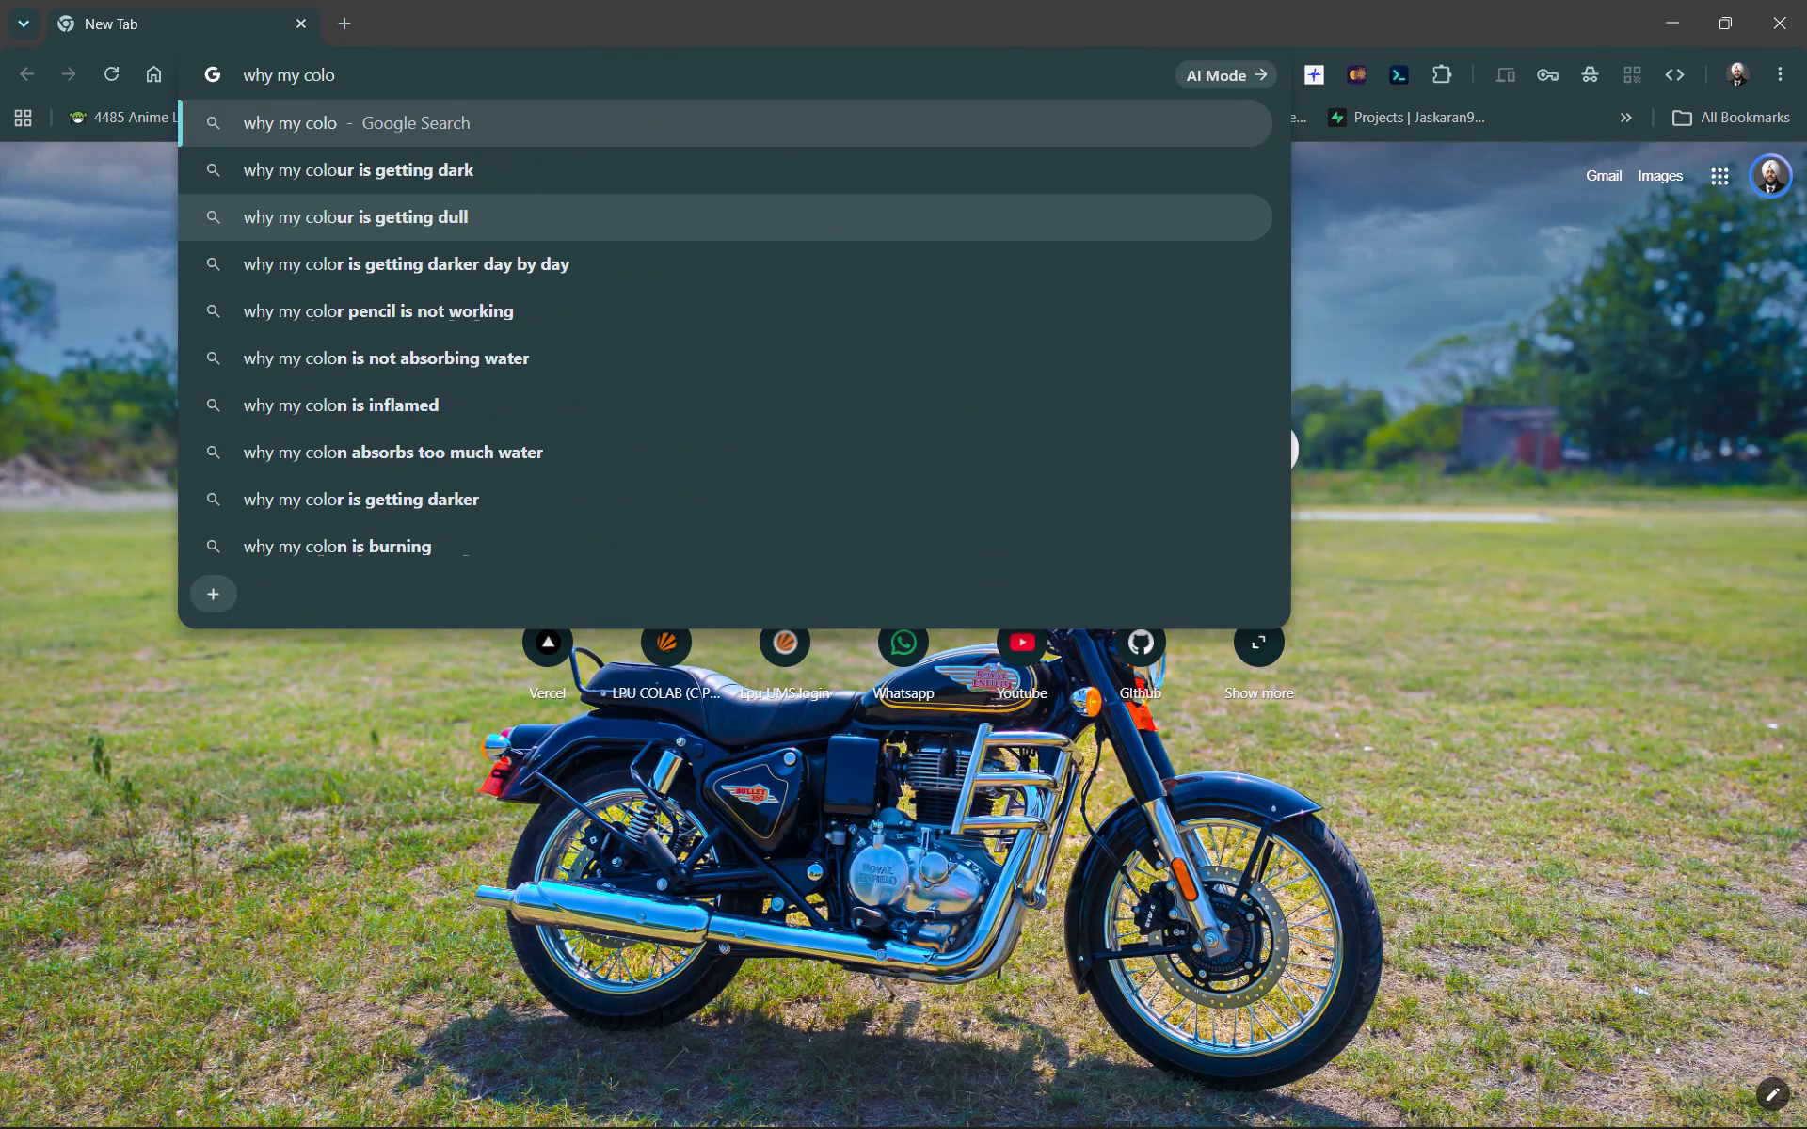
type("rs are fa")
type("ad")
key("BackSpace")
key("BackSpace")
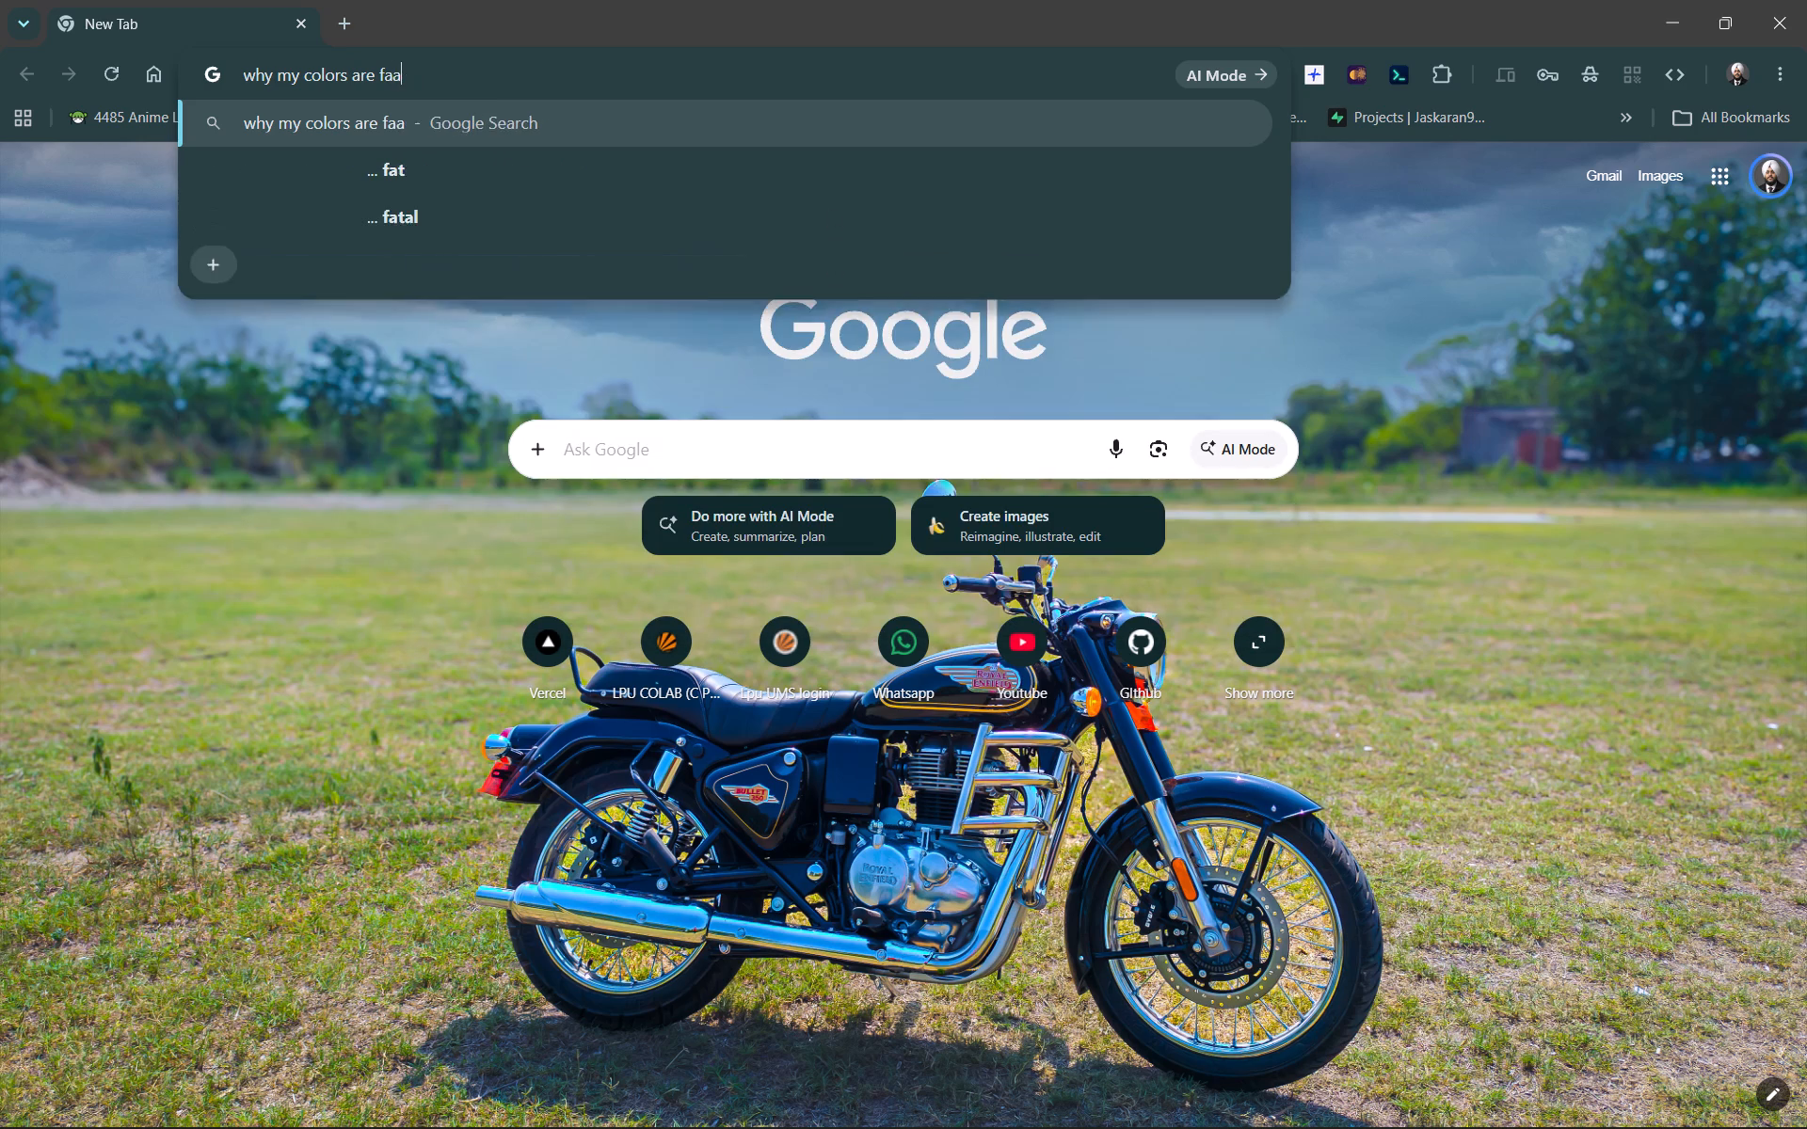
type("de")
key("BackSpace")
type("ded u")
key("BackSpace")
type("out")
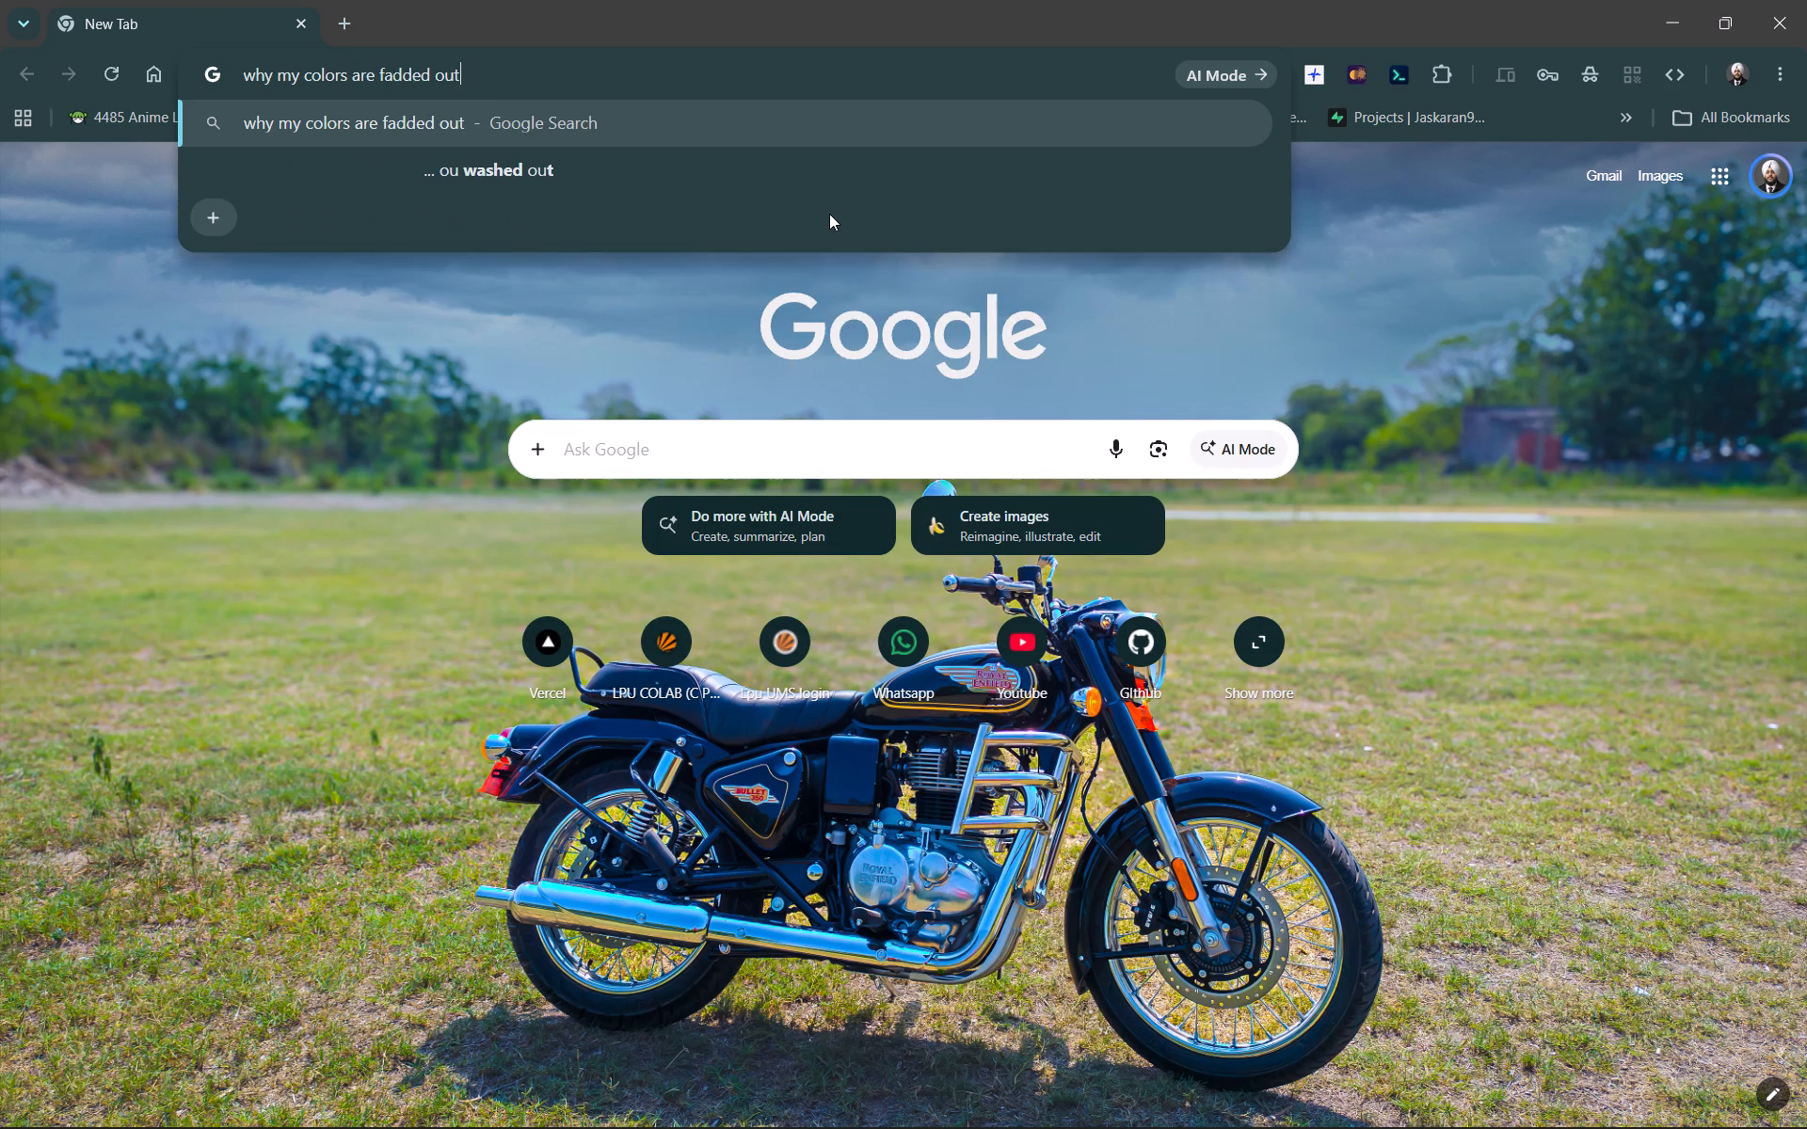
key("space")
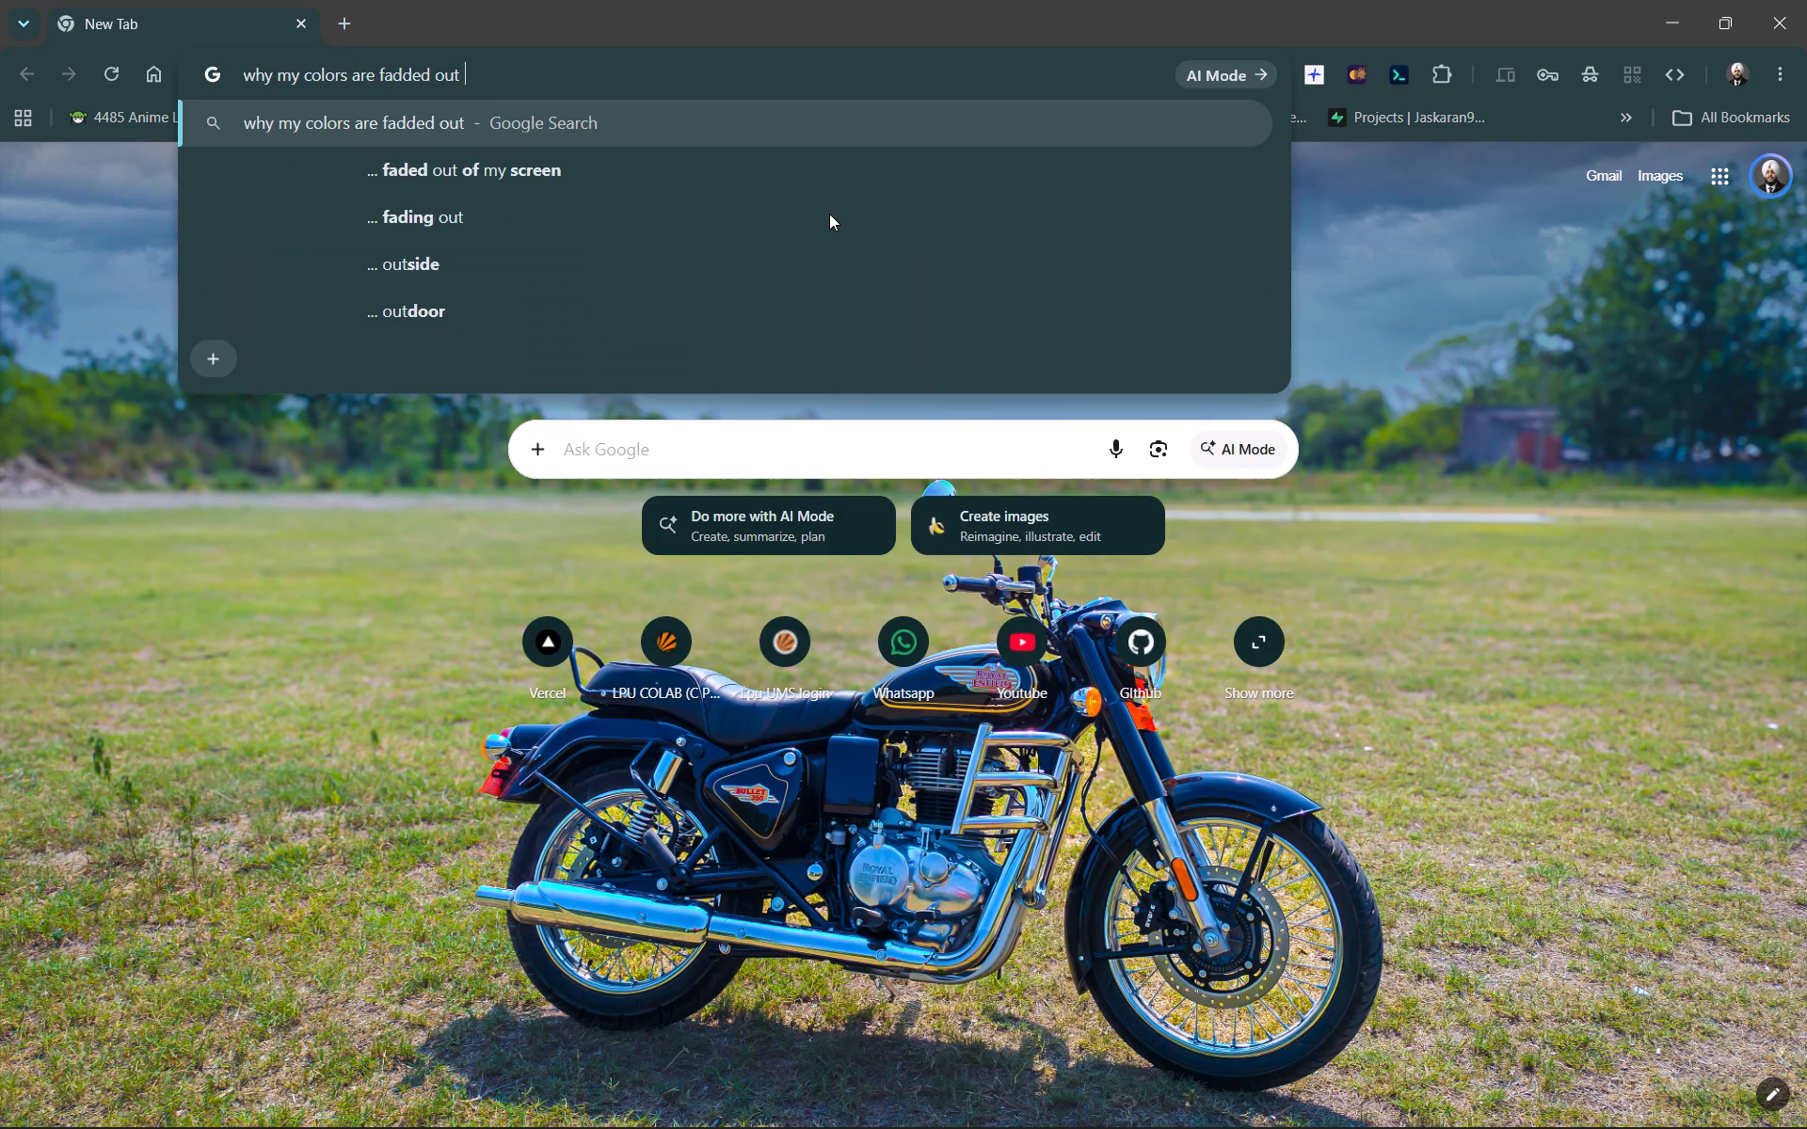
type("while importing my iphone footaf")
key("BackSpace")
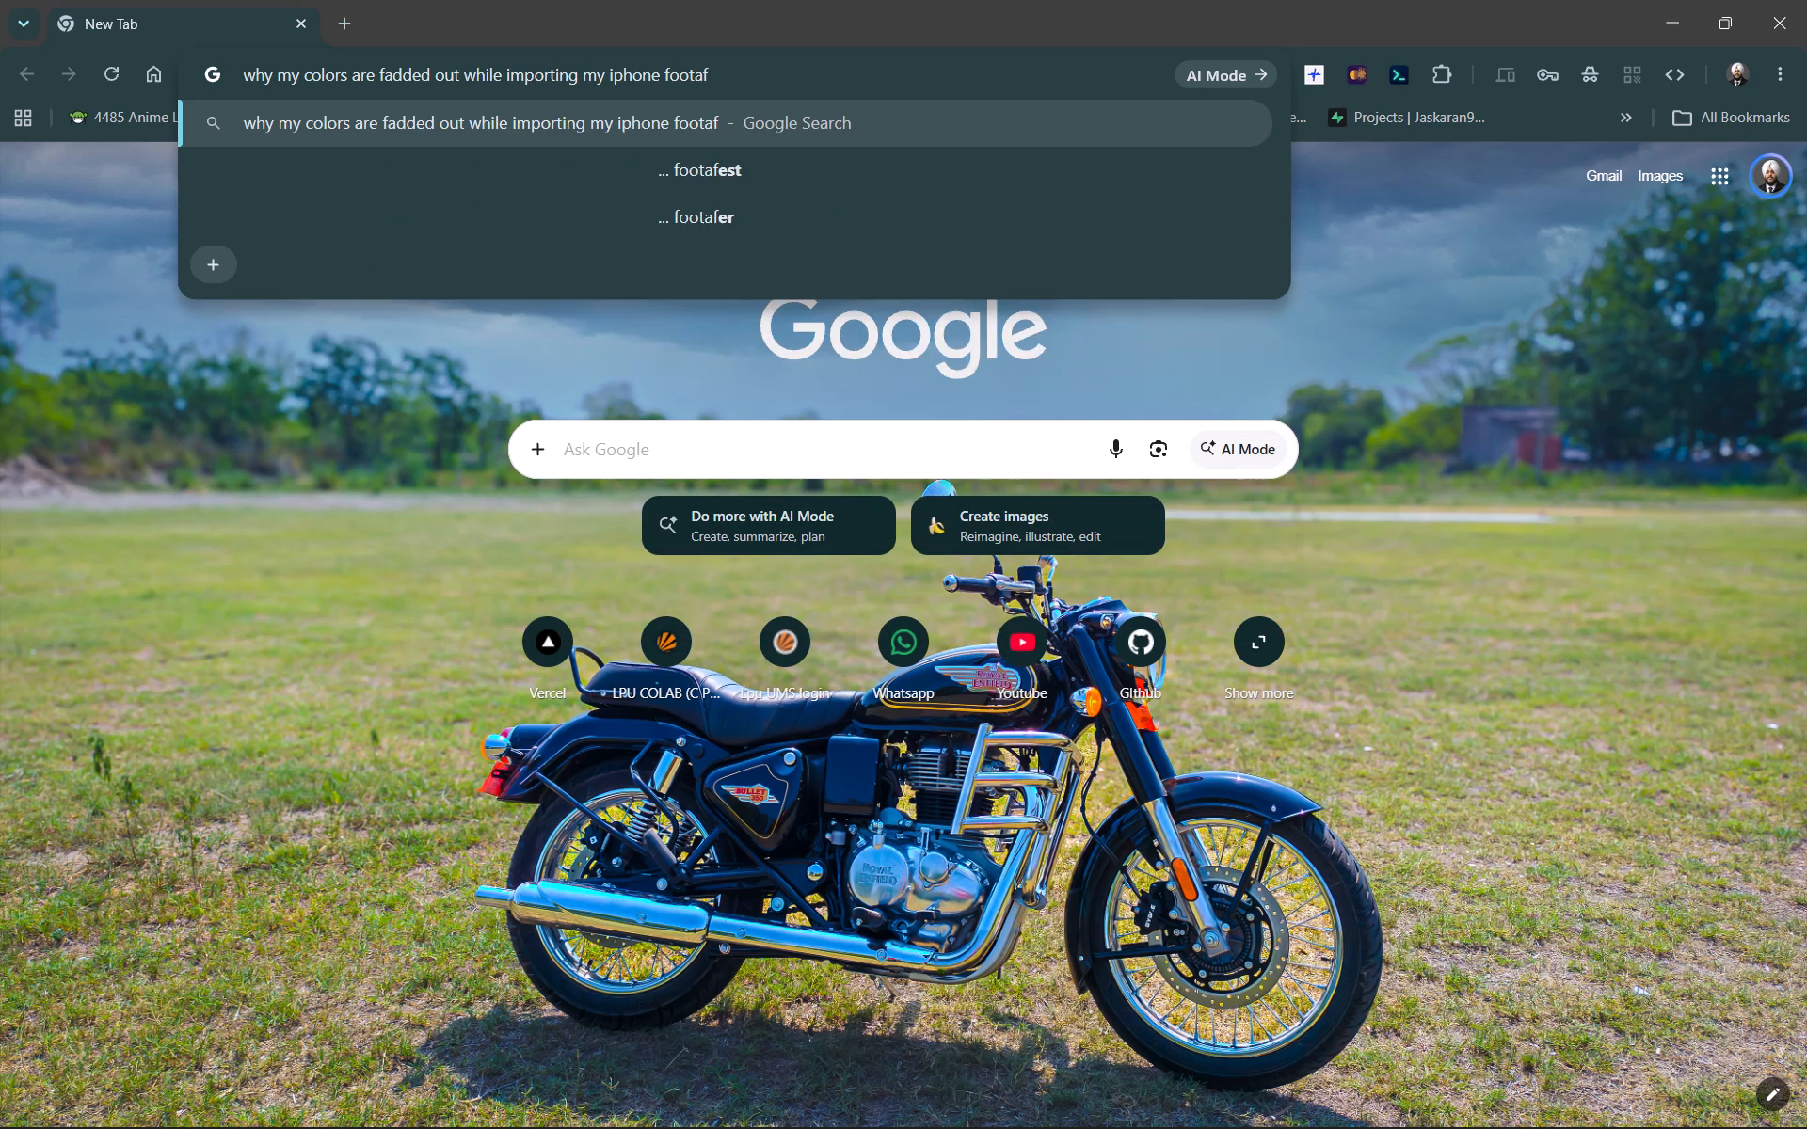
type("ge in")
key("space")
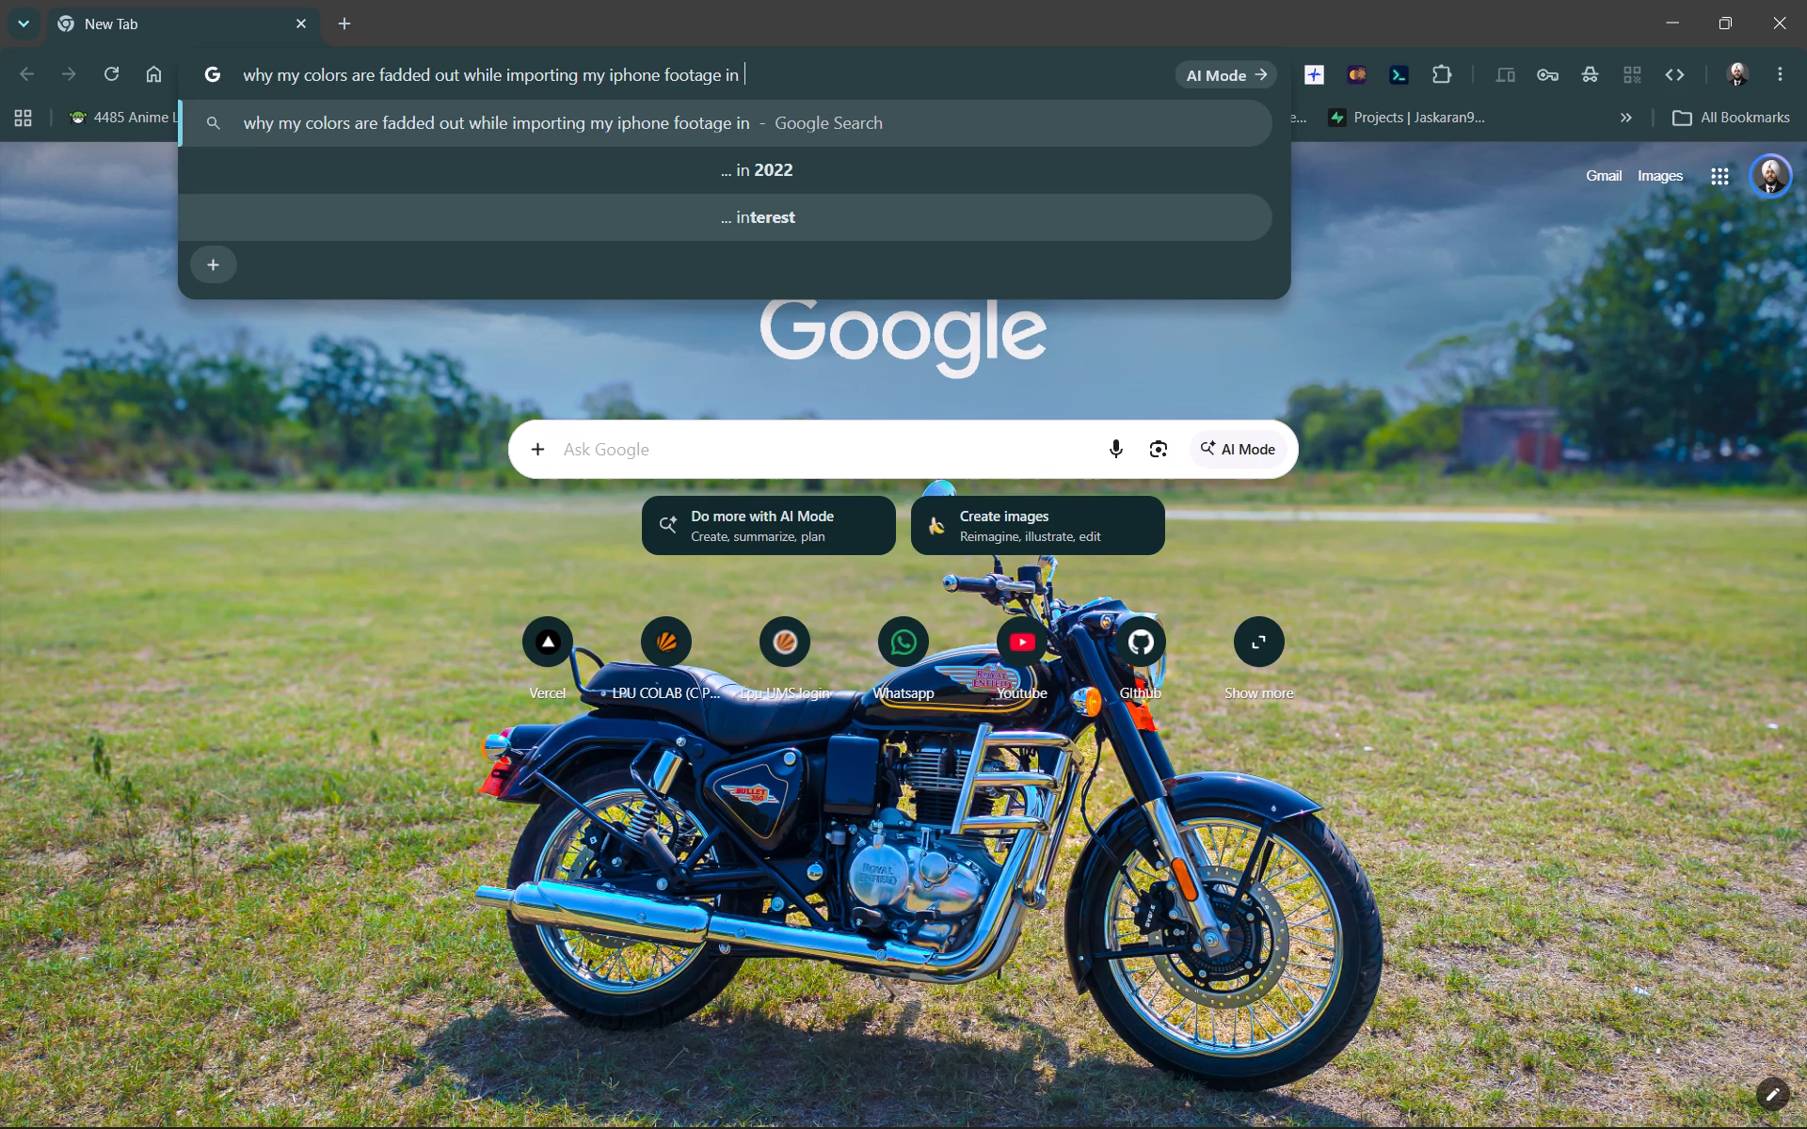
type("ae")
key("Return")
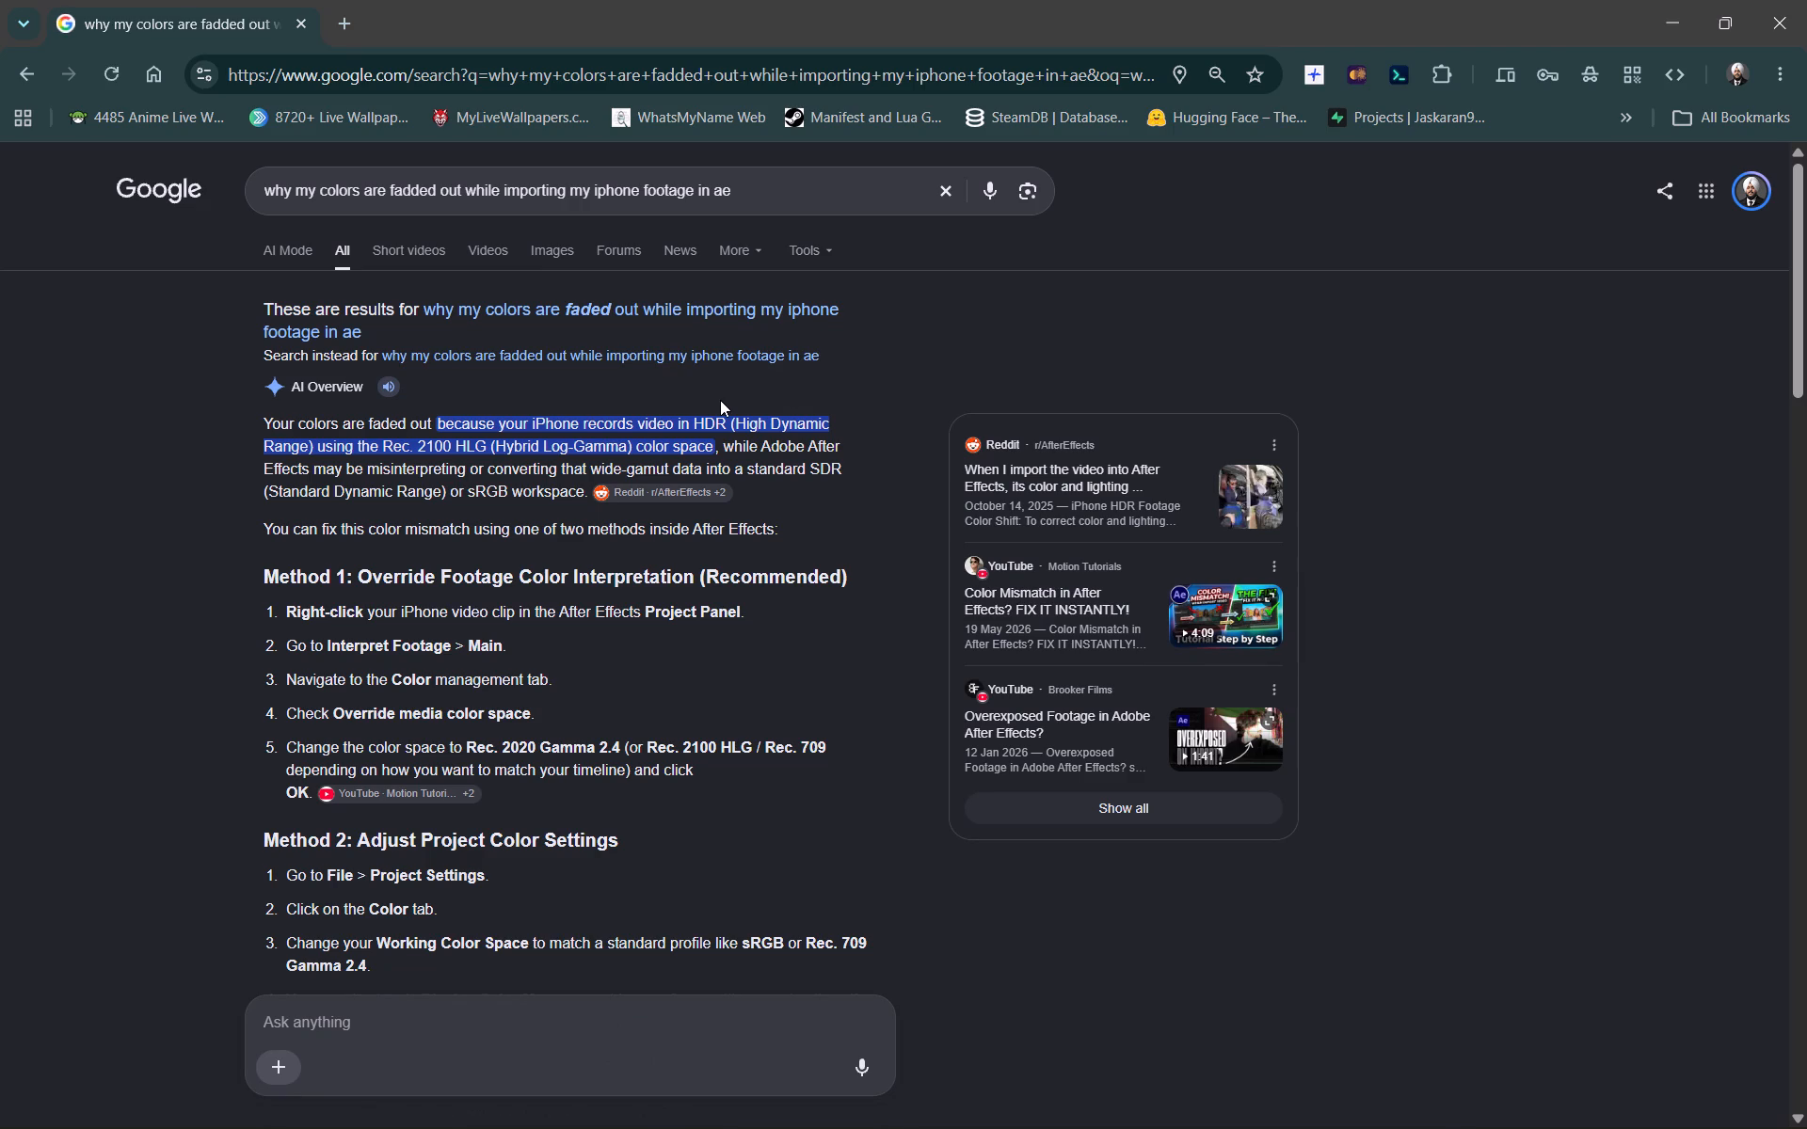
scroll(745, 537, "down", 1)
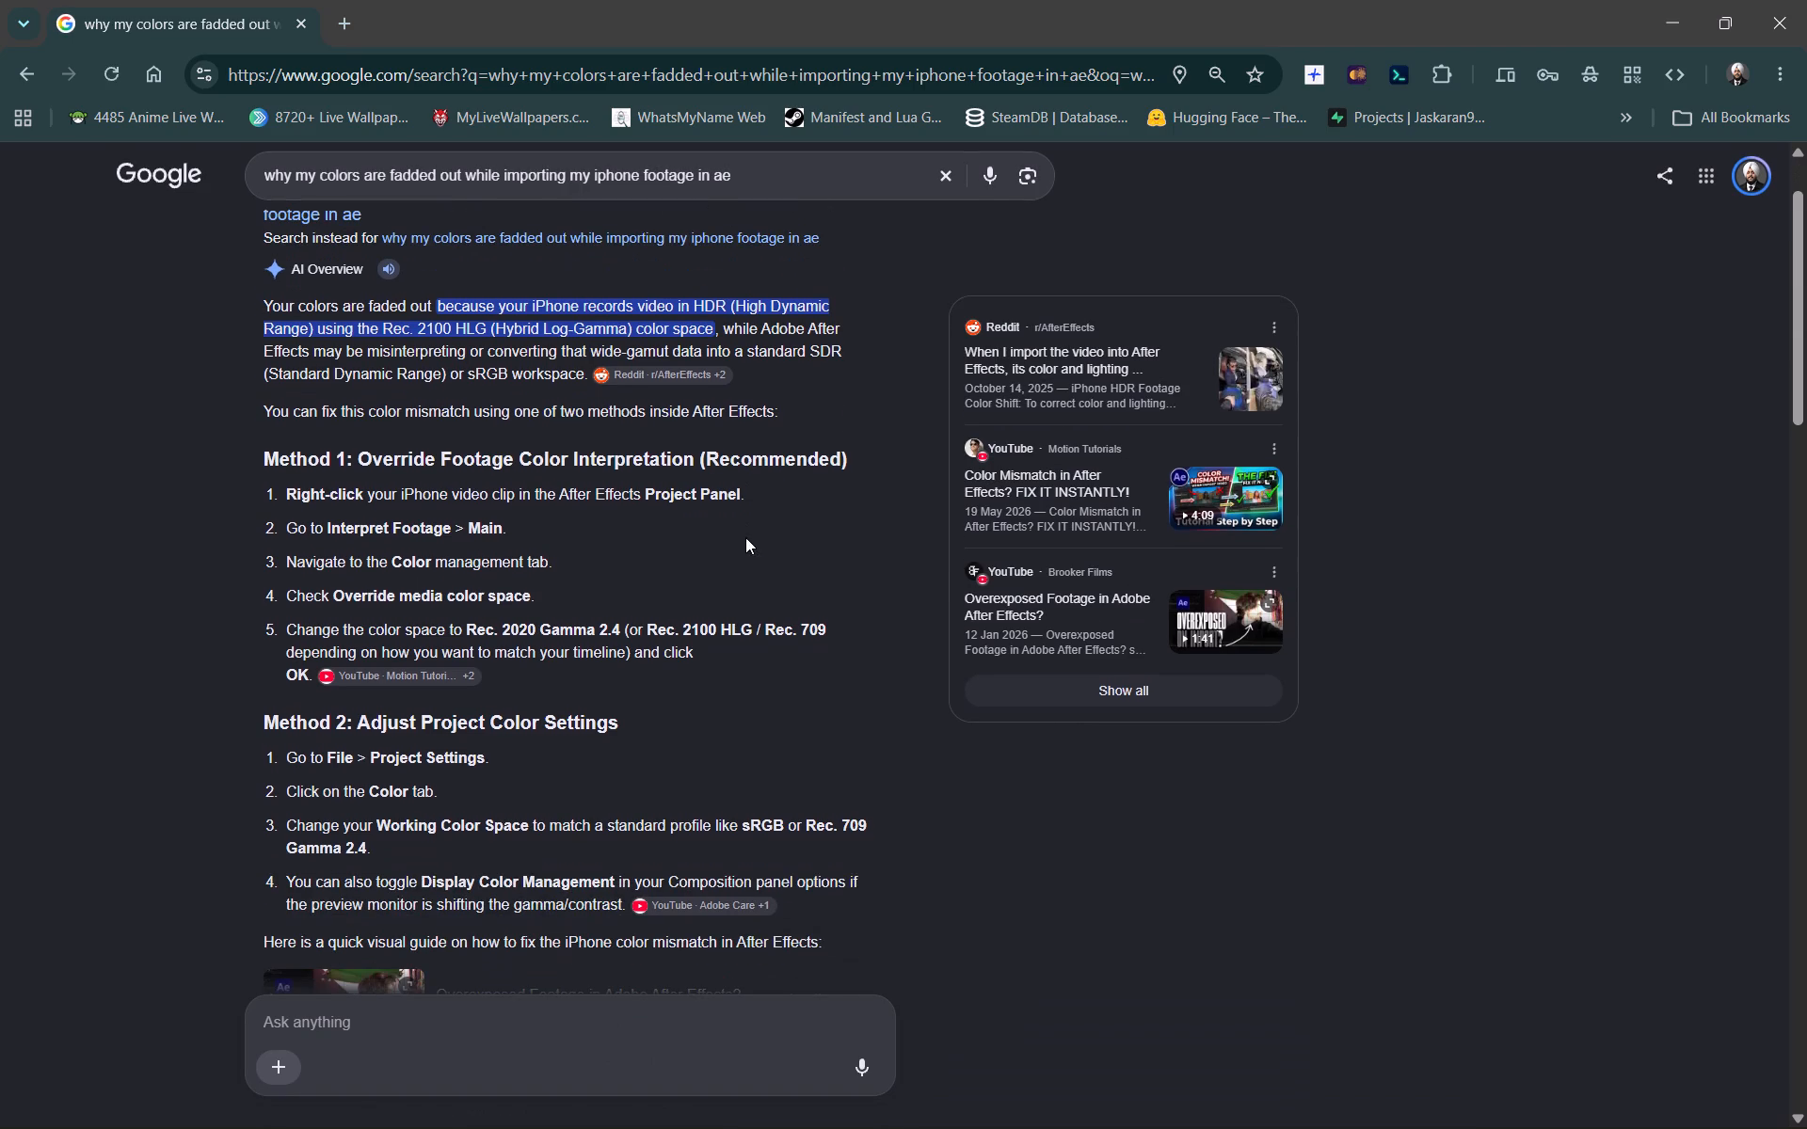
Arrange the search results page and the After Effects window side by side.
left_click_drag(756, 0, 1806, 508)
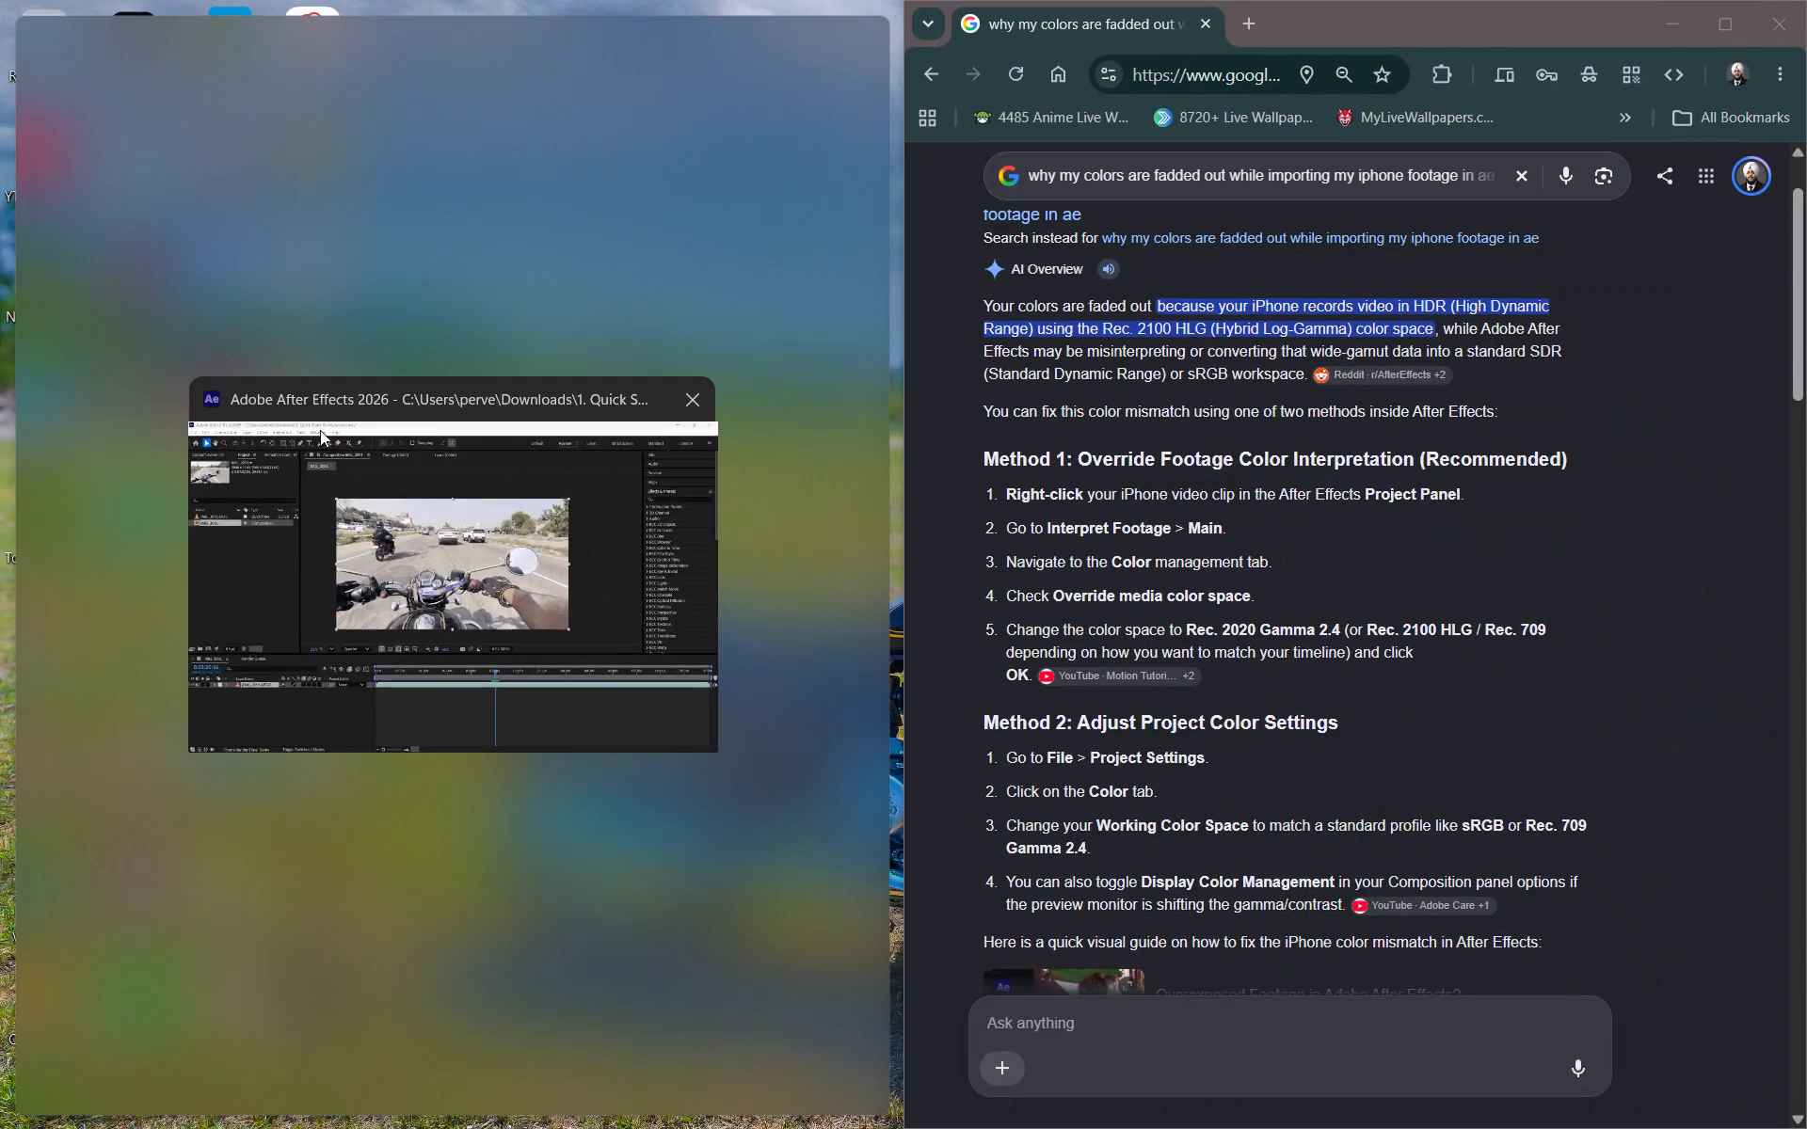
left_click(305, 469)
left_click(94, 54)
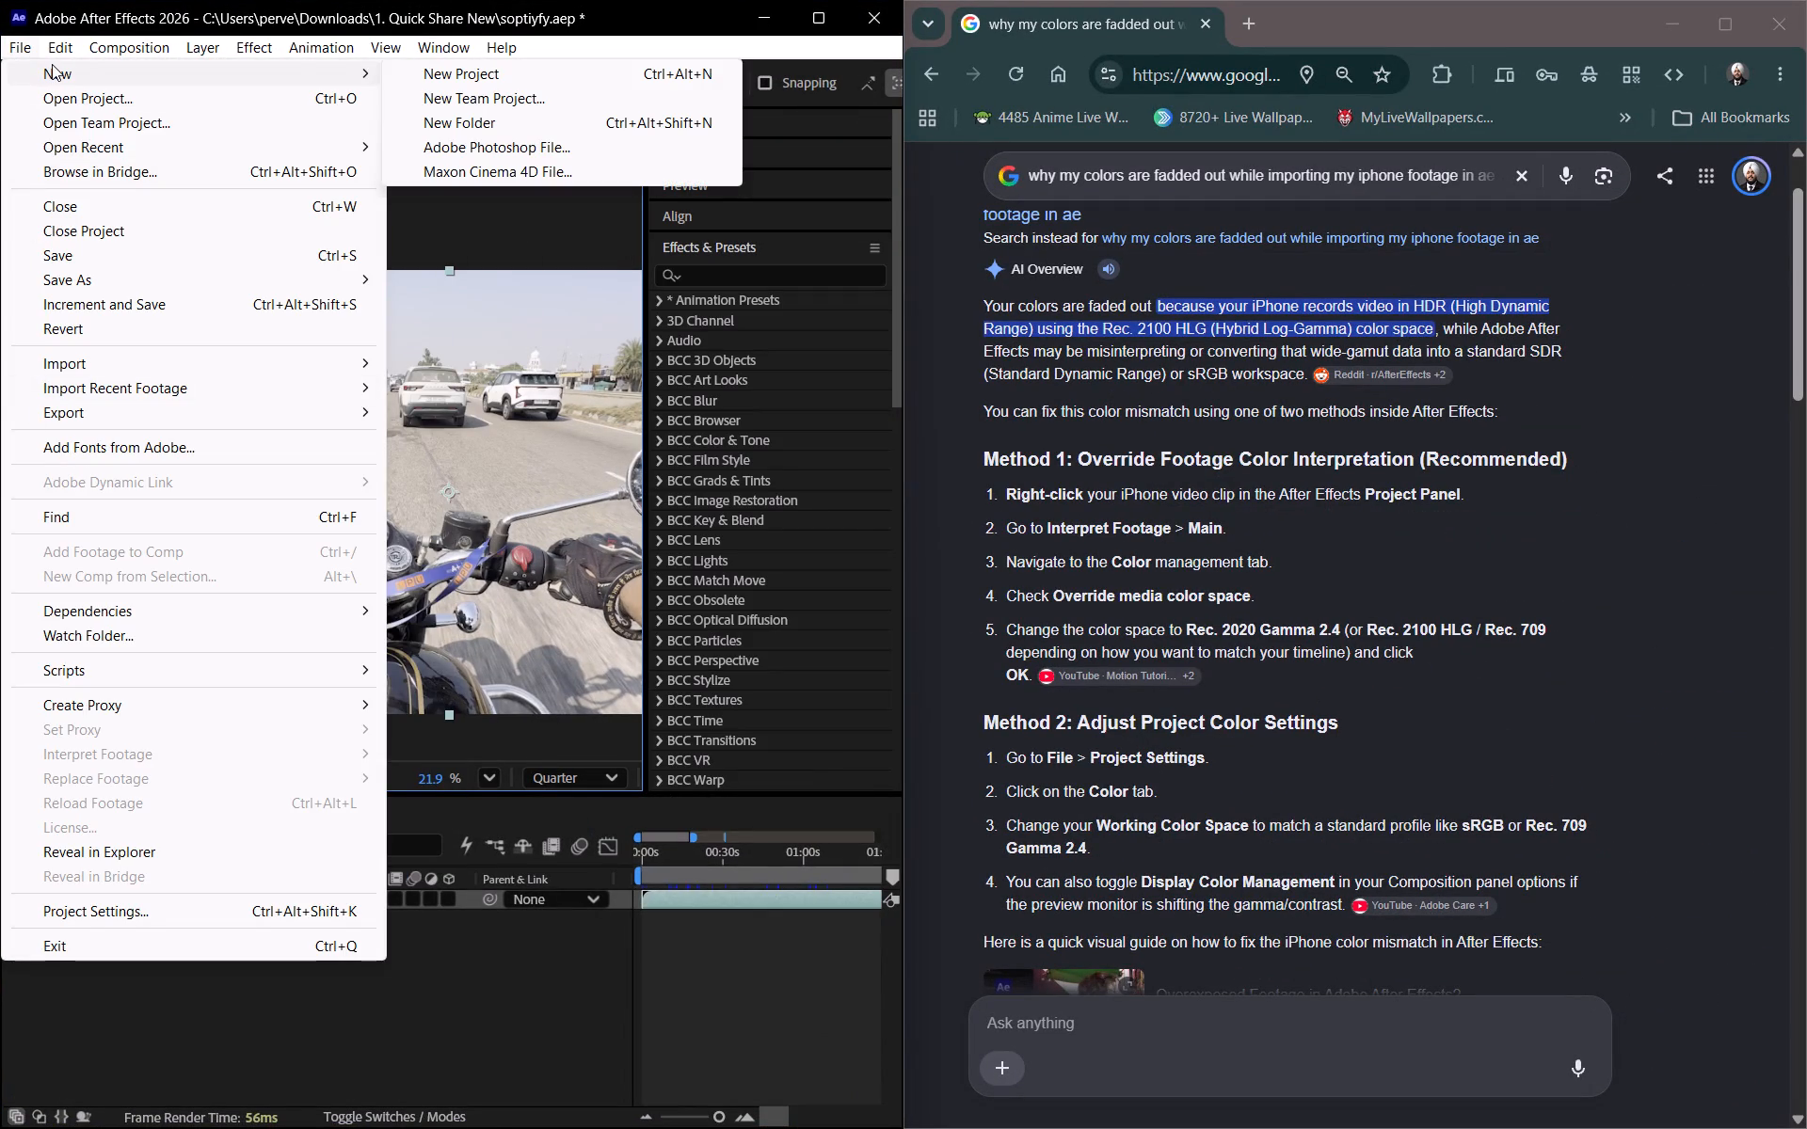
left_click(693, 803)
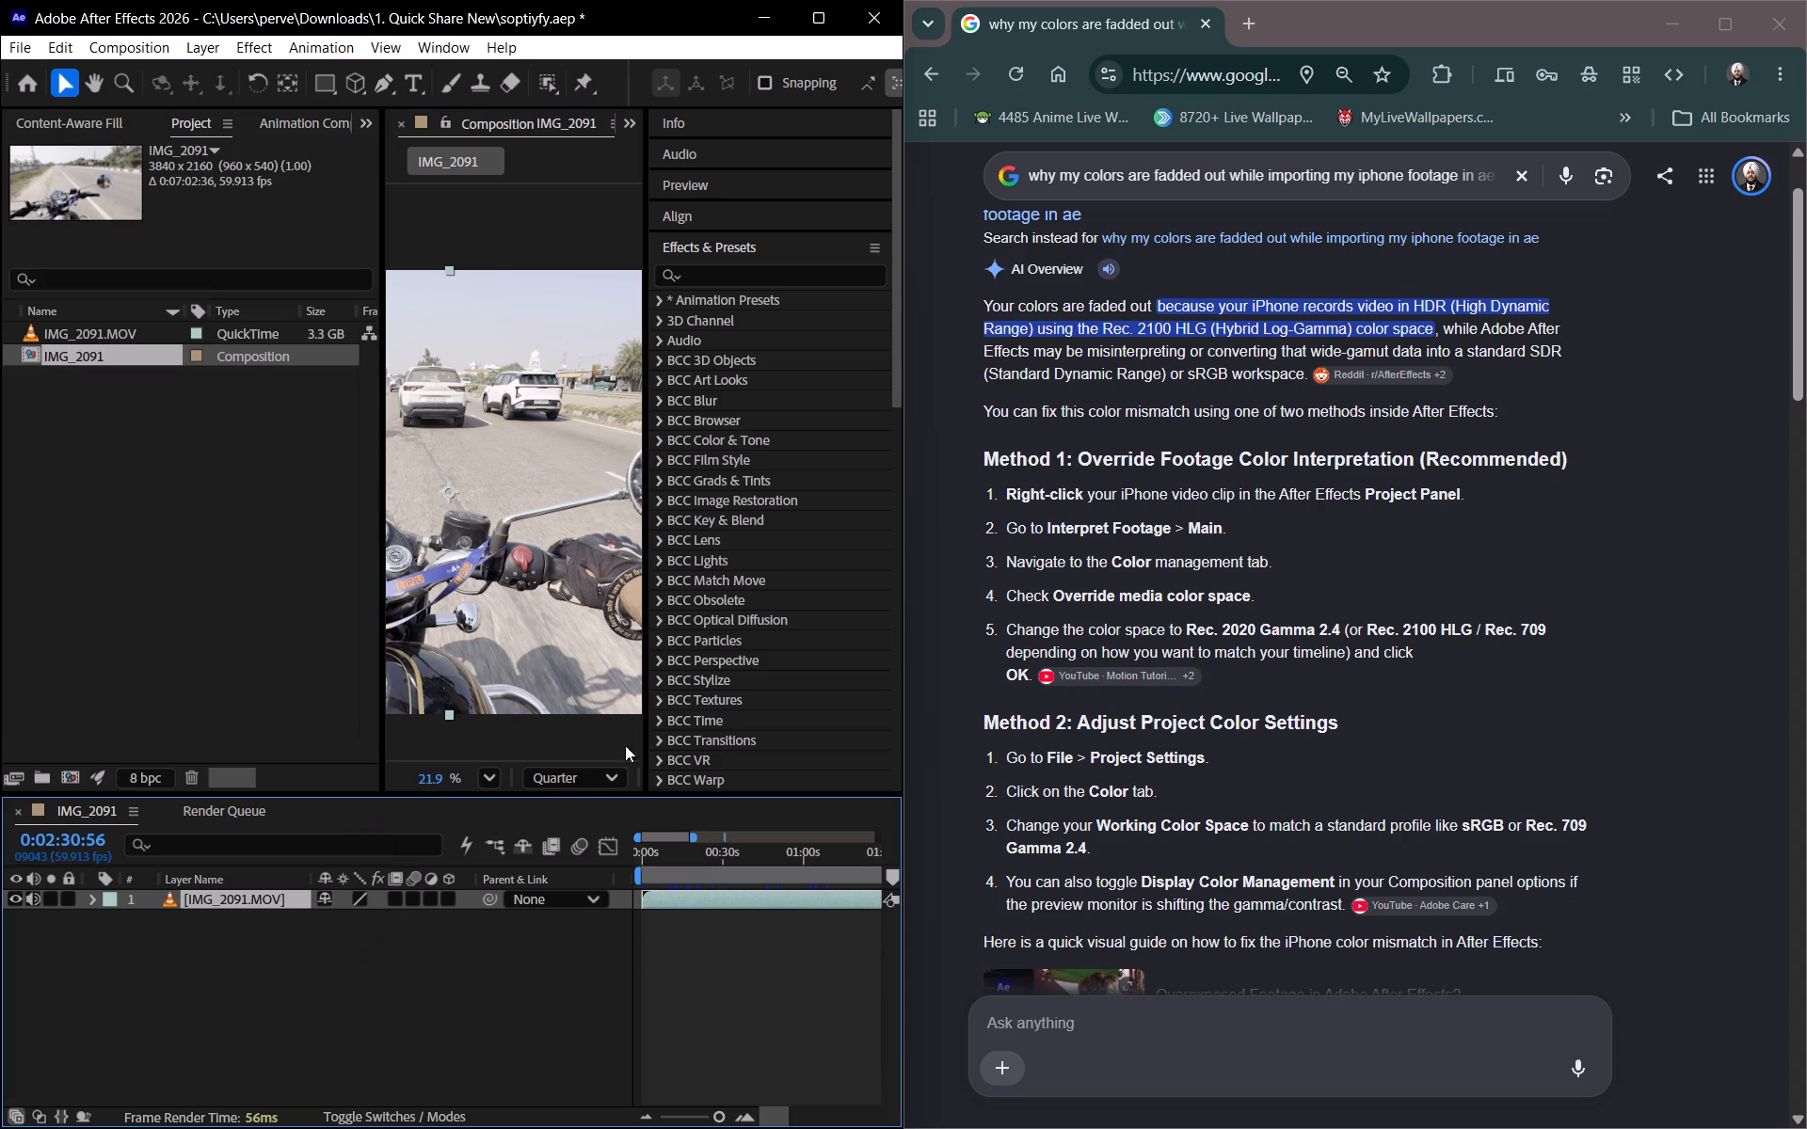
Delete the IMG_2091 composition from the project.
left_click(136, 366)
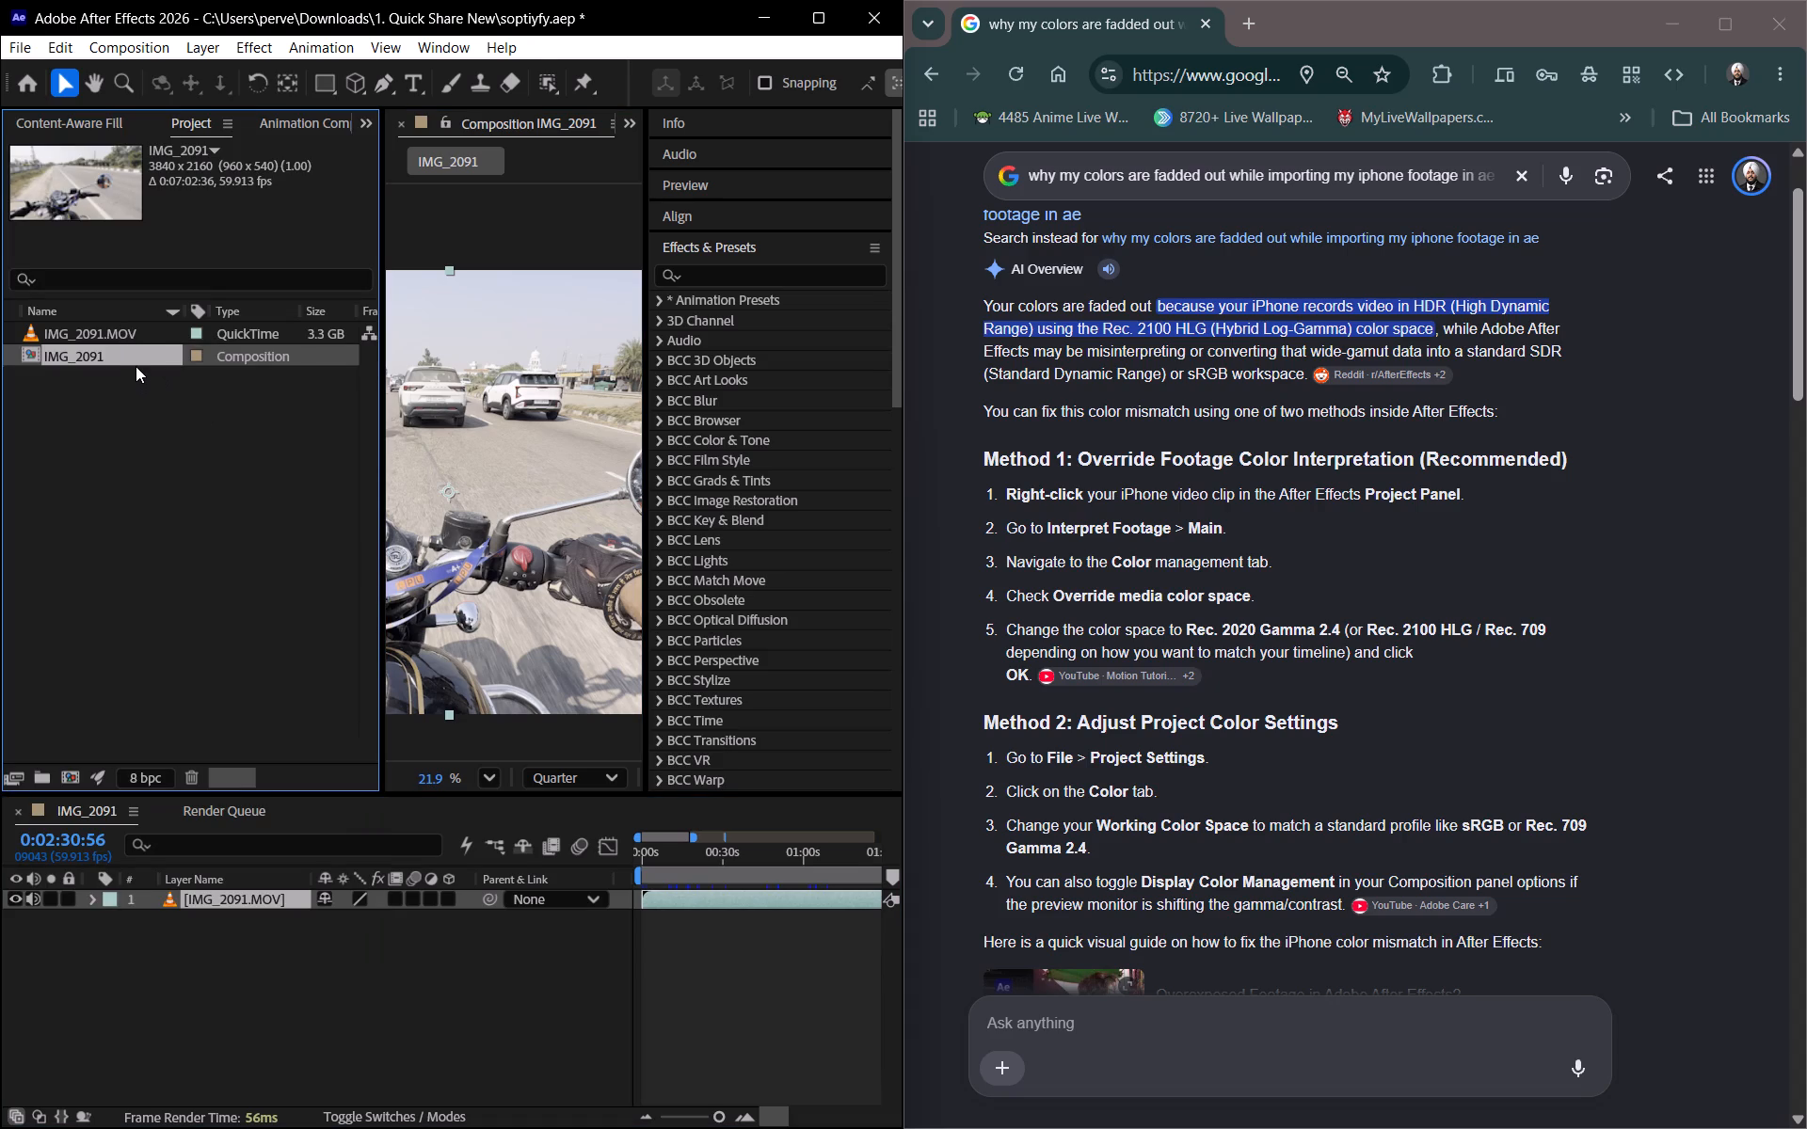
key("Delete")
left_click(552, 650)
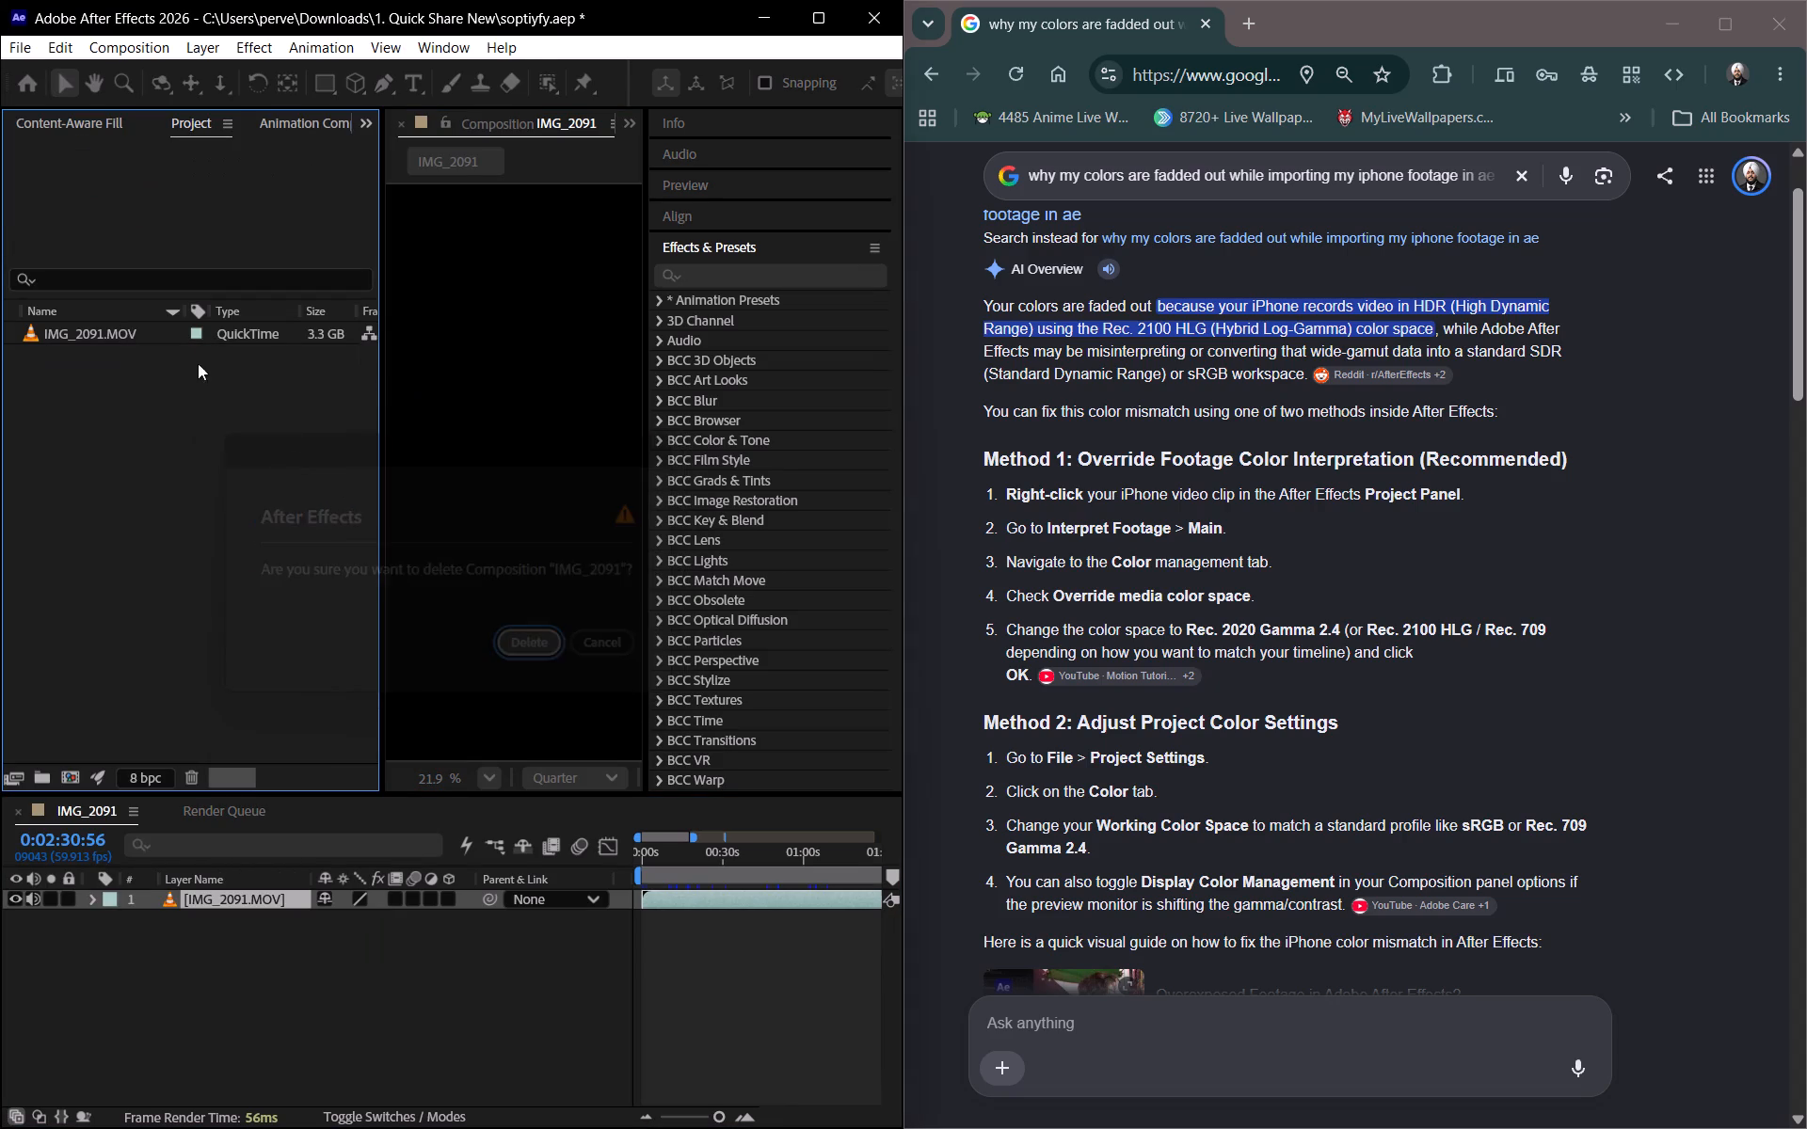
Open the Interpret Footage settings of IMG_2091.MOV and examine the main and color options for a color space override.
right_click(136, 333)
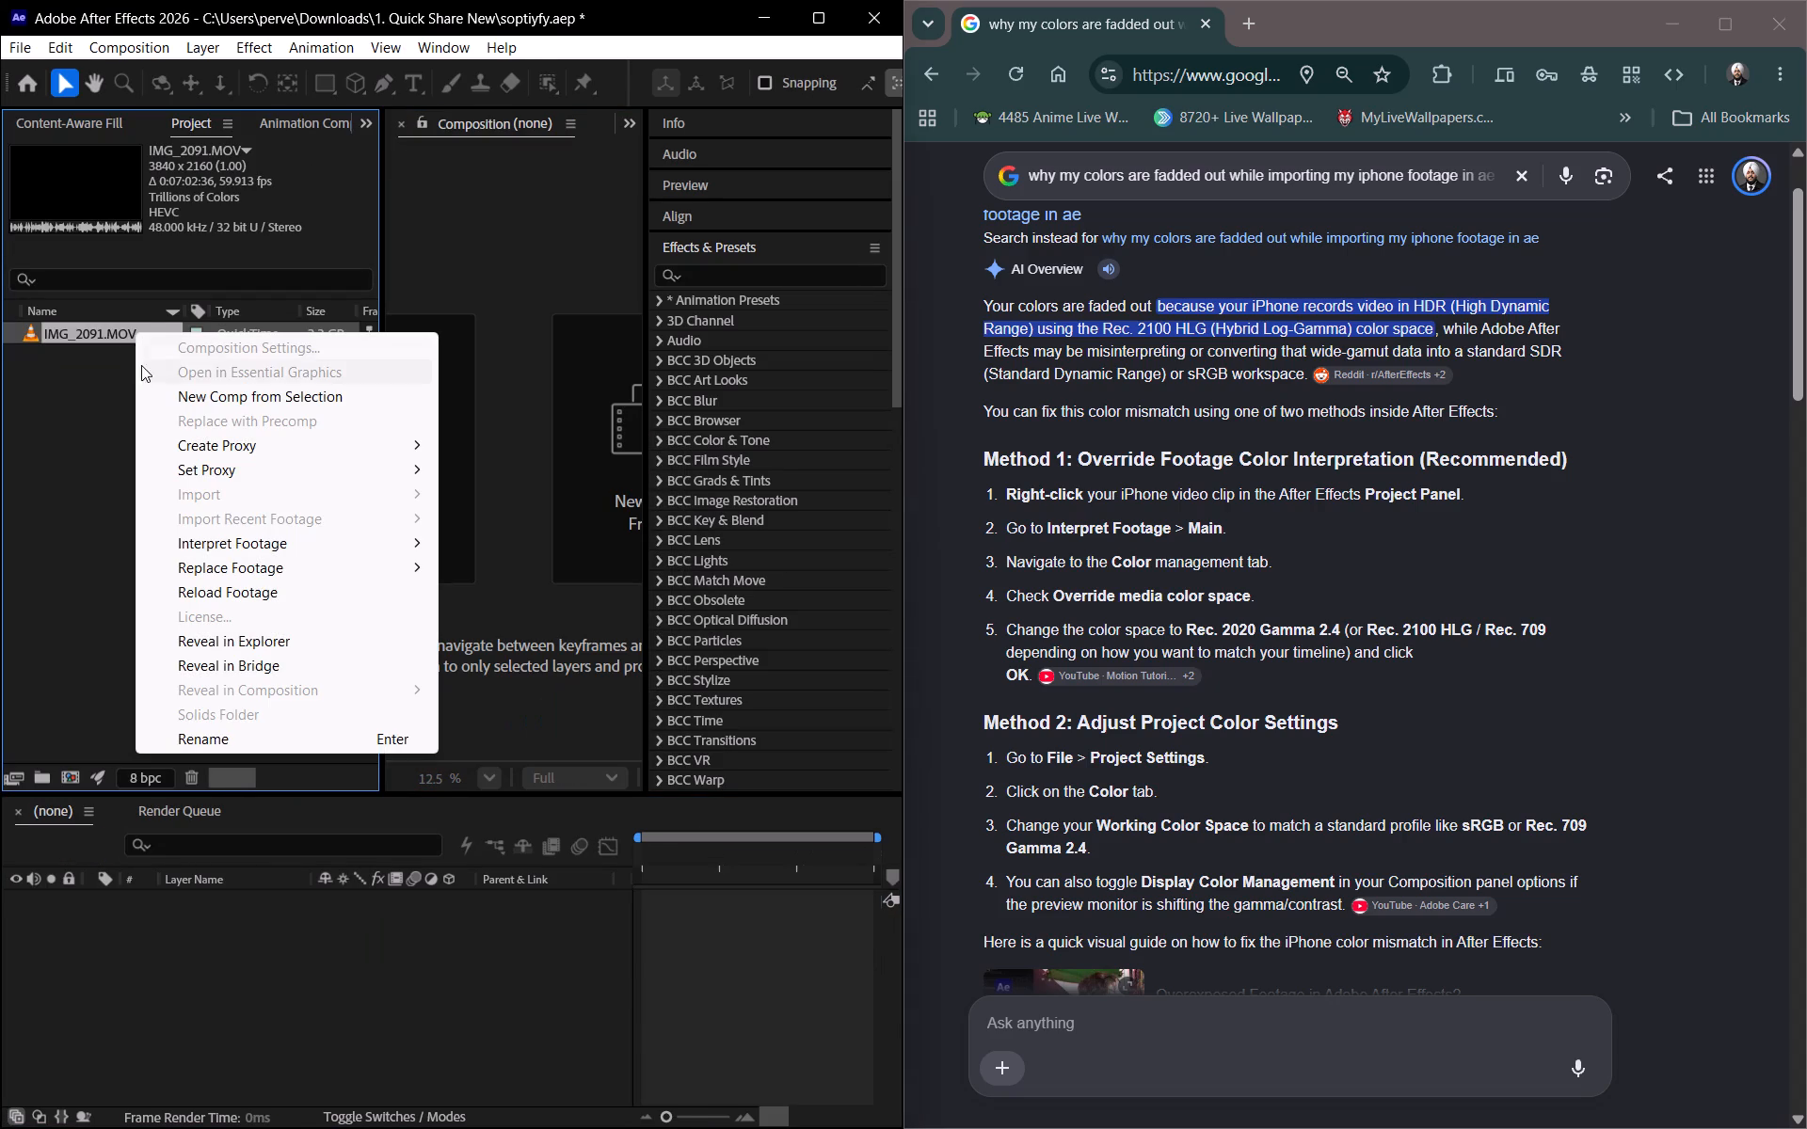
left_click(51, 438)
left_click(84, 335)
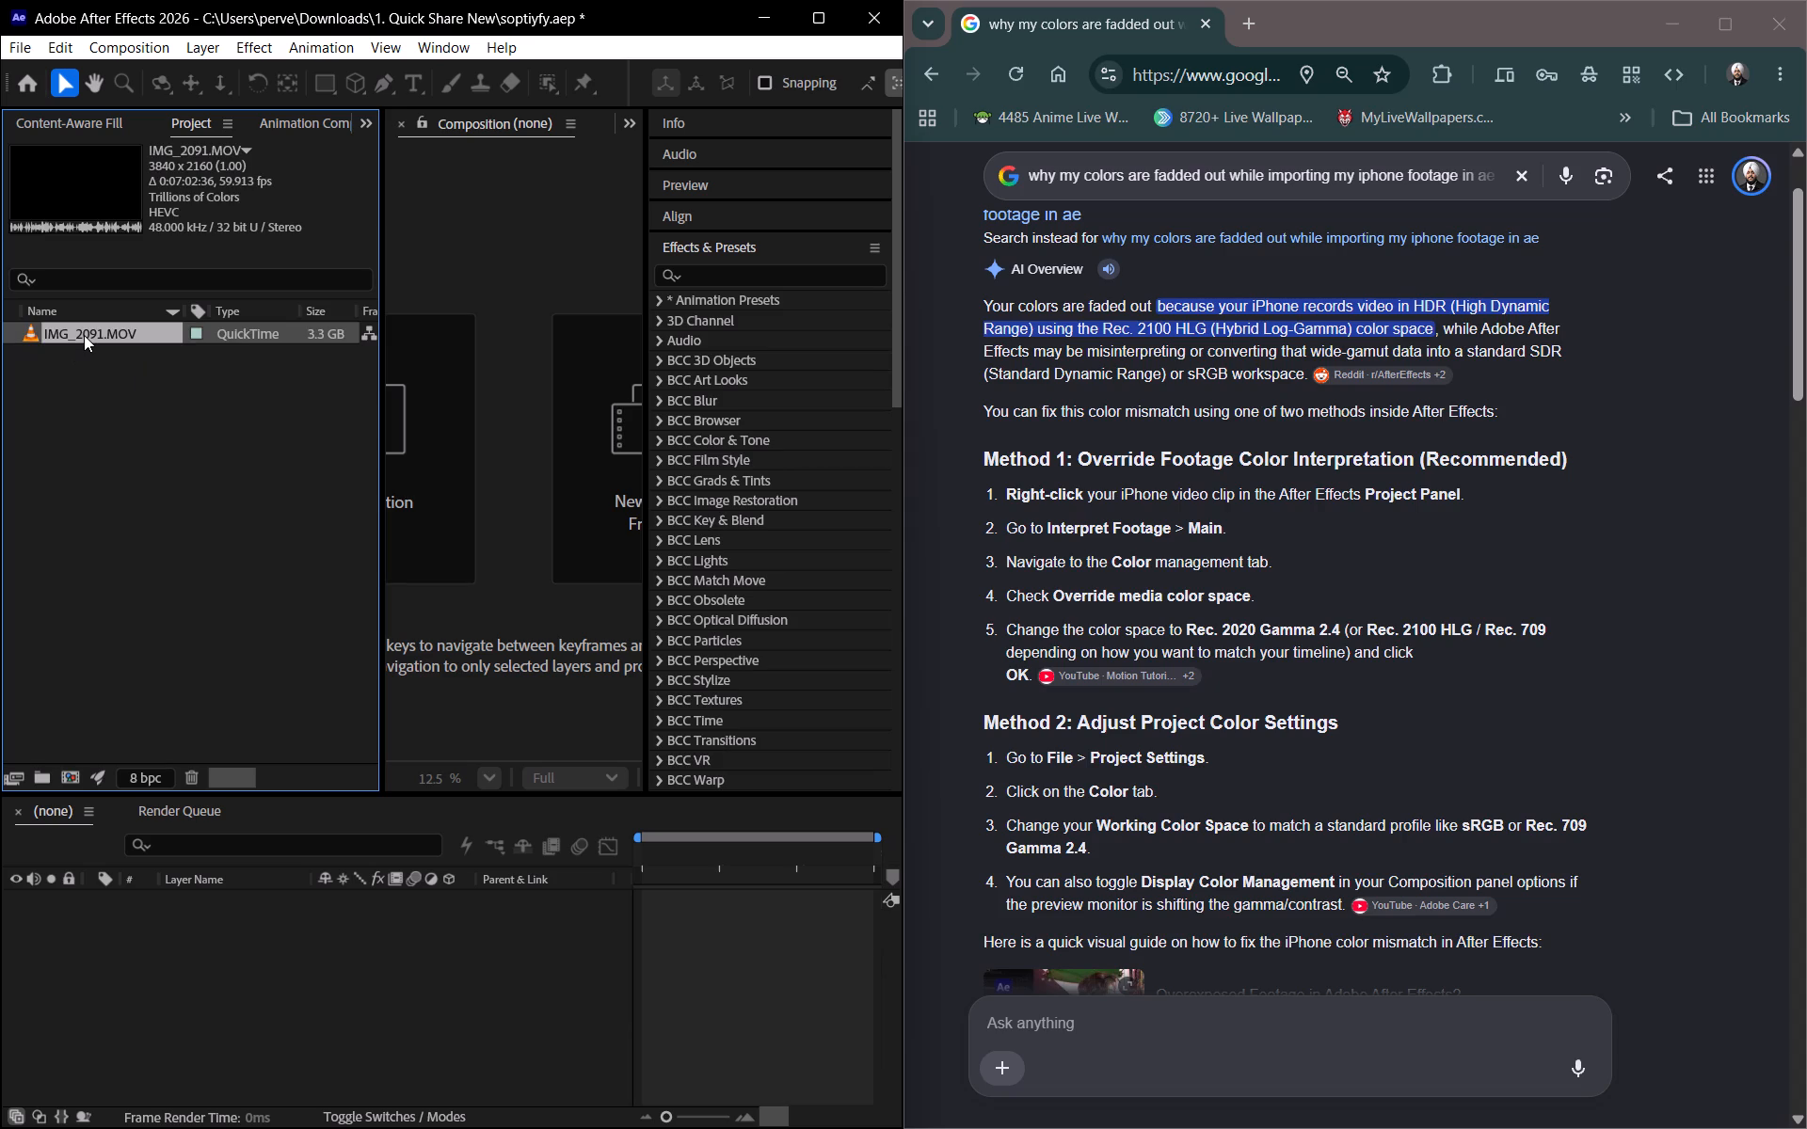
right_click(114, 337)
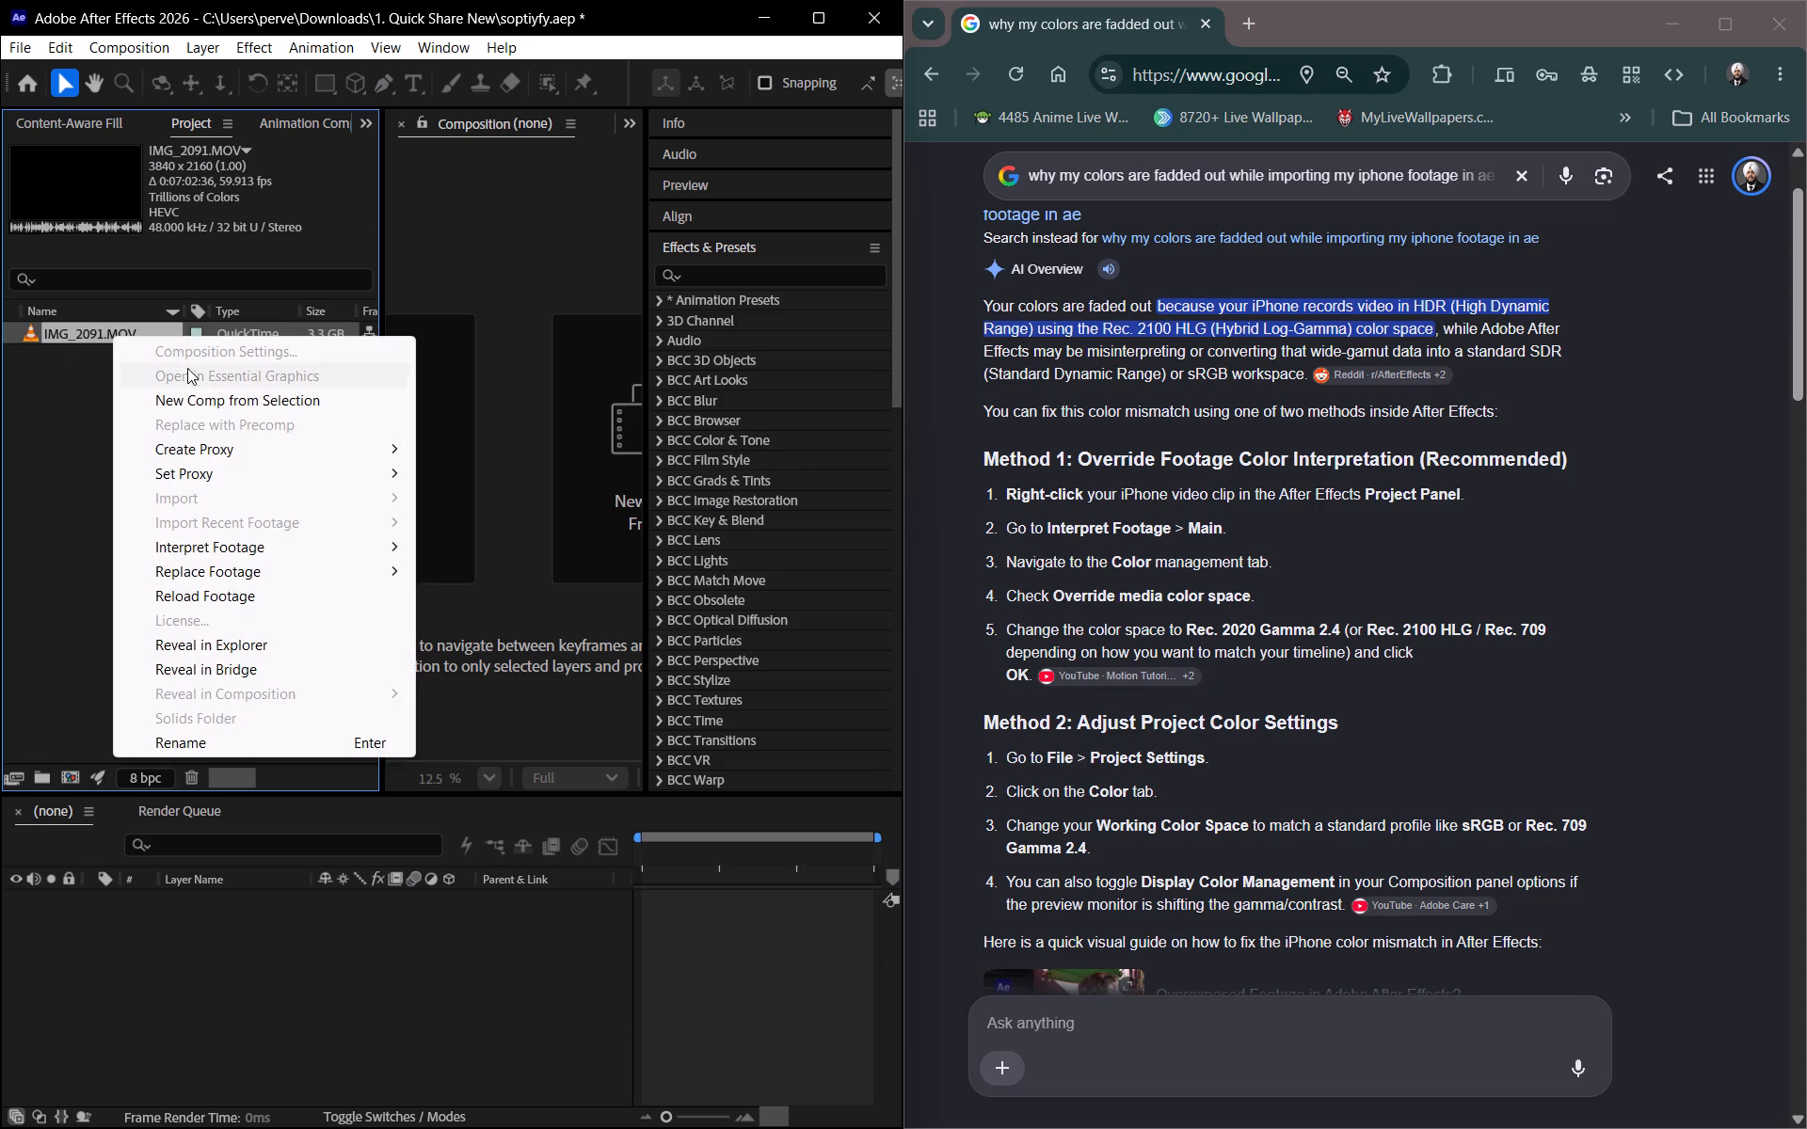
left_click(415, 549)
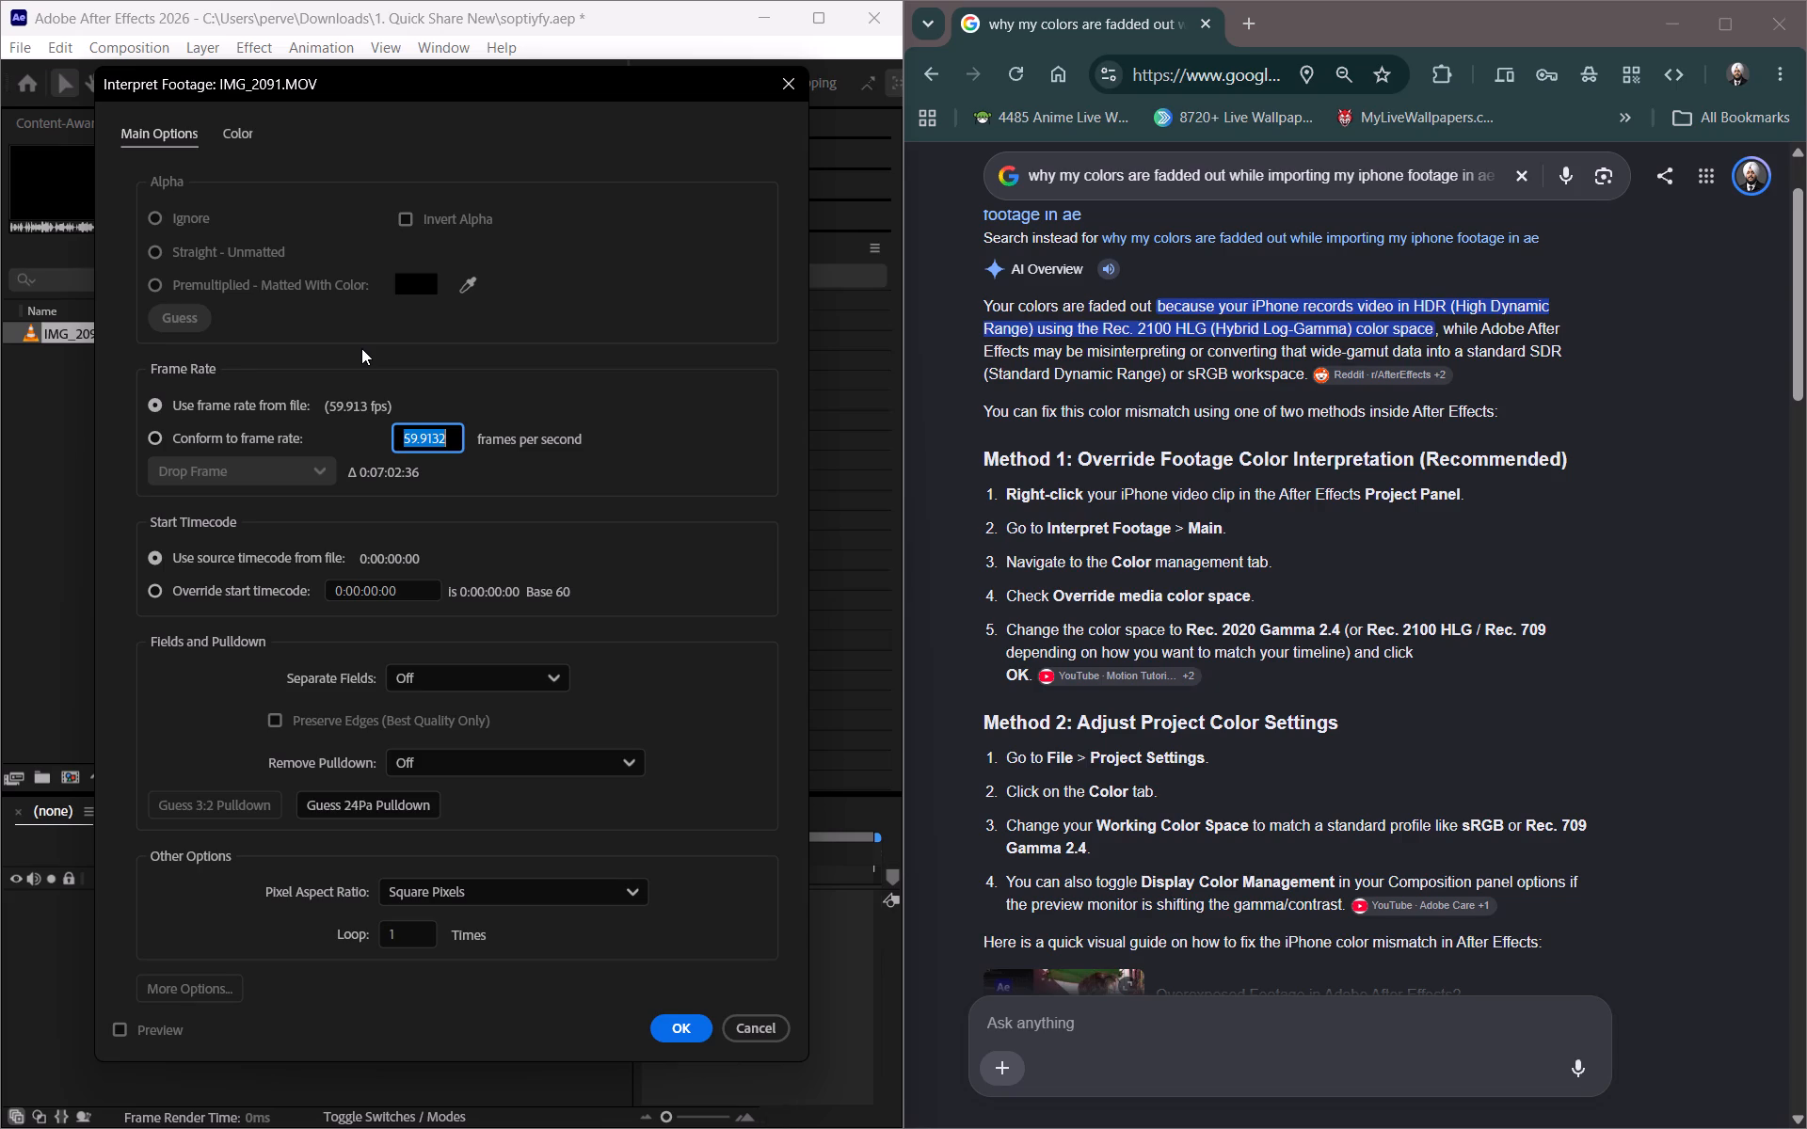
left_click(227, 140)
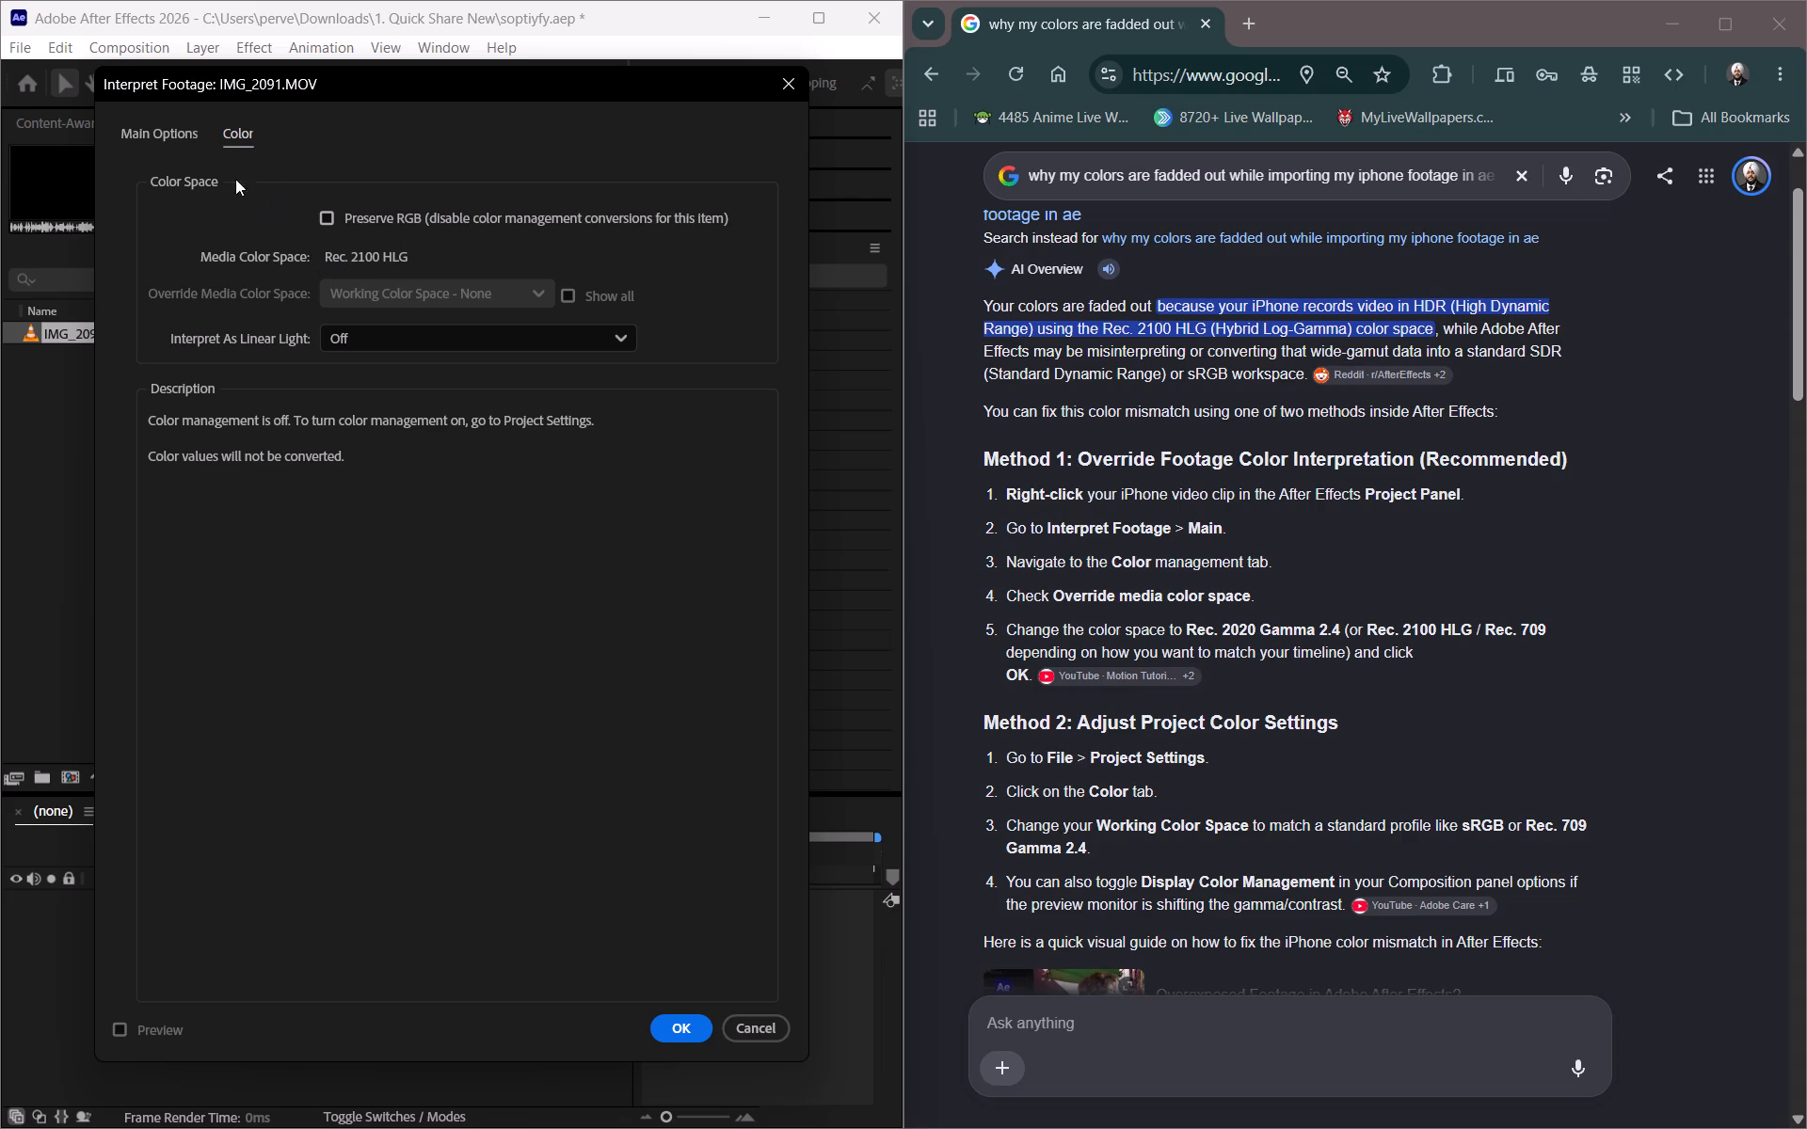
left_click(150, 135)
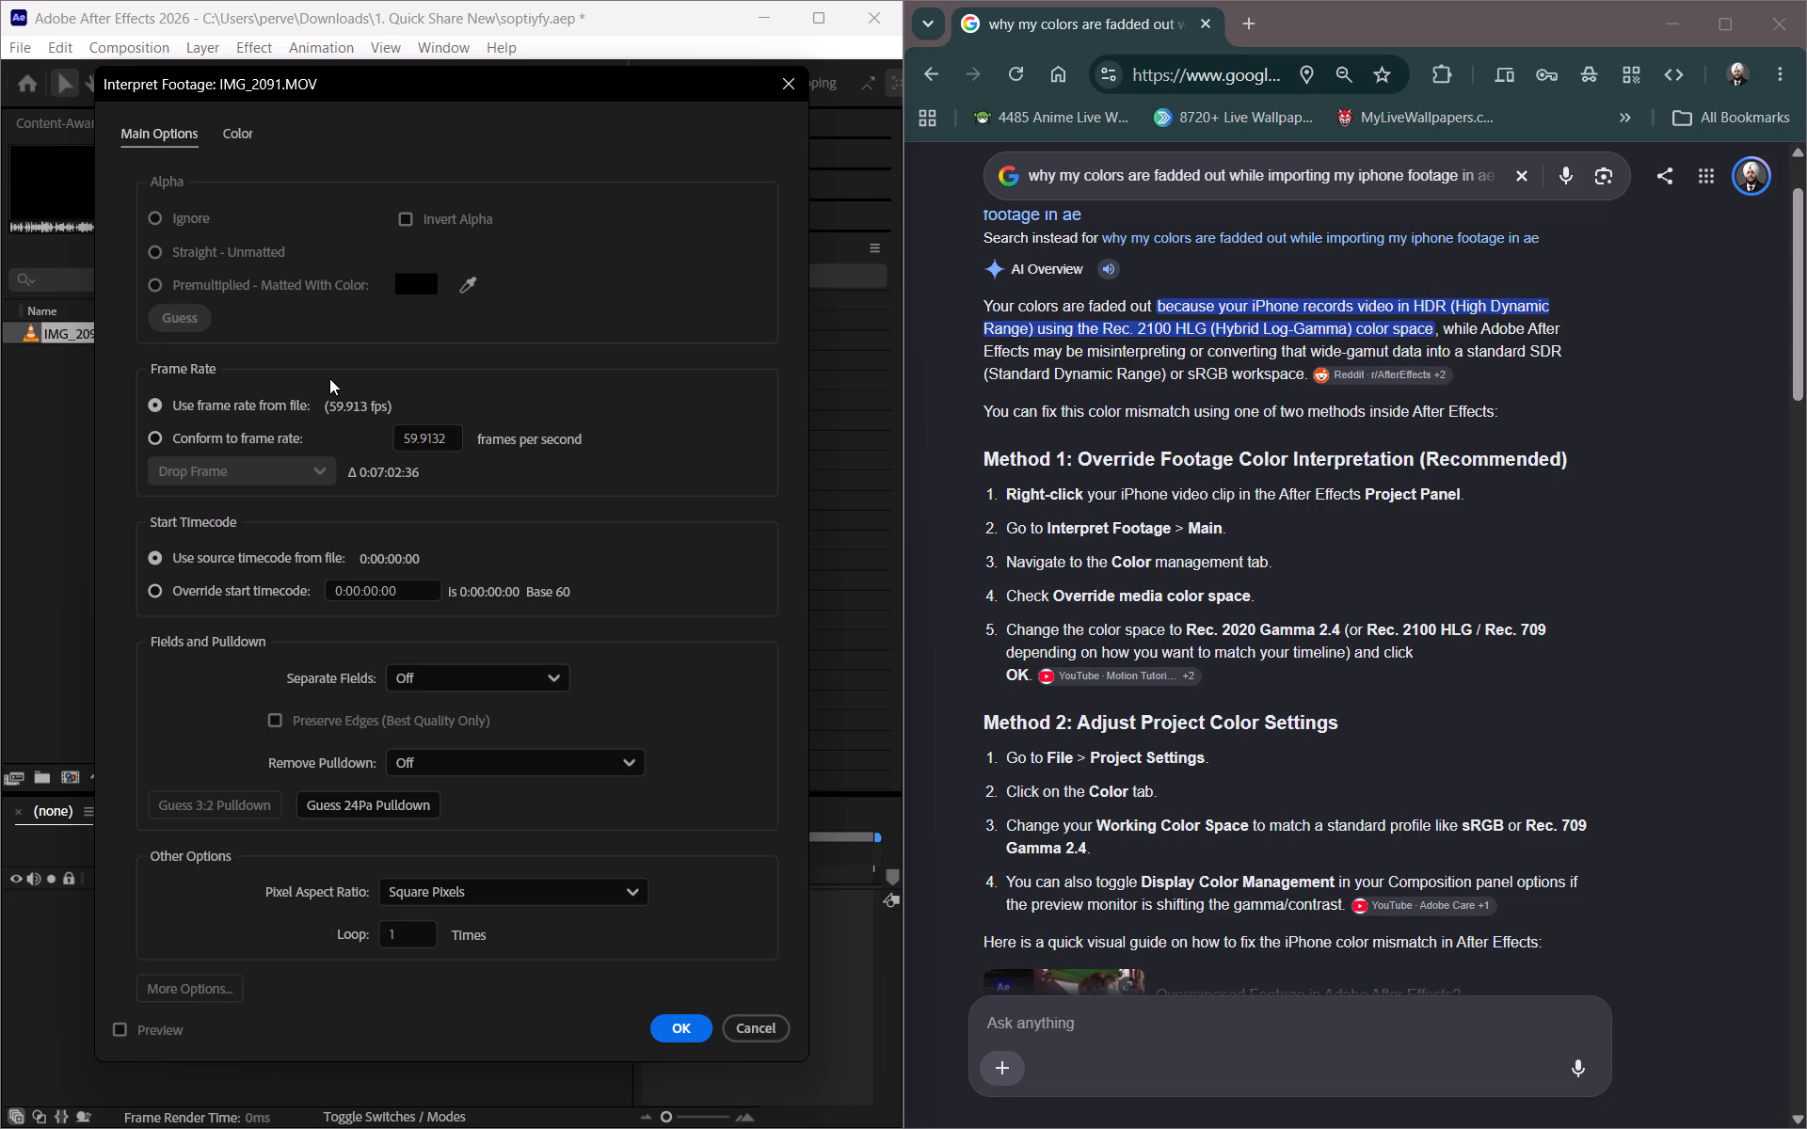
scroll(329, 378, "down", 2)
scroll(308, 454, "up", 1)
left_click(236, 137)
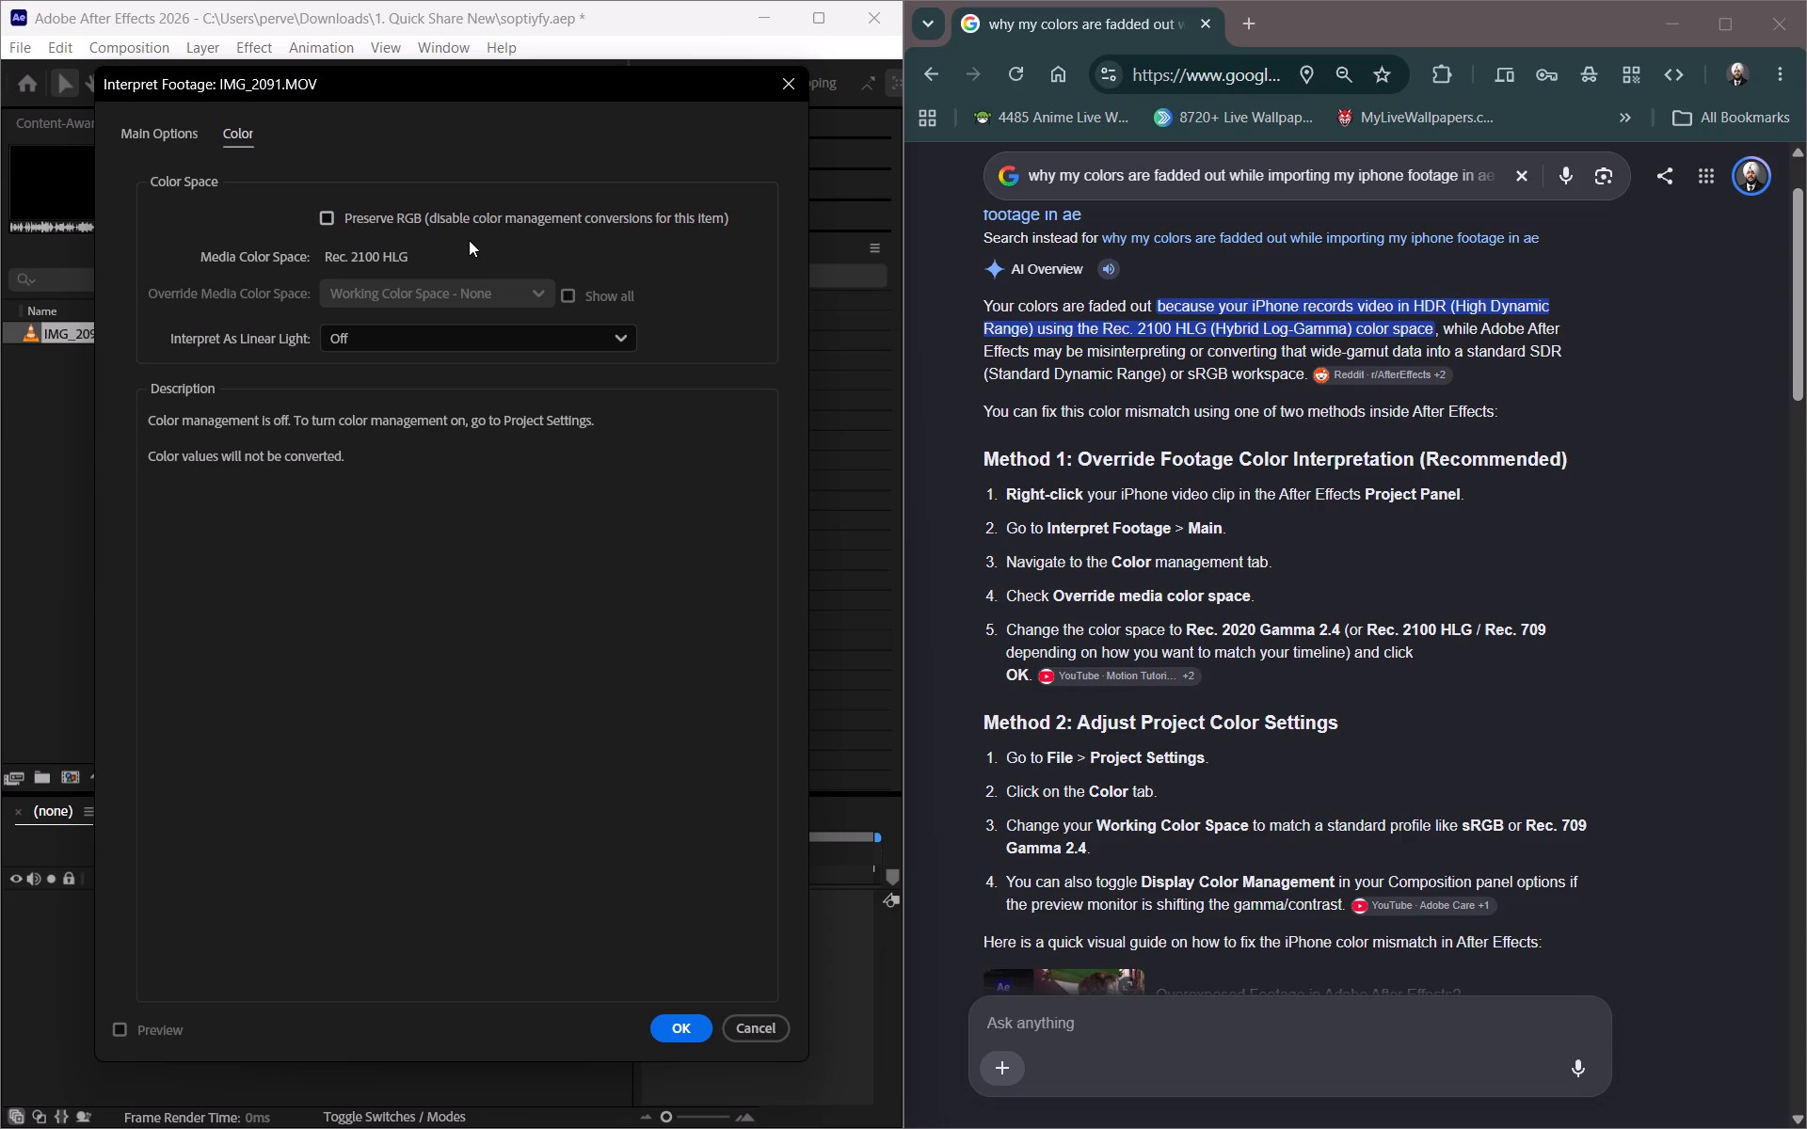
left_click(460, 335)
left_click(460, 335)
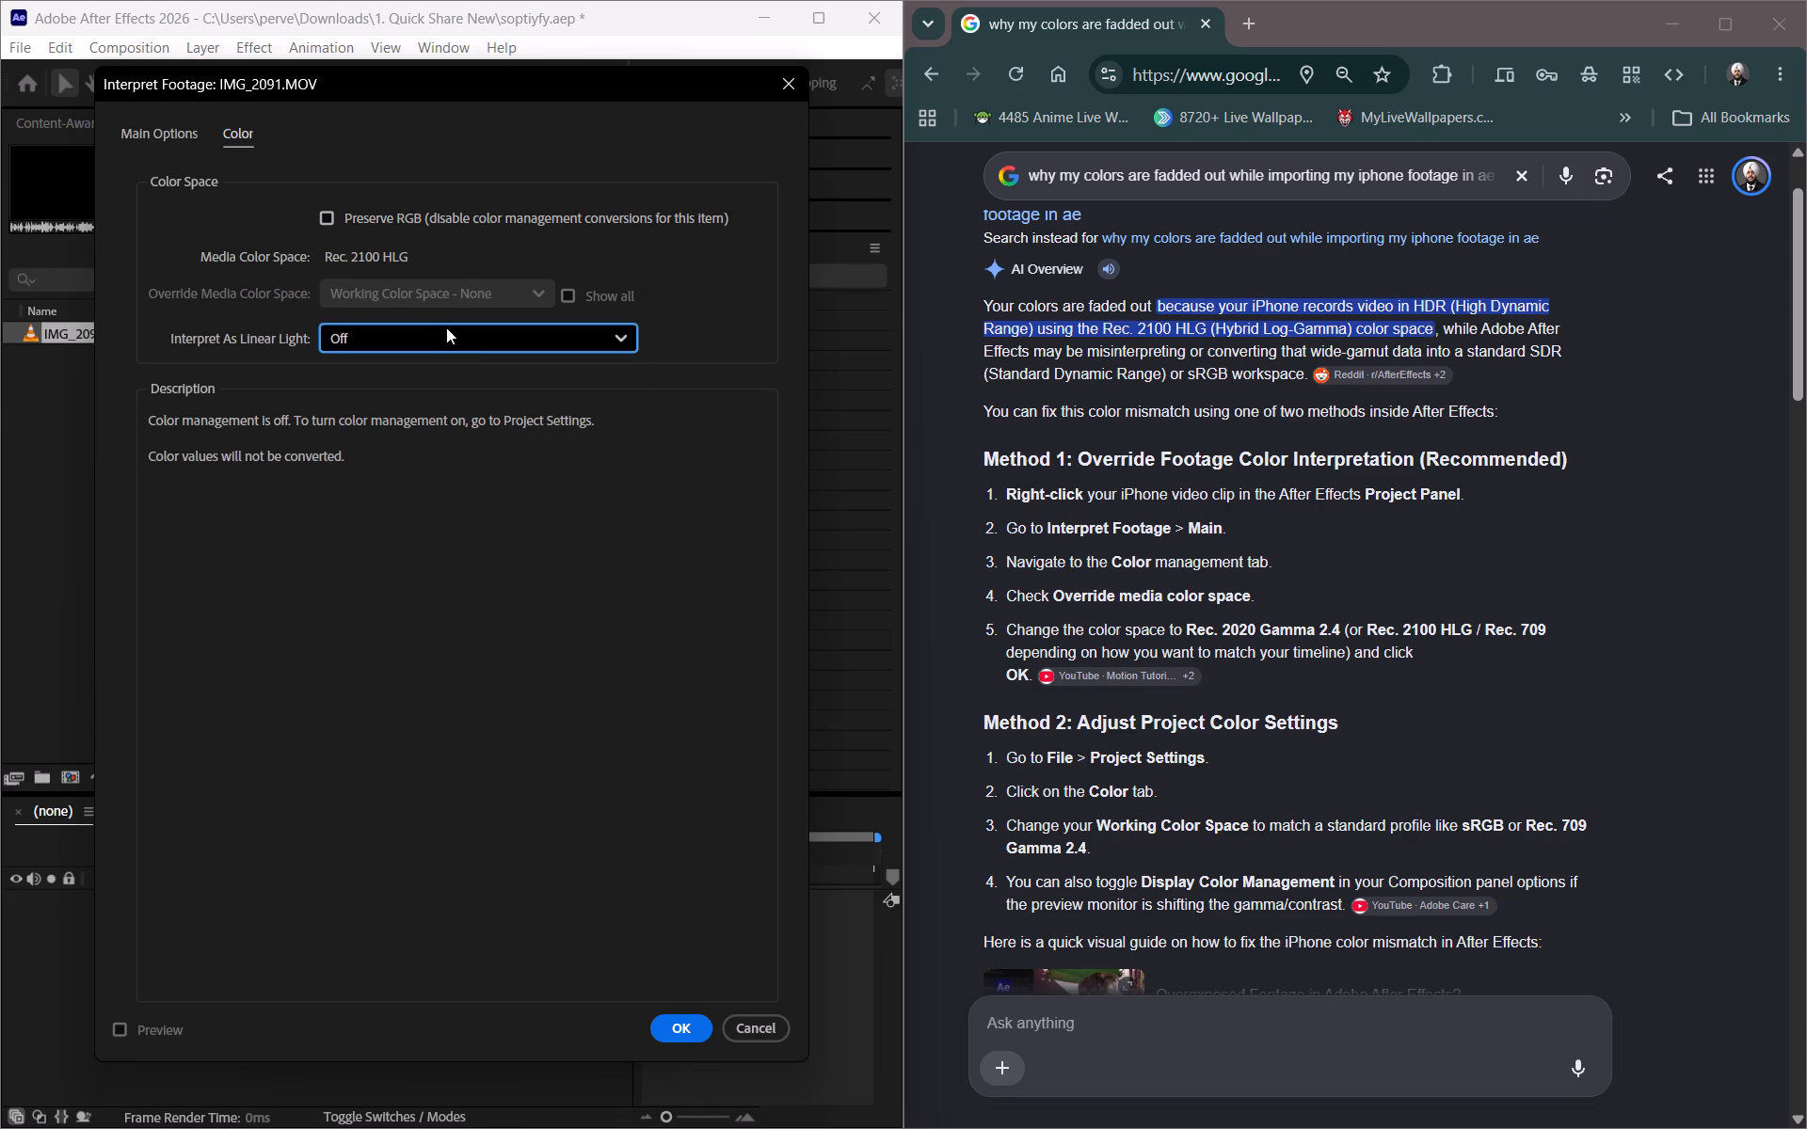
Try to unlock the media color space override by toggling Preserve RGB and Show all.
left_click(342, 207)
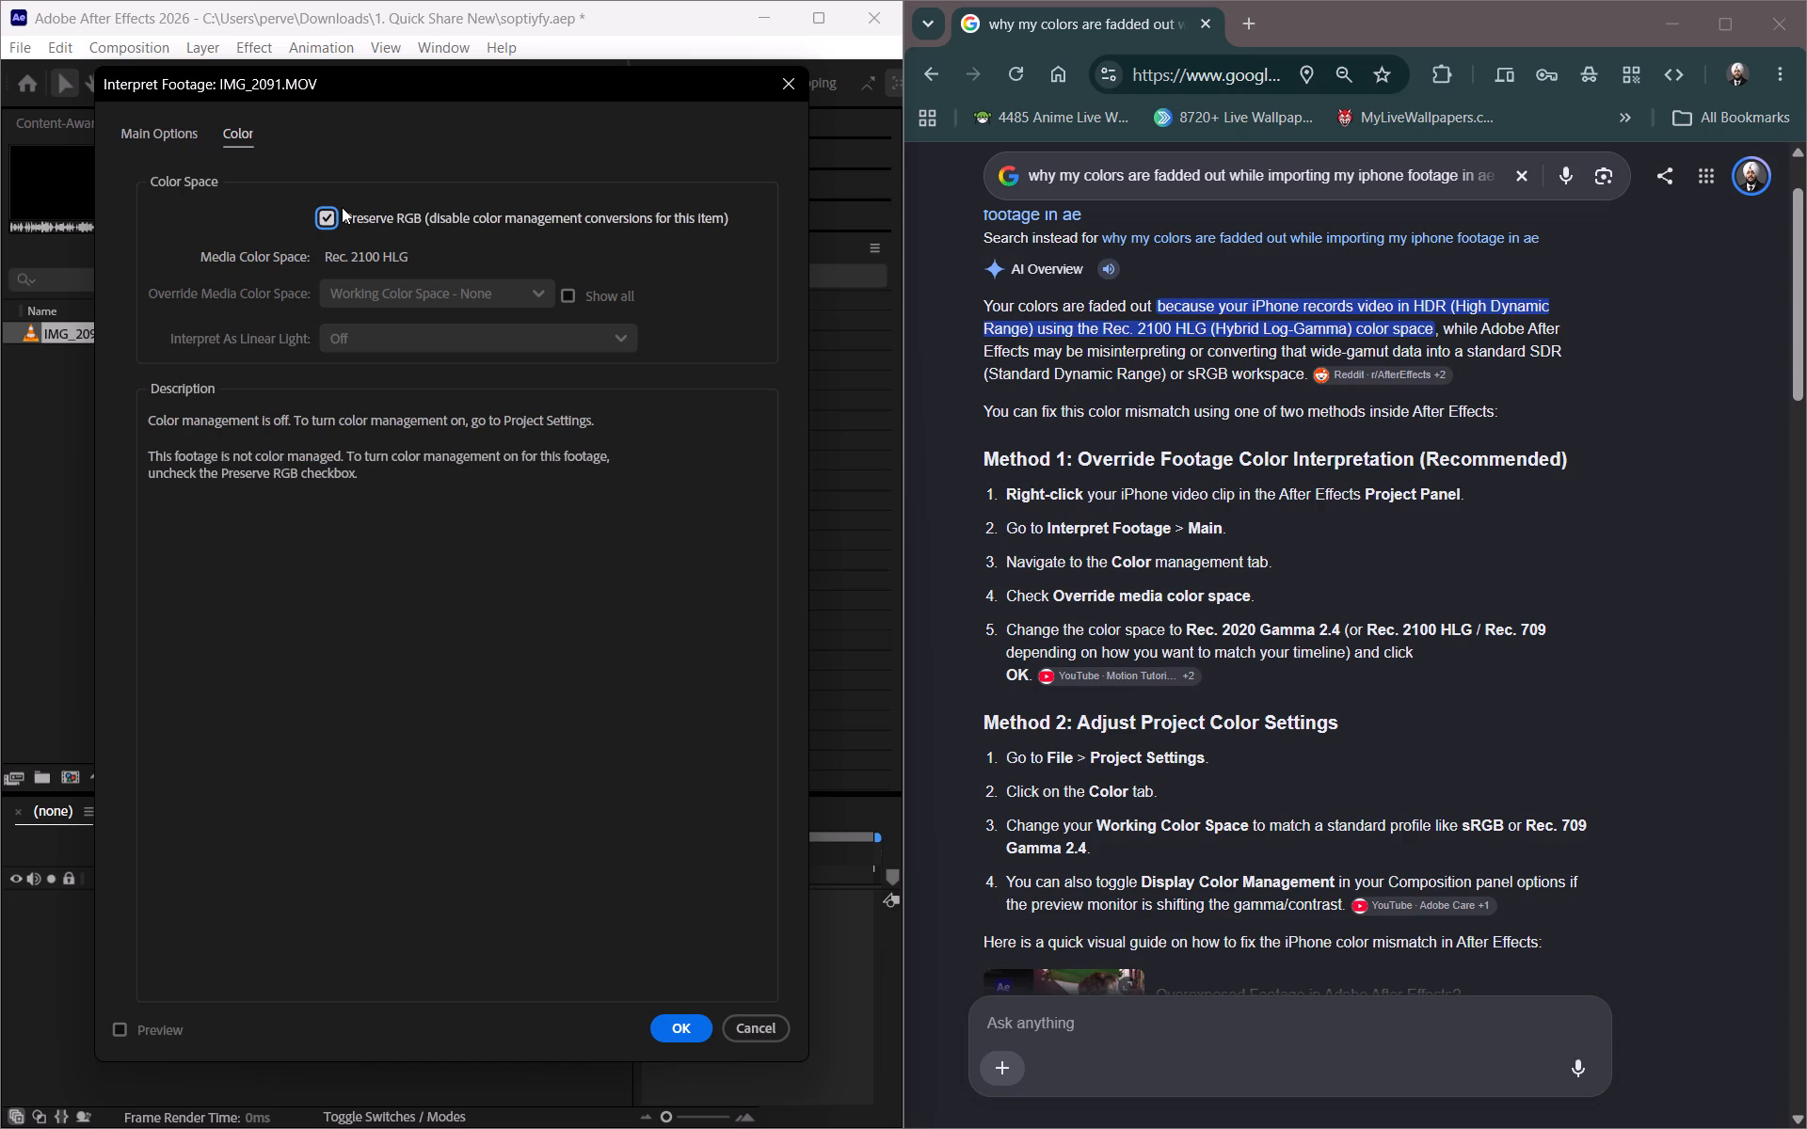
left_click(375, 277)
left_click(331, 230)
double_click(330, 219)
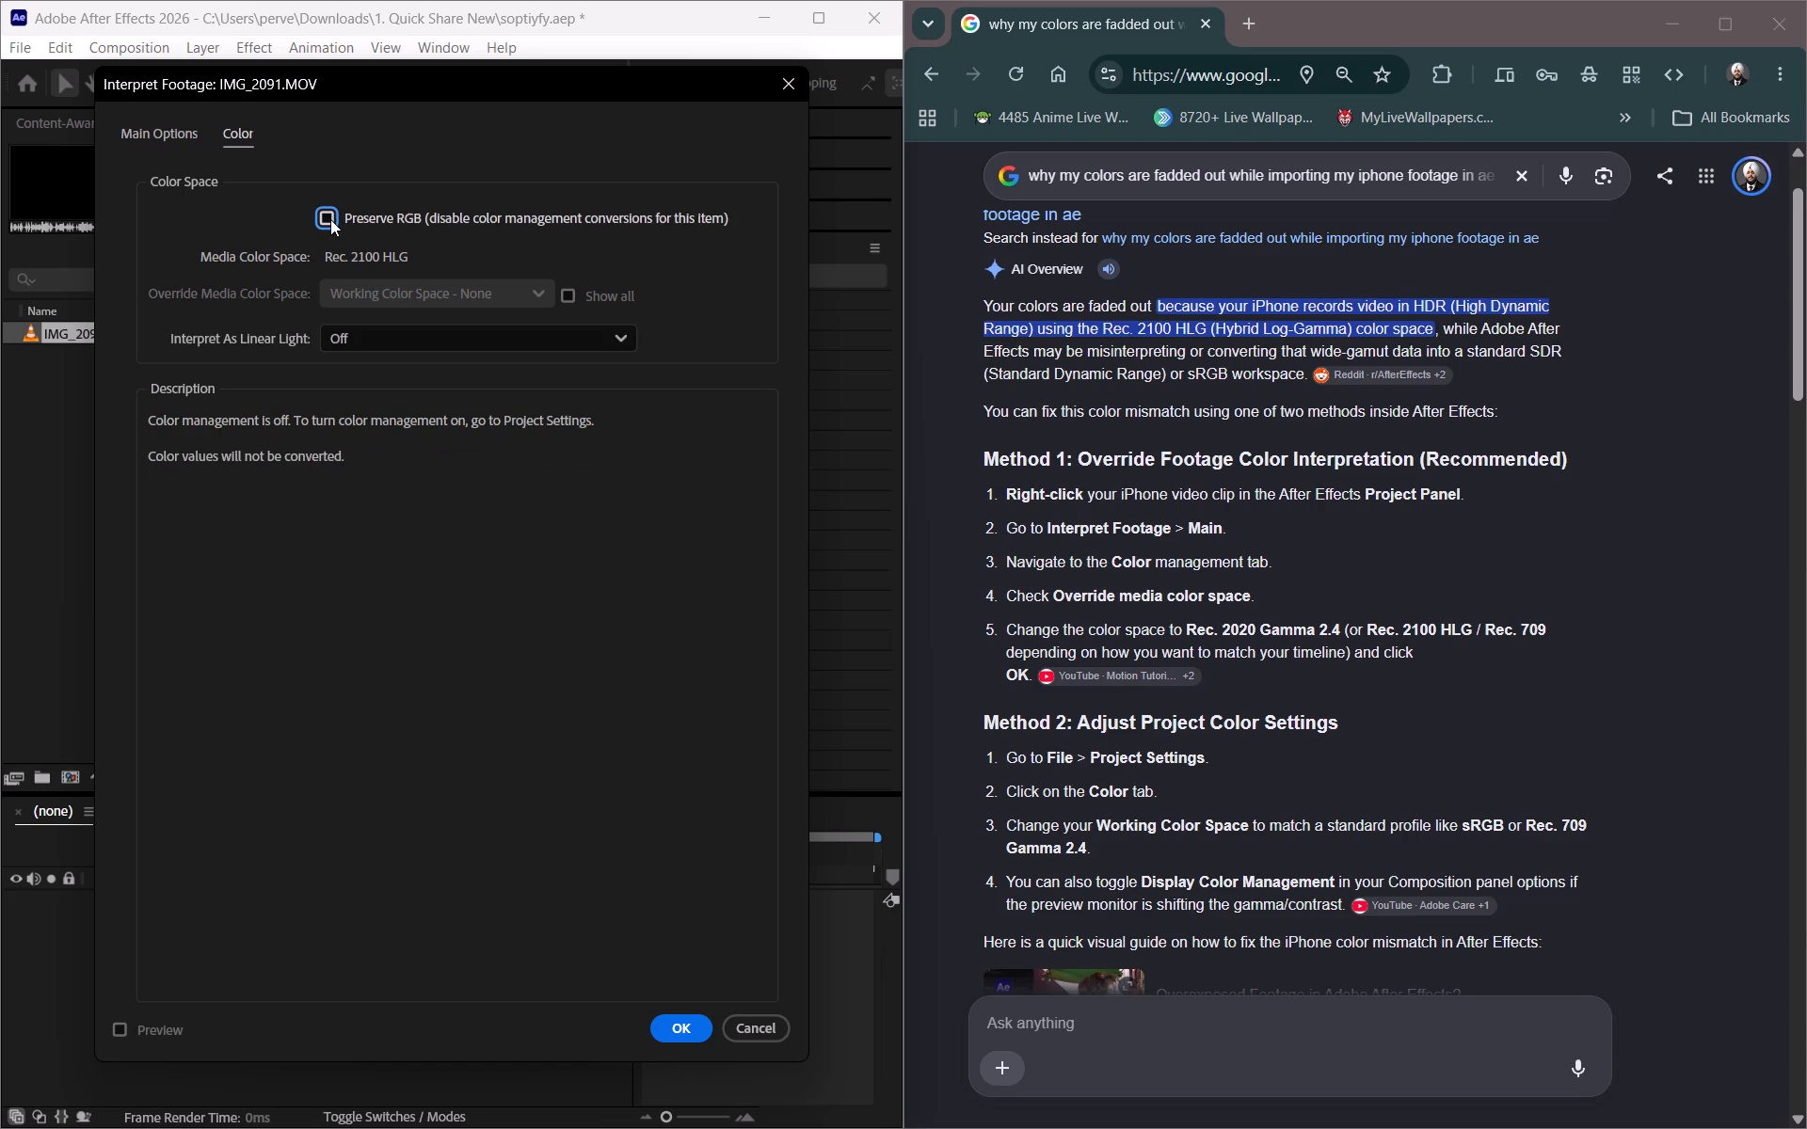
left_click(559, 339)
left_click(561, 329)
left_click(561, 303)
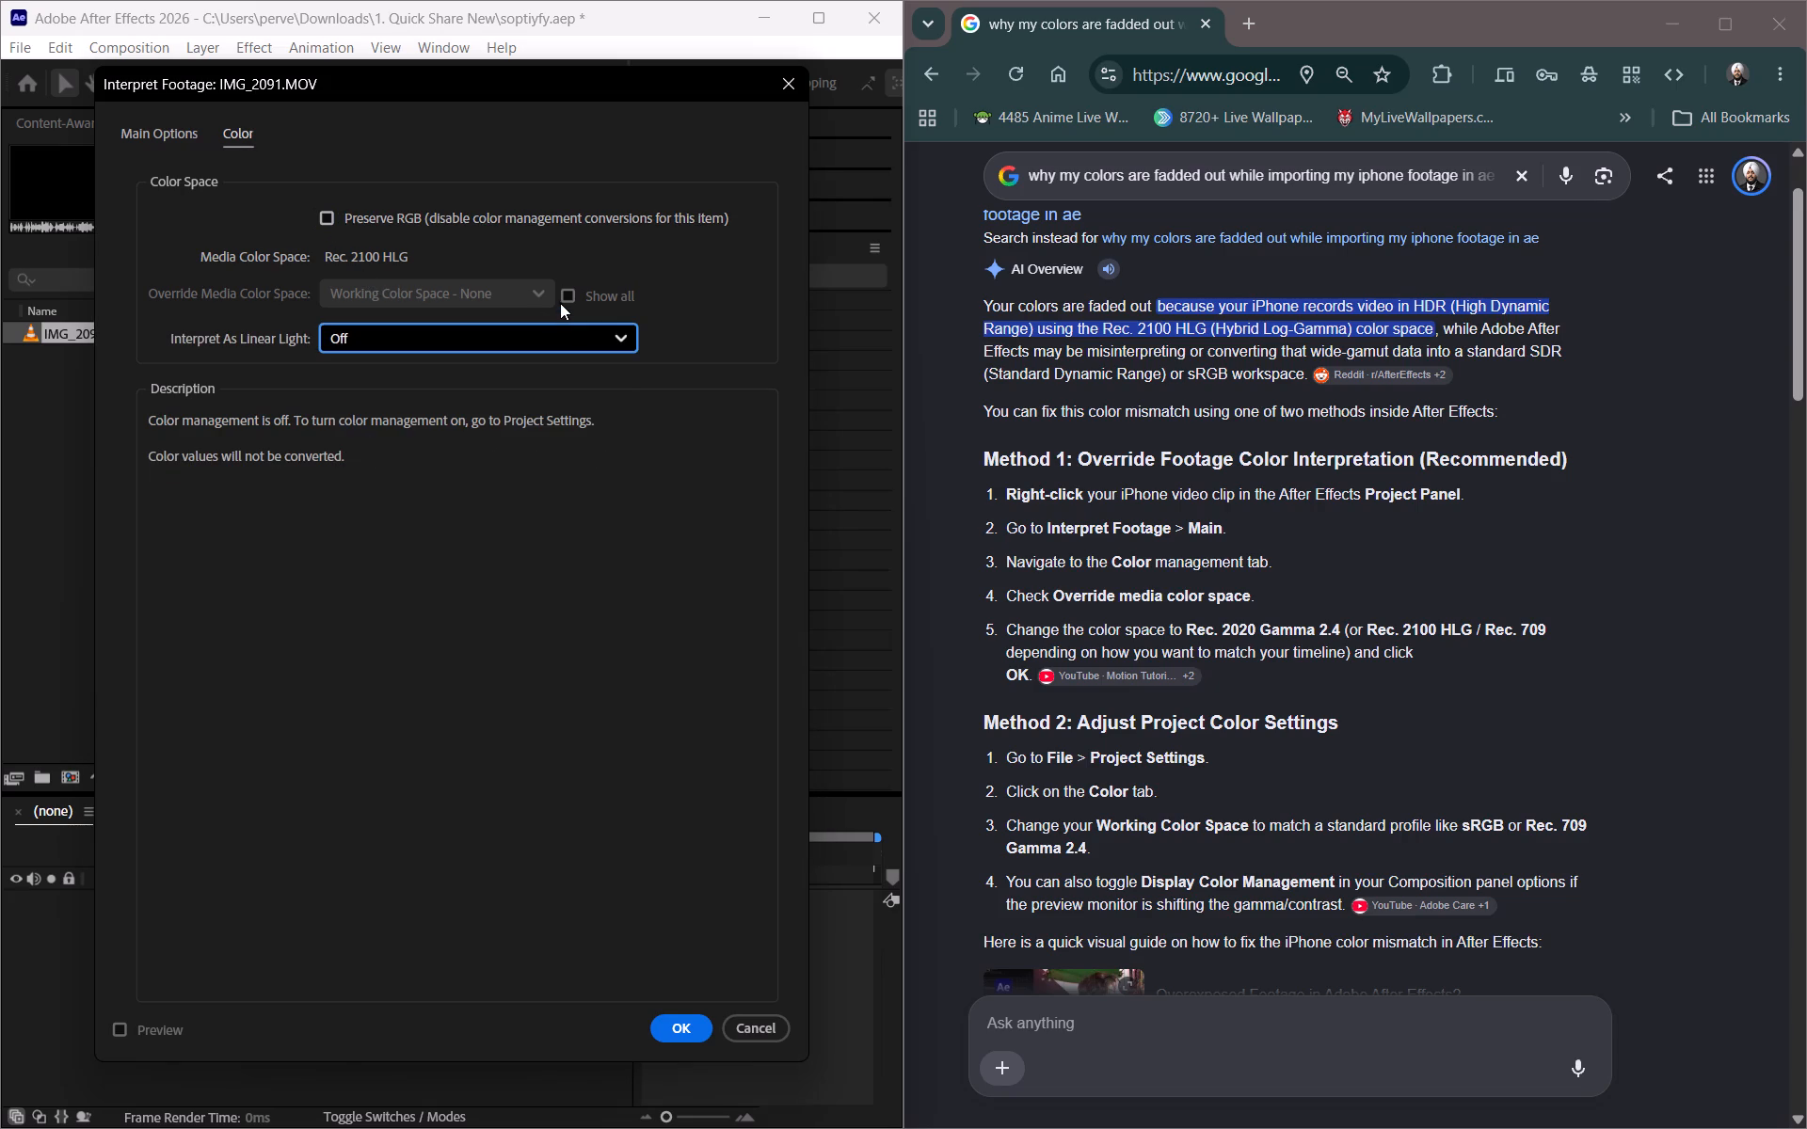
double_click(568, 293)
Check the footage's main interpretation options, including field separation, and close the settings without applying anything.
left_click(136, 130)
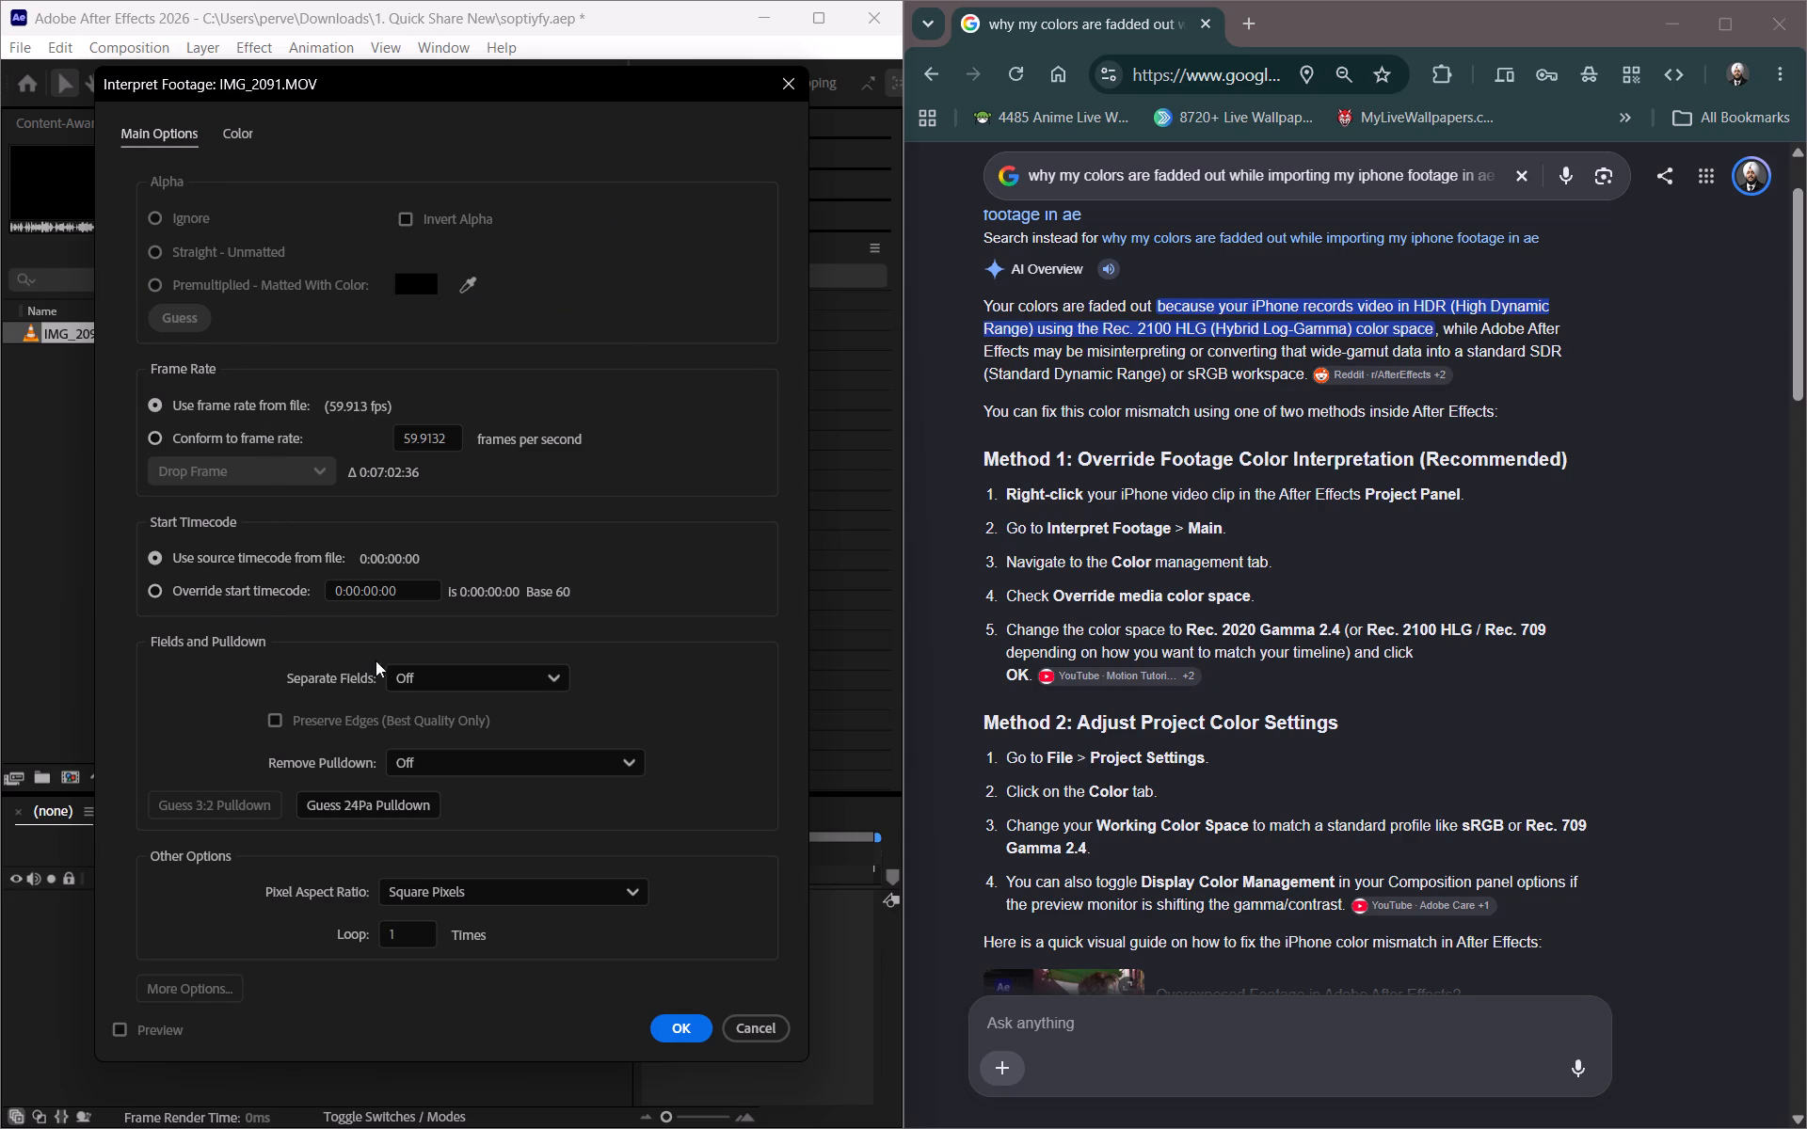
scroll(406, 660, "down", 3)
scroll(406, 676, "up", 1)
scroll(406, 676, "down", 1)
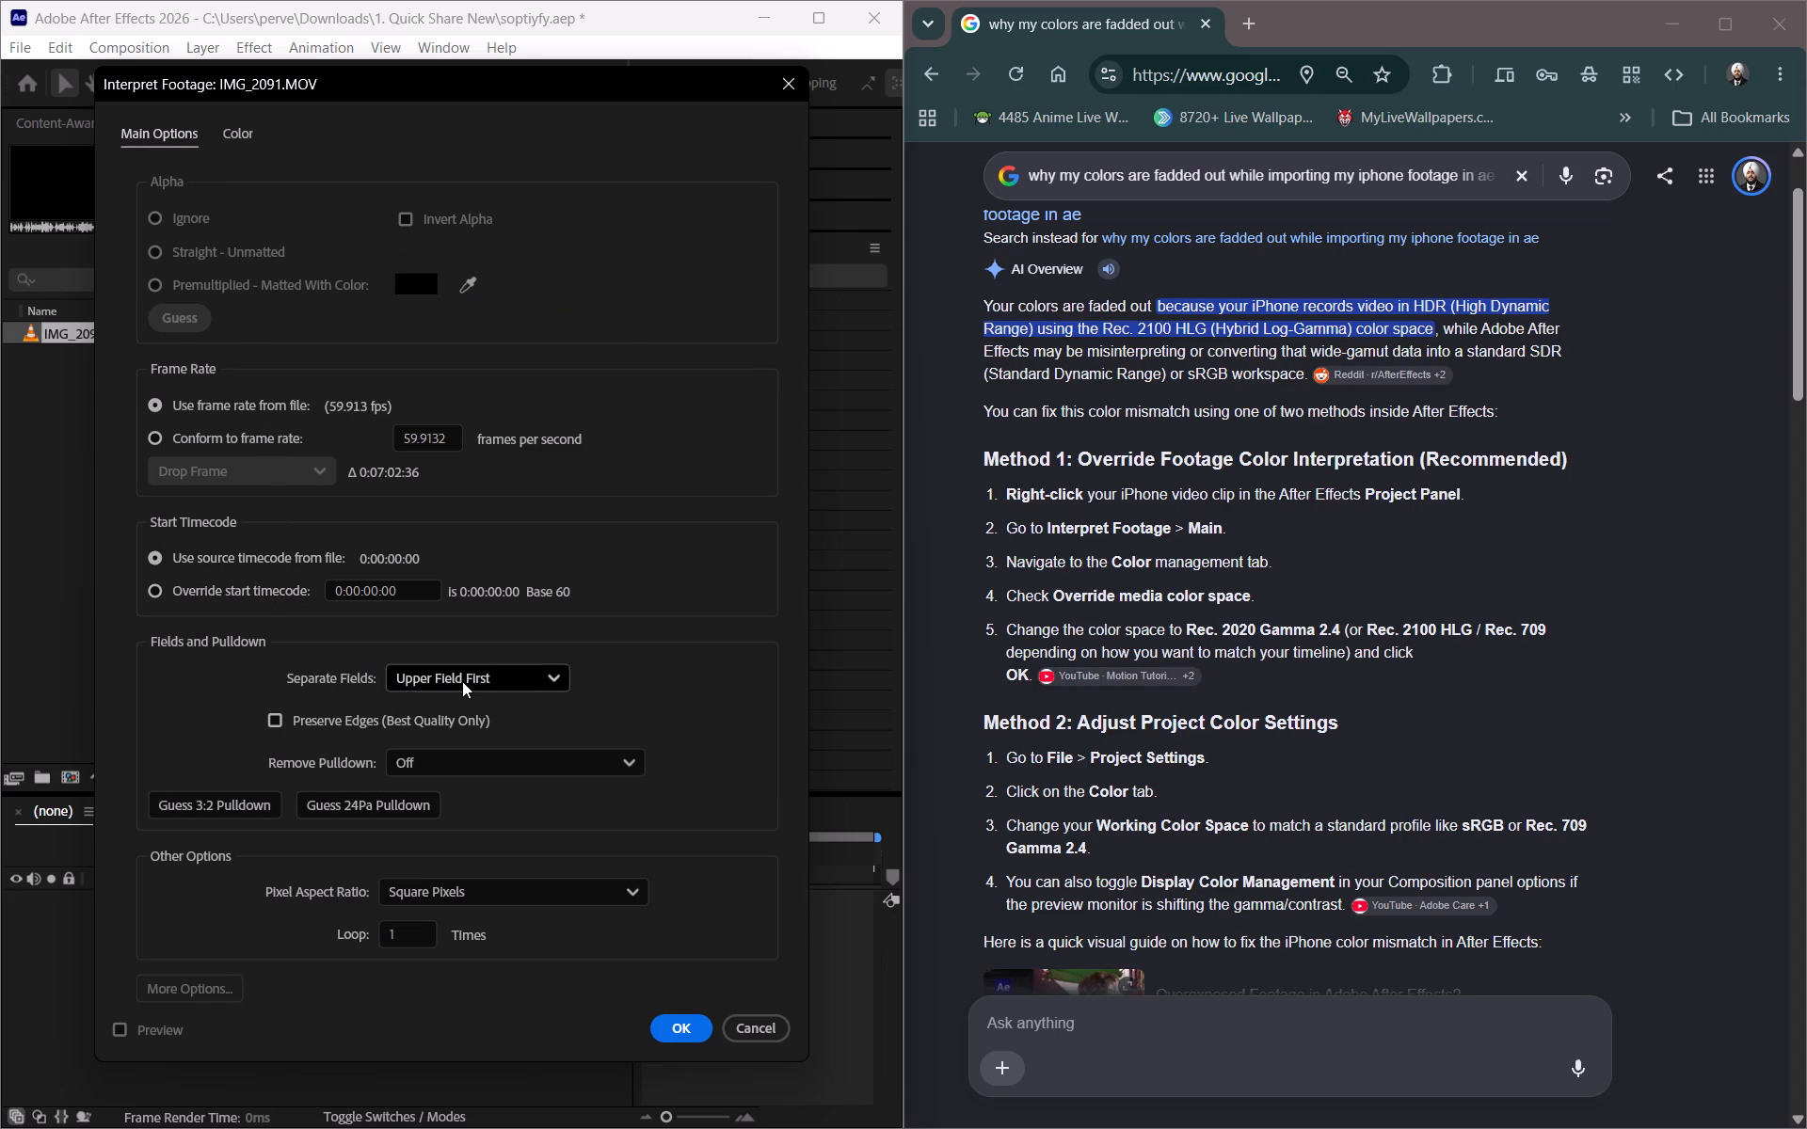
scroll(462, 681, "down", 1)
scroll(462, 681, "up", 2)
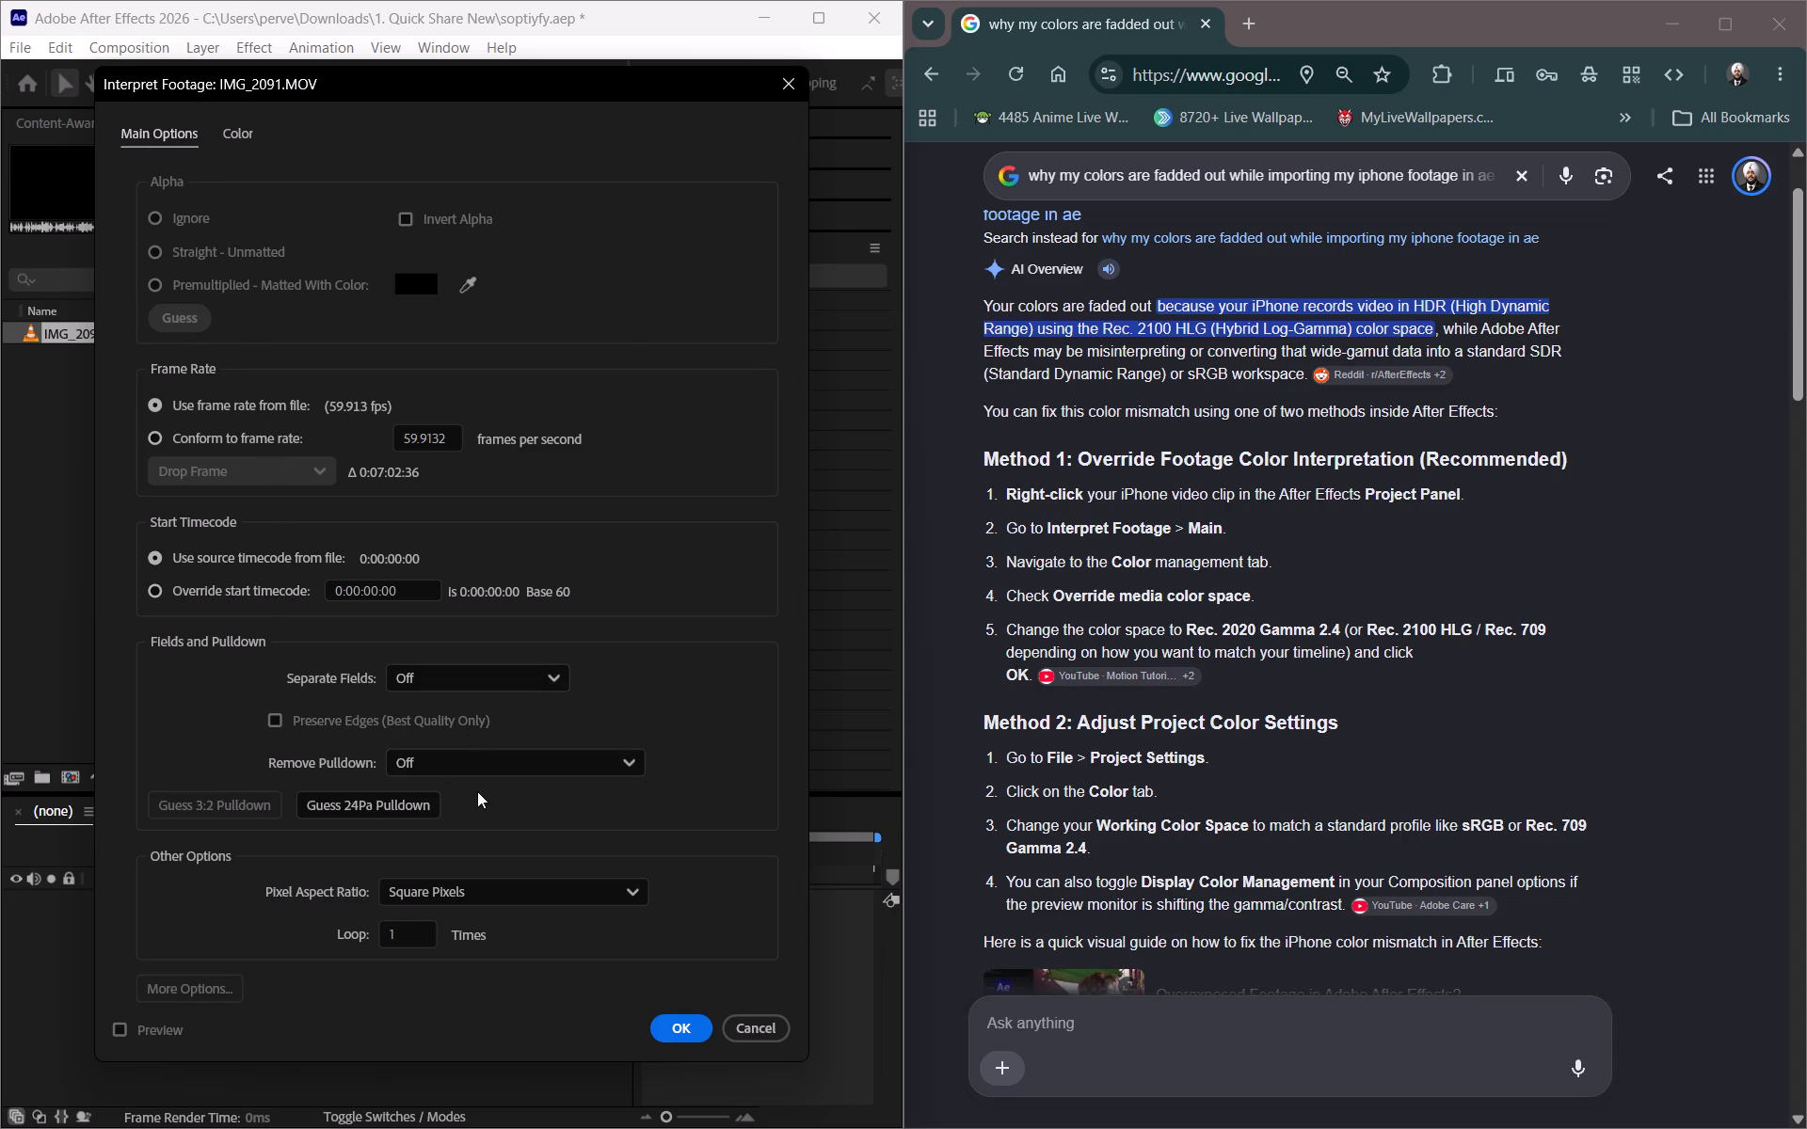
left_click(226, 992)
left_click(727, 1039)
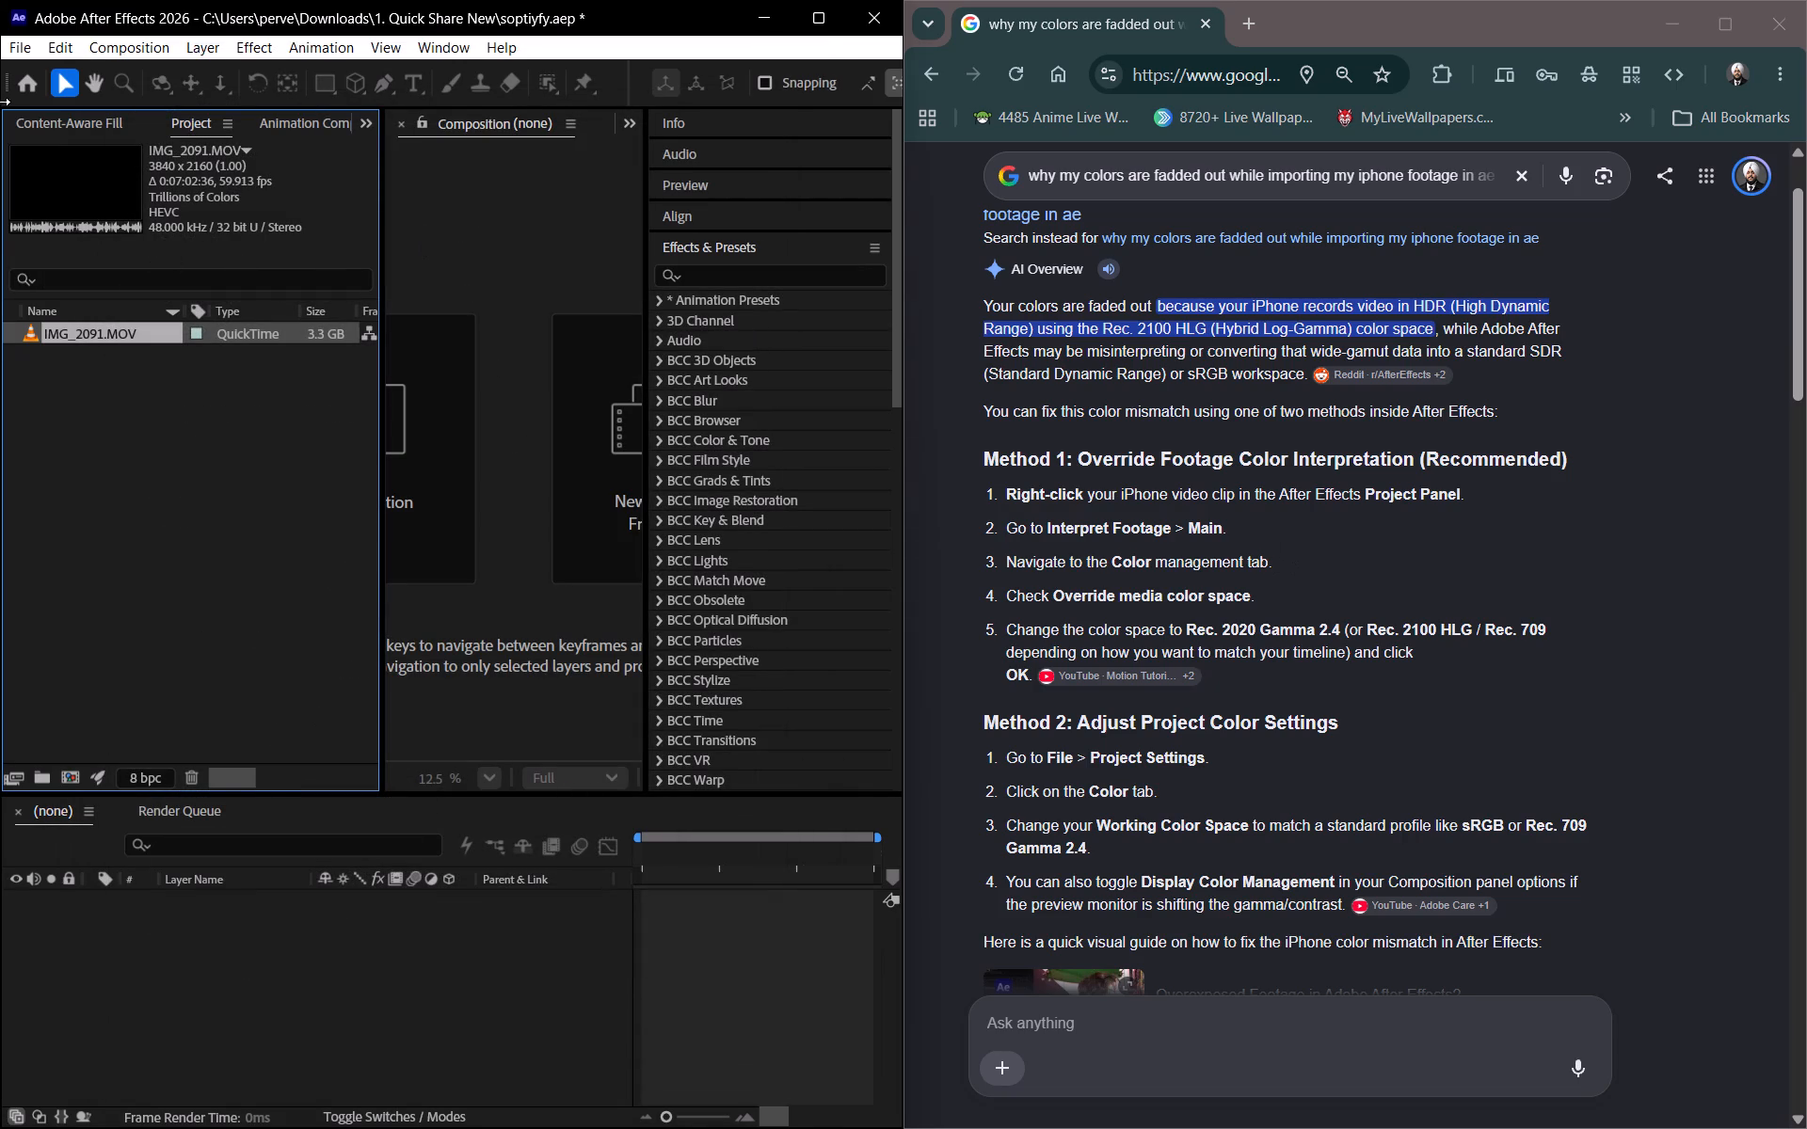
Open the project settings and examine the color engine, bit depth and assumed working gamma choices in the color settings.
left_click(24, 54)
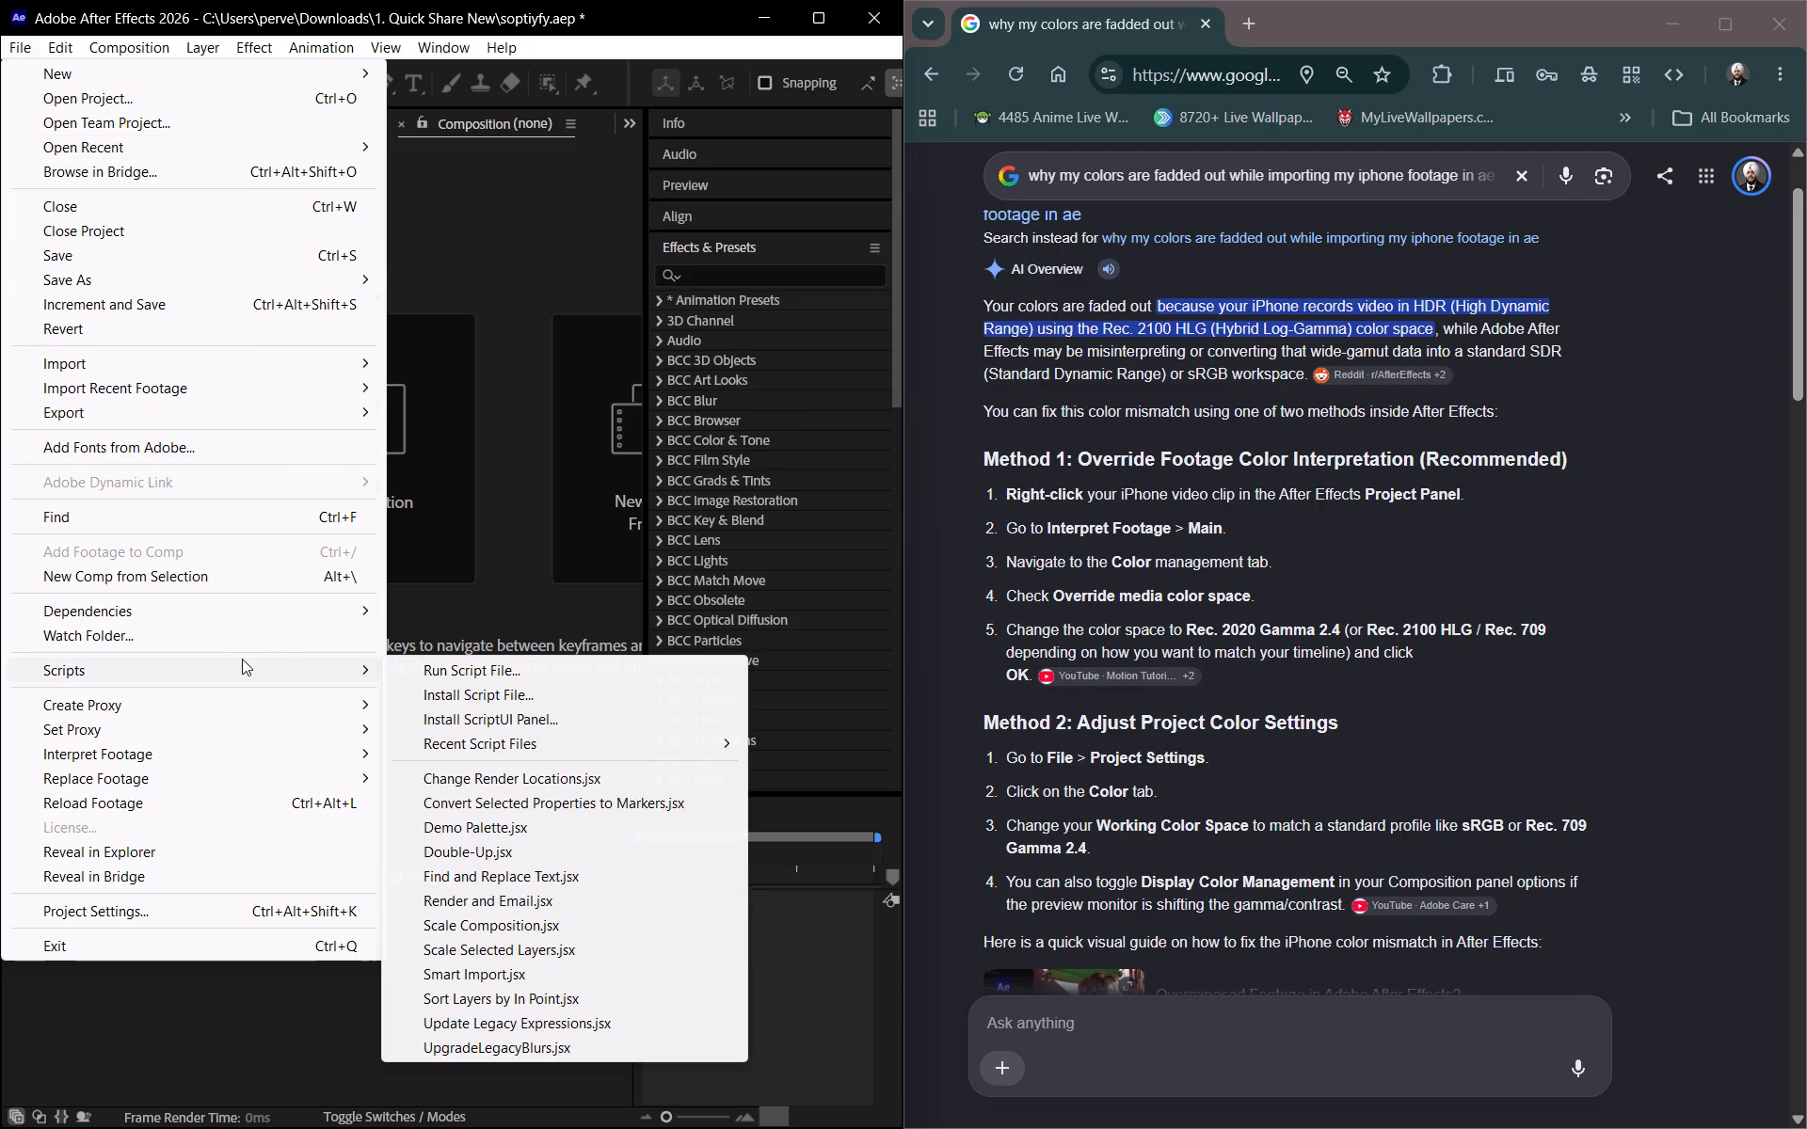
left_click(239, 902)
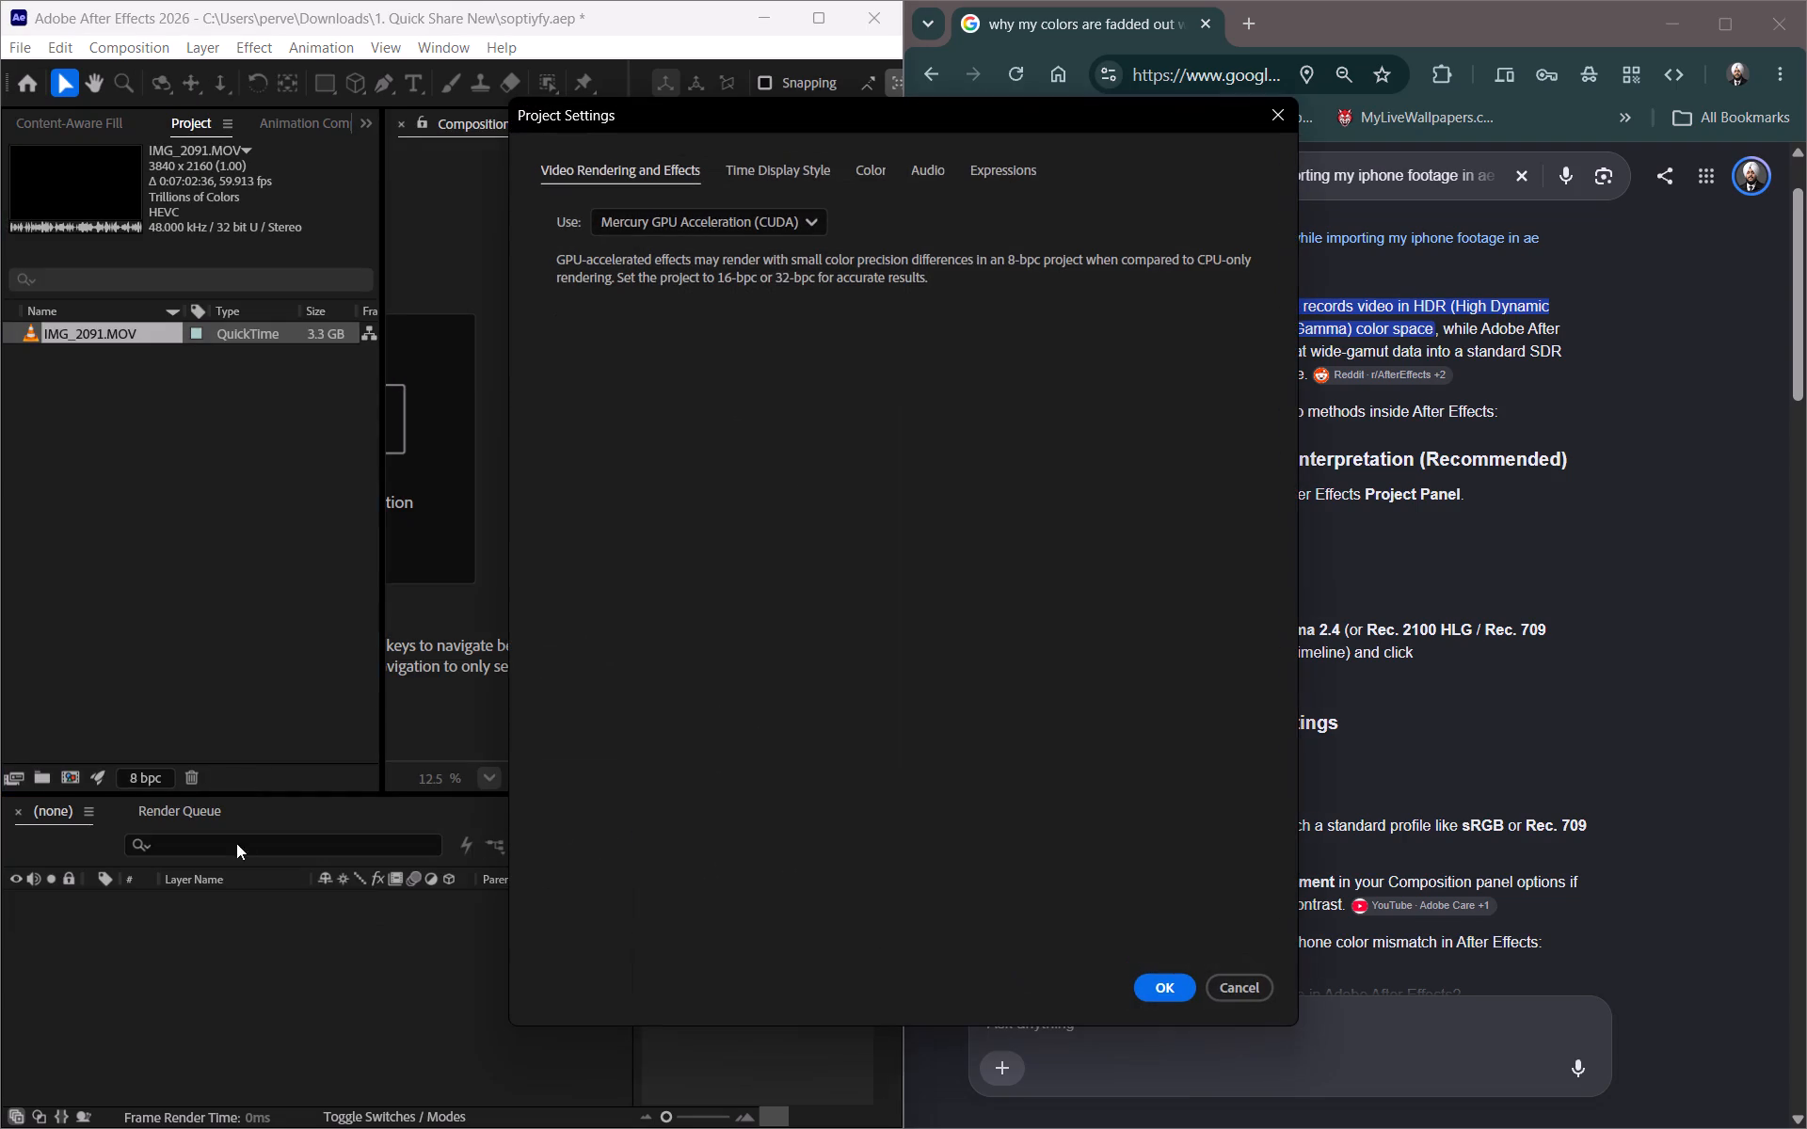
left_click_drag(728, 116, 238, 12)
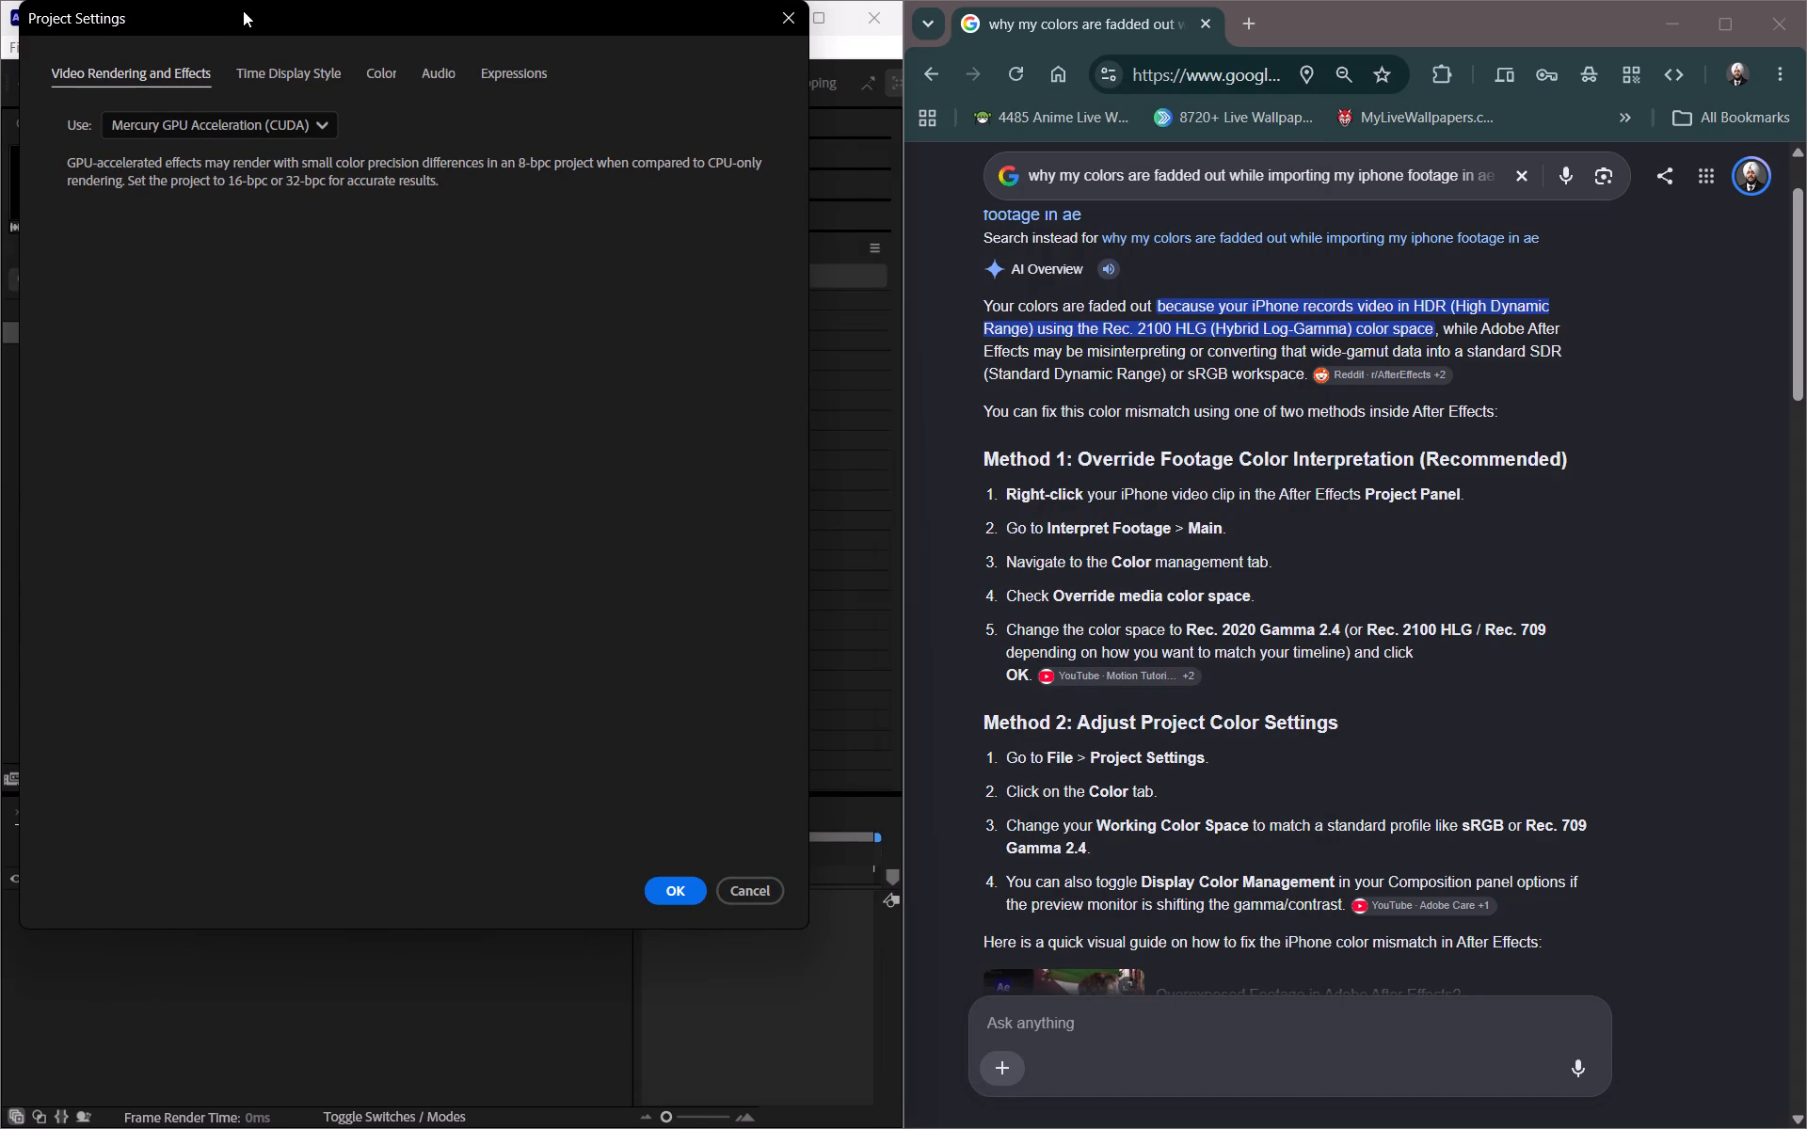
left_click(260, 75)
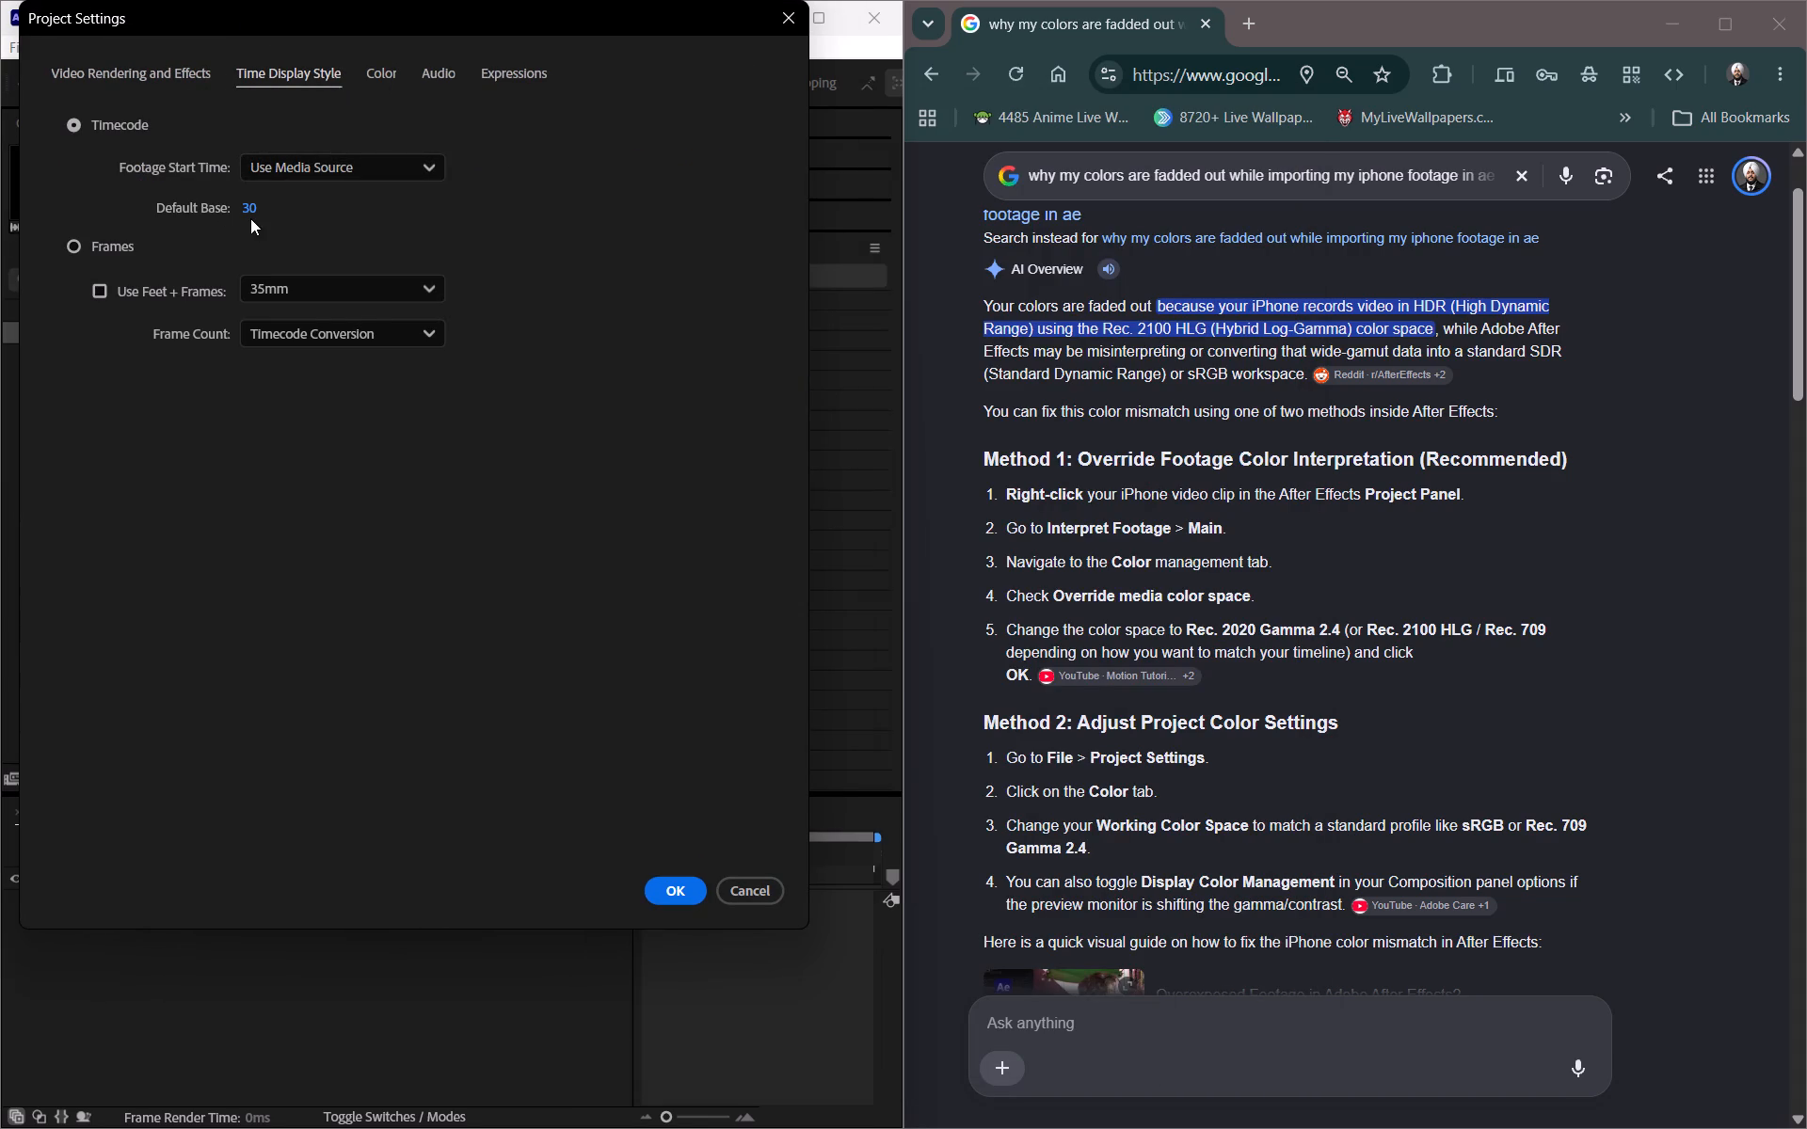
left_click(361, 82)
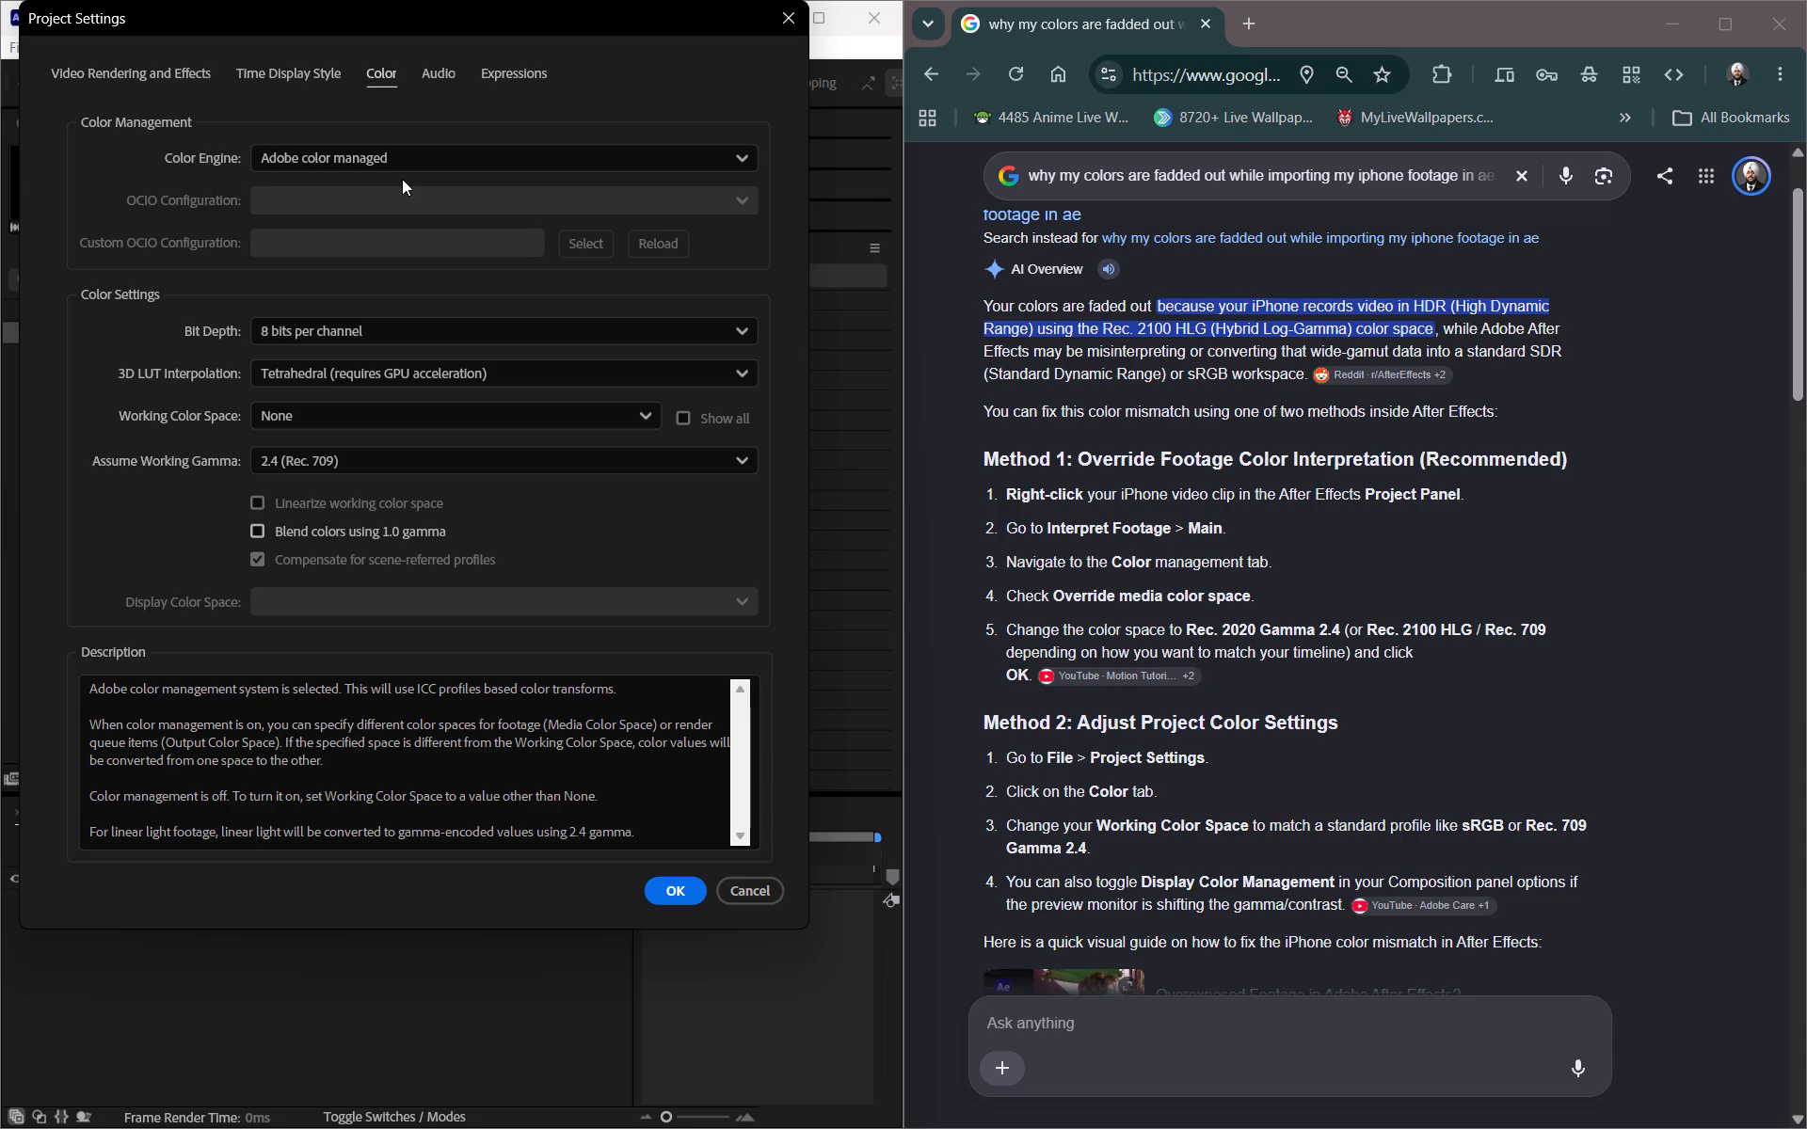
left_click(383, 162)
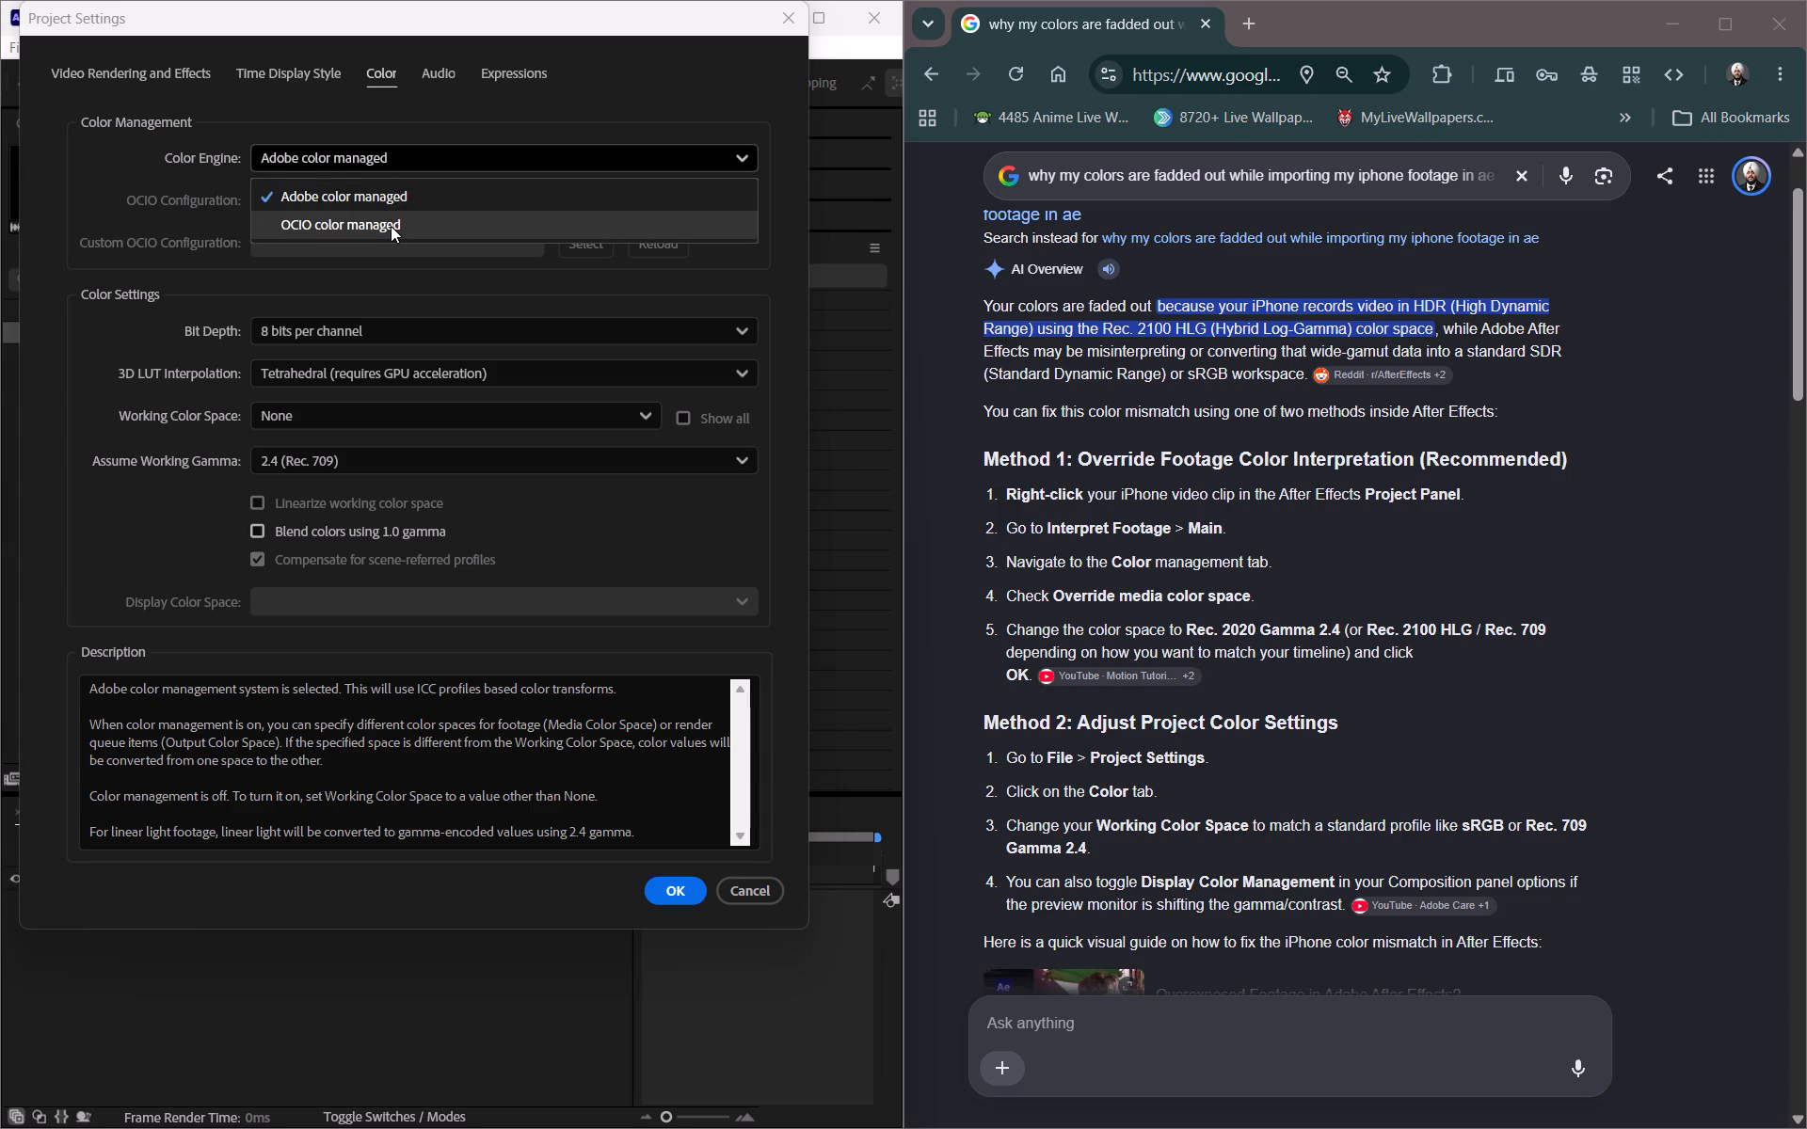
left_click(0, 161)
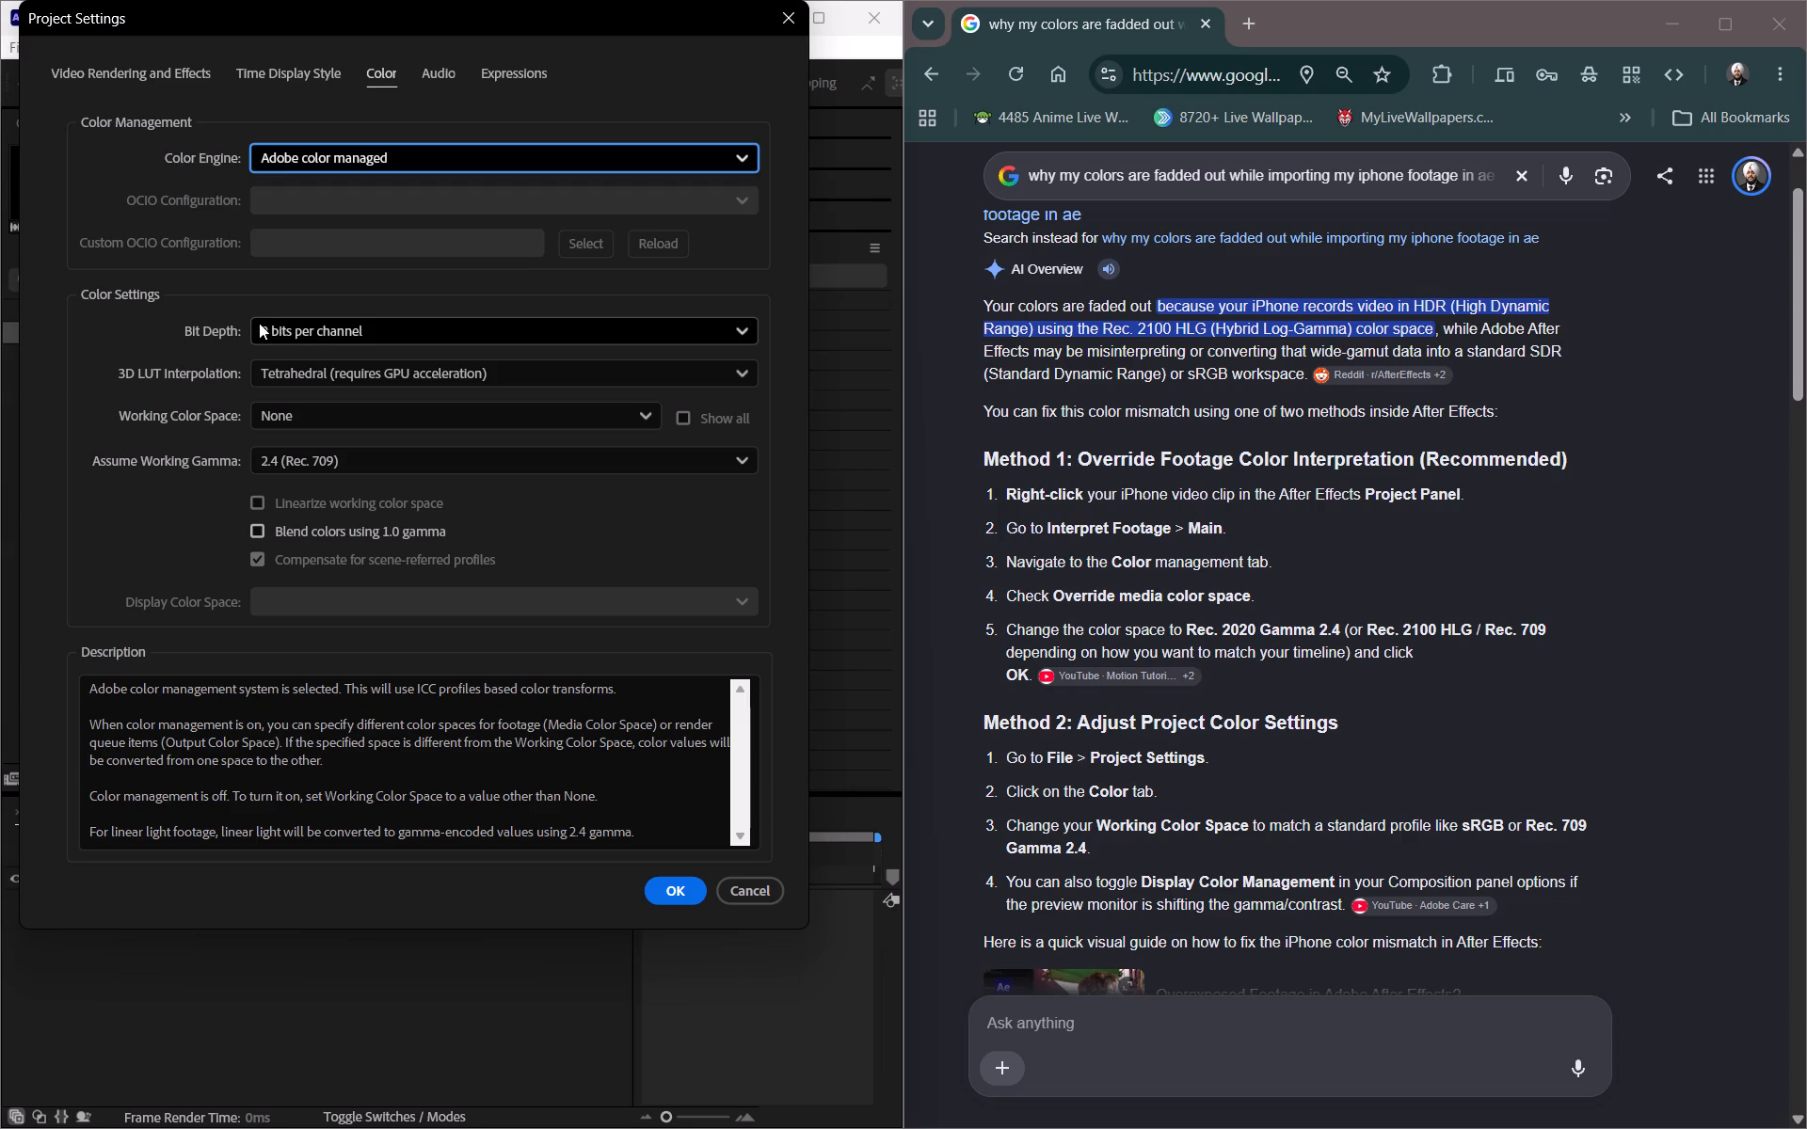
left_click(323, 337)
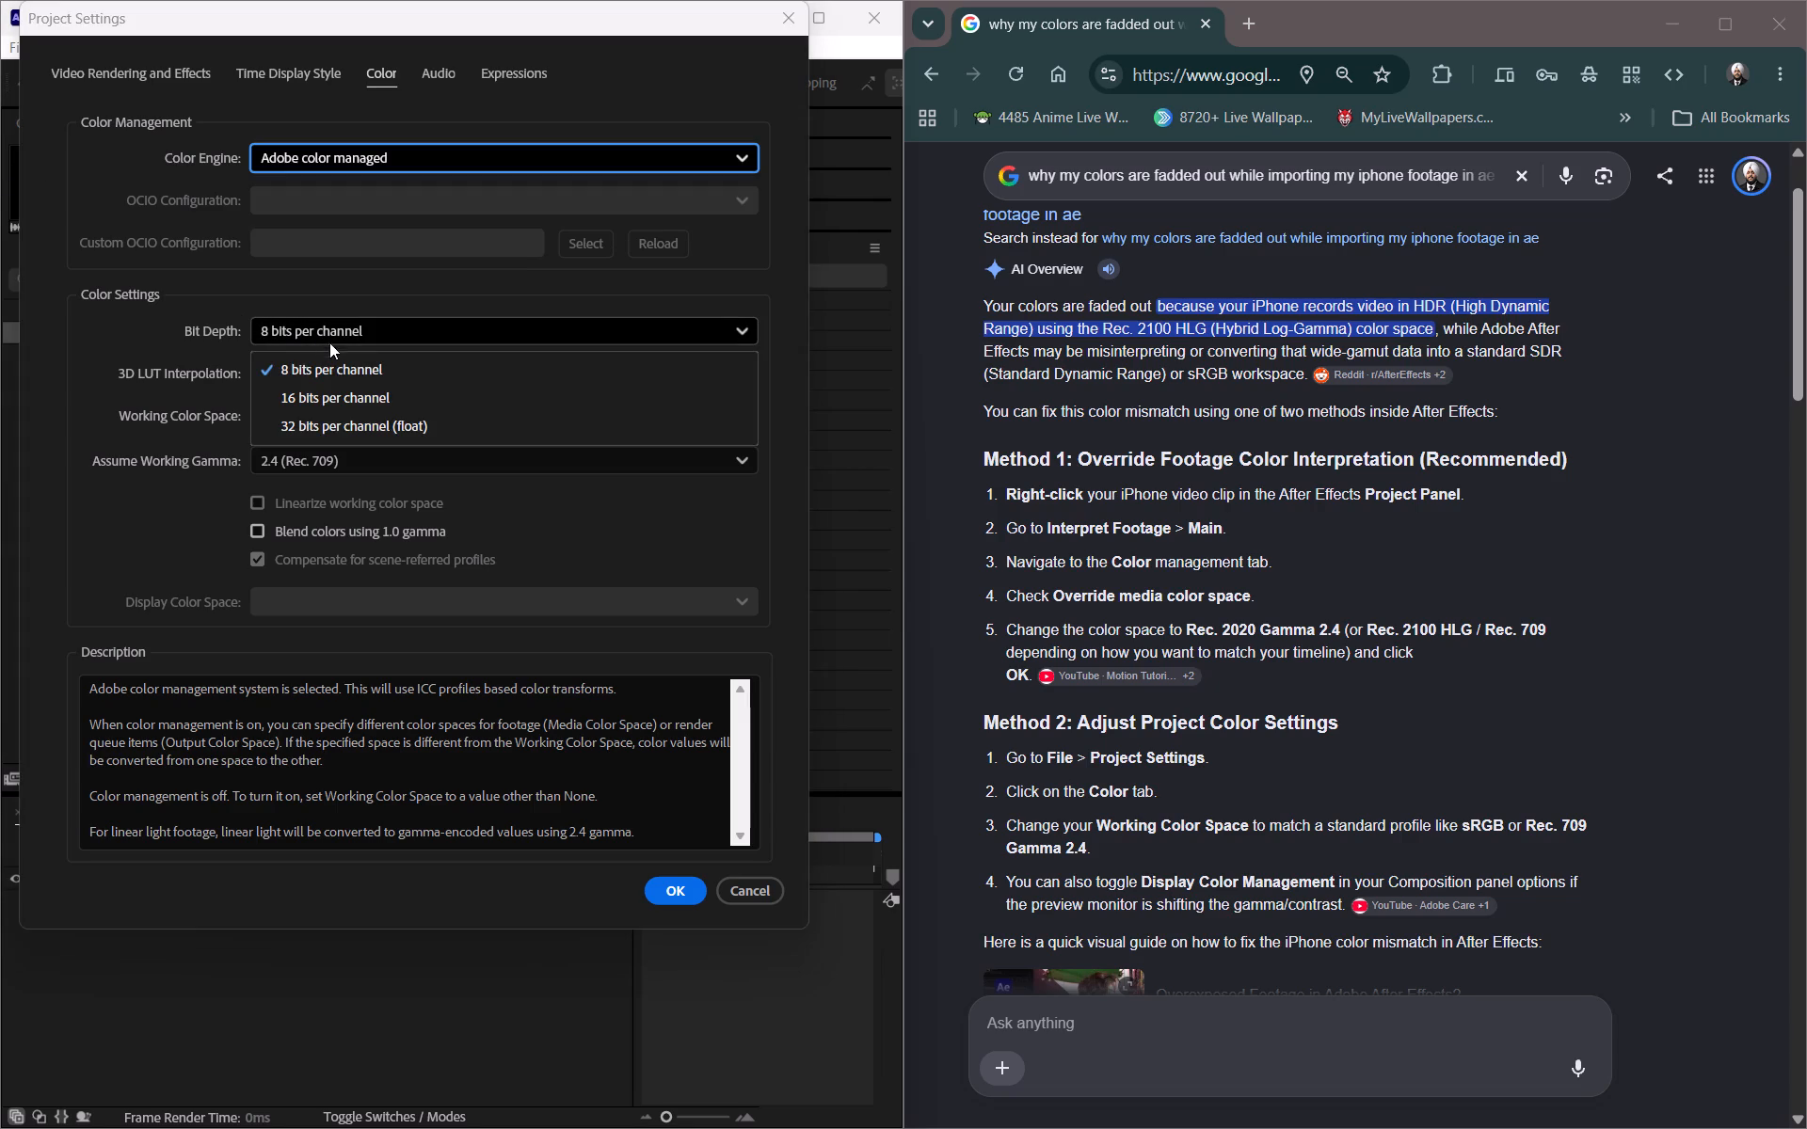
left_click(326, 335)
left_click(384, 456)
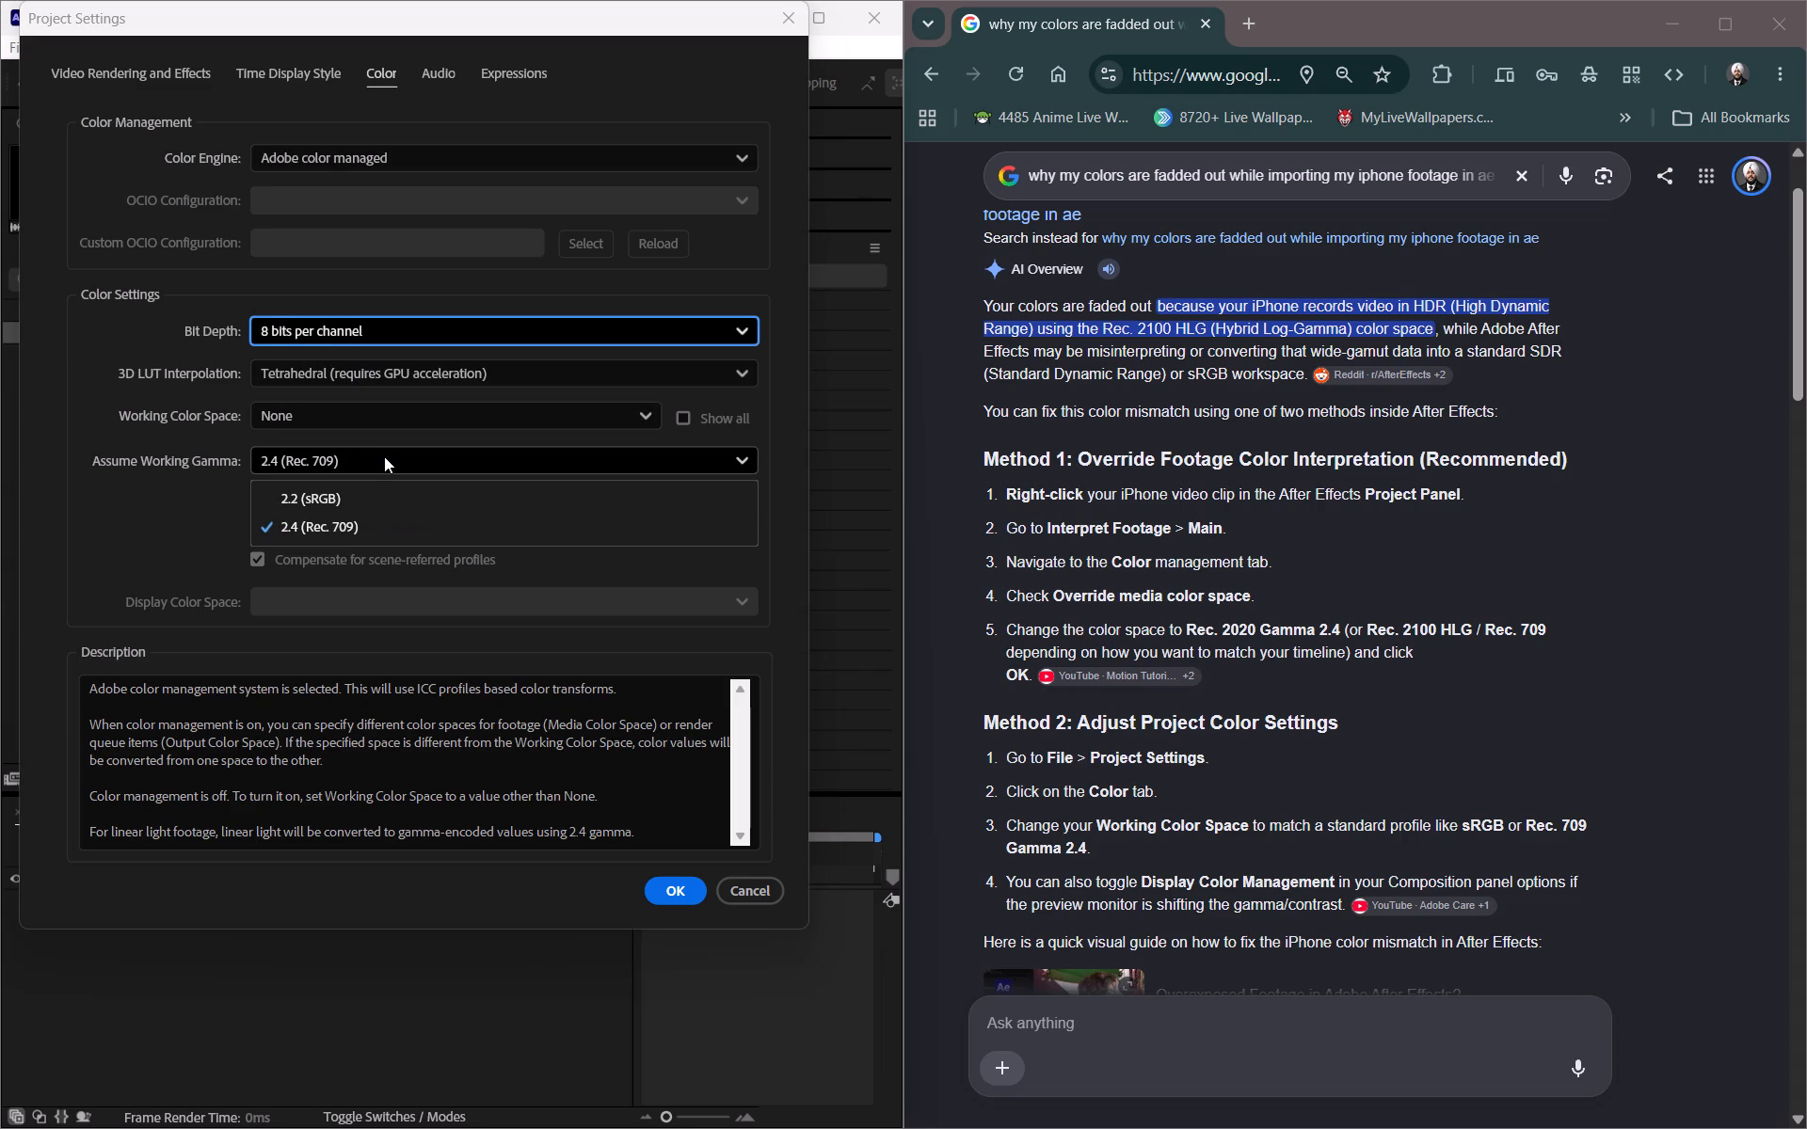
left_click(384, 456)
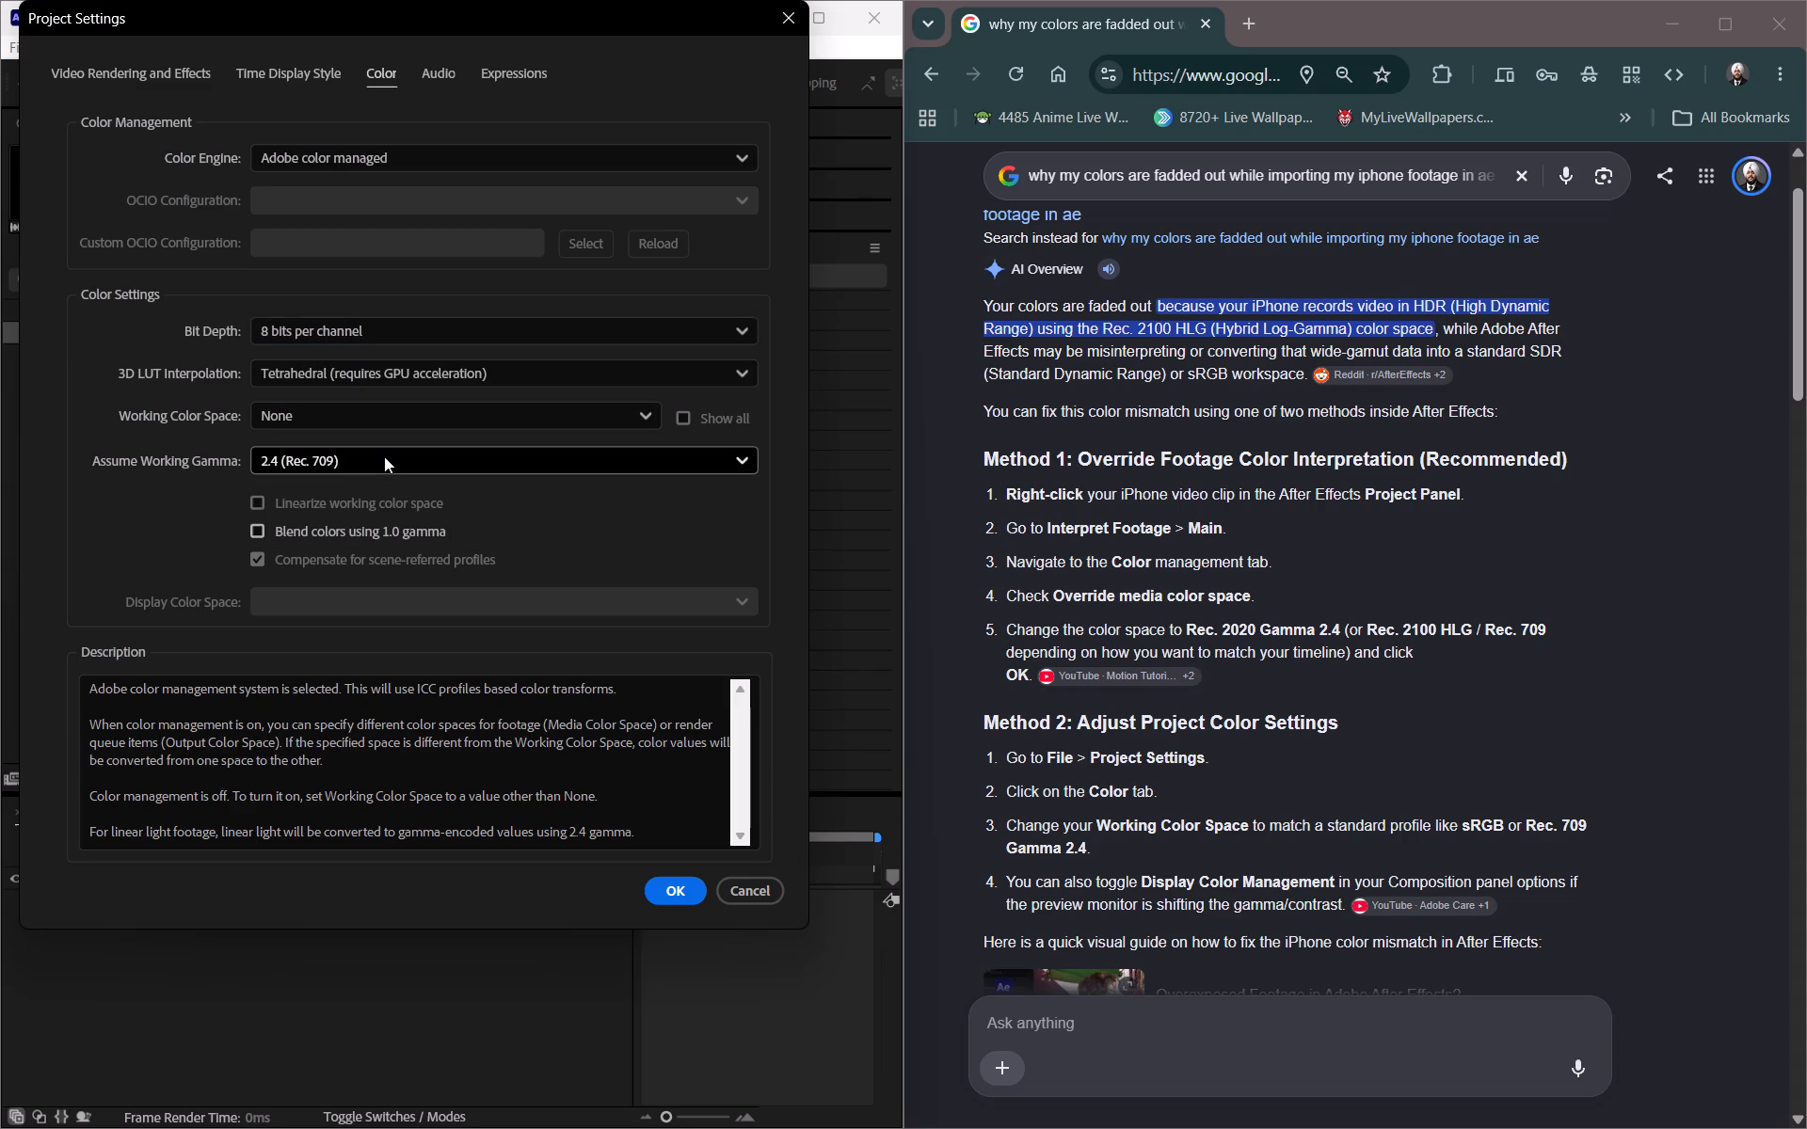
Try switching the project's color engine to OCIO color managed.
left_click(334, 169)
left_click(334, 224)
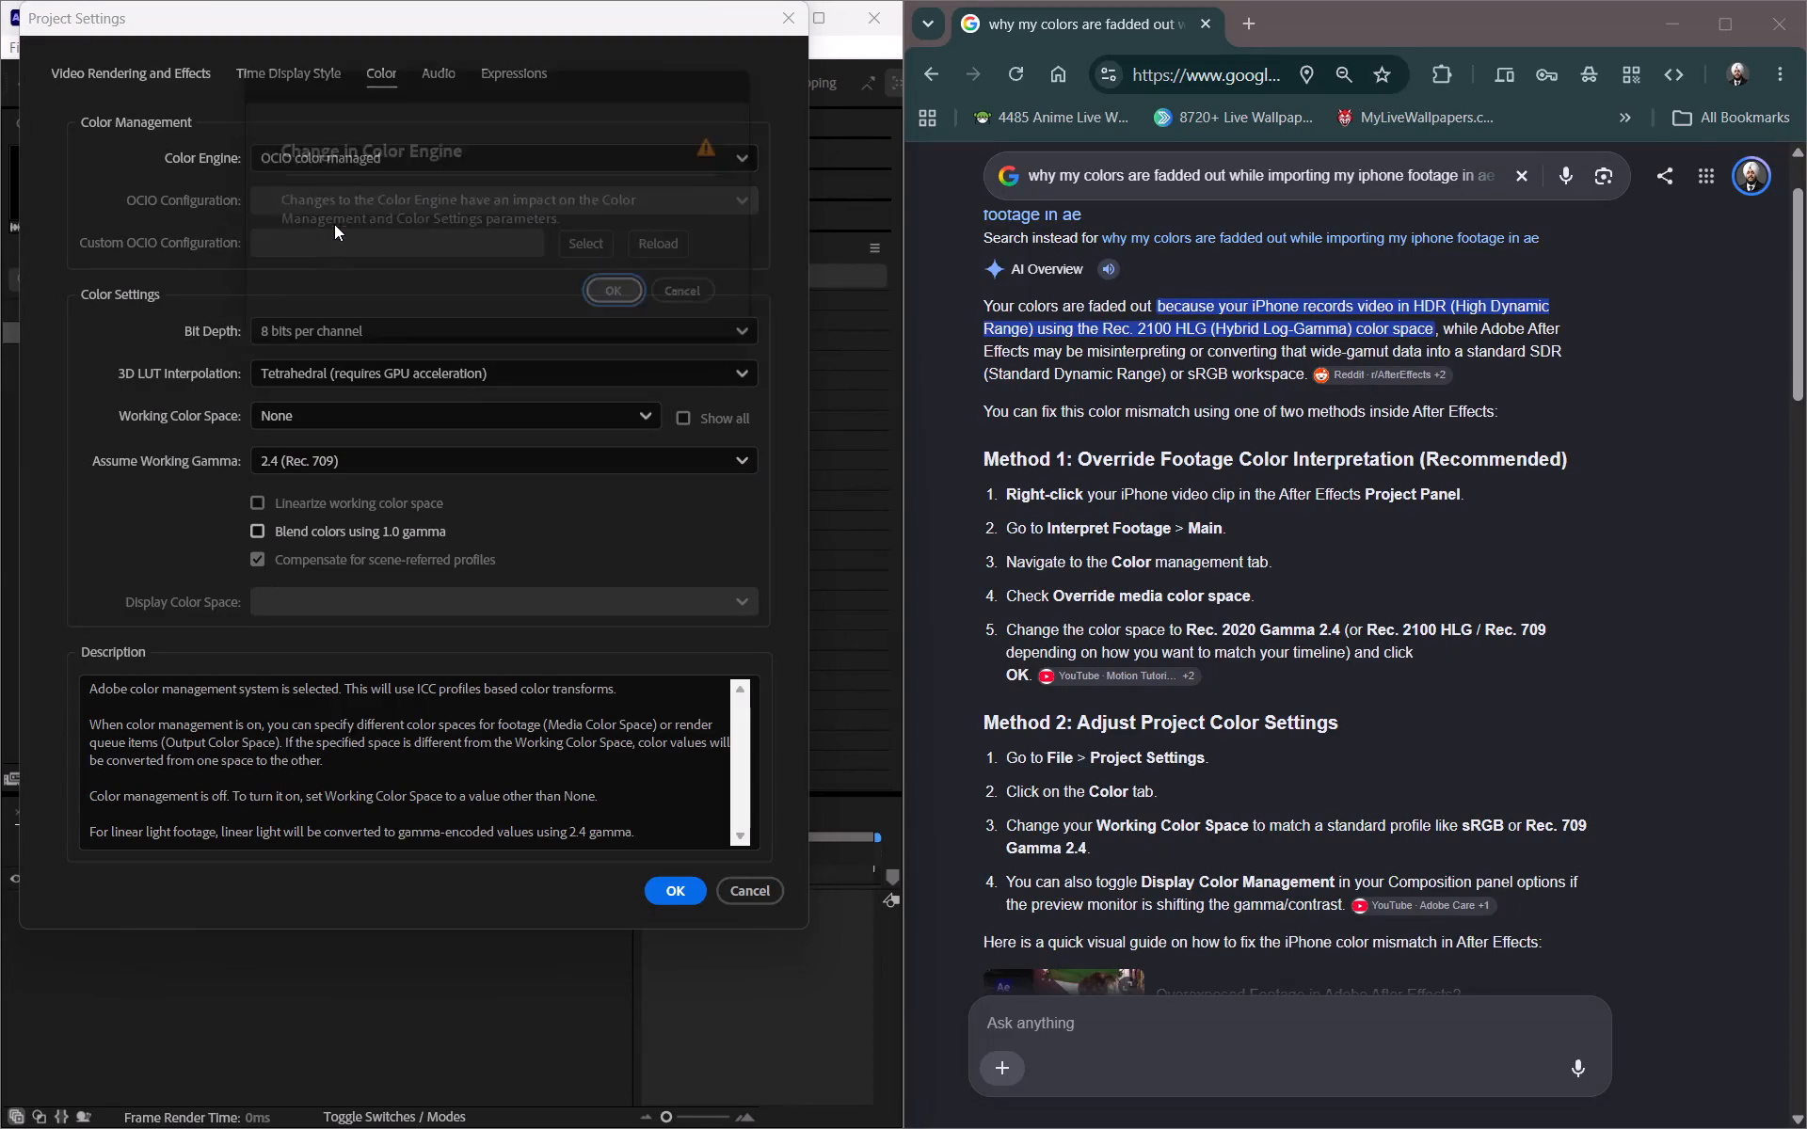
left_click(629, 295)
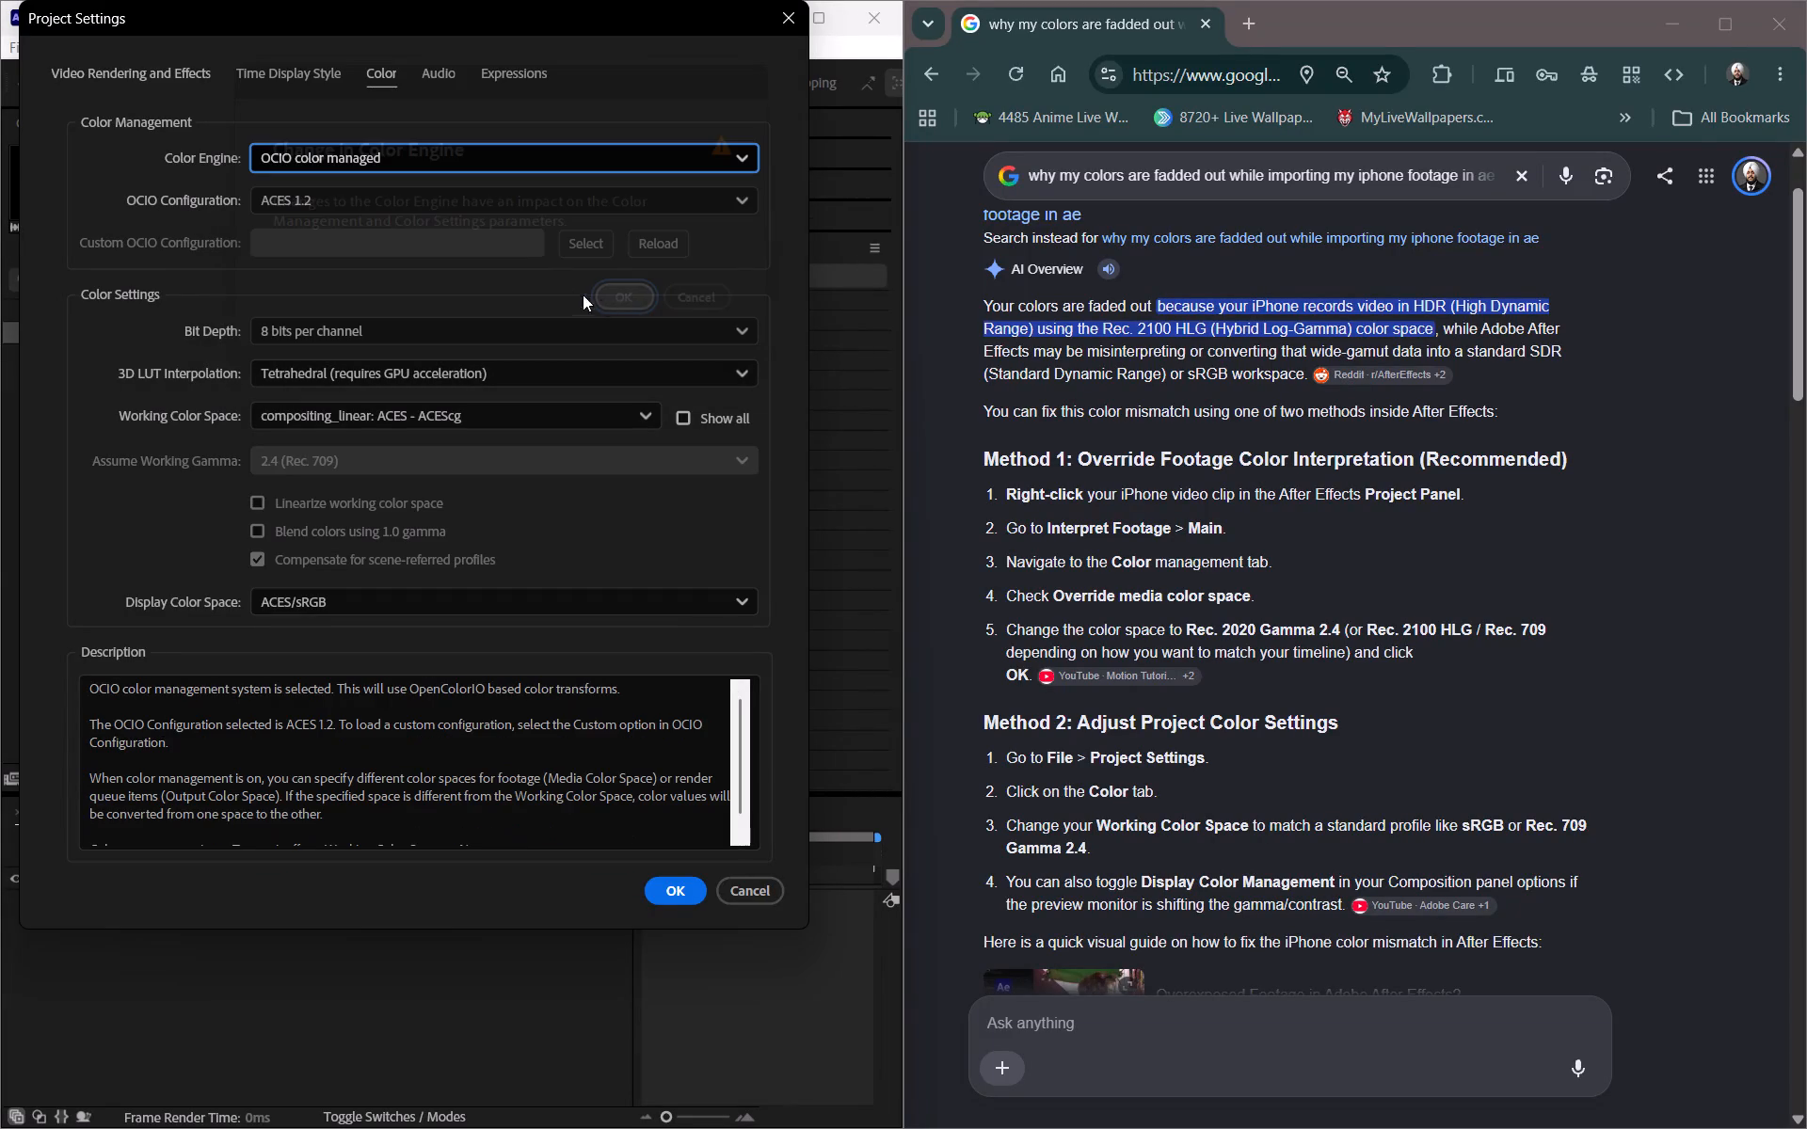
Examine the OCIO configuration, working color space and display color space choices, and close the project settings without applying anything.
left_click(462, 189)
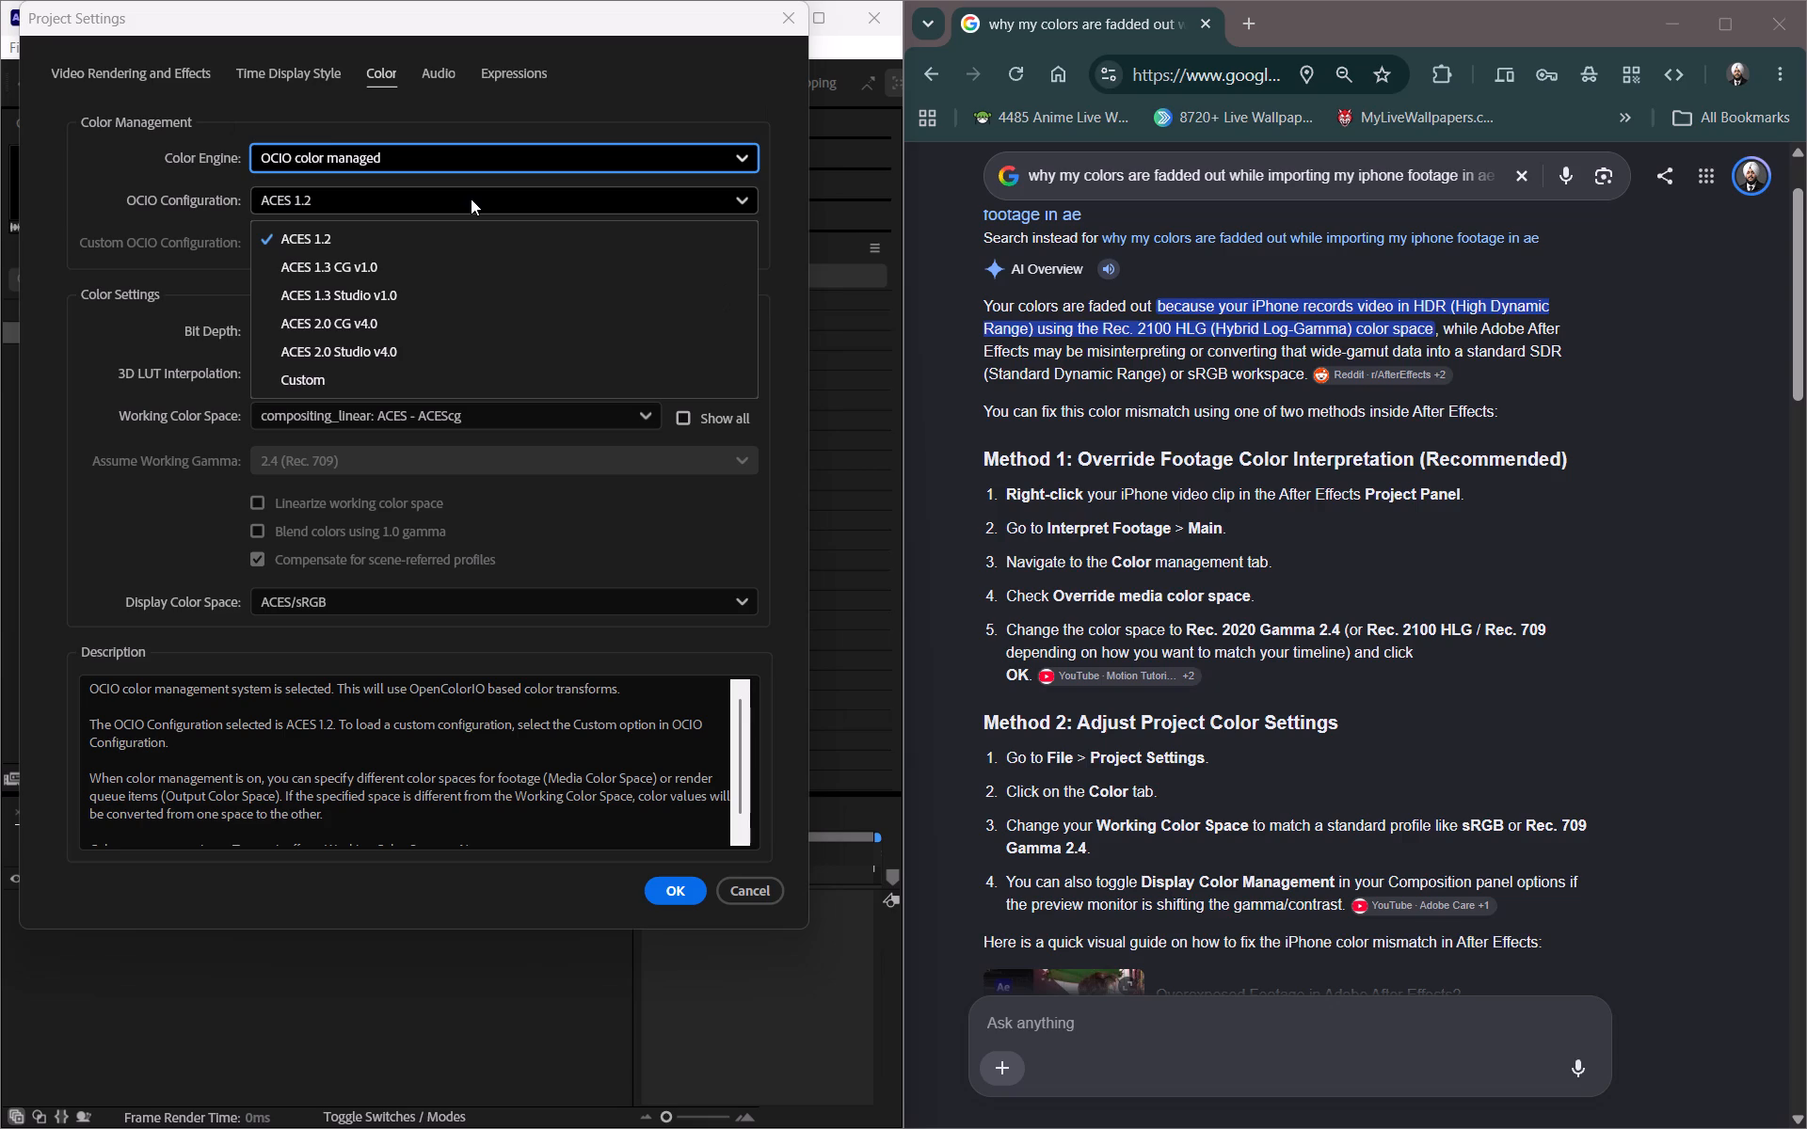
left_click(471, 199)
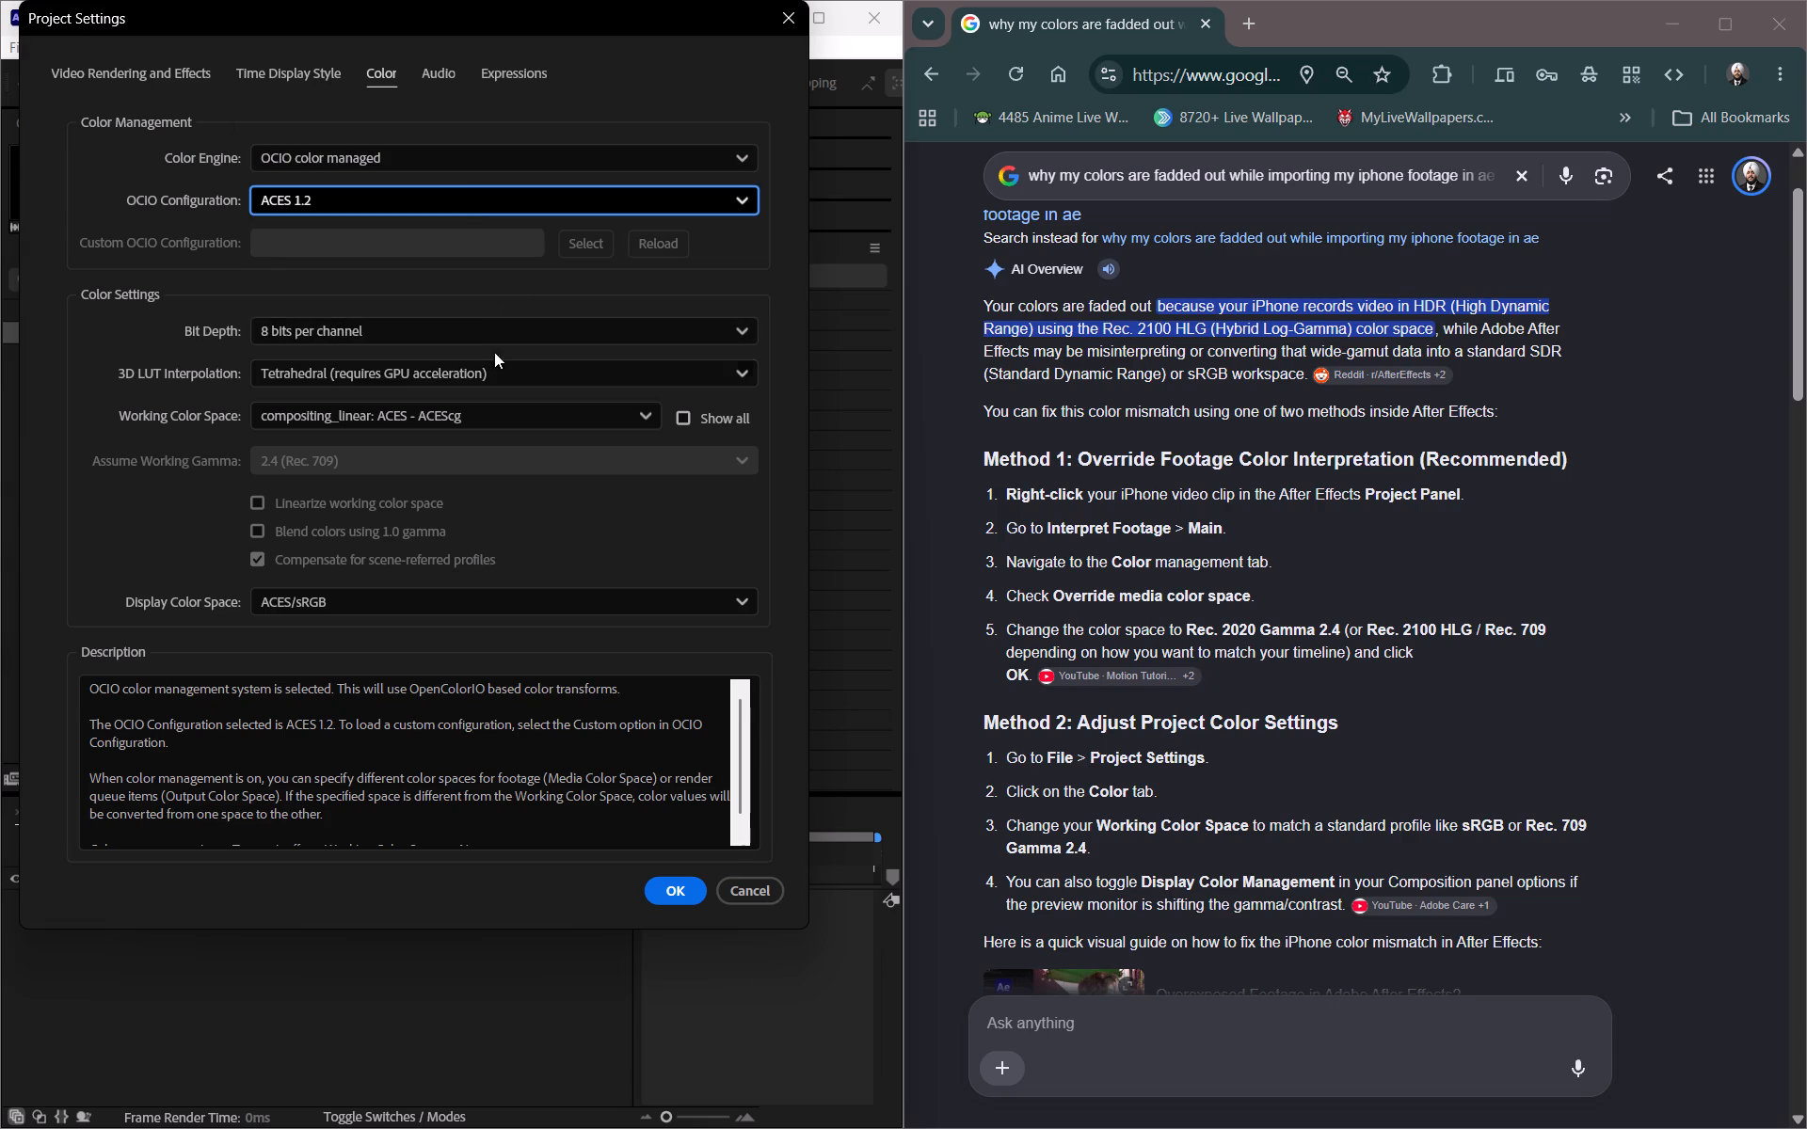
double_click(474, 373)
left_click(491, 408)
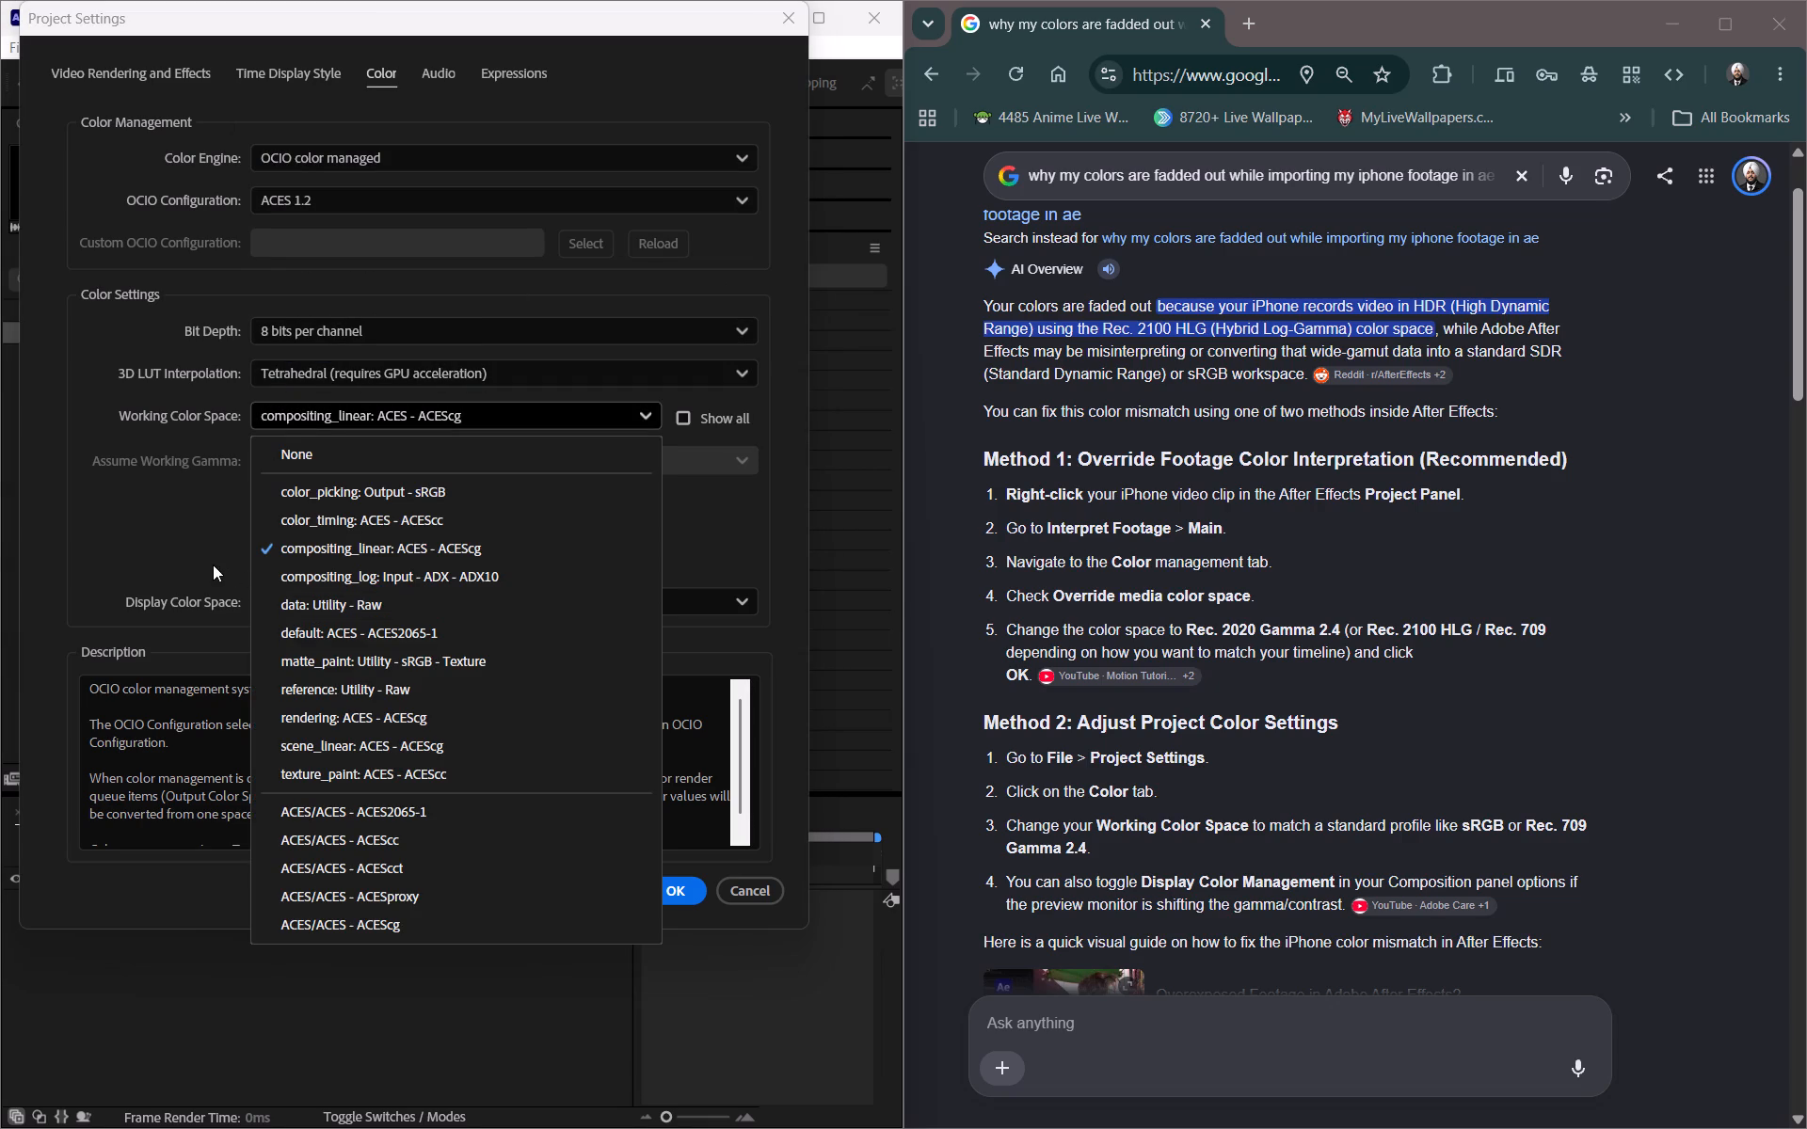
left_click(184, 555)
left_click(375, 612)
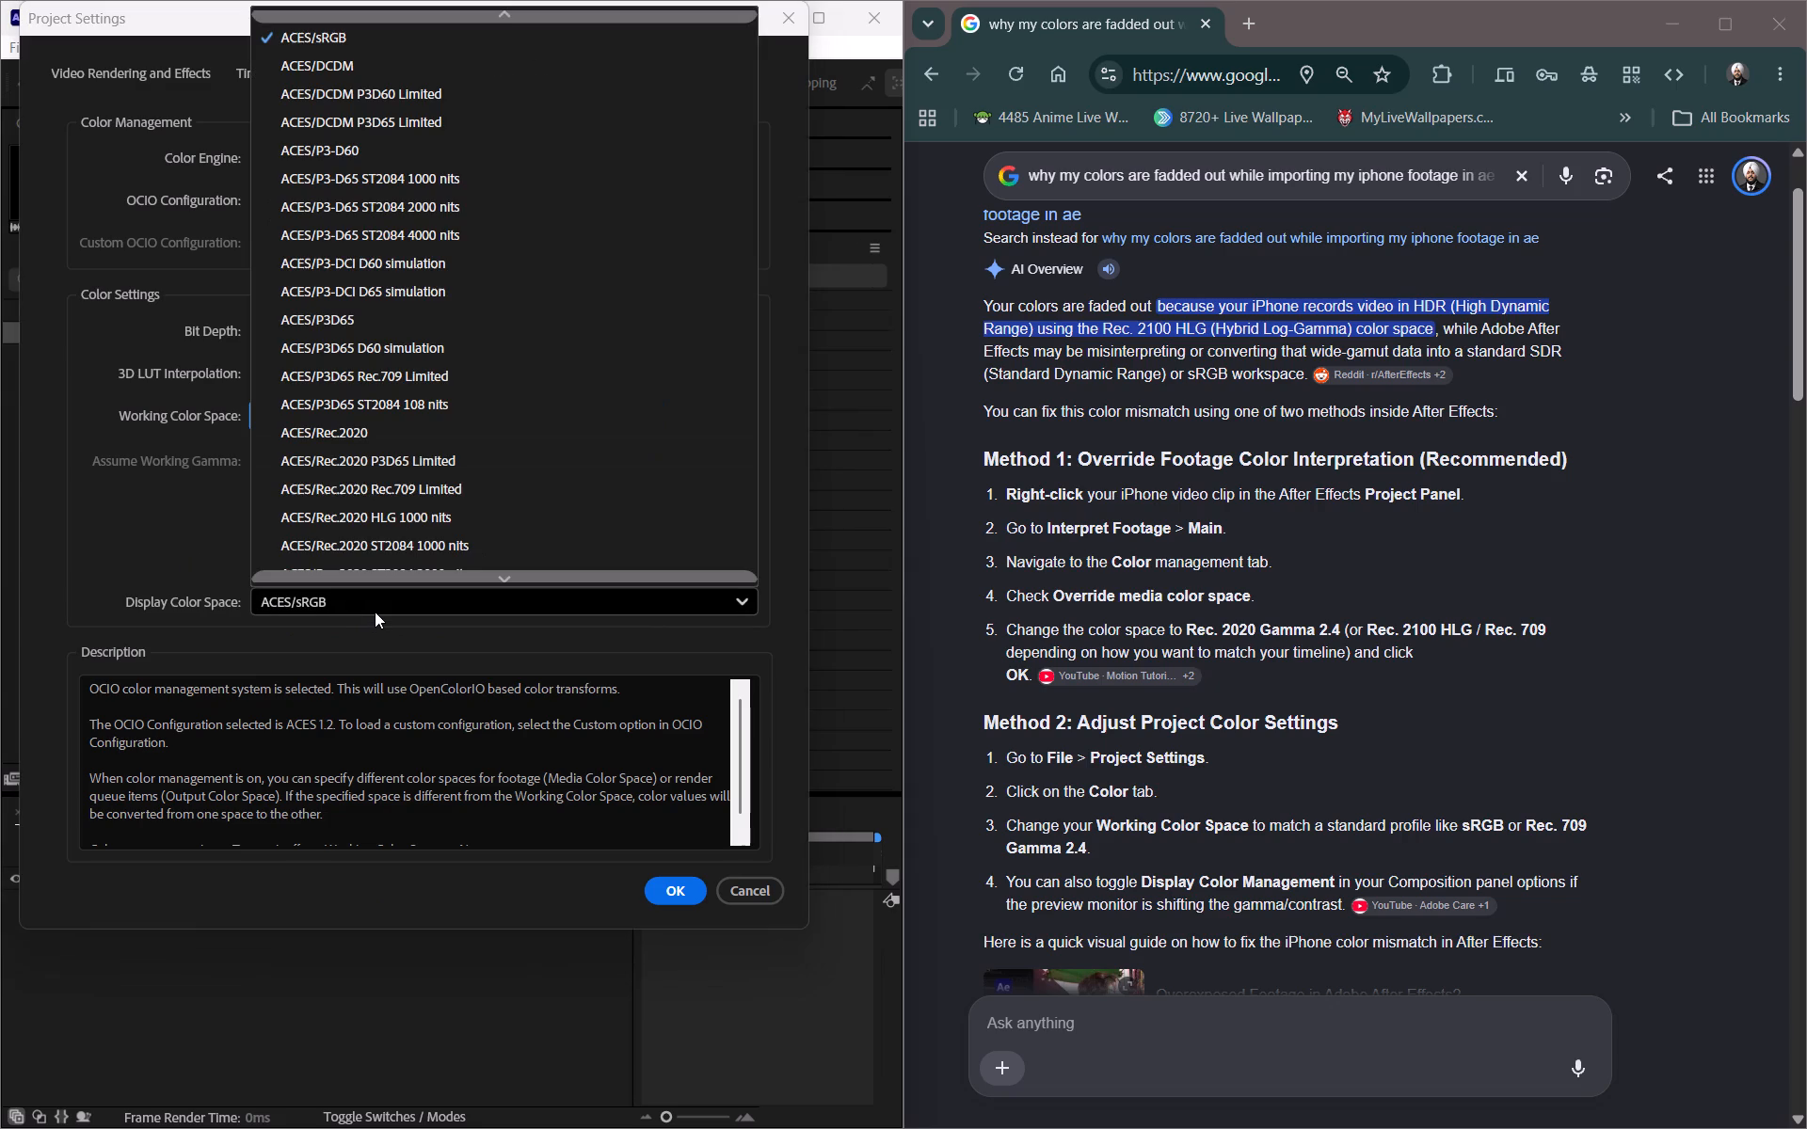
scroll(362, 398, "down", 10)
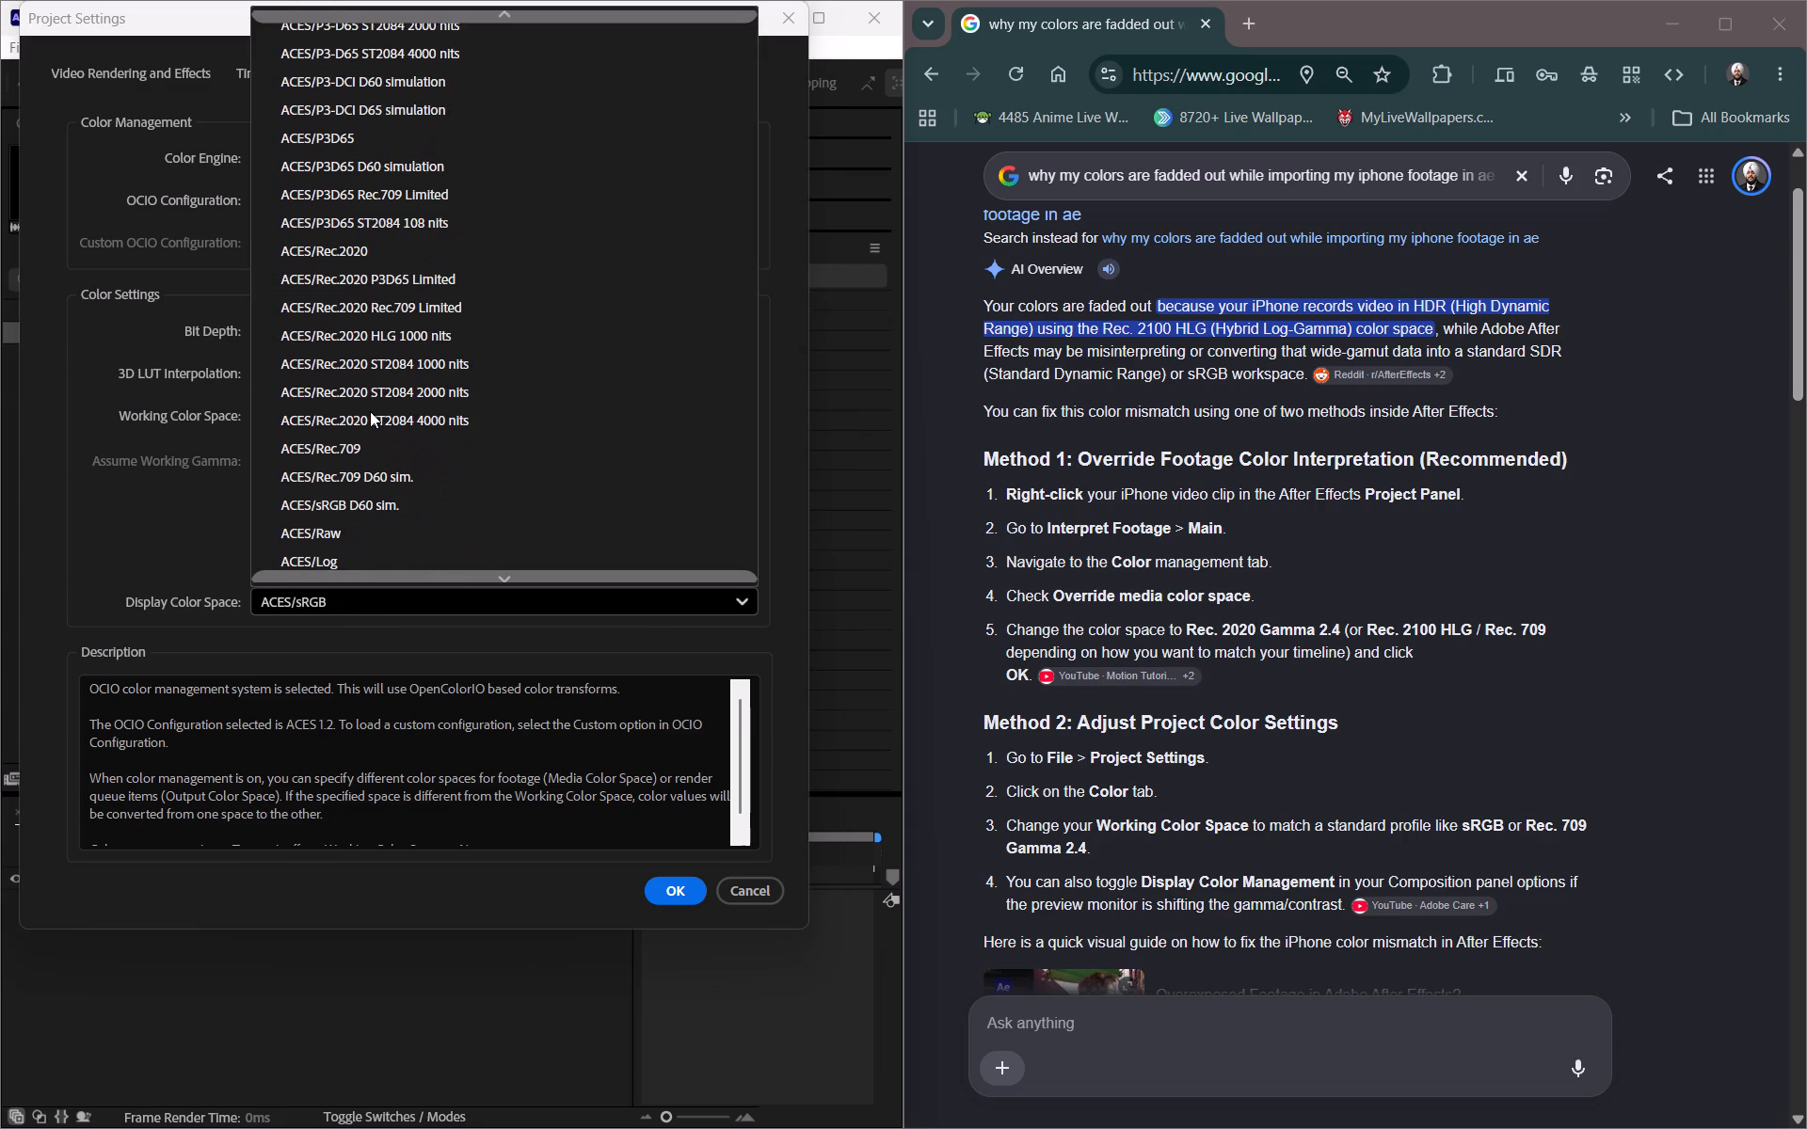
scroll(370, 411, "down", 3)
scroll(370, 411, "up", 17)
scroll(504, 579, "up", 8)
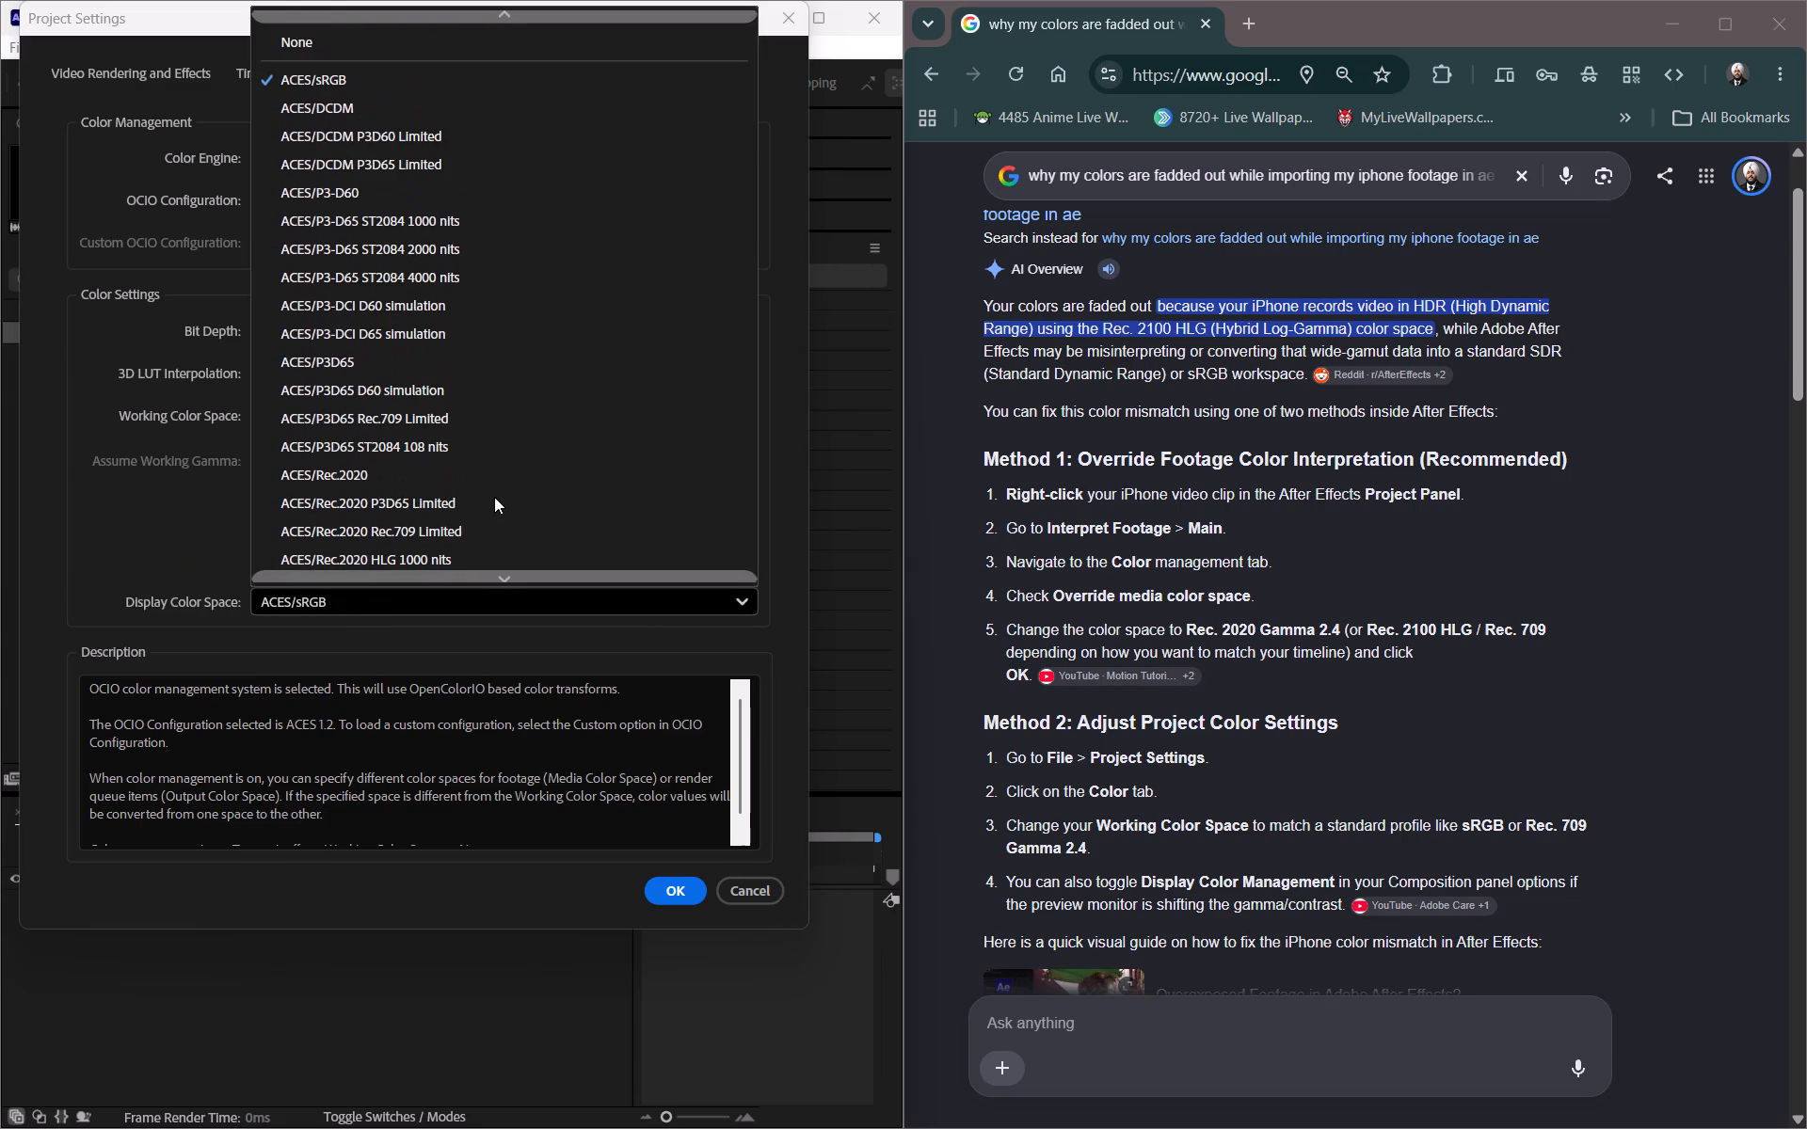
scroll(494, 497, "up", 8)
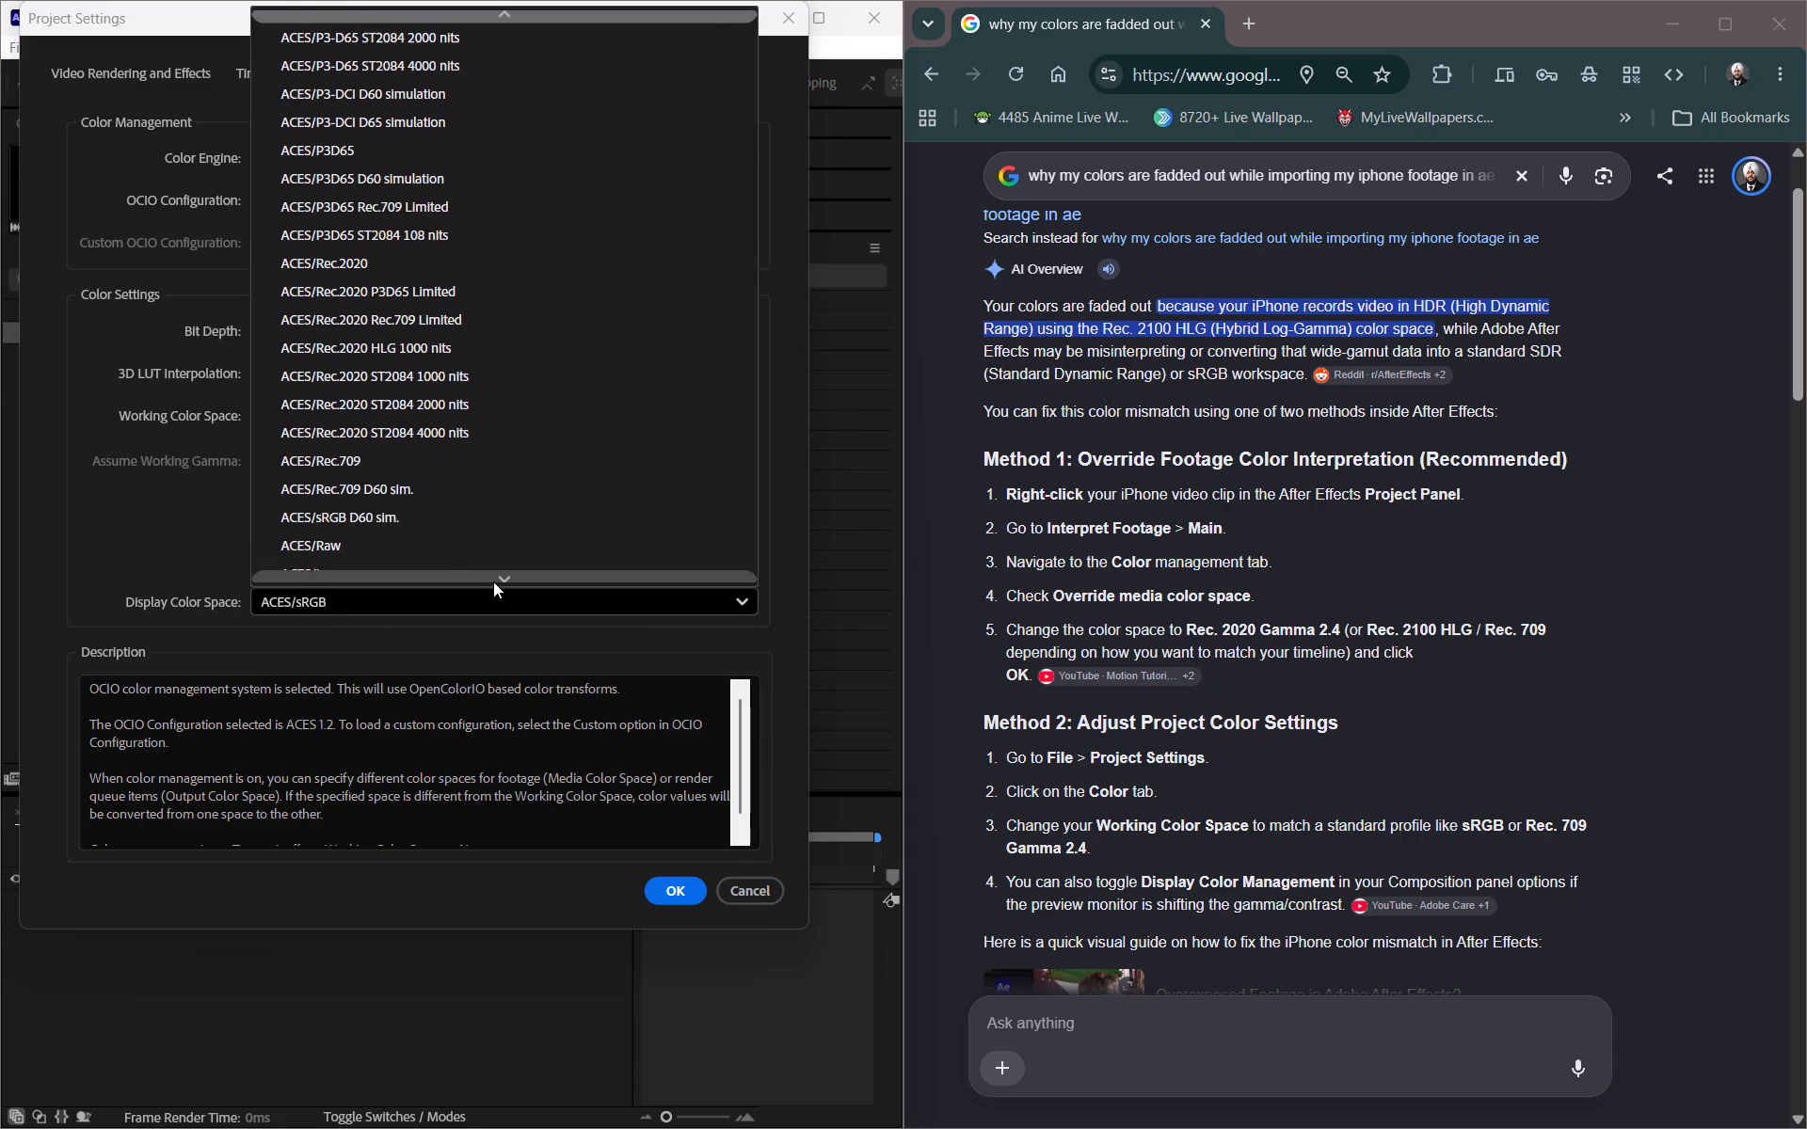
left_click(780, 906)
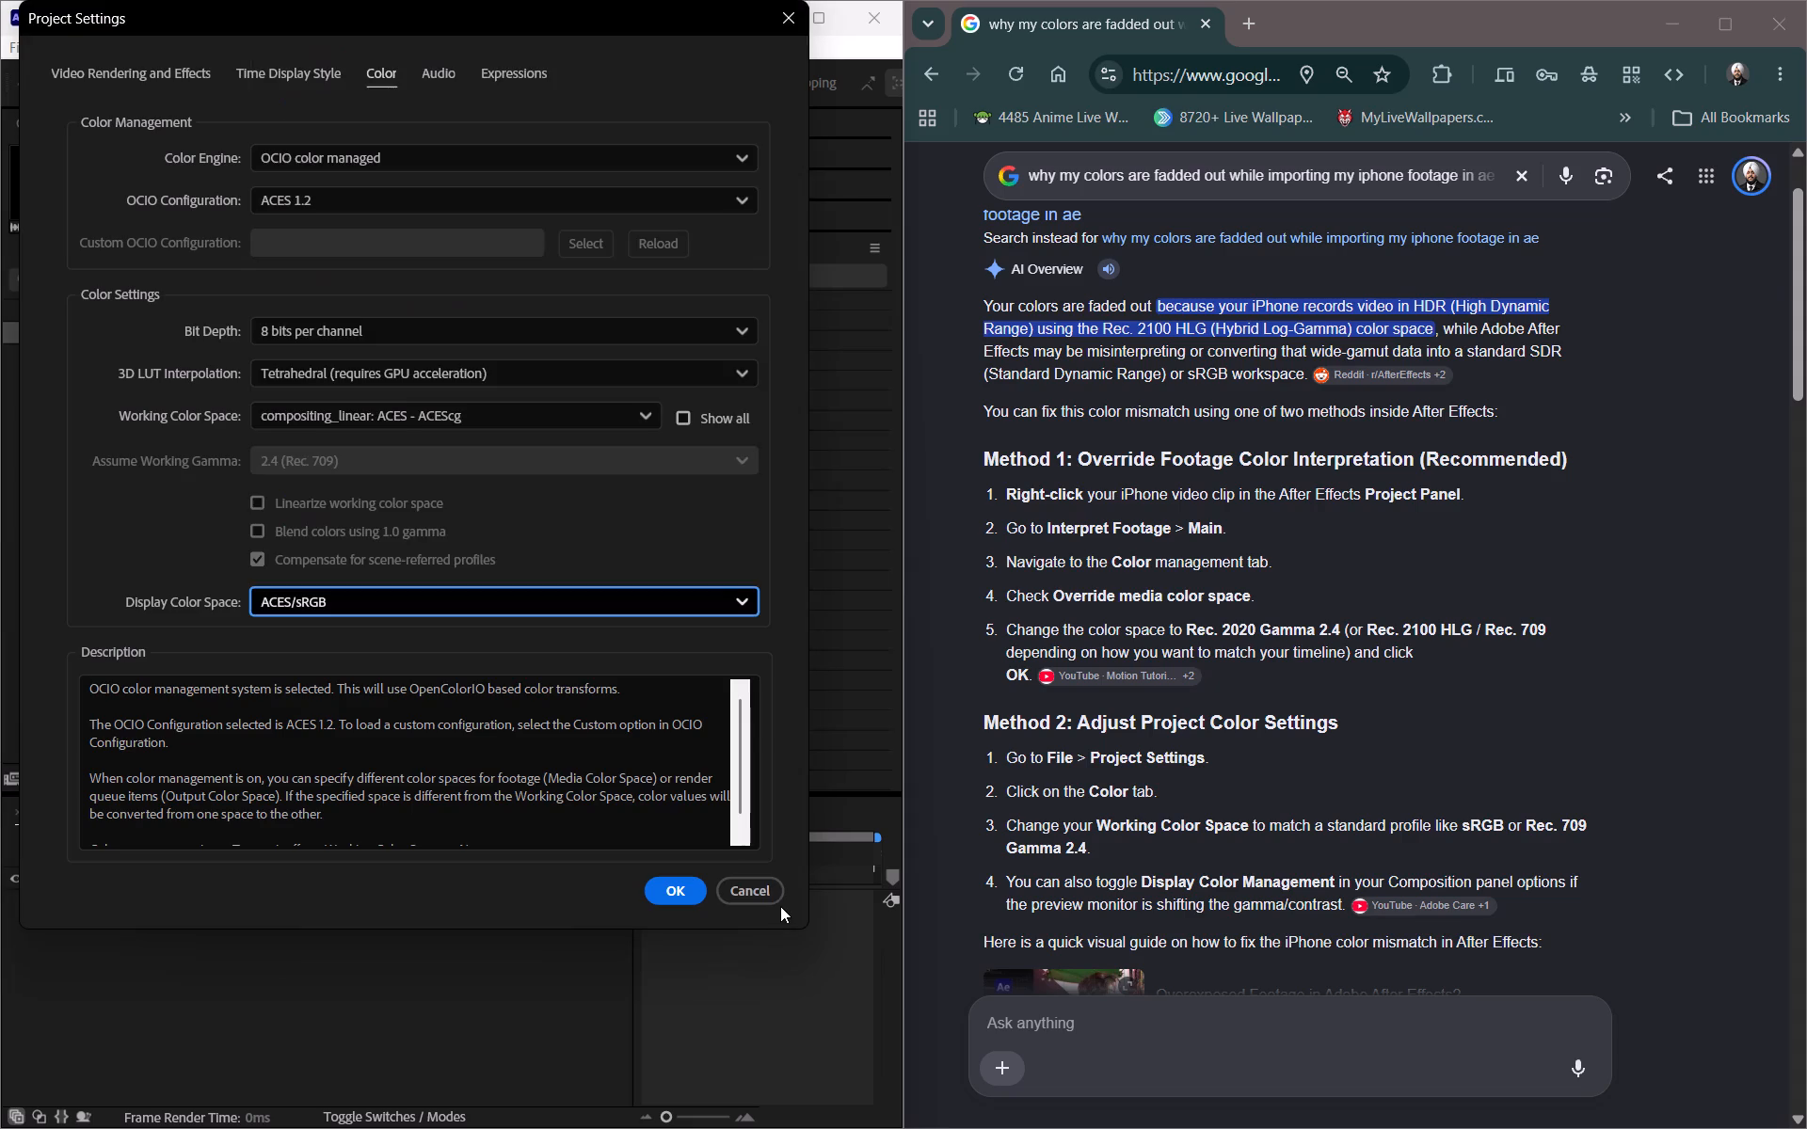
left_click(775, 899)
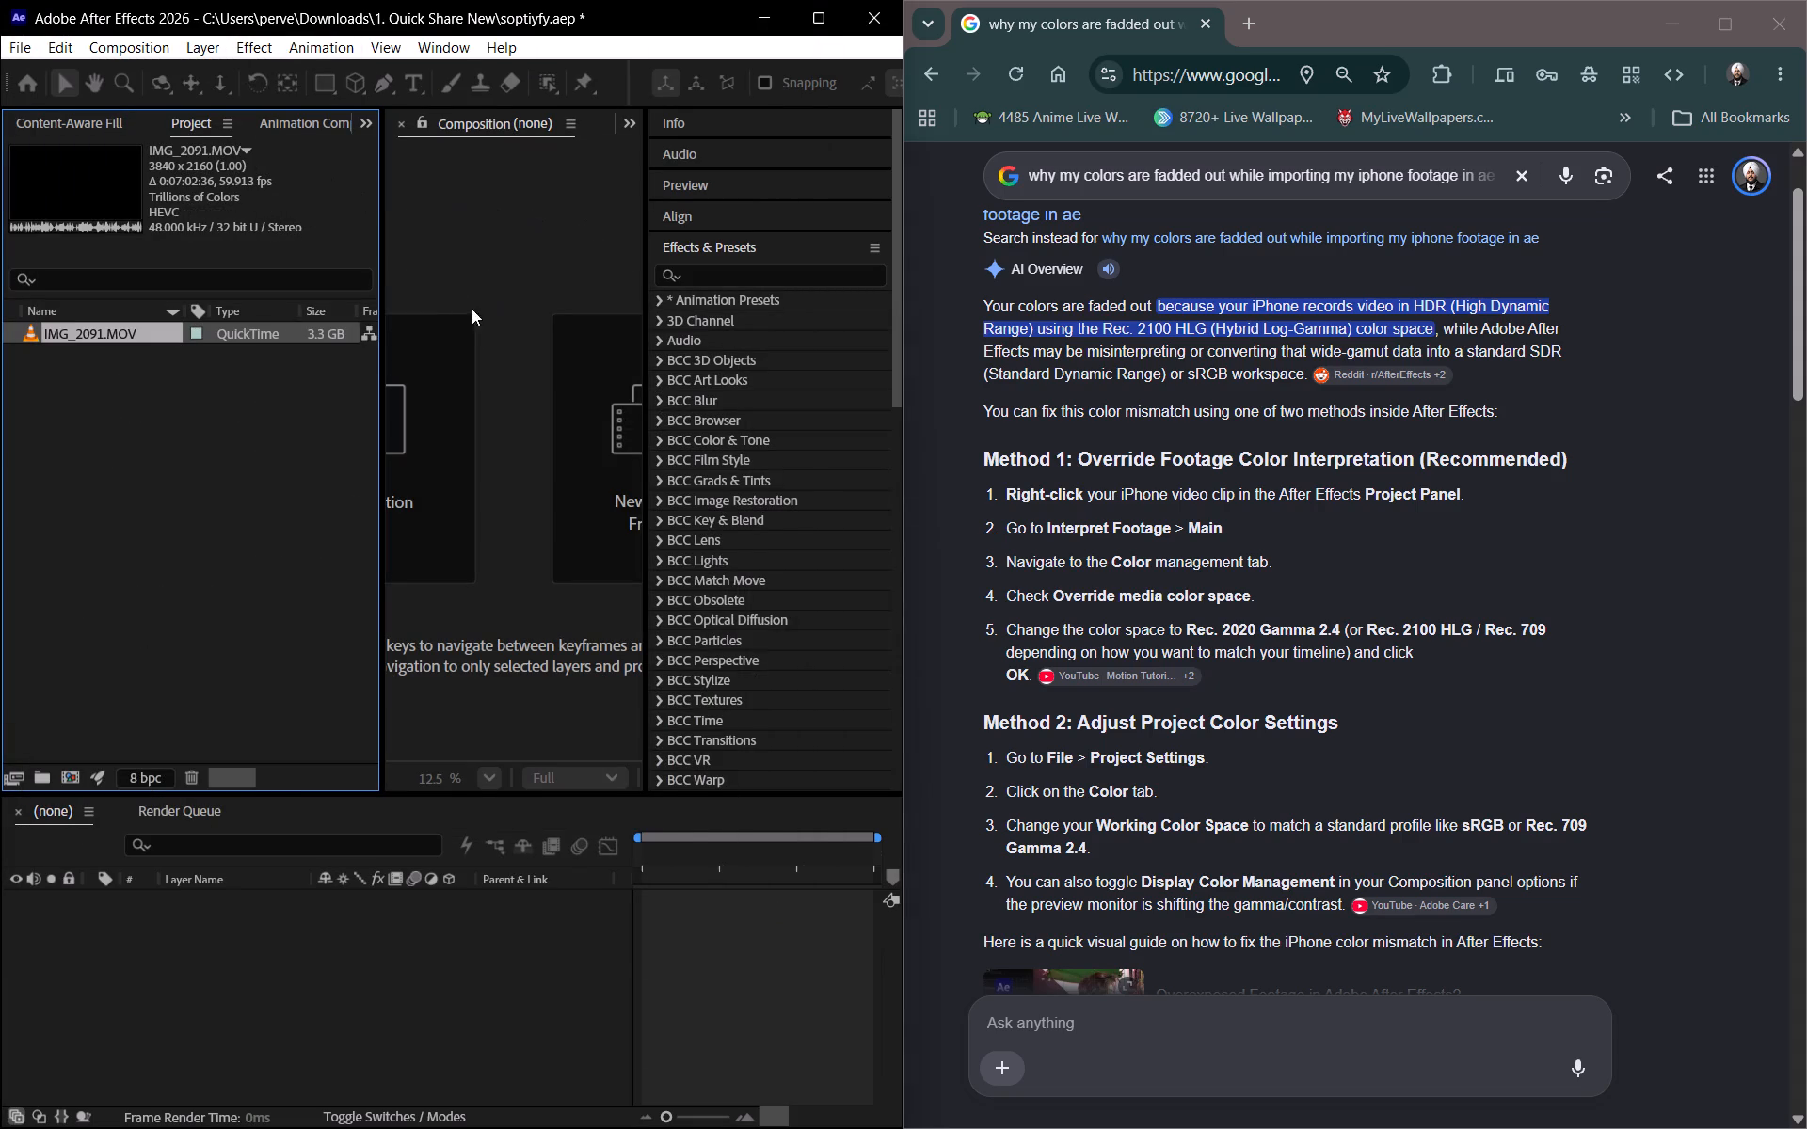
Switch to Chrome, copy the Google query "why my colors are fadded out while importing my iphone footage in ae" and search YouTube for it.
left_click(1736, 46)
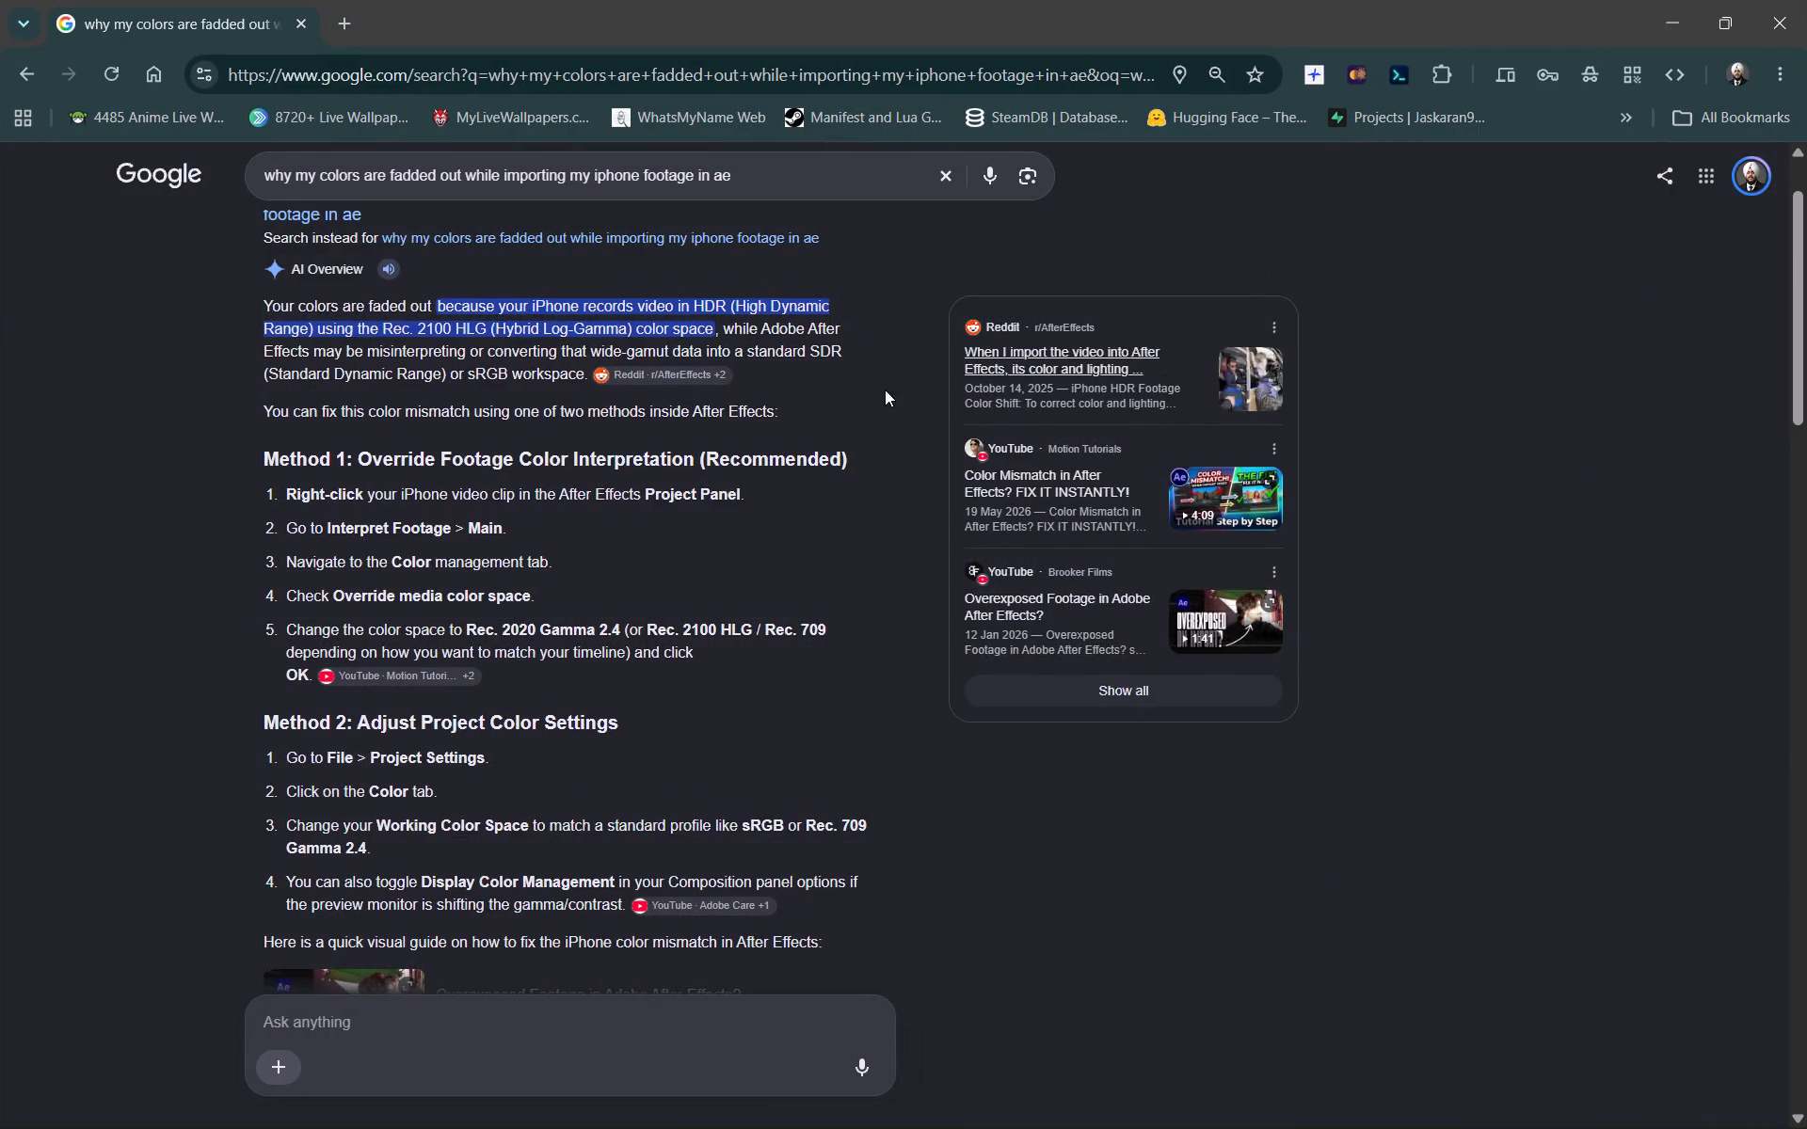
scroll(745, 403, "down", 7)
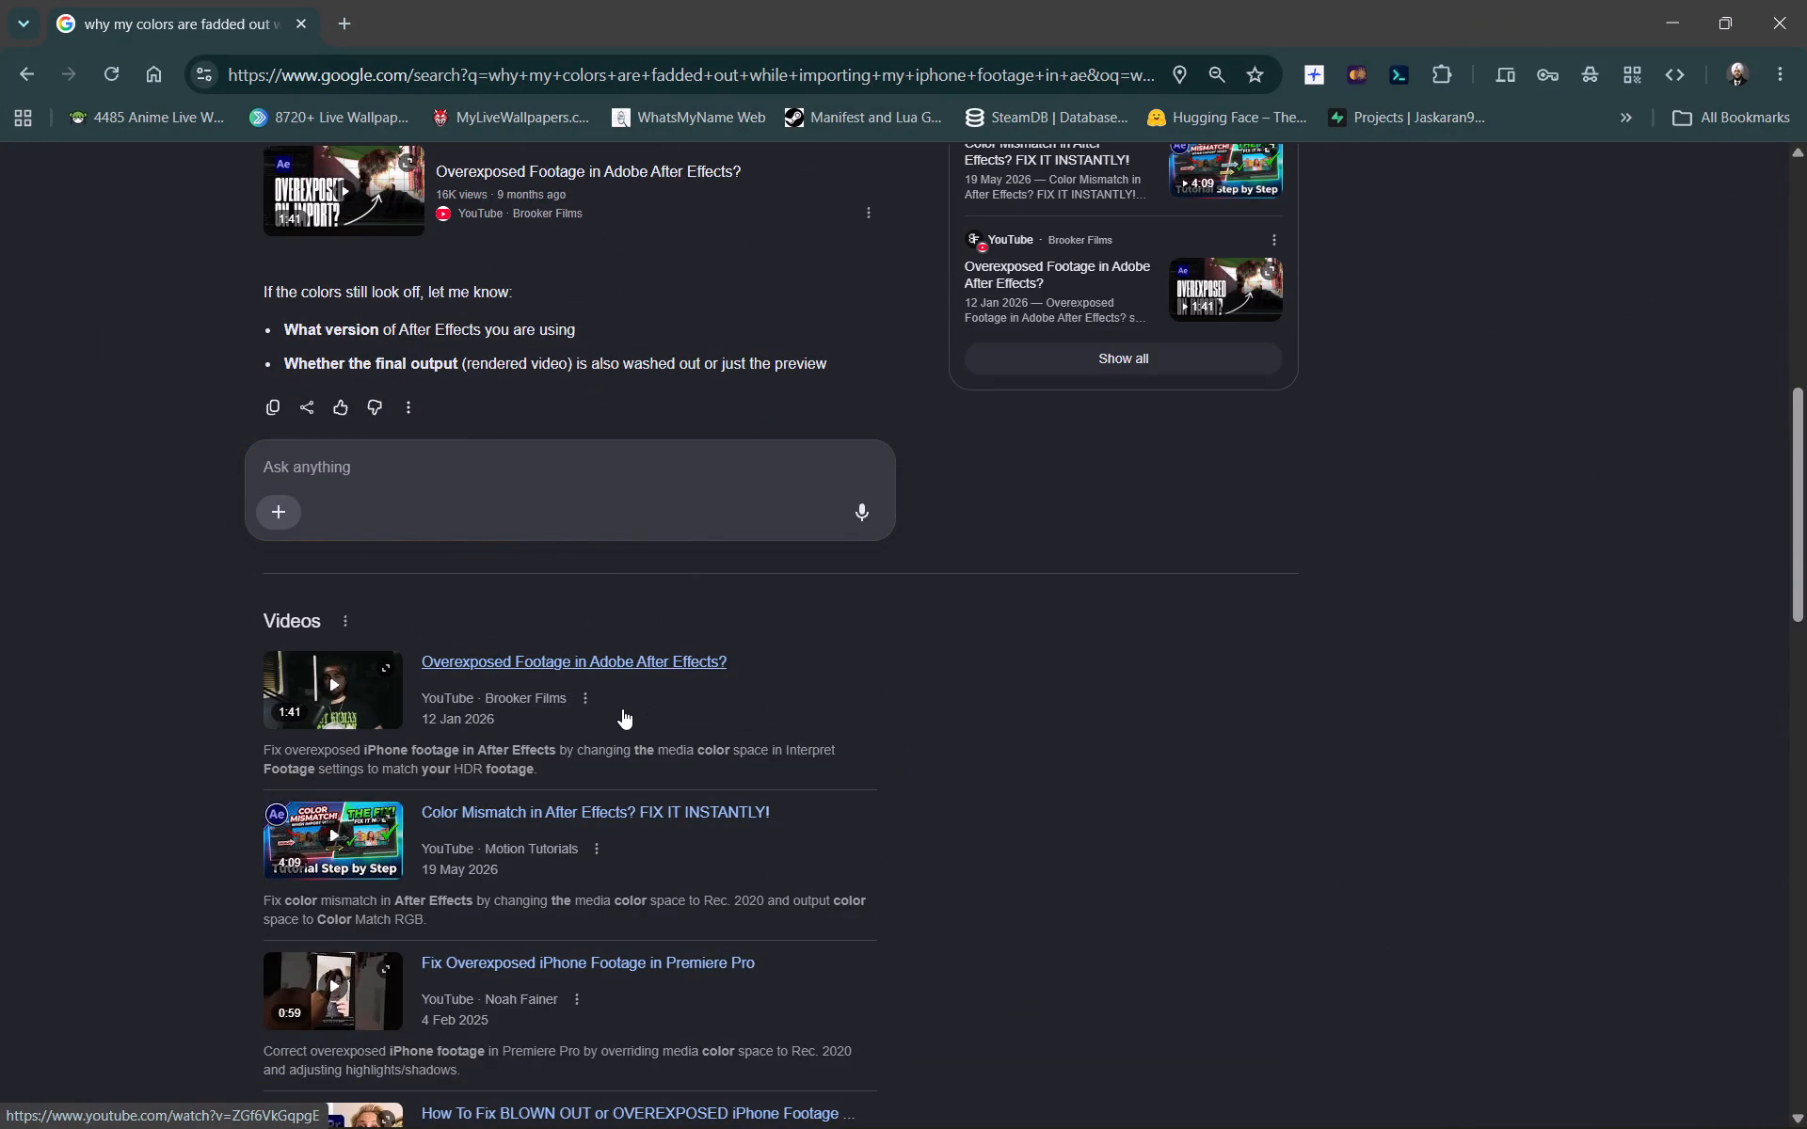
scroll(624, 724, "up", 11)
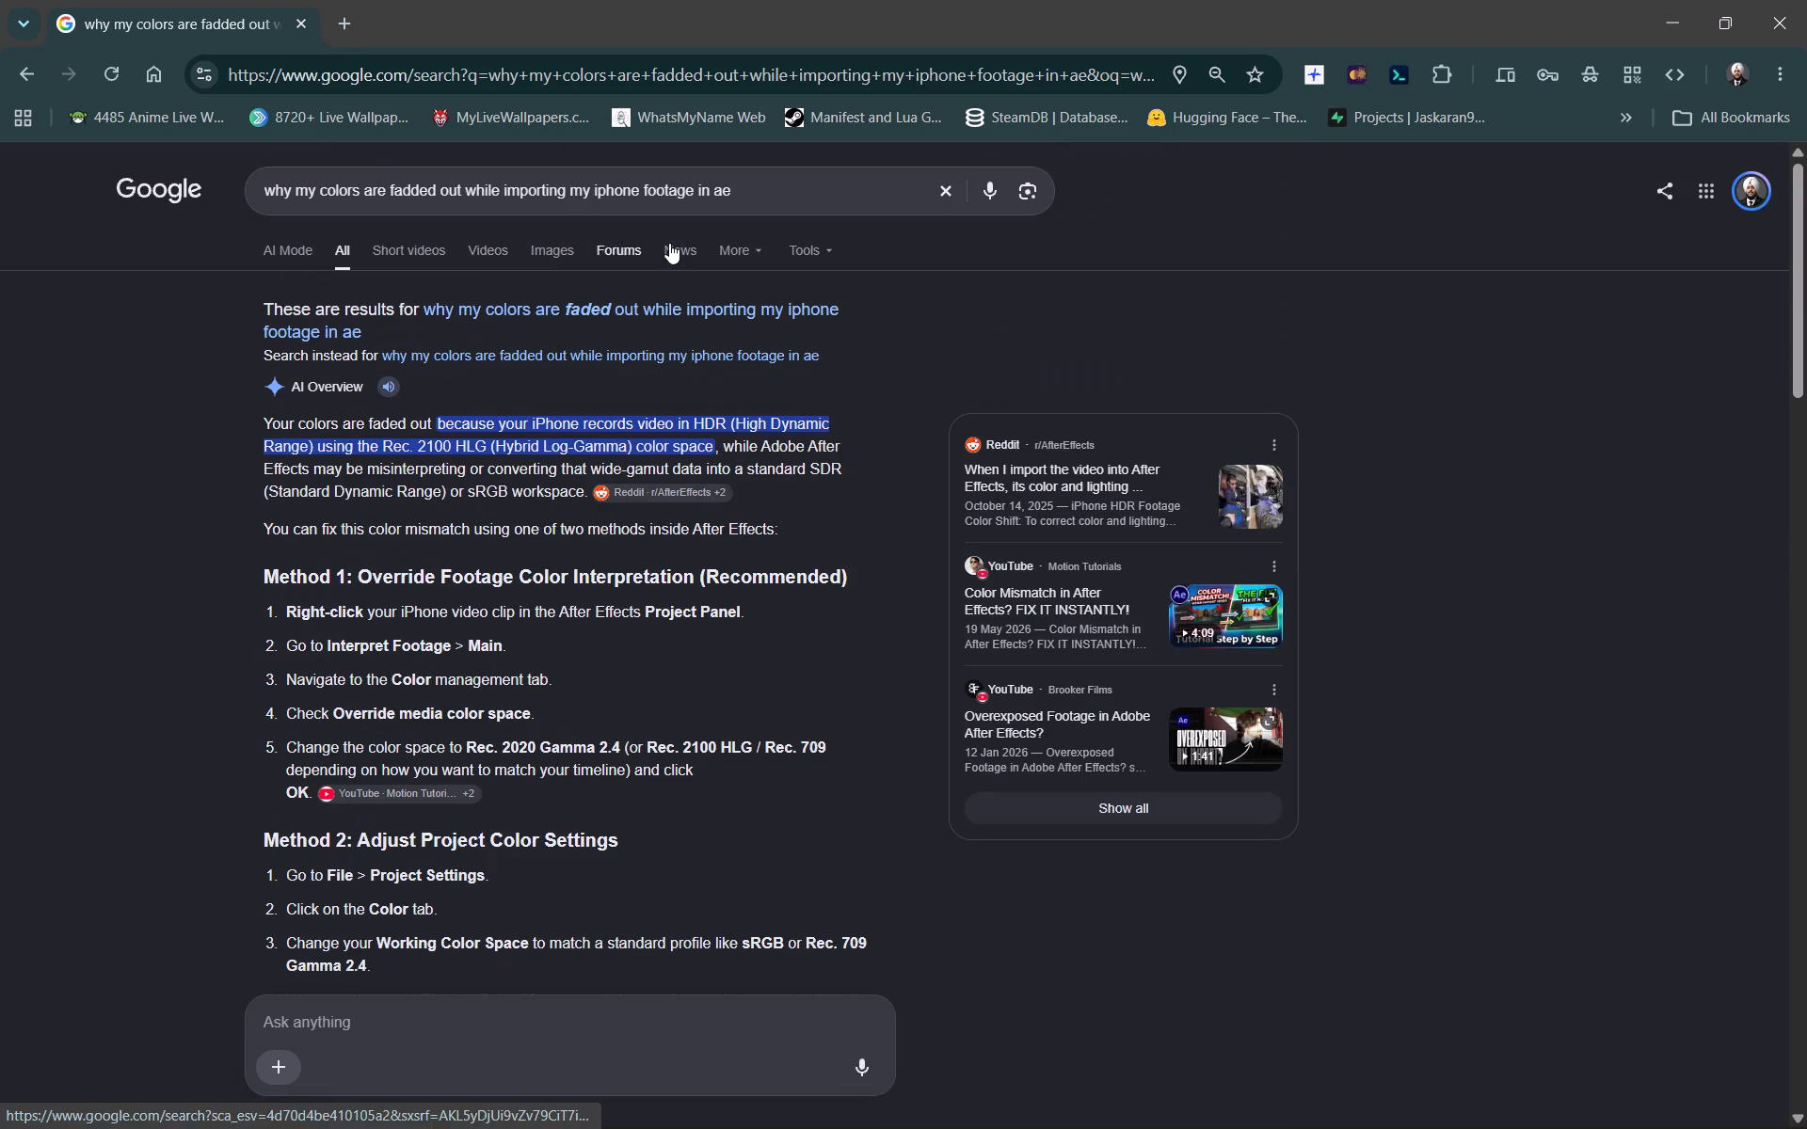
left_click_drag(752, 202, 206, 163)
right_click(367, 183)
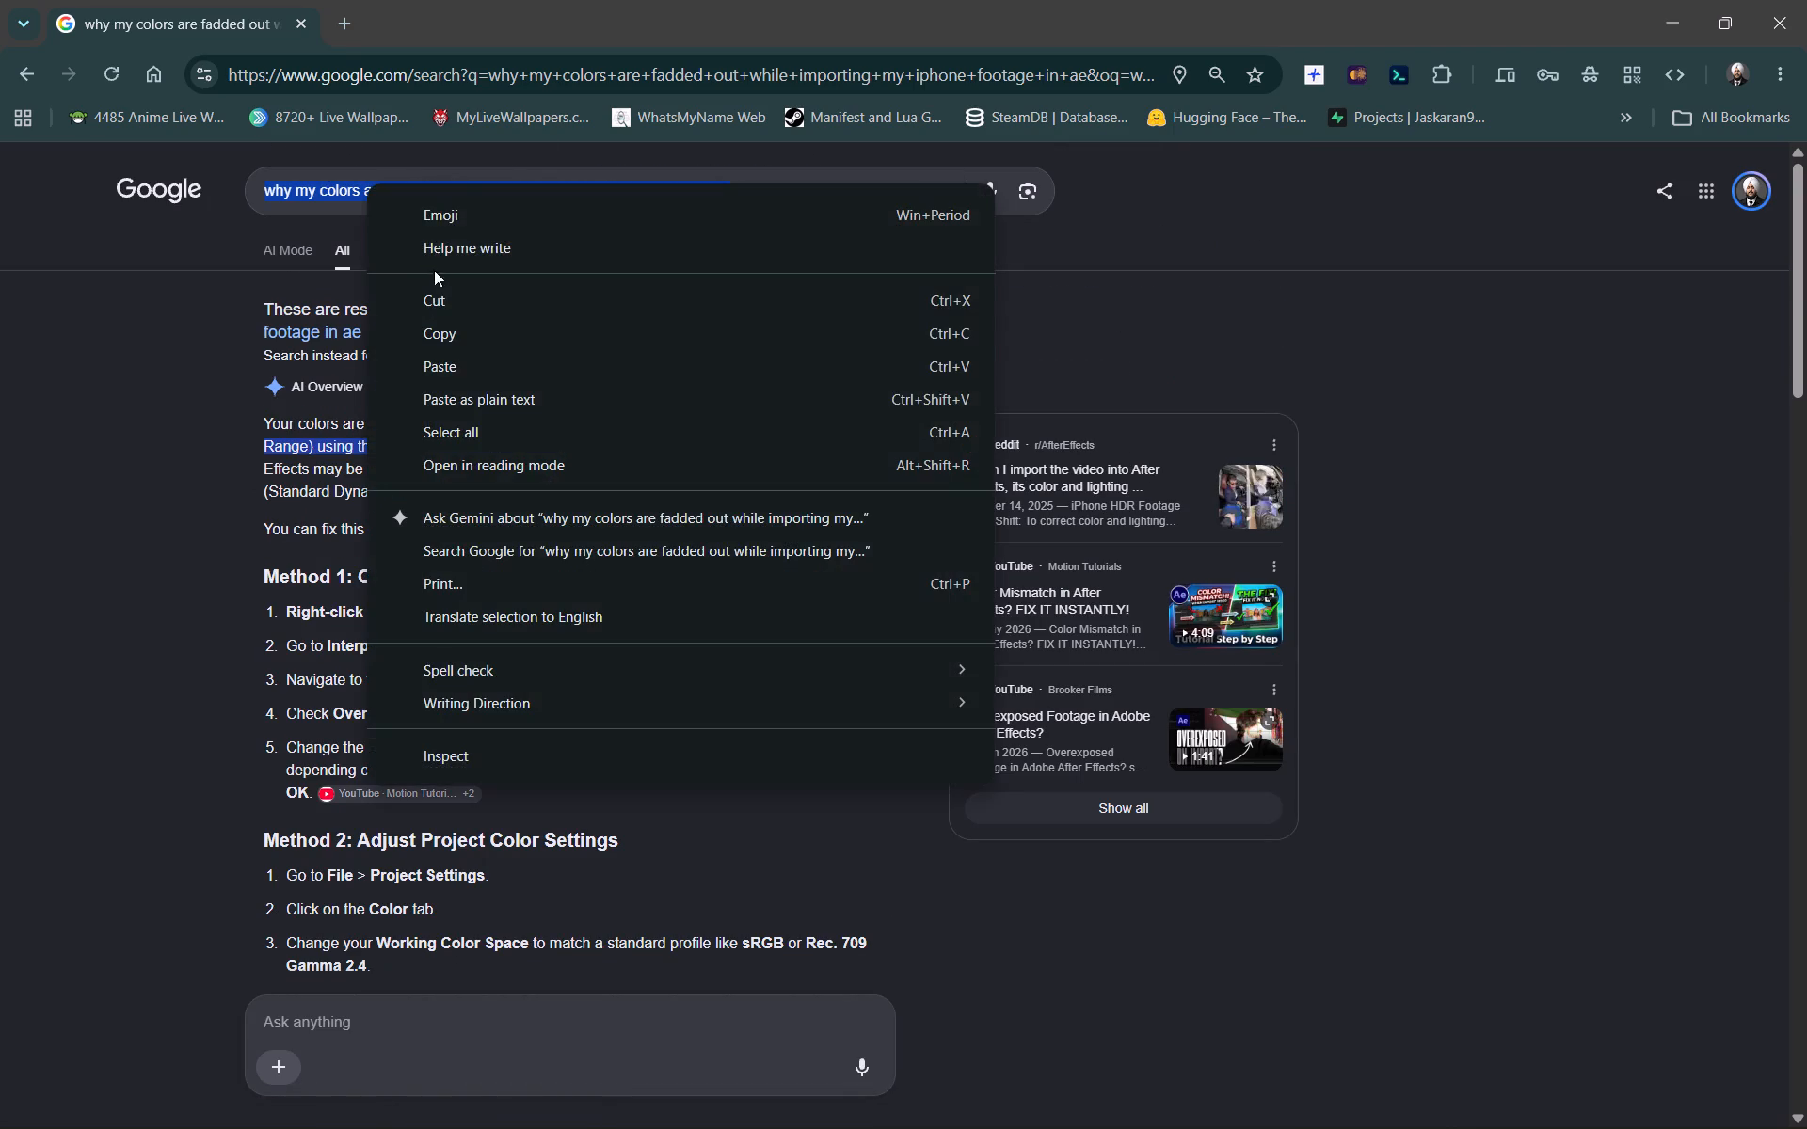
left_click(455, 335)
left_click(339, 33)
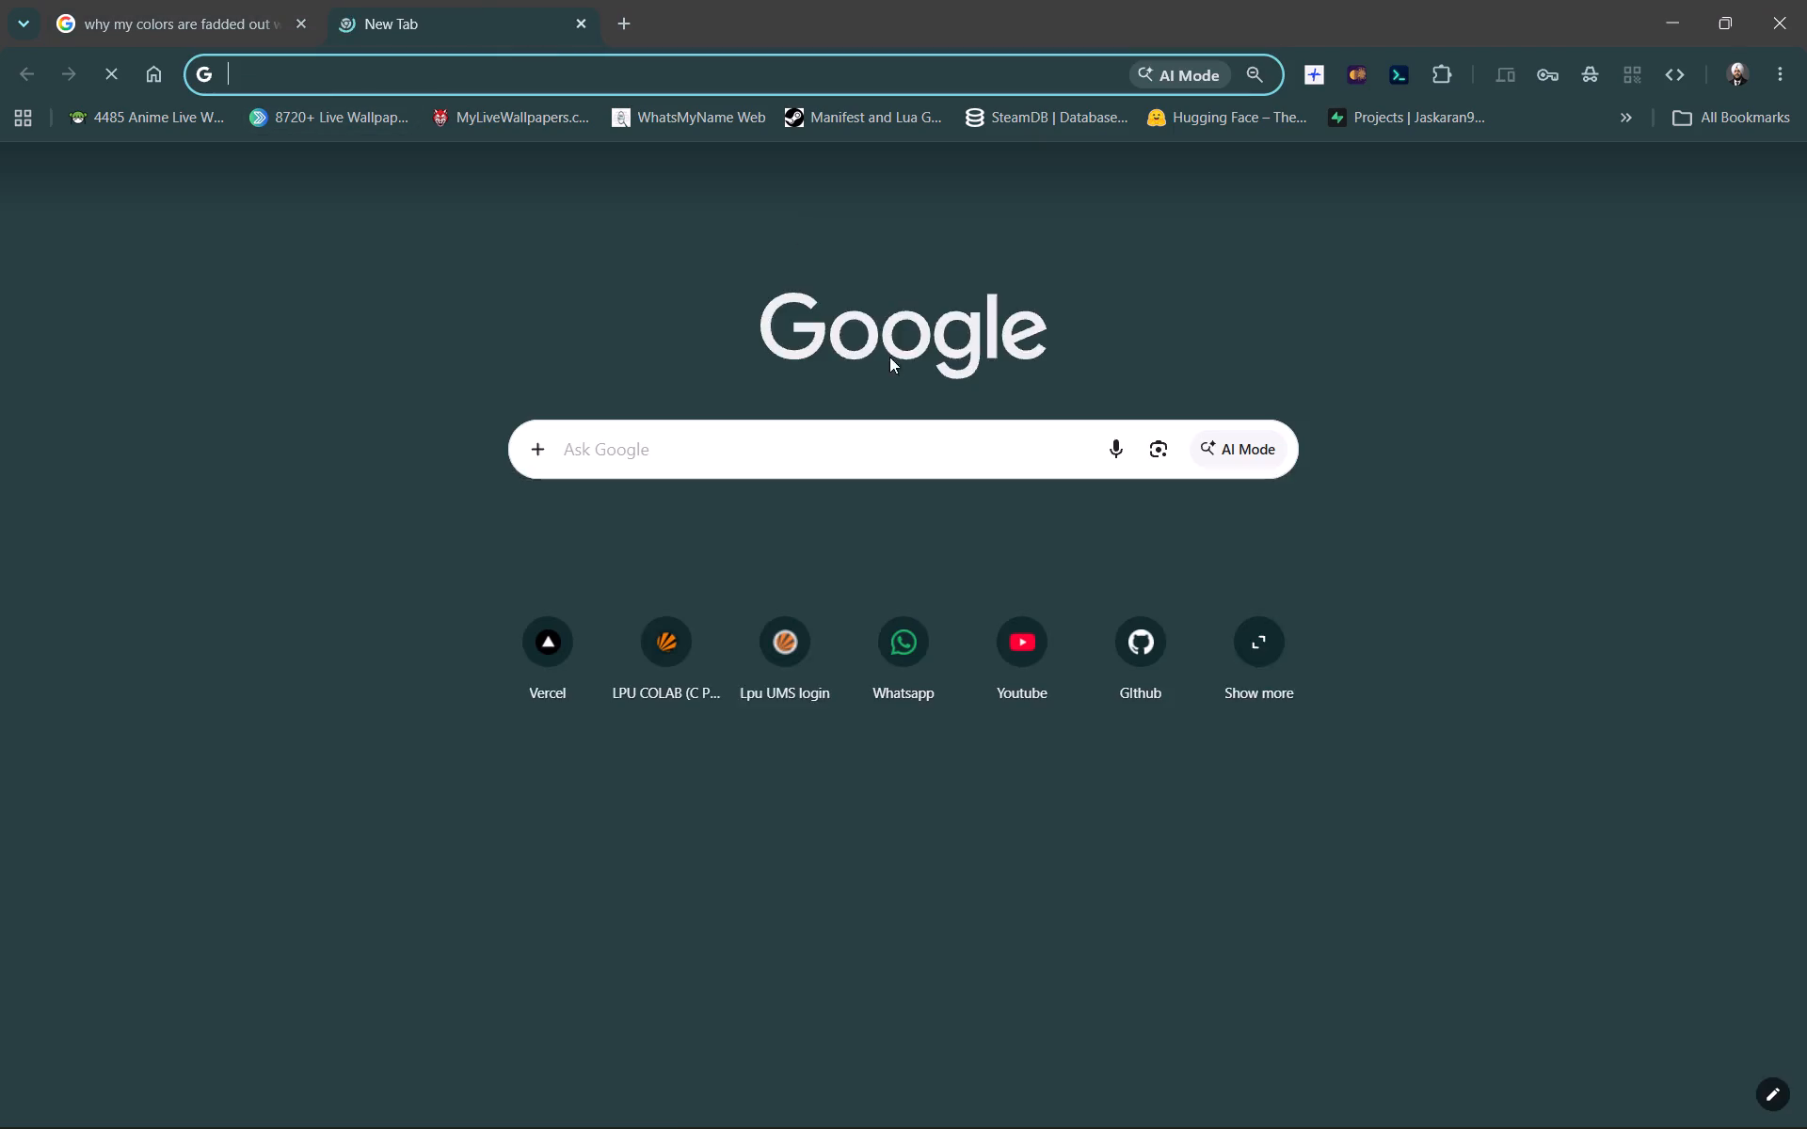
left_click(1019, 655)
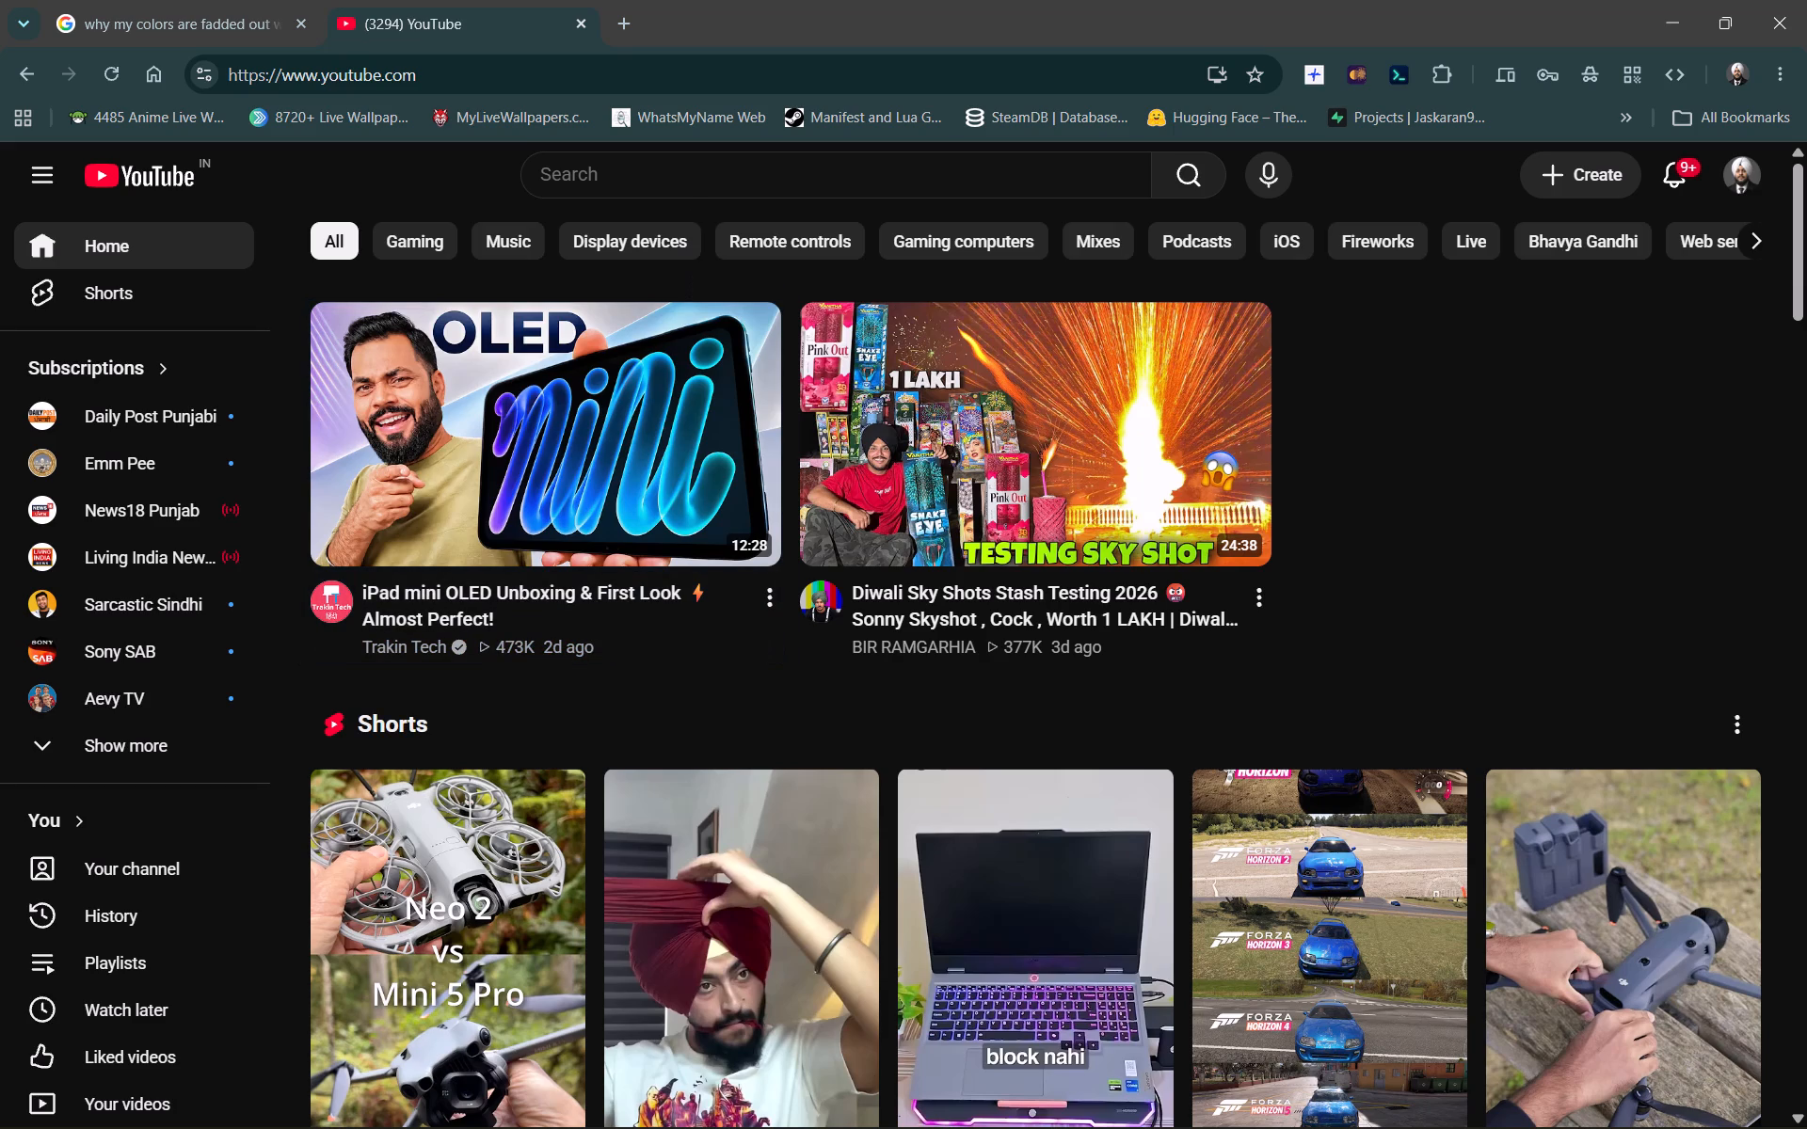
right_click(697, 163)
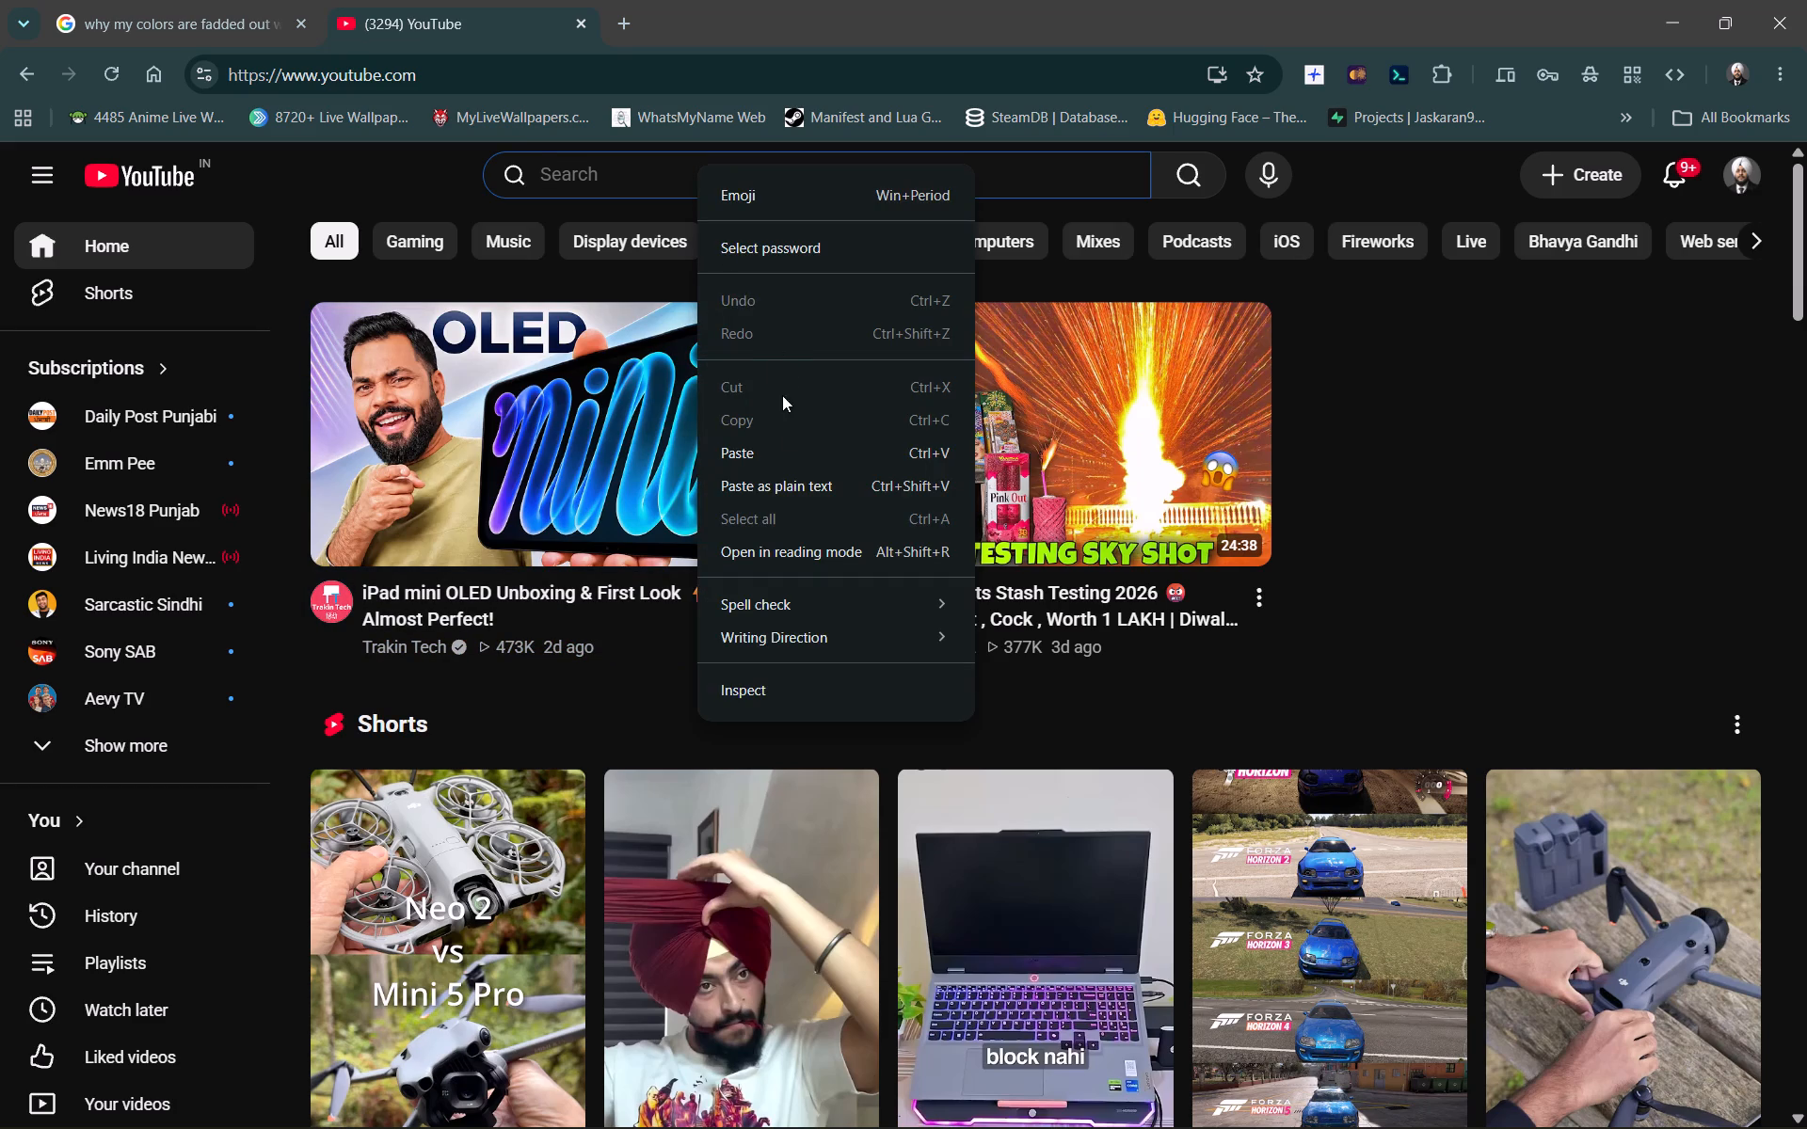
left_click(792, 469)
left_click(1191, 201)
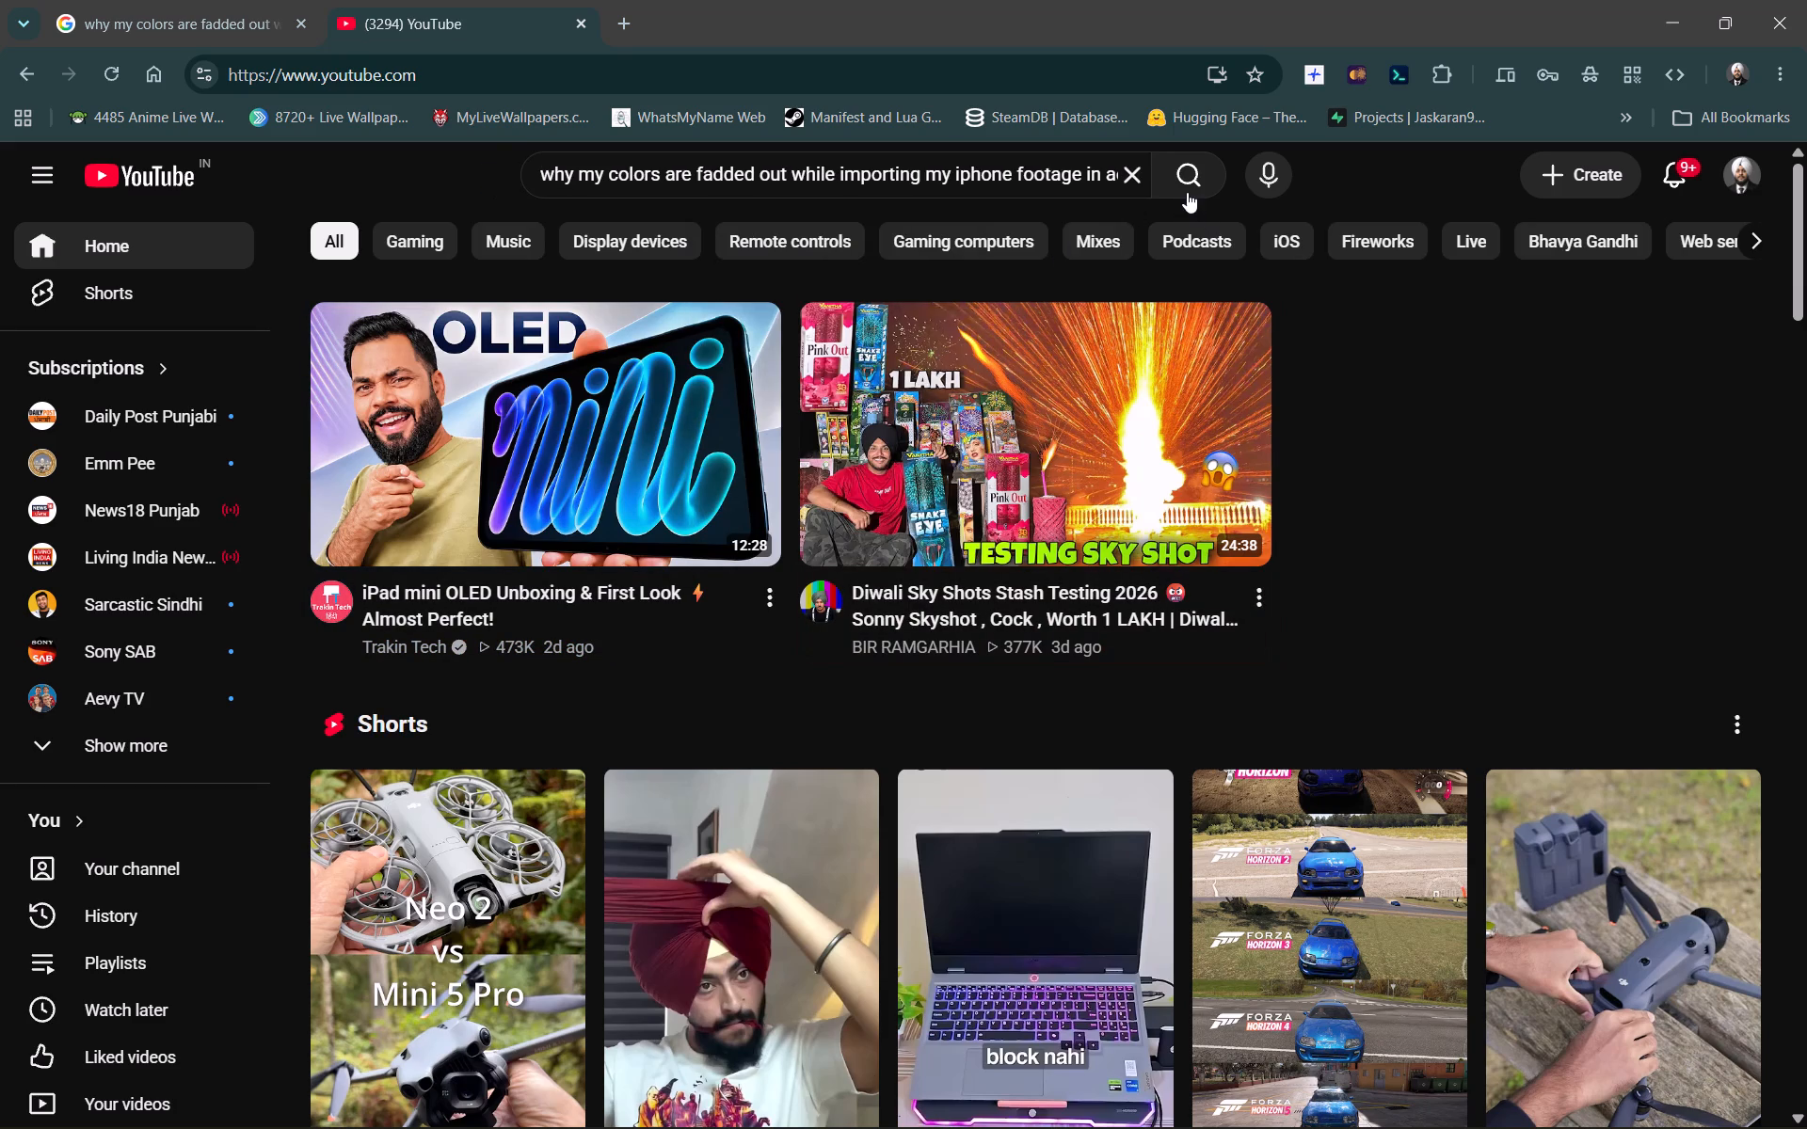
left_click(1187, 192)
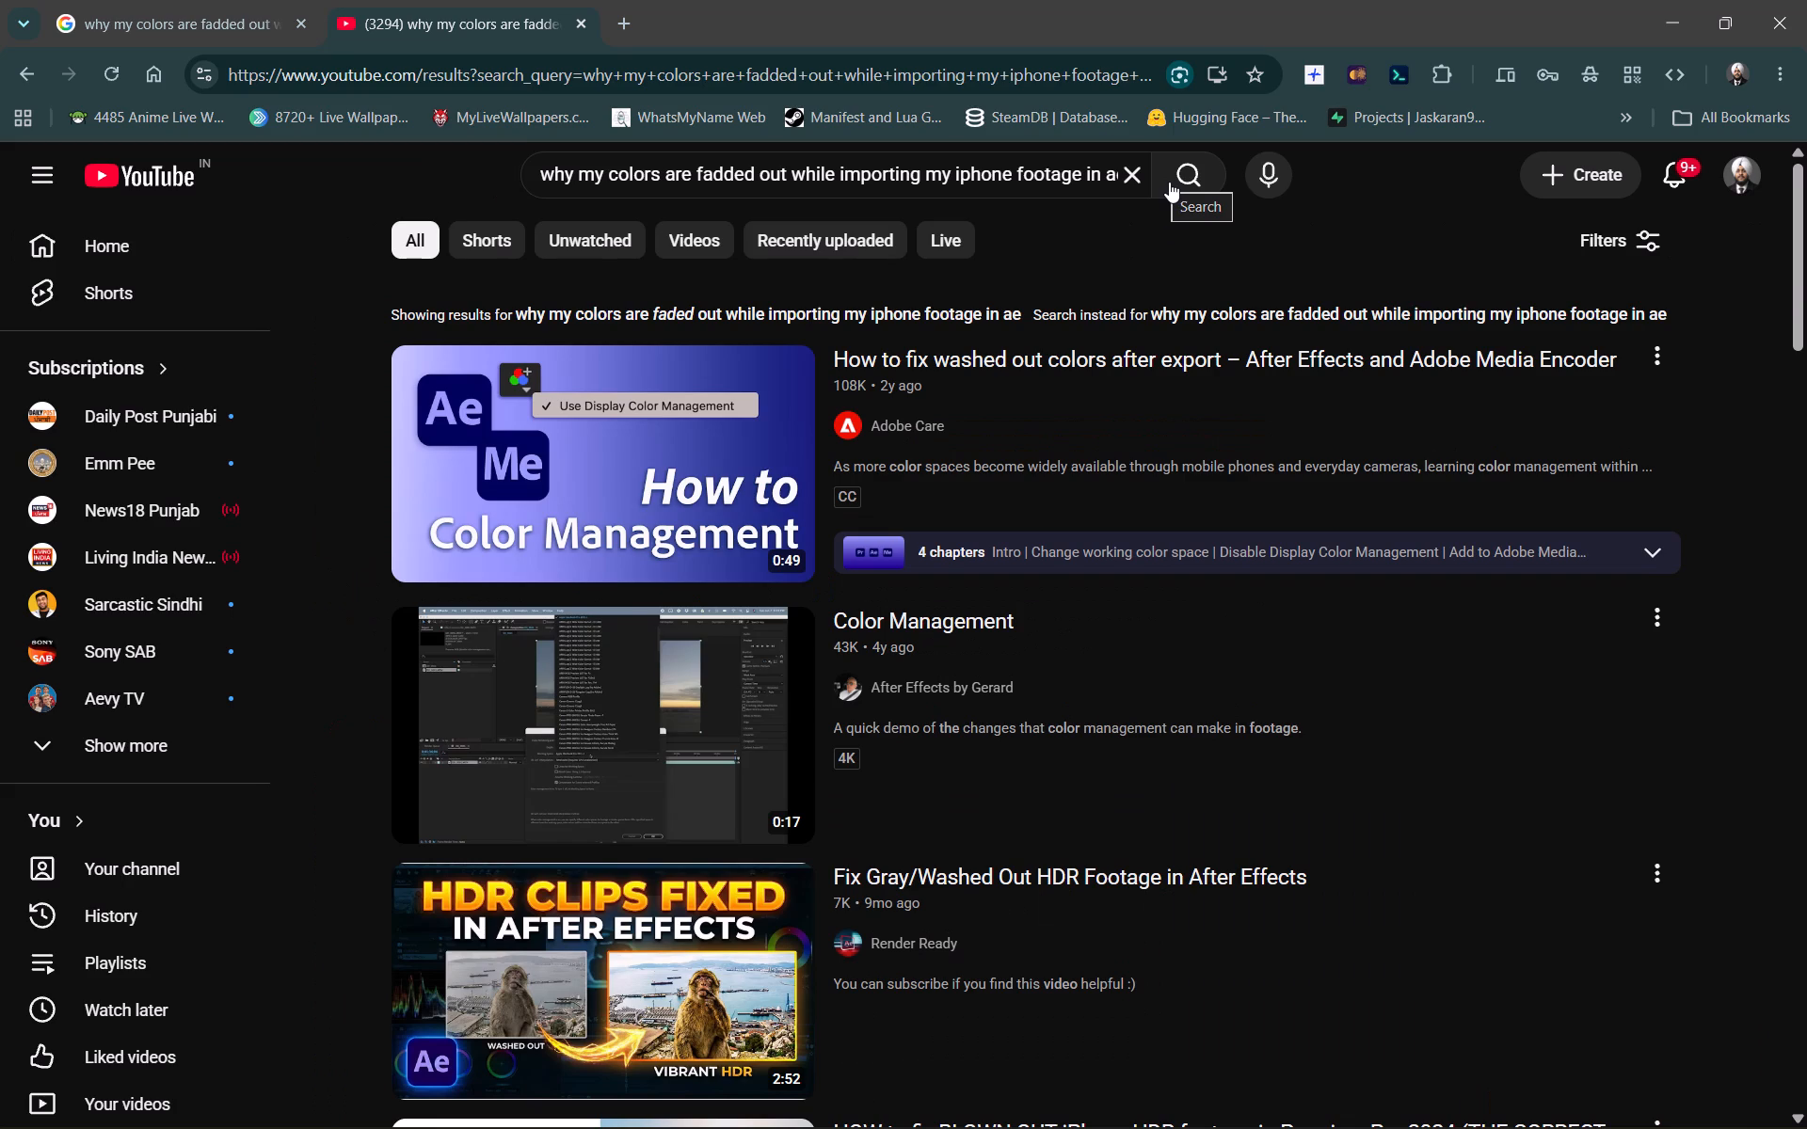
Browse the YouTube results for a tutorial on fixing washed-out iPhone HDR footage in After Effects.
scroll(696, 467, "down", 1)
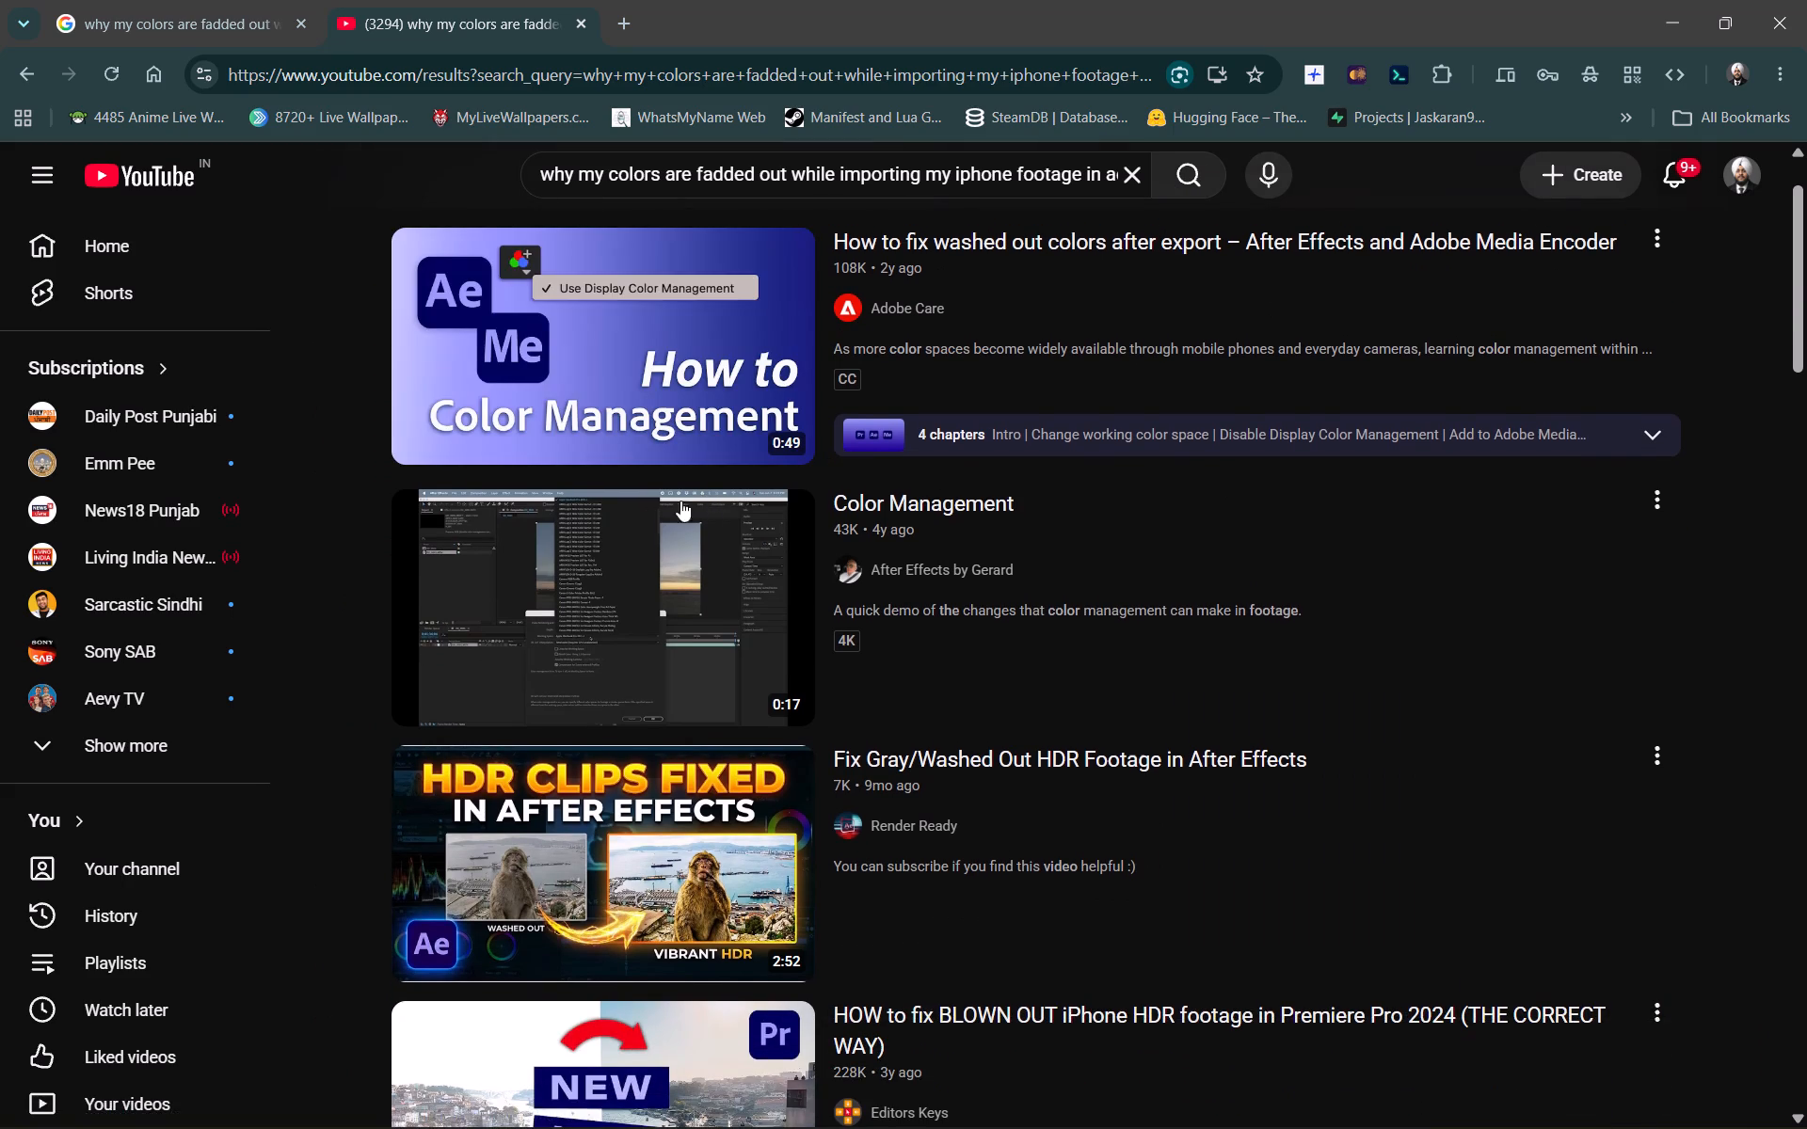
scroll(696, 505, "down", 2)
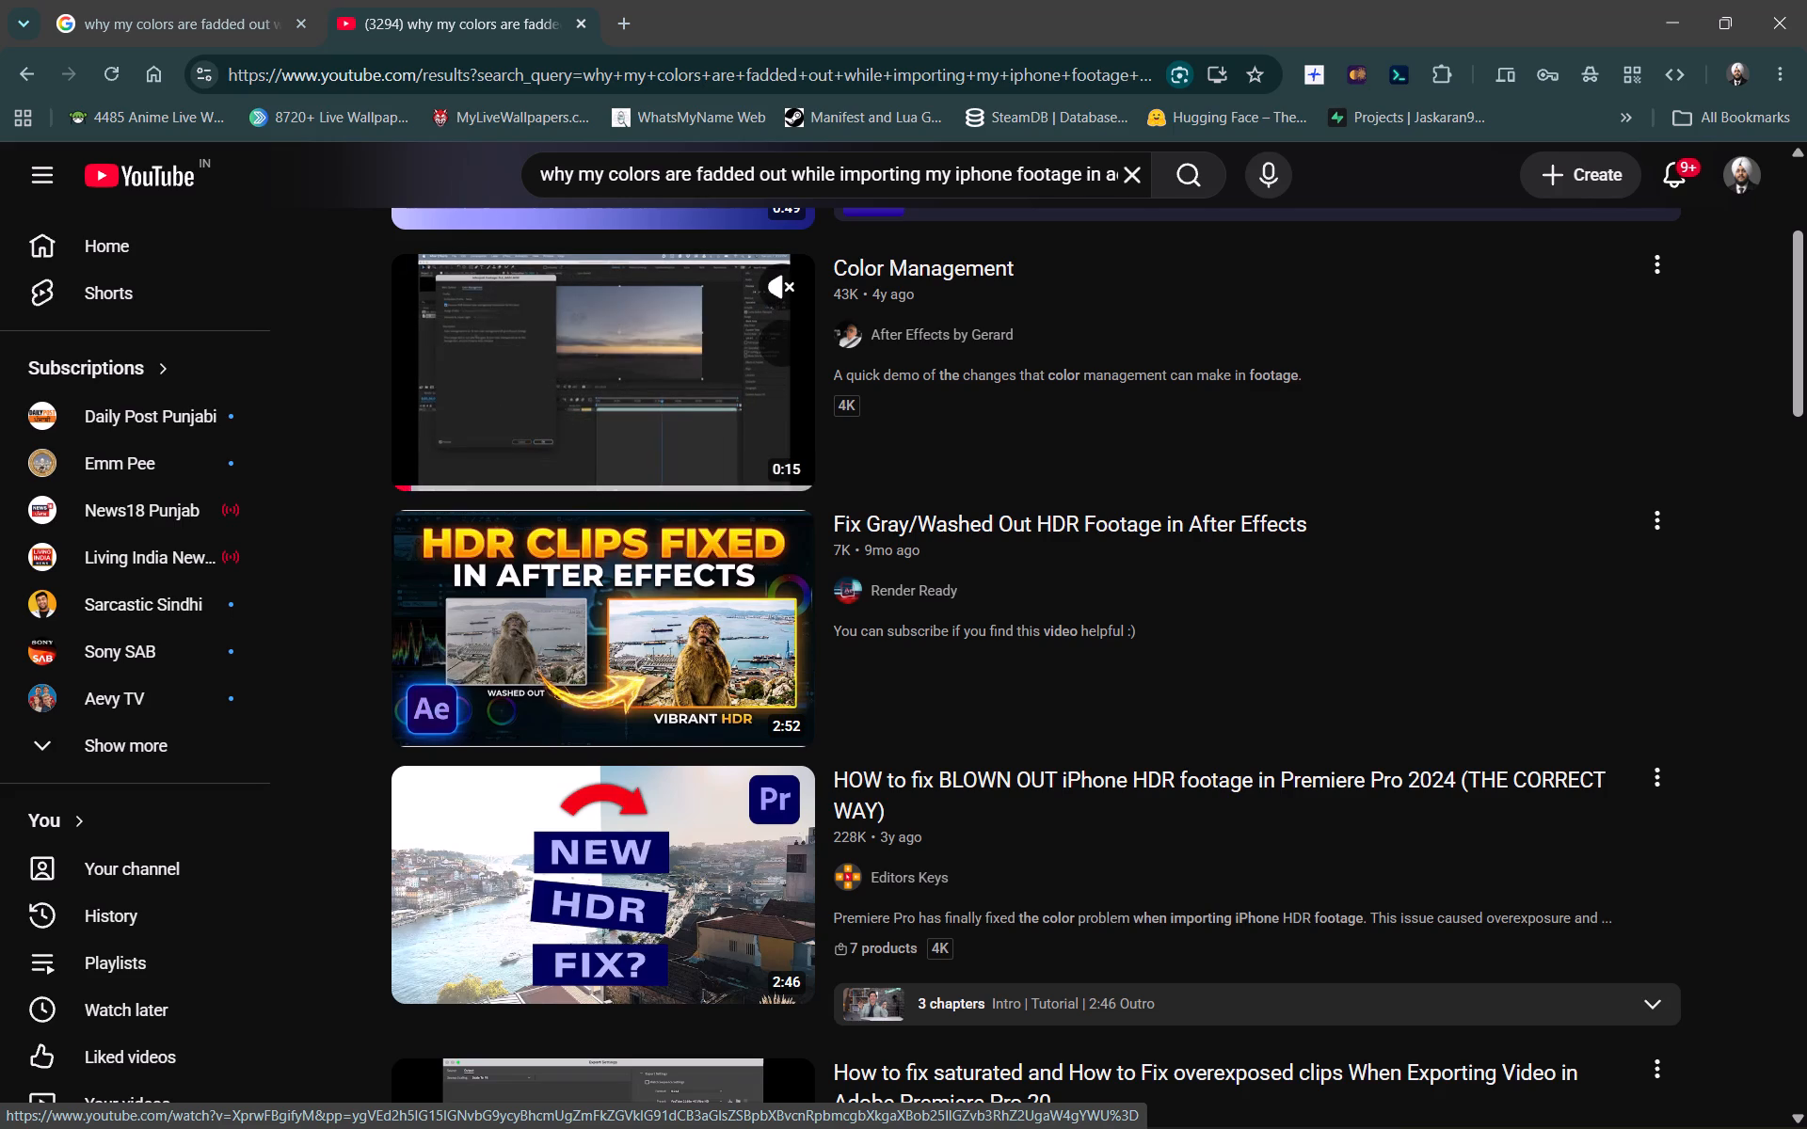
scroll(767, 356, "down", 2)
scroll(680, 433, "down", 1)
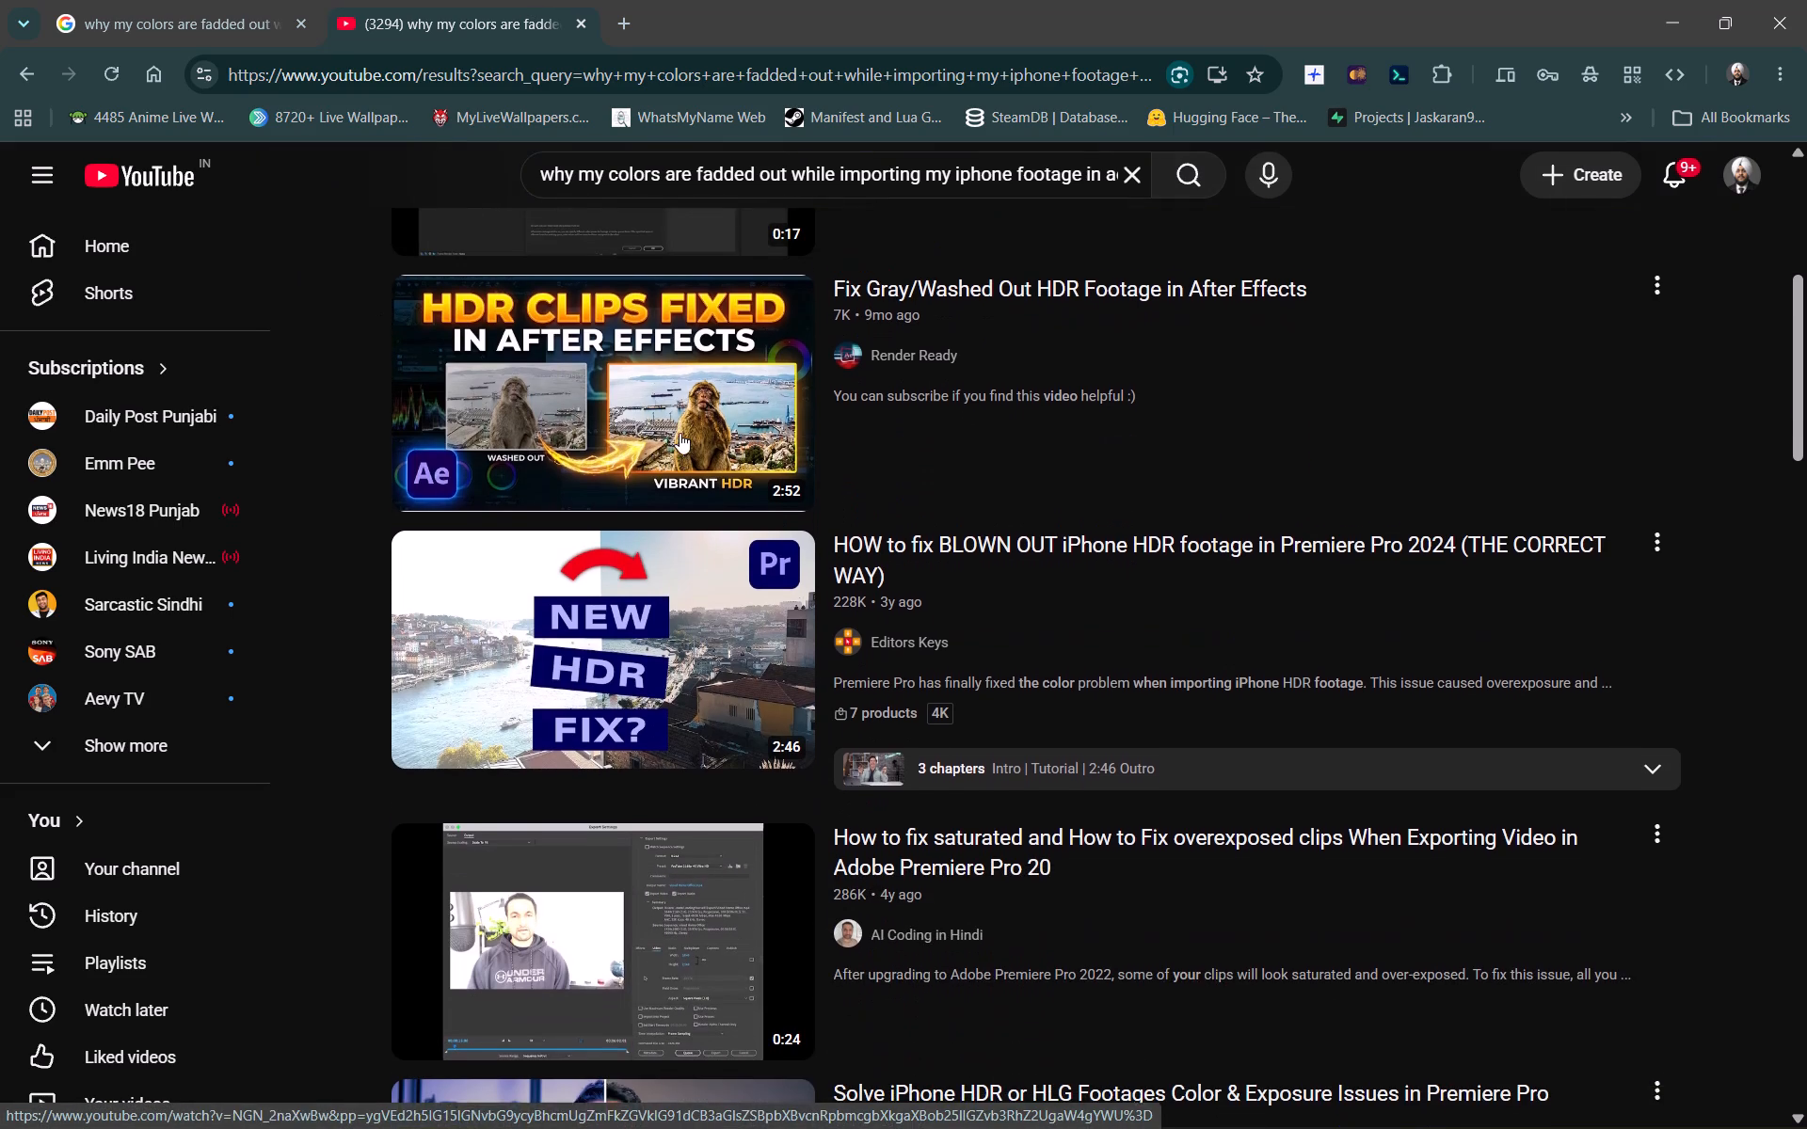
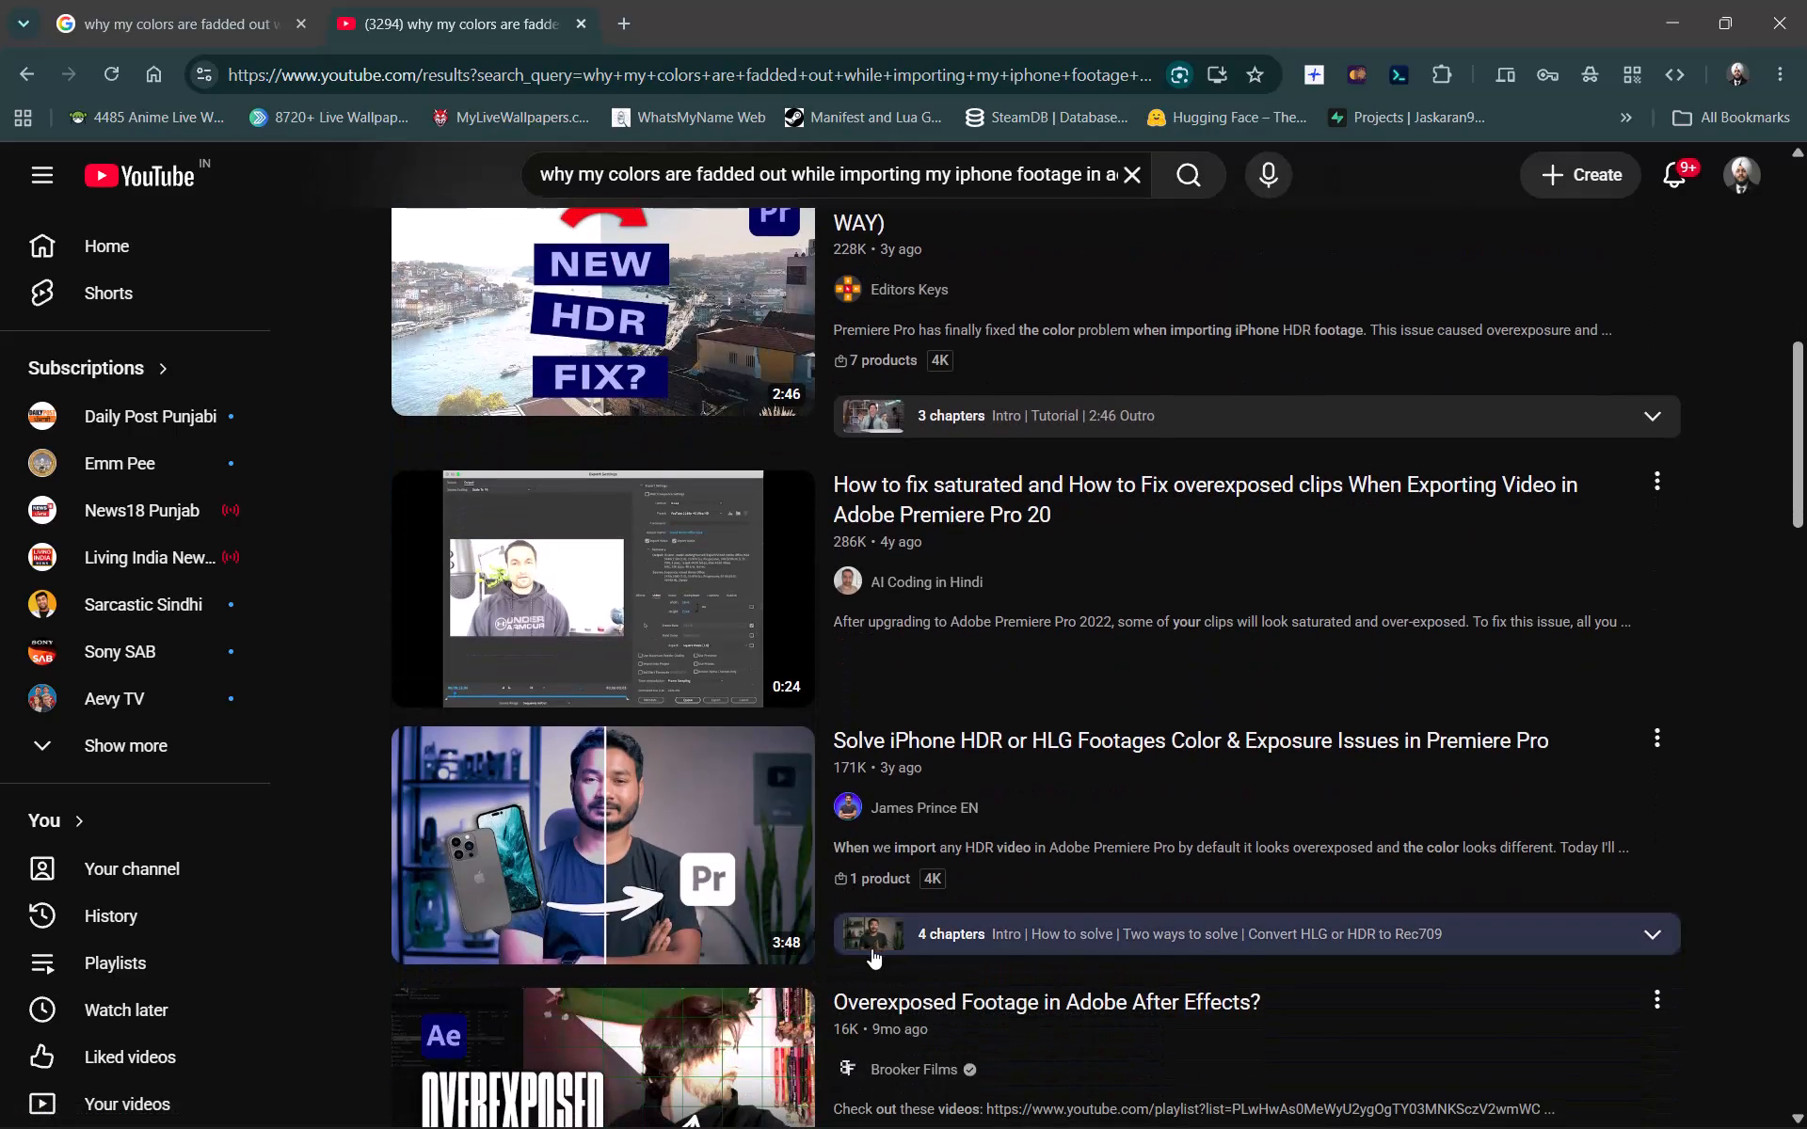
Open the YouTube video "Solve iPhone HDR or HLG Footages Color & Exposure Issues in Premiere Pro" and watch its How to solve chapter with sound.
scroll(870, 948, "down", 1)
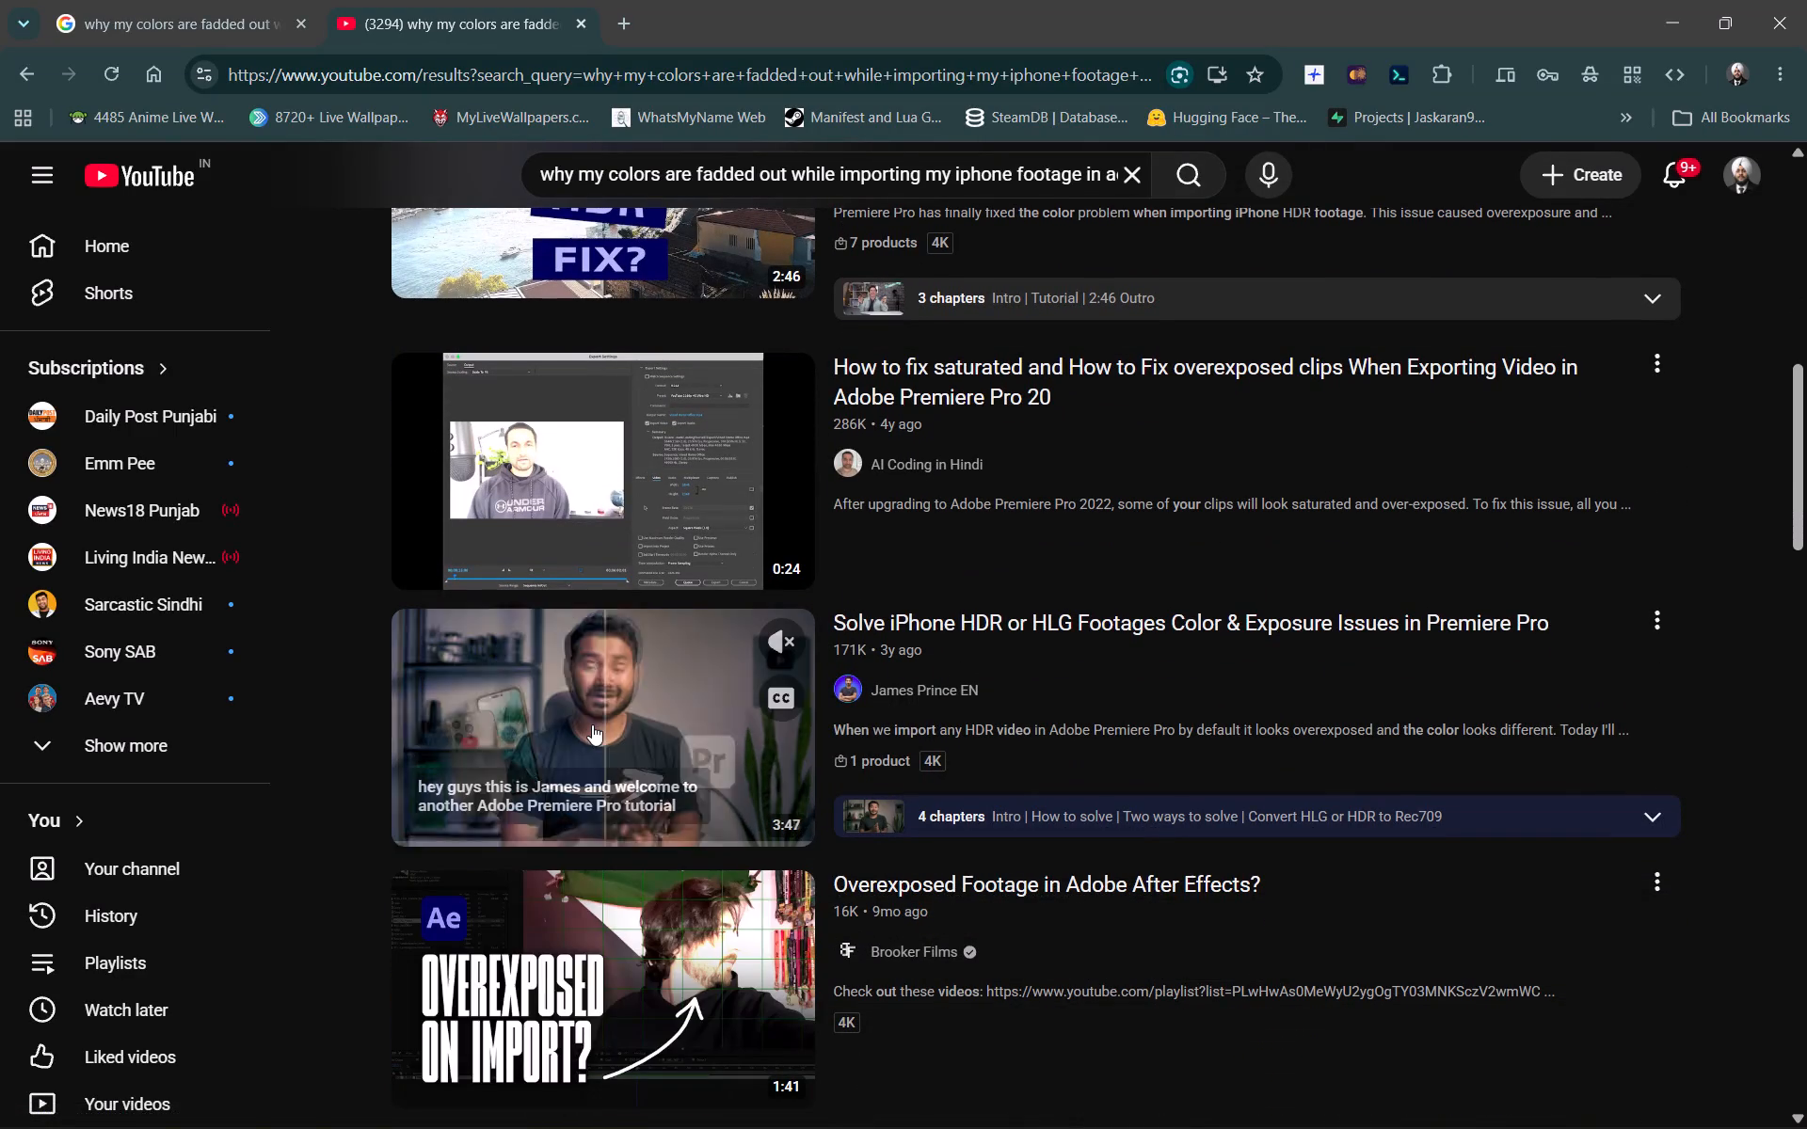
left_click(592, 724)
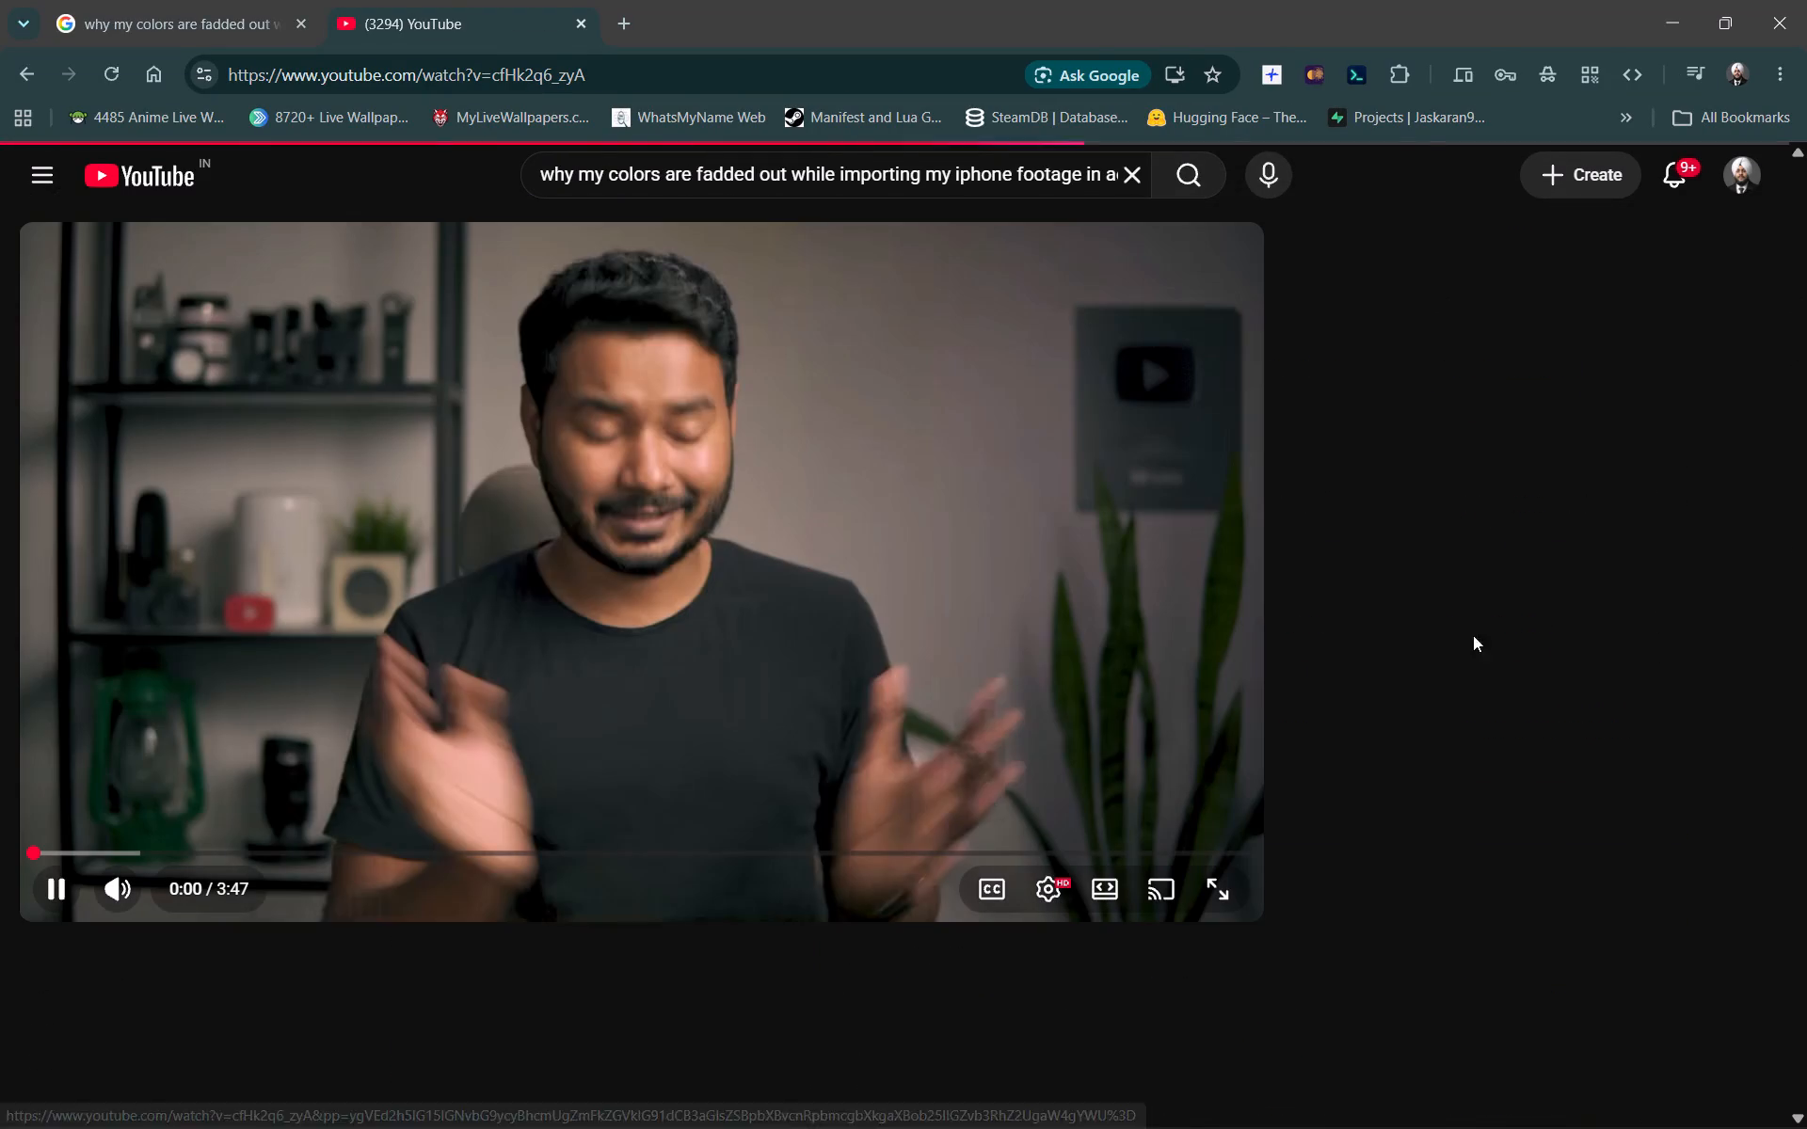
left_click(1549, 1119)
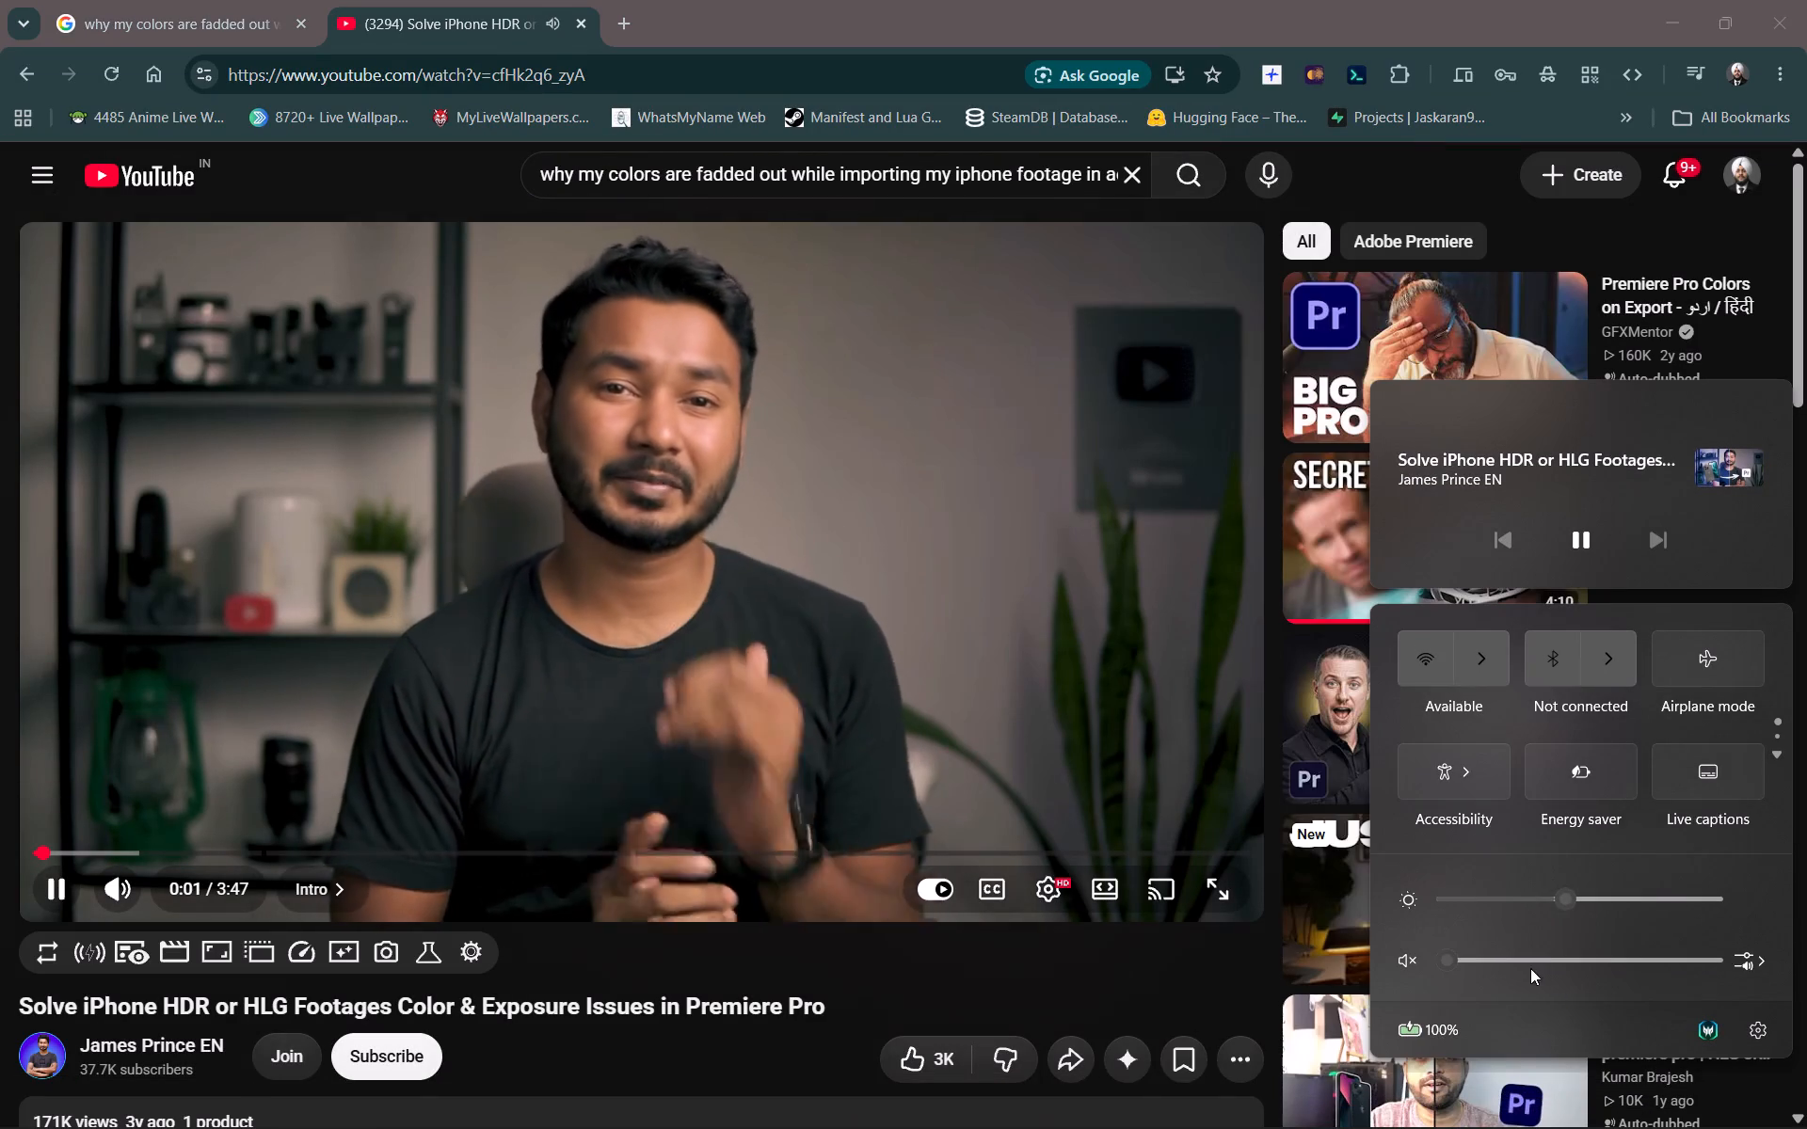
left_click(1505, 964)
left_click(1300, 0)
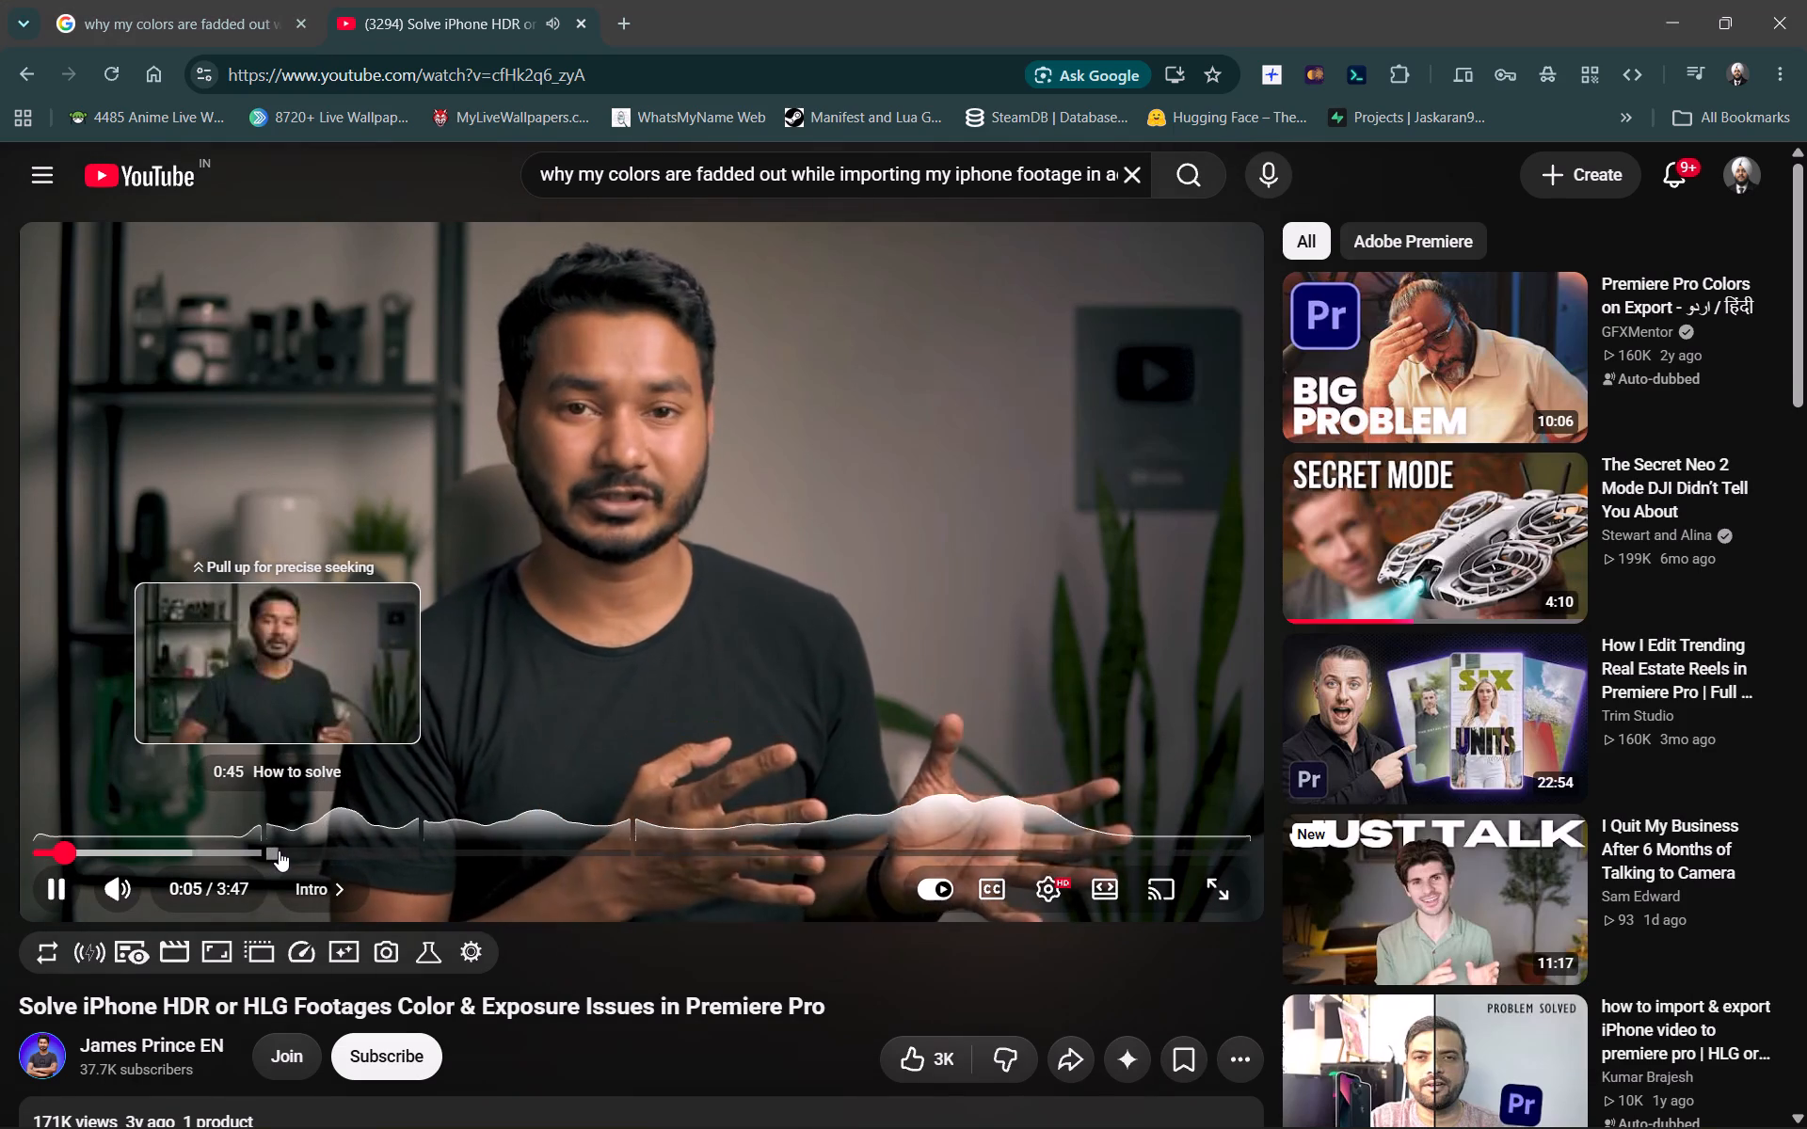
left_click(267, 846)
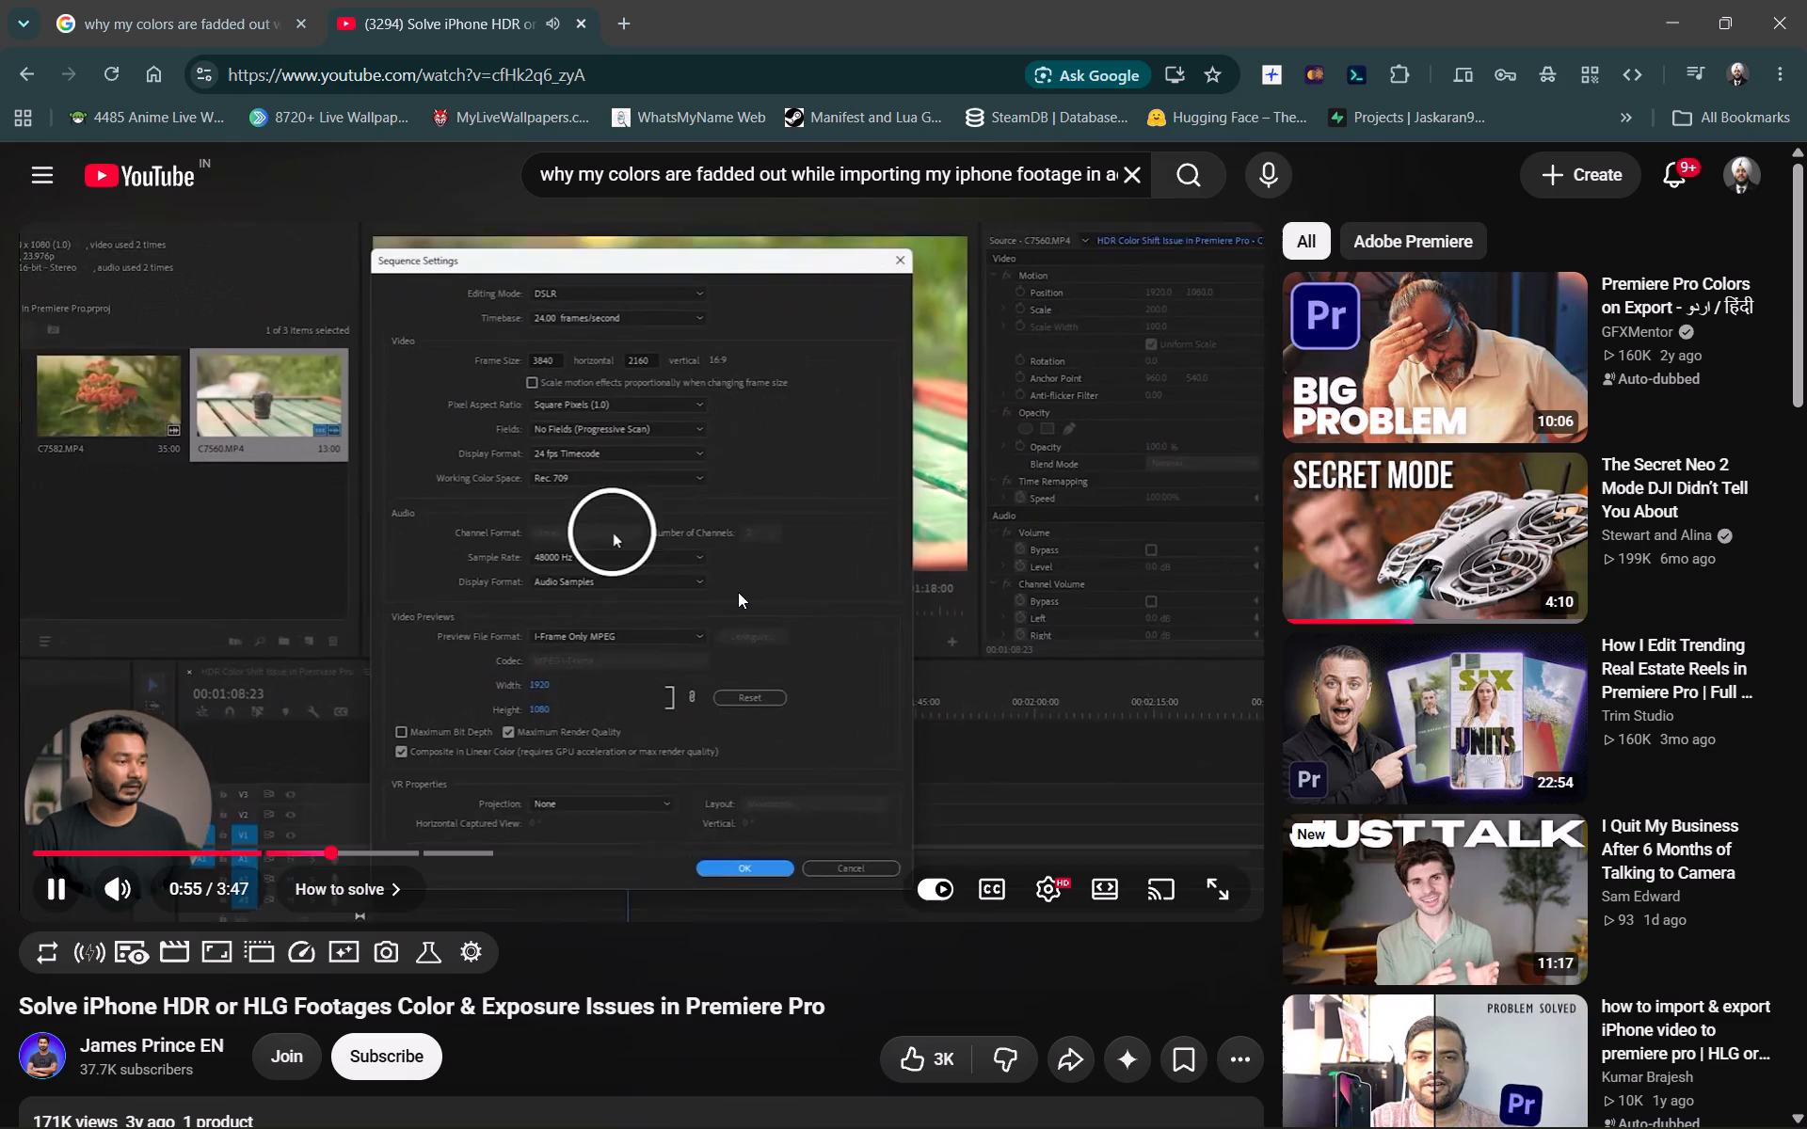
left_click(607, 515)
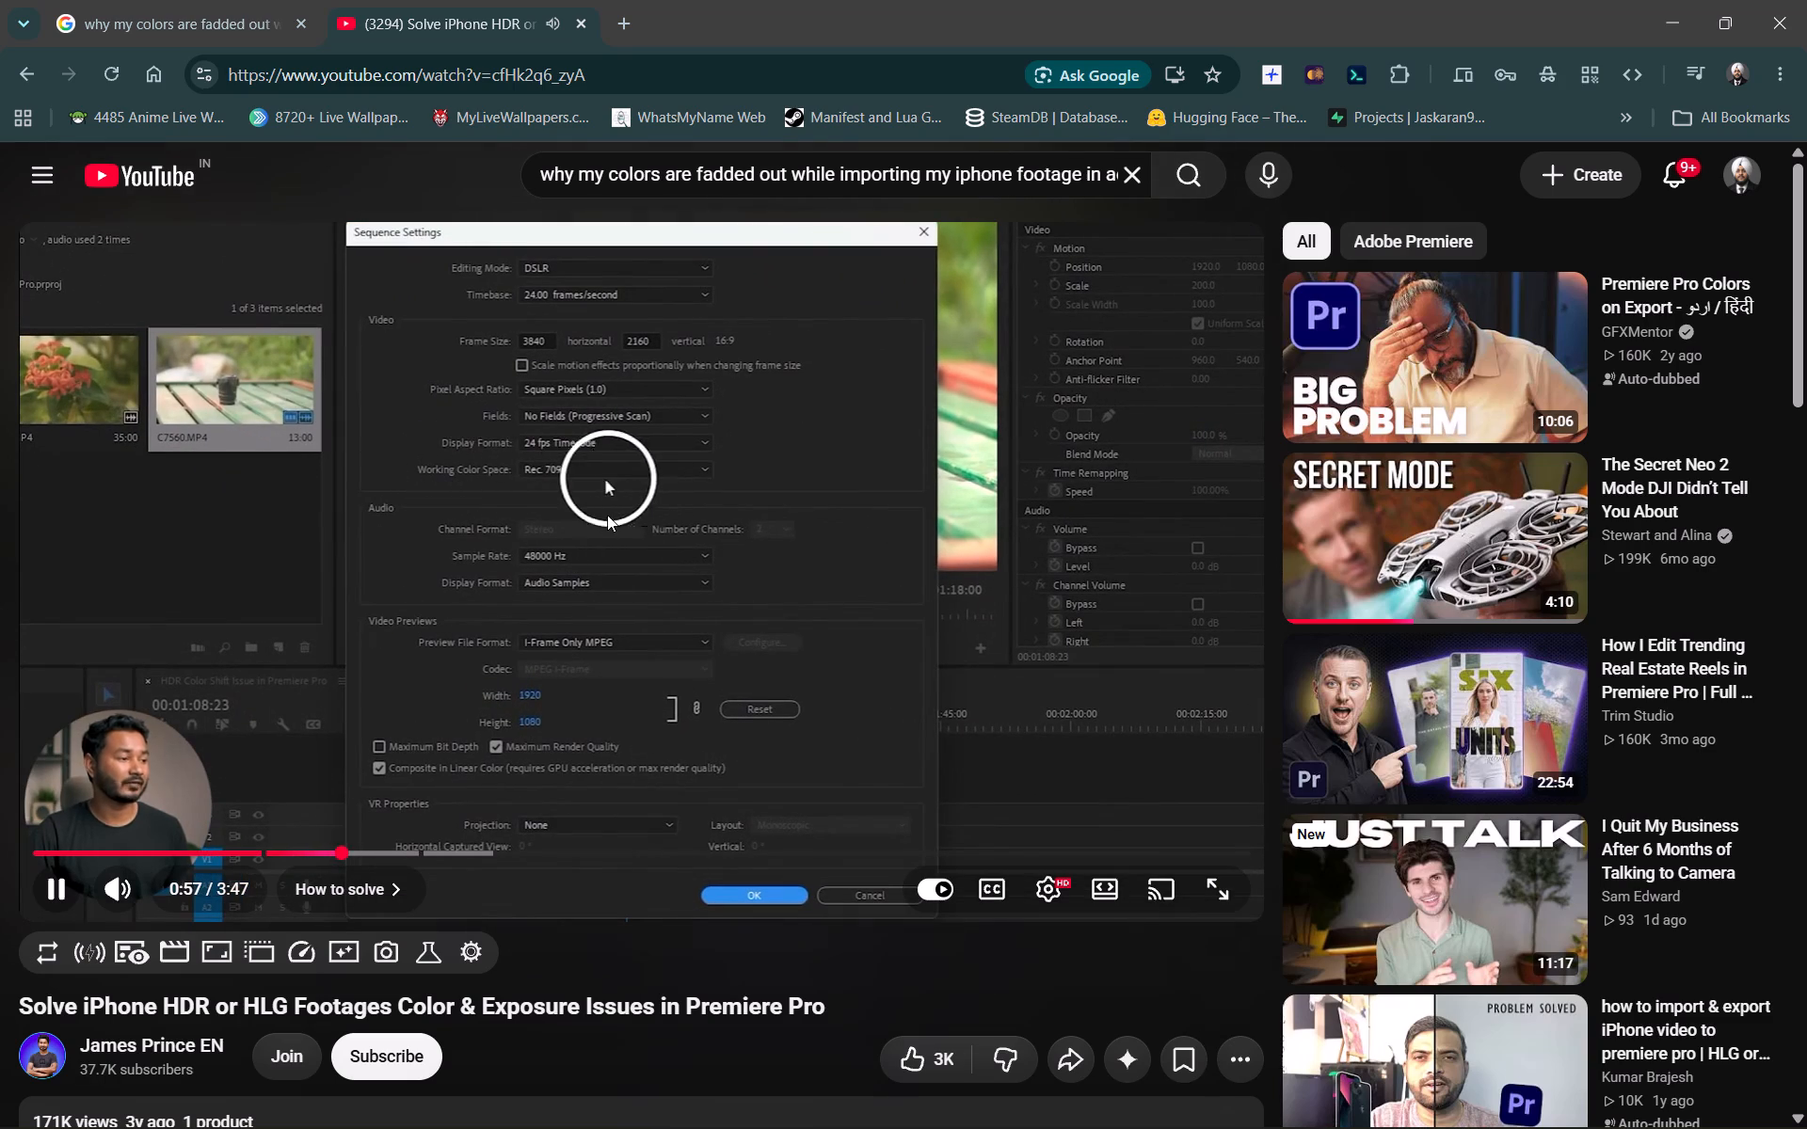
Arrange the Chrome tutorial window side by side with After Effects and switch to After Effects.
left_click_drag(924, 3, 1806, 469)
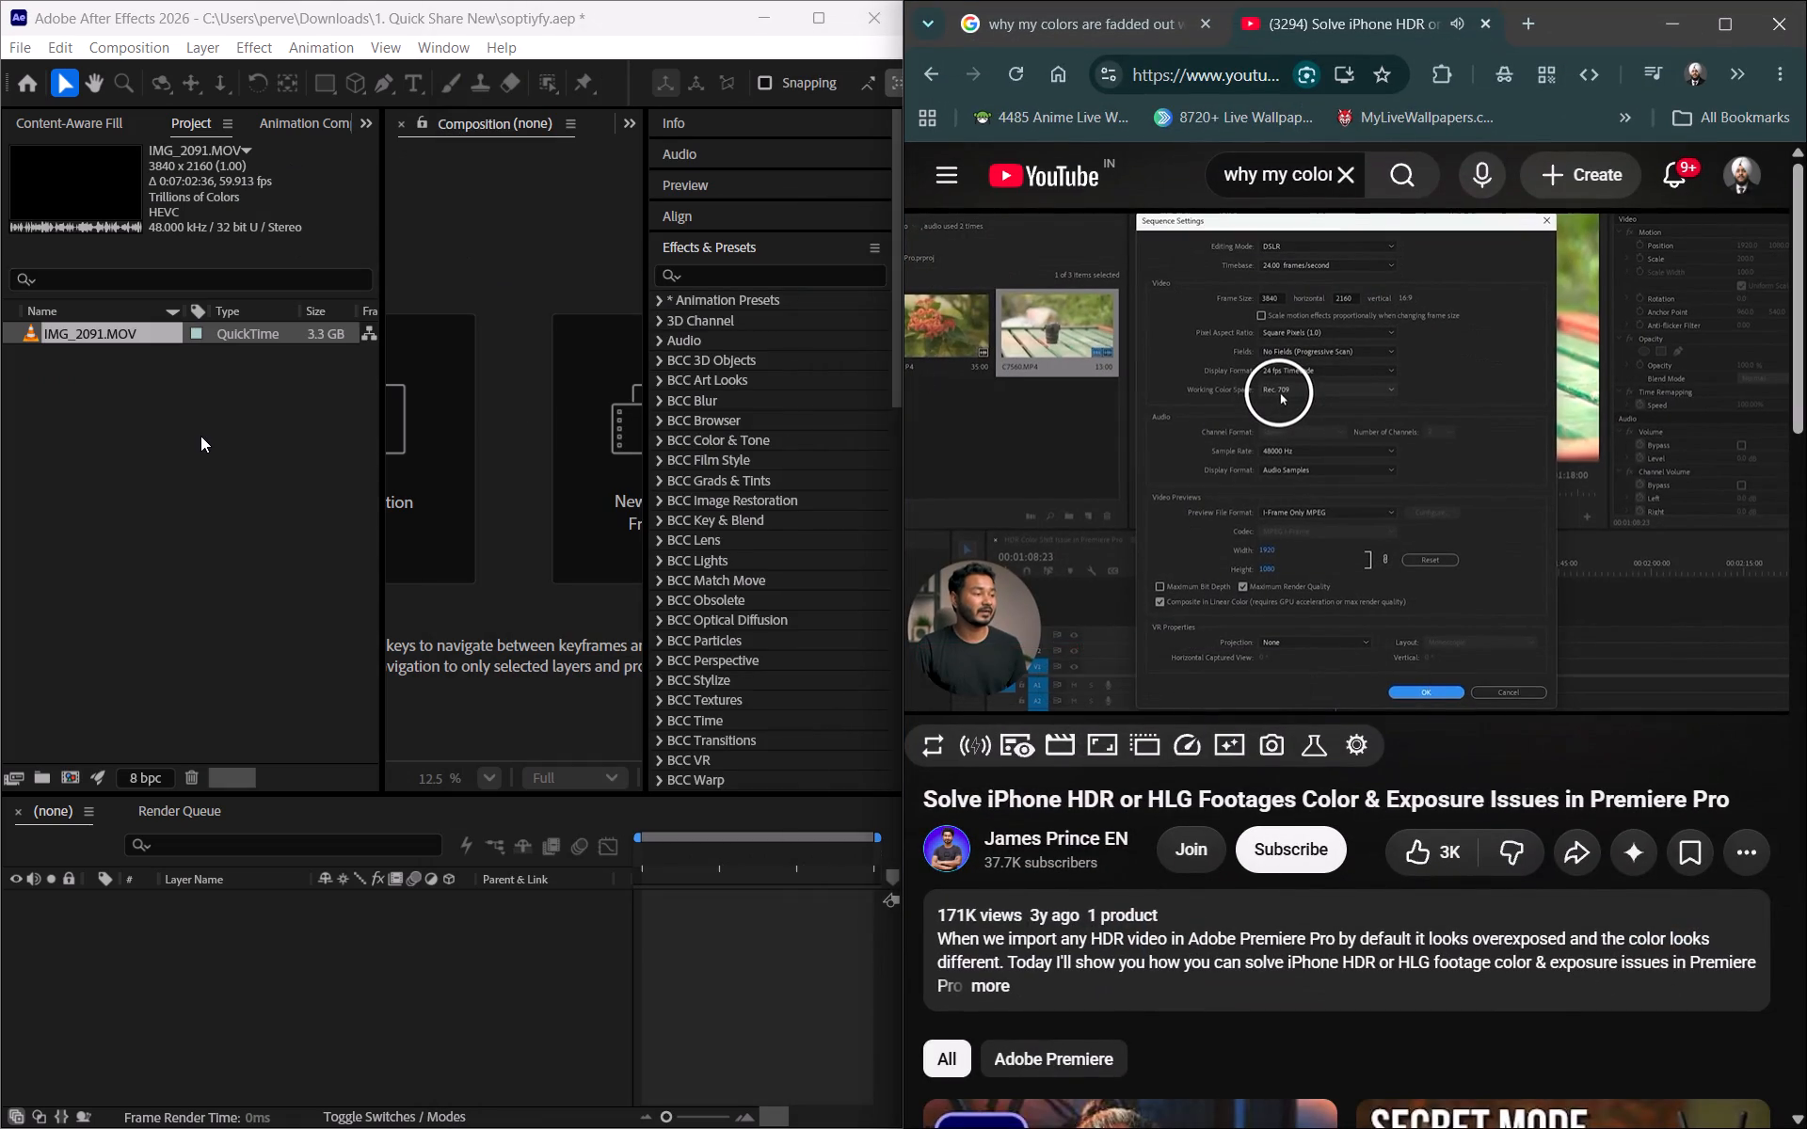
left_click(200, 436)
Create a new composition from the IMG_2091.MOV footage by placing it in the empty timeline.
left_click(163, 46)
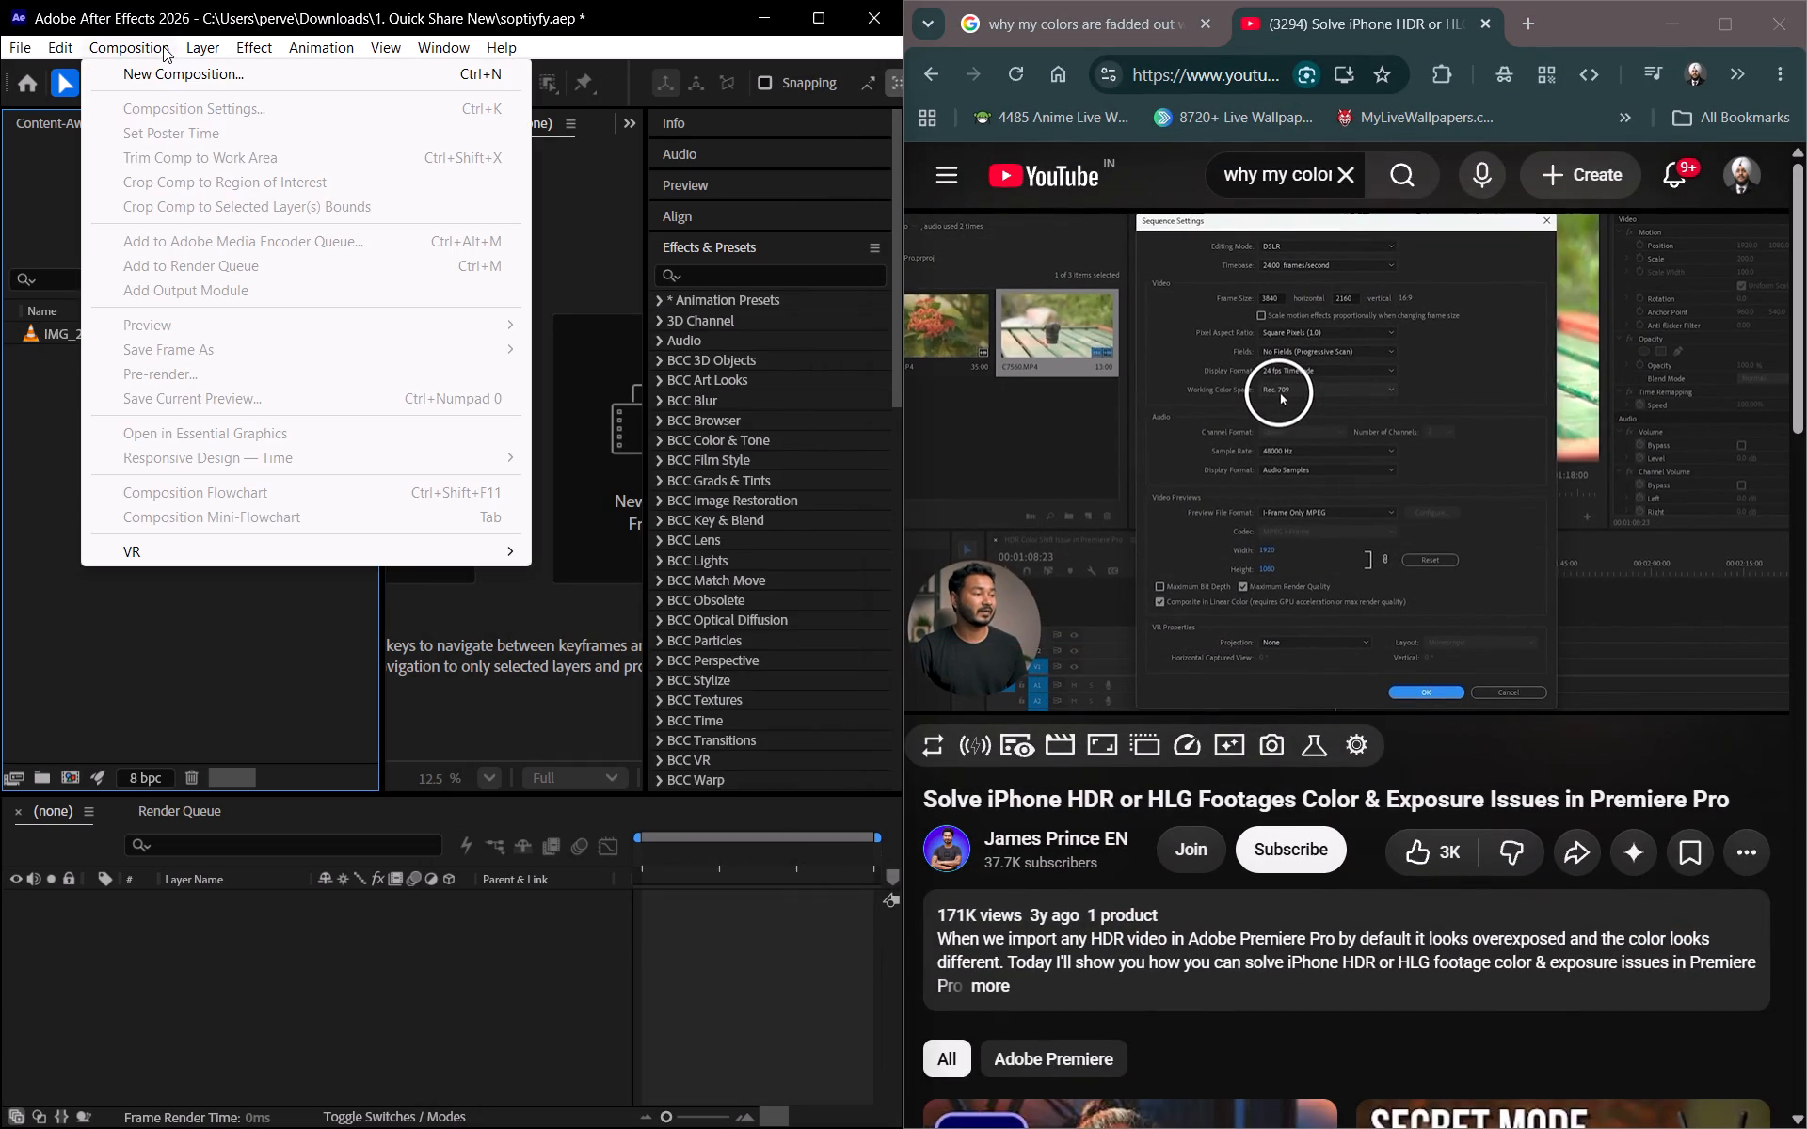
left_click(97, 320)
left_click(72, 360)
left_click_drag(81, 332, 114, 456)
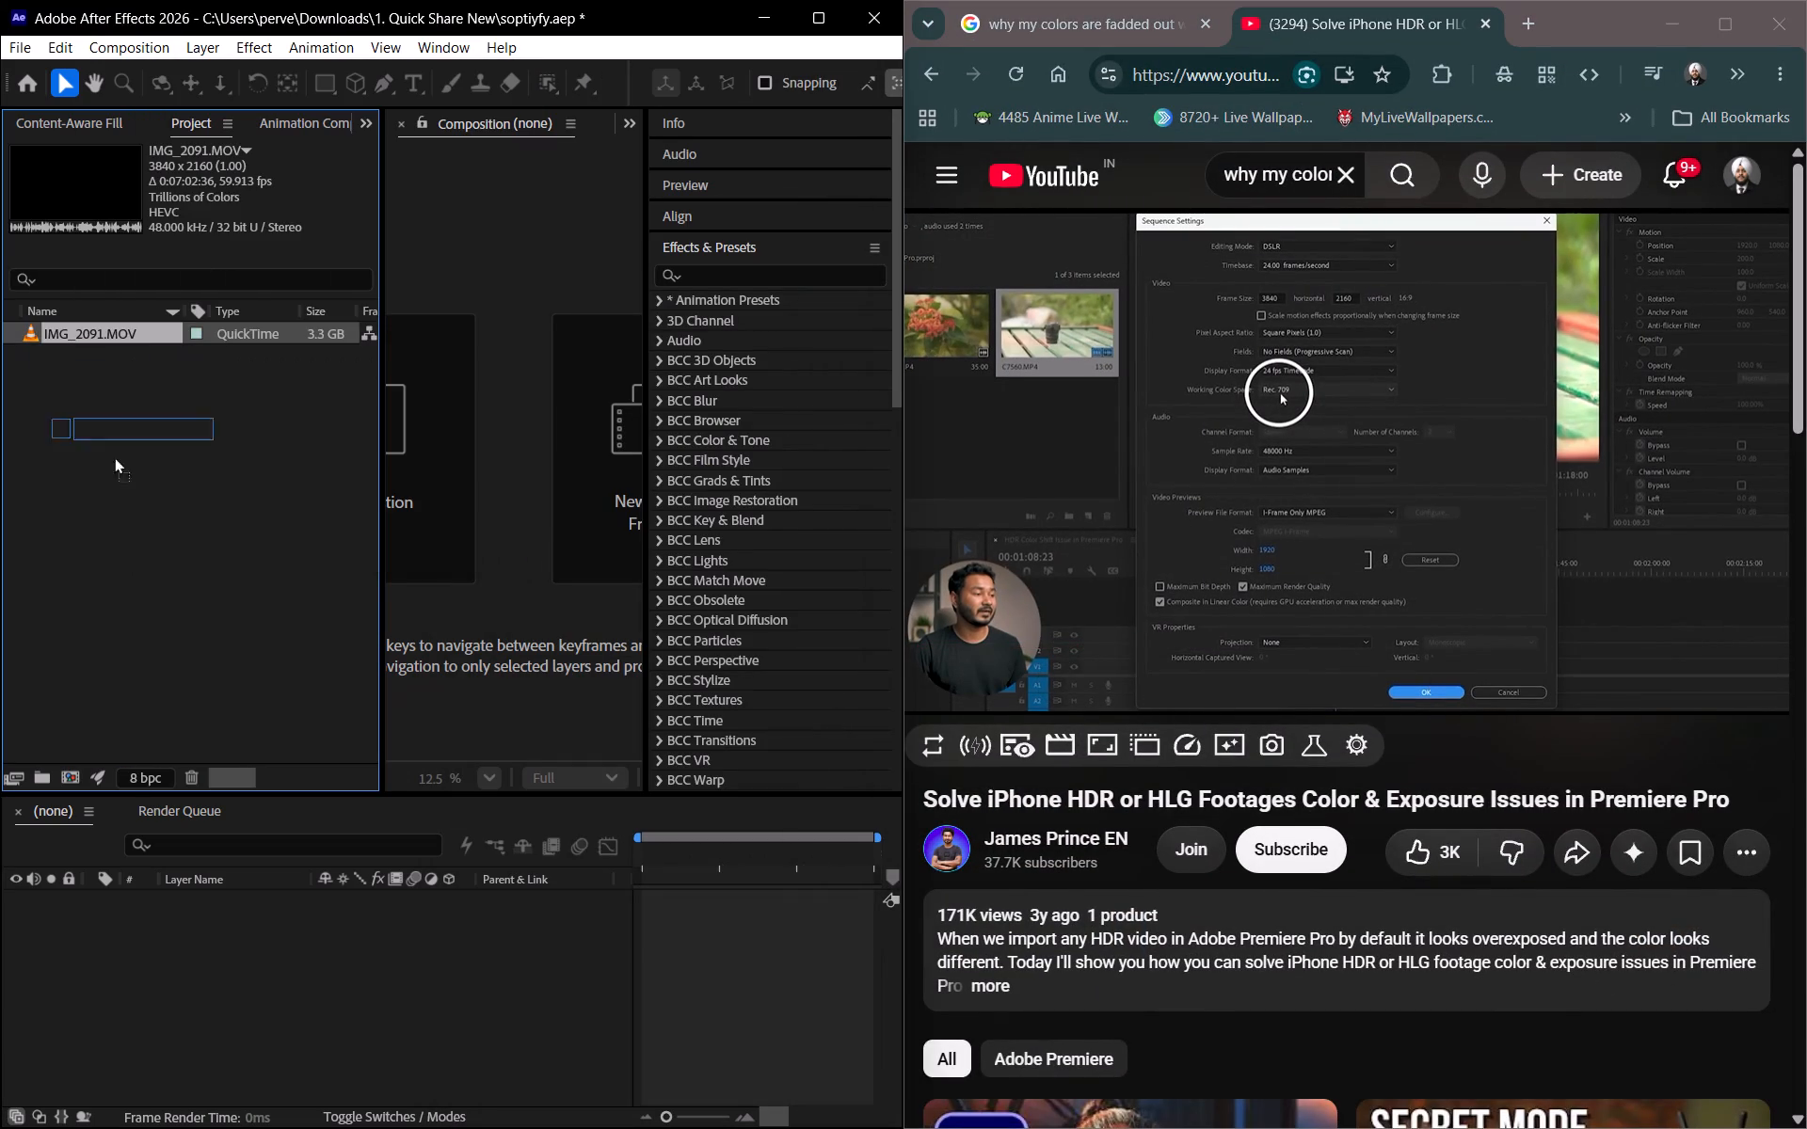
left_click_drag(114, 456, 222, 1031)
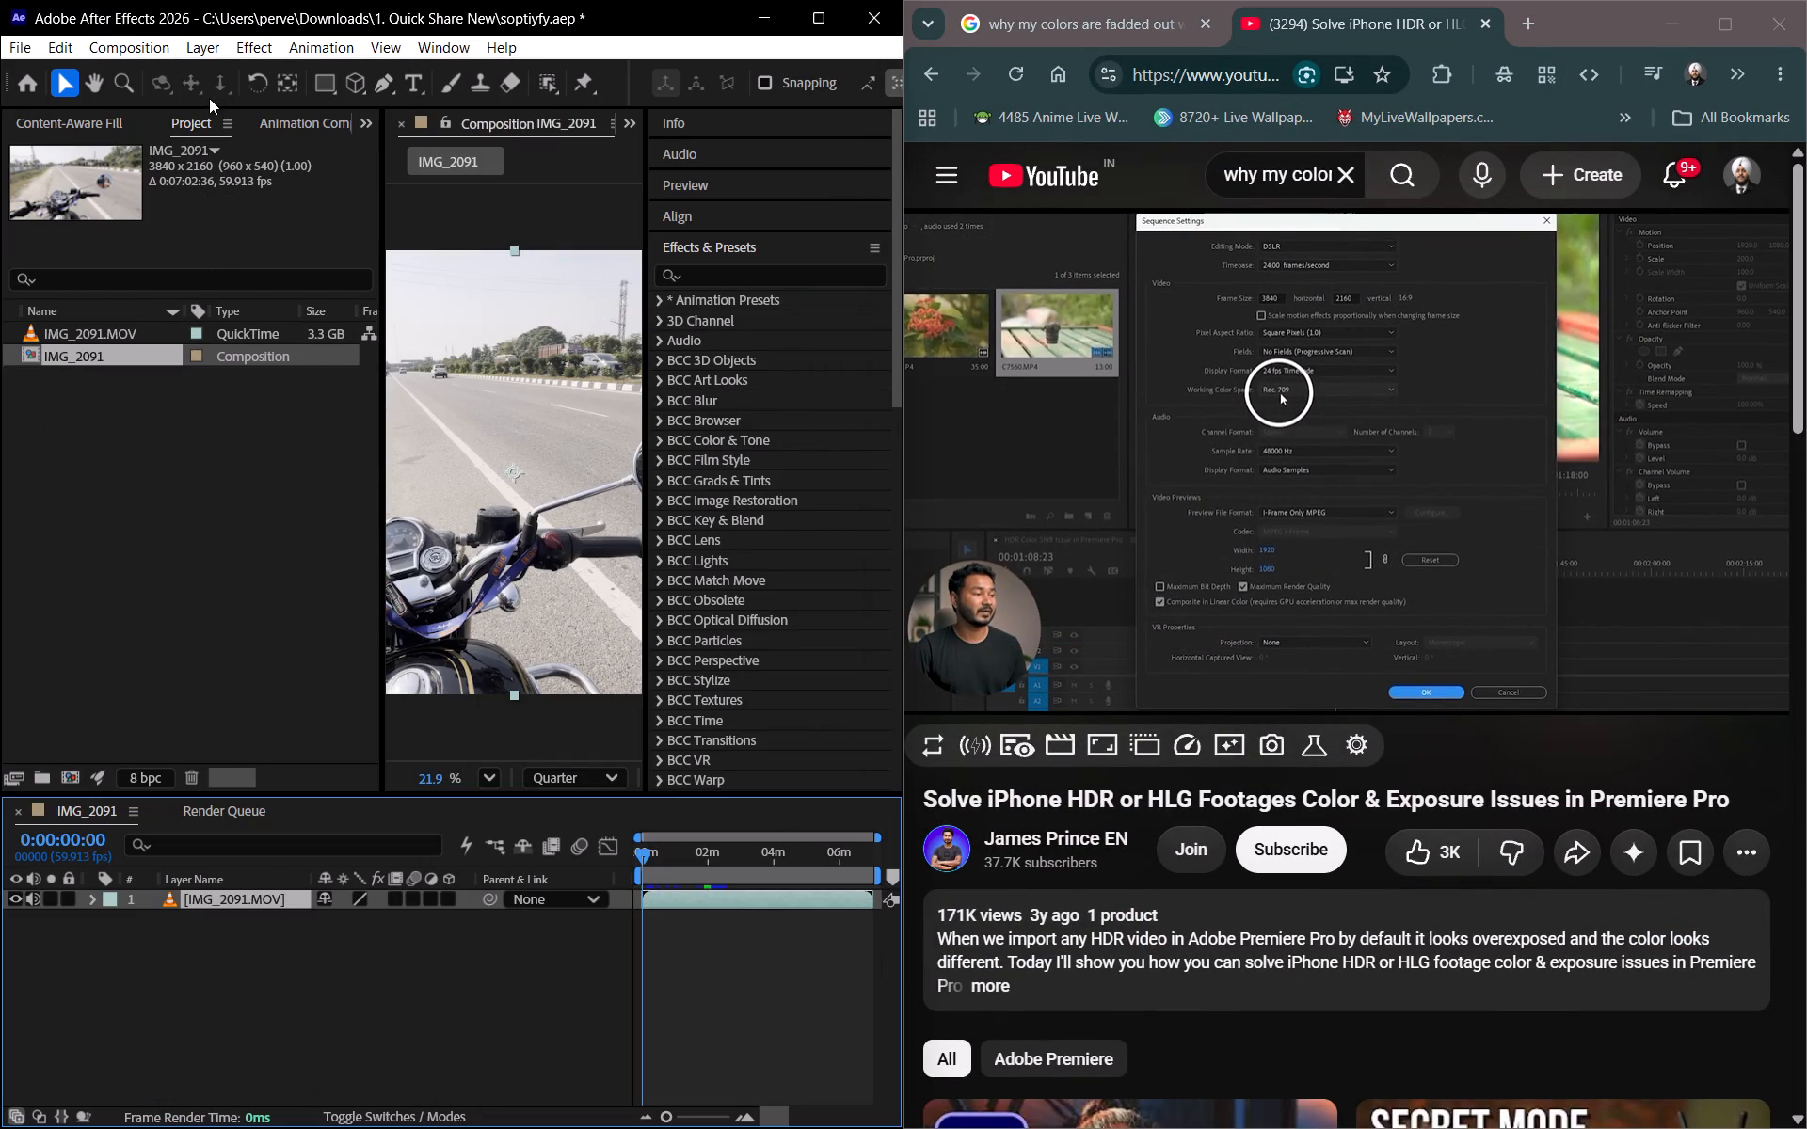
Recheck the tutorial's How to solve chapter between 0:51 and 1:01, stopping at the sequence settings around 0:55.
left_click(165, 46)
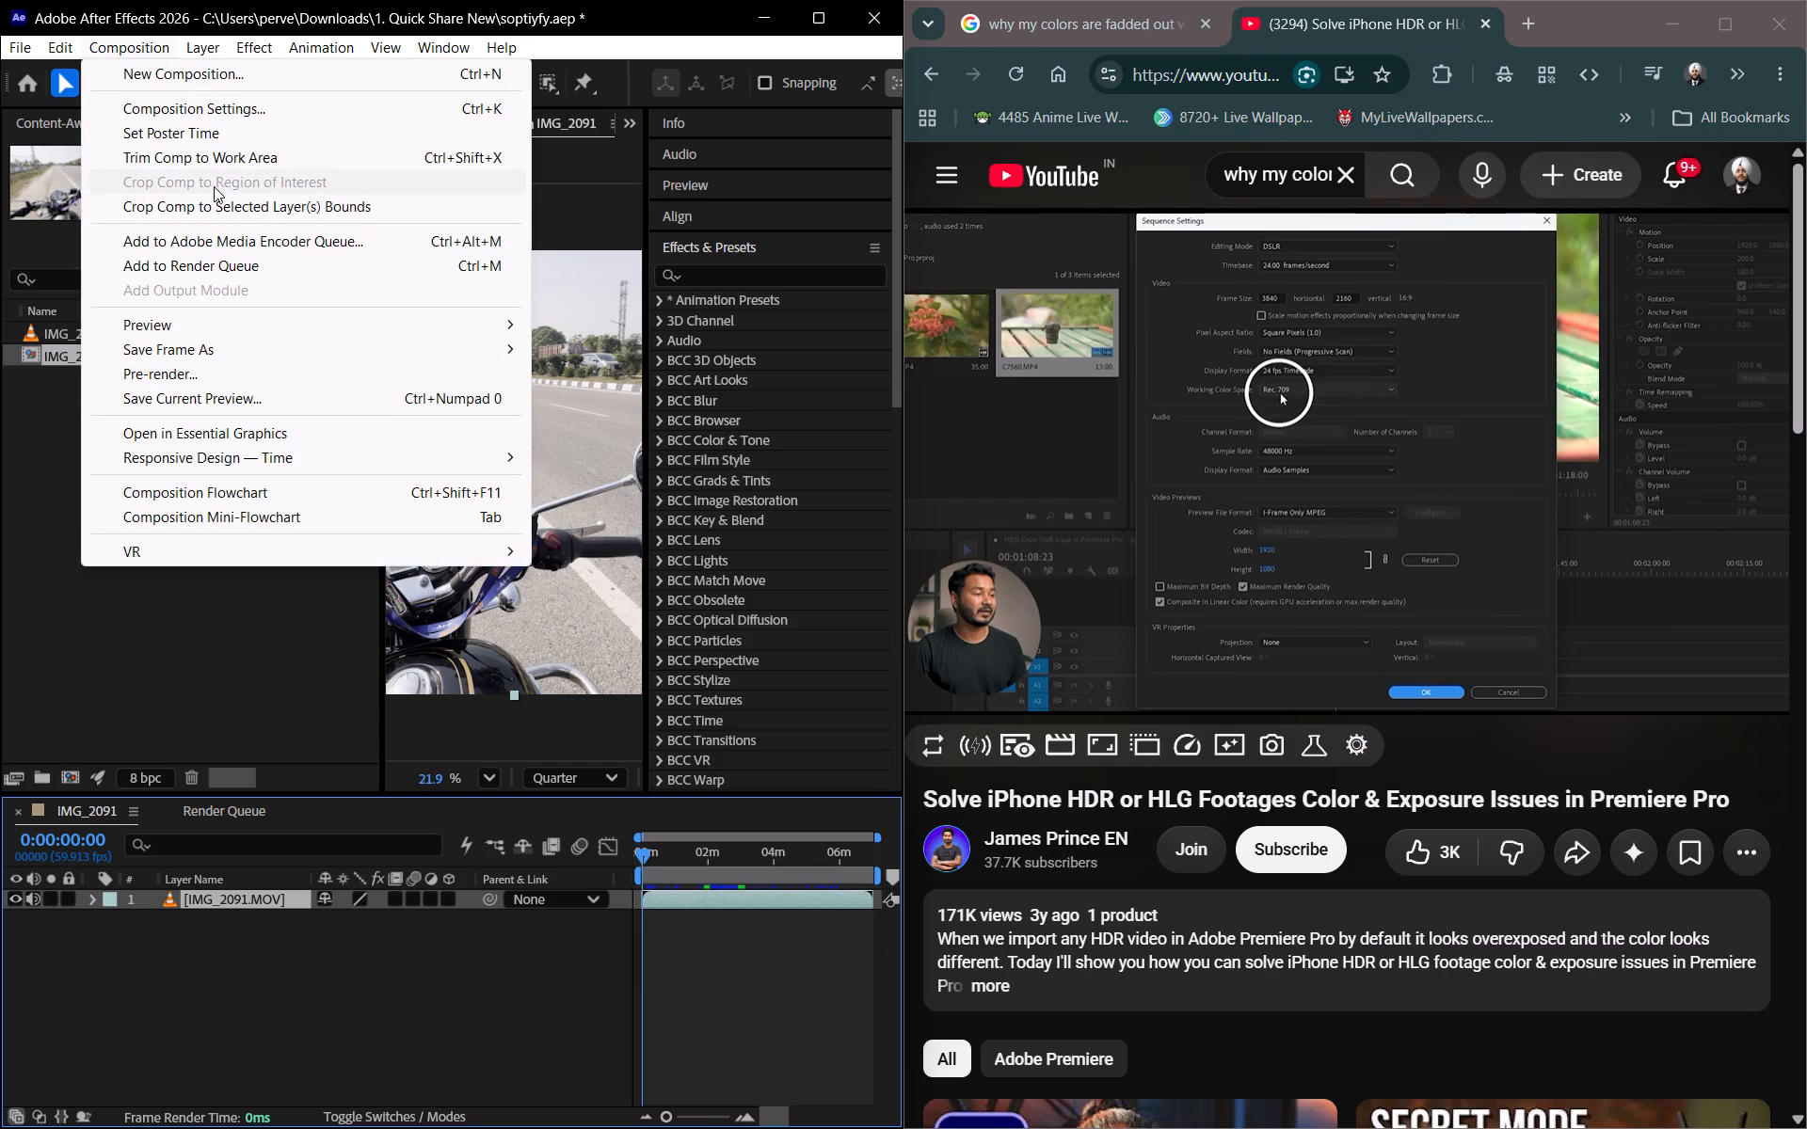
left_click(272, 668)
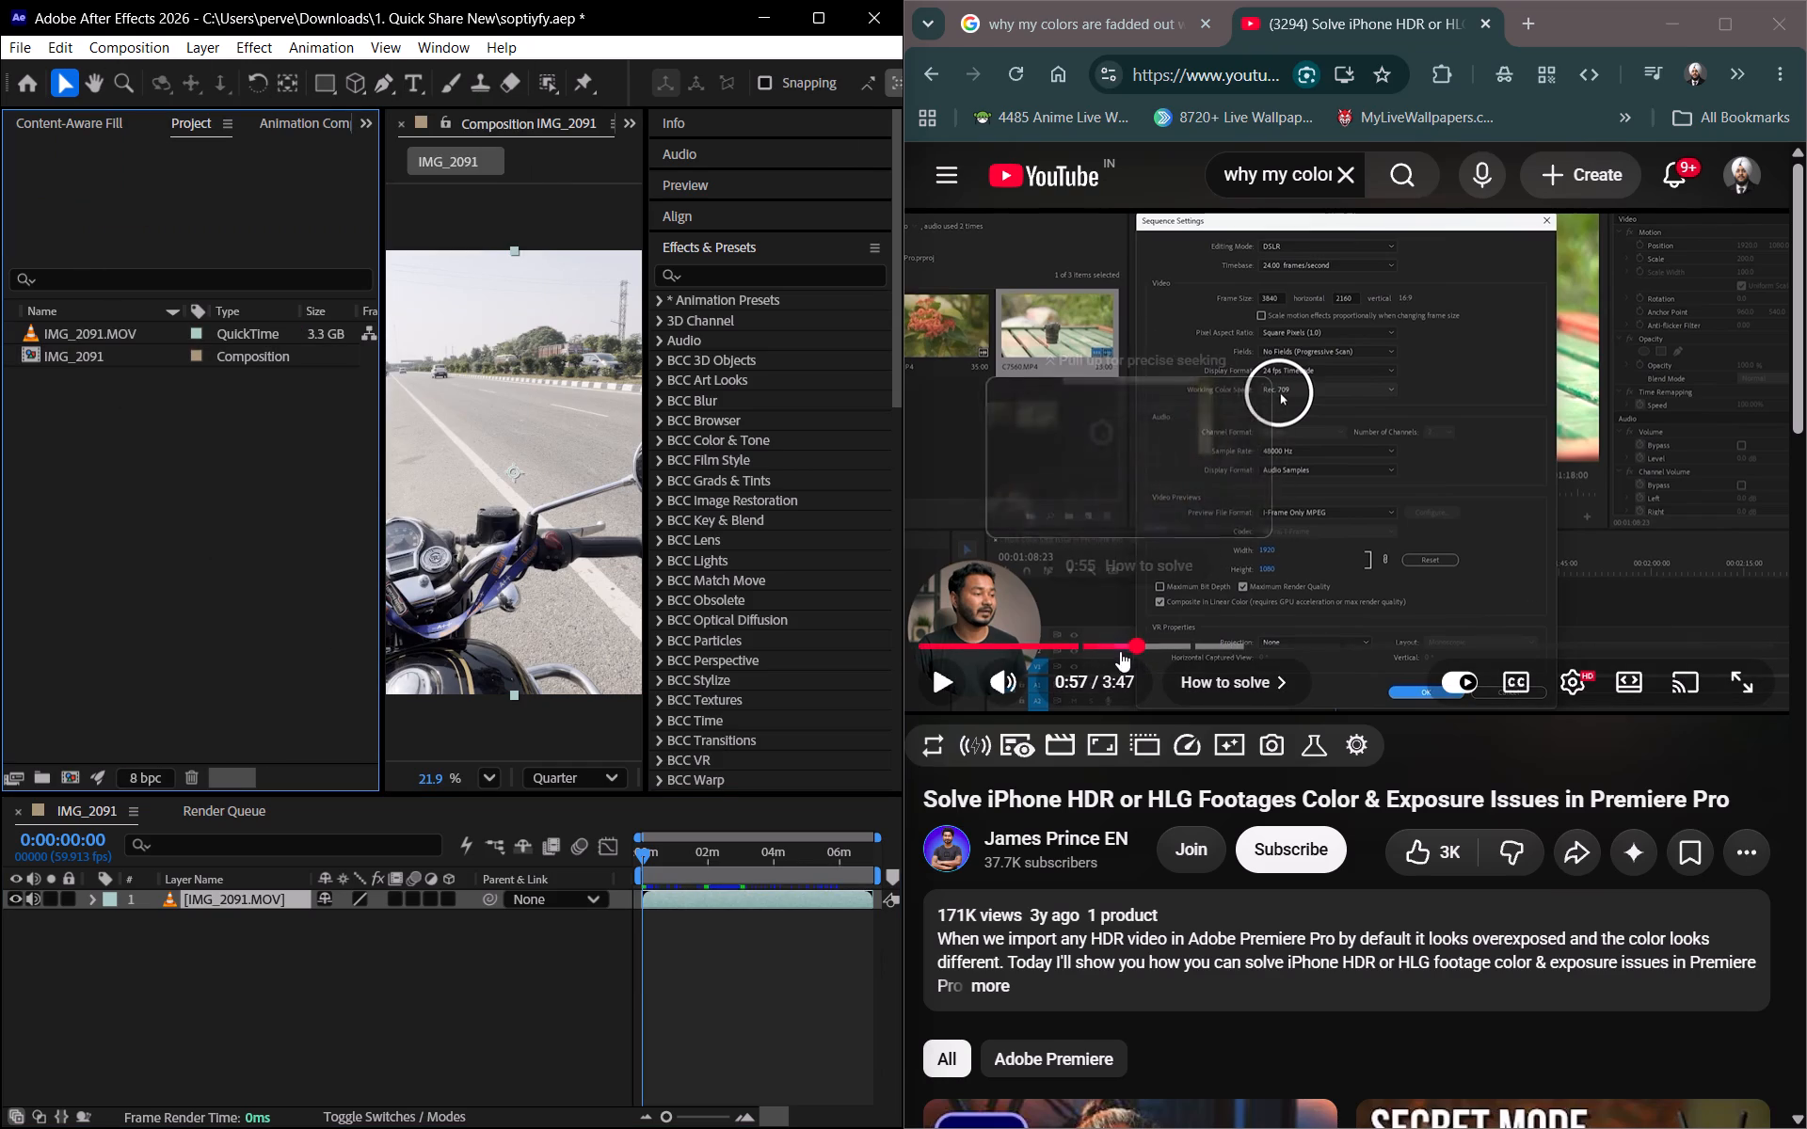
left_click(1115, 646)
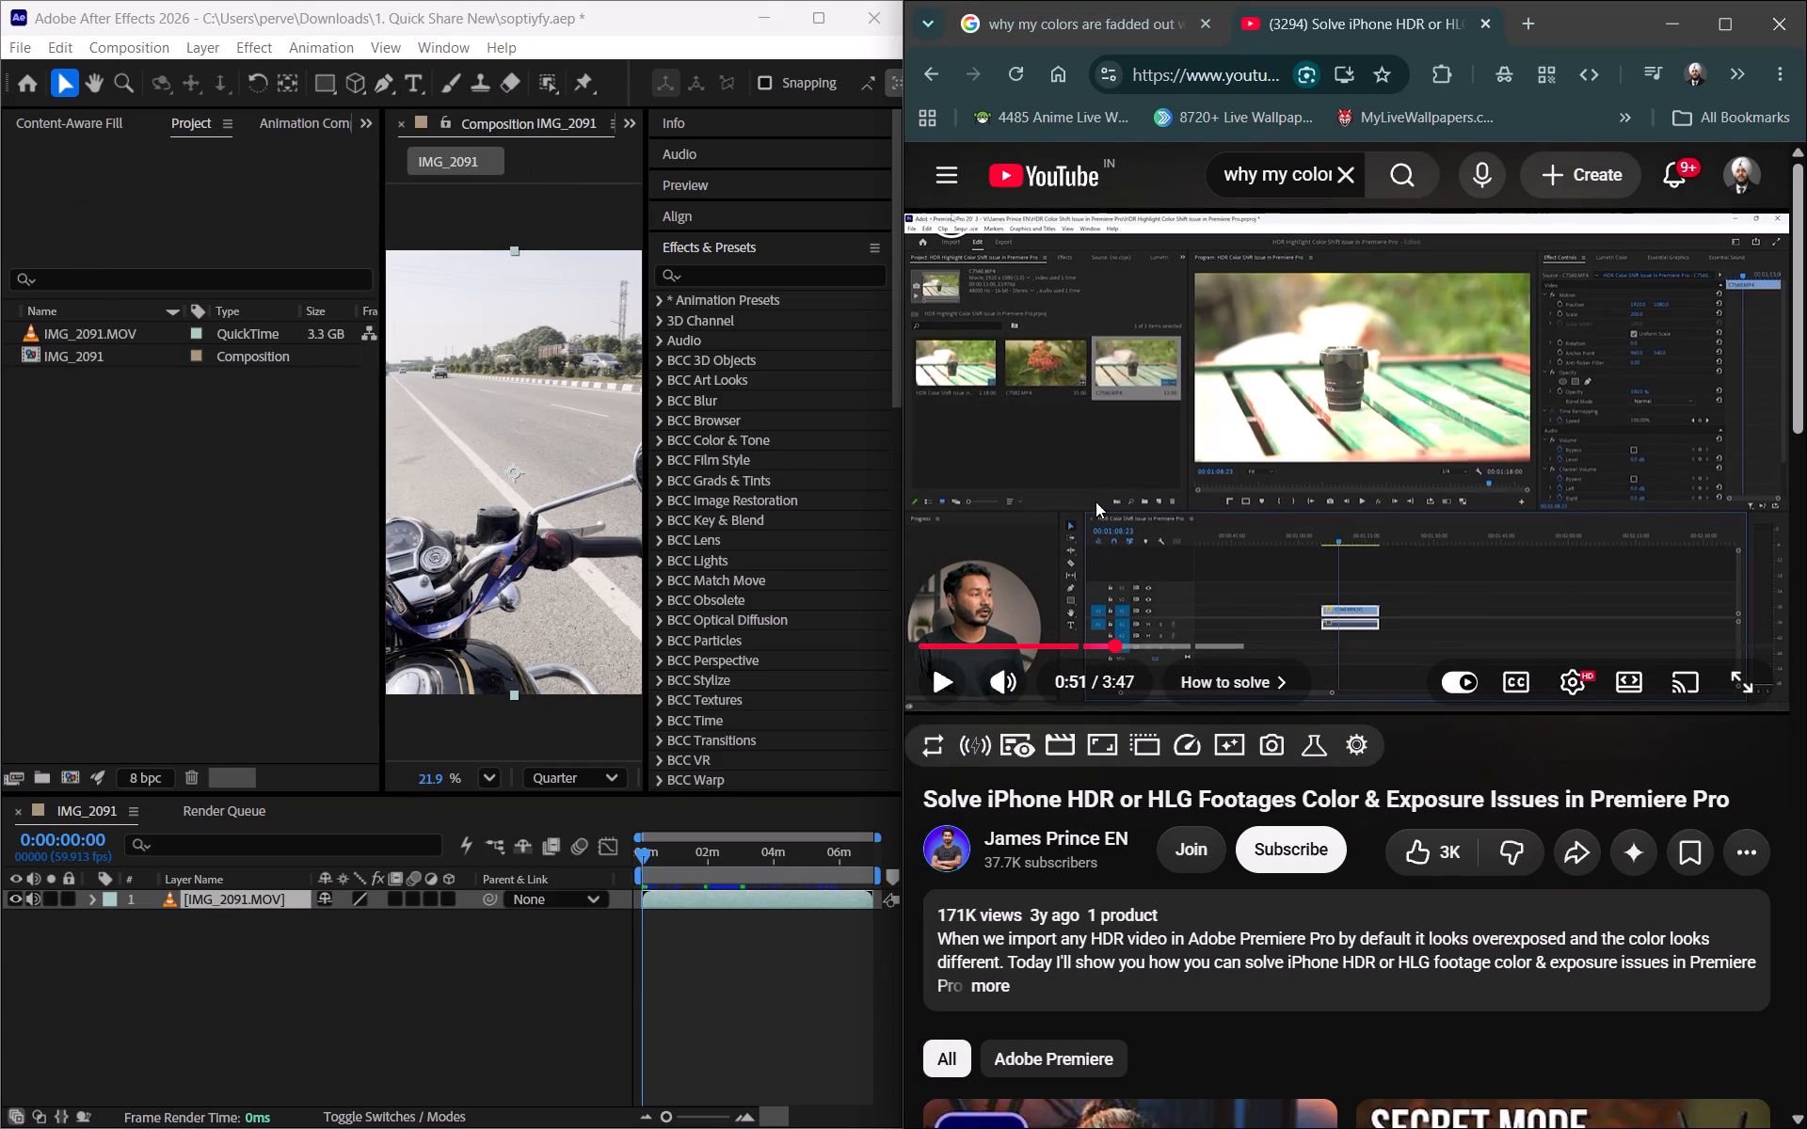
left_click(1134, 645)
left_click(1152, 644)
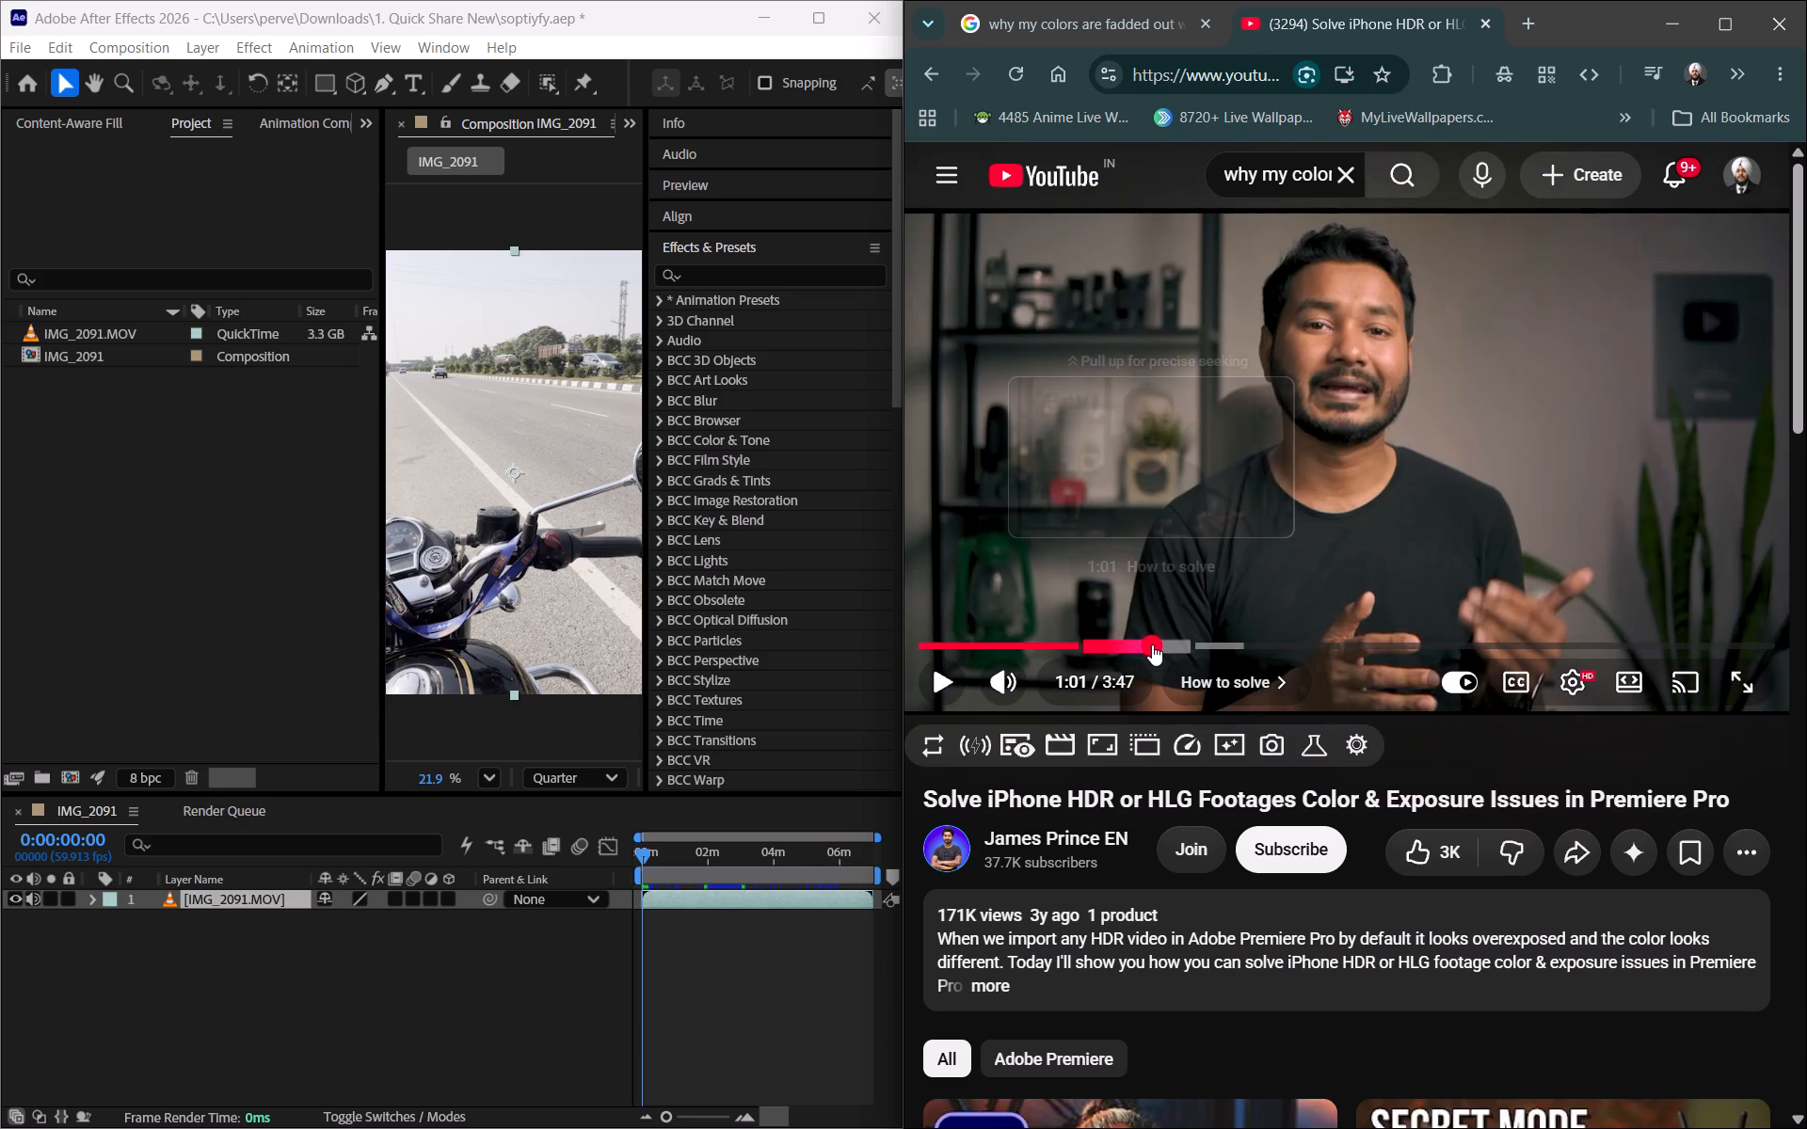
left_click(1129, 645)
Examine the Basic, Advanced and 3D Renderer composition settings of IMG_2091 for a working color space option, and close them without changes.
left_click(129, 55)
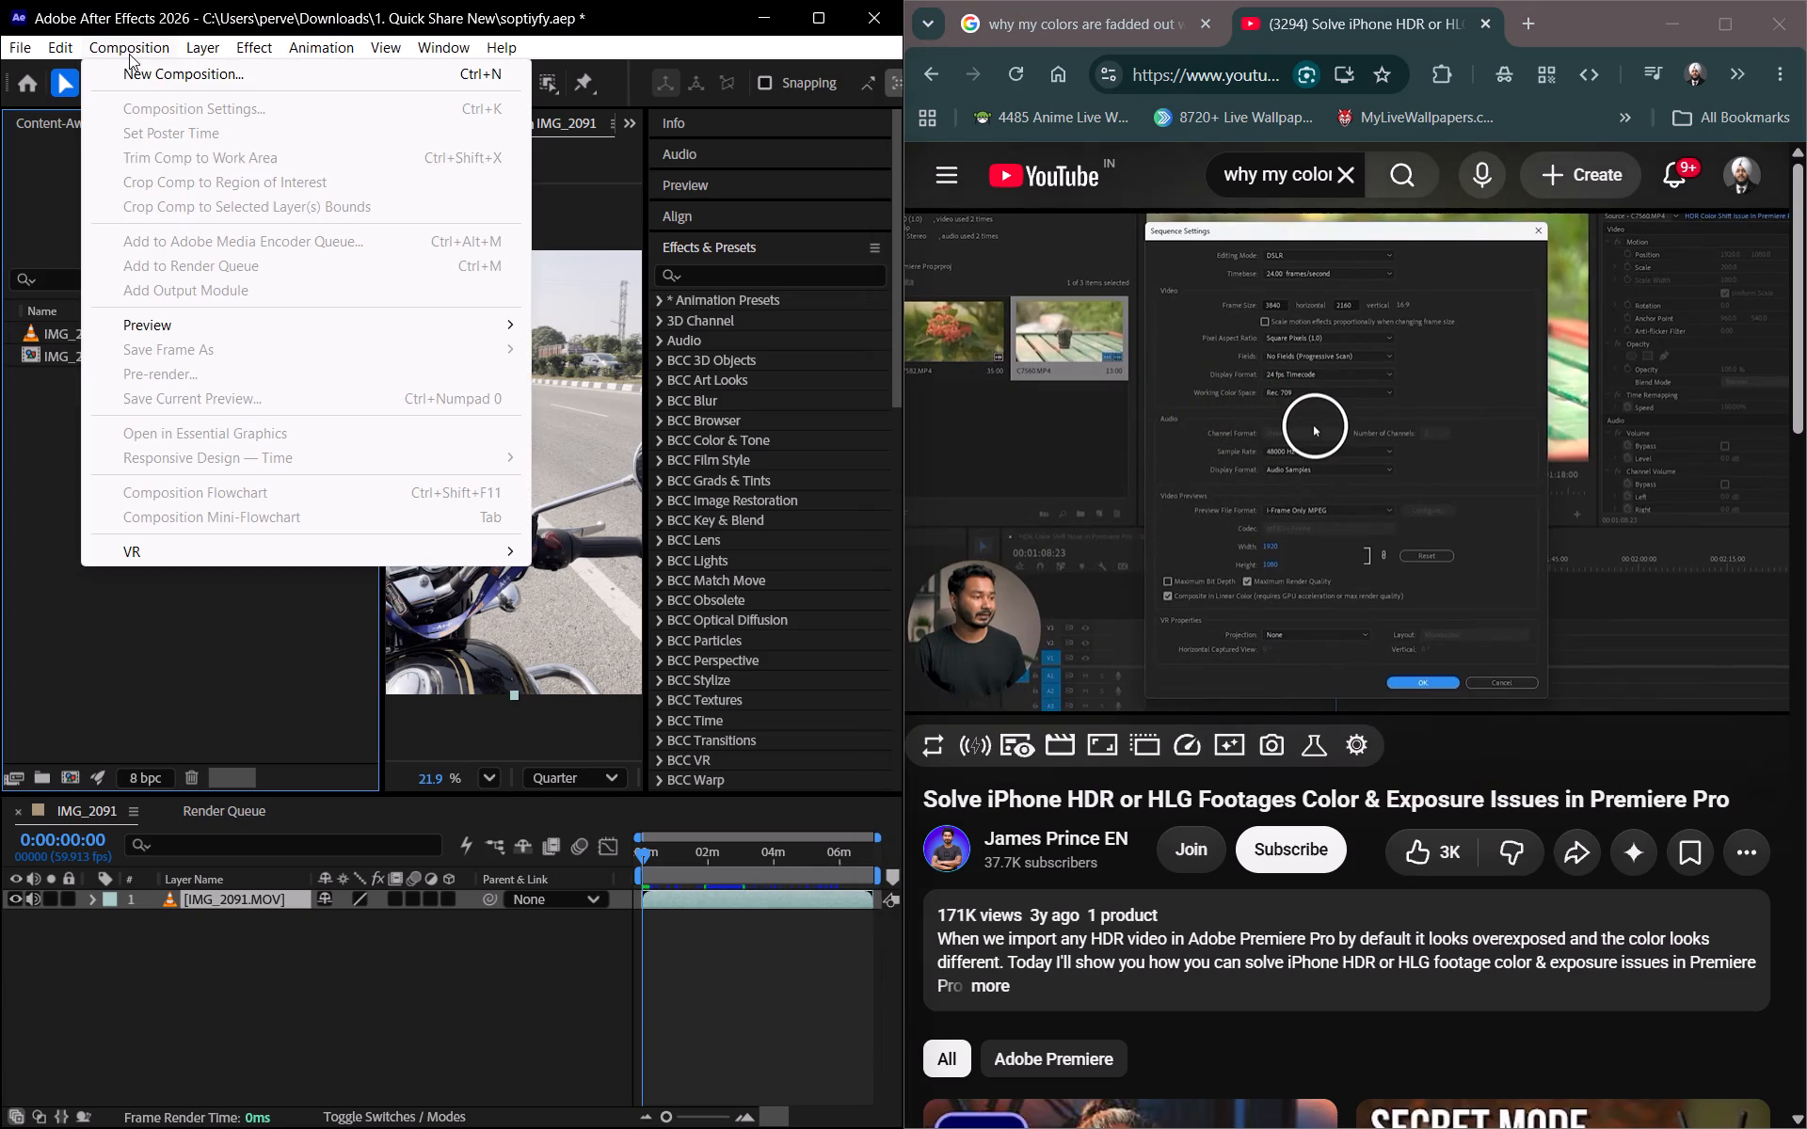
left_click(27, 377)
left_click(439, 988)
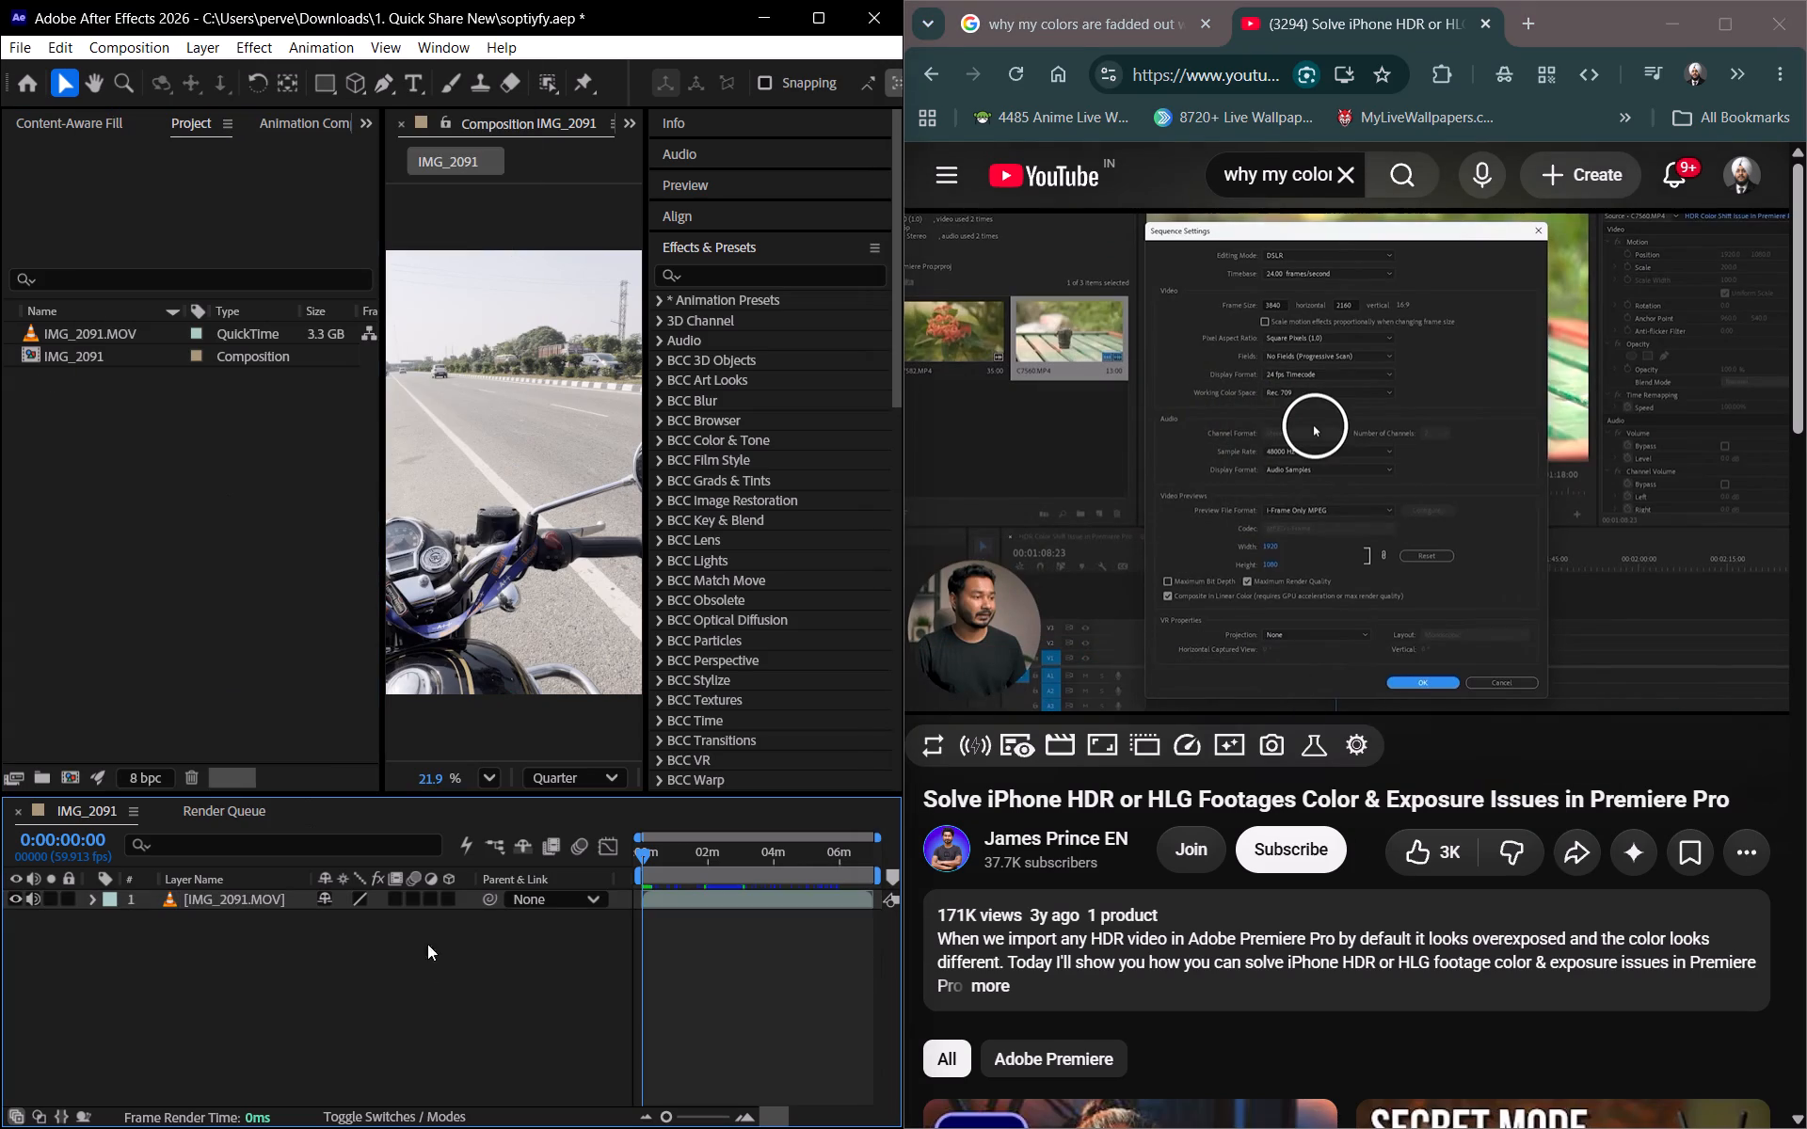
left_click(136, 49)
left_click(152, 110)
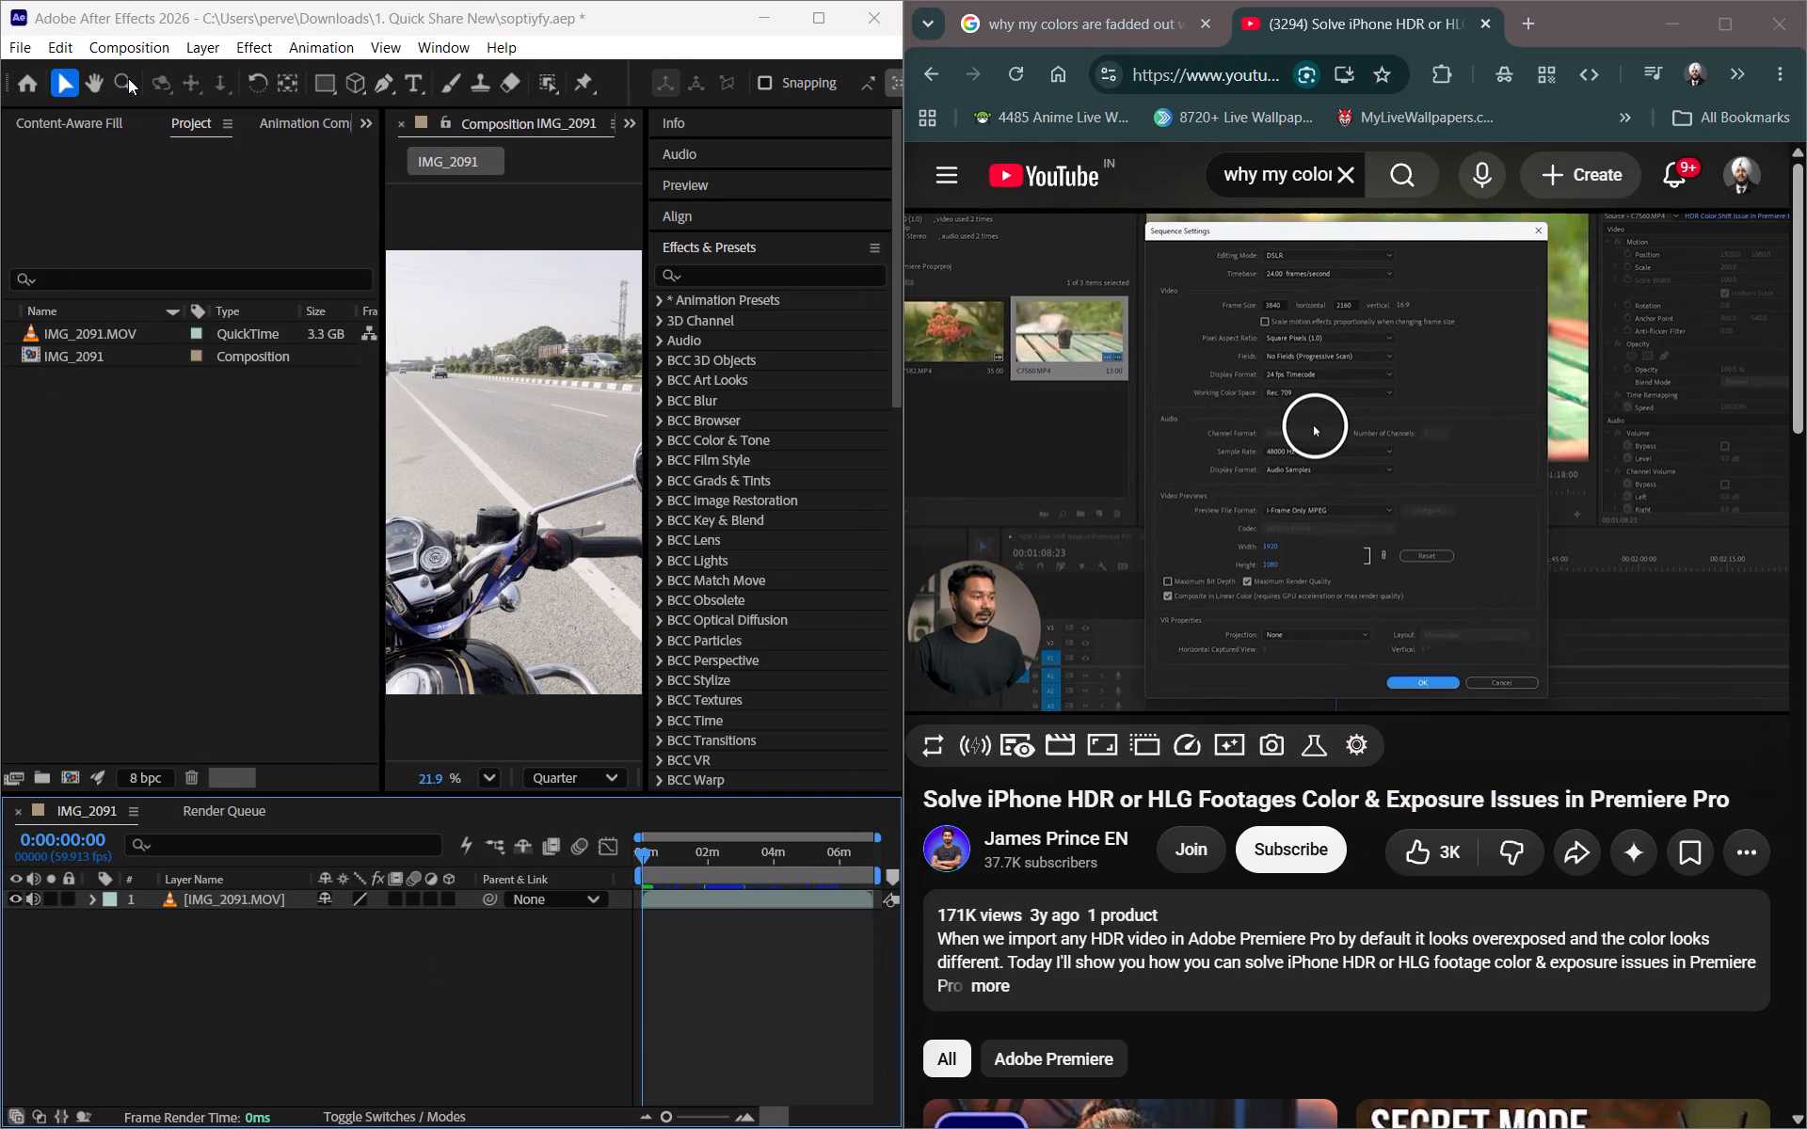
left_click_drag(863, 252, 456, 147)
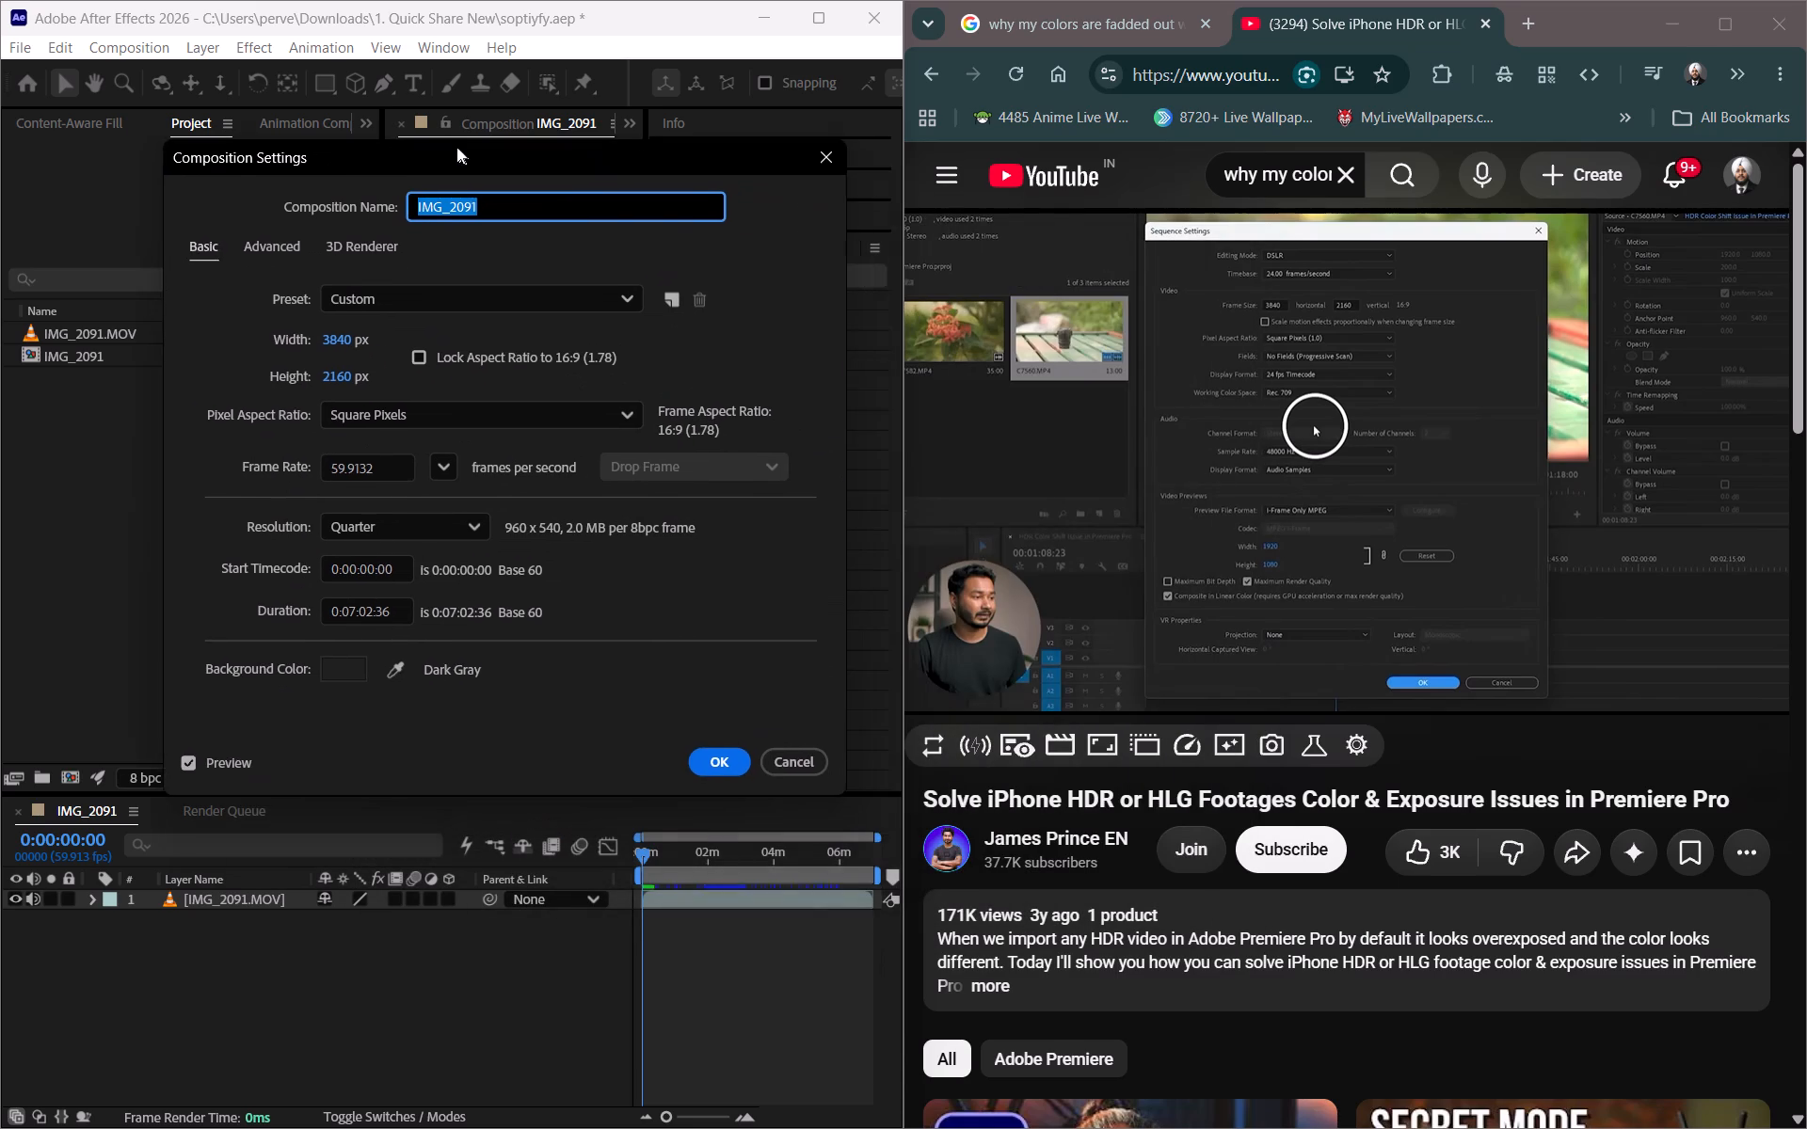
left_click_drag(456, 147, 452, 147)
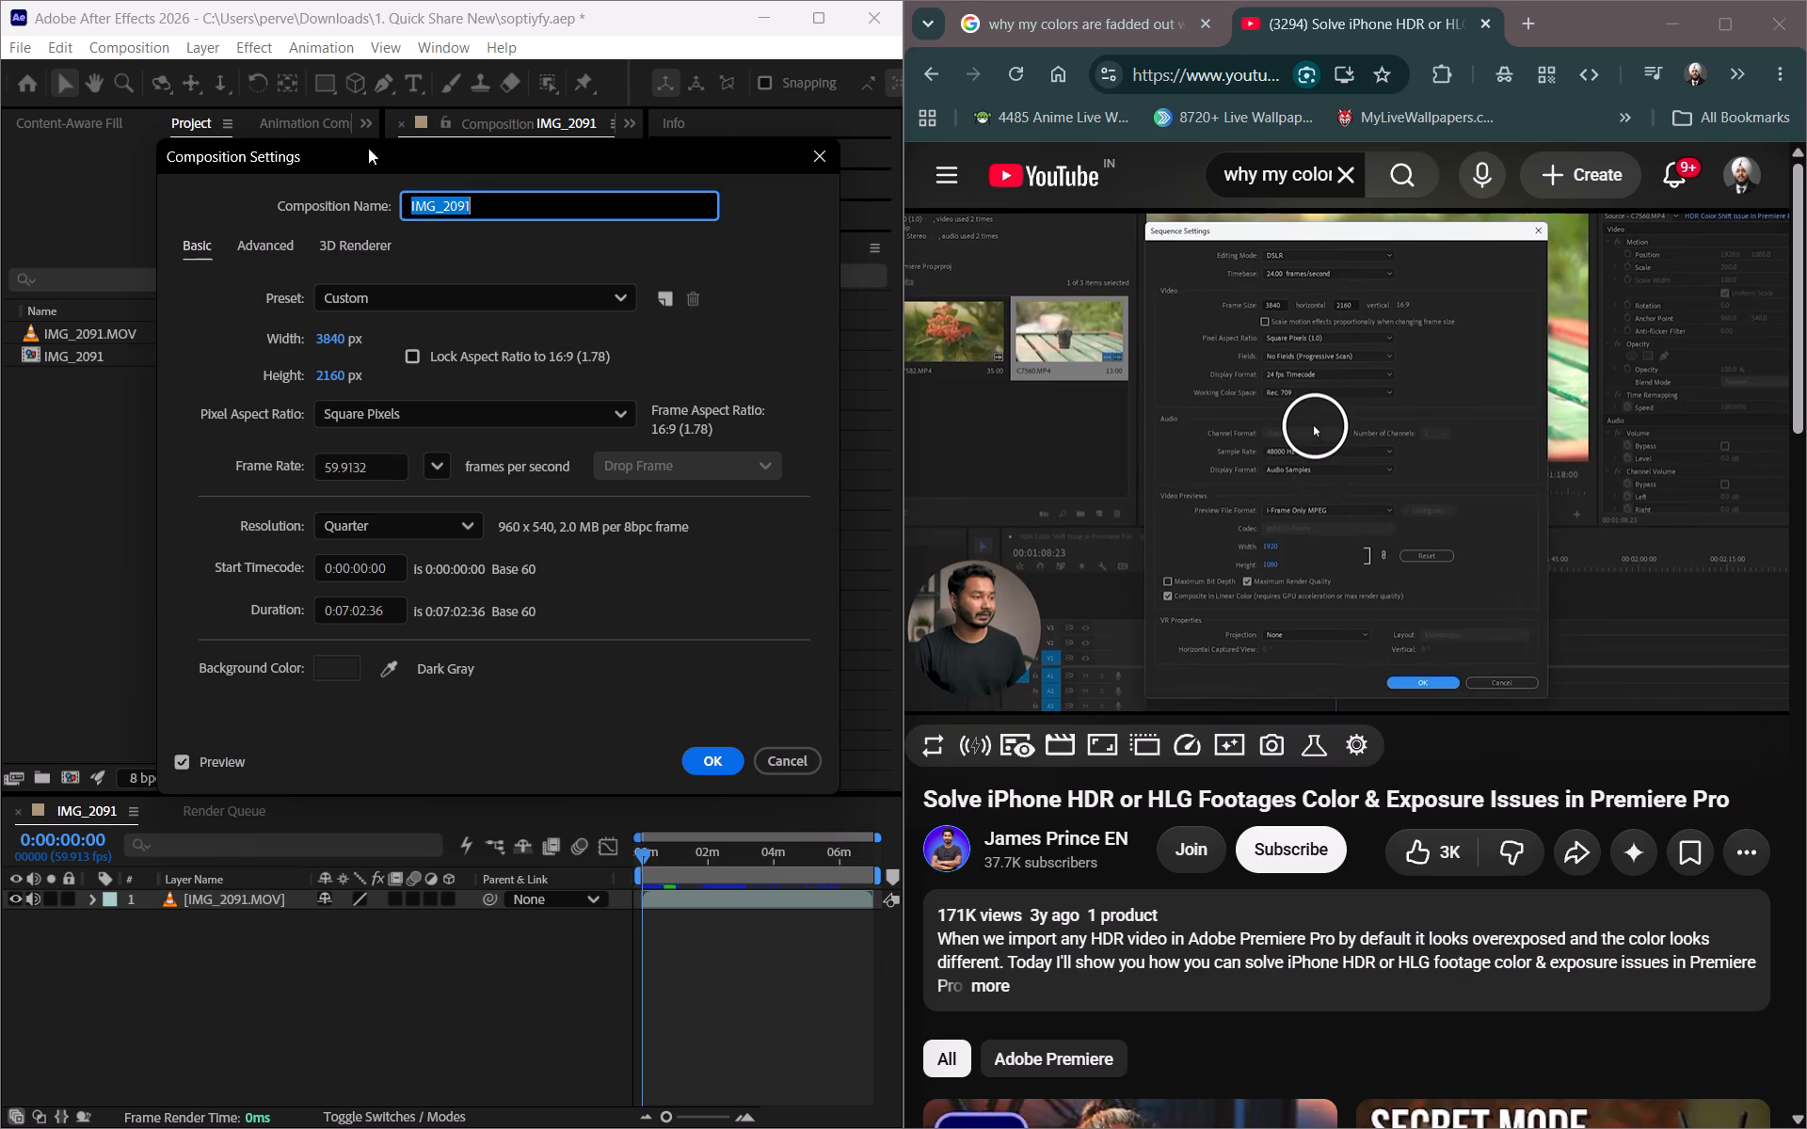
left_click(355, 247)
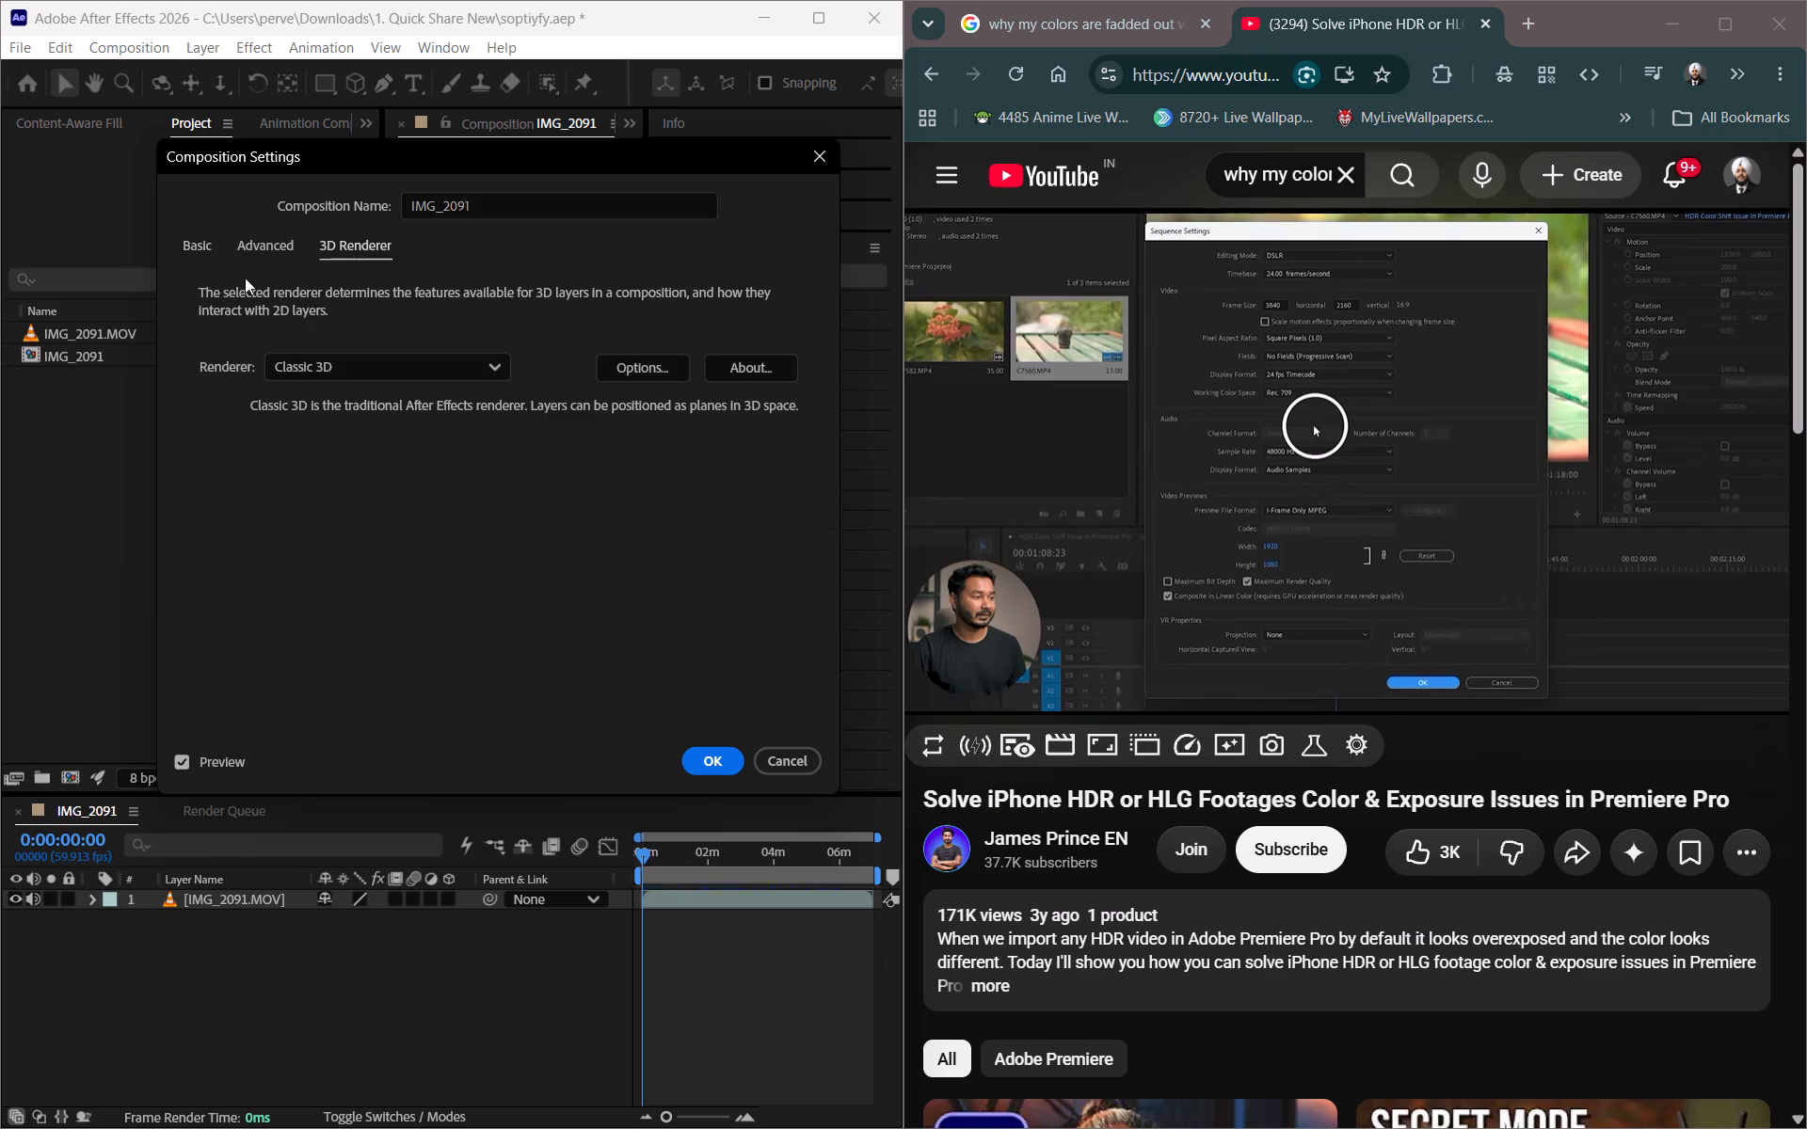
left_click(265, 258)
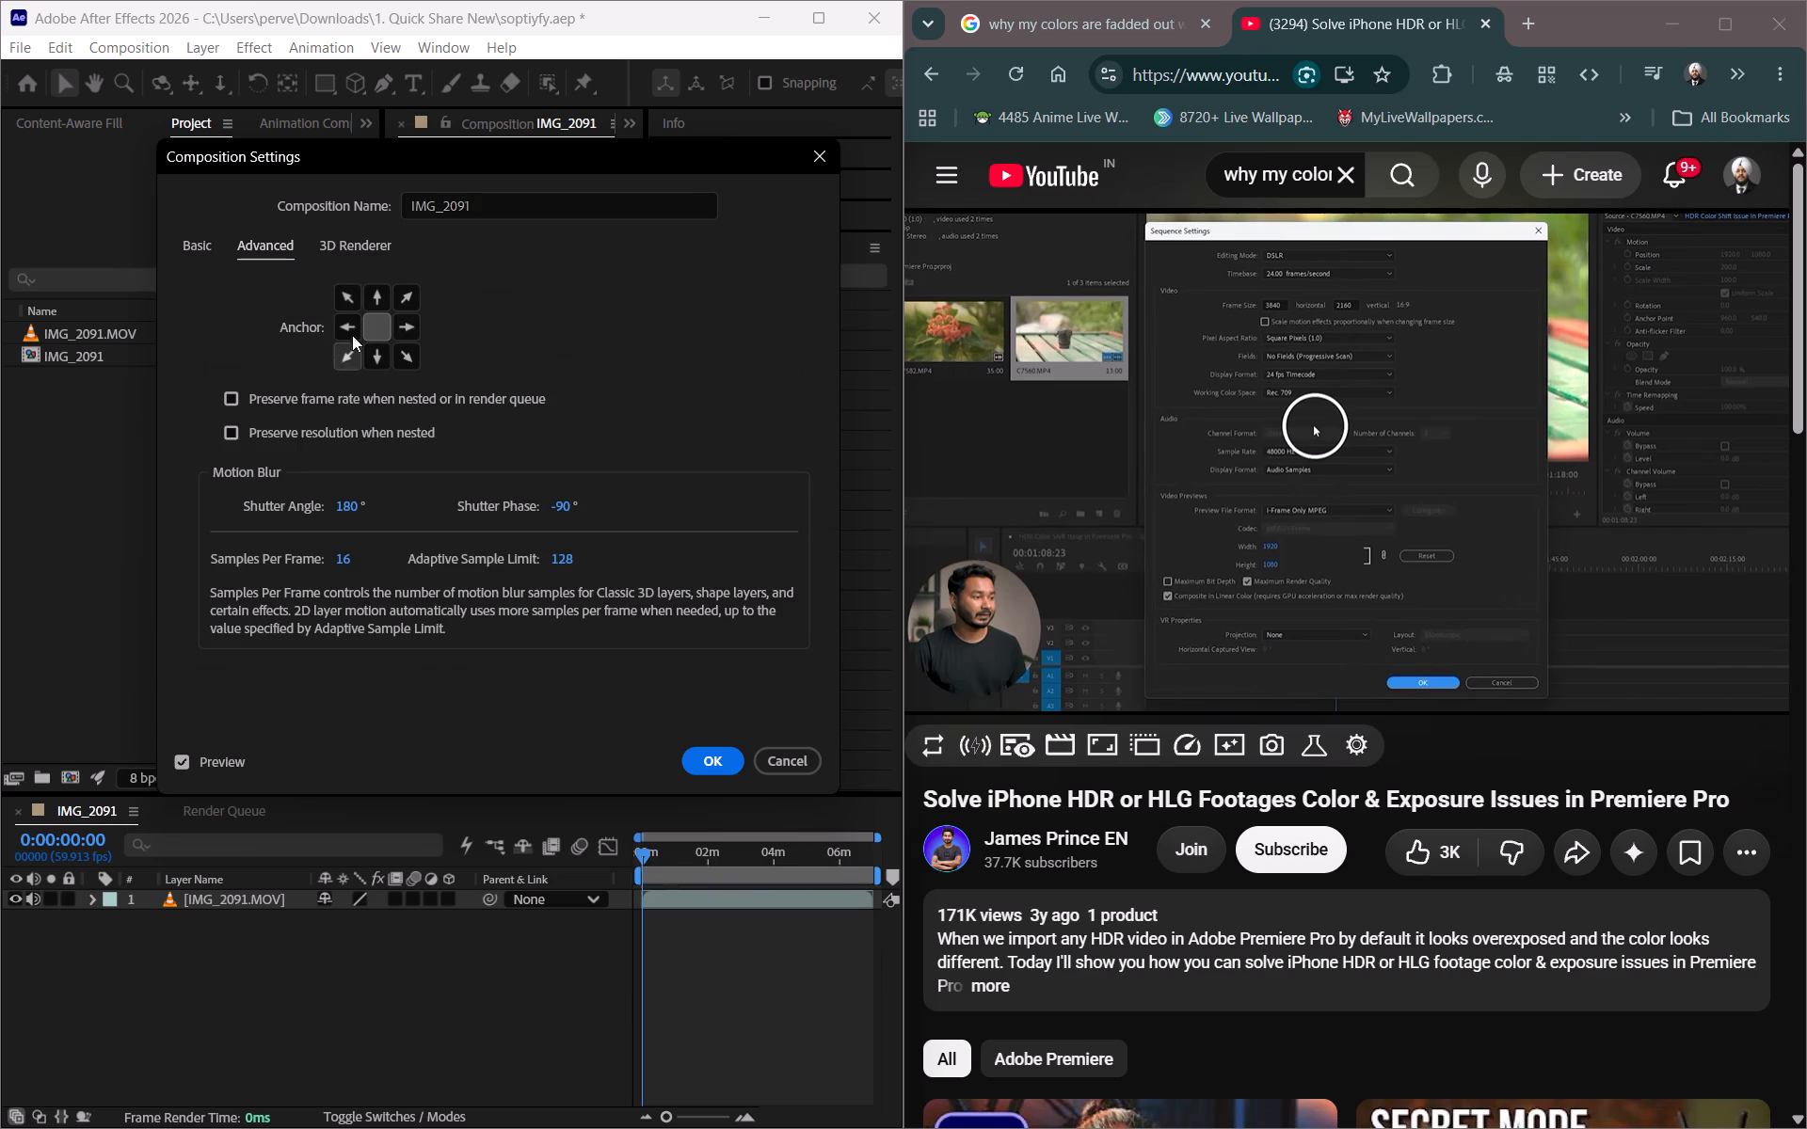
left_click(347, 252)
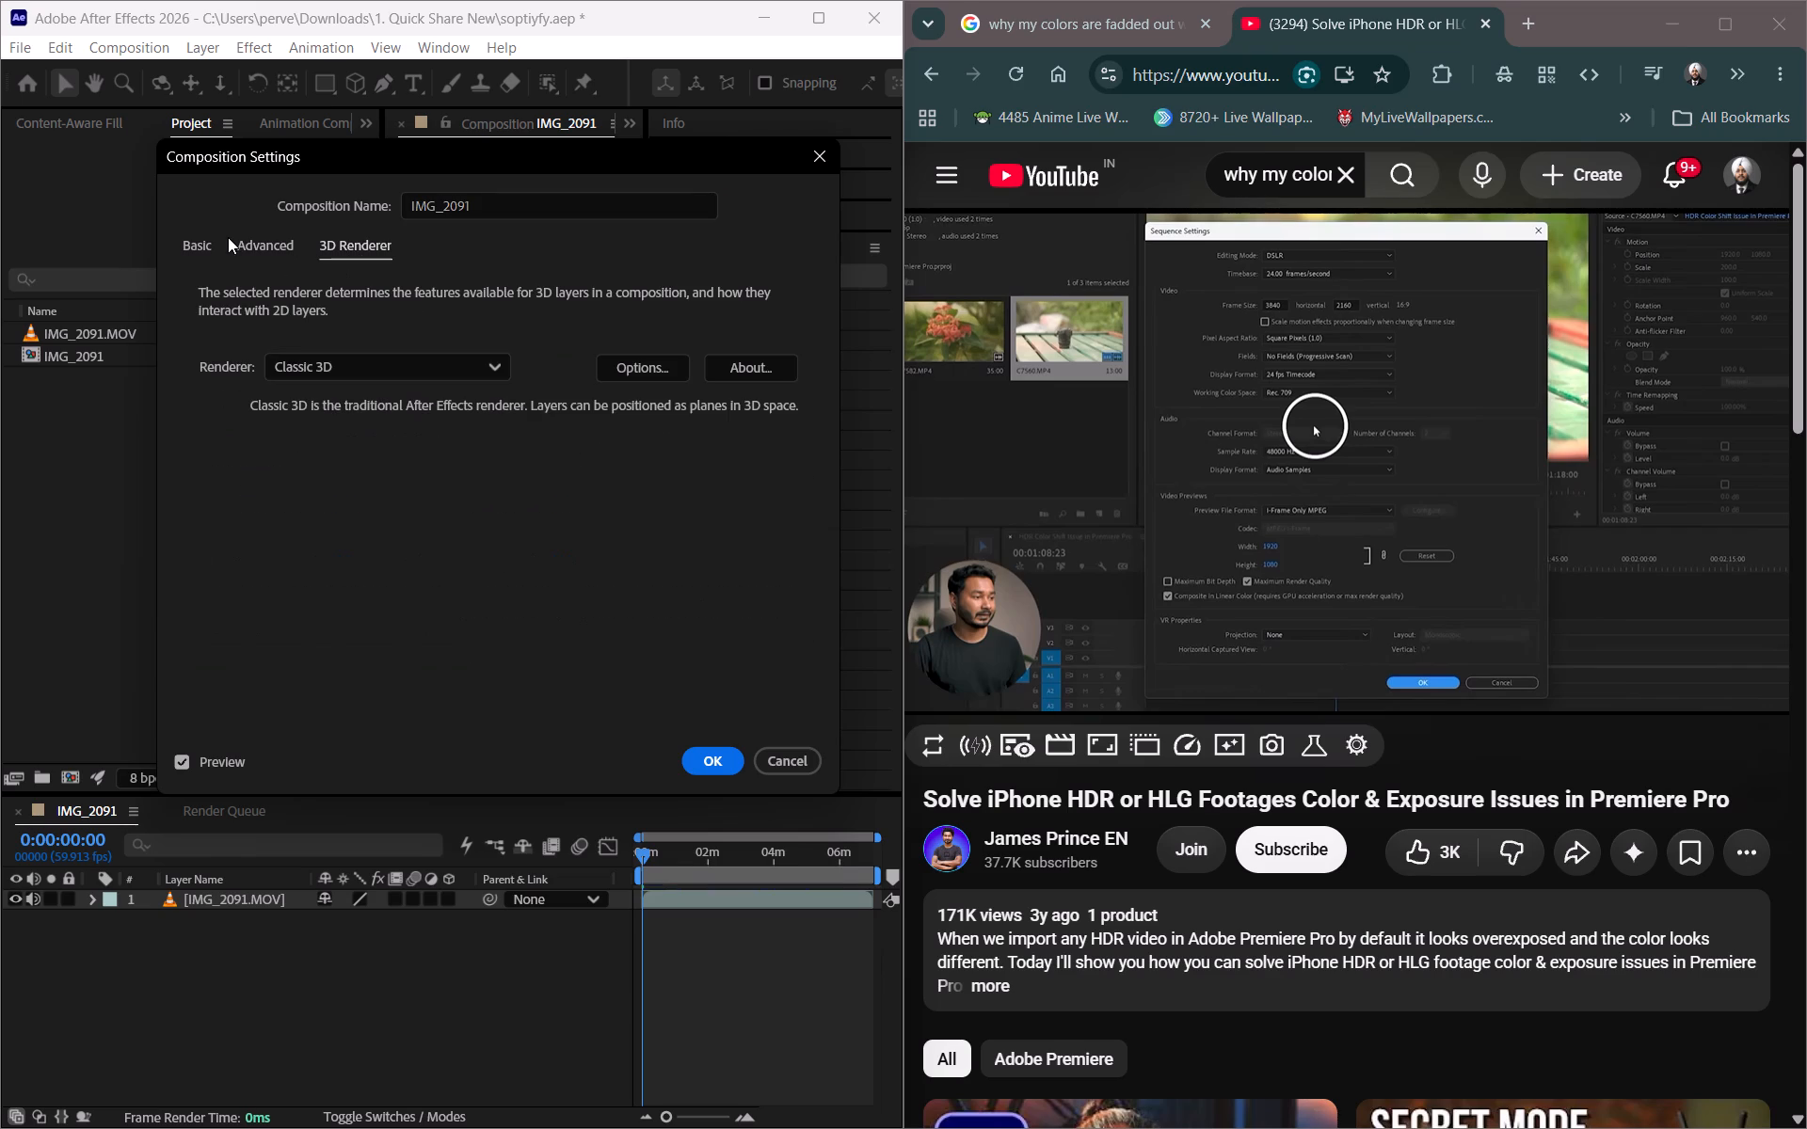
left_click(212, 238)
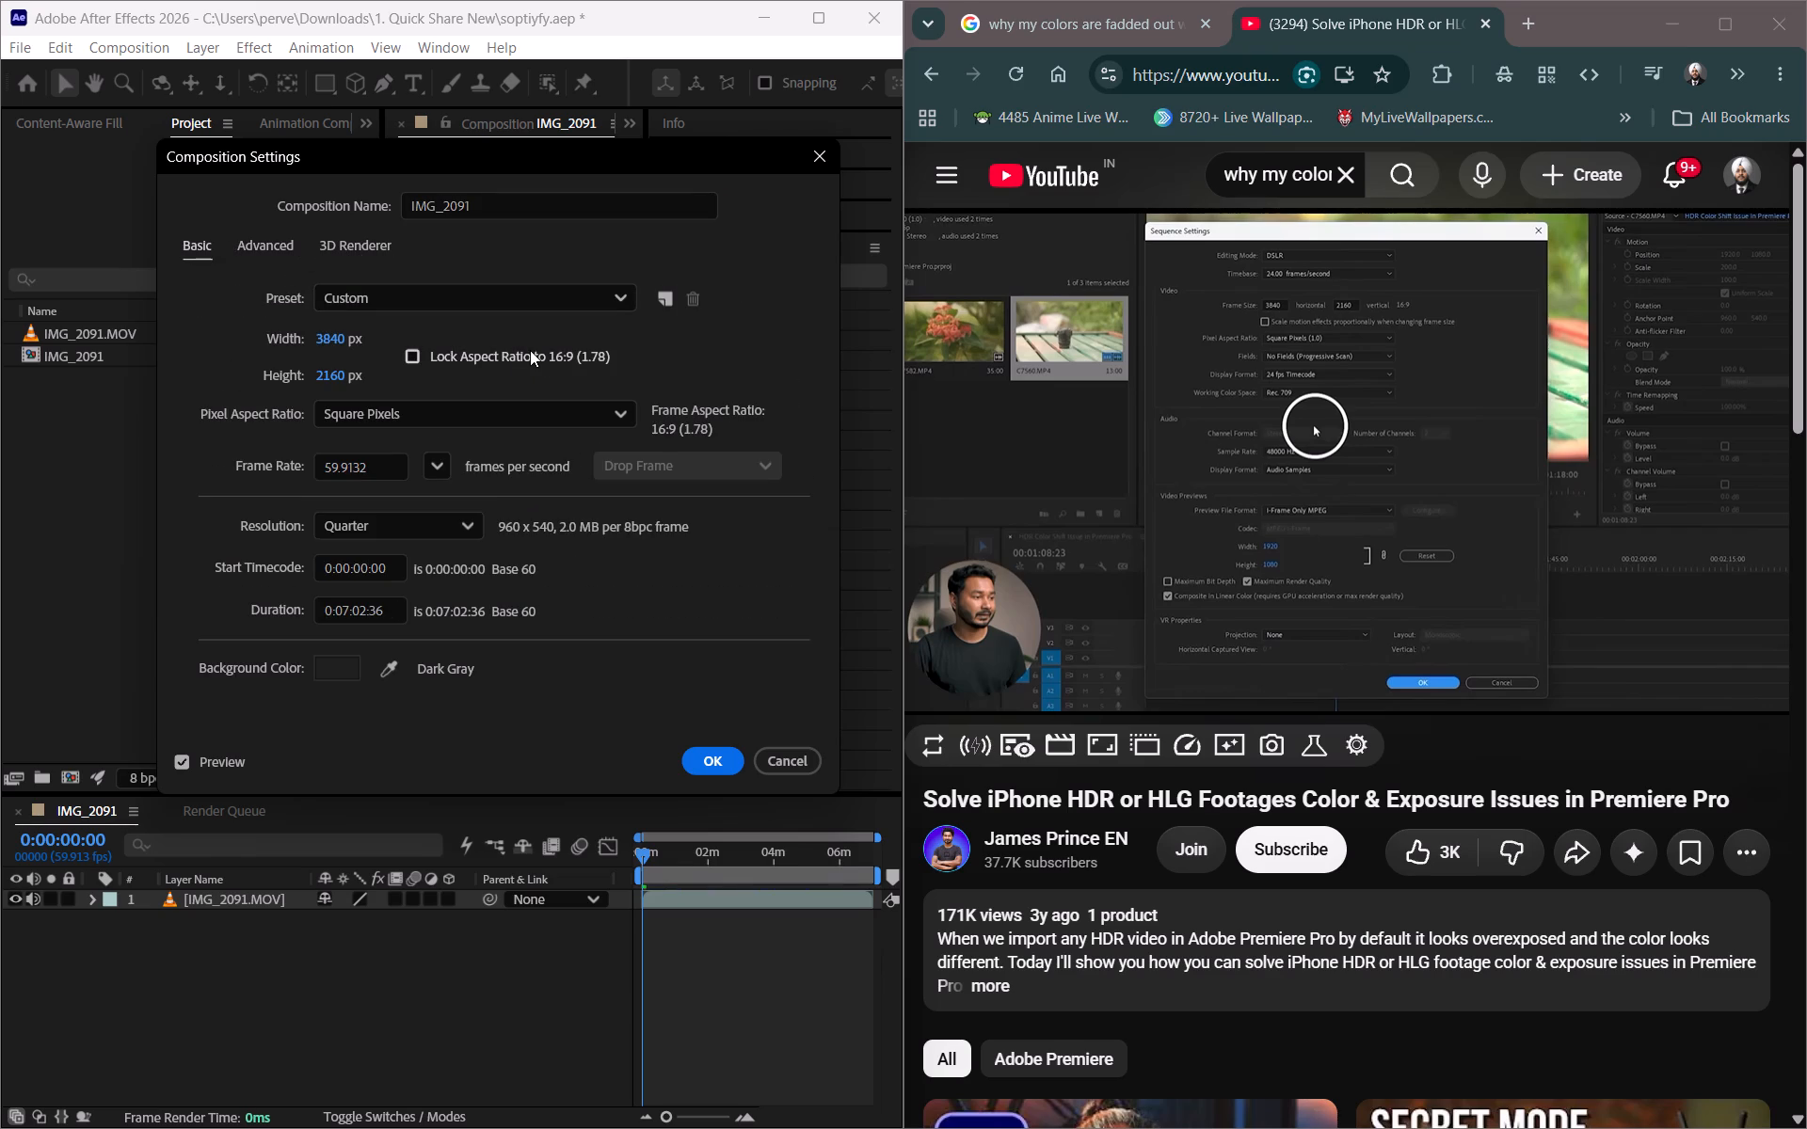
scroll(530, 350, "down", 1)
left_click(779, 761)
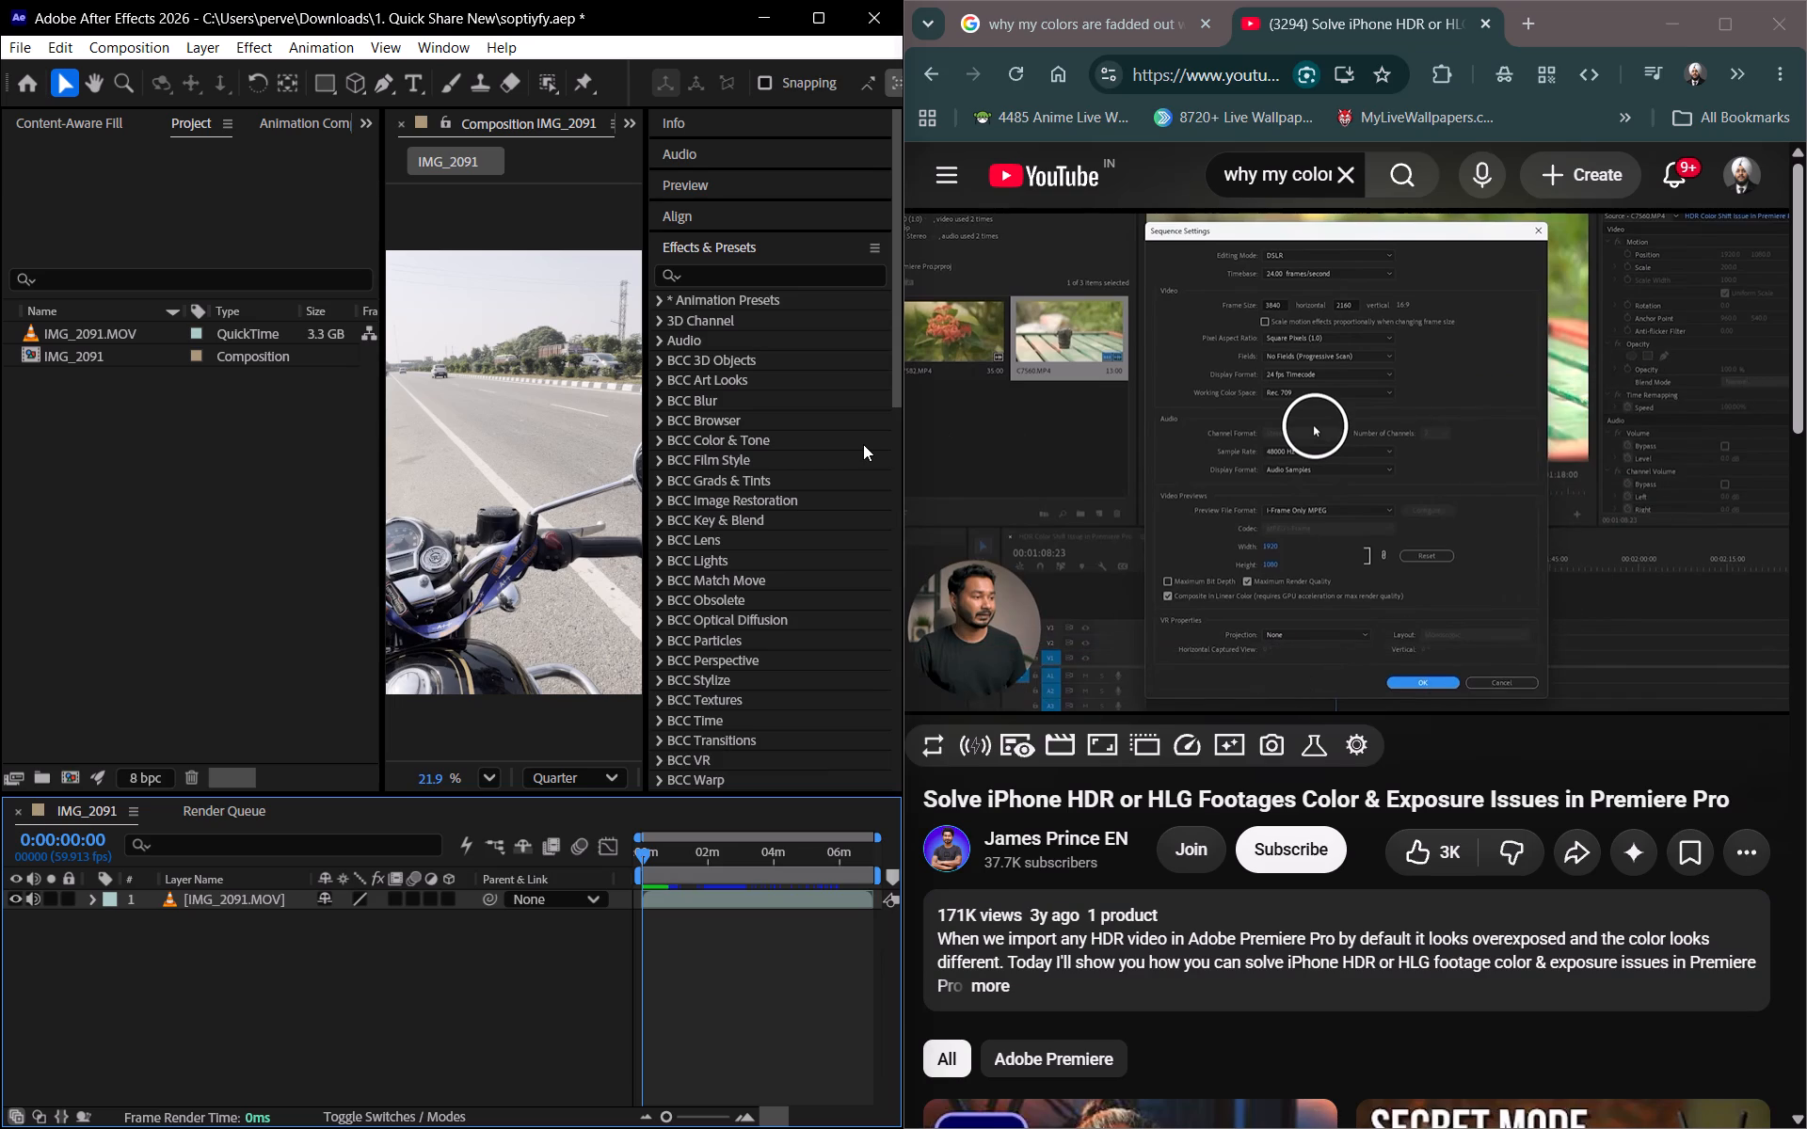
Widen the composition viewer and inspect the colors across the whole IMG_2091 frame.
scroll(564, 345, "down", 3)
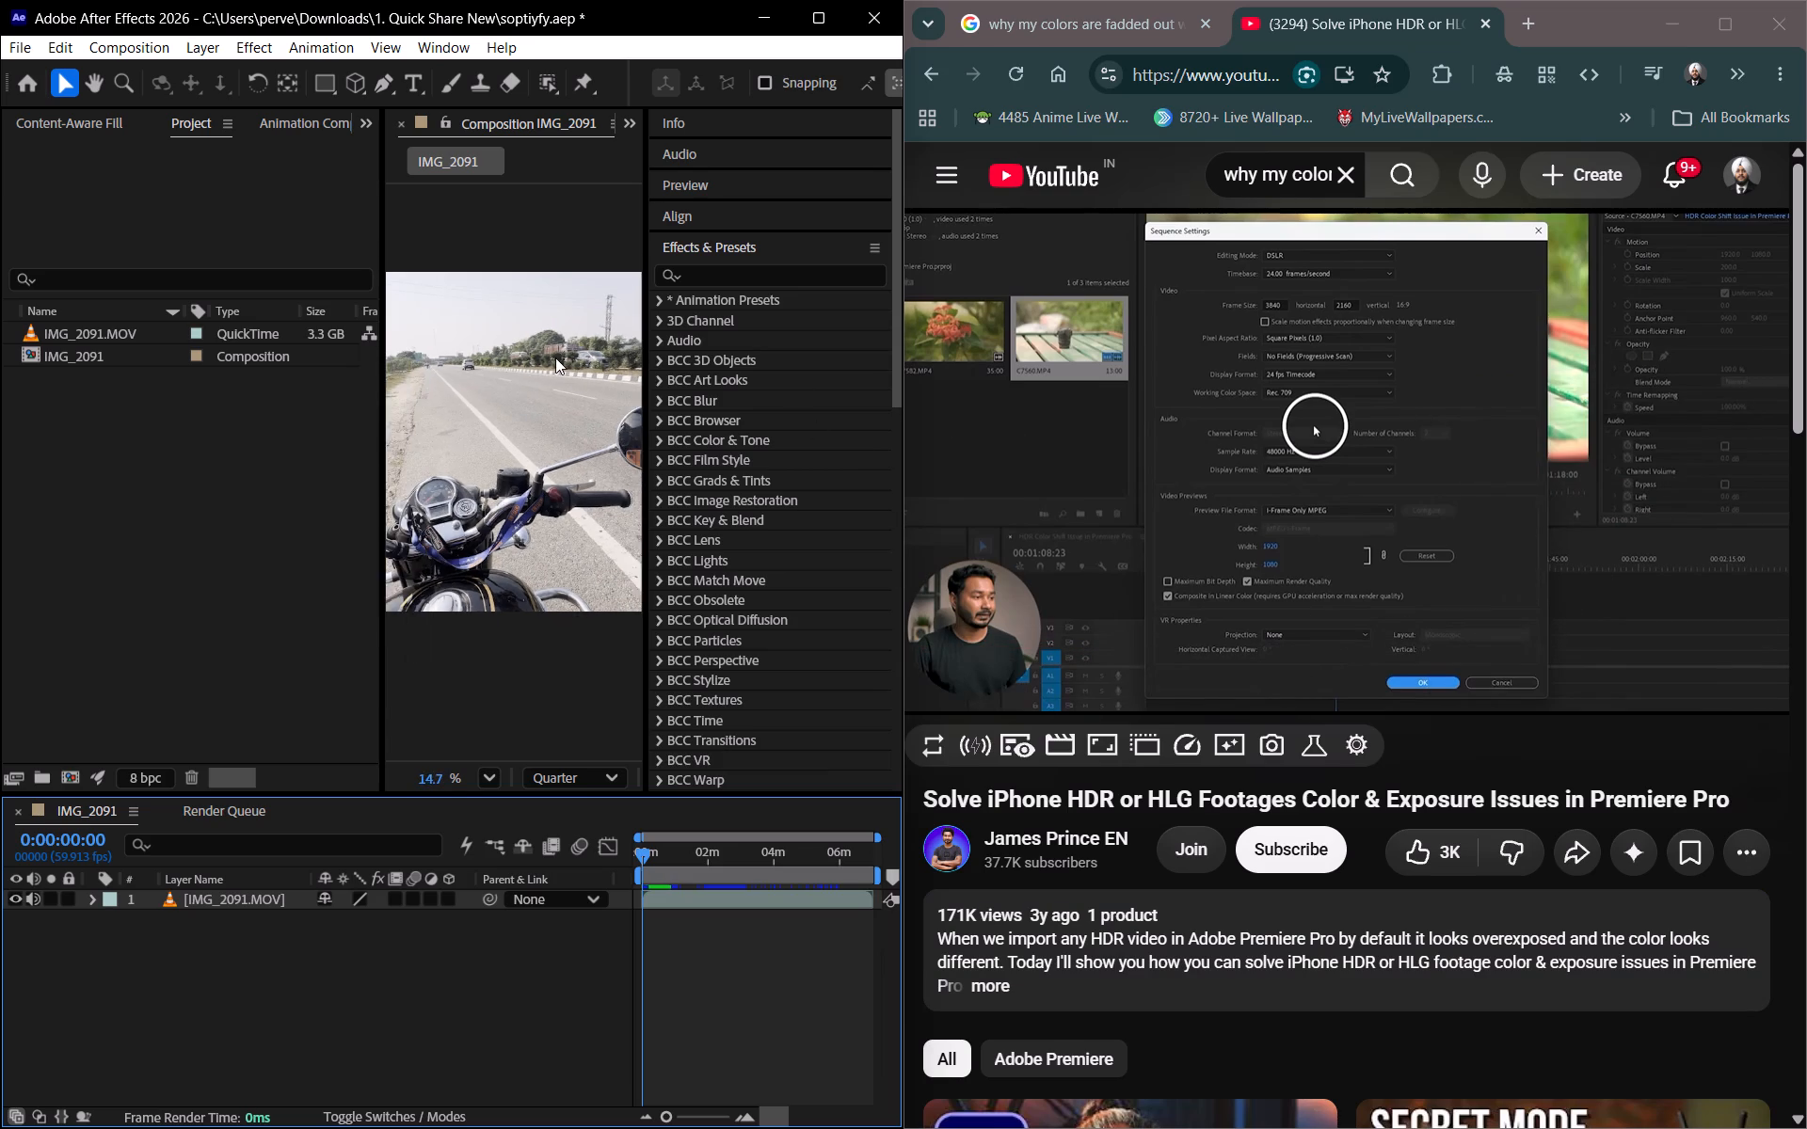
scroll(555, 358, "down", 4)
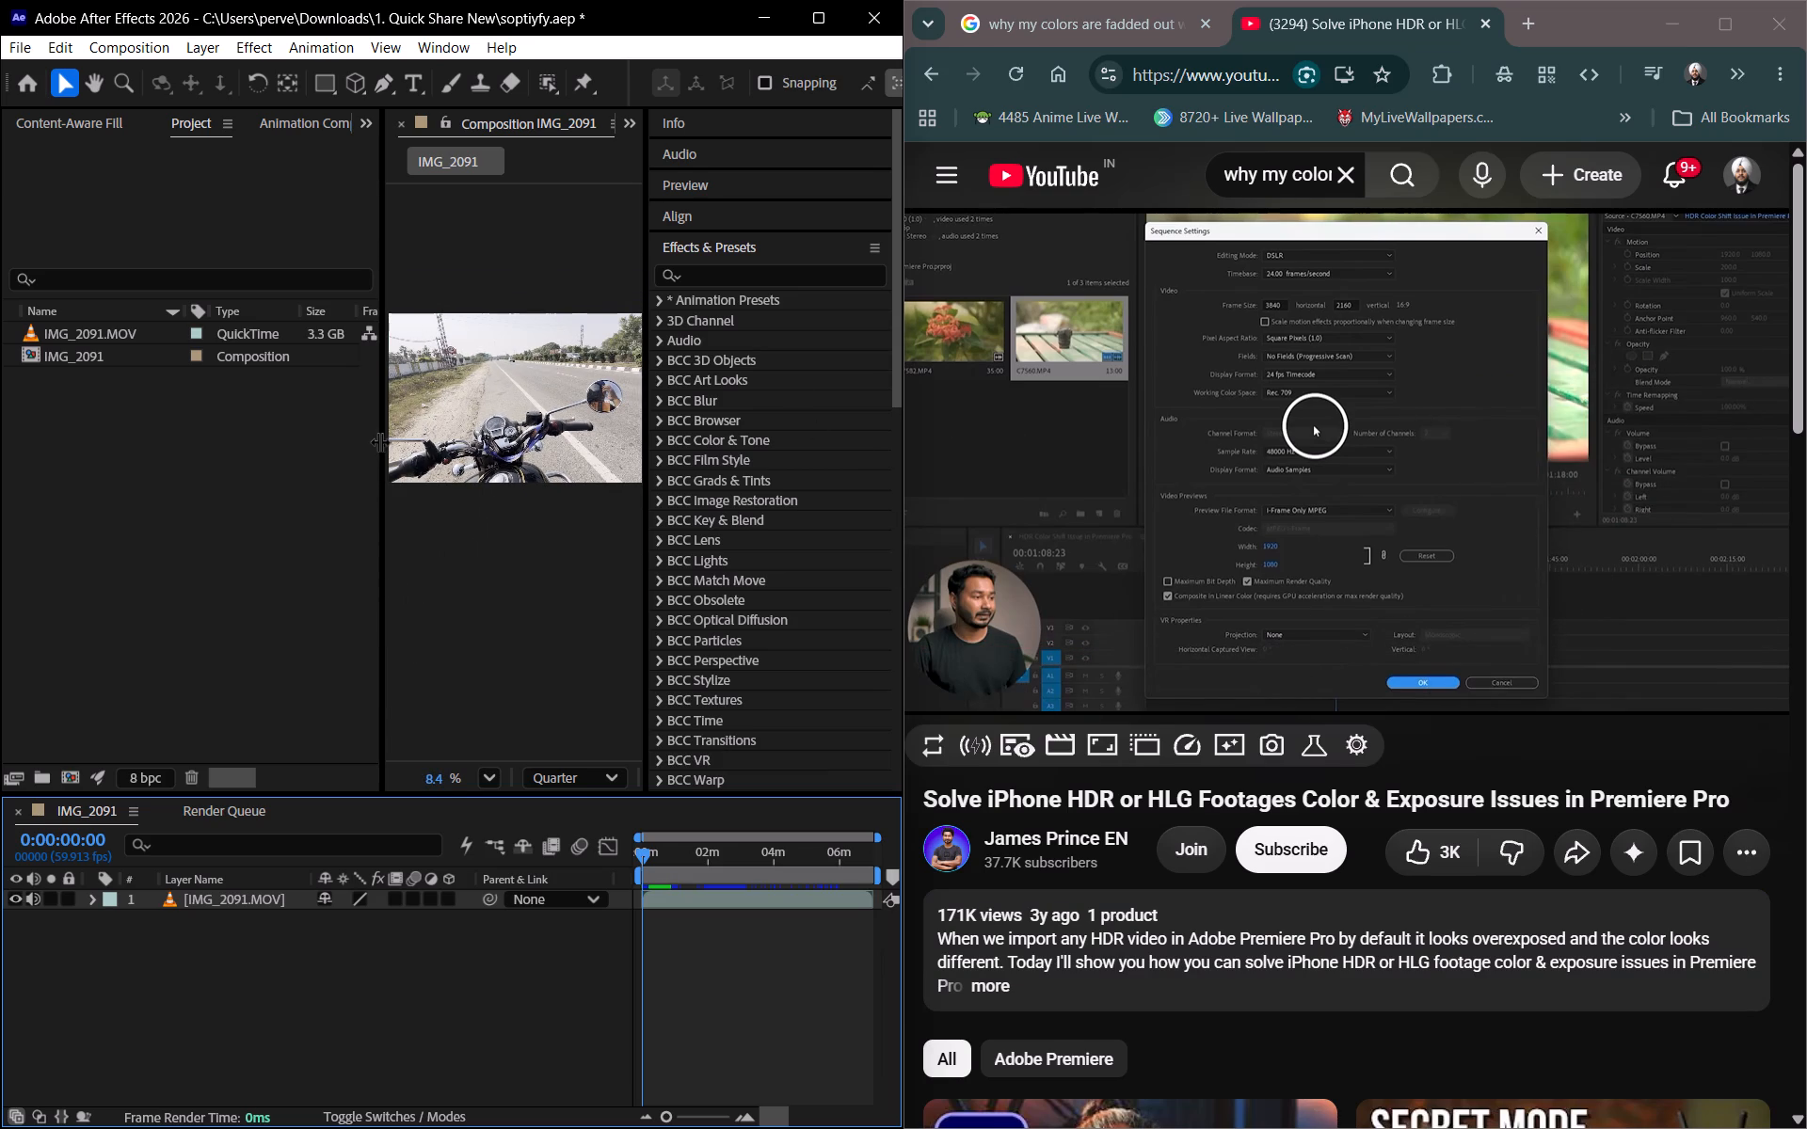
left_click_drag(380, 441, 110, 437)
scroll(411, 426, "up", 2)
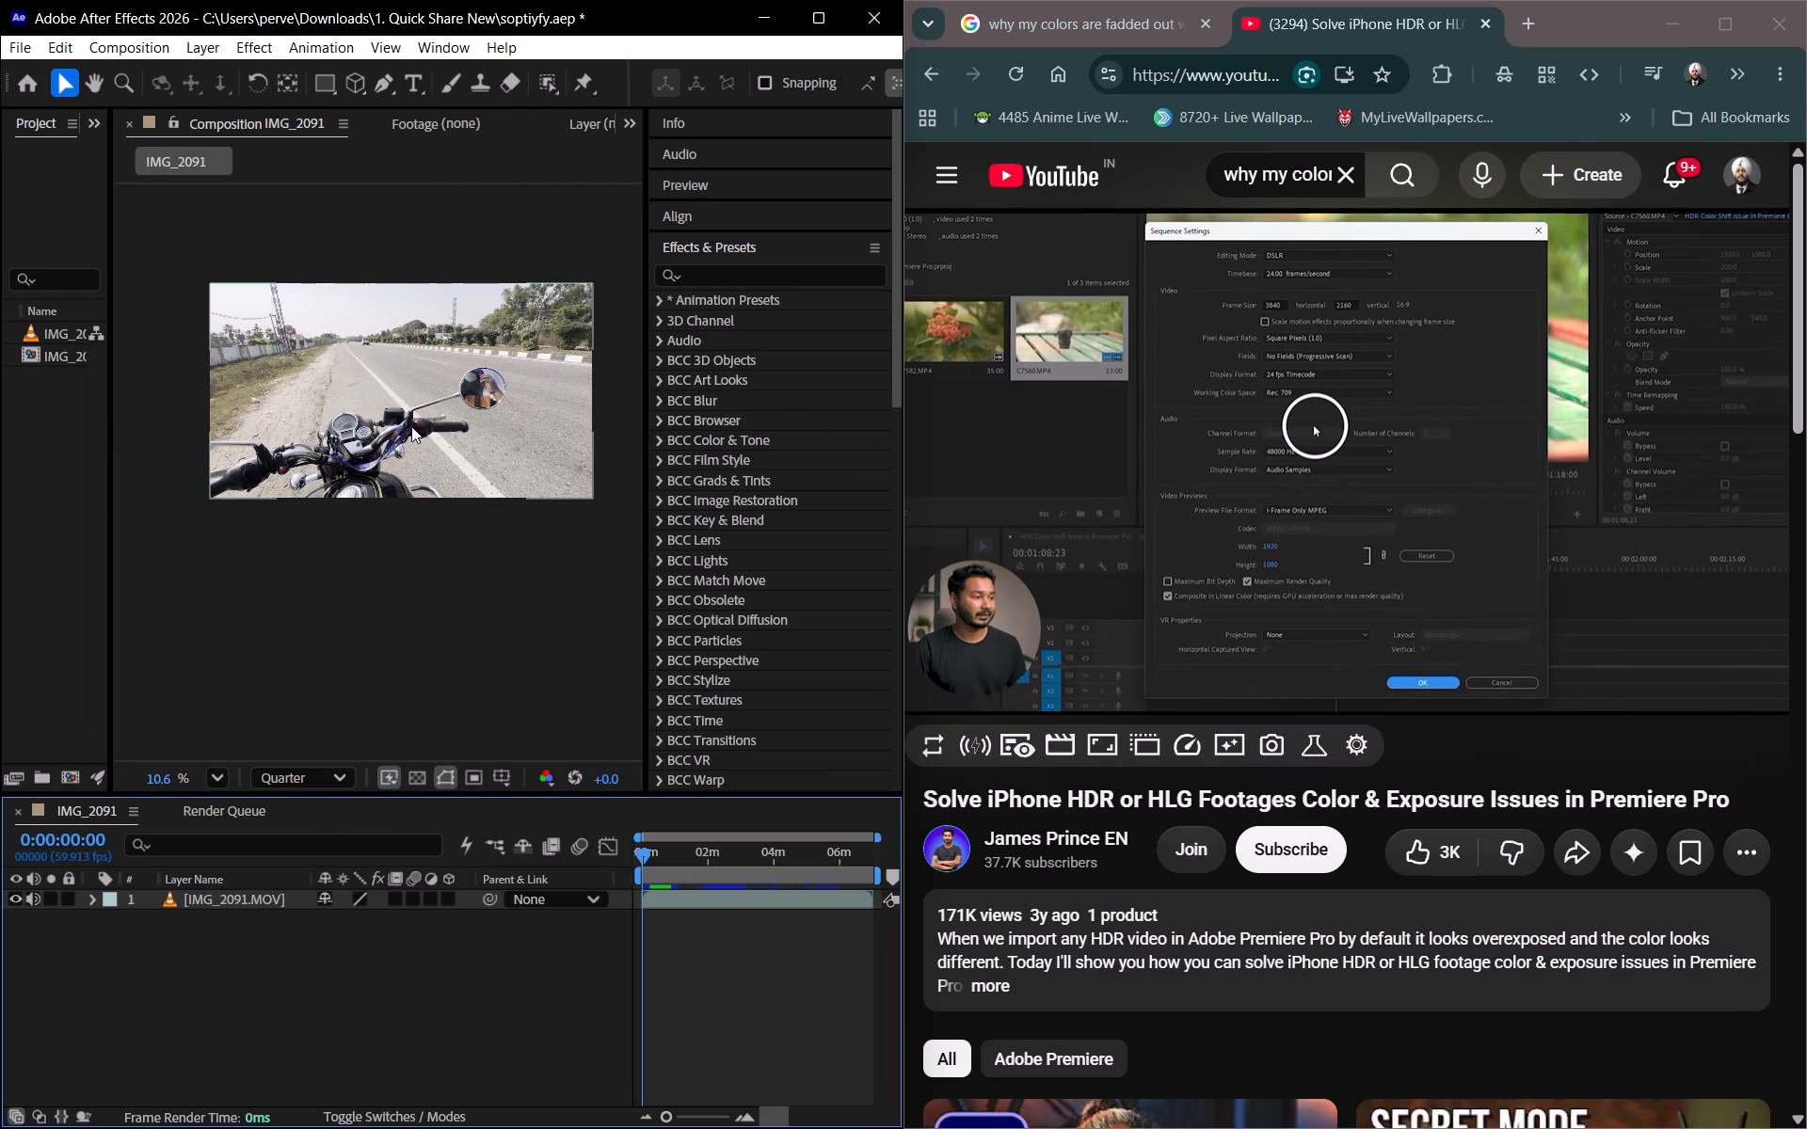
scroll(411, 426, "up", 3)
middle_click_drag(422, 404, 399, 558)
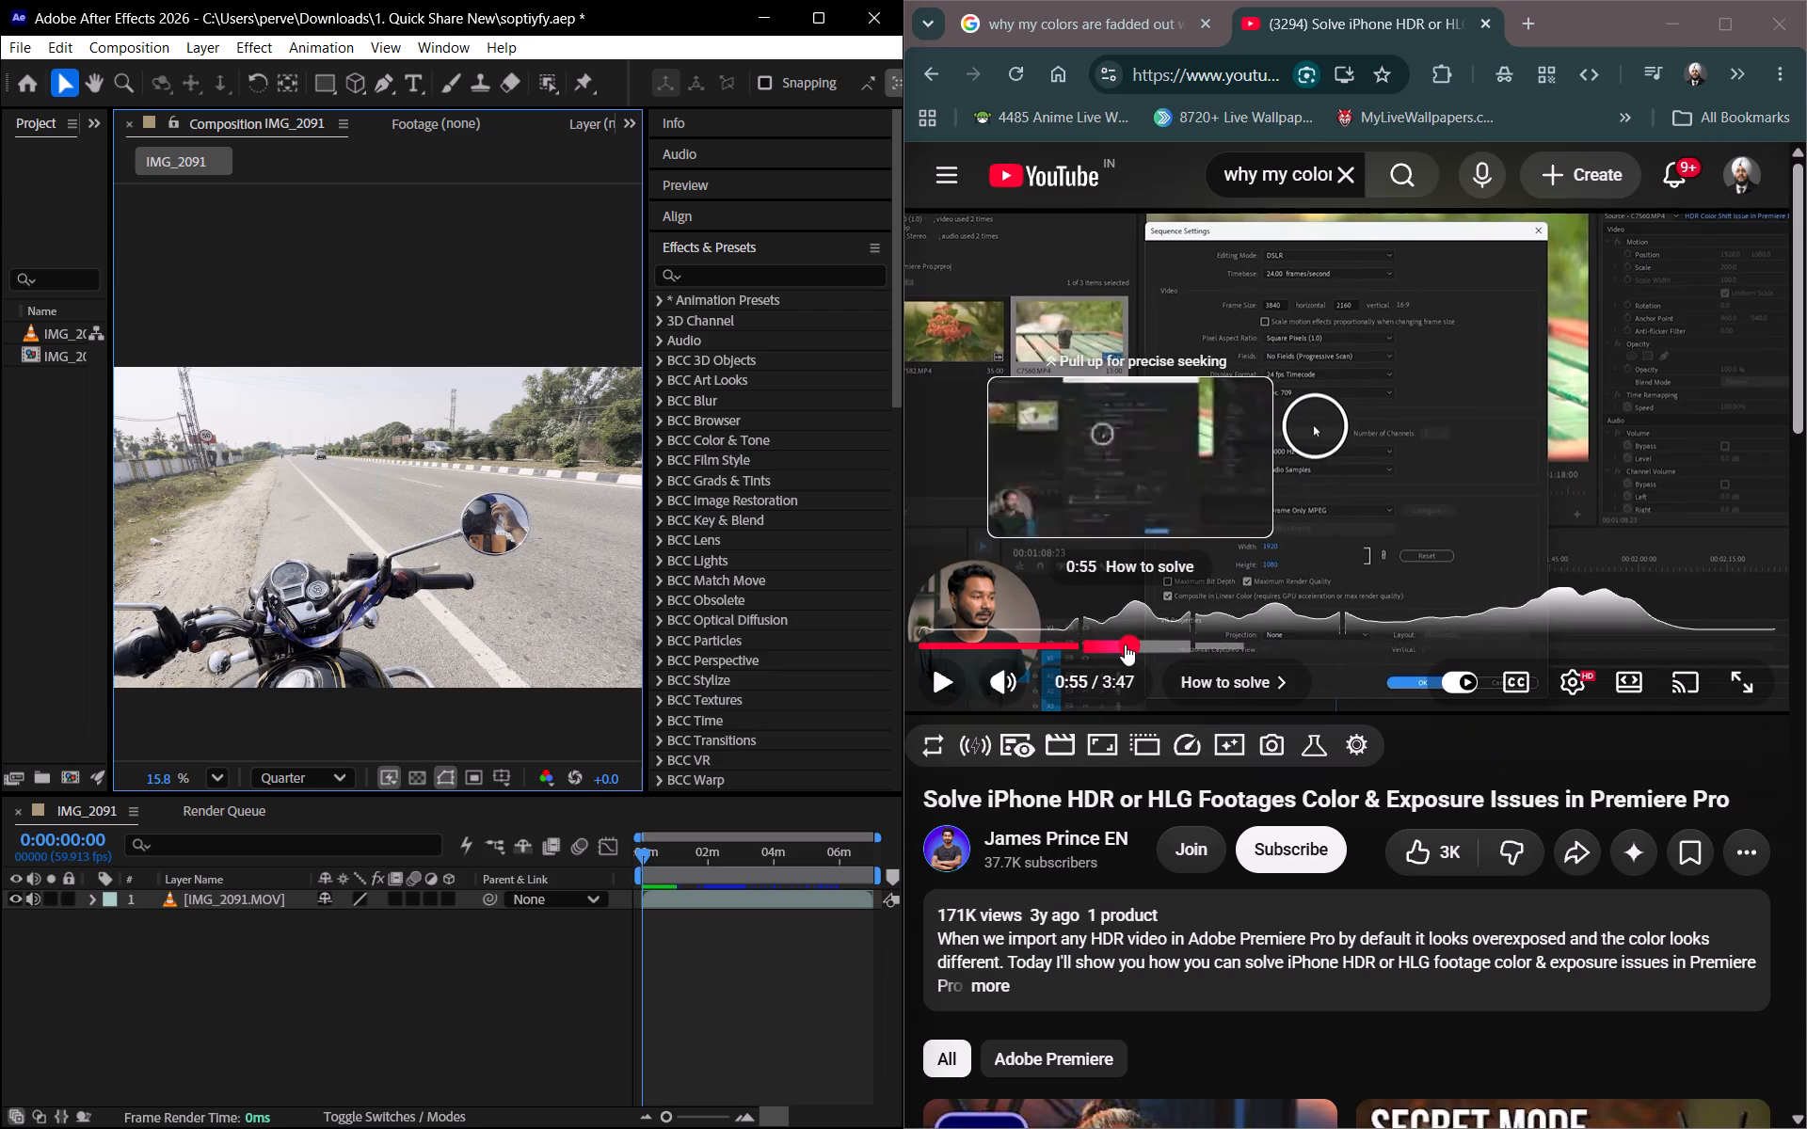
Watch the tutorial's Two ways to solve chapter from 1:16 to 1:35, covering the working color space change.
left_click_drag(1126, 644, 1188, 644)
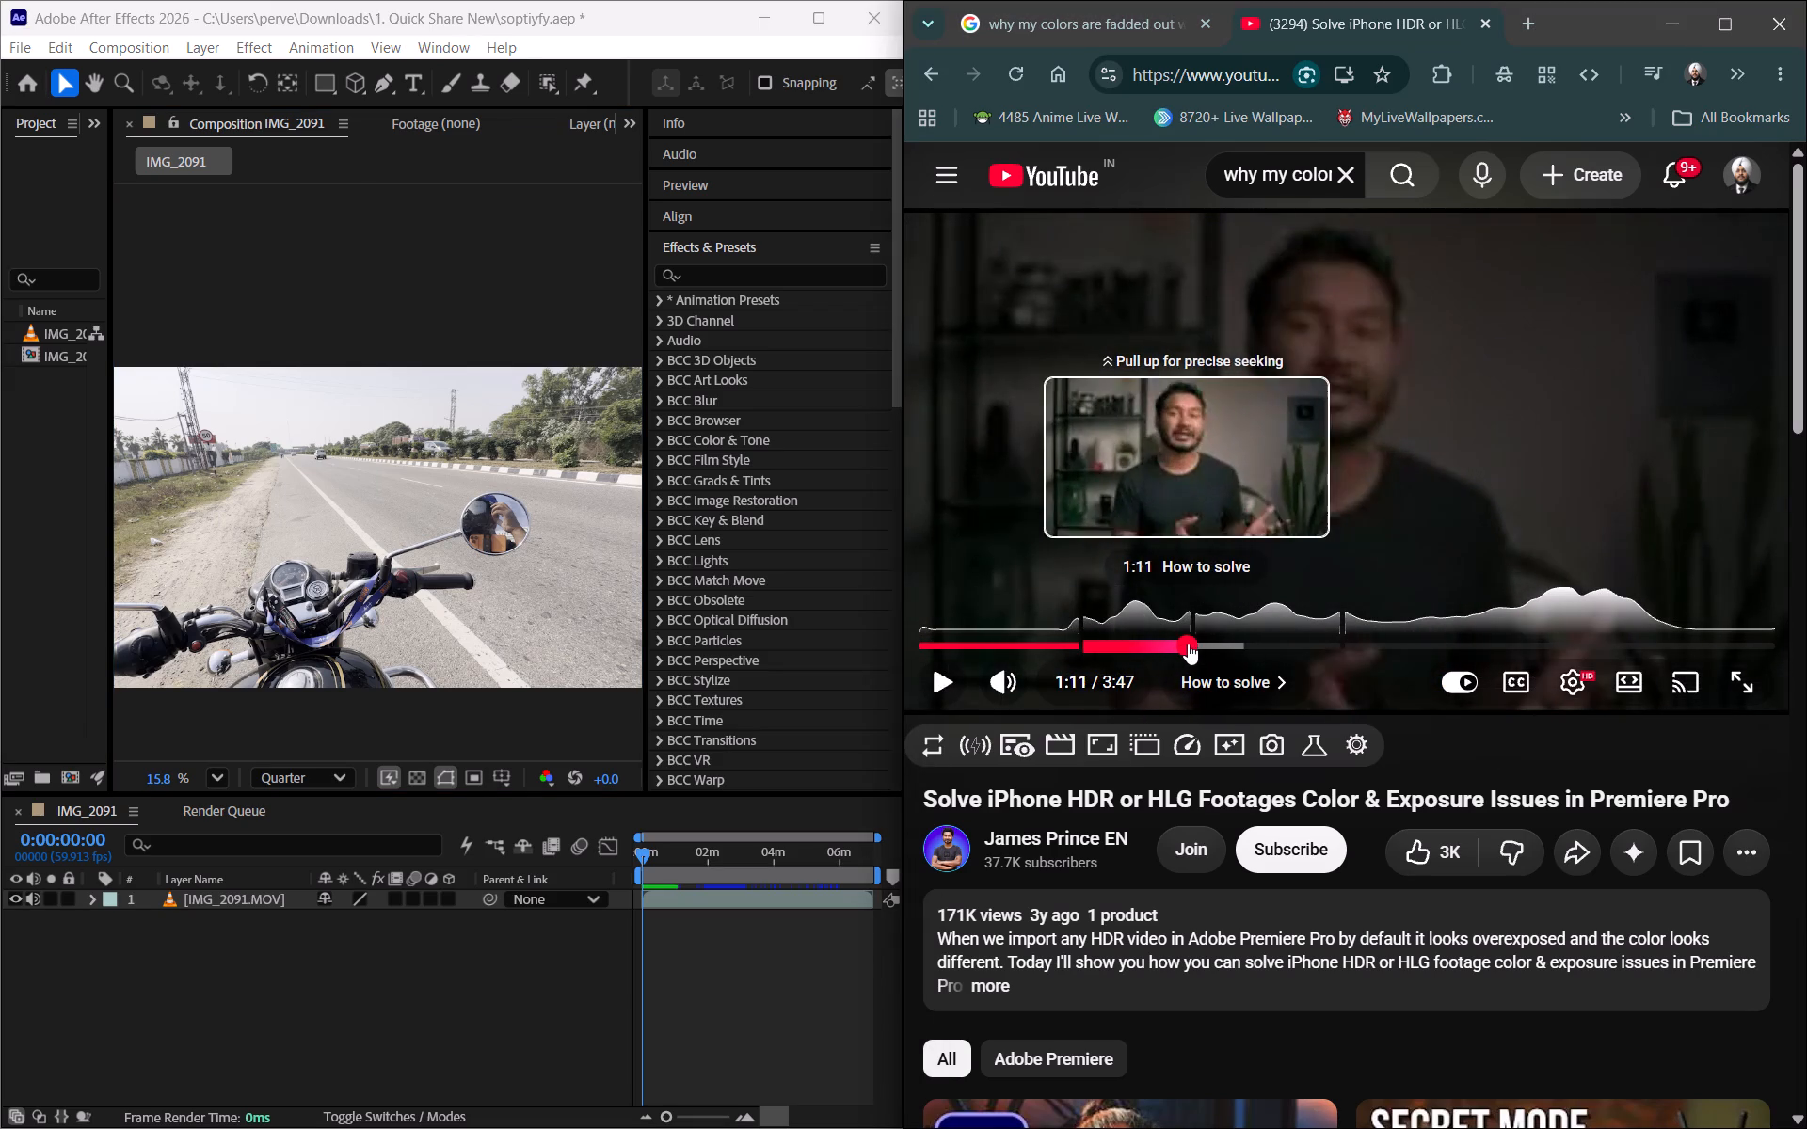
left_click_drag(1188, 644, 1213, 644)
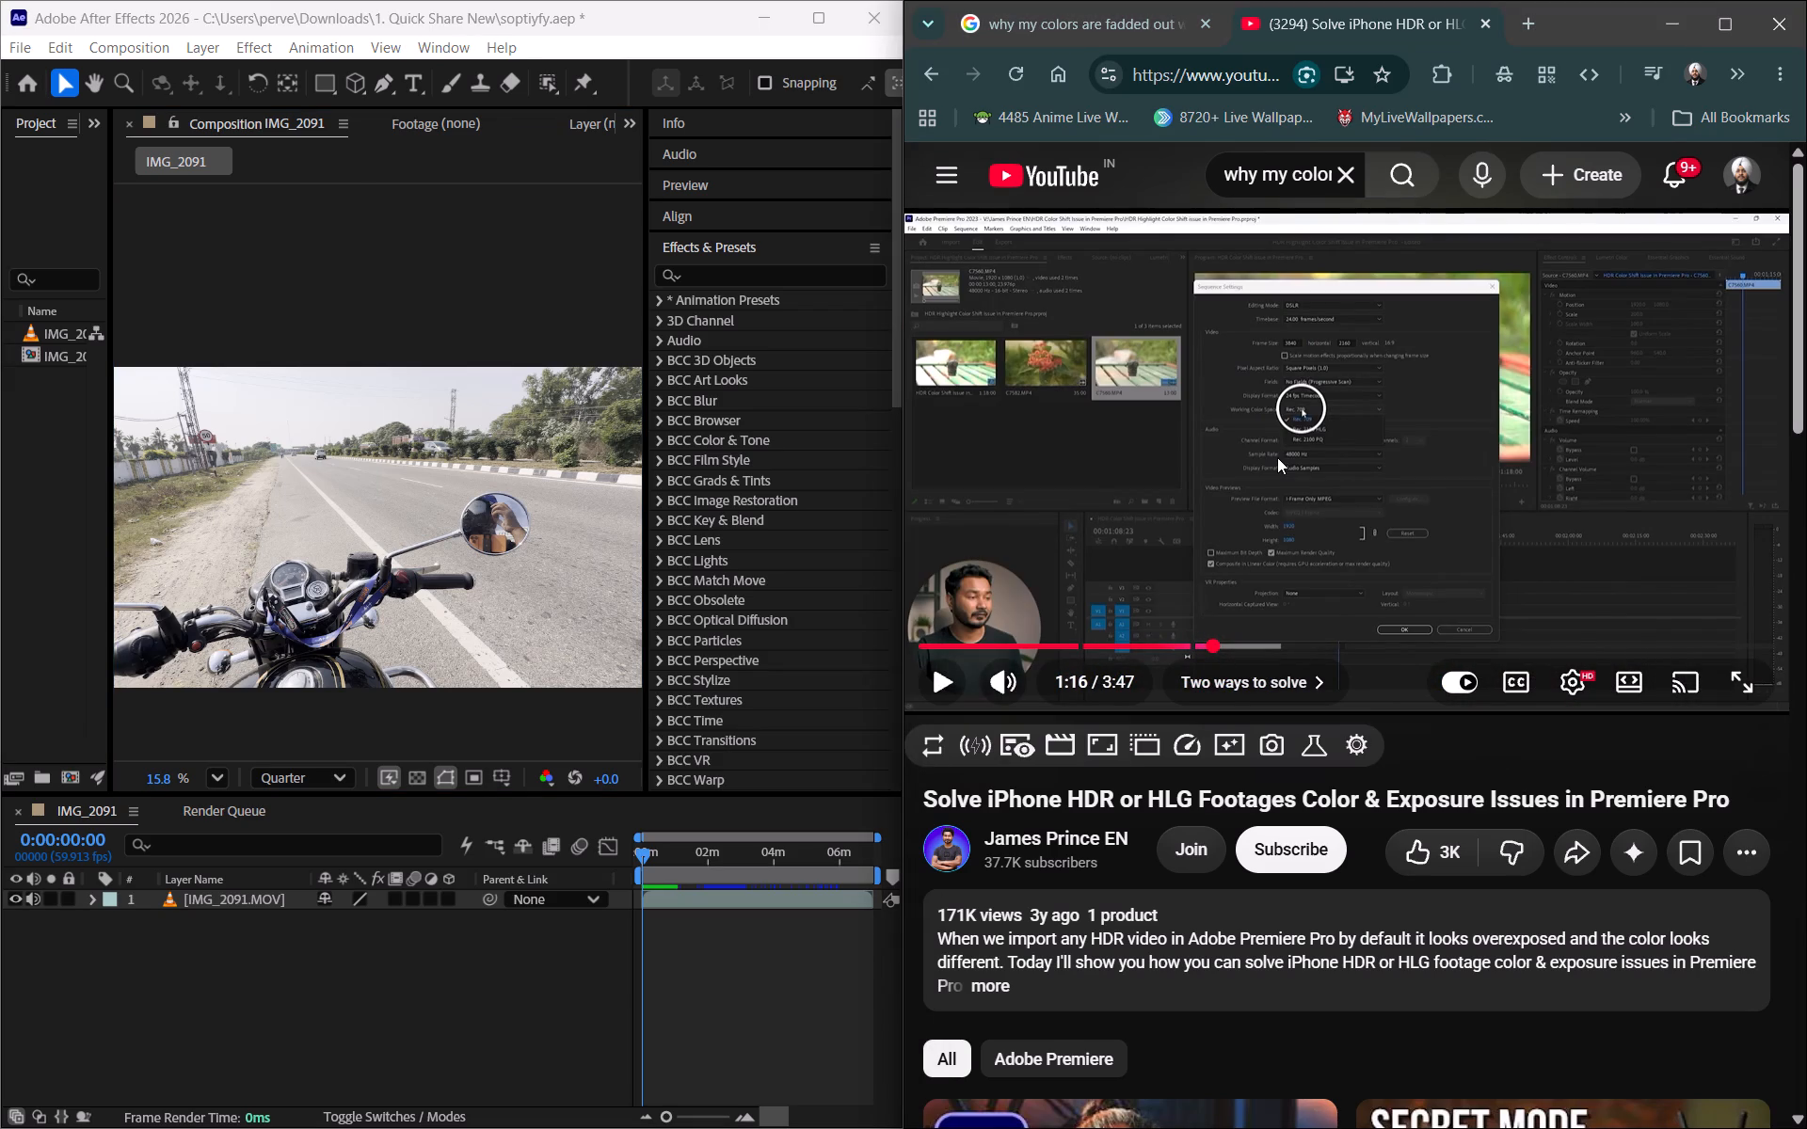
left_click(1277, 457)
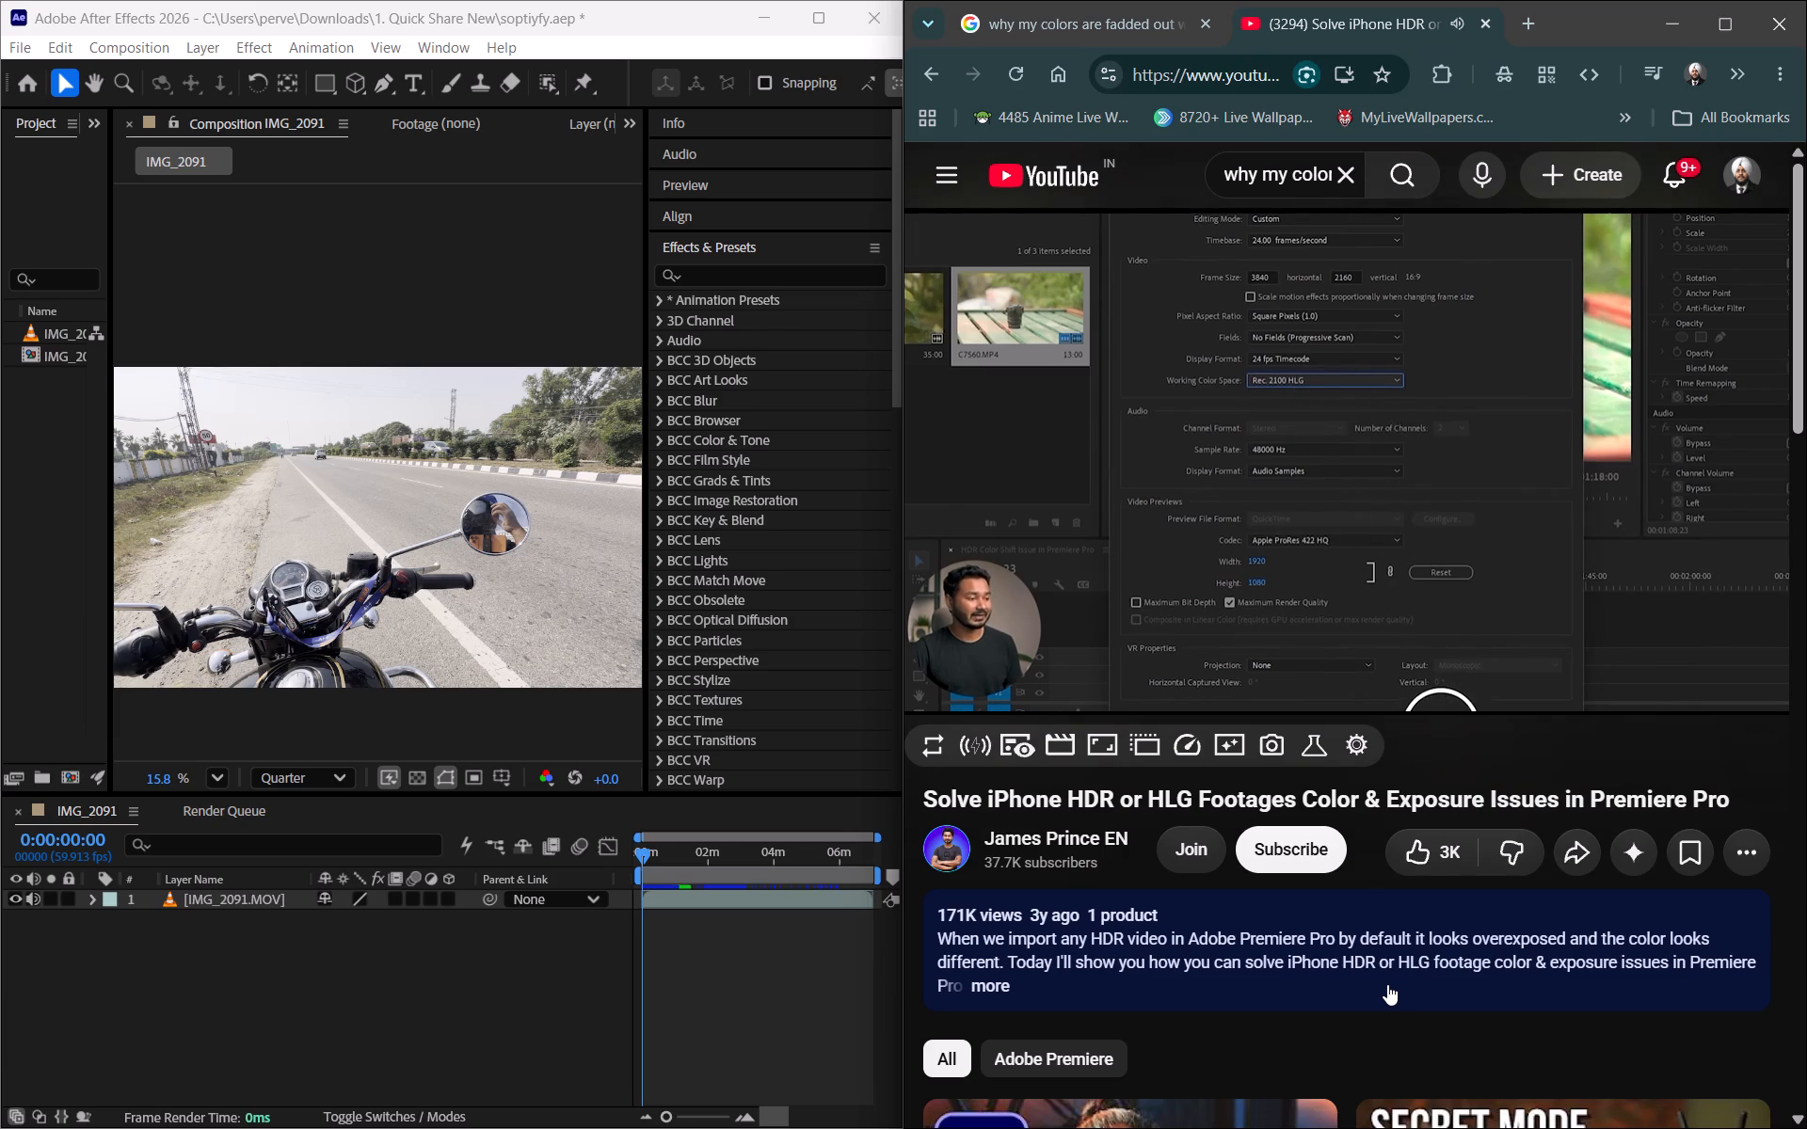
left_click(1527, 543)
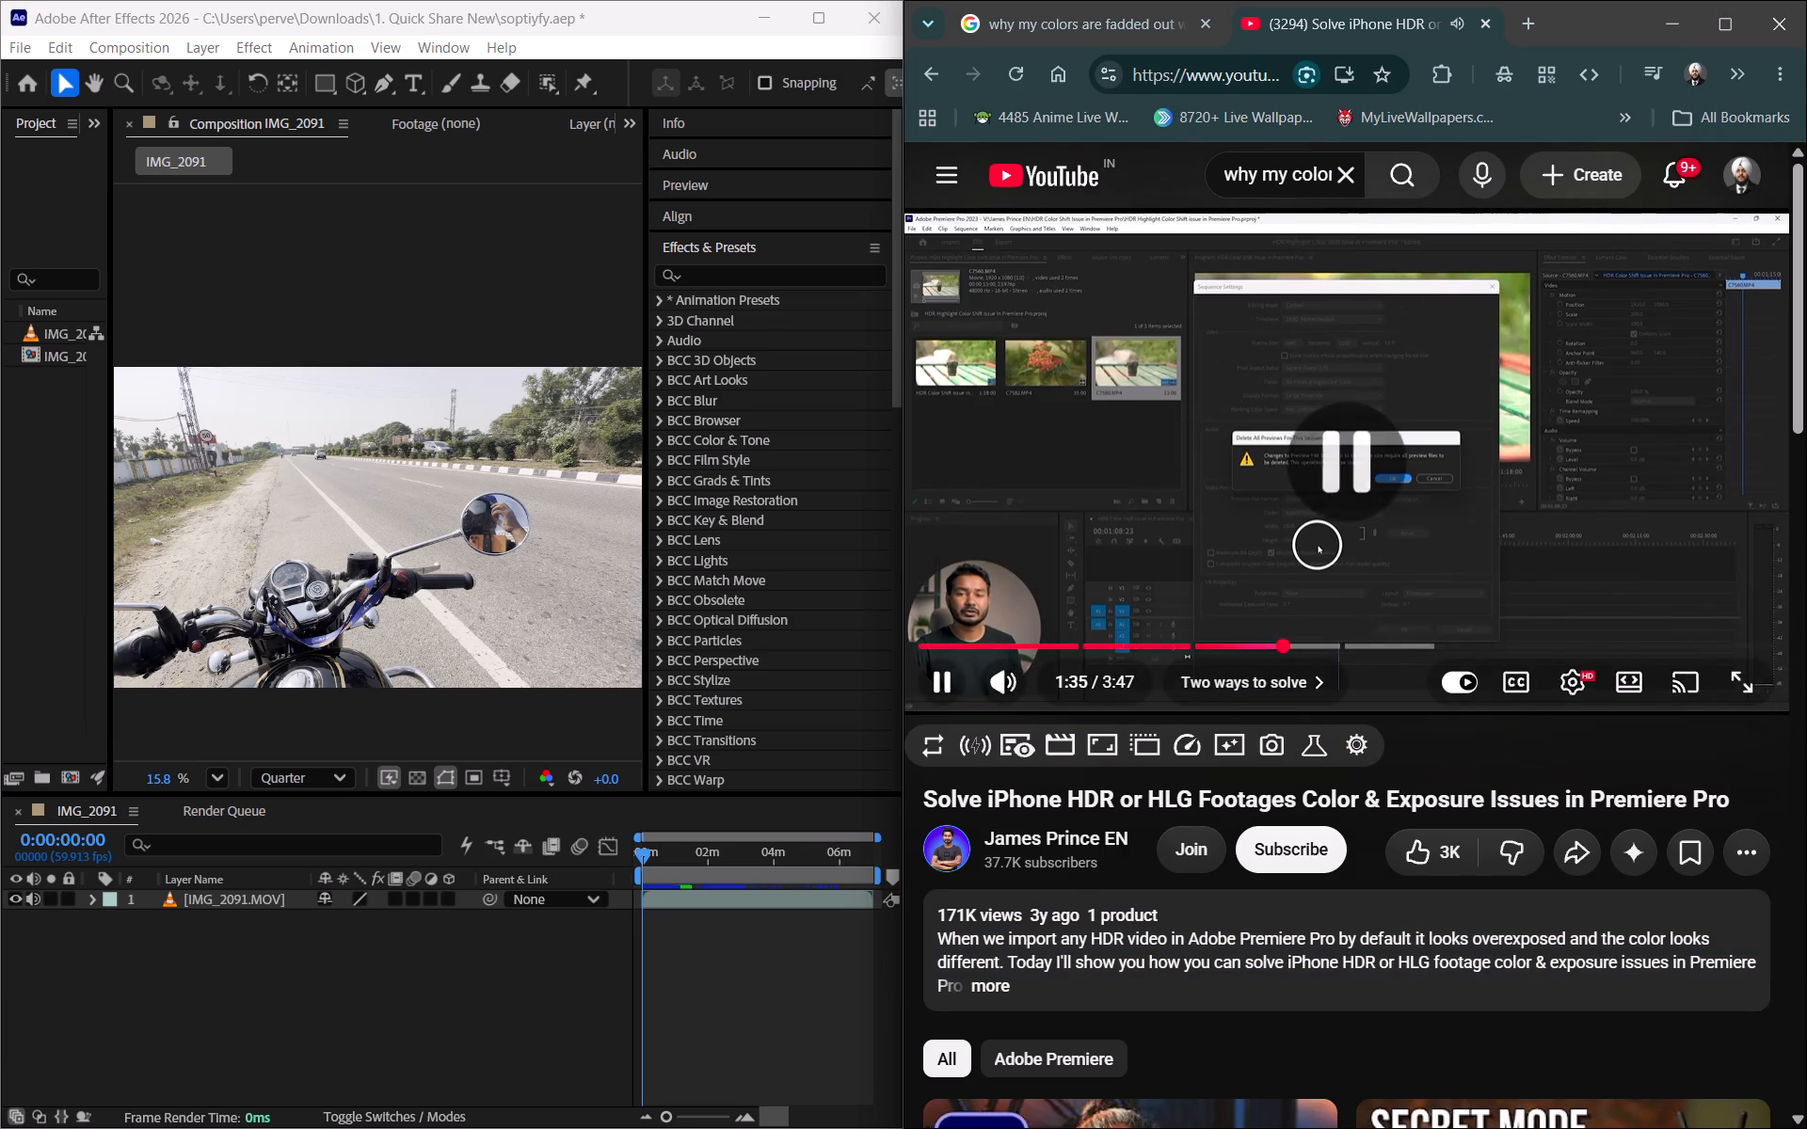
Switch to After Effects, open the project working space settings, and examine the color engine, video rendering and assumed working gamma options.
left_click(804, 24)
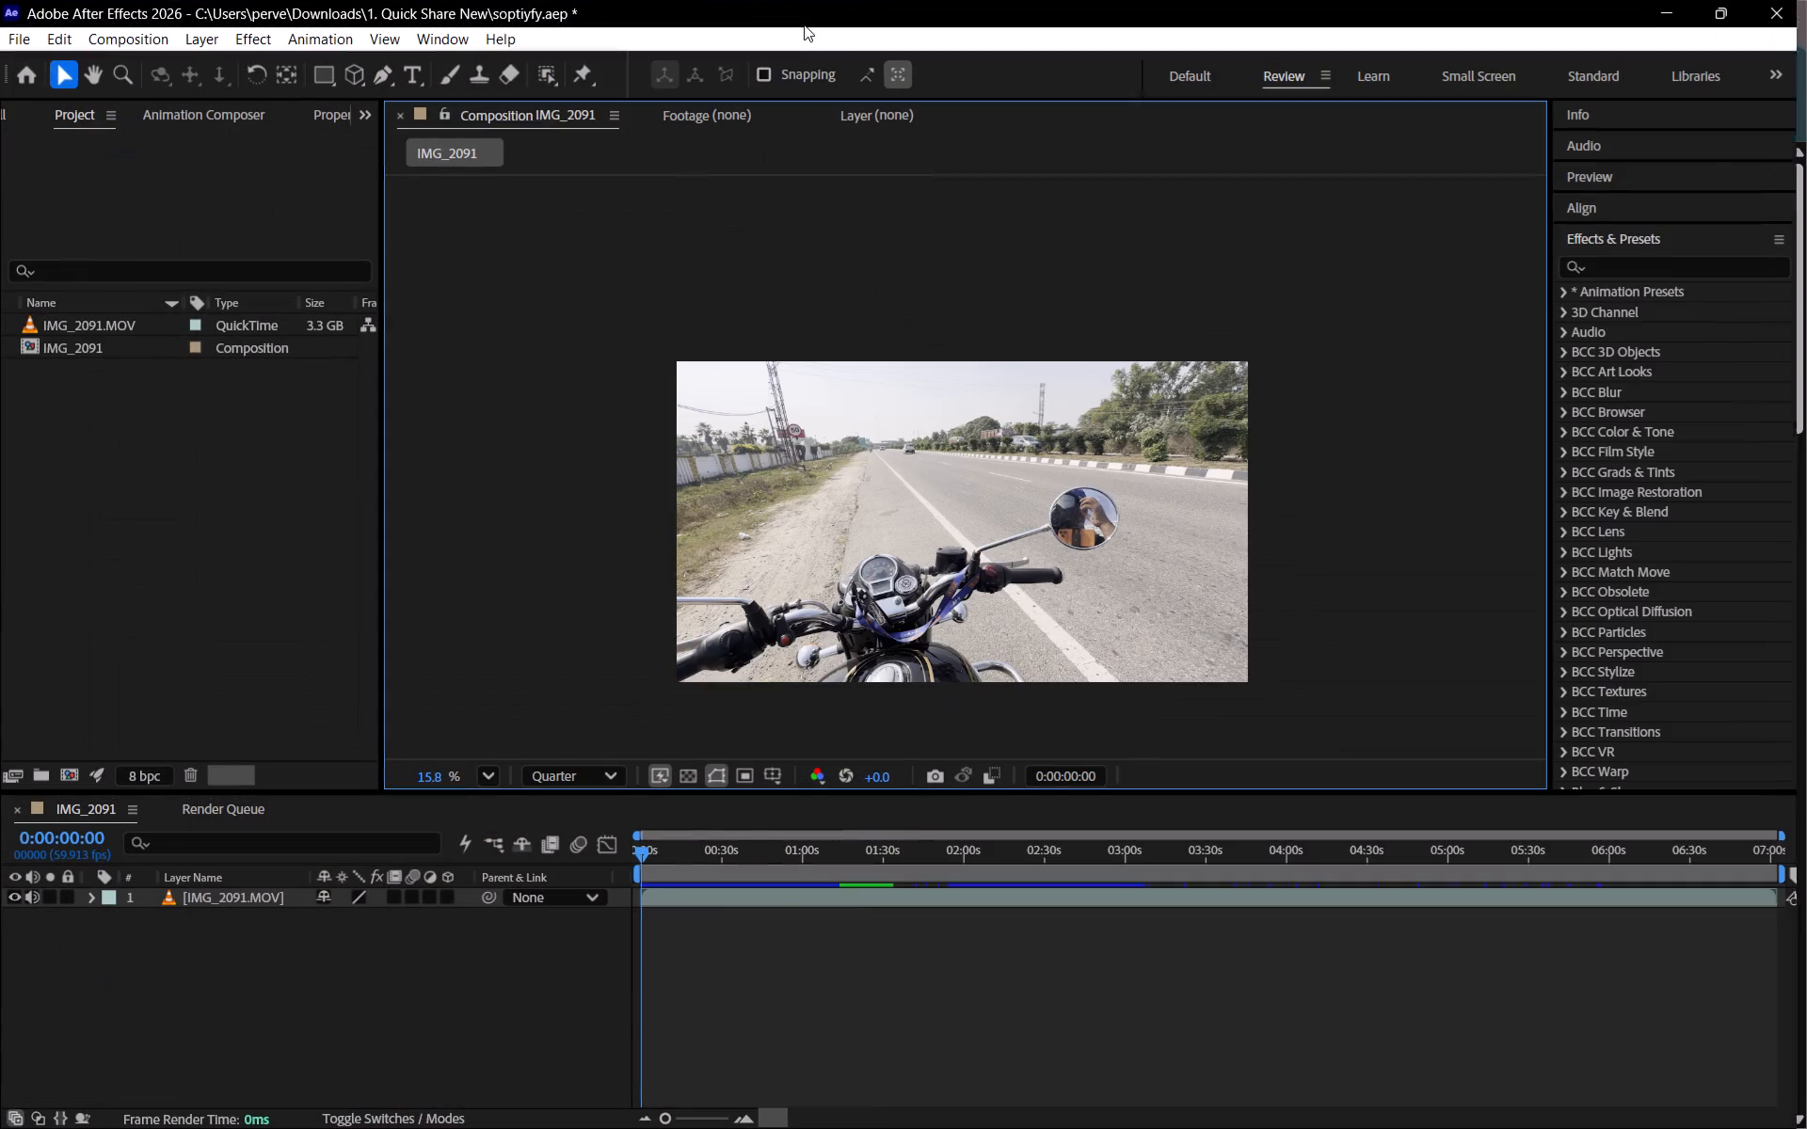
left_click(825, 781)
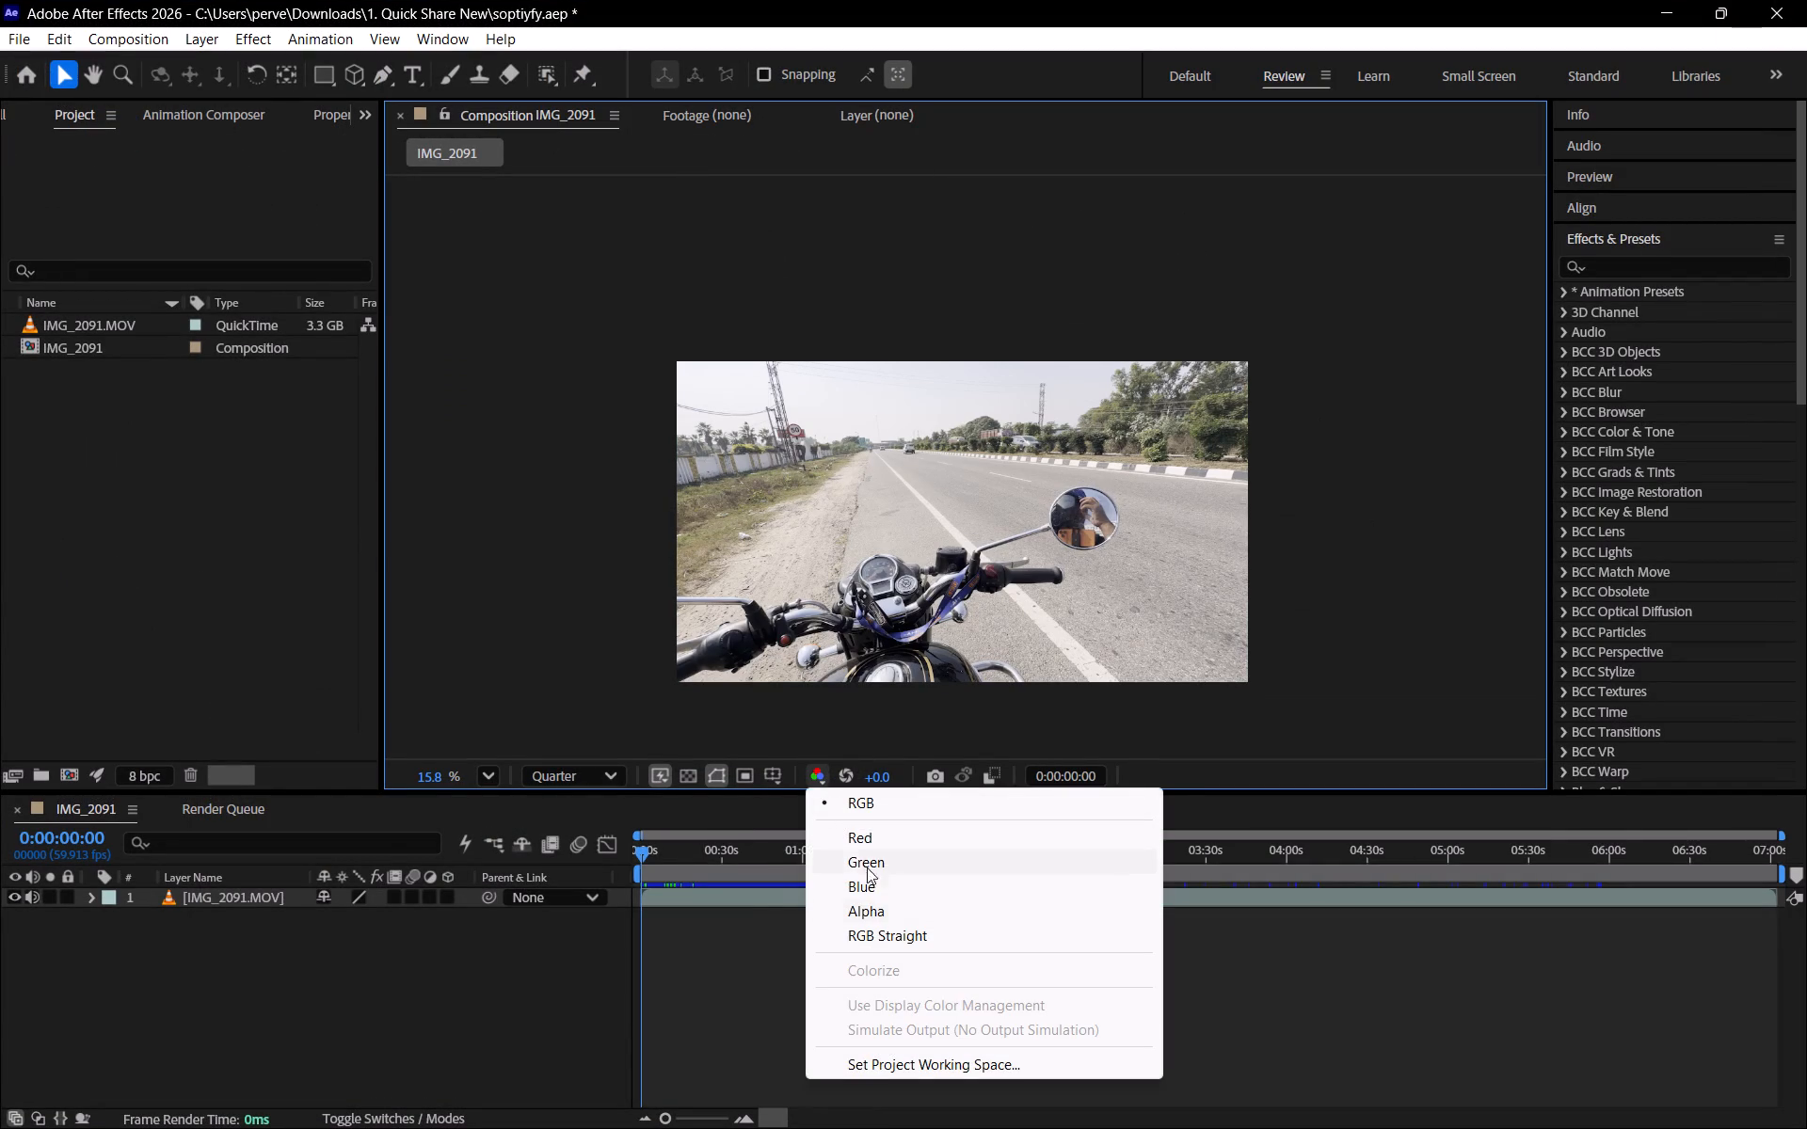
left_click(890, 1050)
left_click(877, 1057)
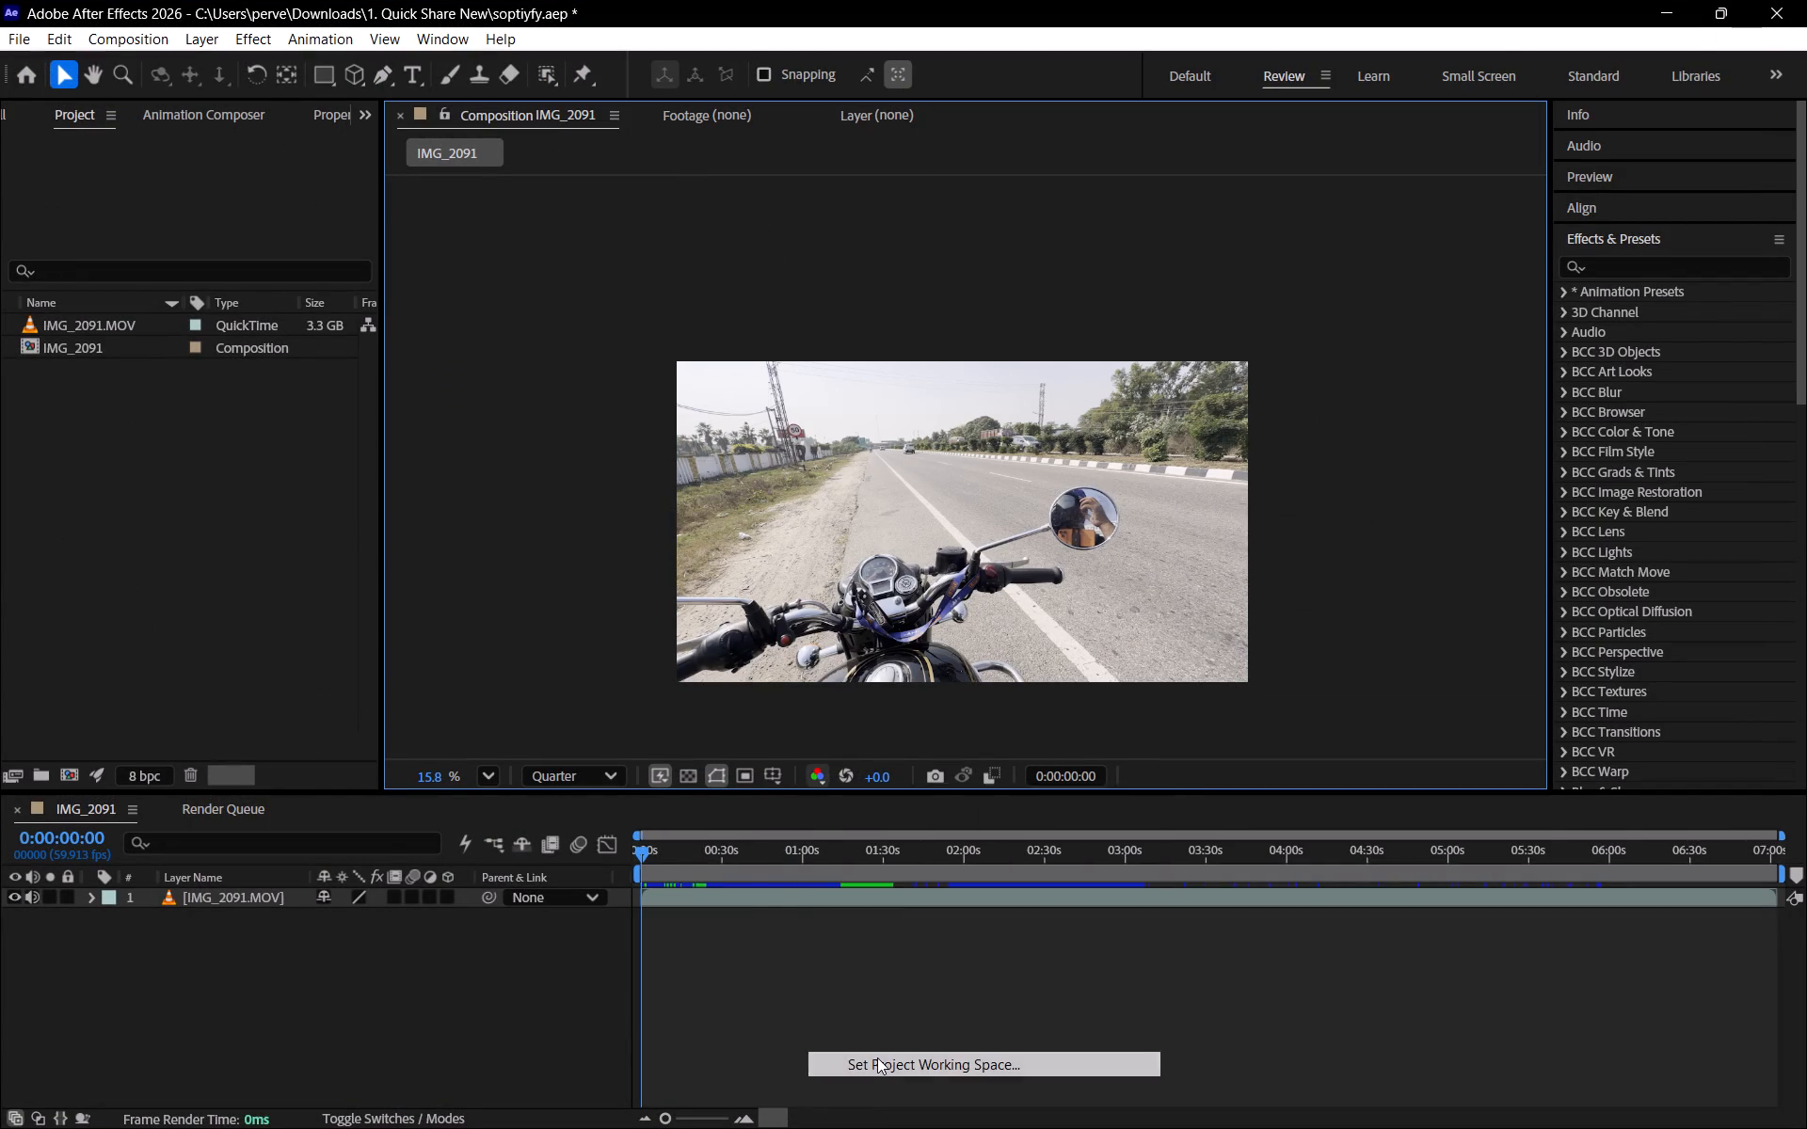
left_click_drag(406, 9, 754, 55)
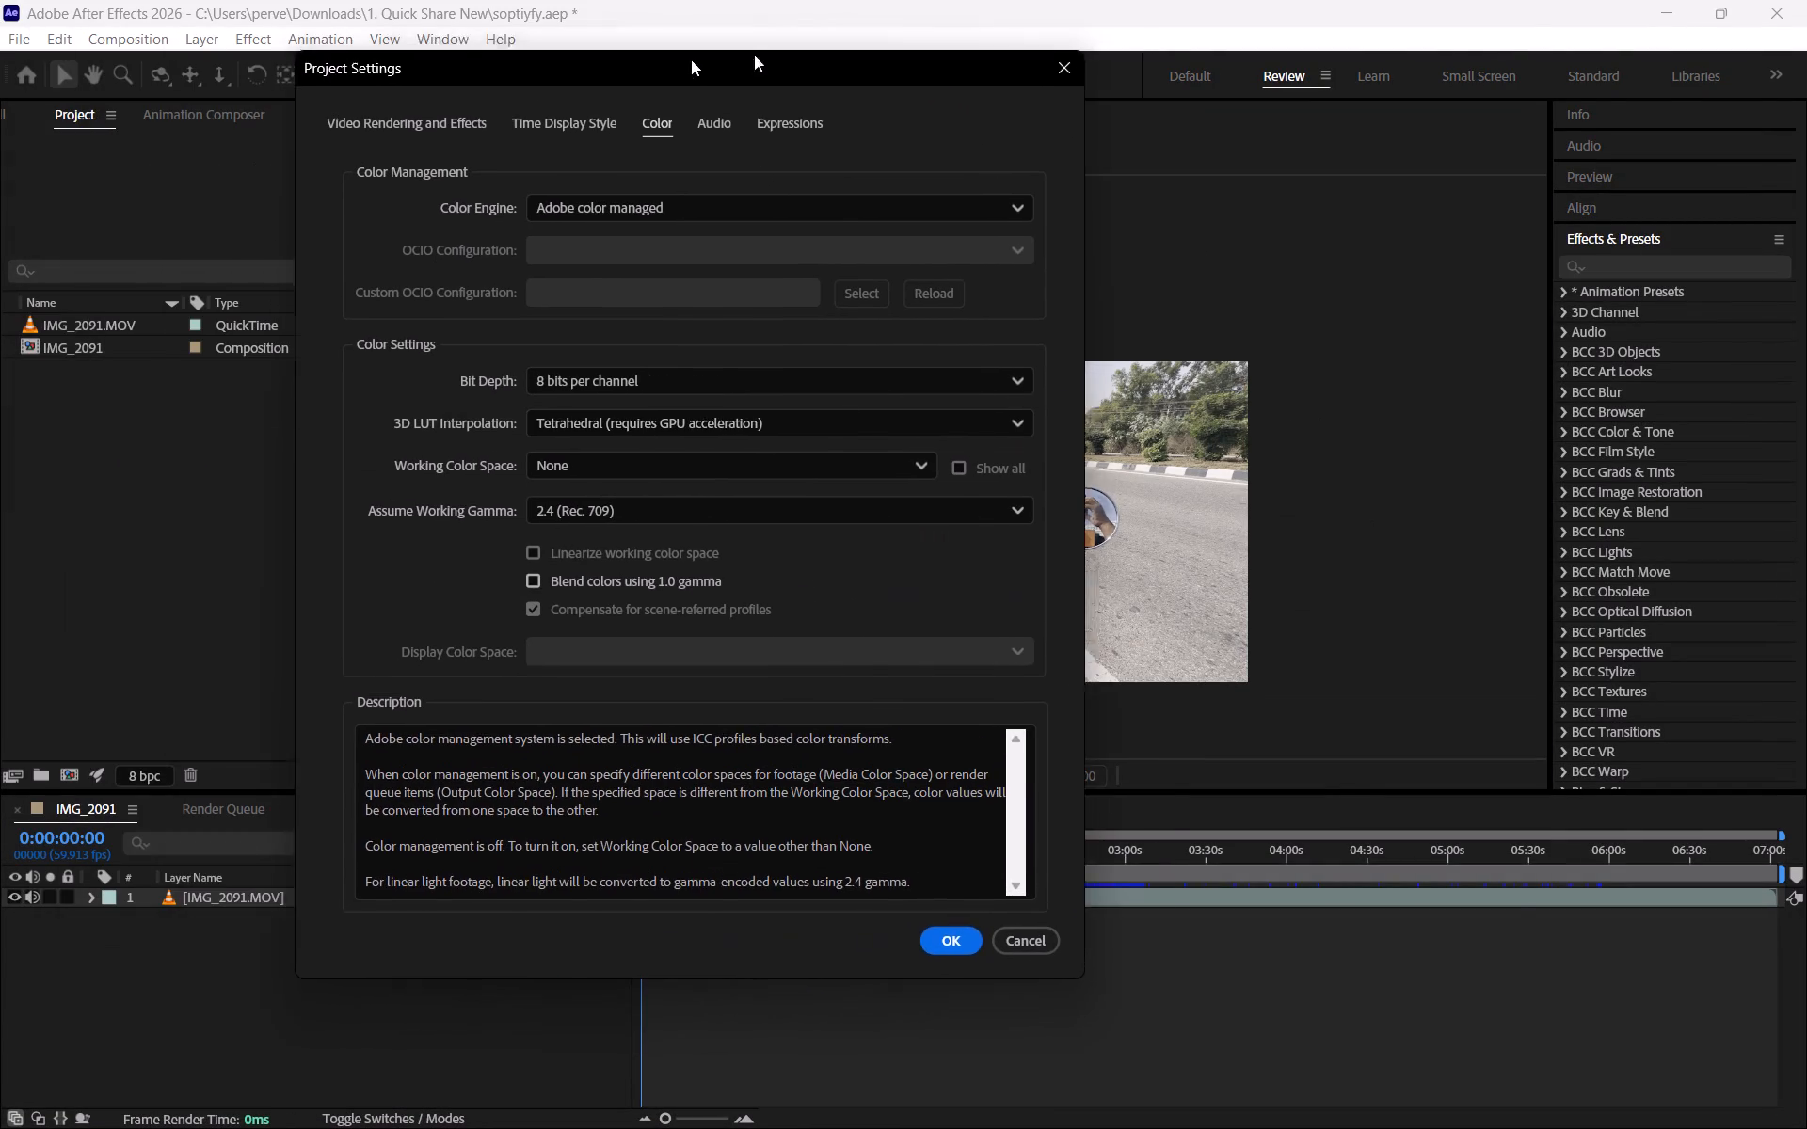
left_click_drag(754, 55, 1135, 57)
left_click(1220, 210)
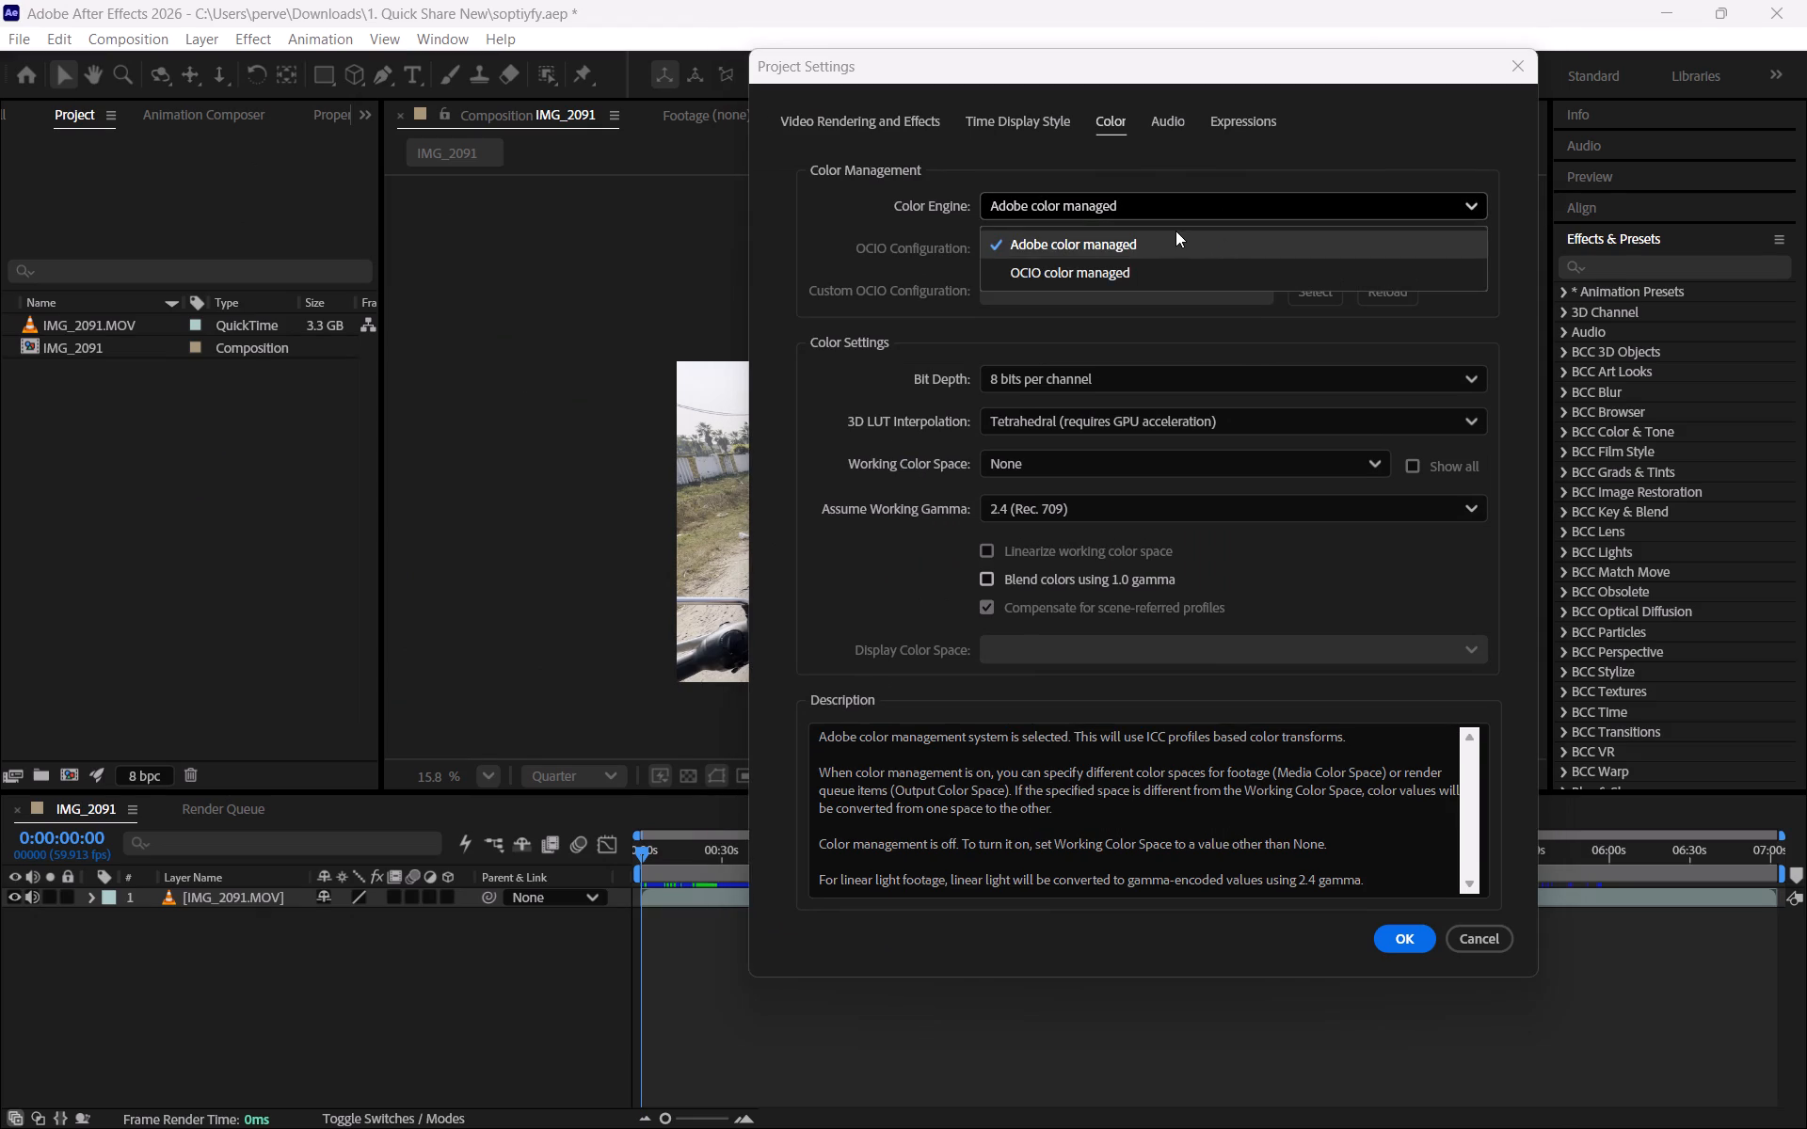
left_click(1175, 231)
left_click(862, 103)
left_click(868, 109)
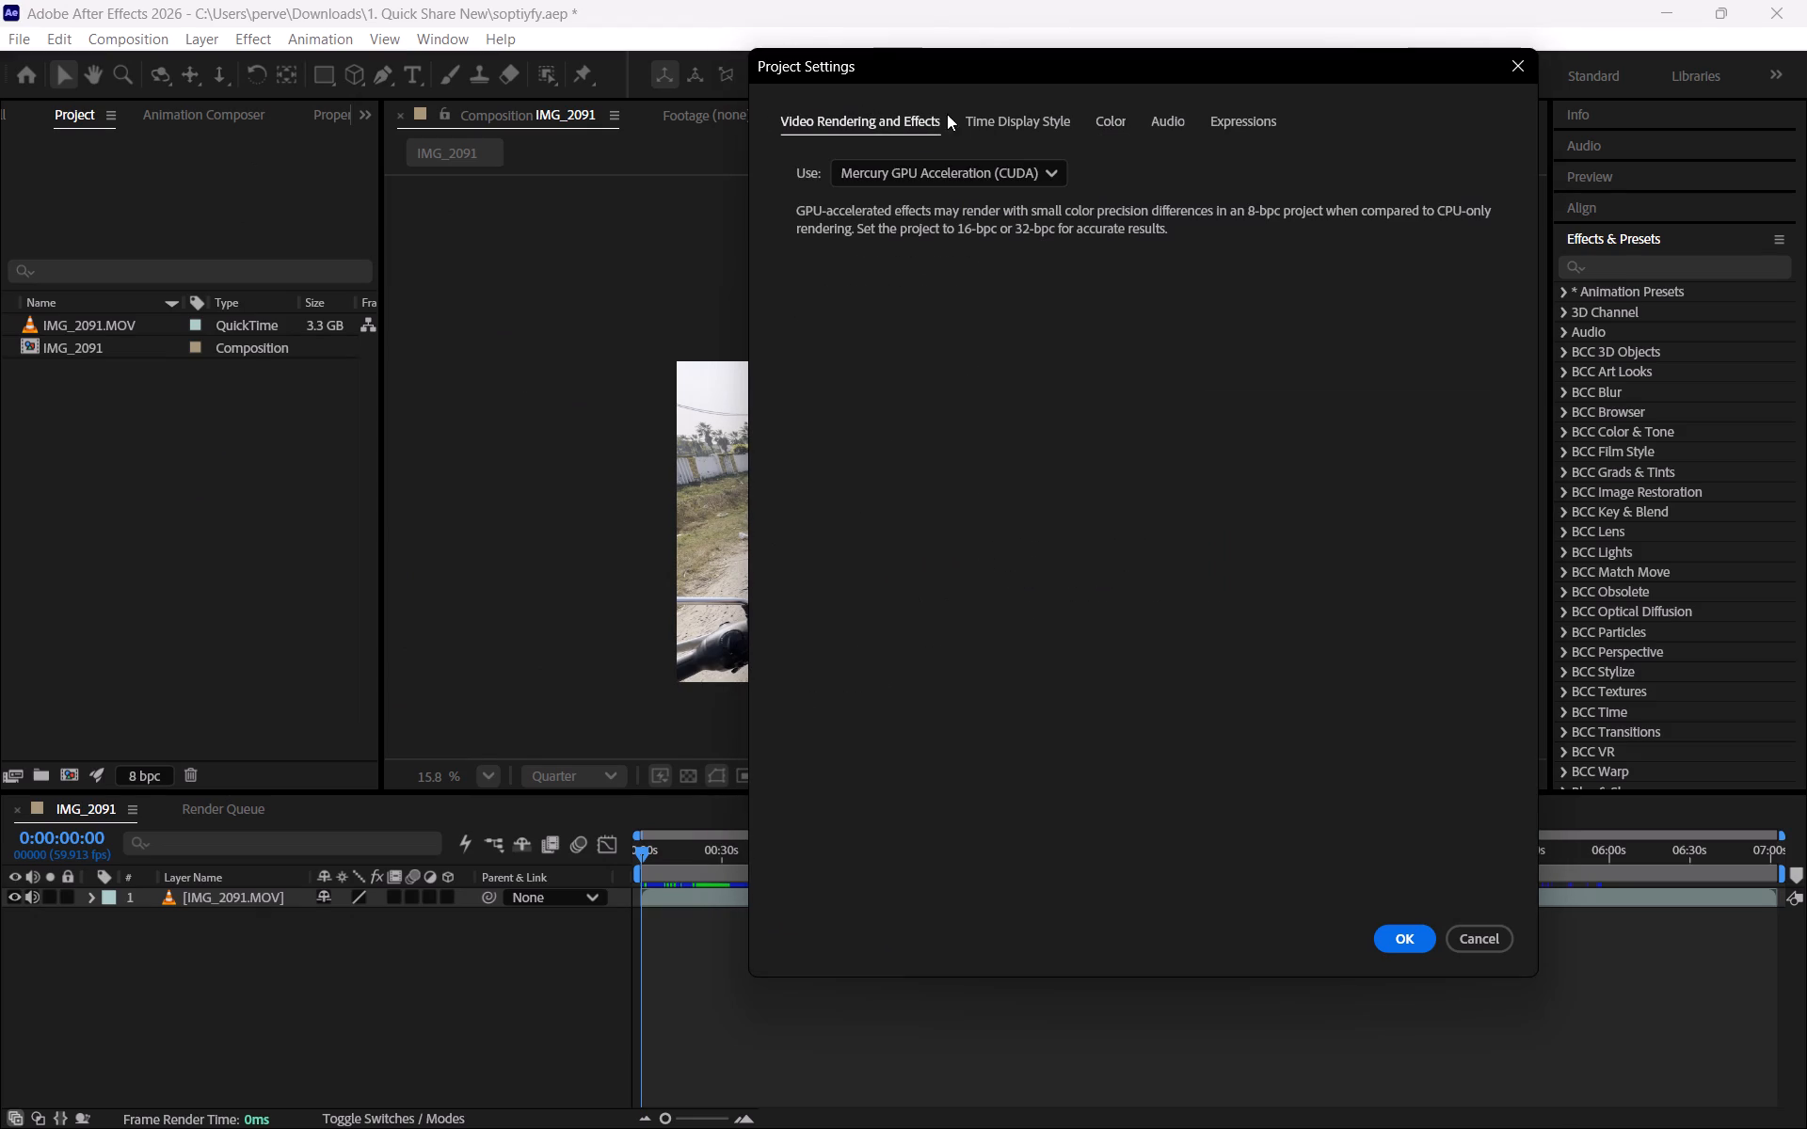
left_click_drag(947, 114, 955, 117)
left_click(960, 122)
left_click(1111, 123)
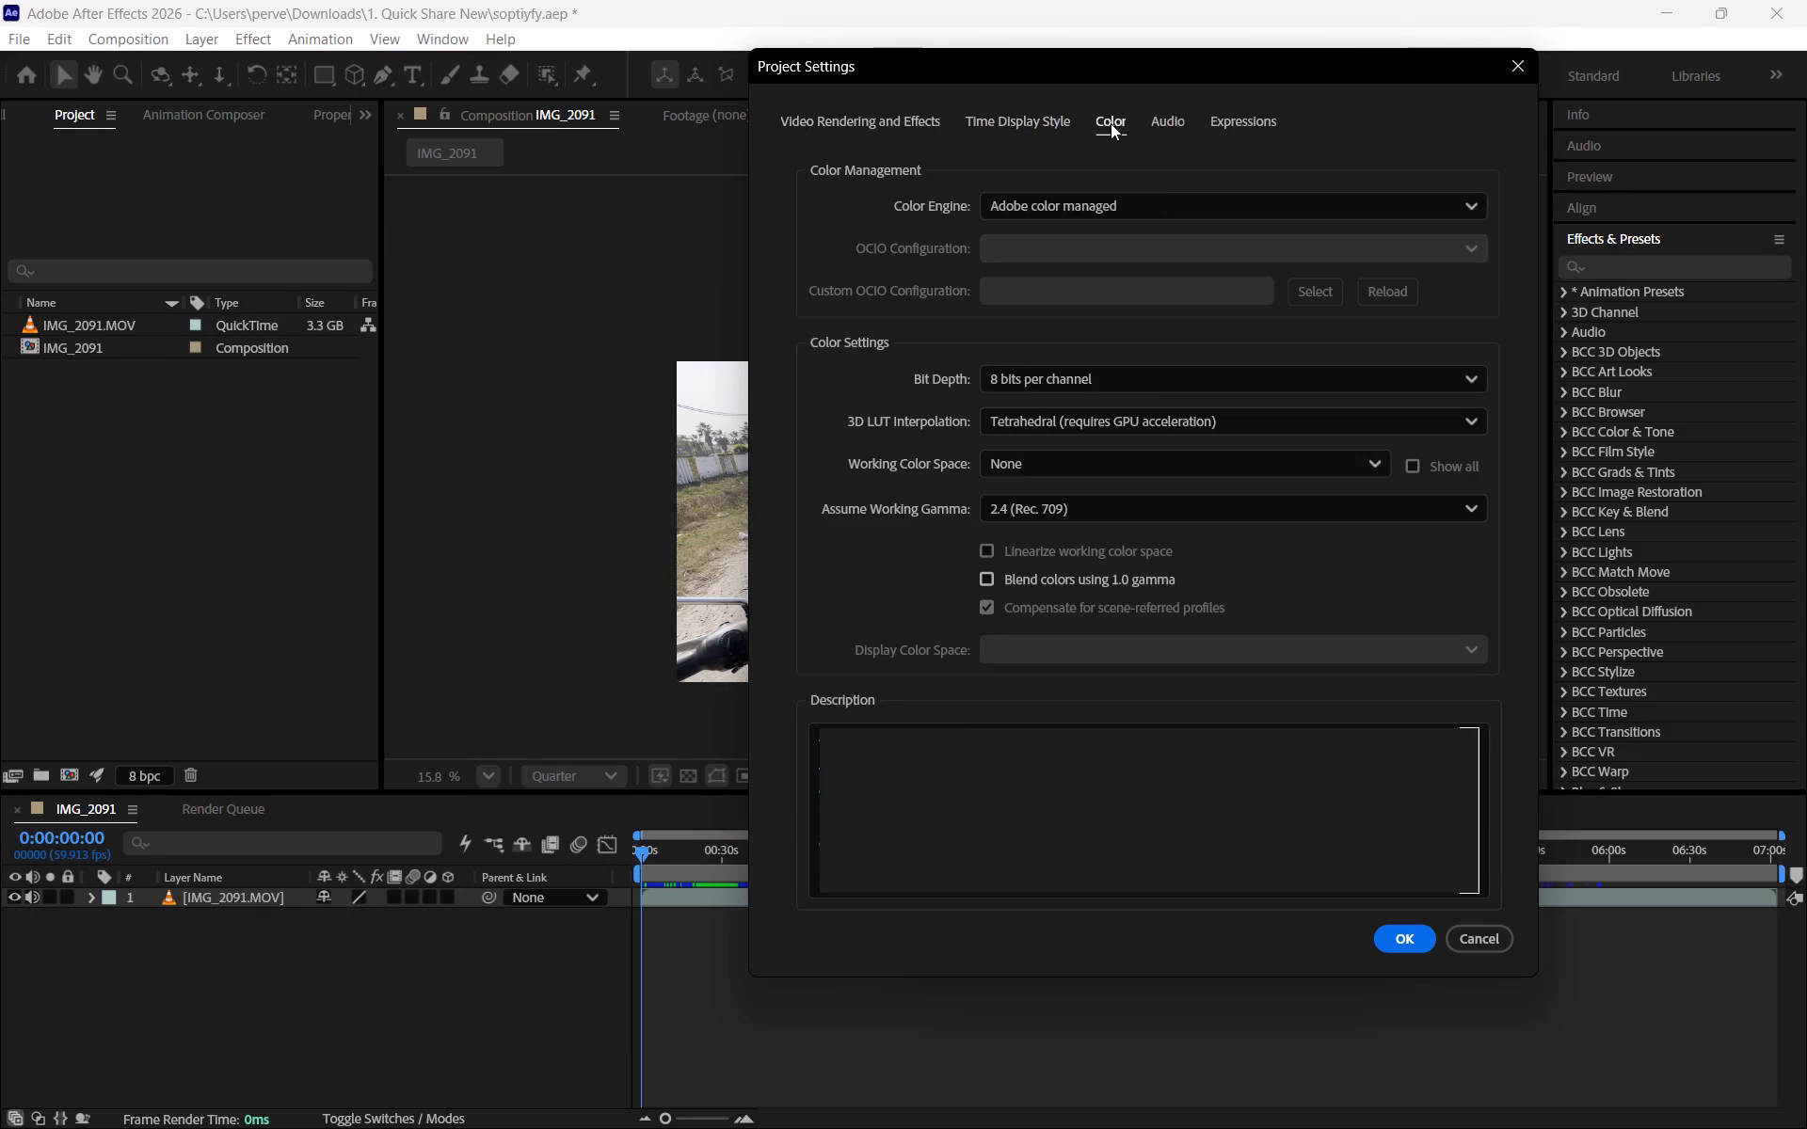
left_click(1066, 507)
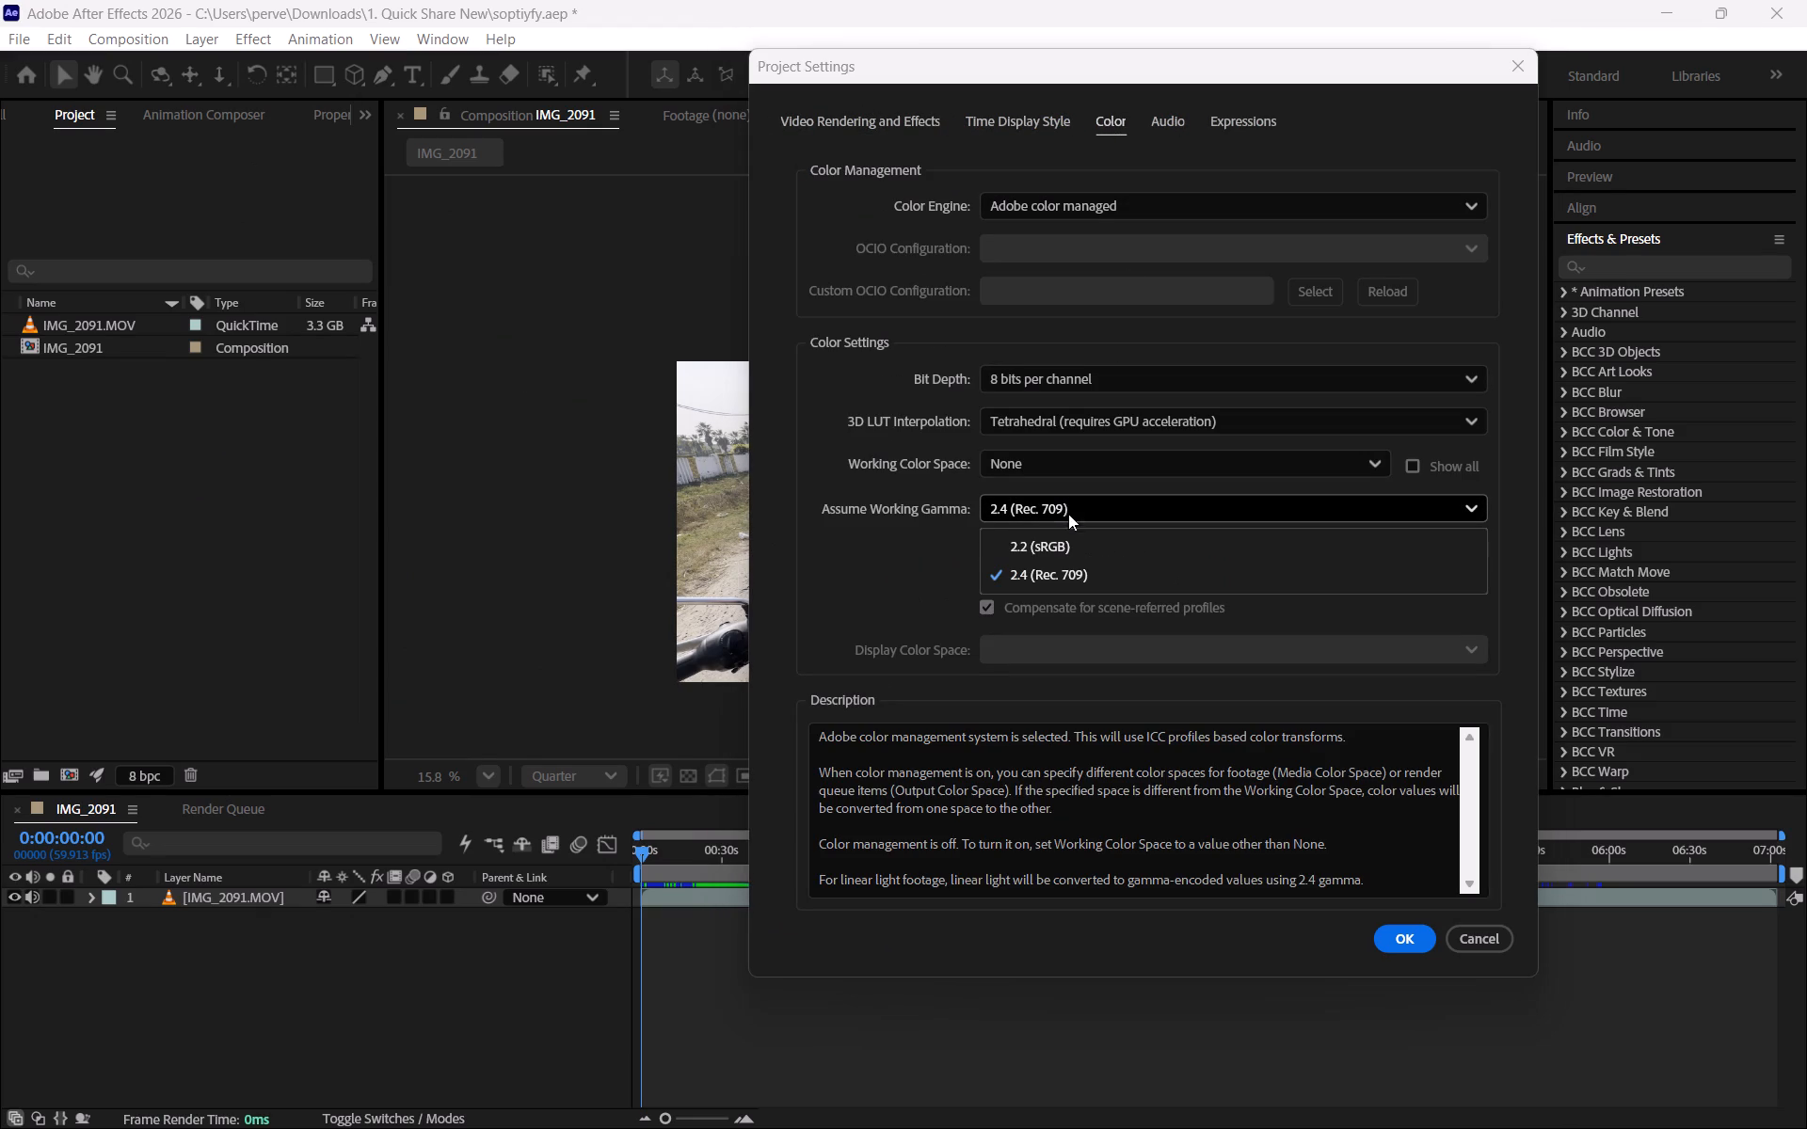
left_click(1050, 518)
Set the project's working color space to Rec.709 Gamma 2.4 and apply the project settings.
left_click(1048, 460)
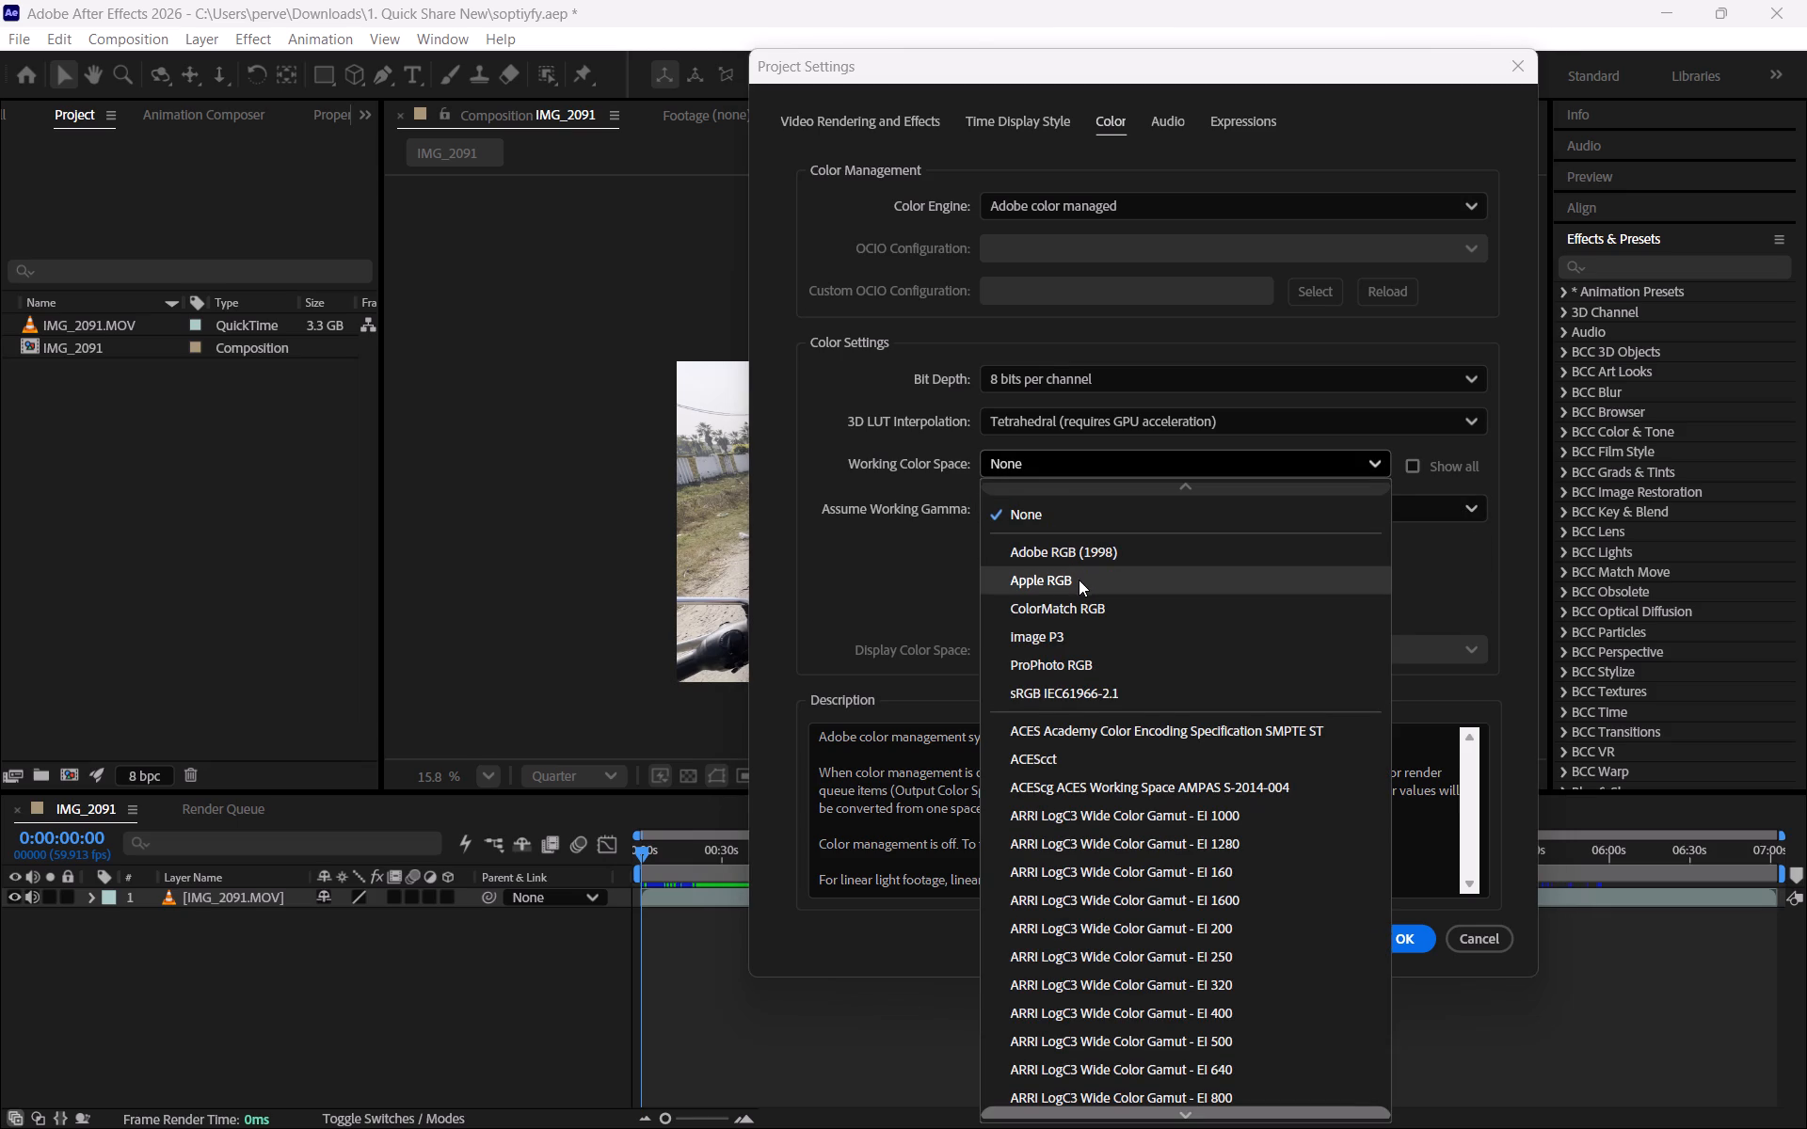
scroll(1087, 656, "down", 1)
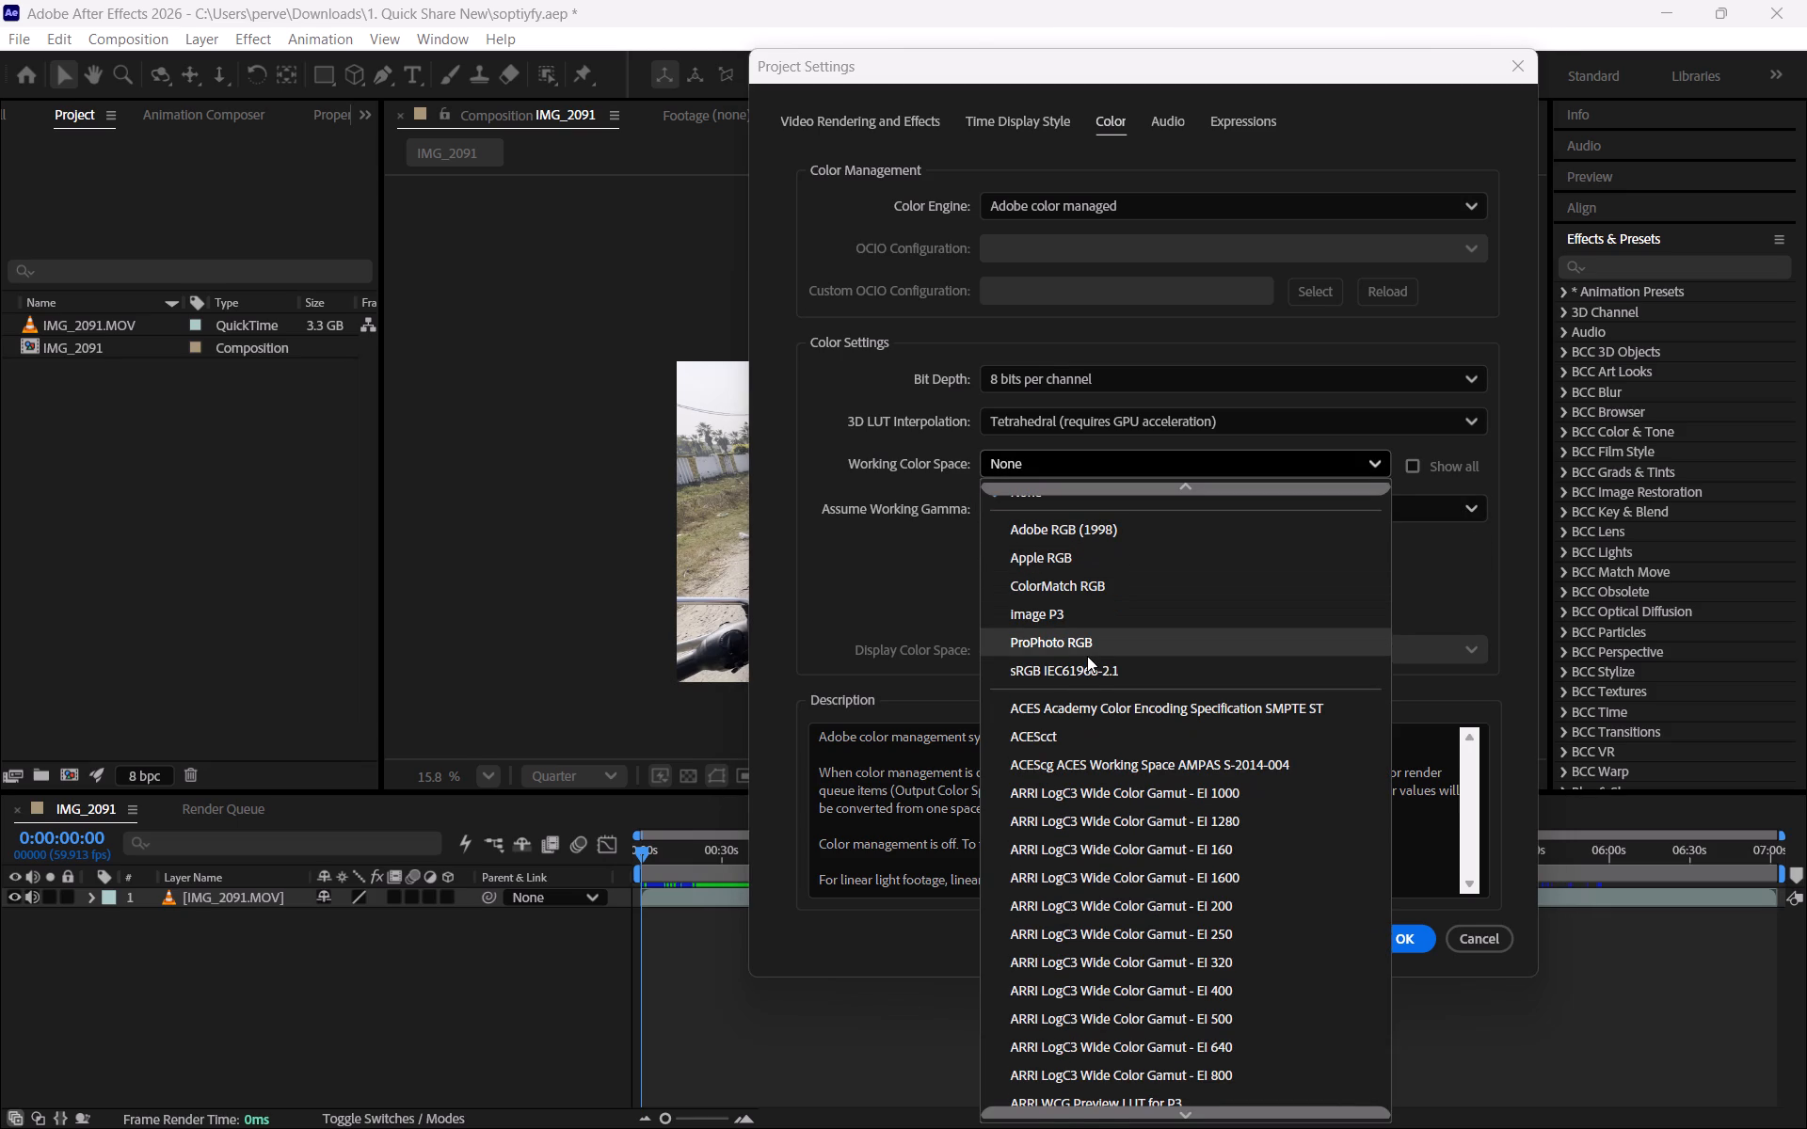
scroll(1087, 656, "down", 2)
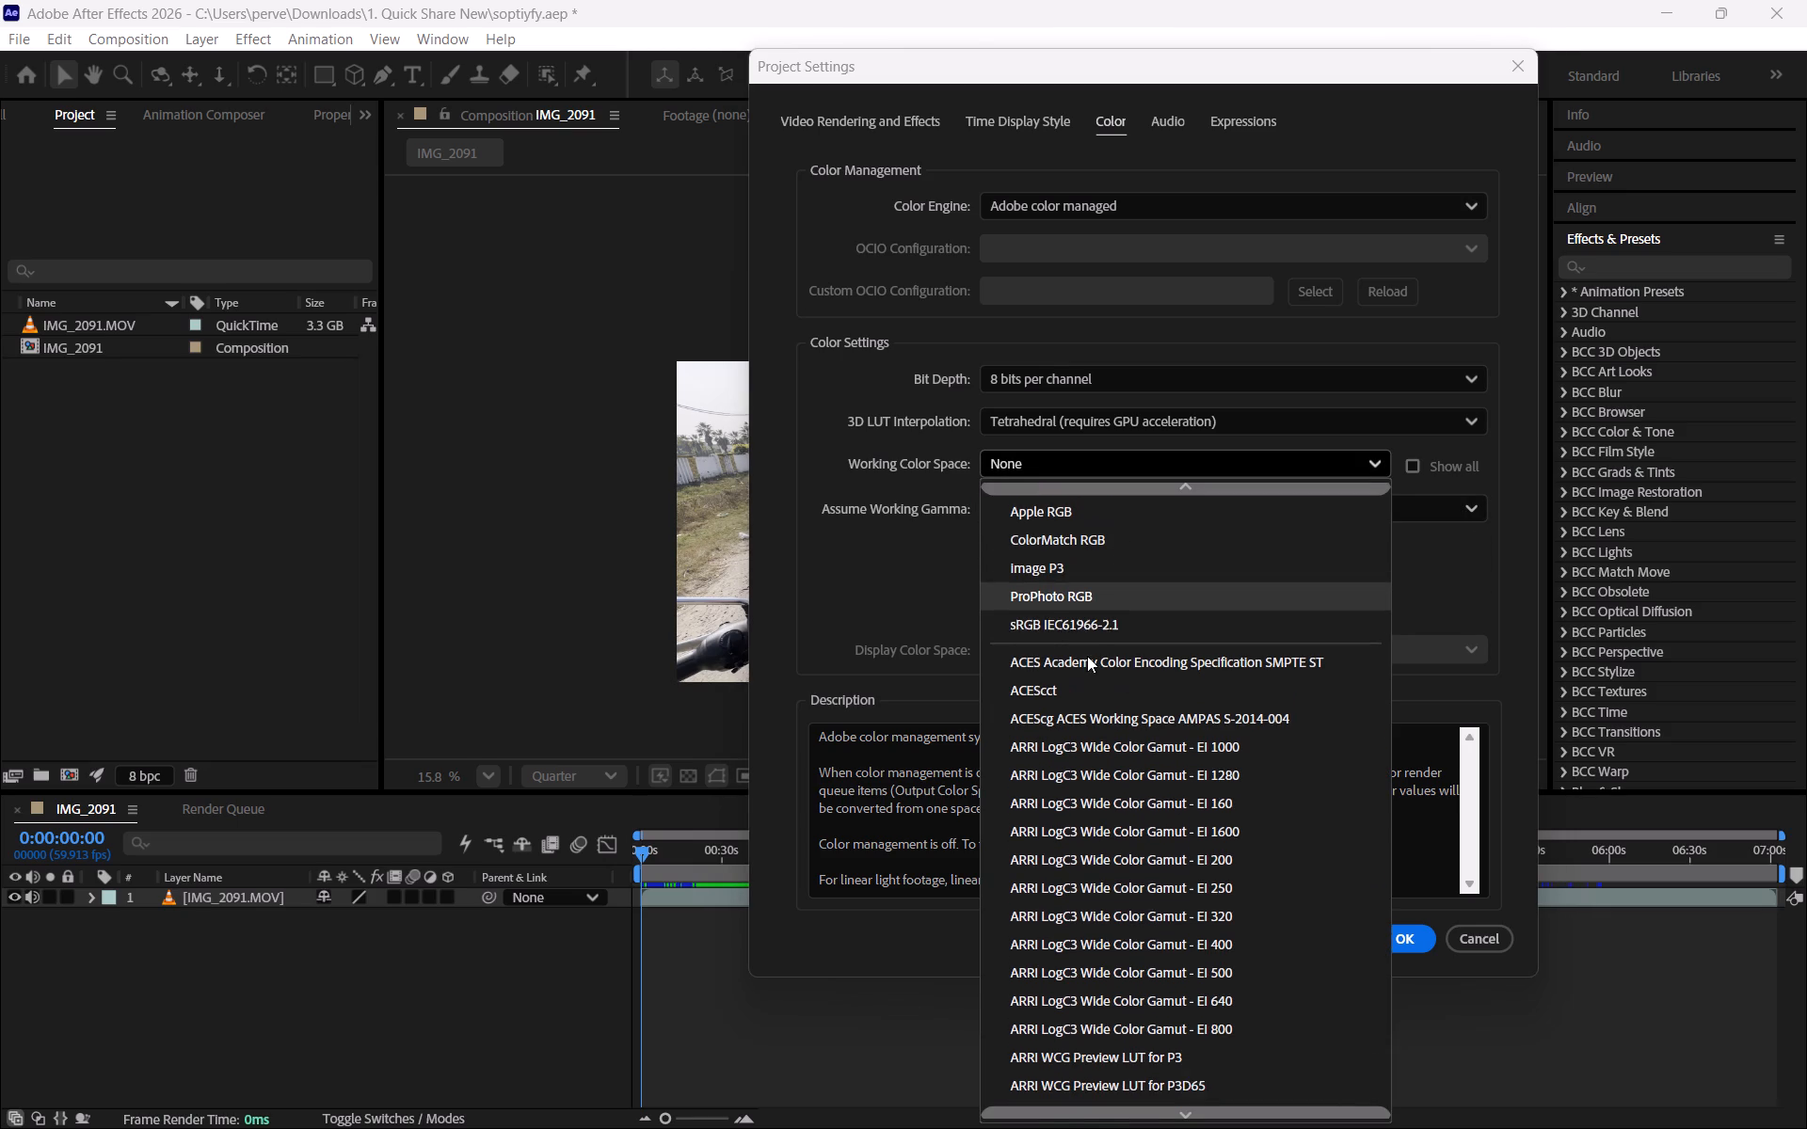
scroll(1087, 656, "down", 15)
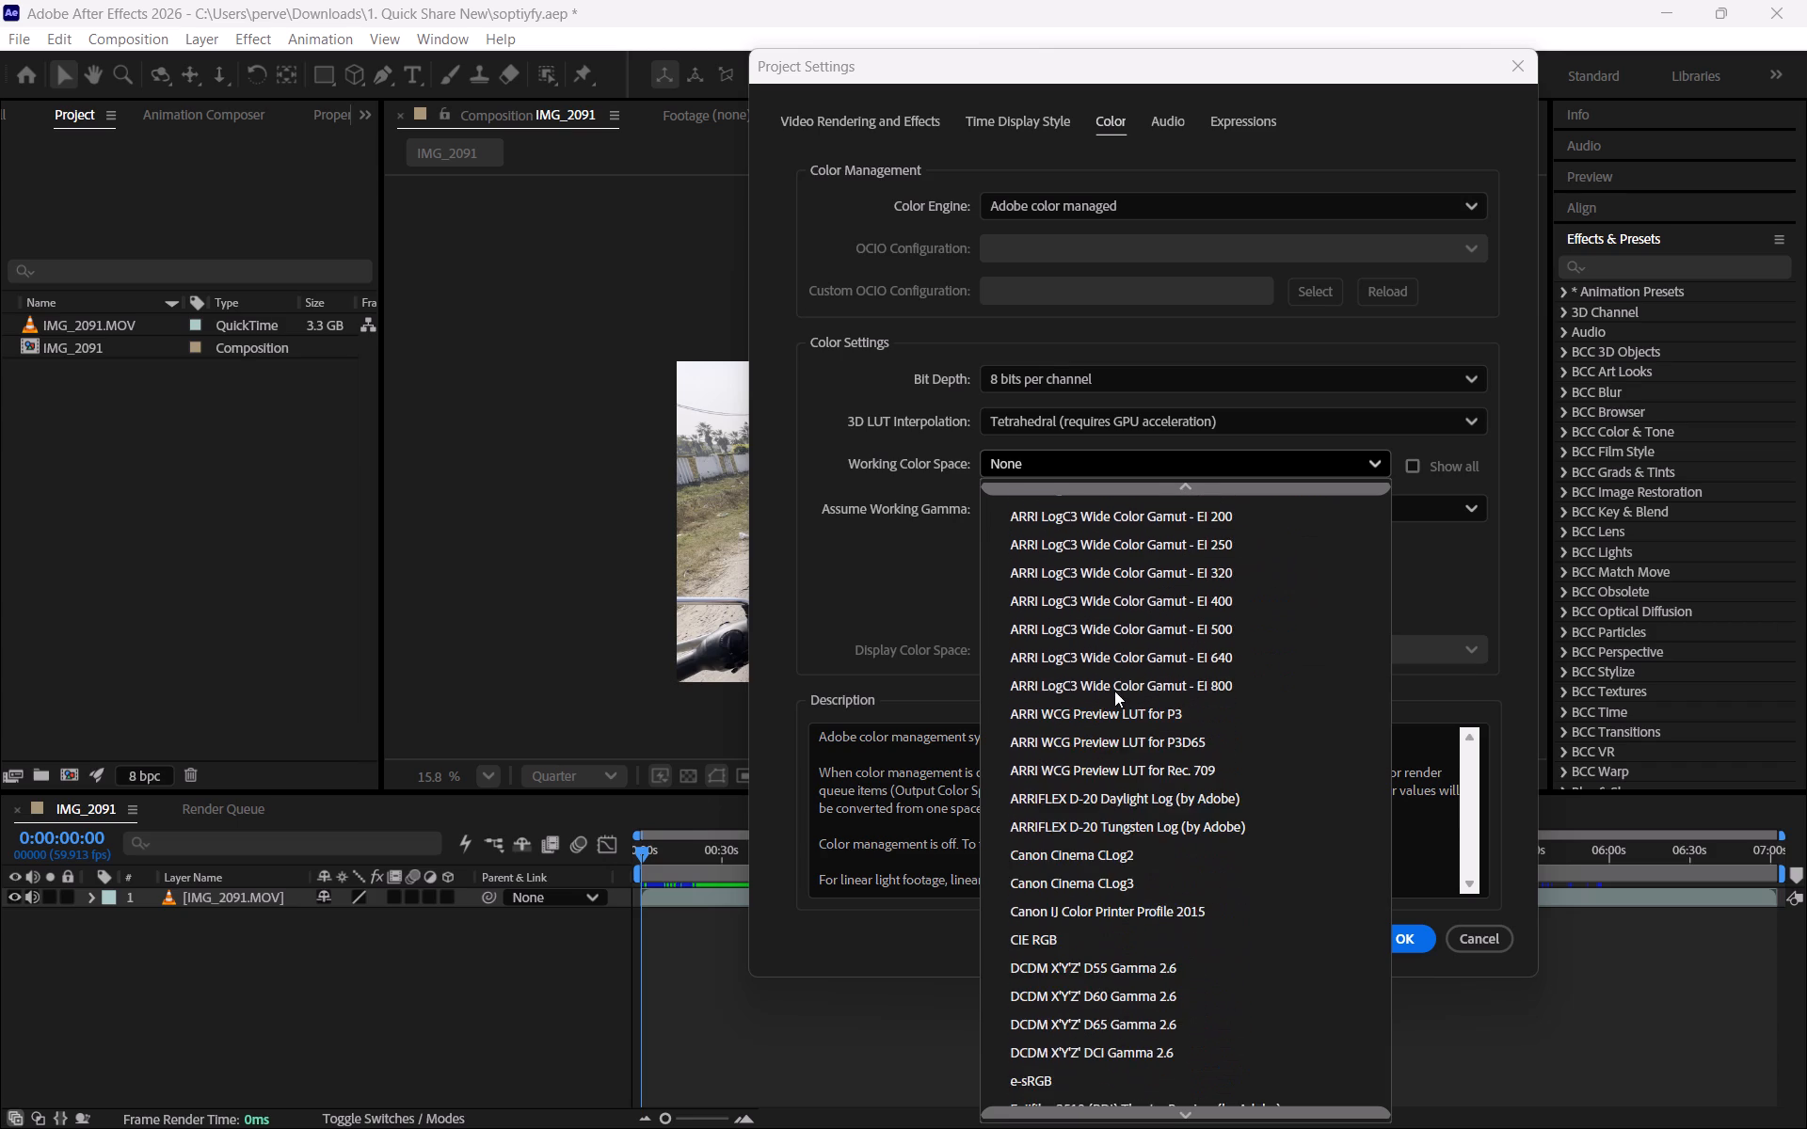
scroll(1114, 691, "down", 20)
scroll(1114, 691, "down", 5)
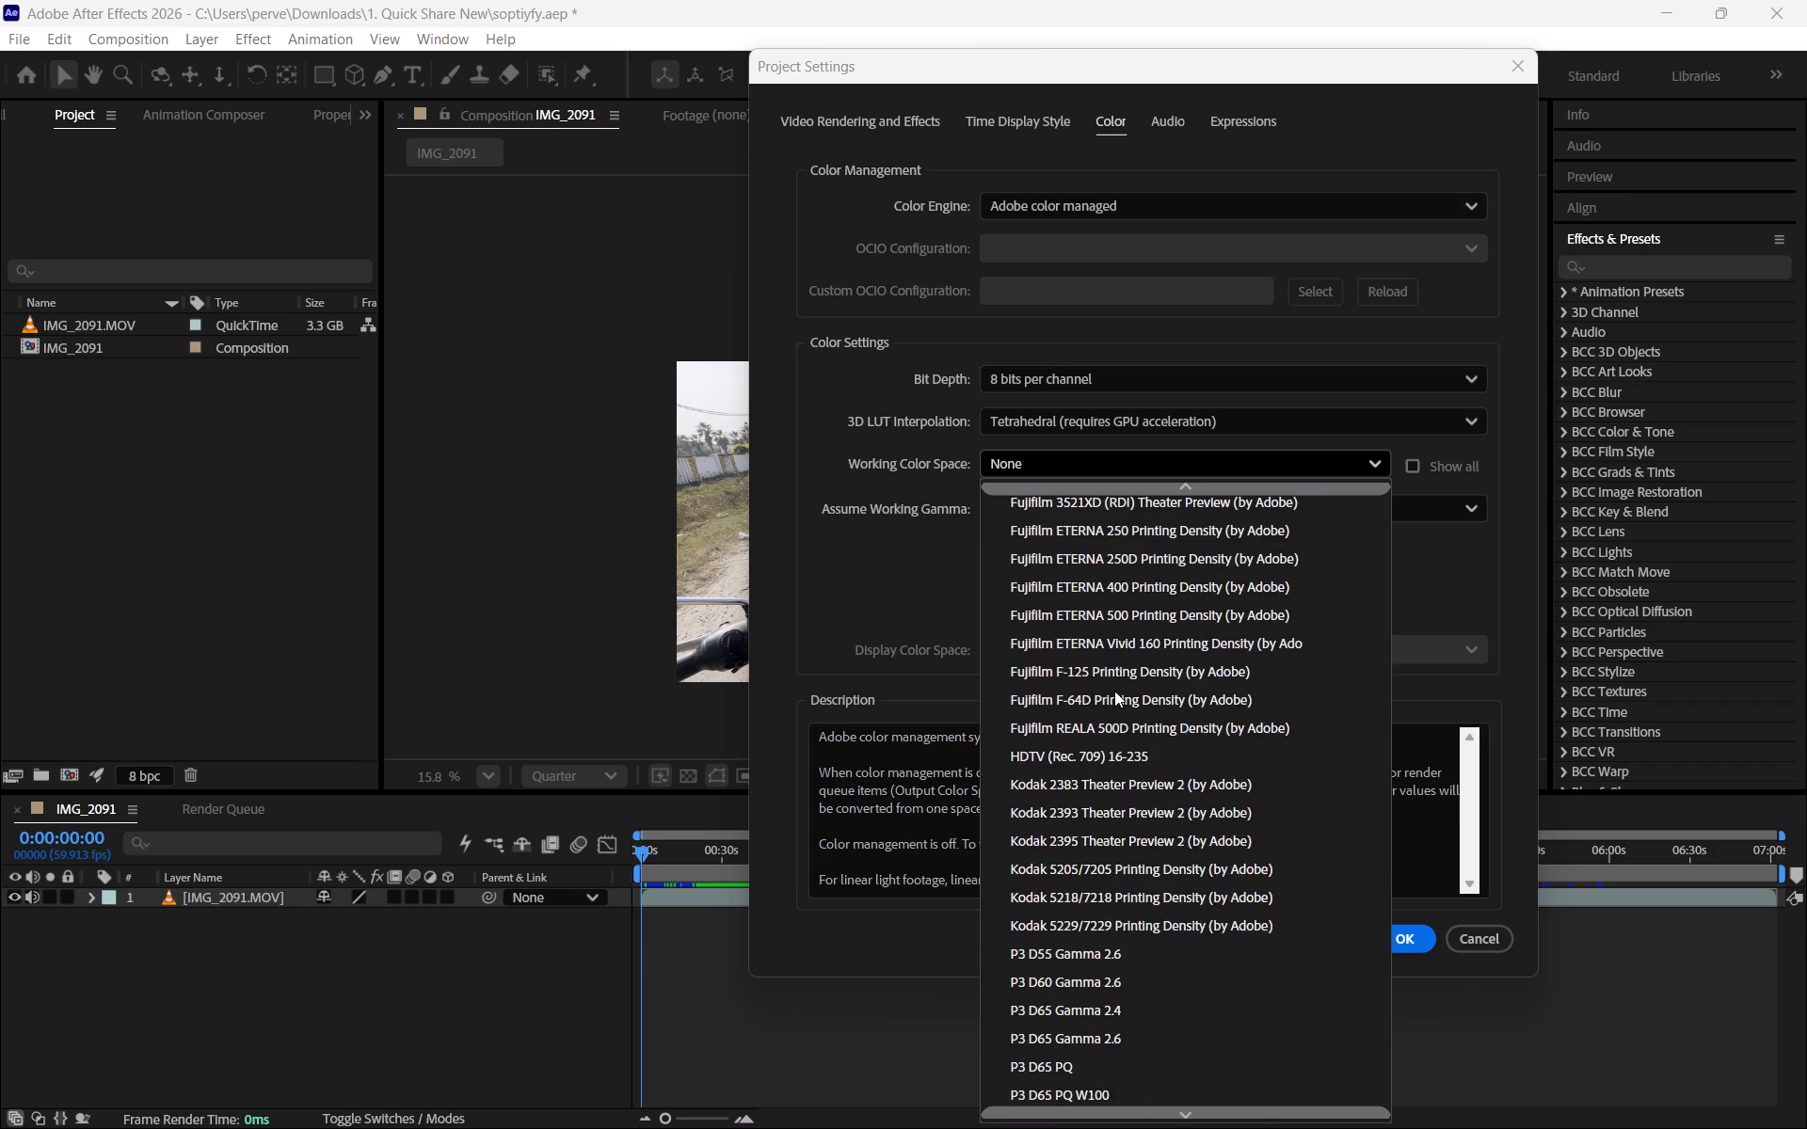
scroll(1114, 691, "down", 20)
scroll(1114, 691, "down", 3)
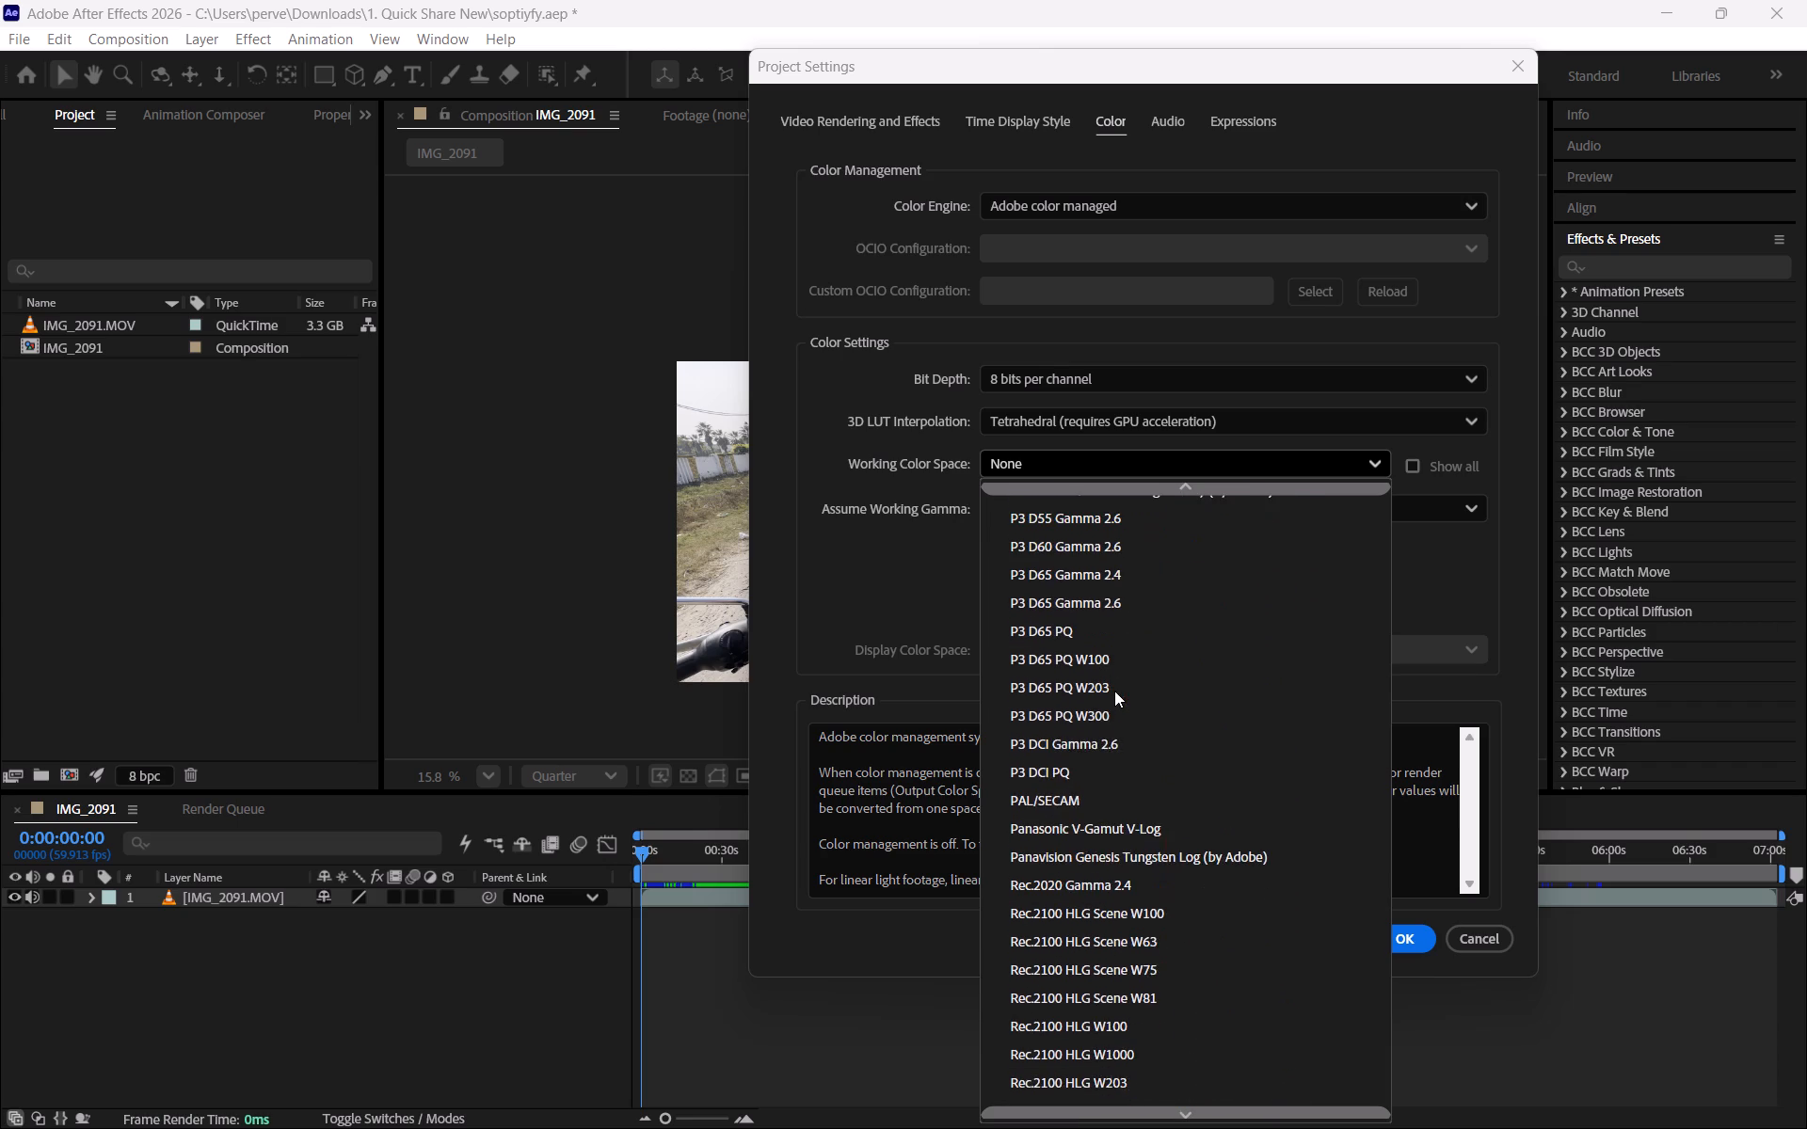
scroll(1114, 691, "down", 10)
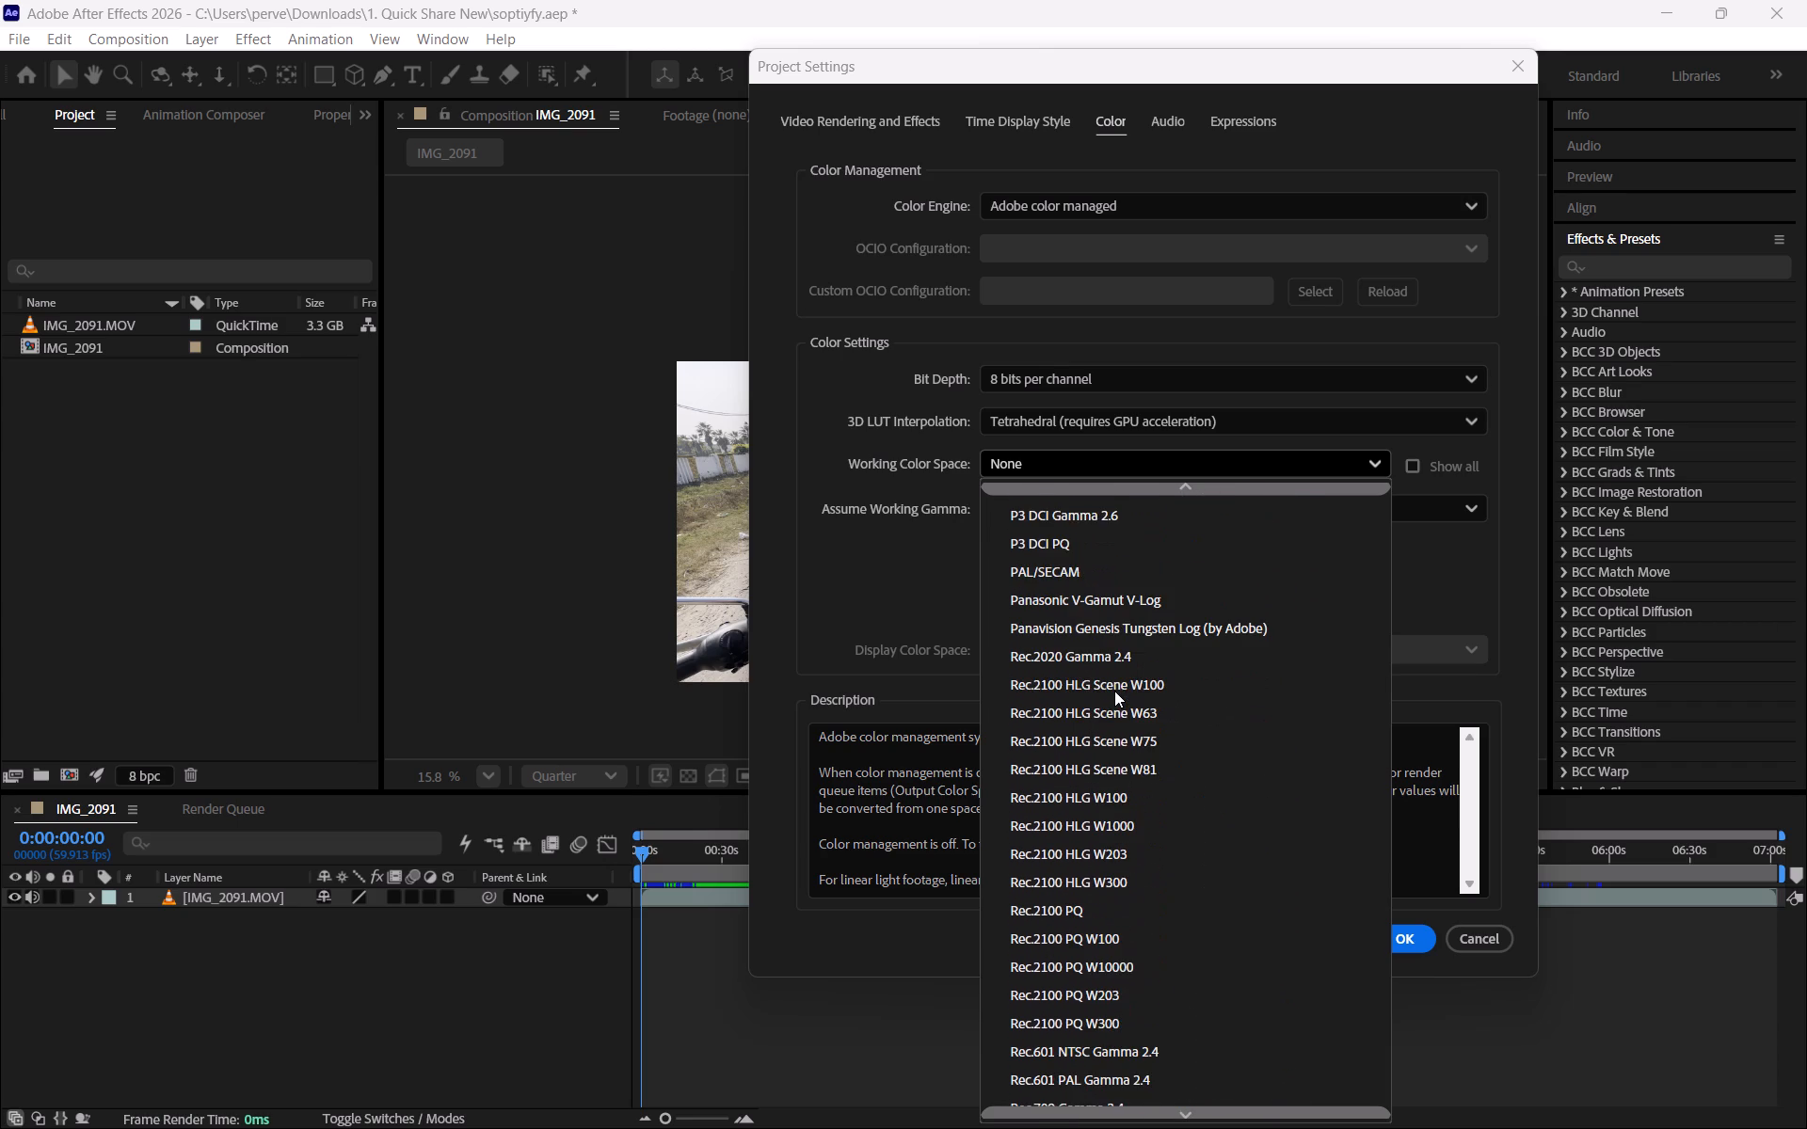
scroll(1114, 691, "down", 6)
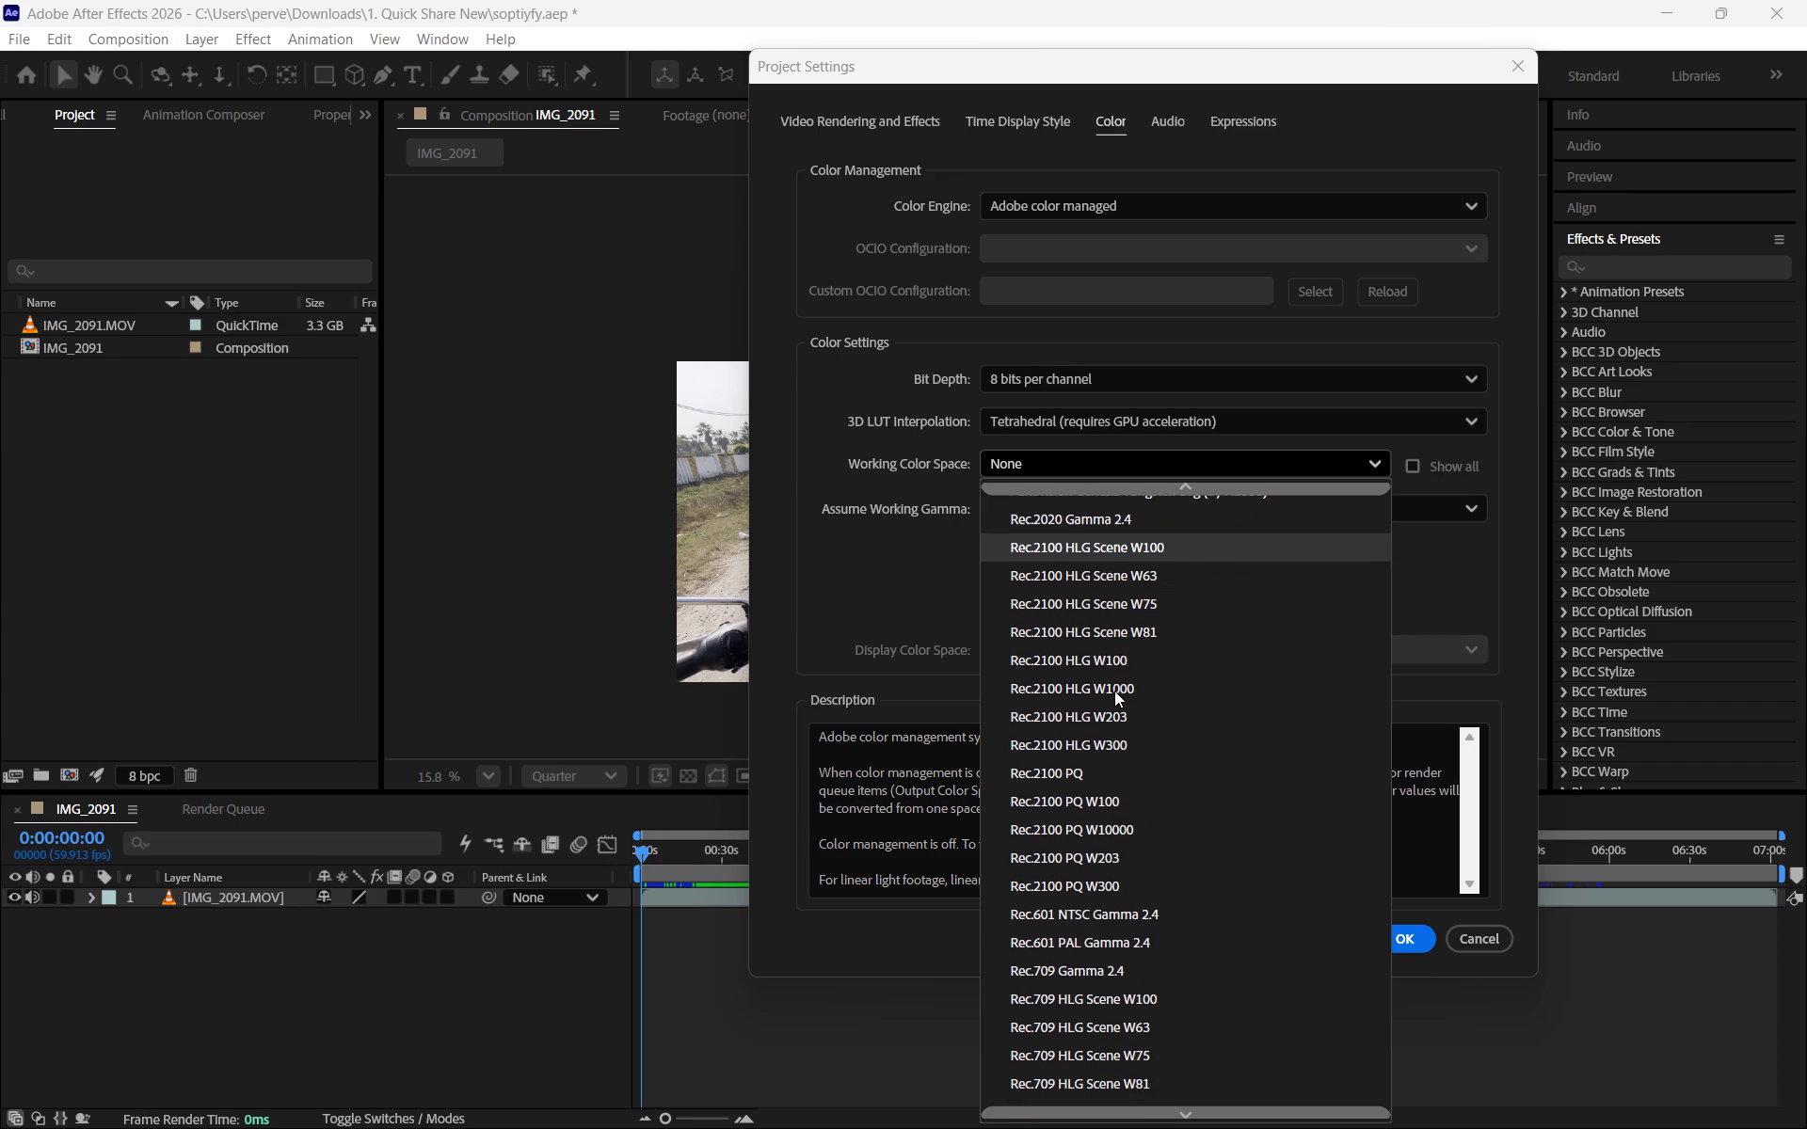
scroll(1114, 691, "down", 6)
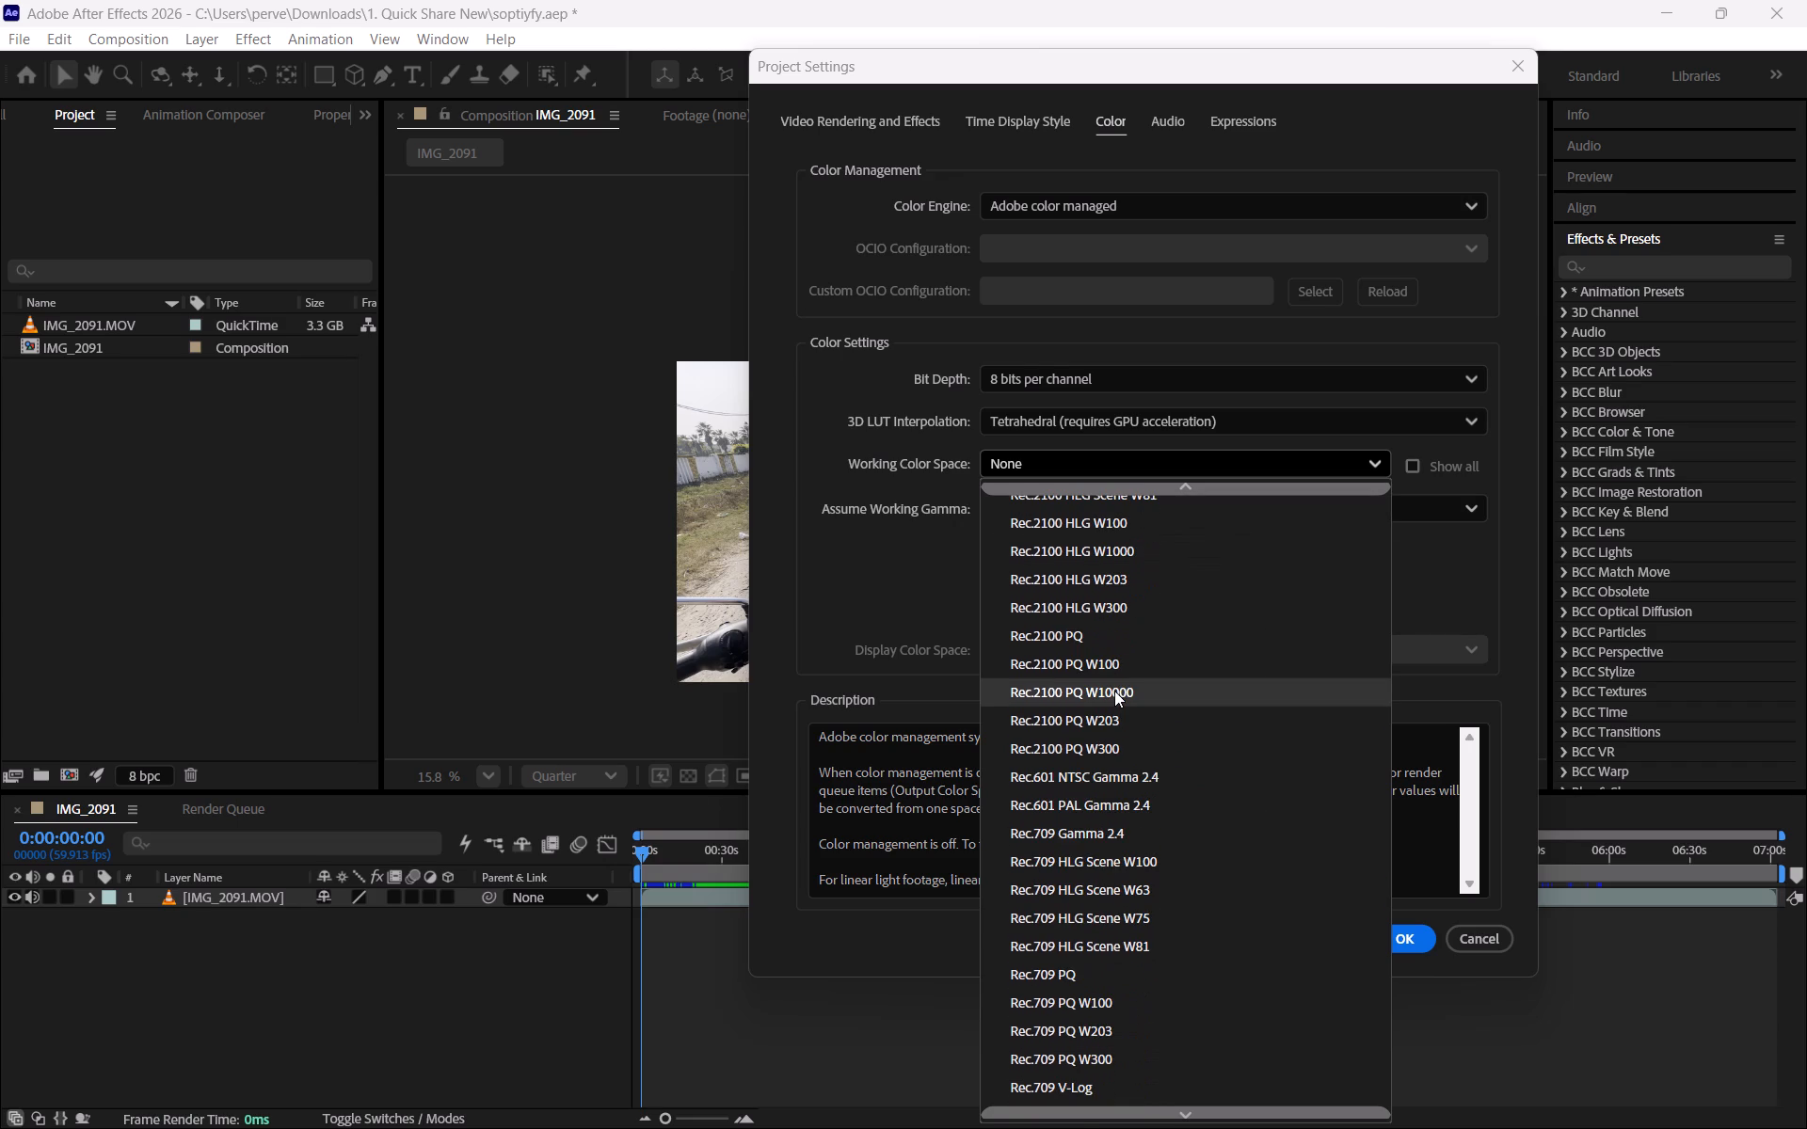
scroll(1114, 691, "down", 4)
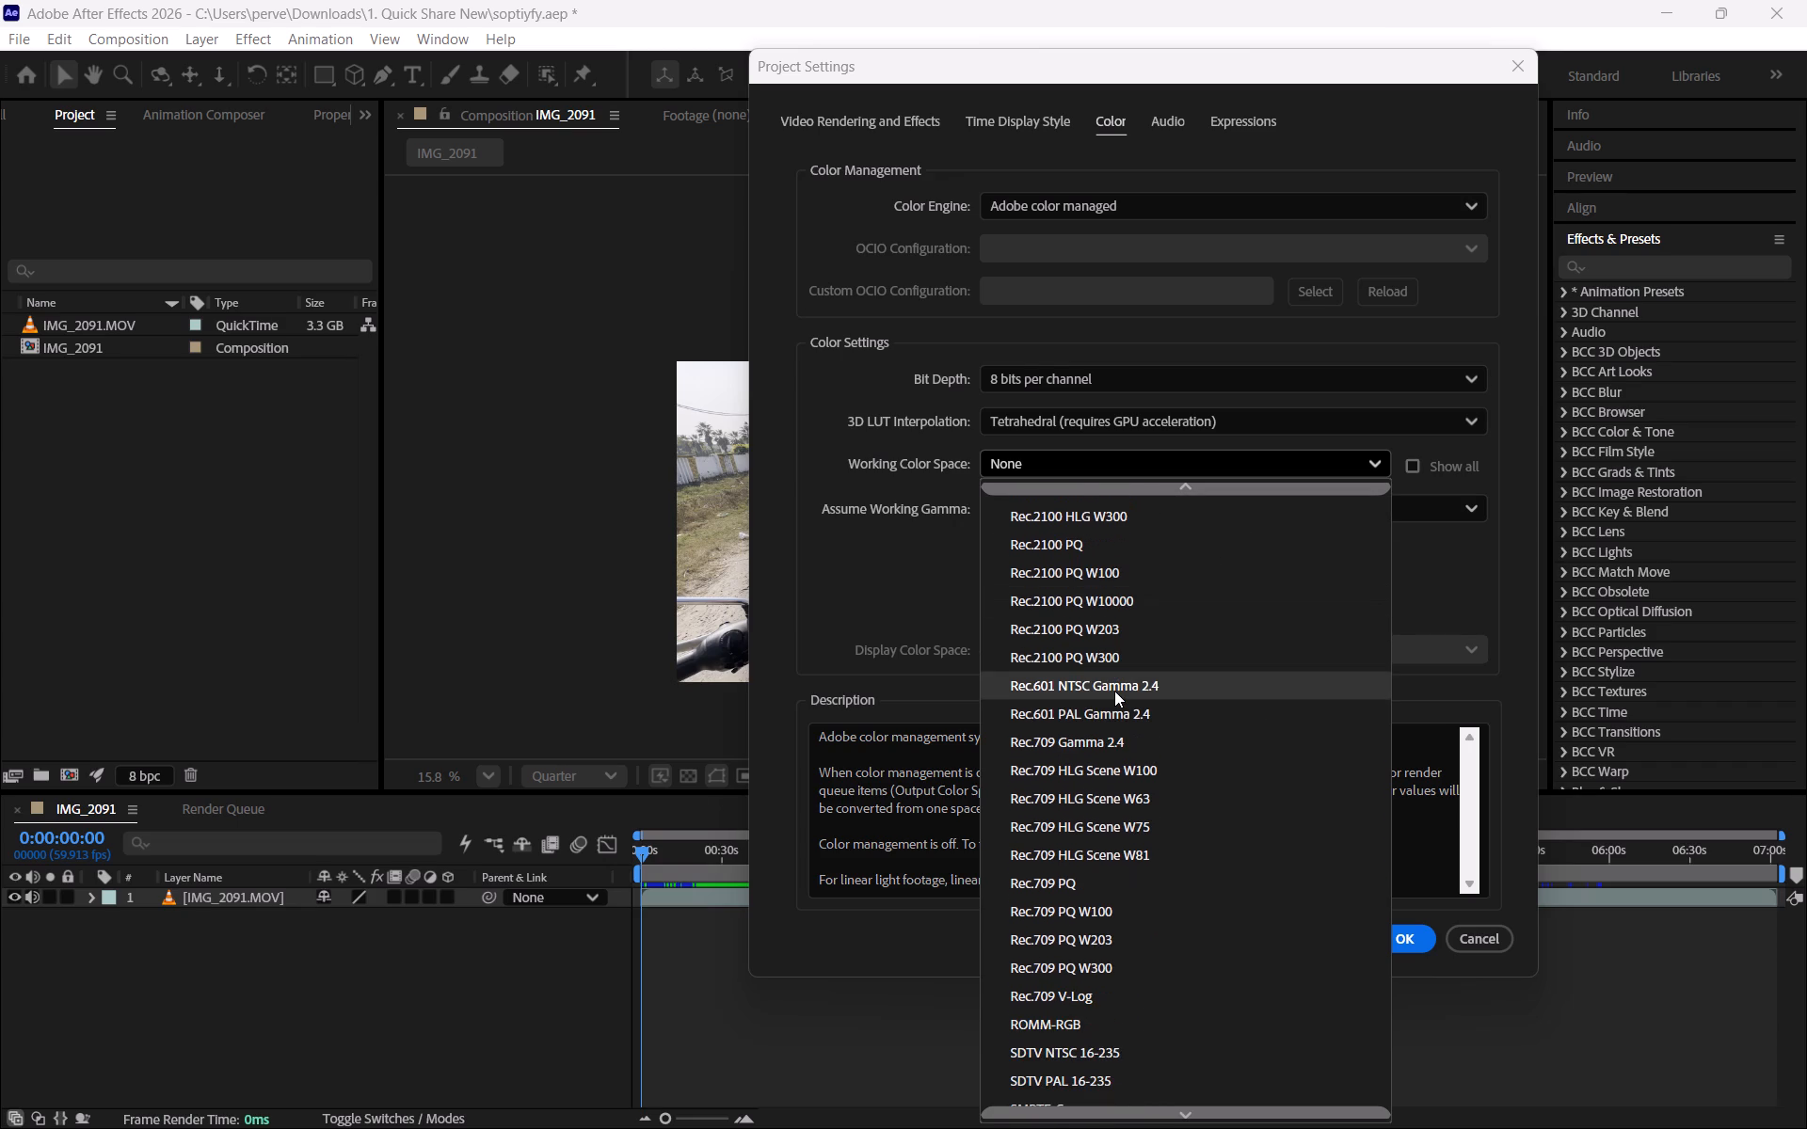
scroll(1114, 691, "down", 4)
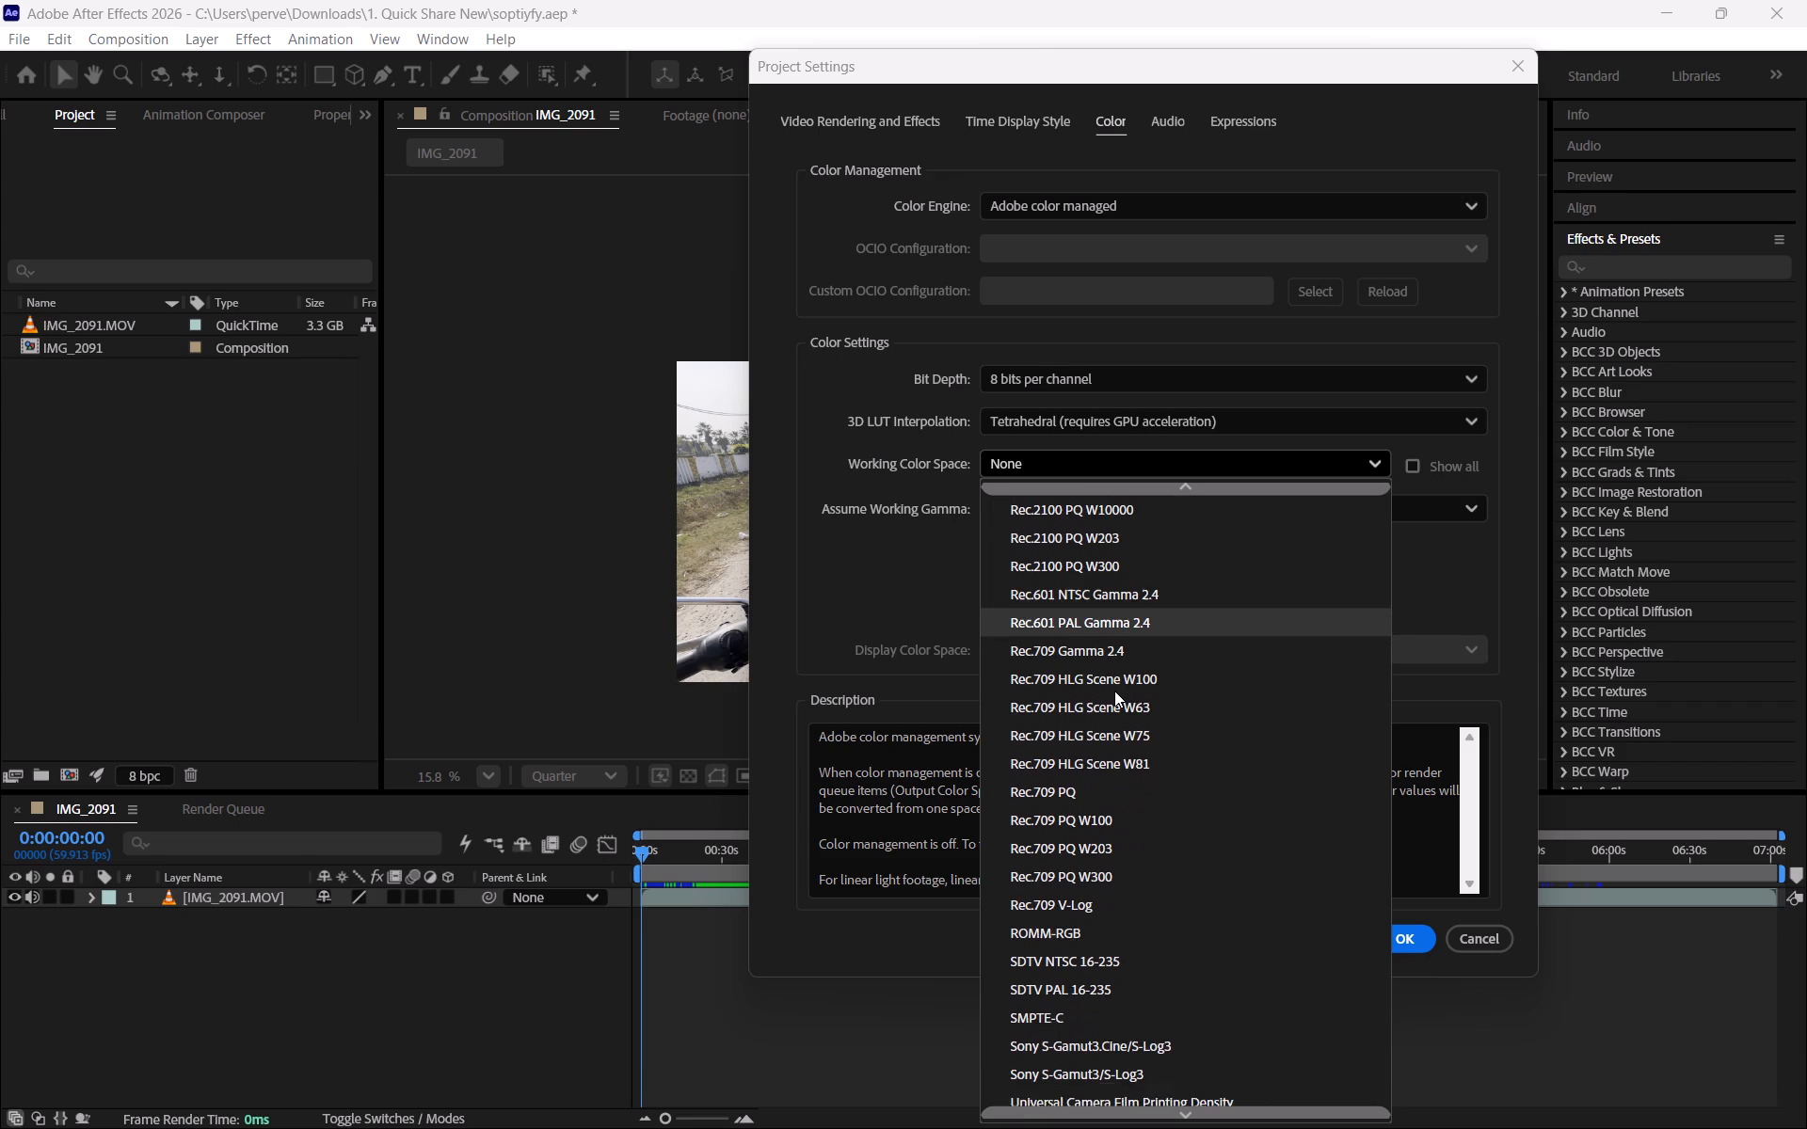
scroll(1114, 691, "down", 11)
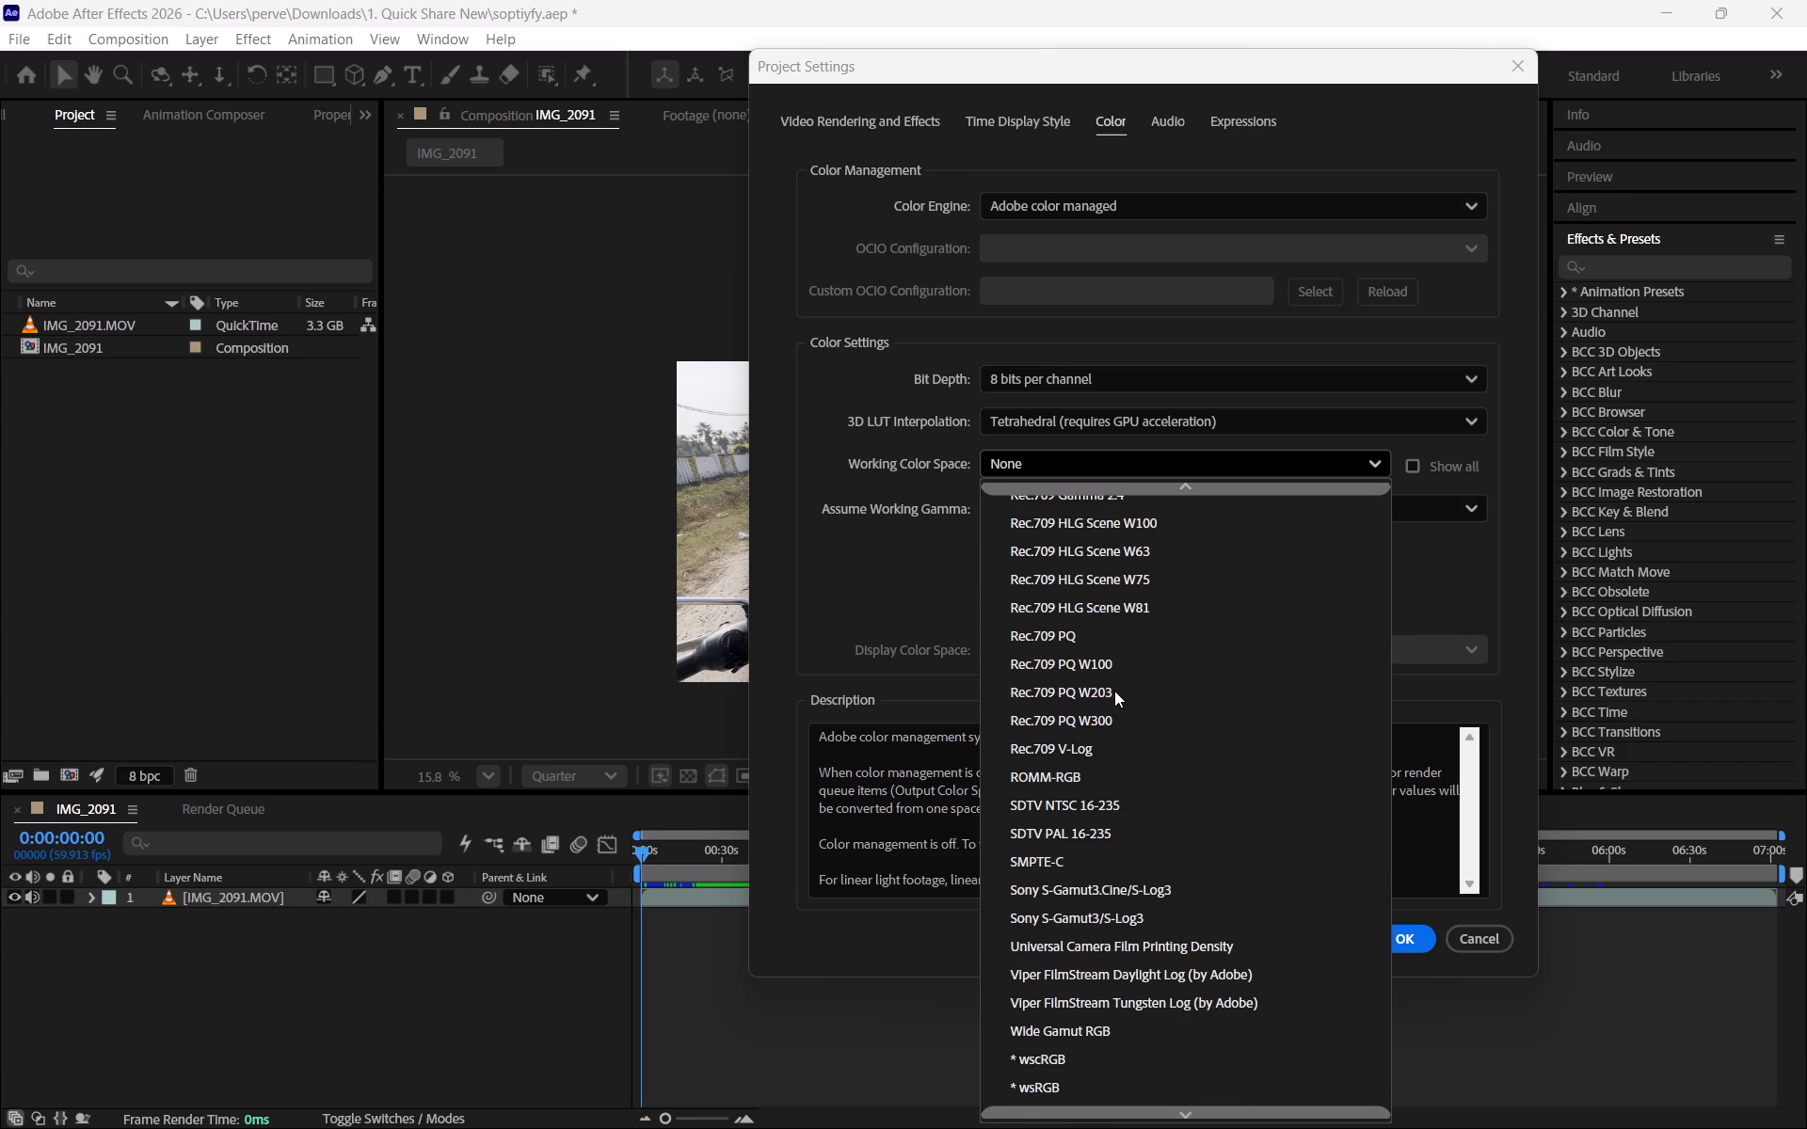
scroll(1114, 691, "down", 3)
scroll(1097, 1081, "up", 2)
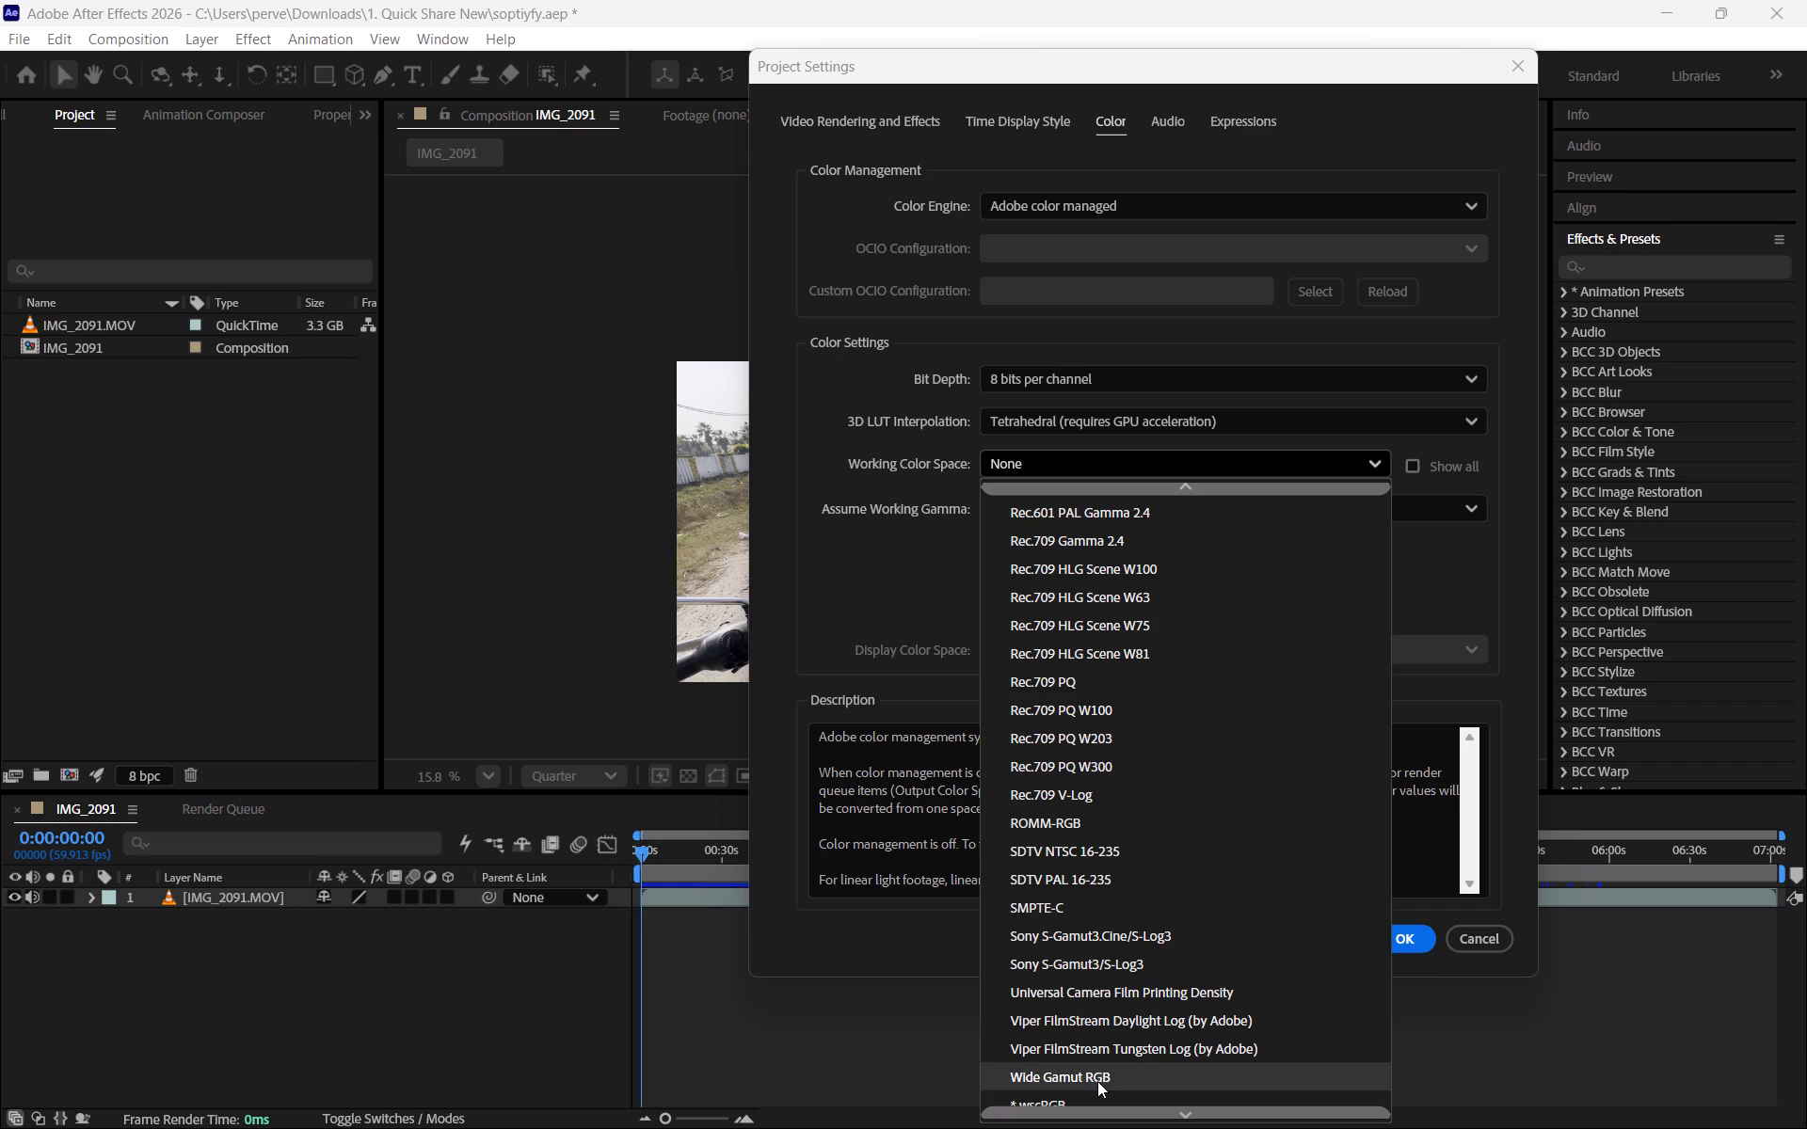
scroll(1156, 785, "up", 4)
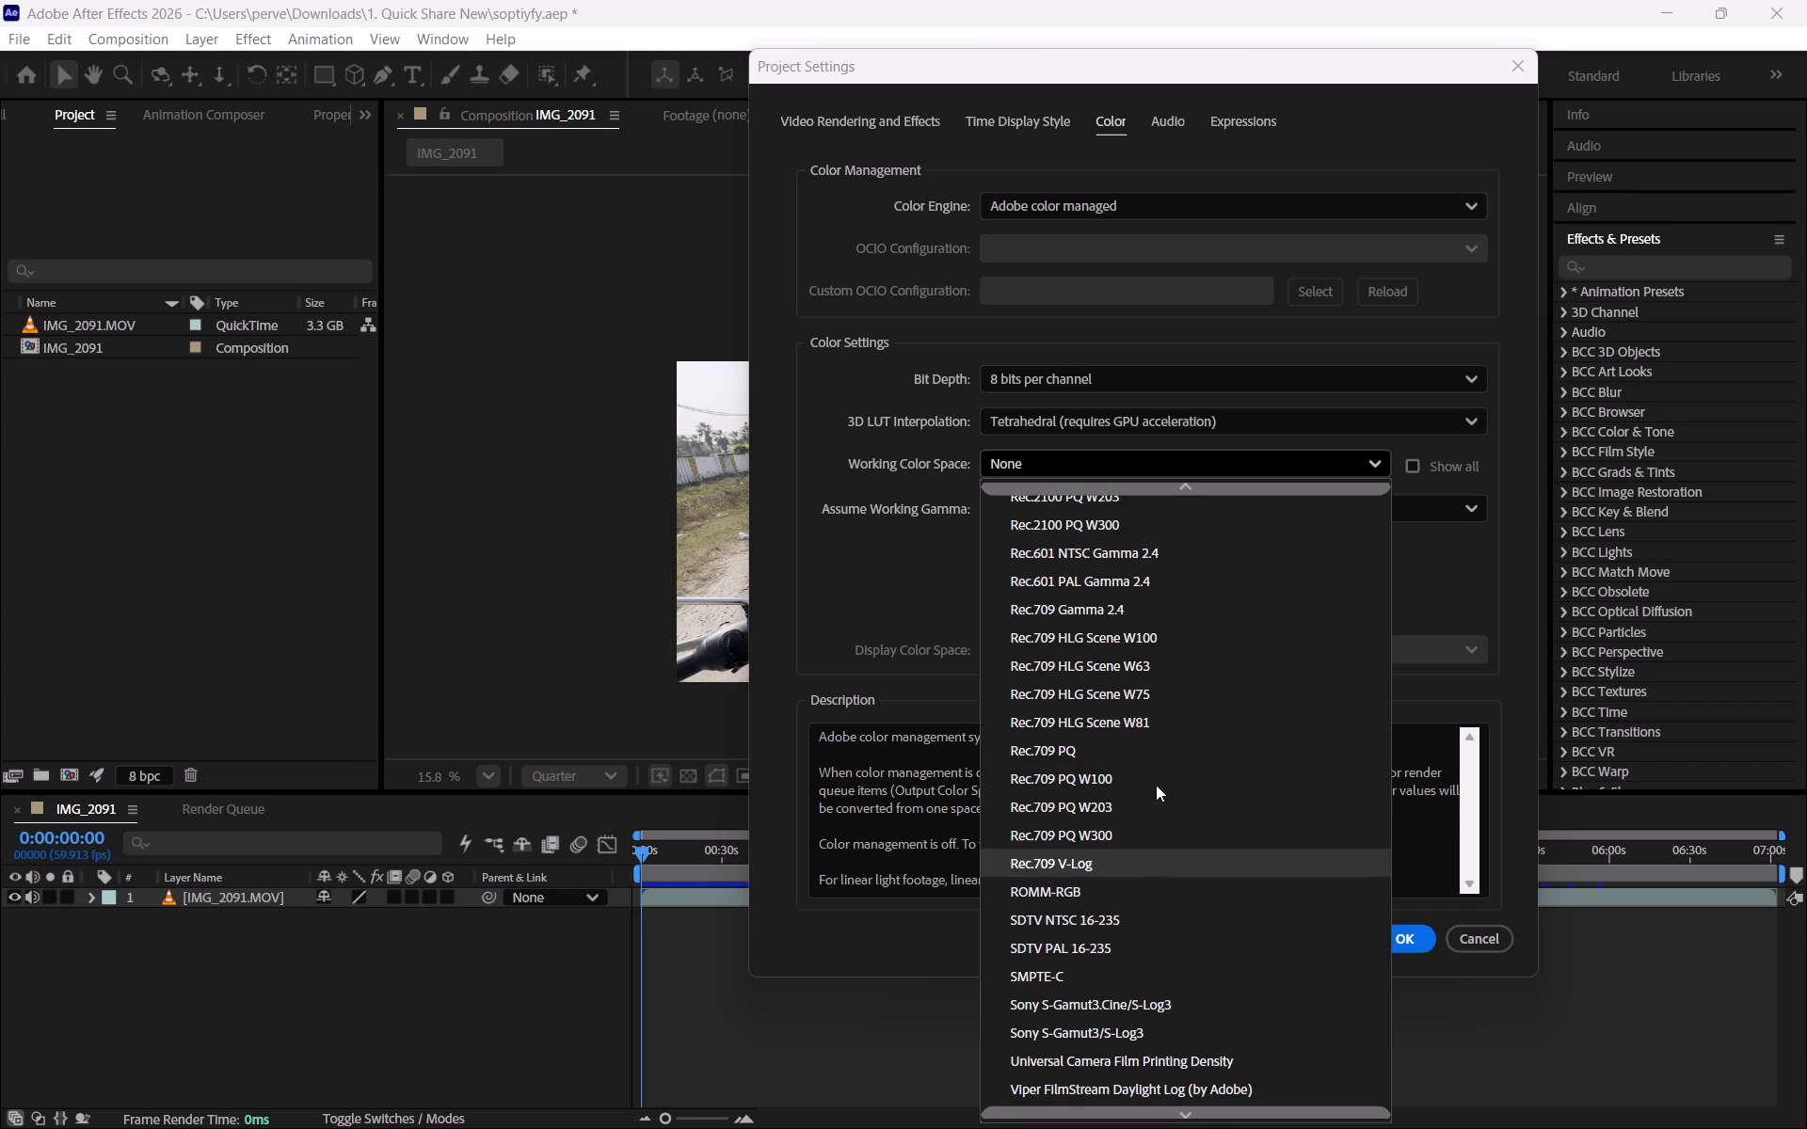
scroll(1156, 785, "up", 7)
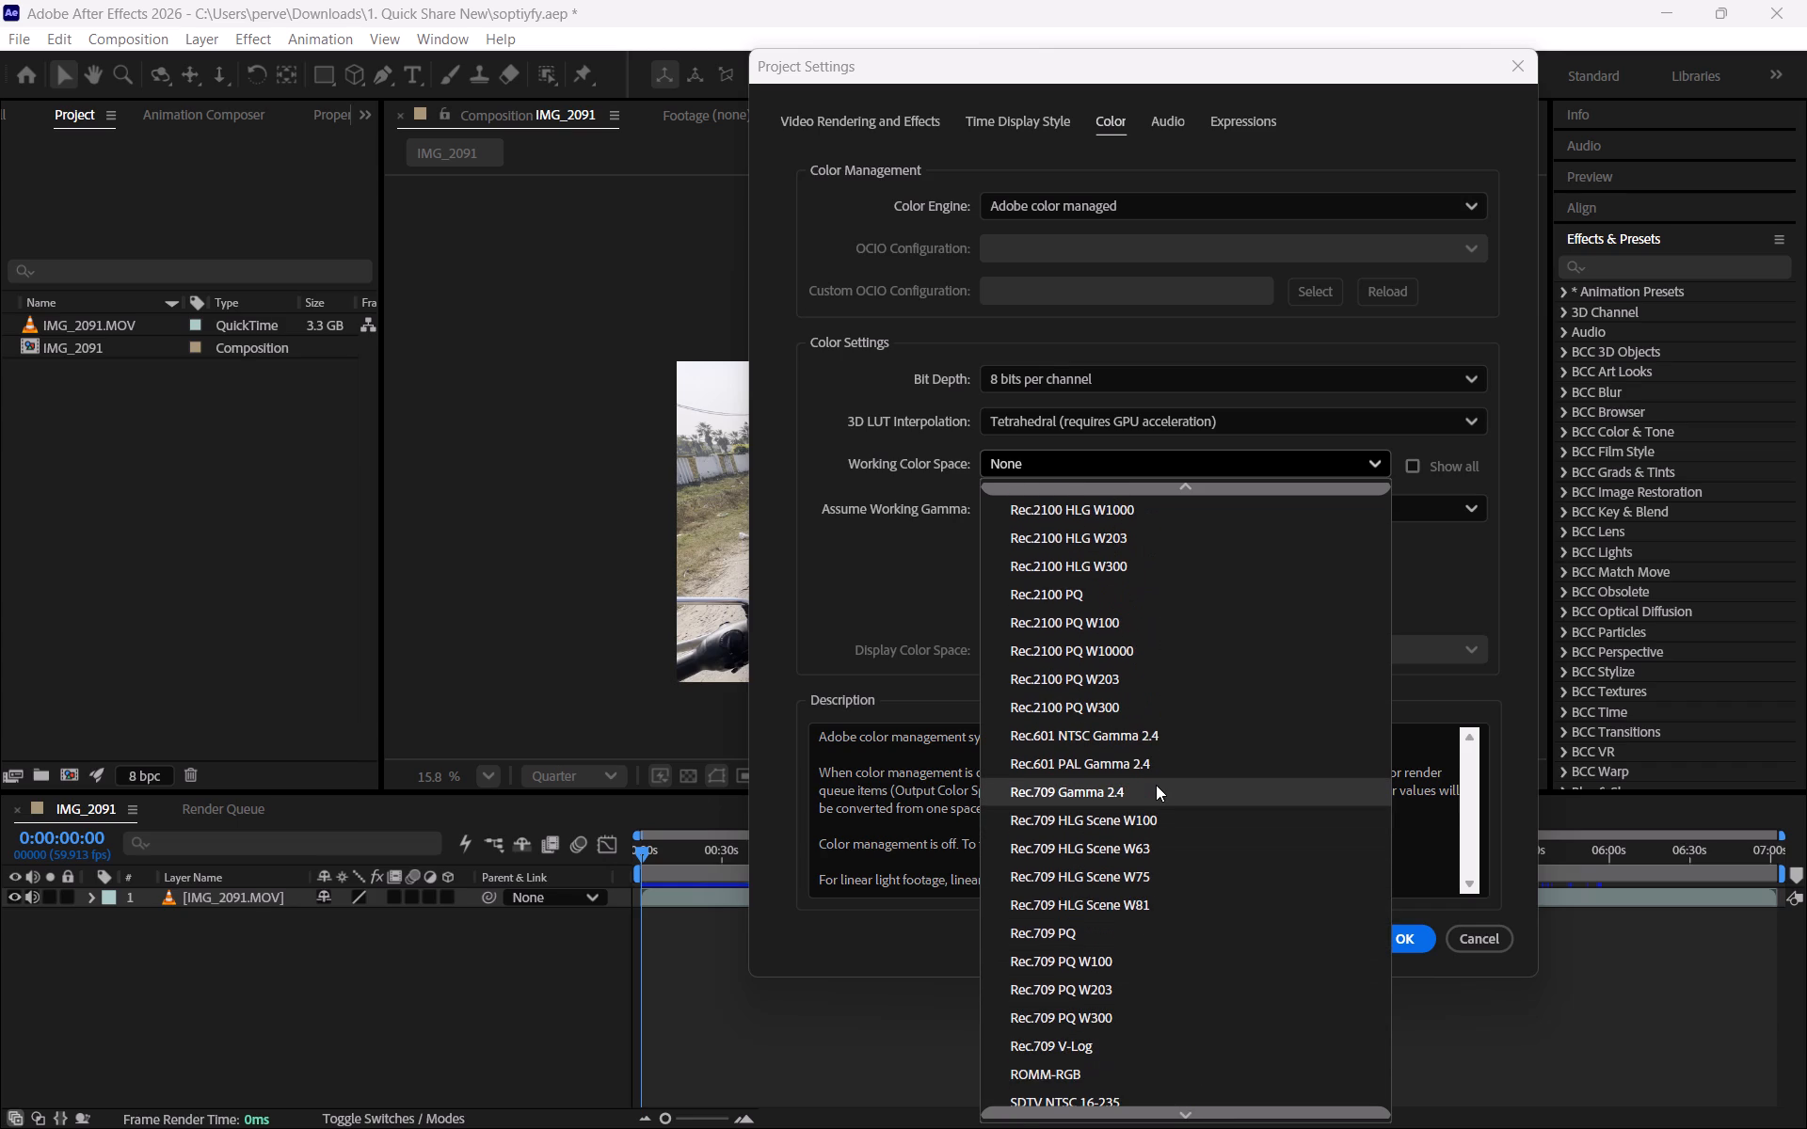
left_click(1156, 785)
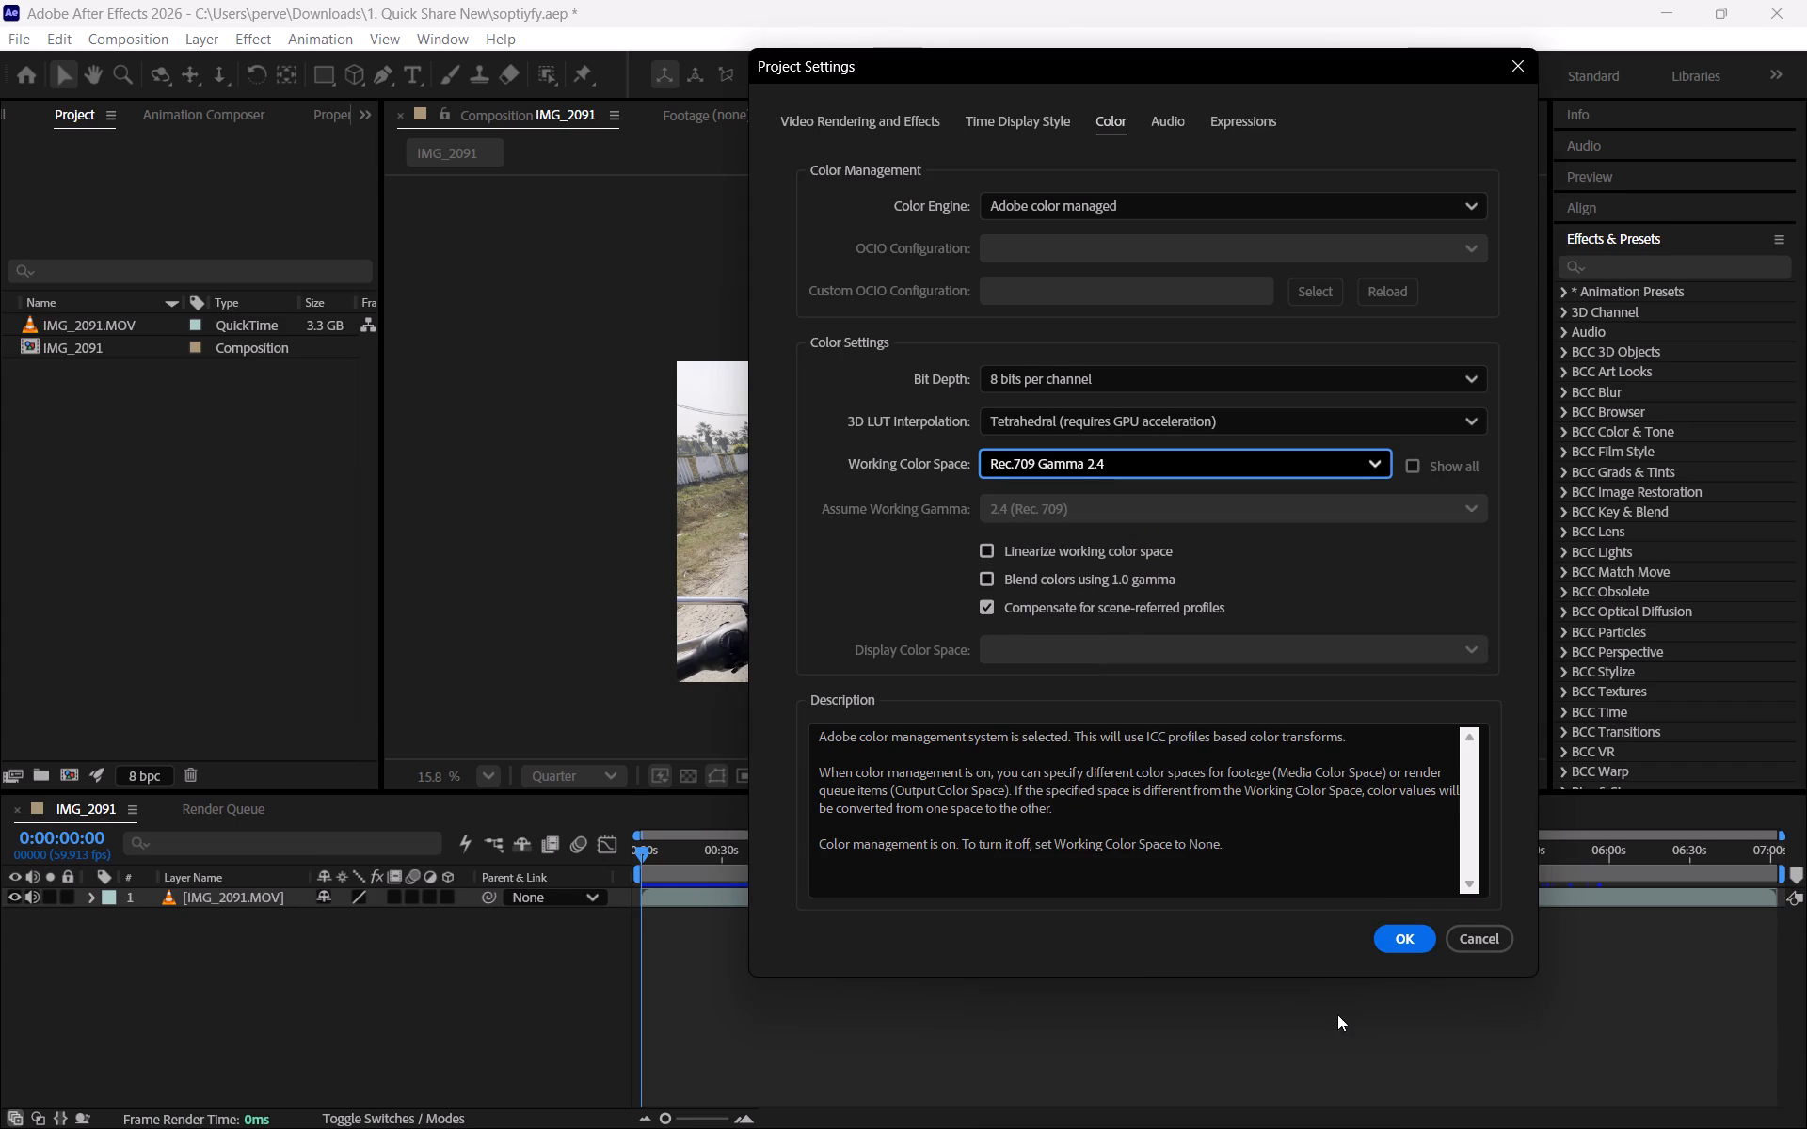
left_click_drag(1193, 68, 337, 264)
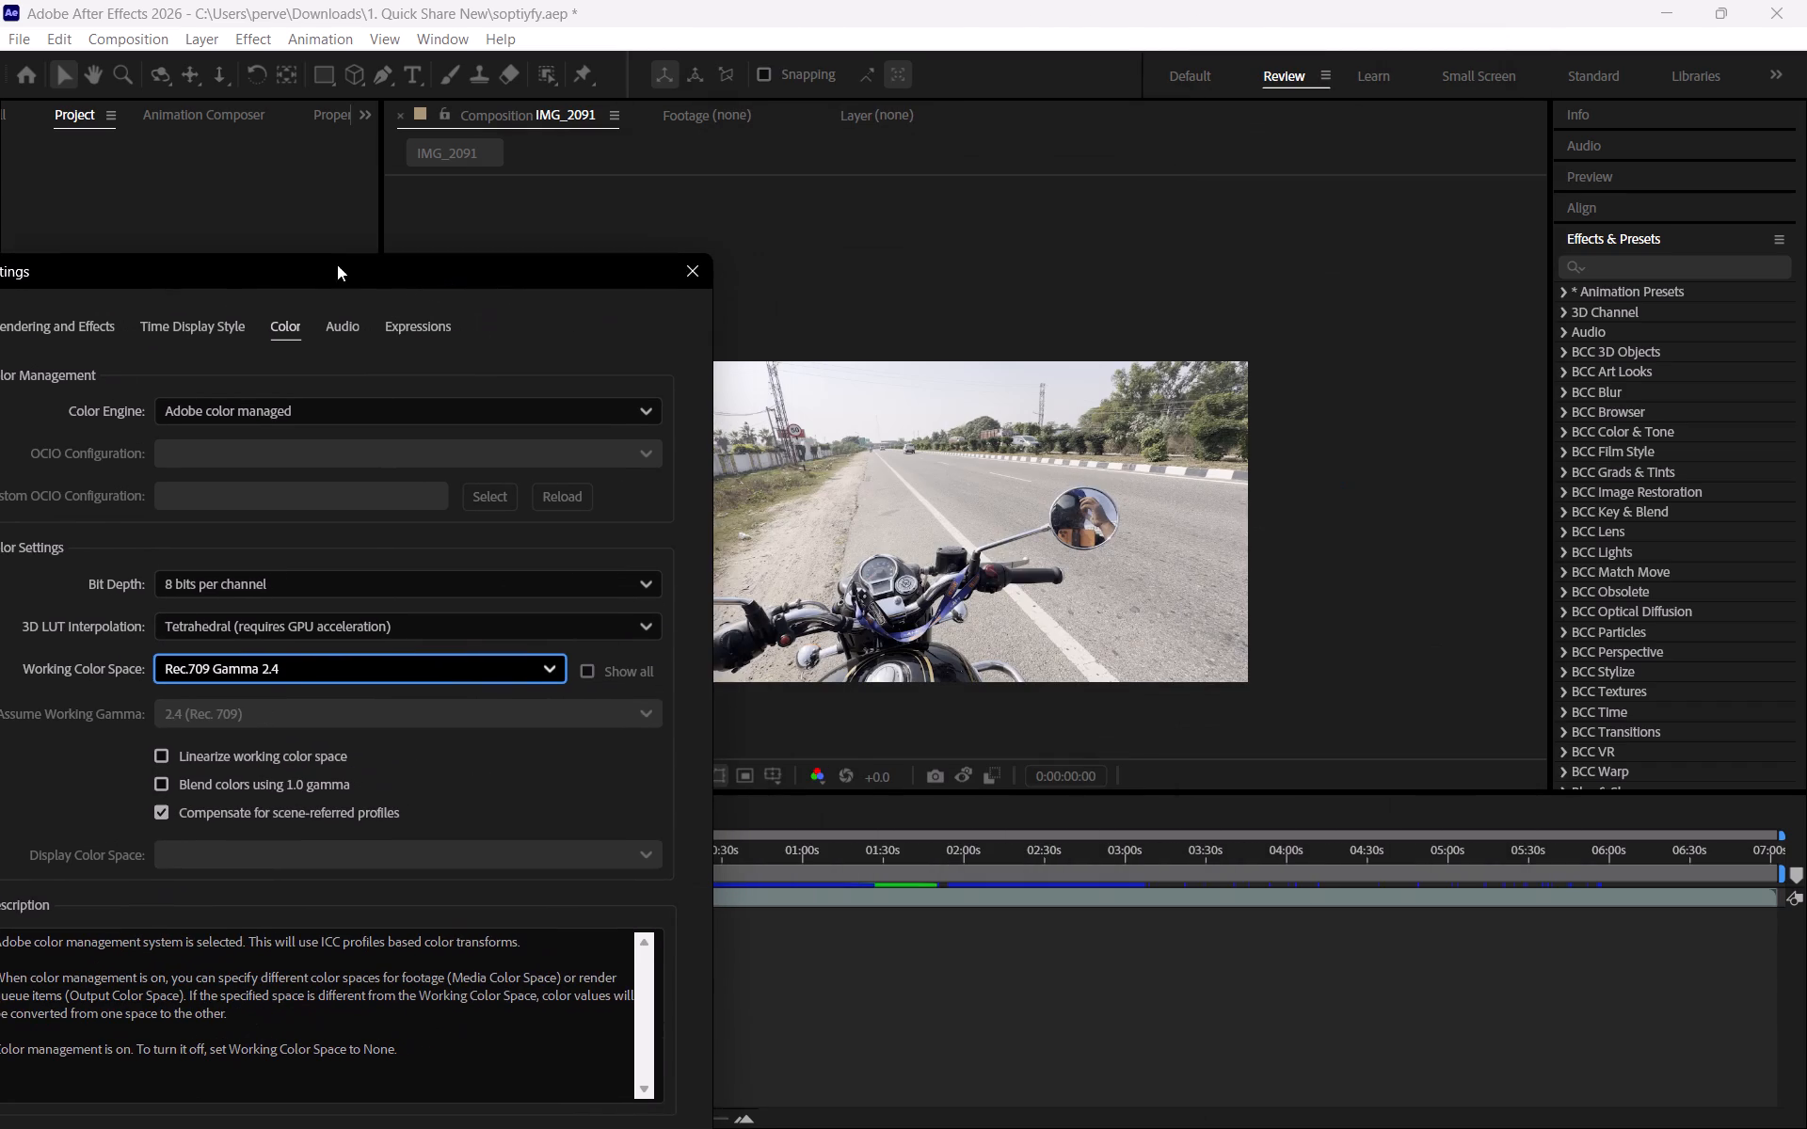
left_click_drag(337, 264, 277, 192)
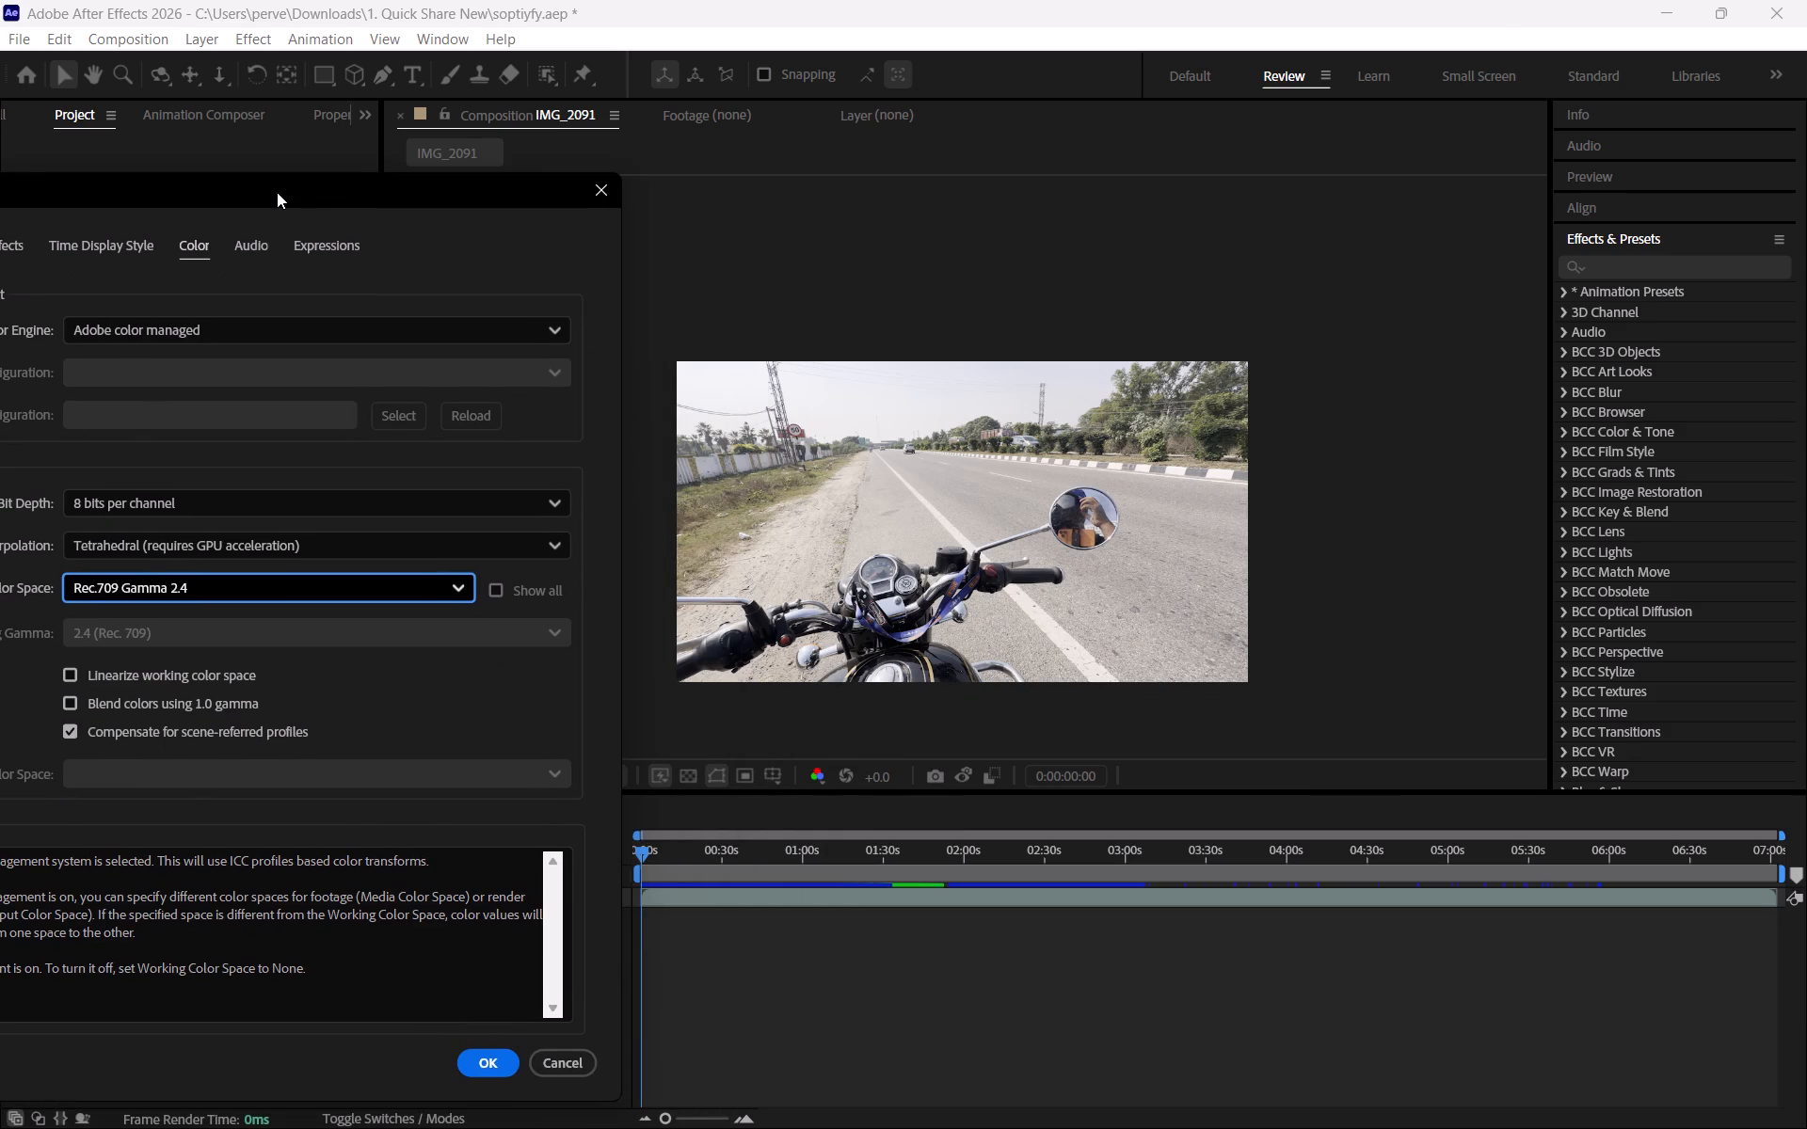
left_click(501, 1057)
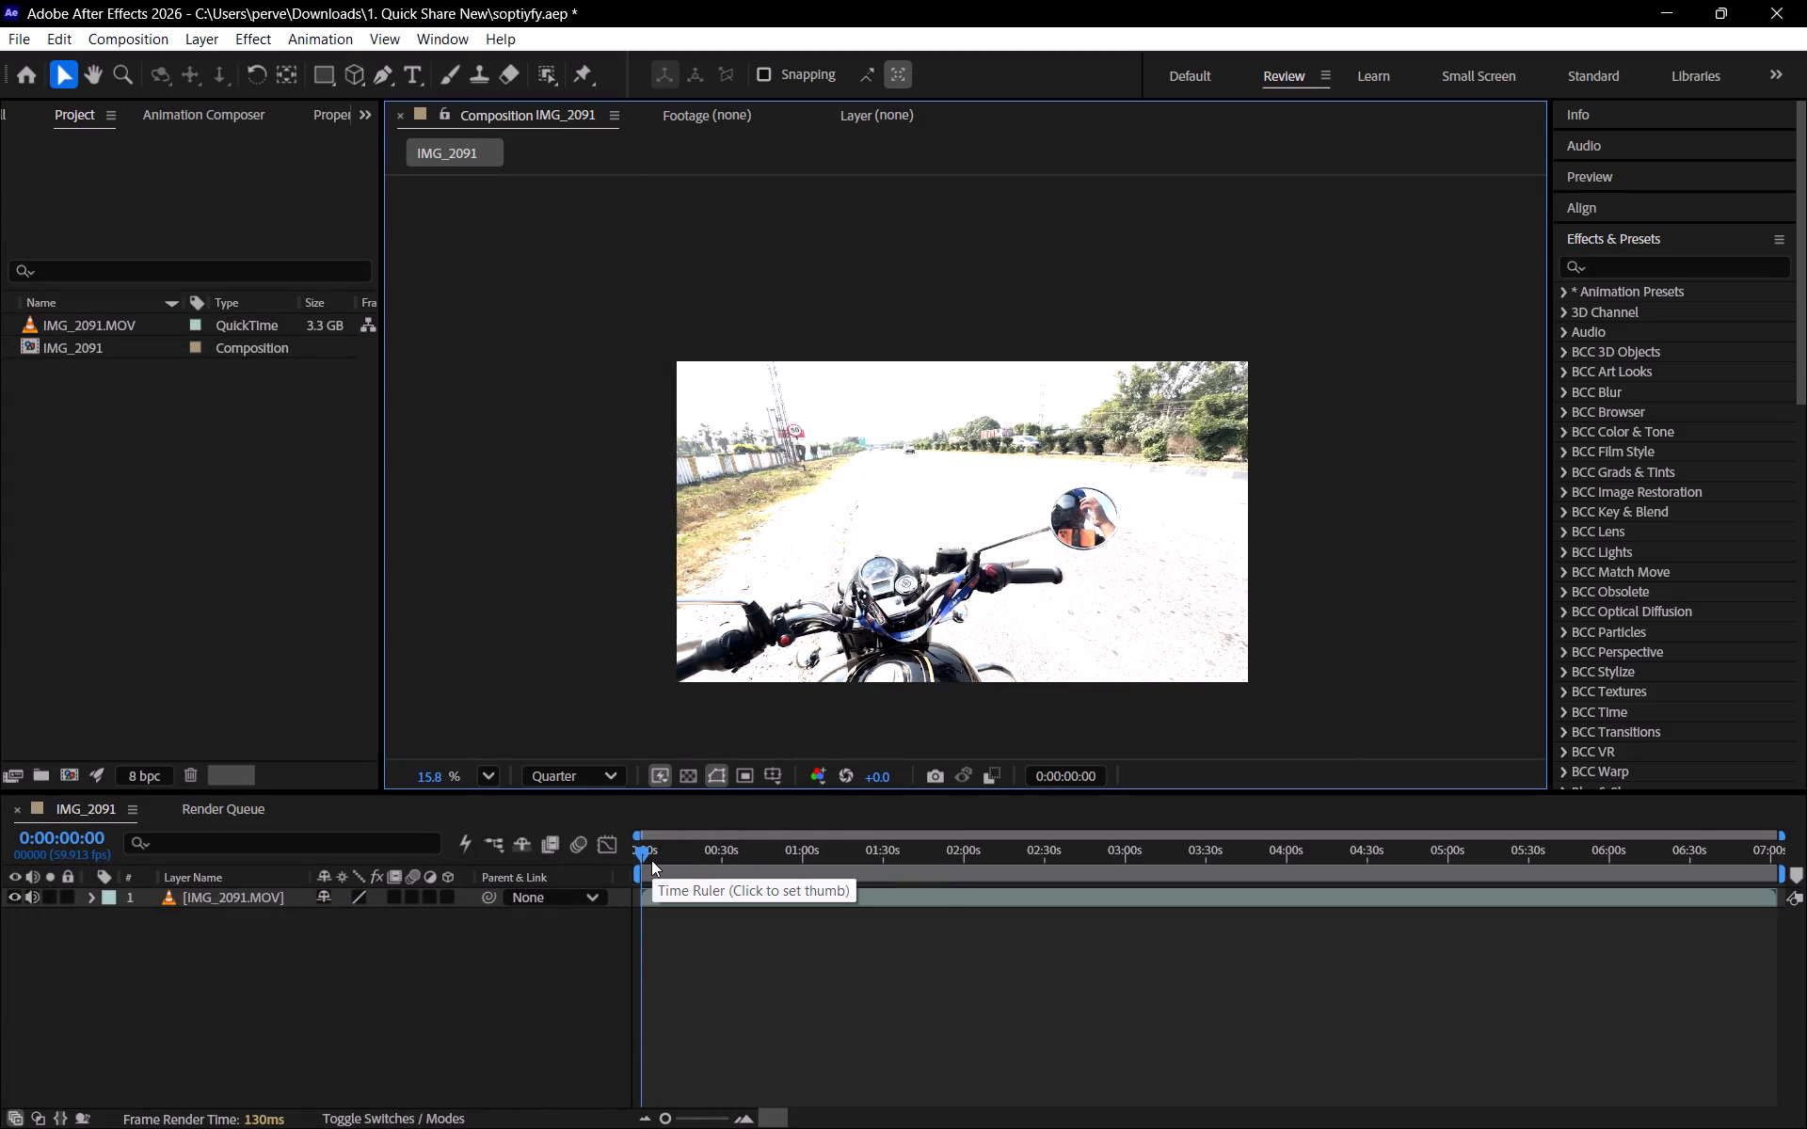
Move the playhead to 0:00:24:04 and inspect the IMG_2091 footage colors there.
left_click_drag(649, 856, 706, 863)
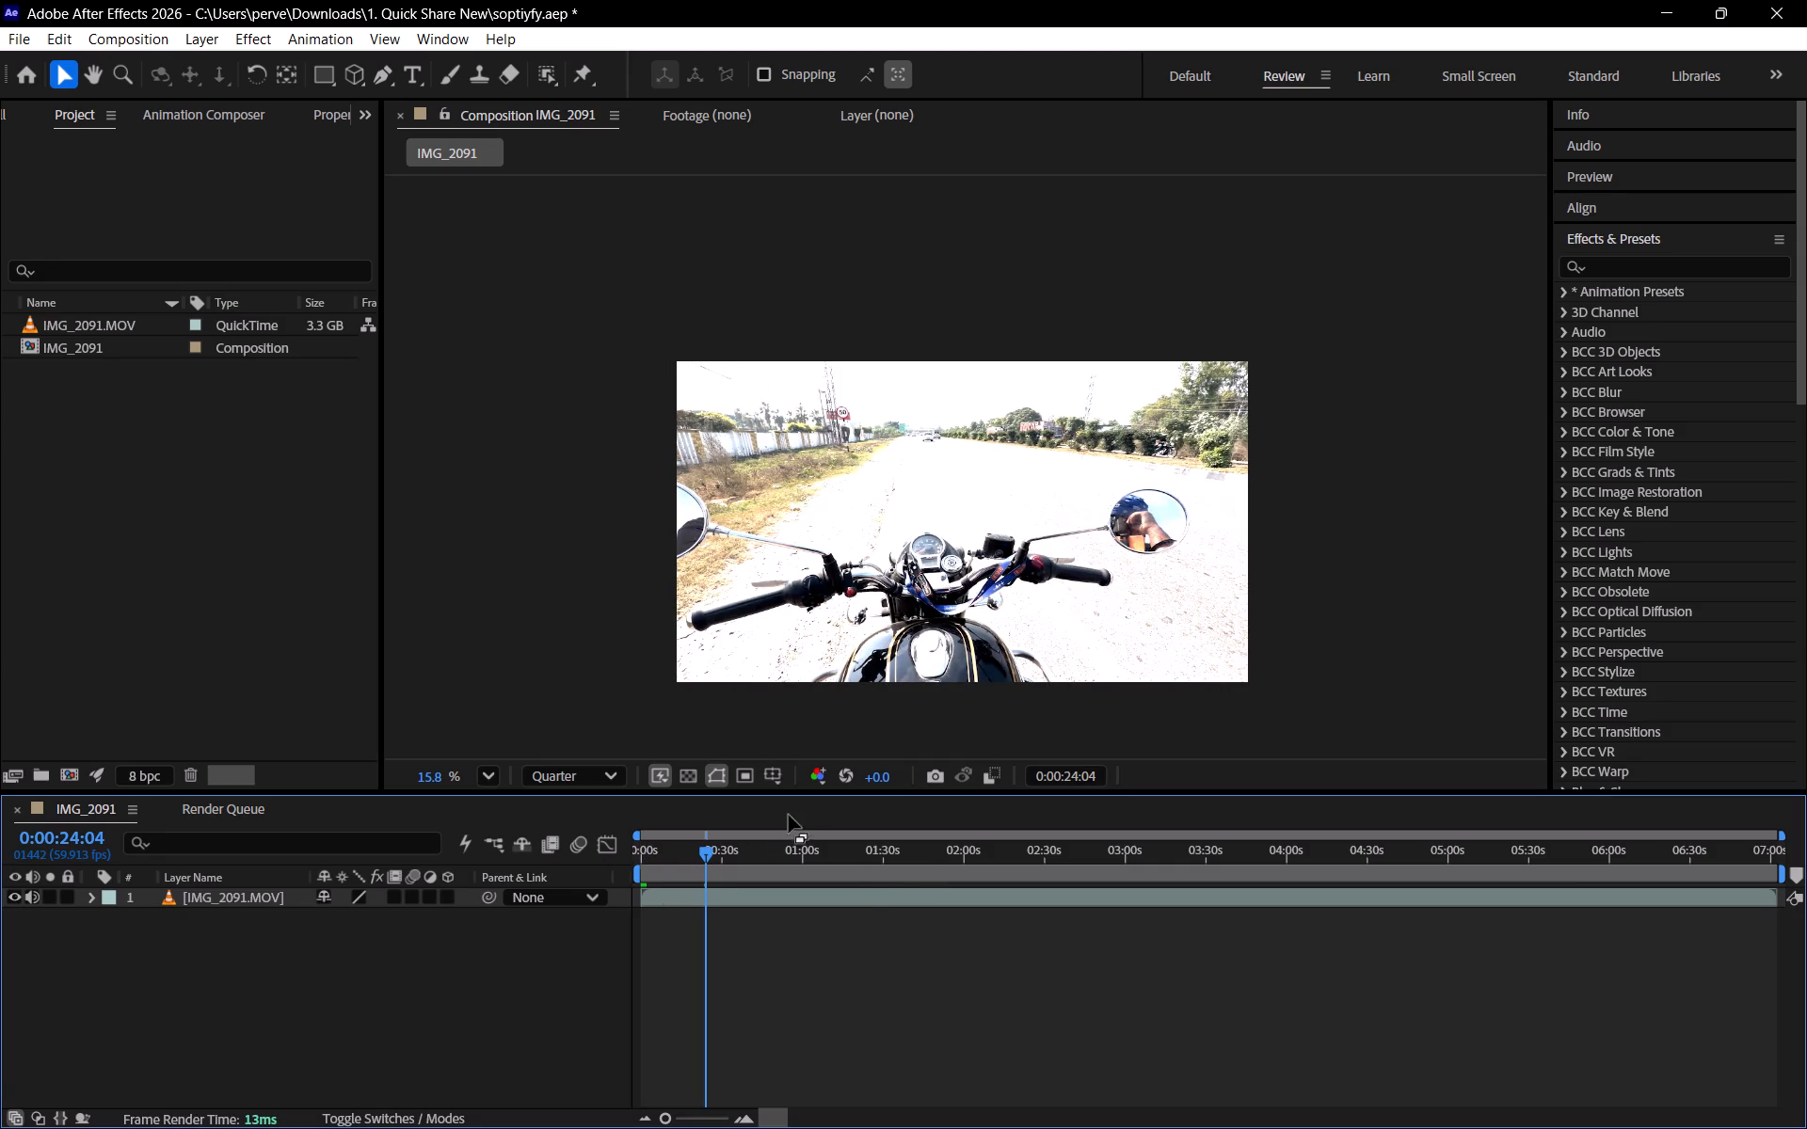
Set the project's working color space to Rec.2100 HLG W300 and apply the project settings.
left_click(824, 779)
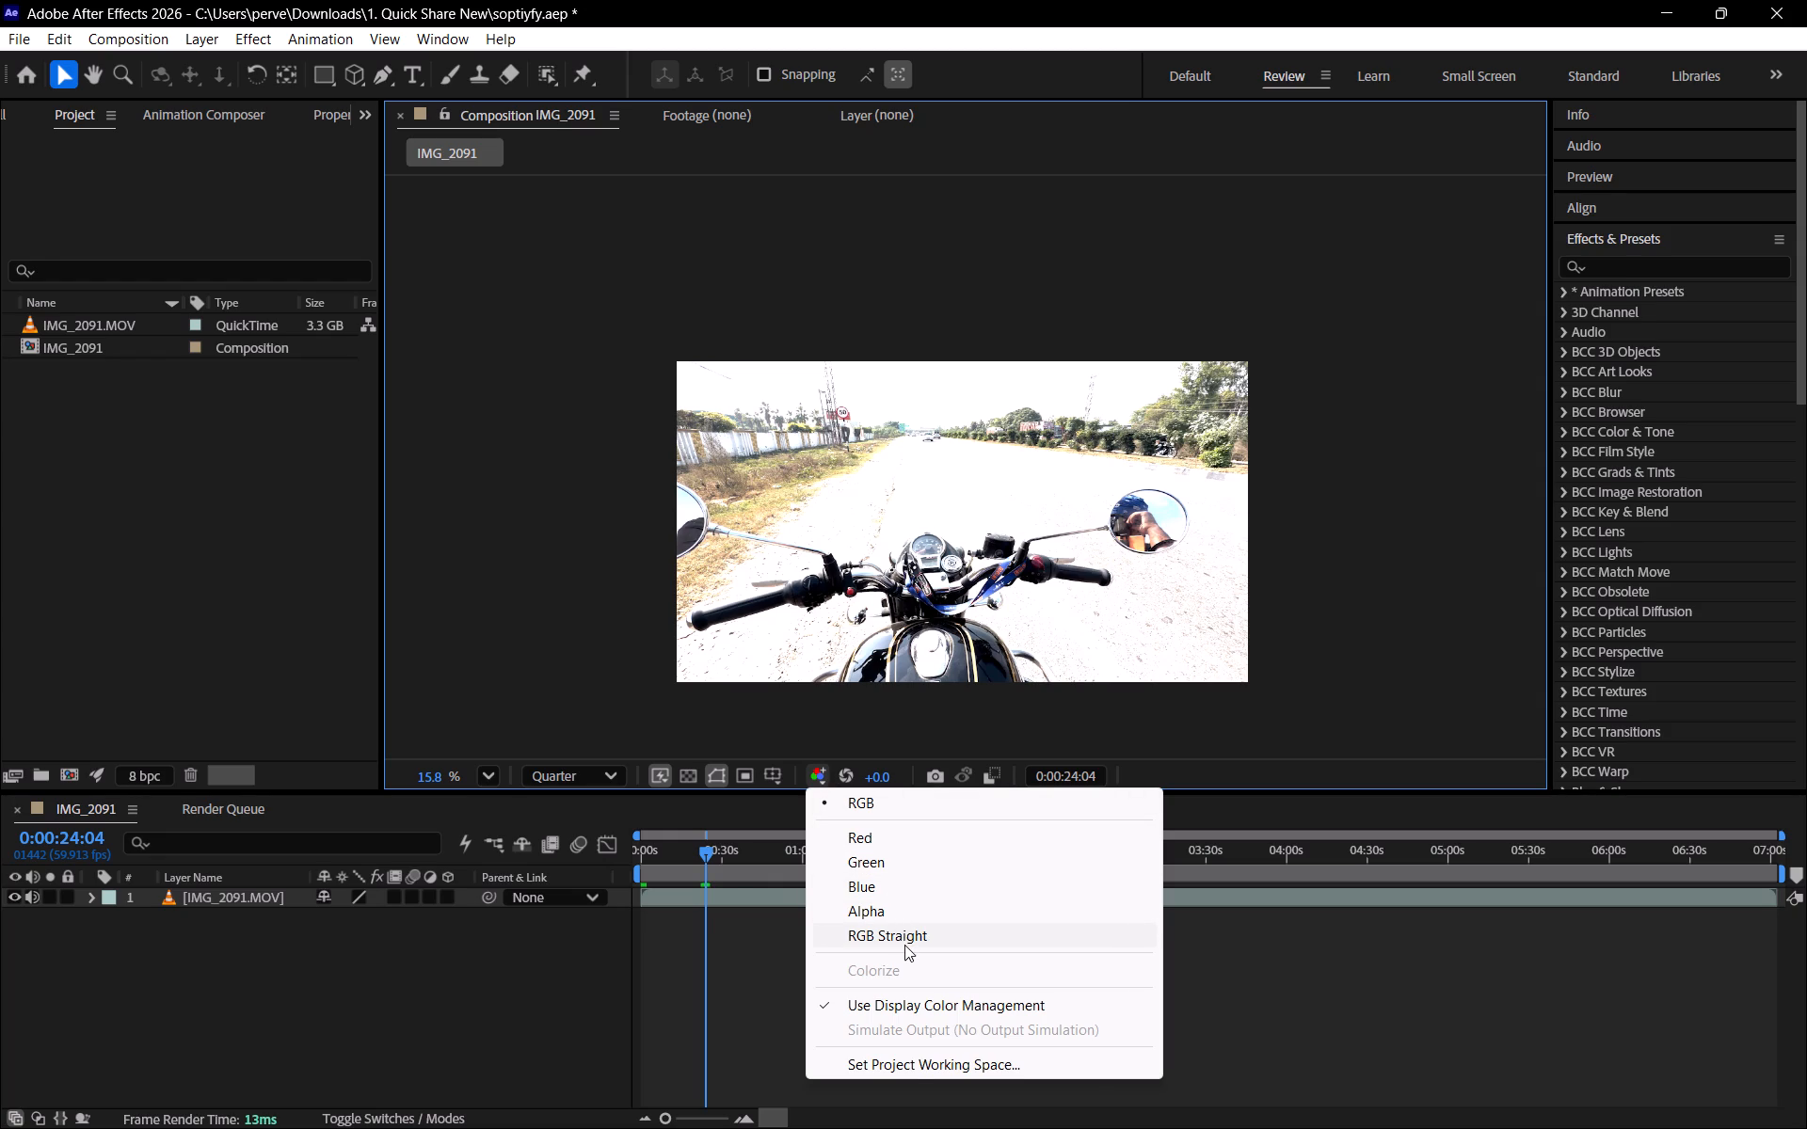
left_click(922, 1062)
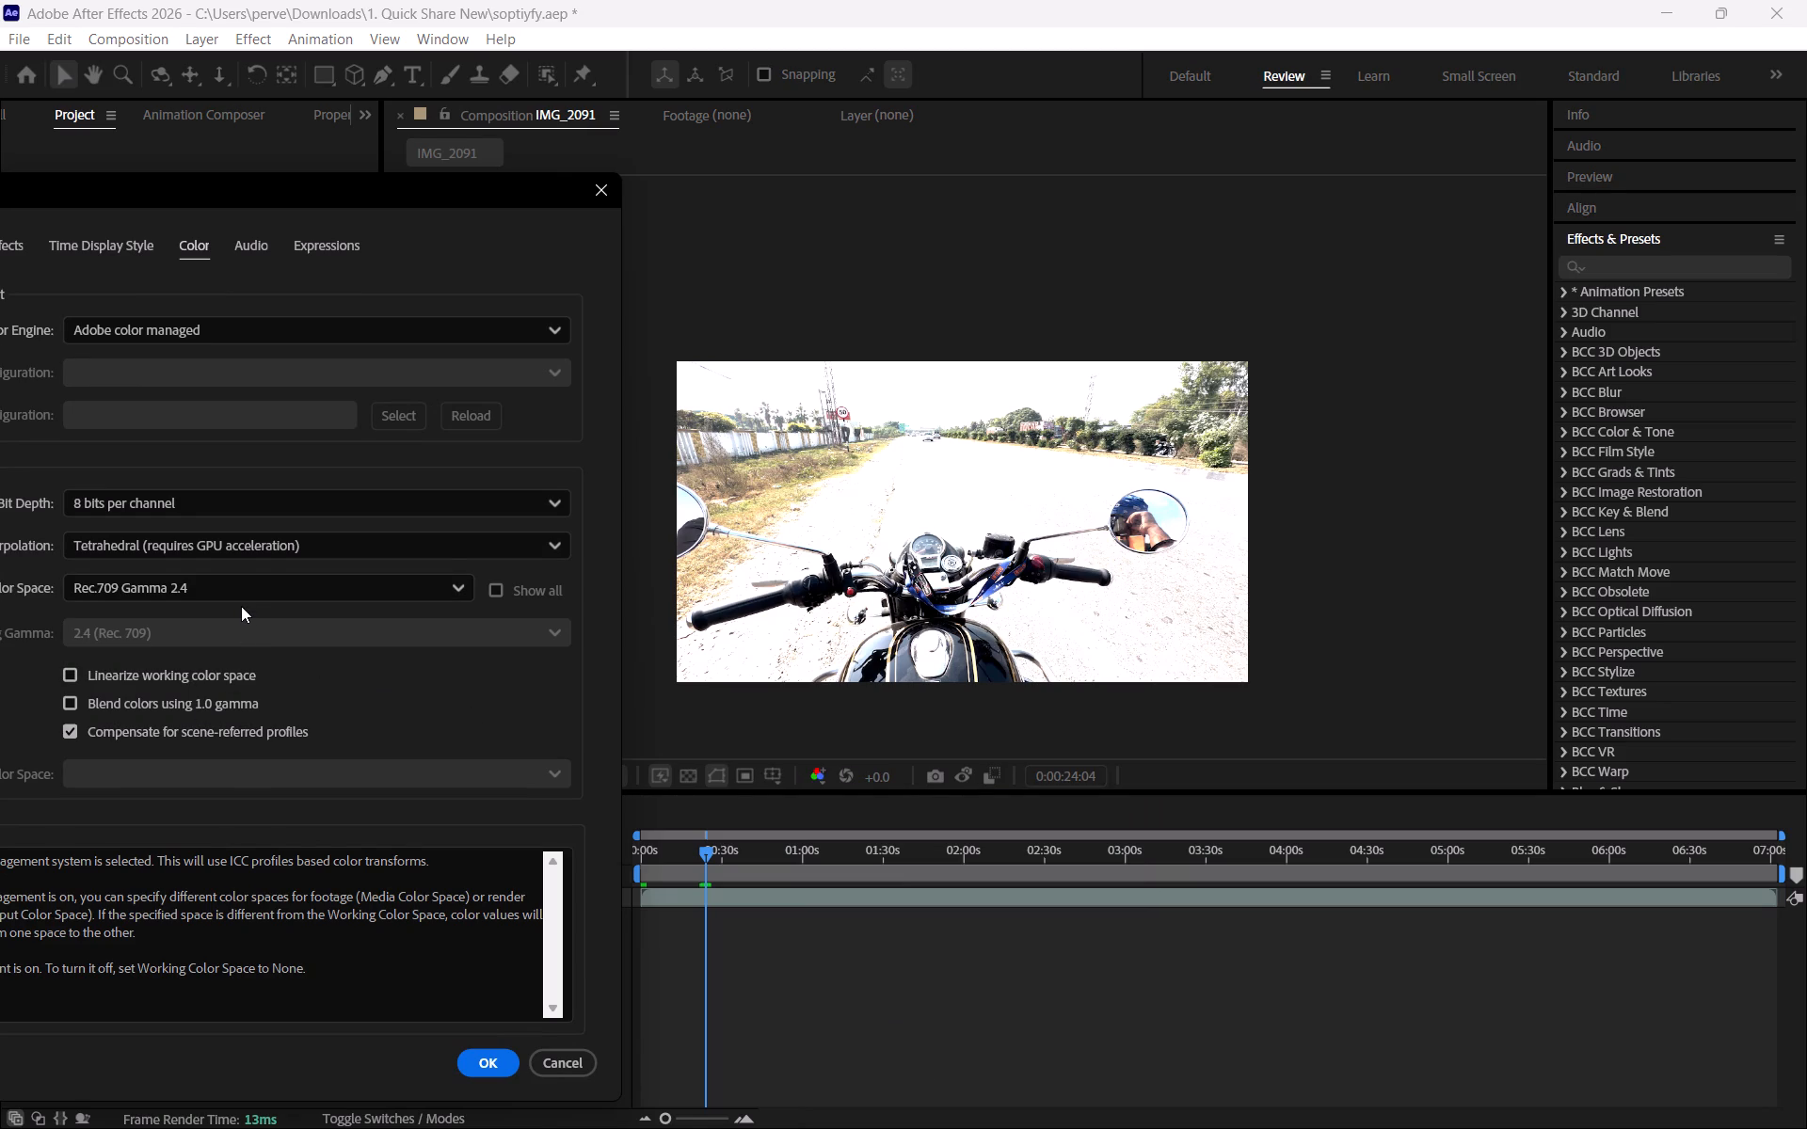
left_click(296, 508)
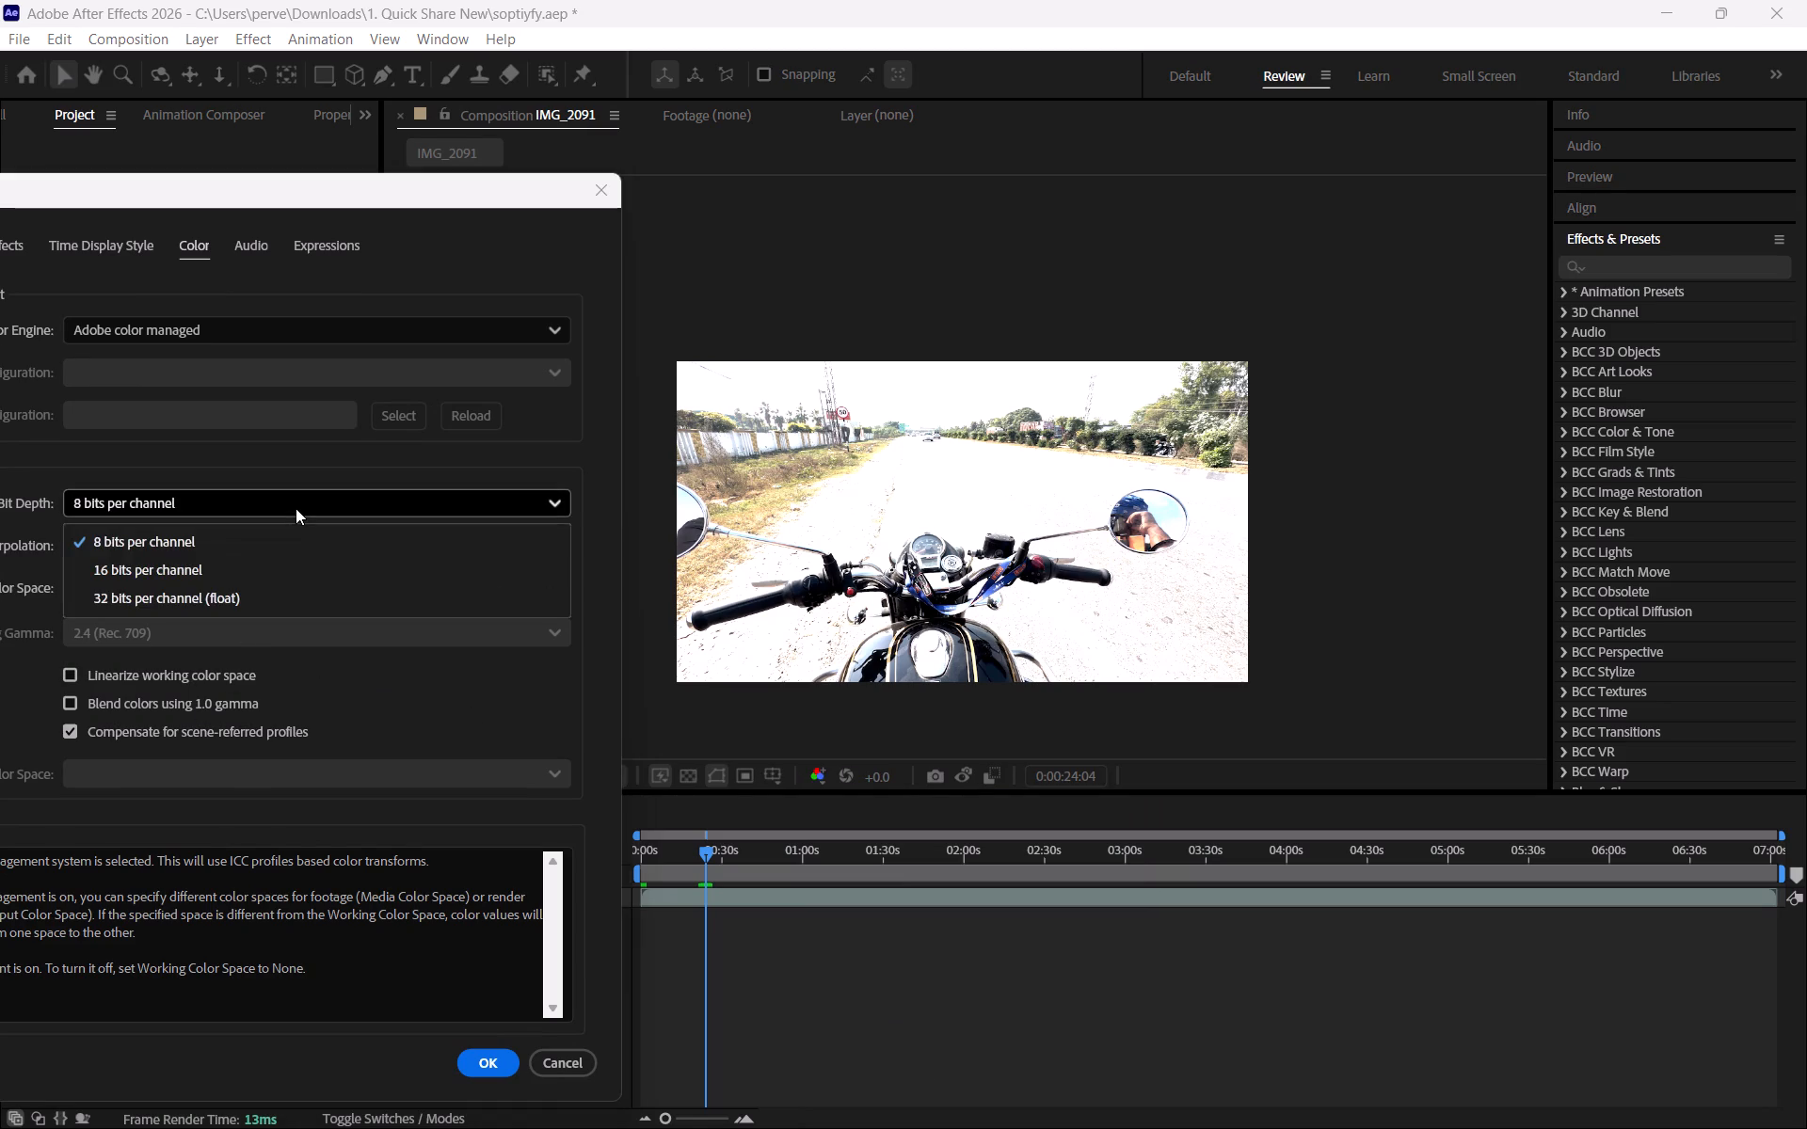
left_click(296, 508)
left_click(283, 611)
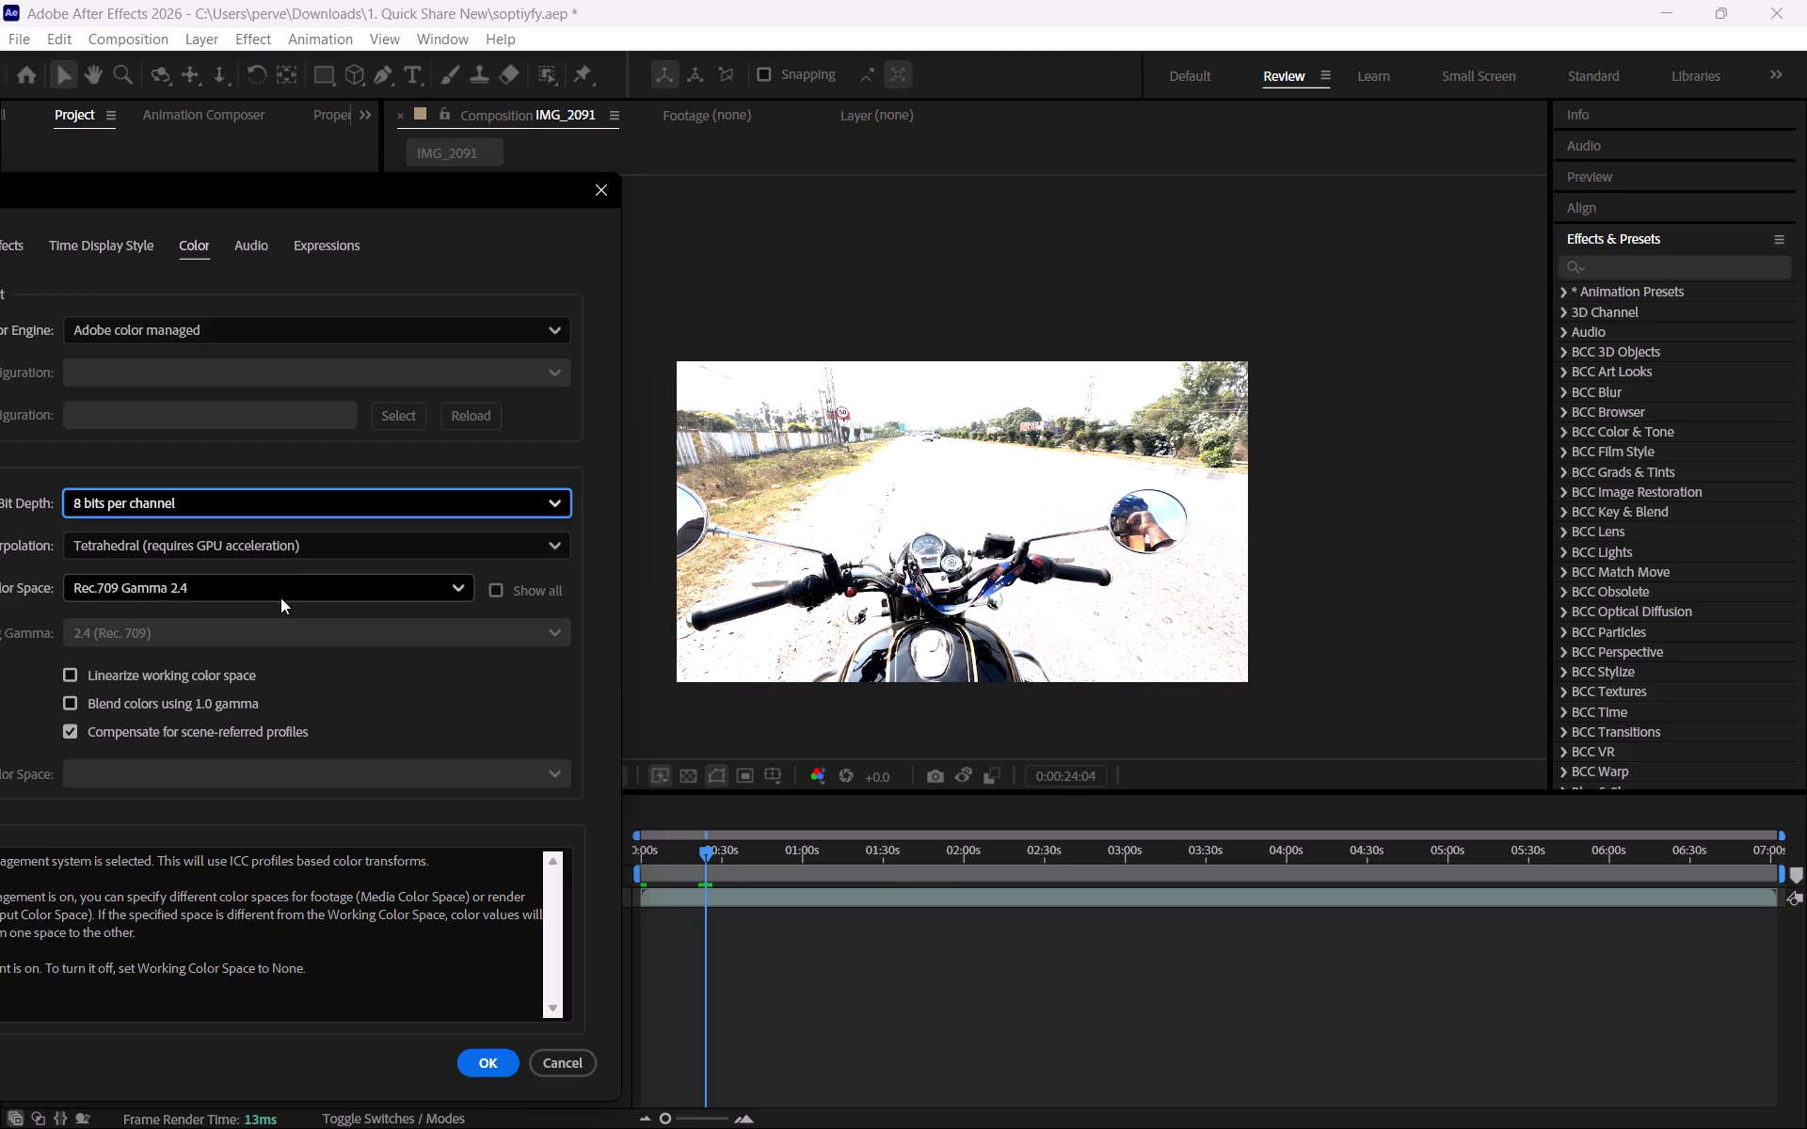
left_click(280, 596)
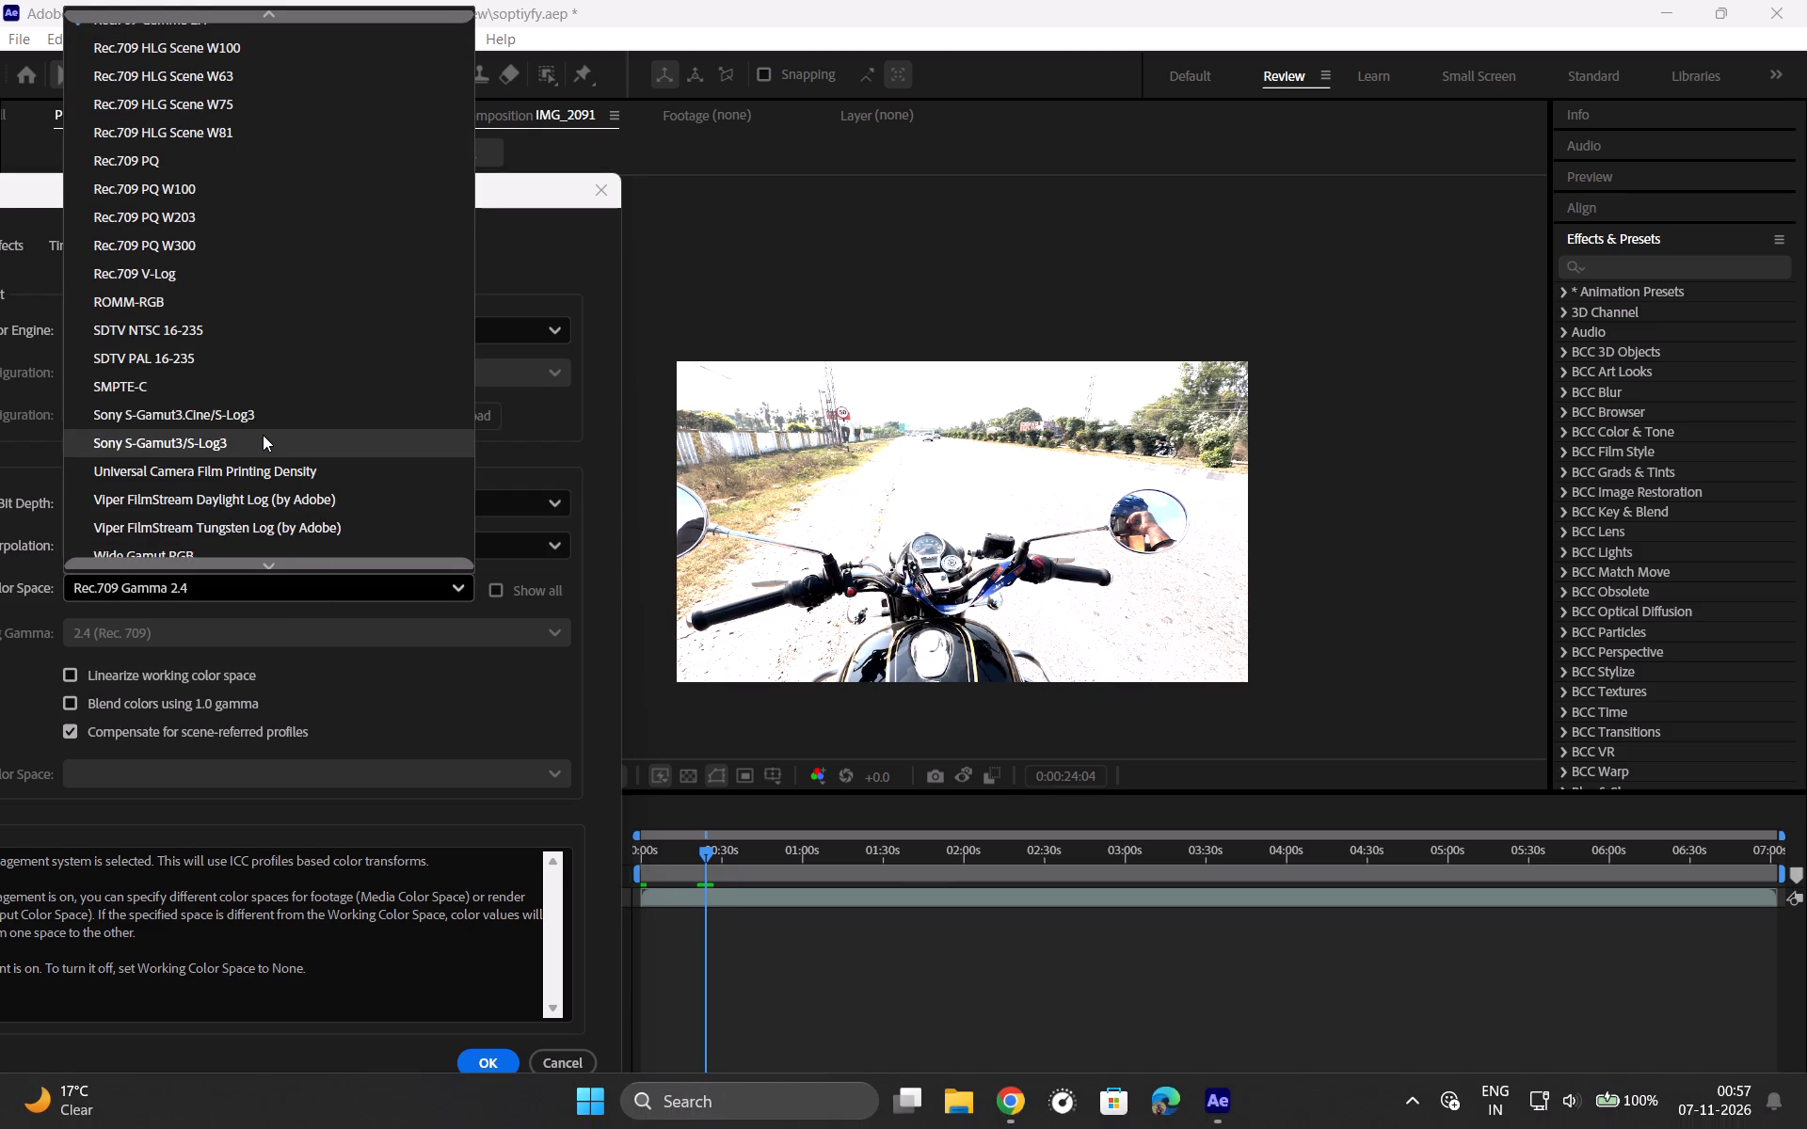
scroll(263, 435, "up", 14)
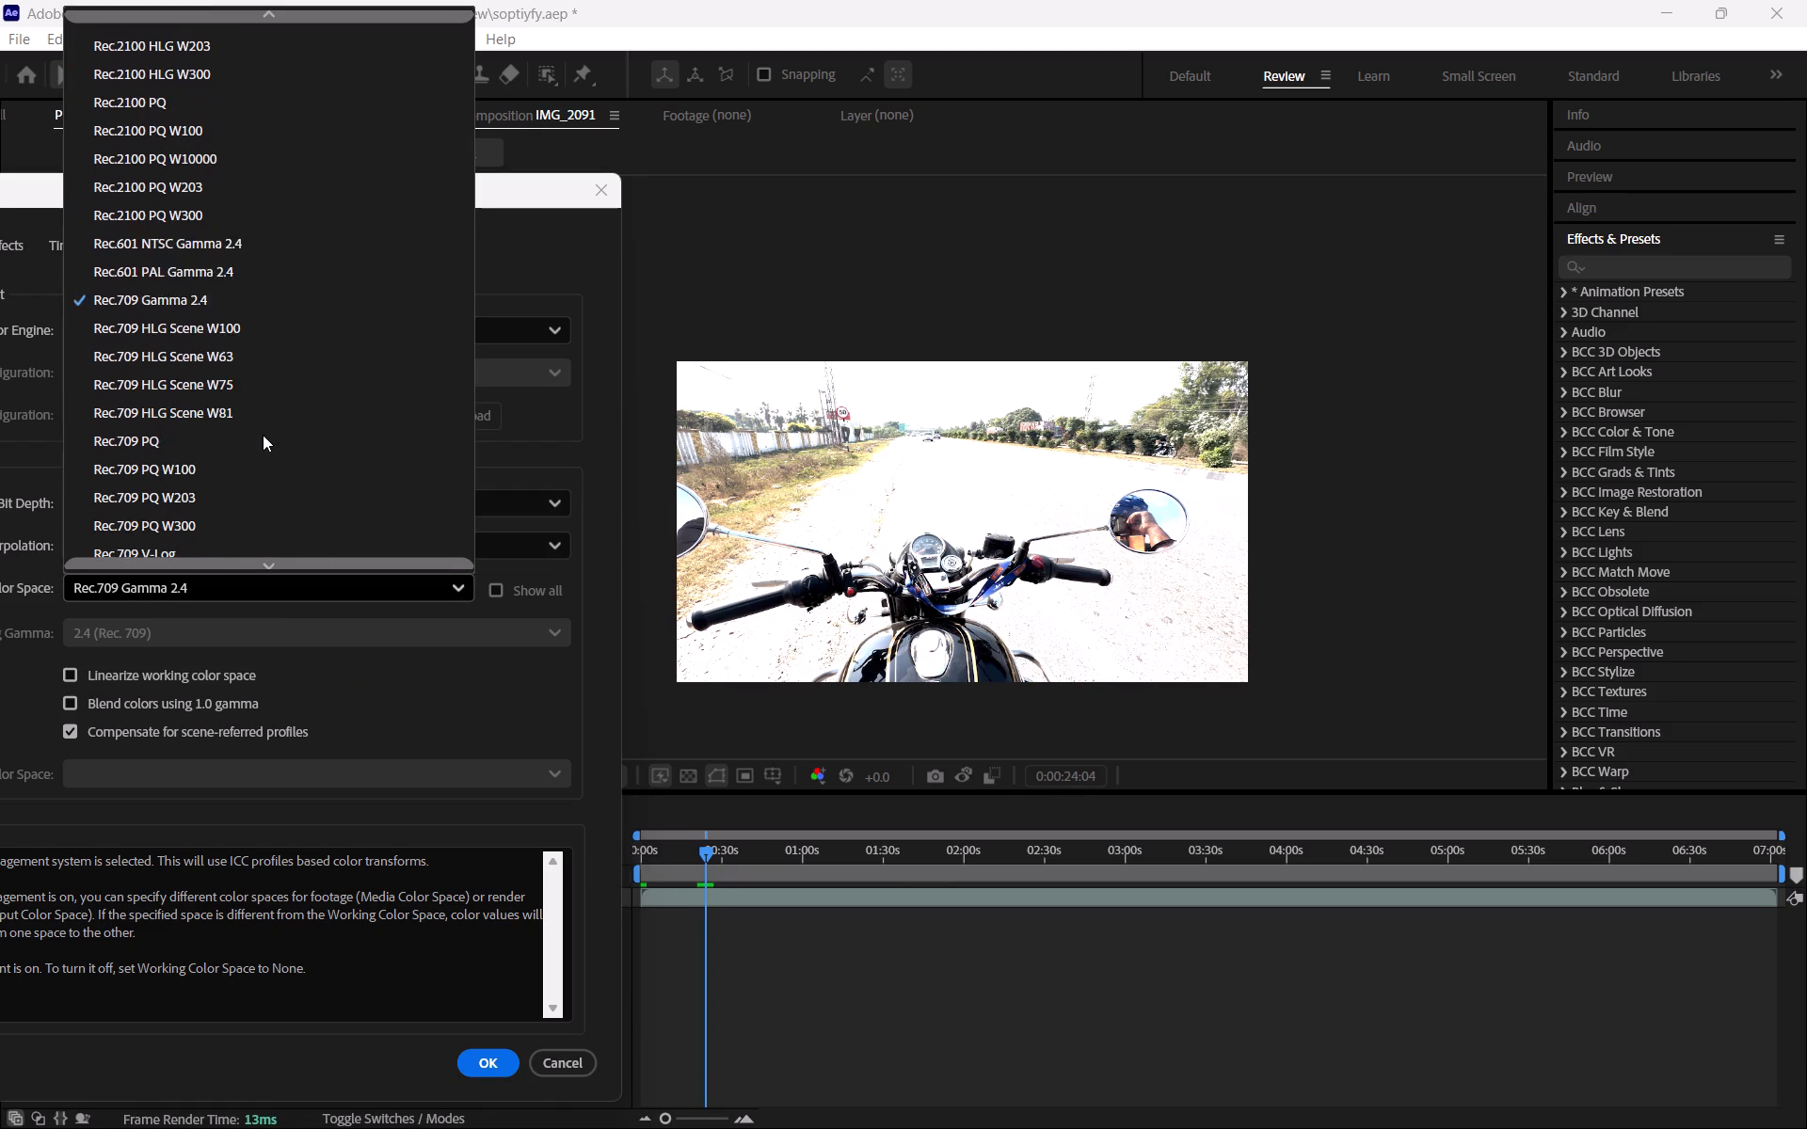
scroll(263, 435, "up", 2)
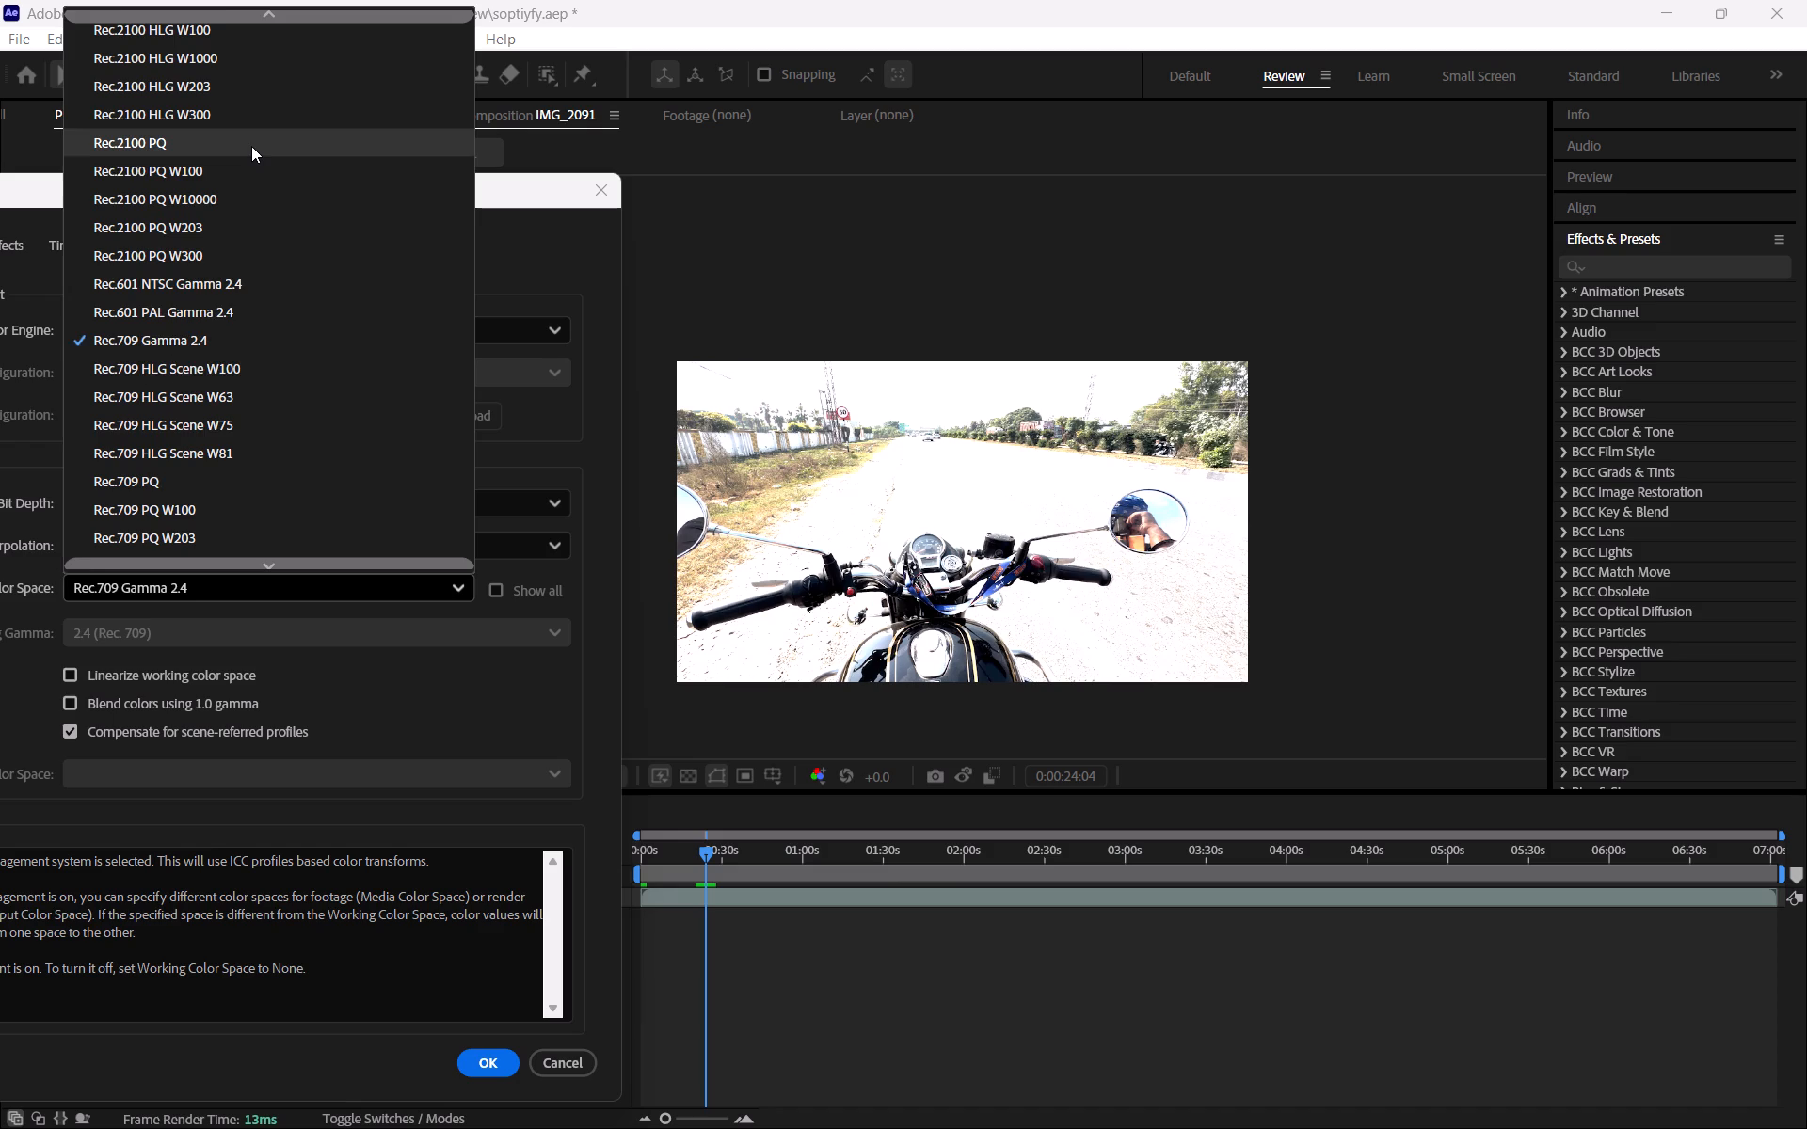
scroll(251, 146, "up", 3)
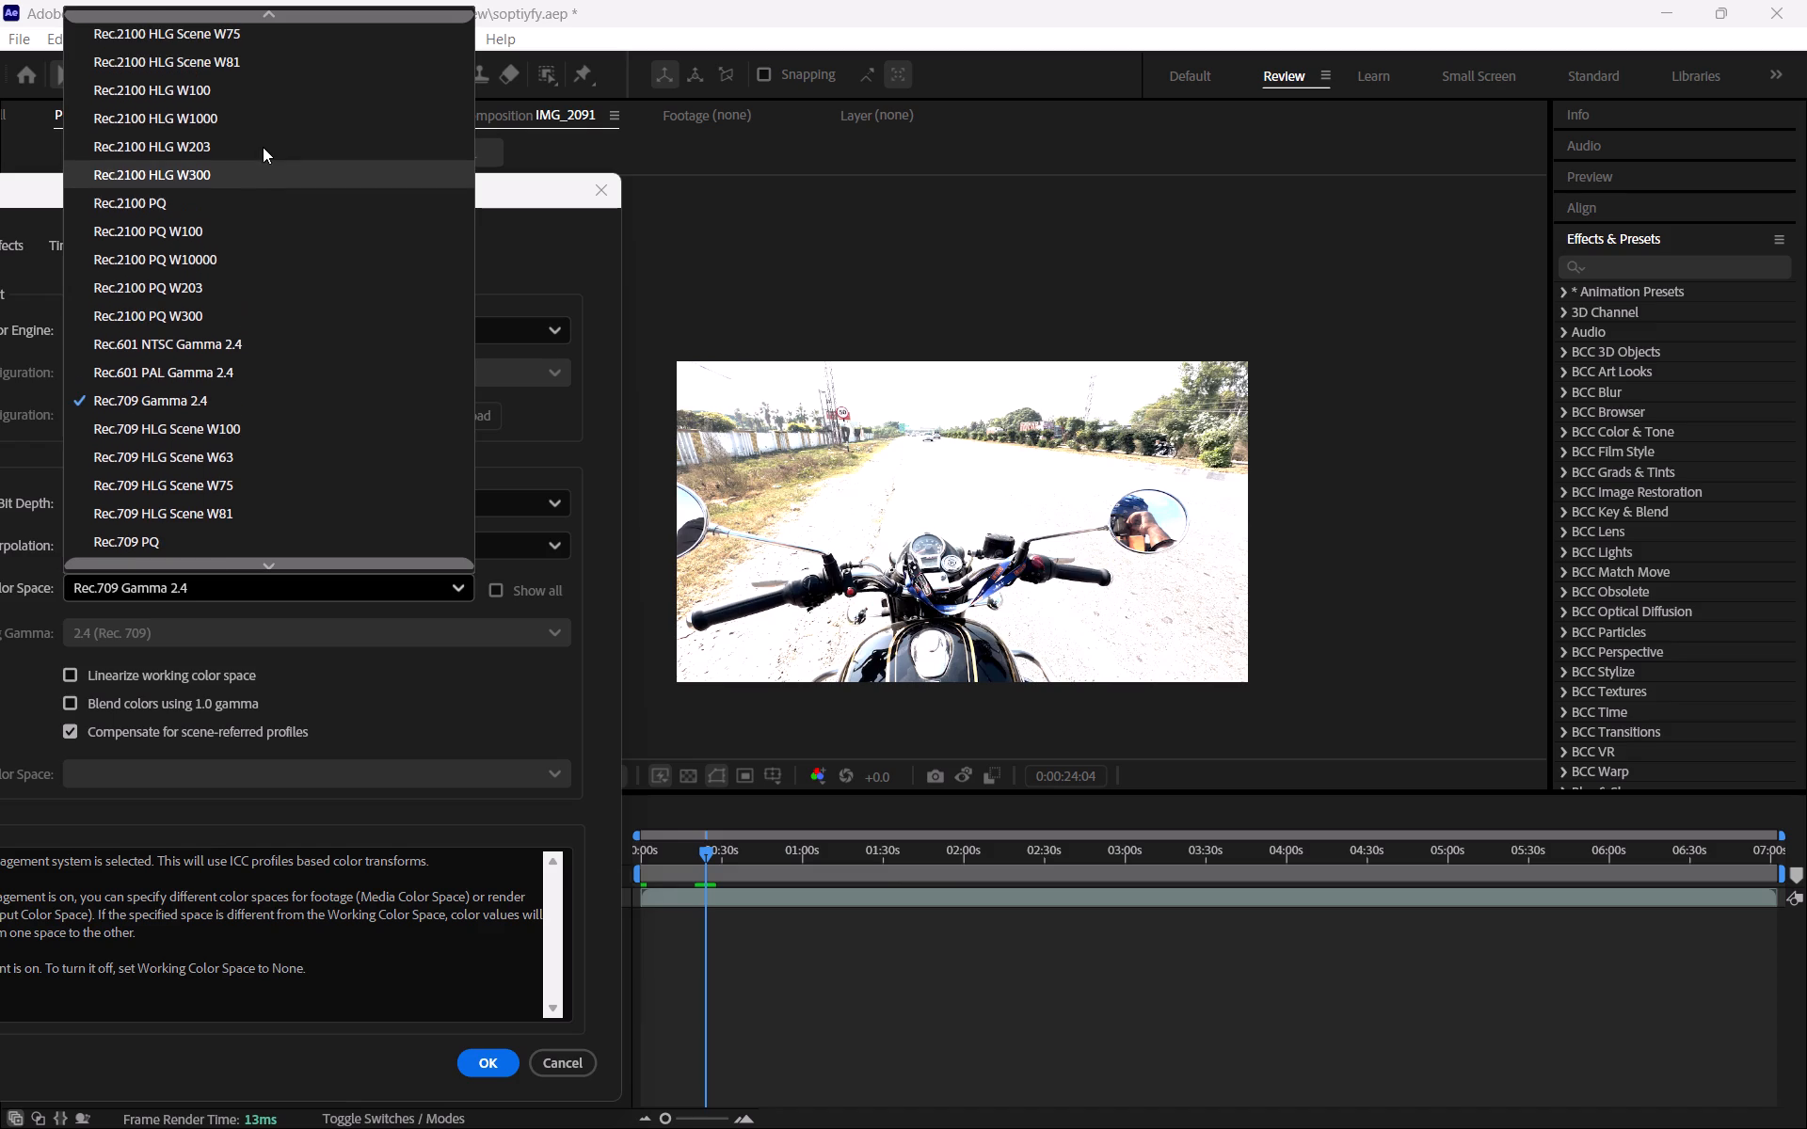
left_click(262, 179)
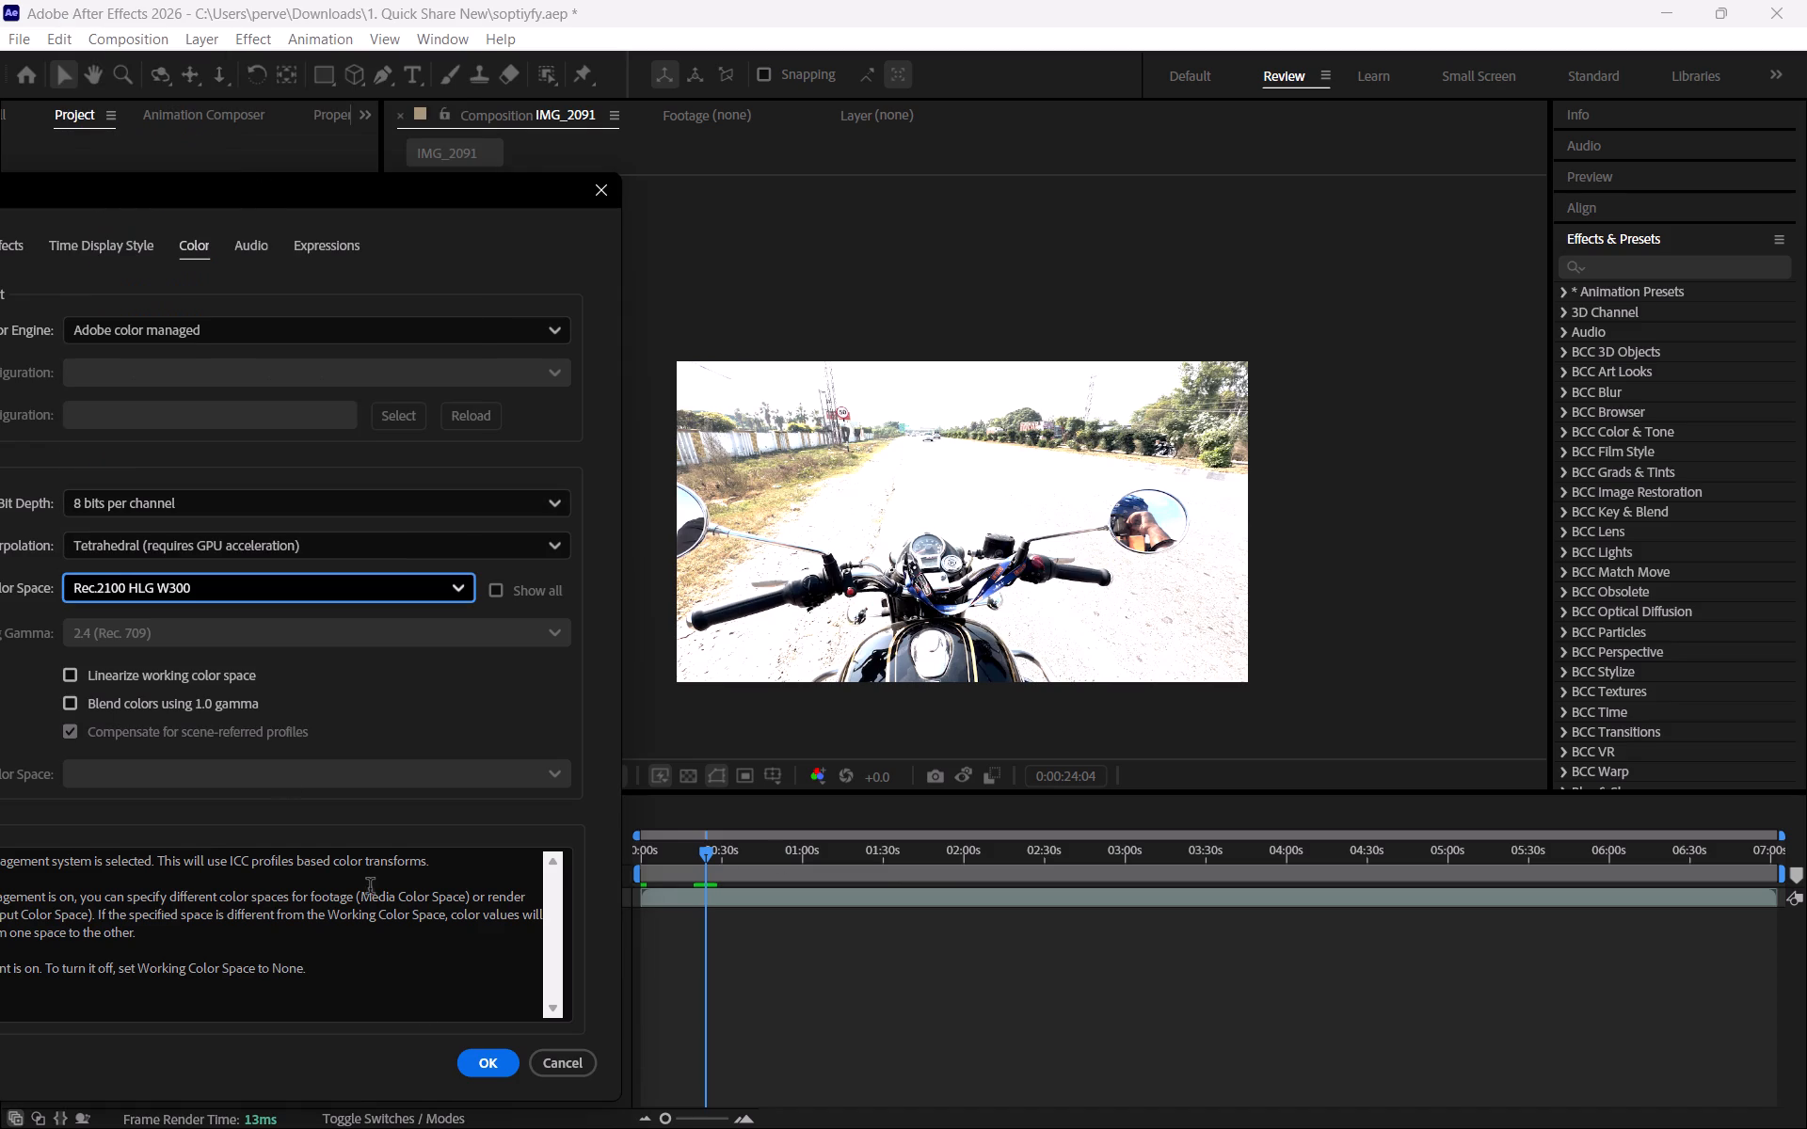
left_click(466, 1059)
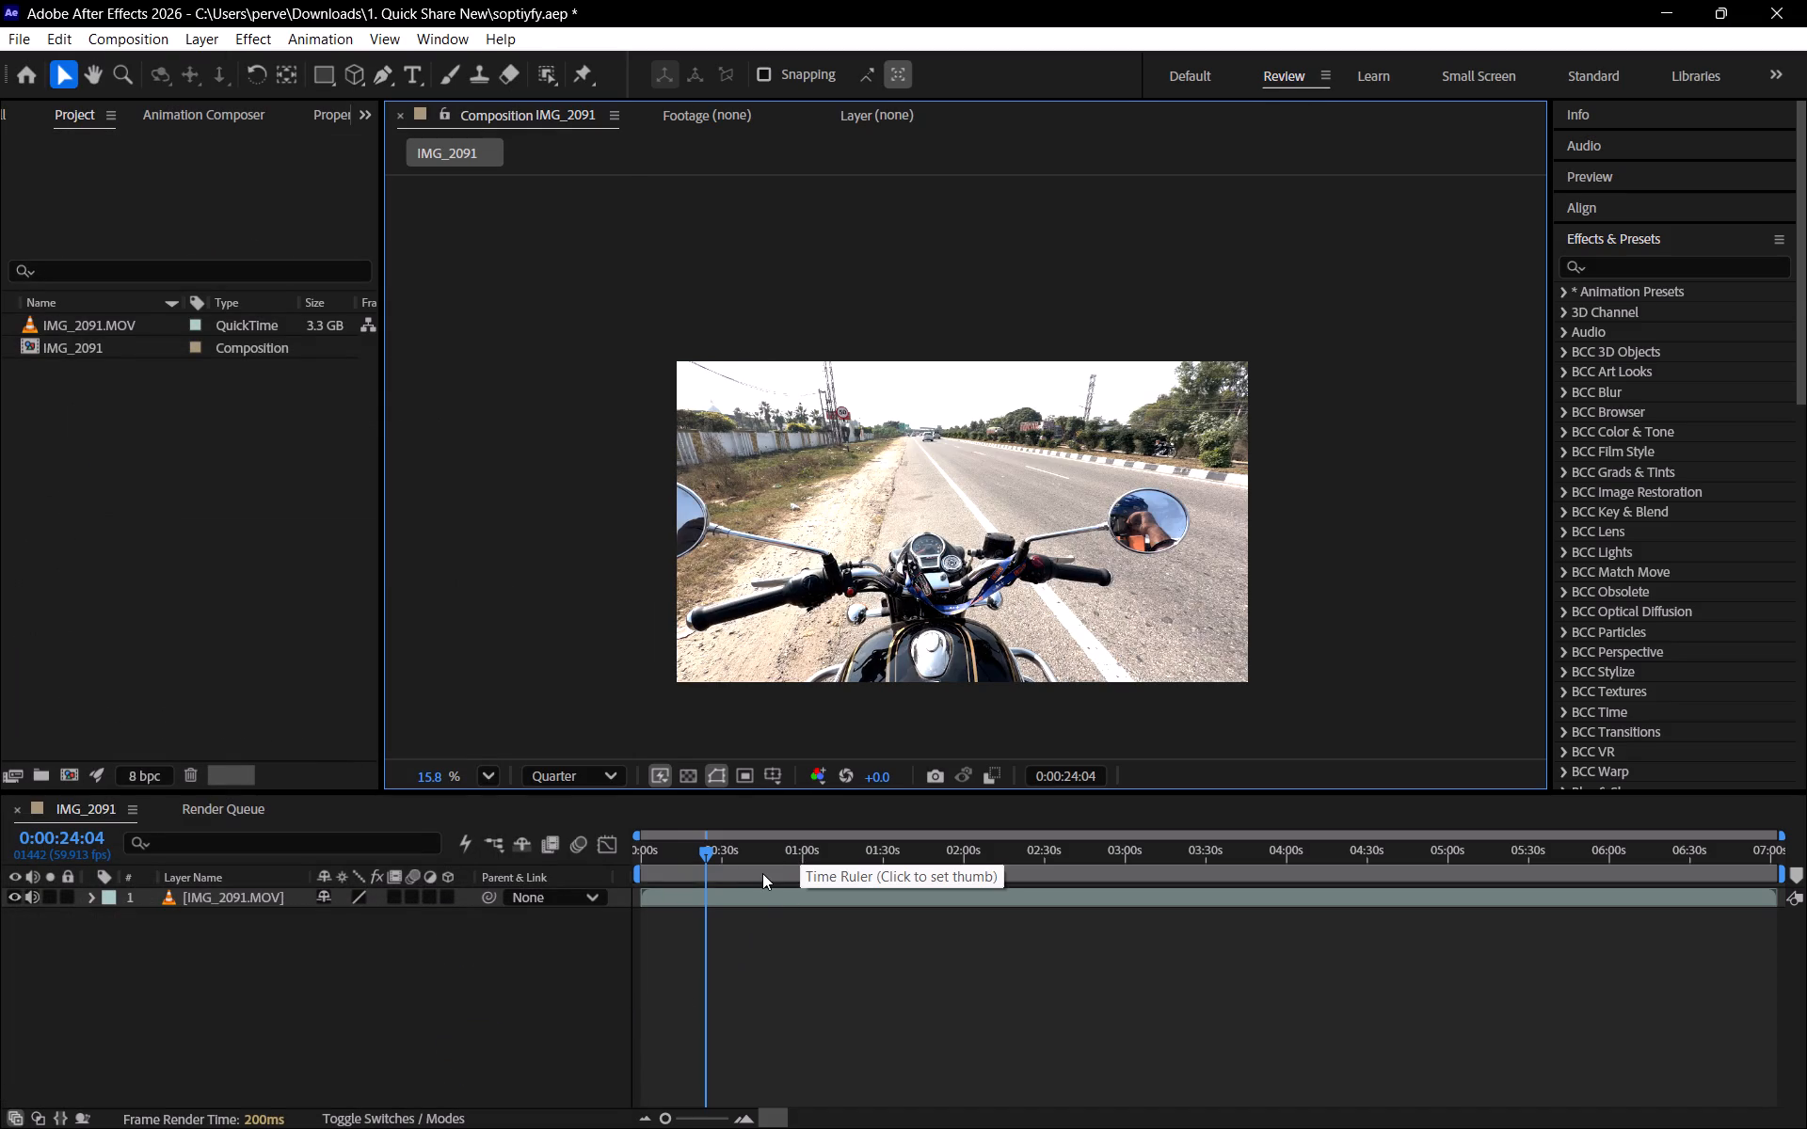
Scrub the IMG_2091 timeline forward to 0:02:06:25 and inspect the footage colors along the way.
left_click_drag(721, 852, 895, 851)
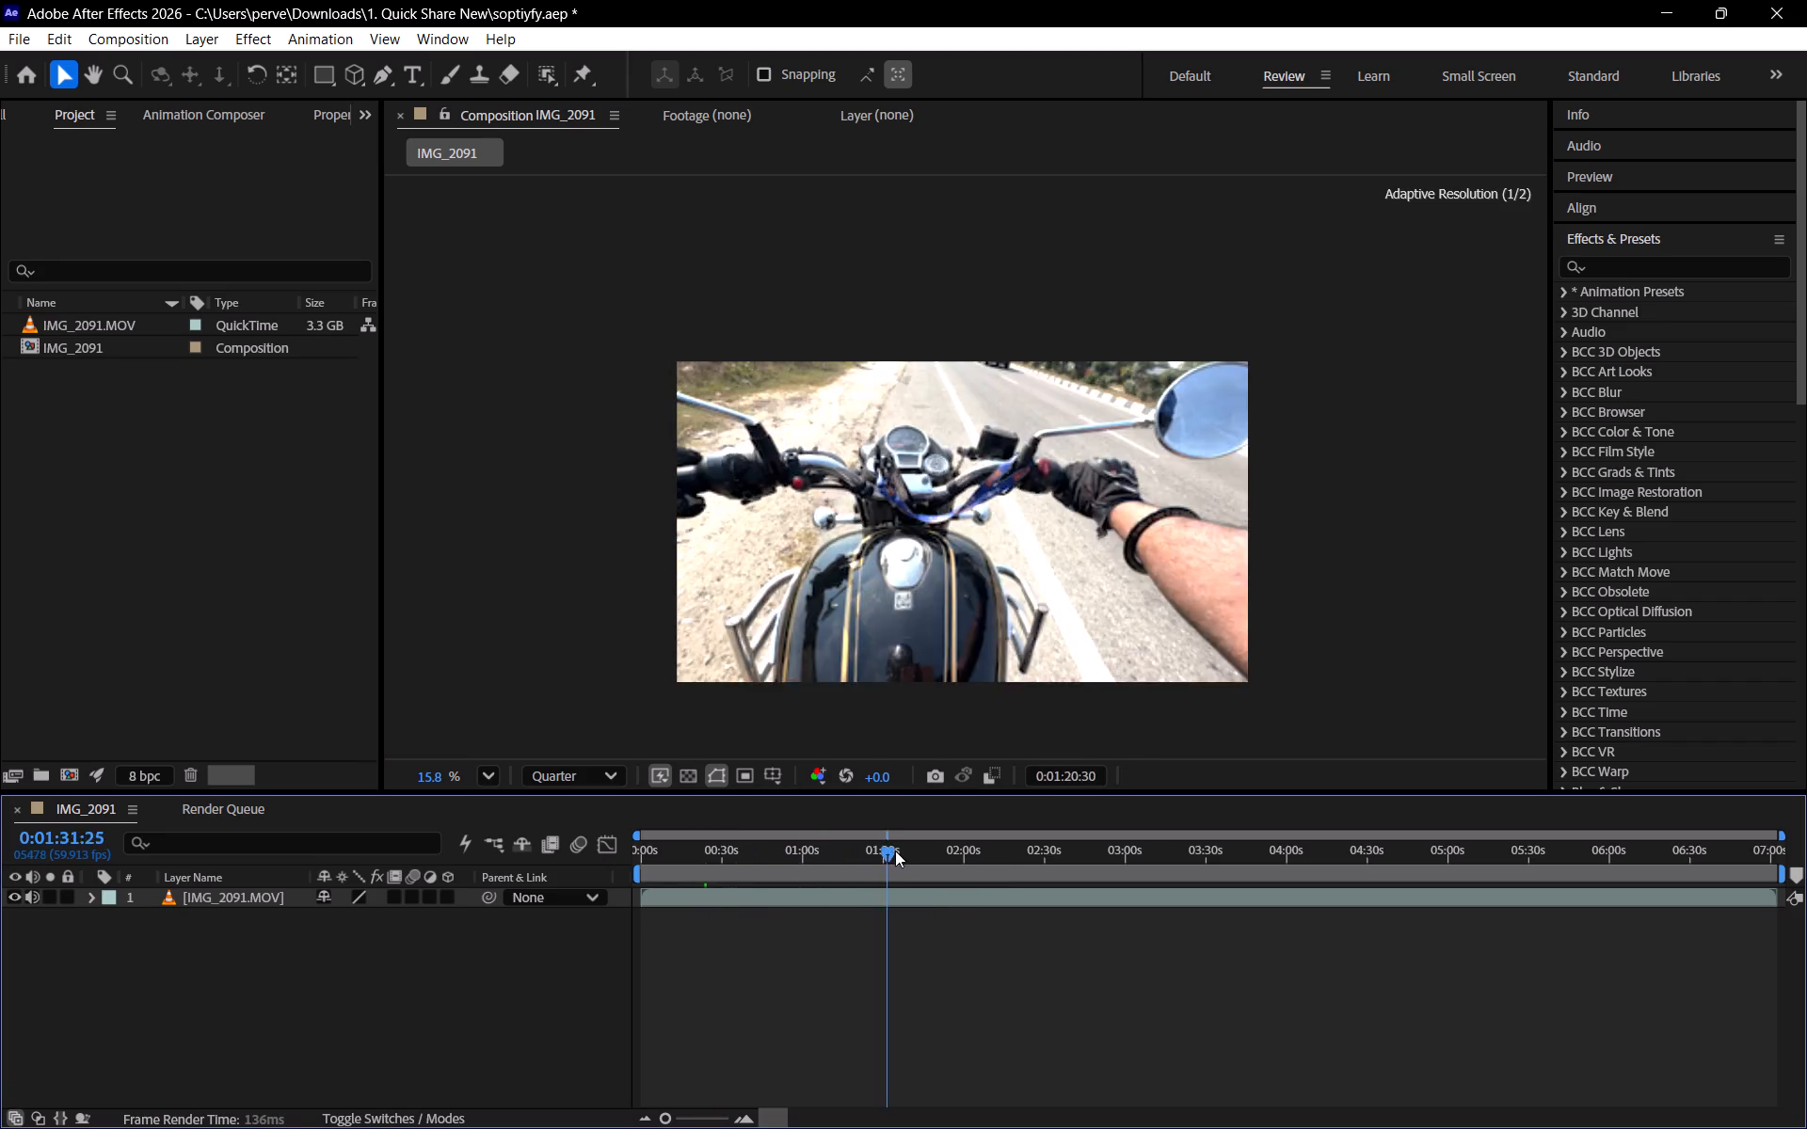
left_click_drag(895, 851, 919, 853)
left_click_drag(919, 853, 981, 911)
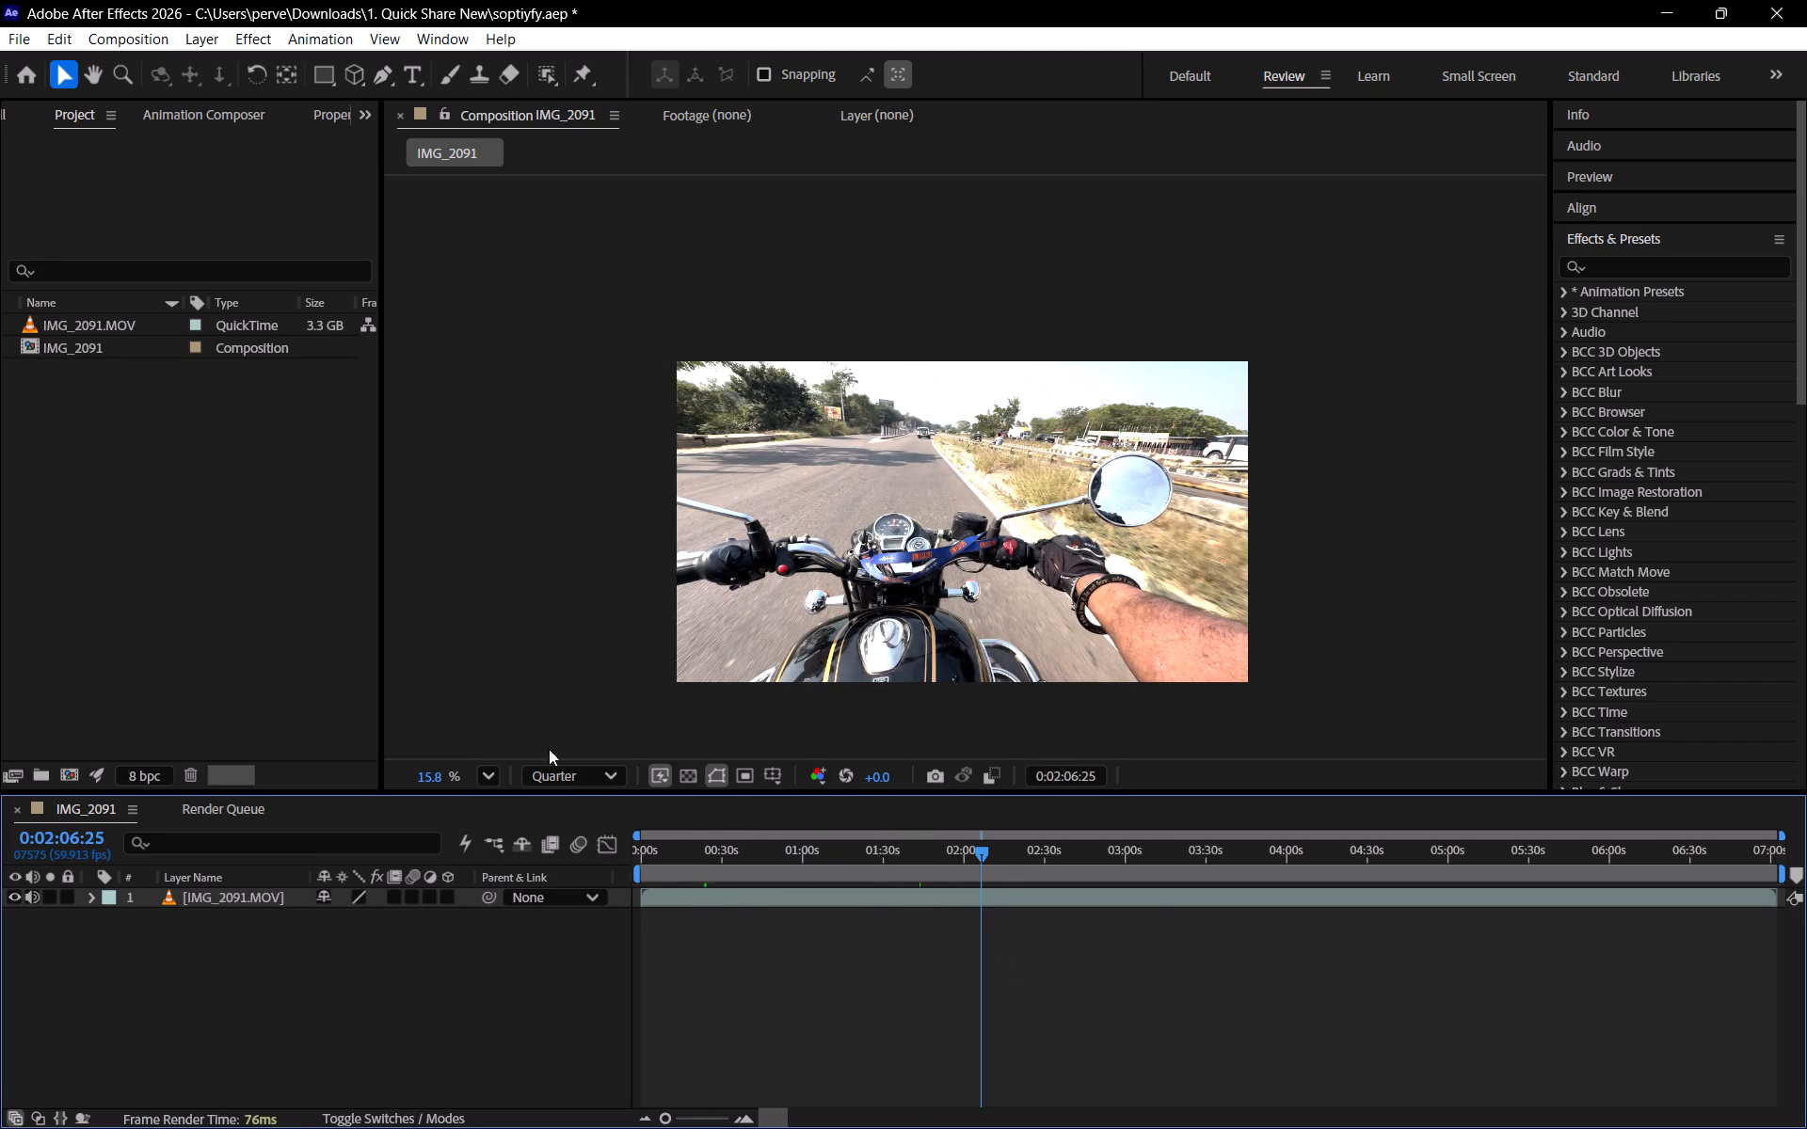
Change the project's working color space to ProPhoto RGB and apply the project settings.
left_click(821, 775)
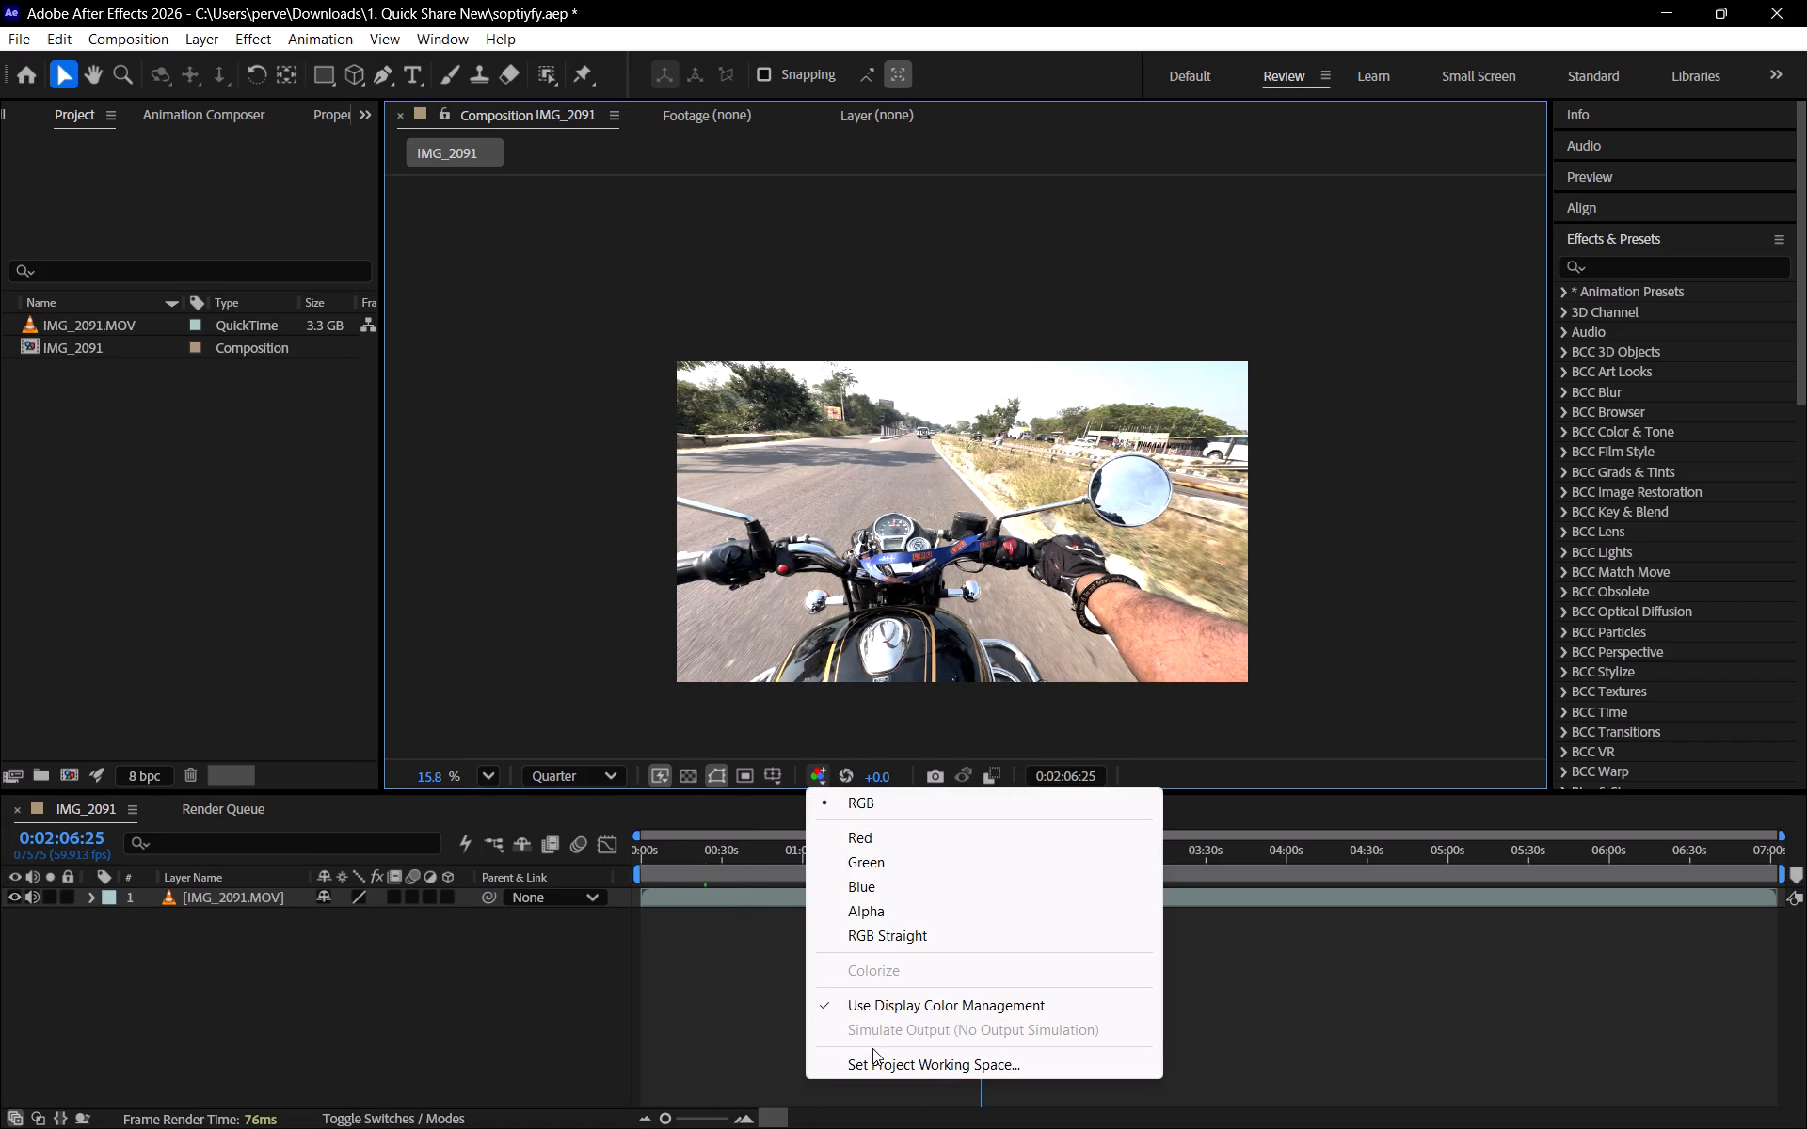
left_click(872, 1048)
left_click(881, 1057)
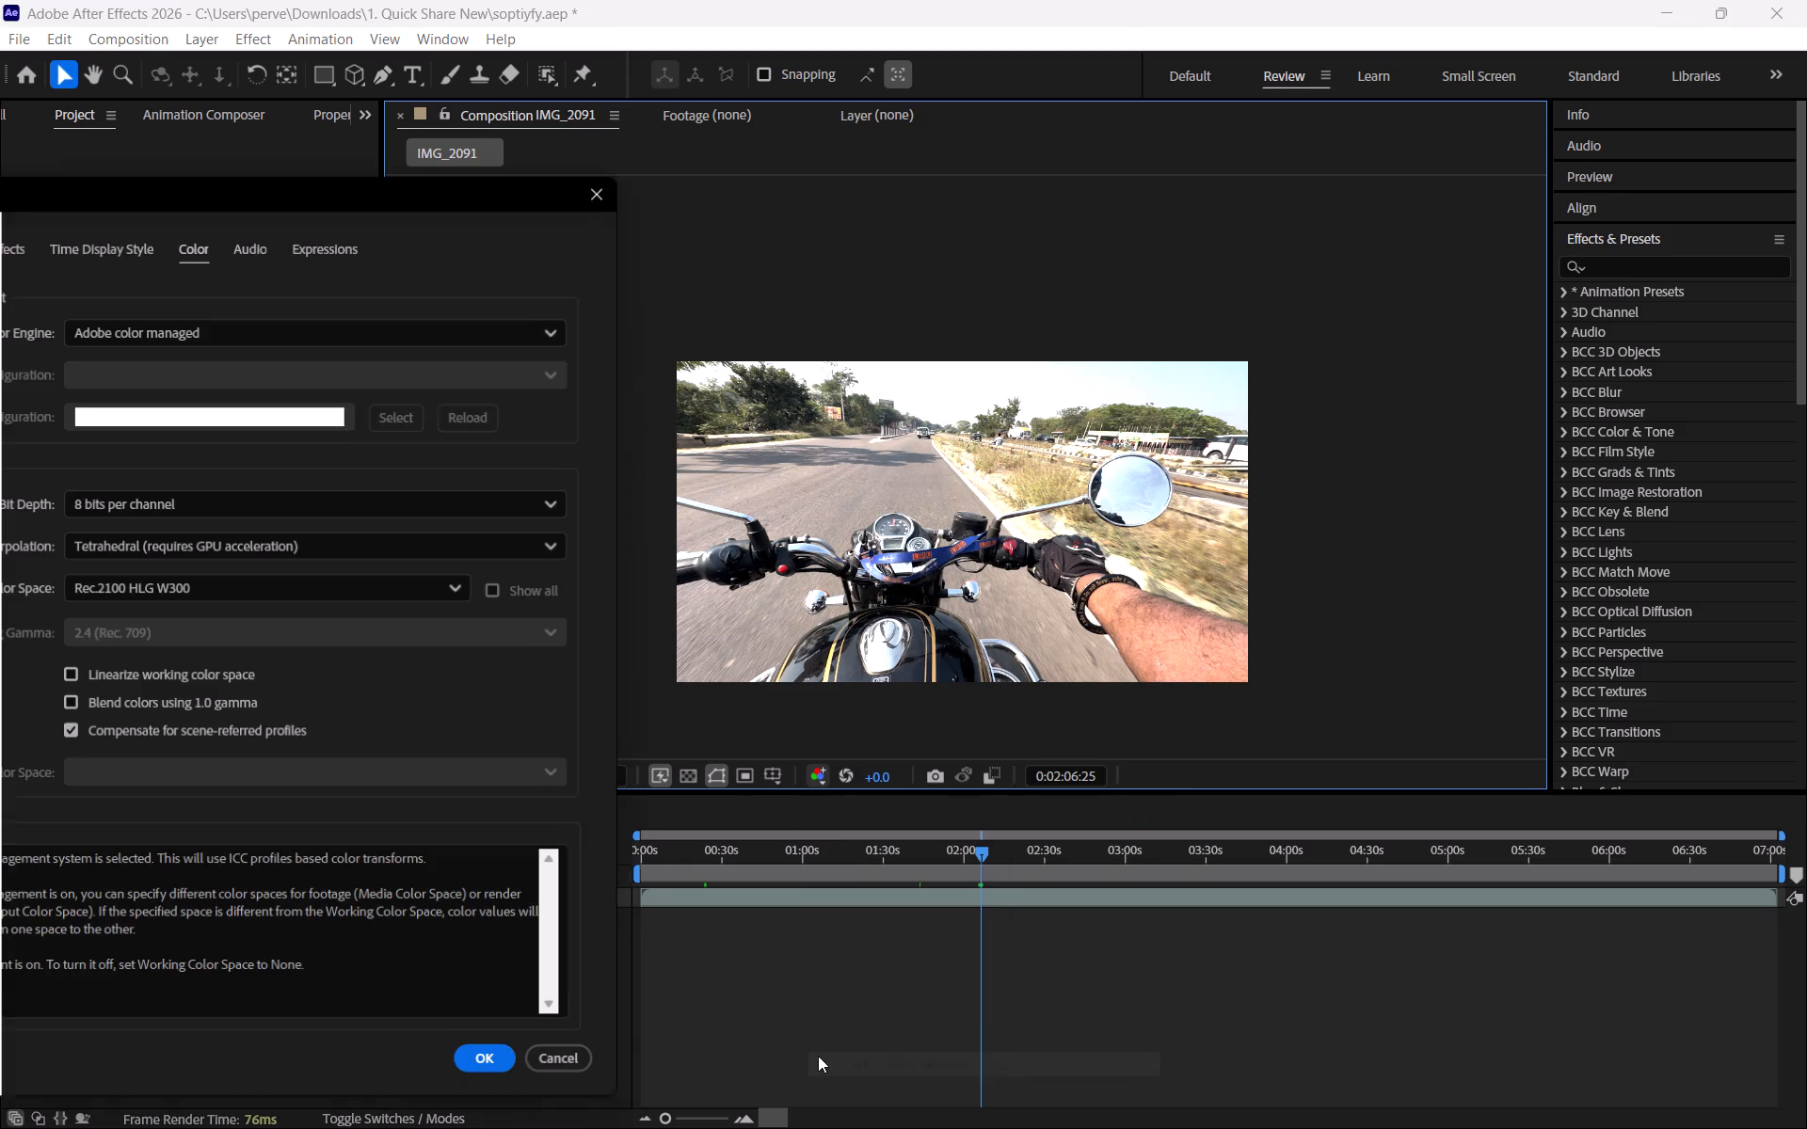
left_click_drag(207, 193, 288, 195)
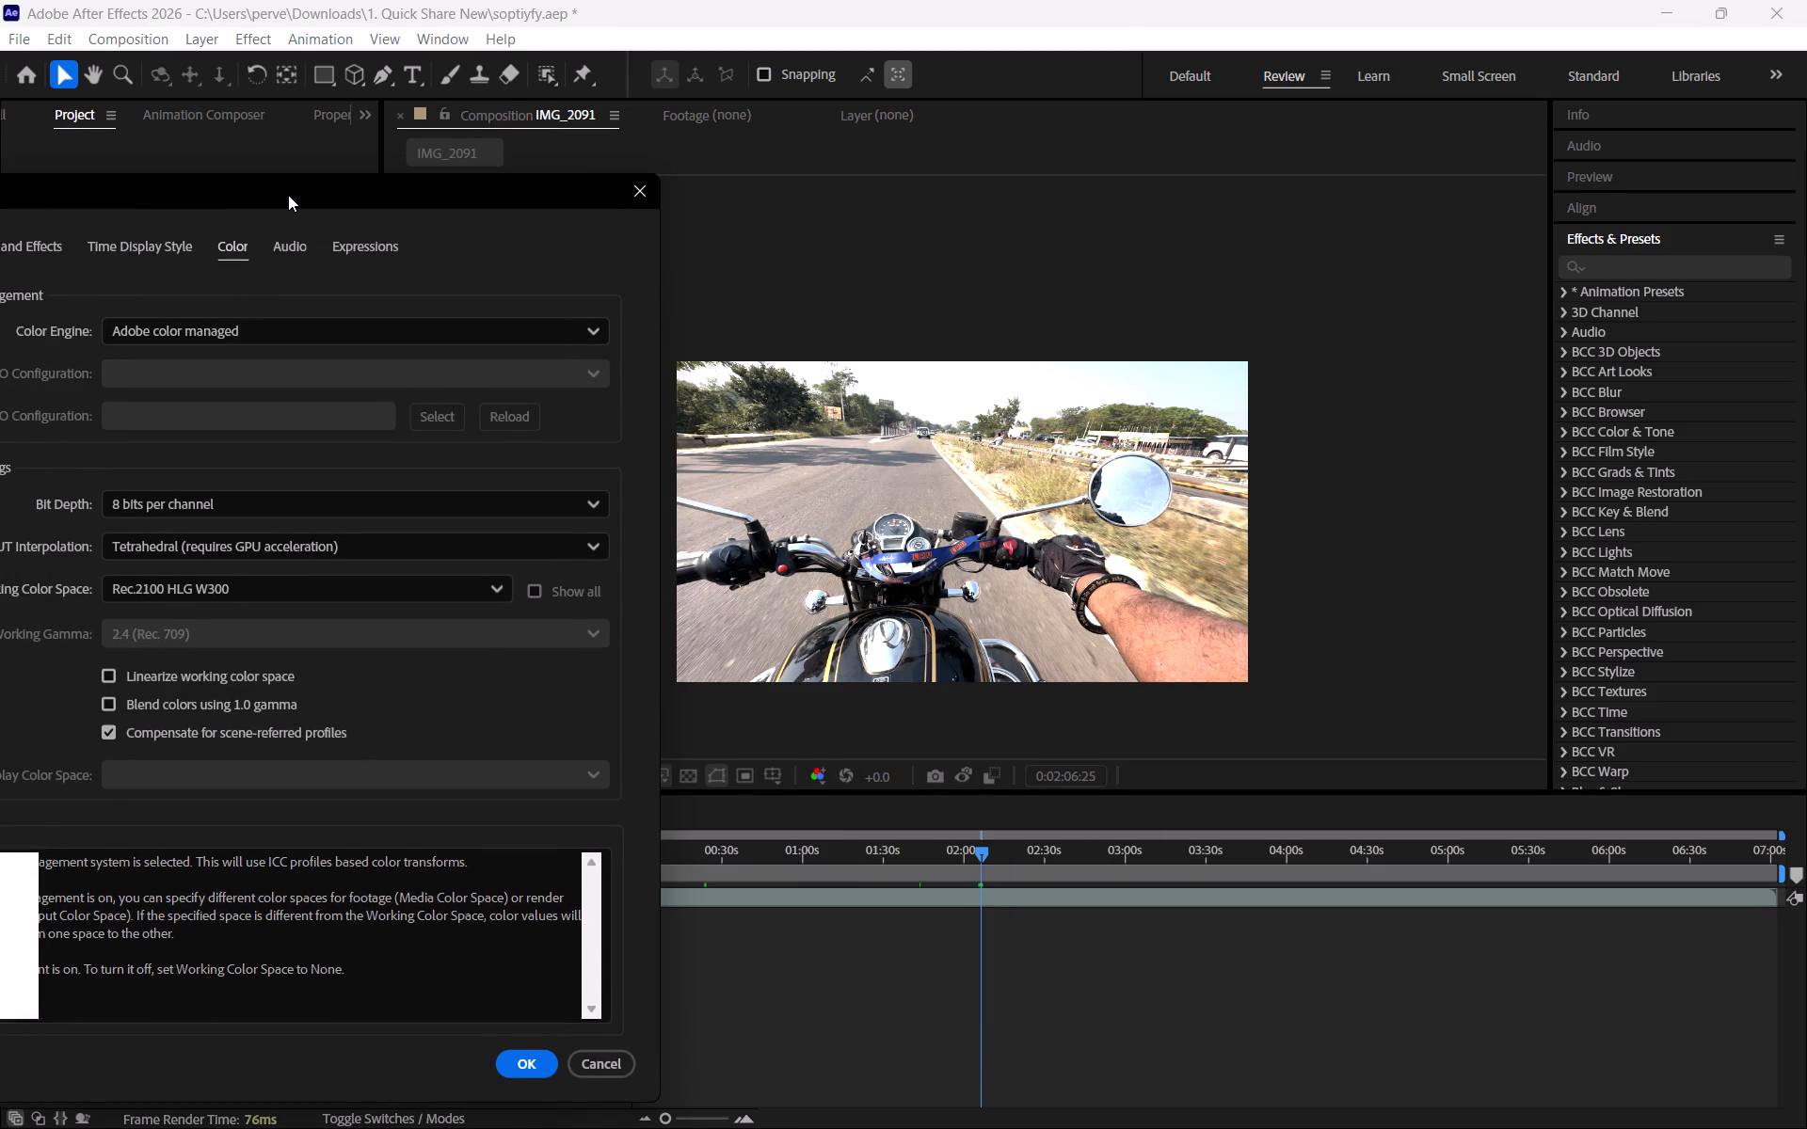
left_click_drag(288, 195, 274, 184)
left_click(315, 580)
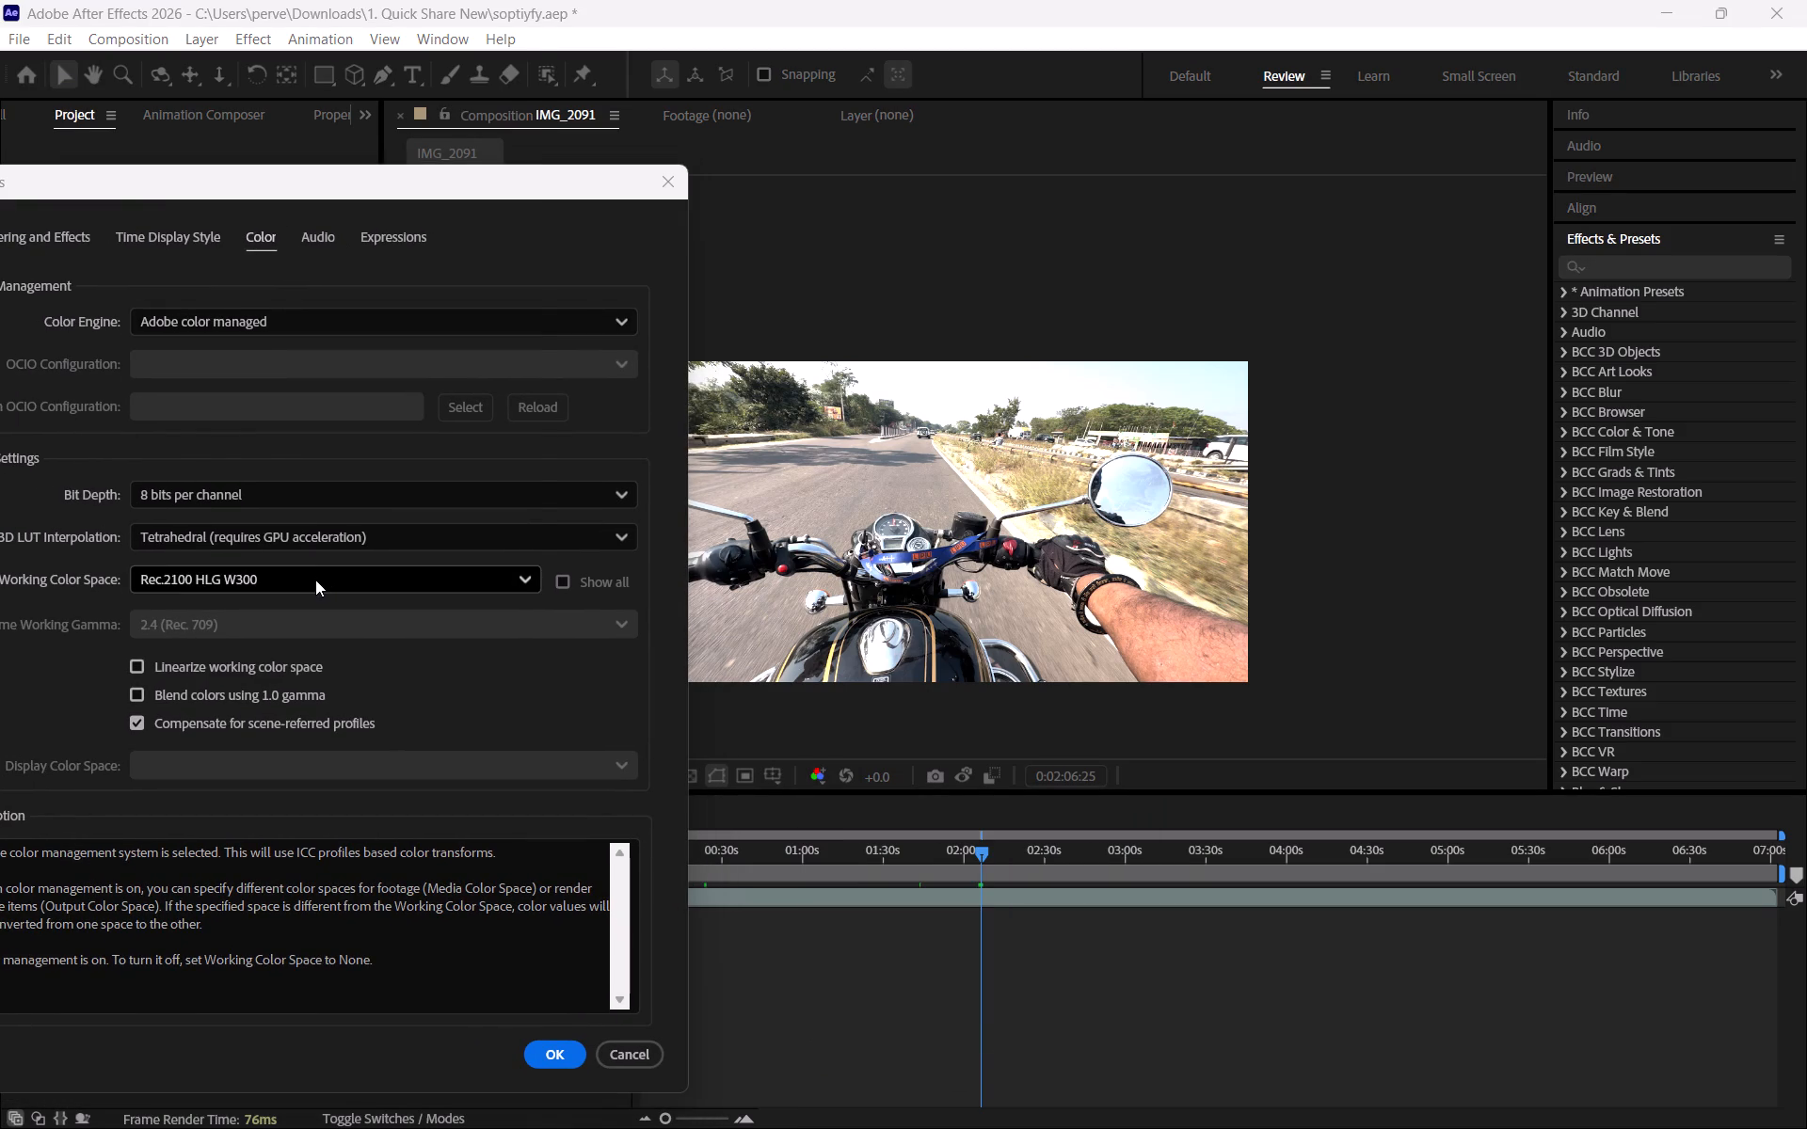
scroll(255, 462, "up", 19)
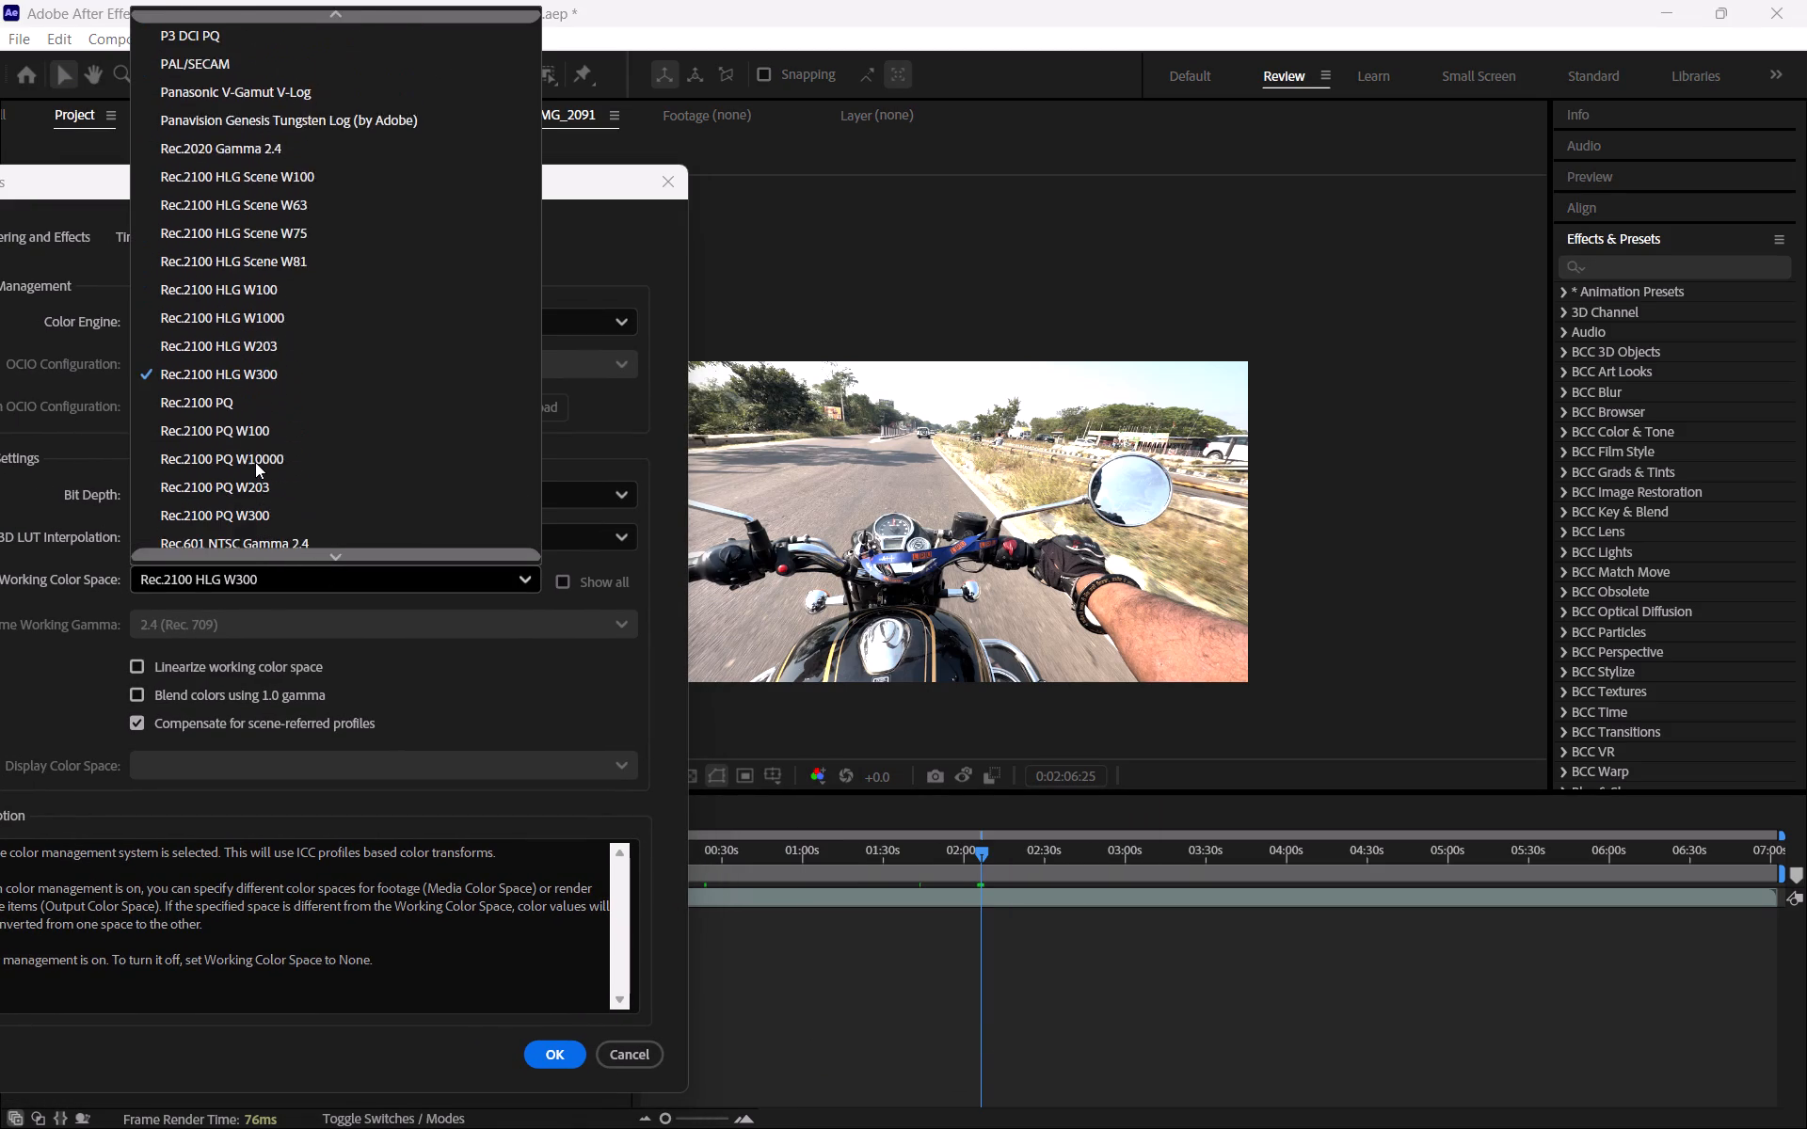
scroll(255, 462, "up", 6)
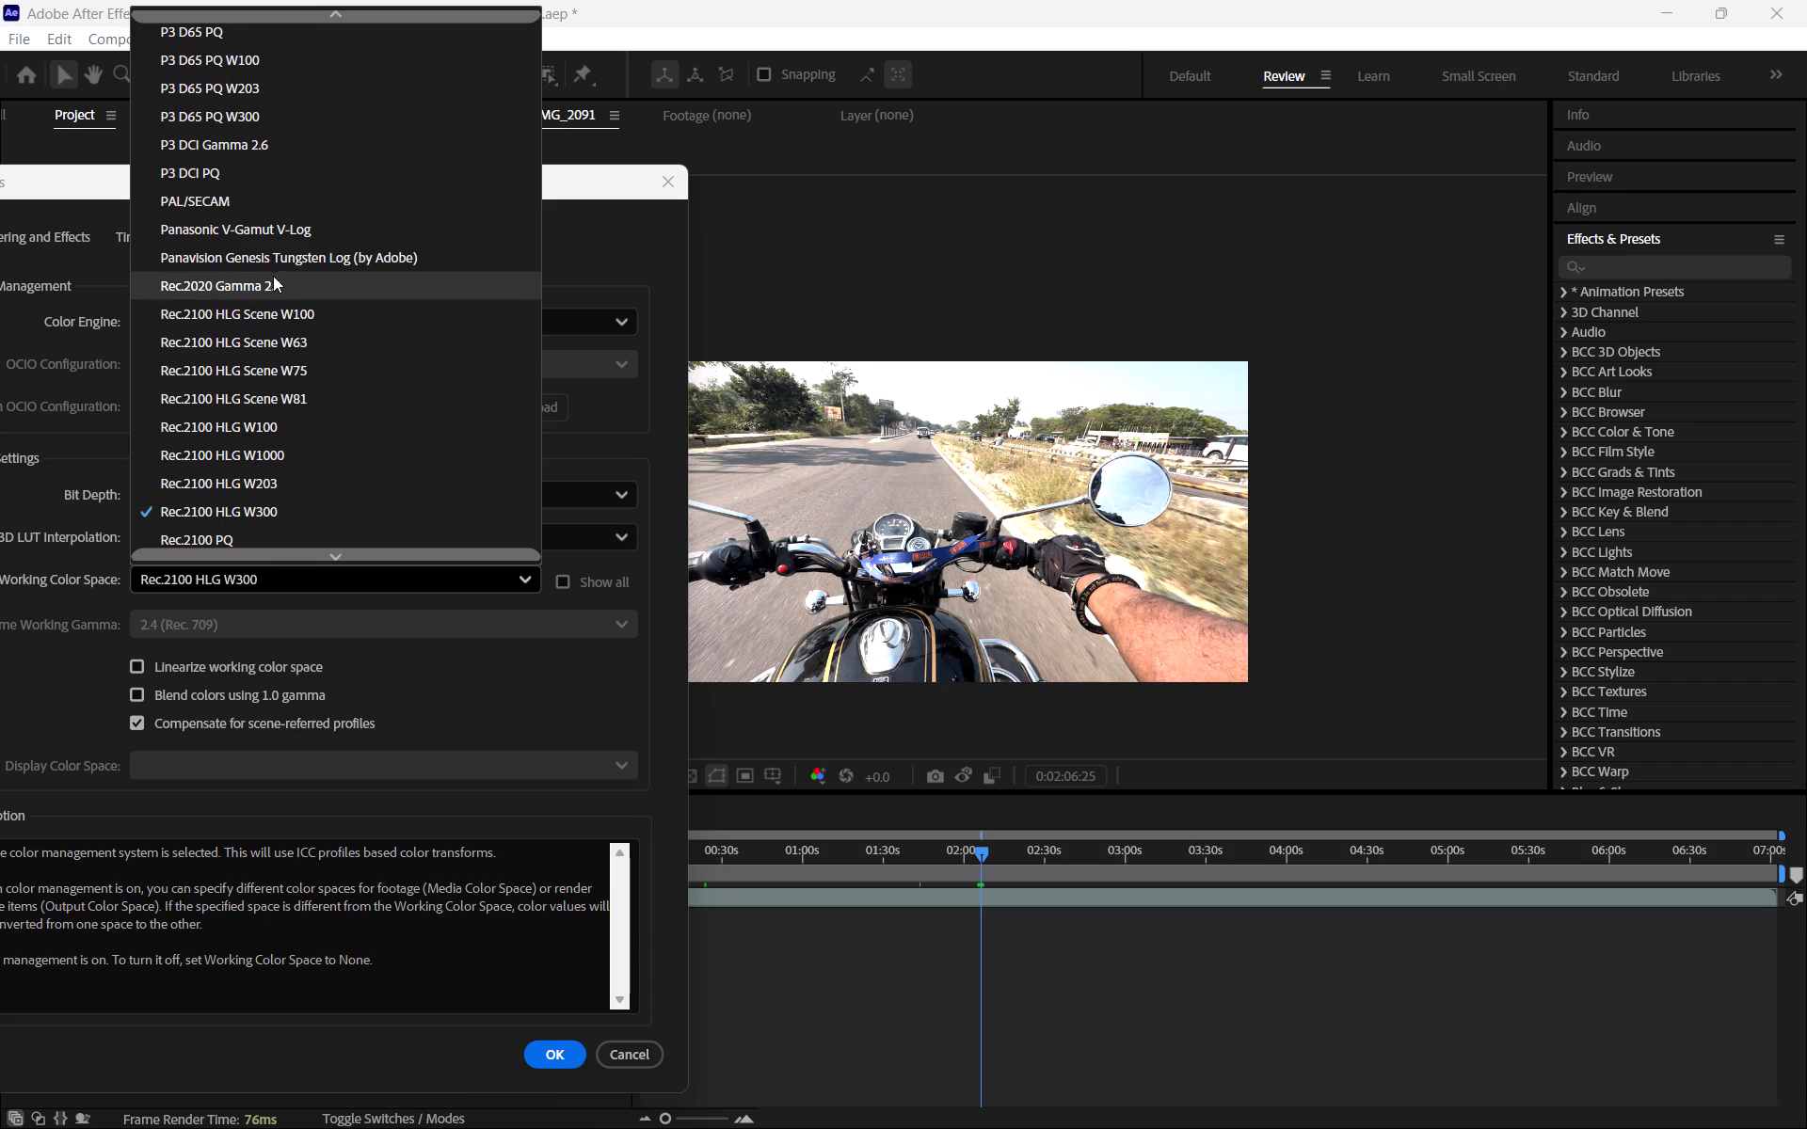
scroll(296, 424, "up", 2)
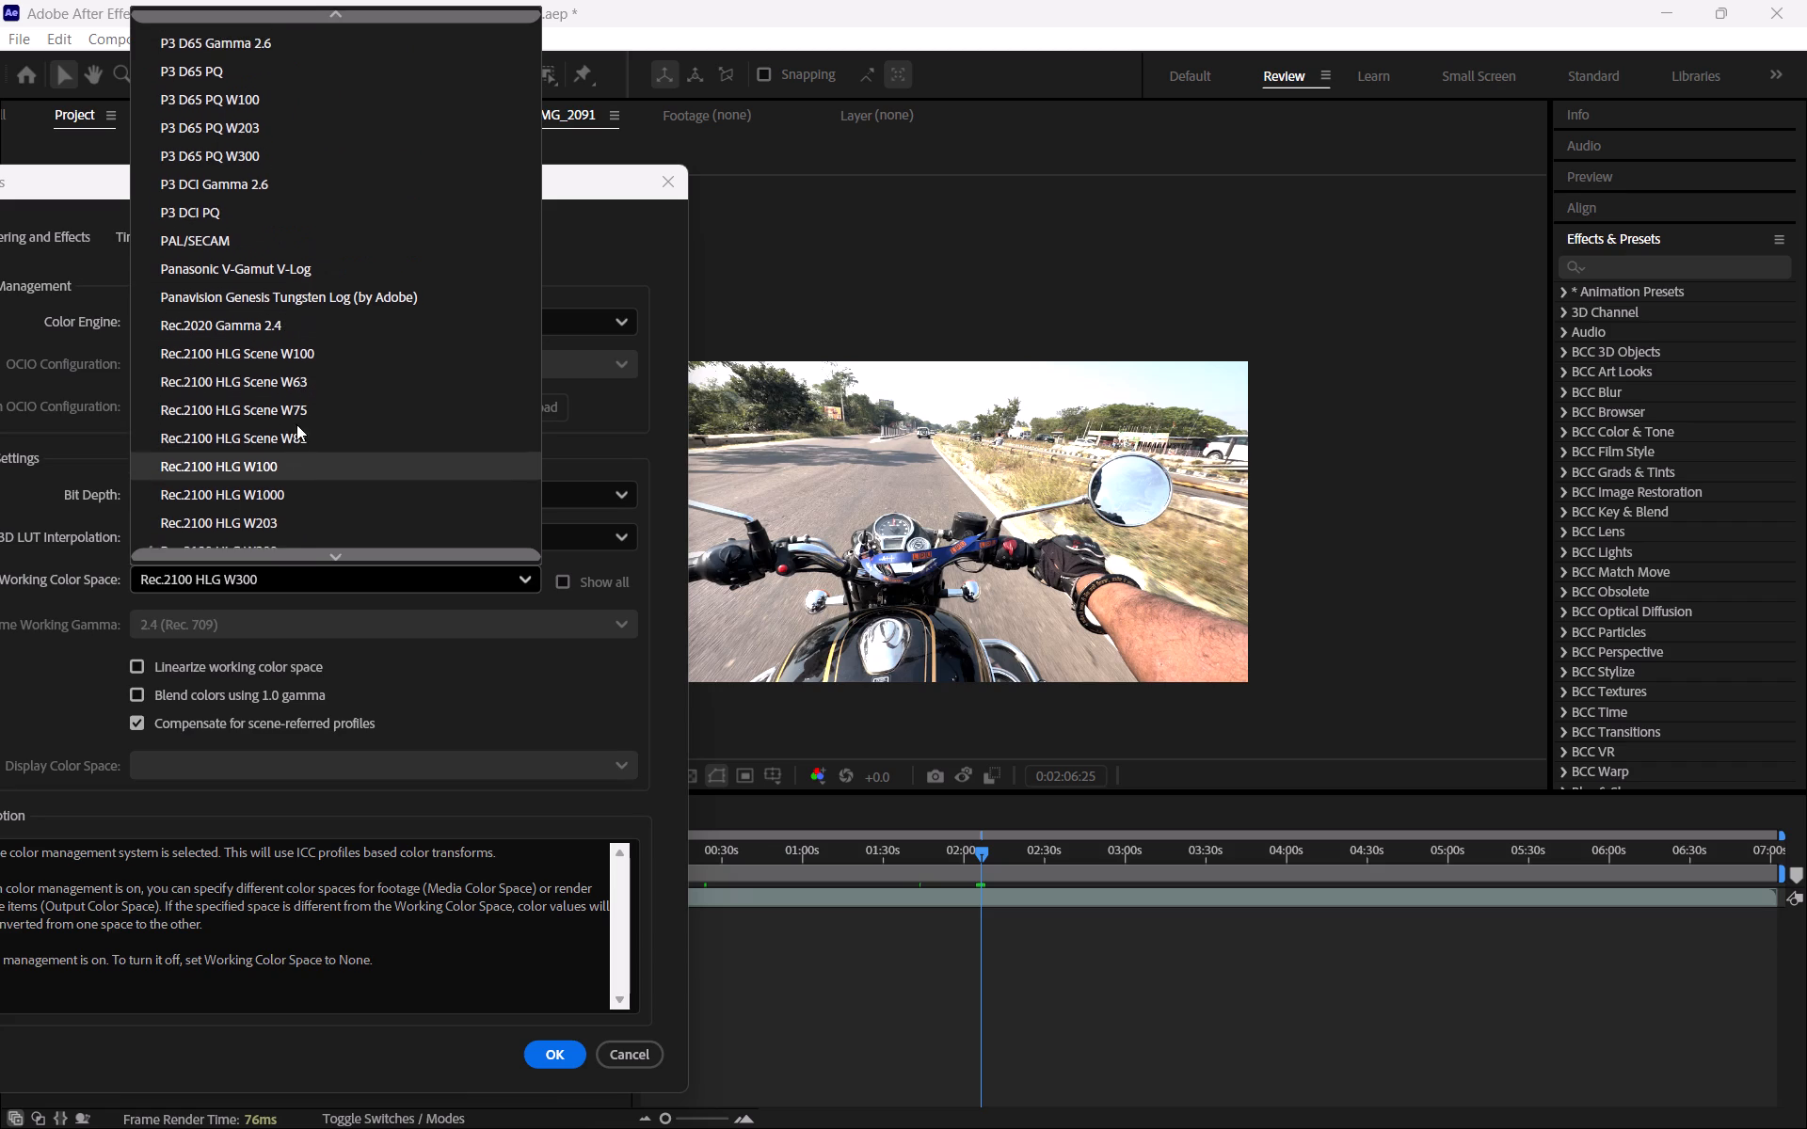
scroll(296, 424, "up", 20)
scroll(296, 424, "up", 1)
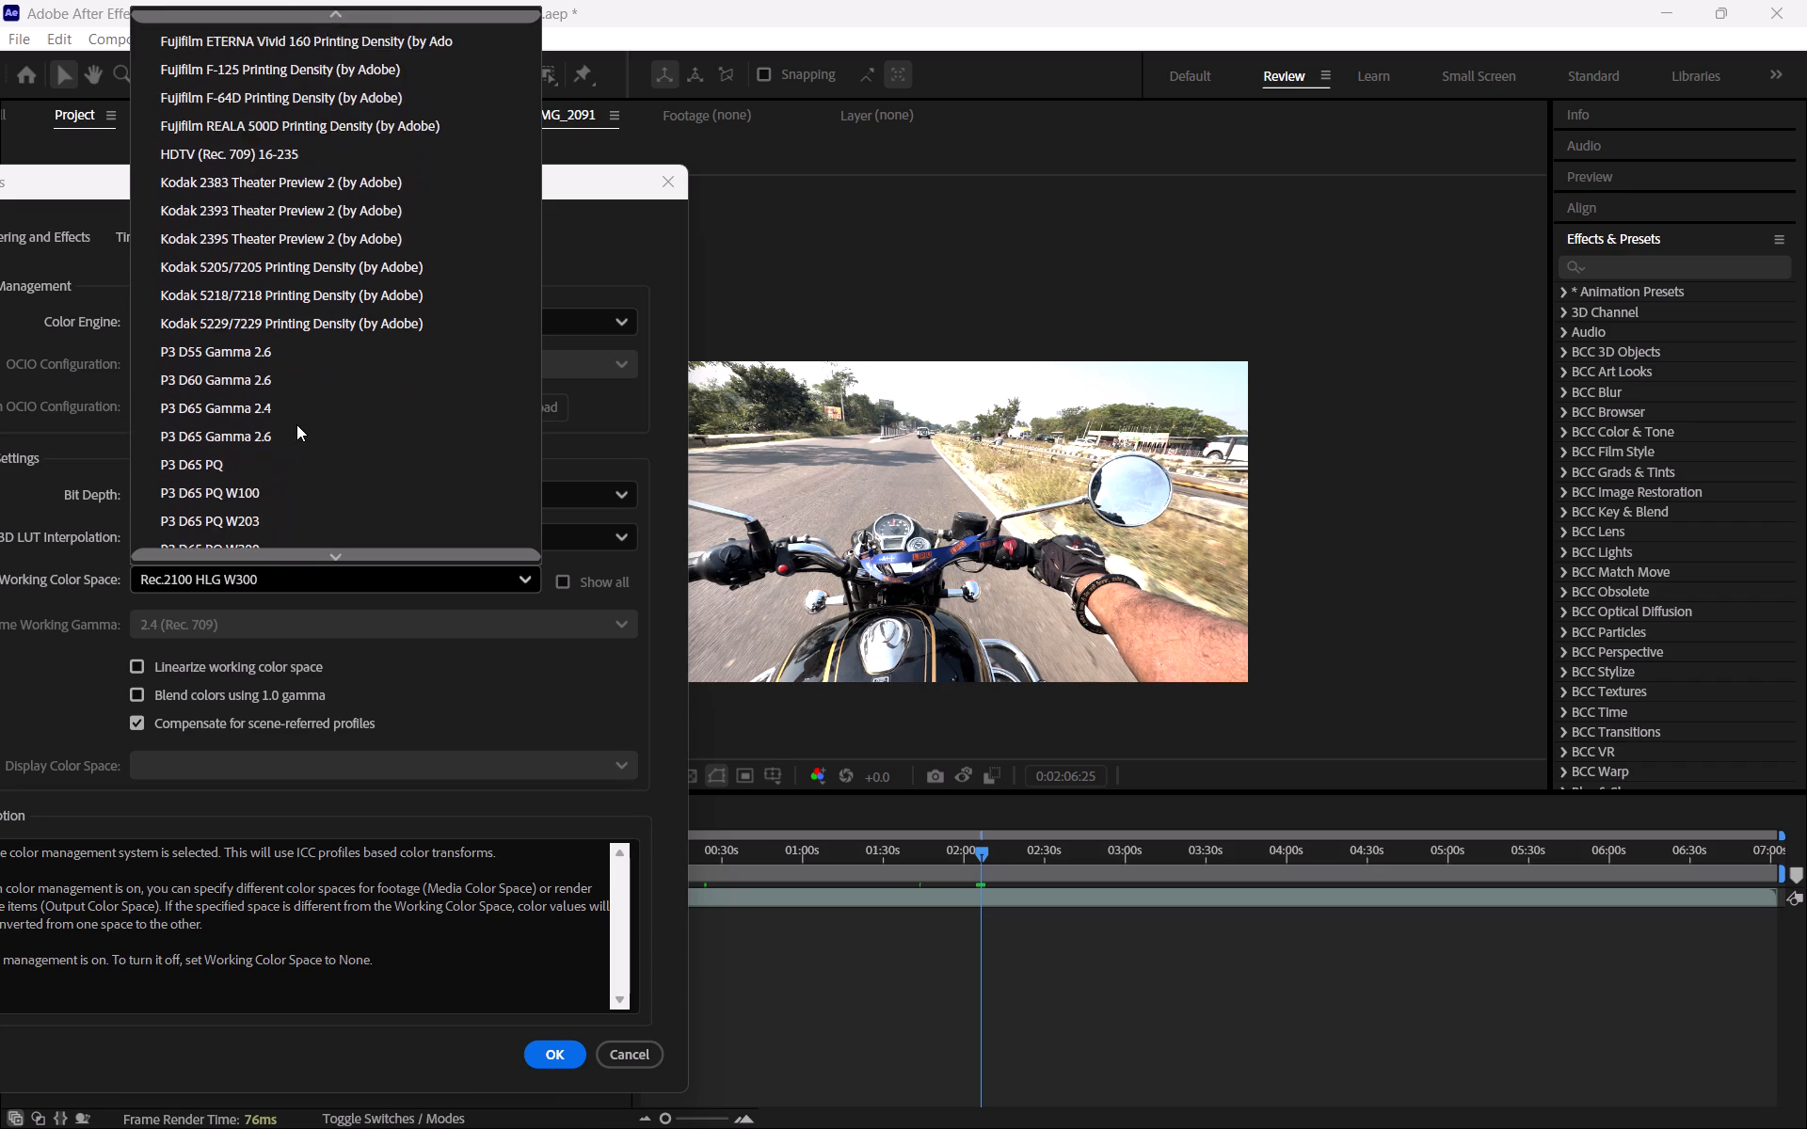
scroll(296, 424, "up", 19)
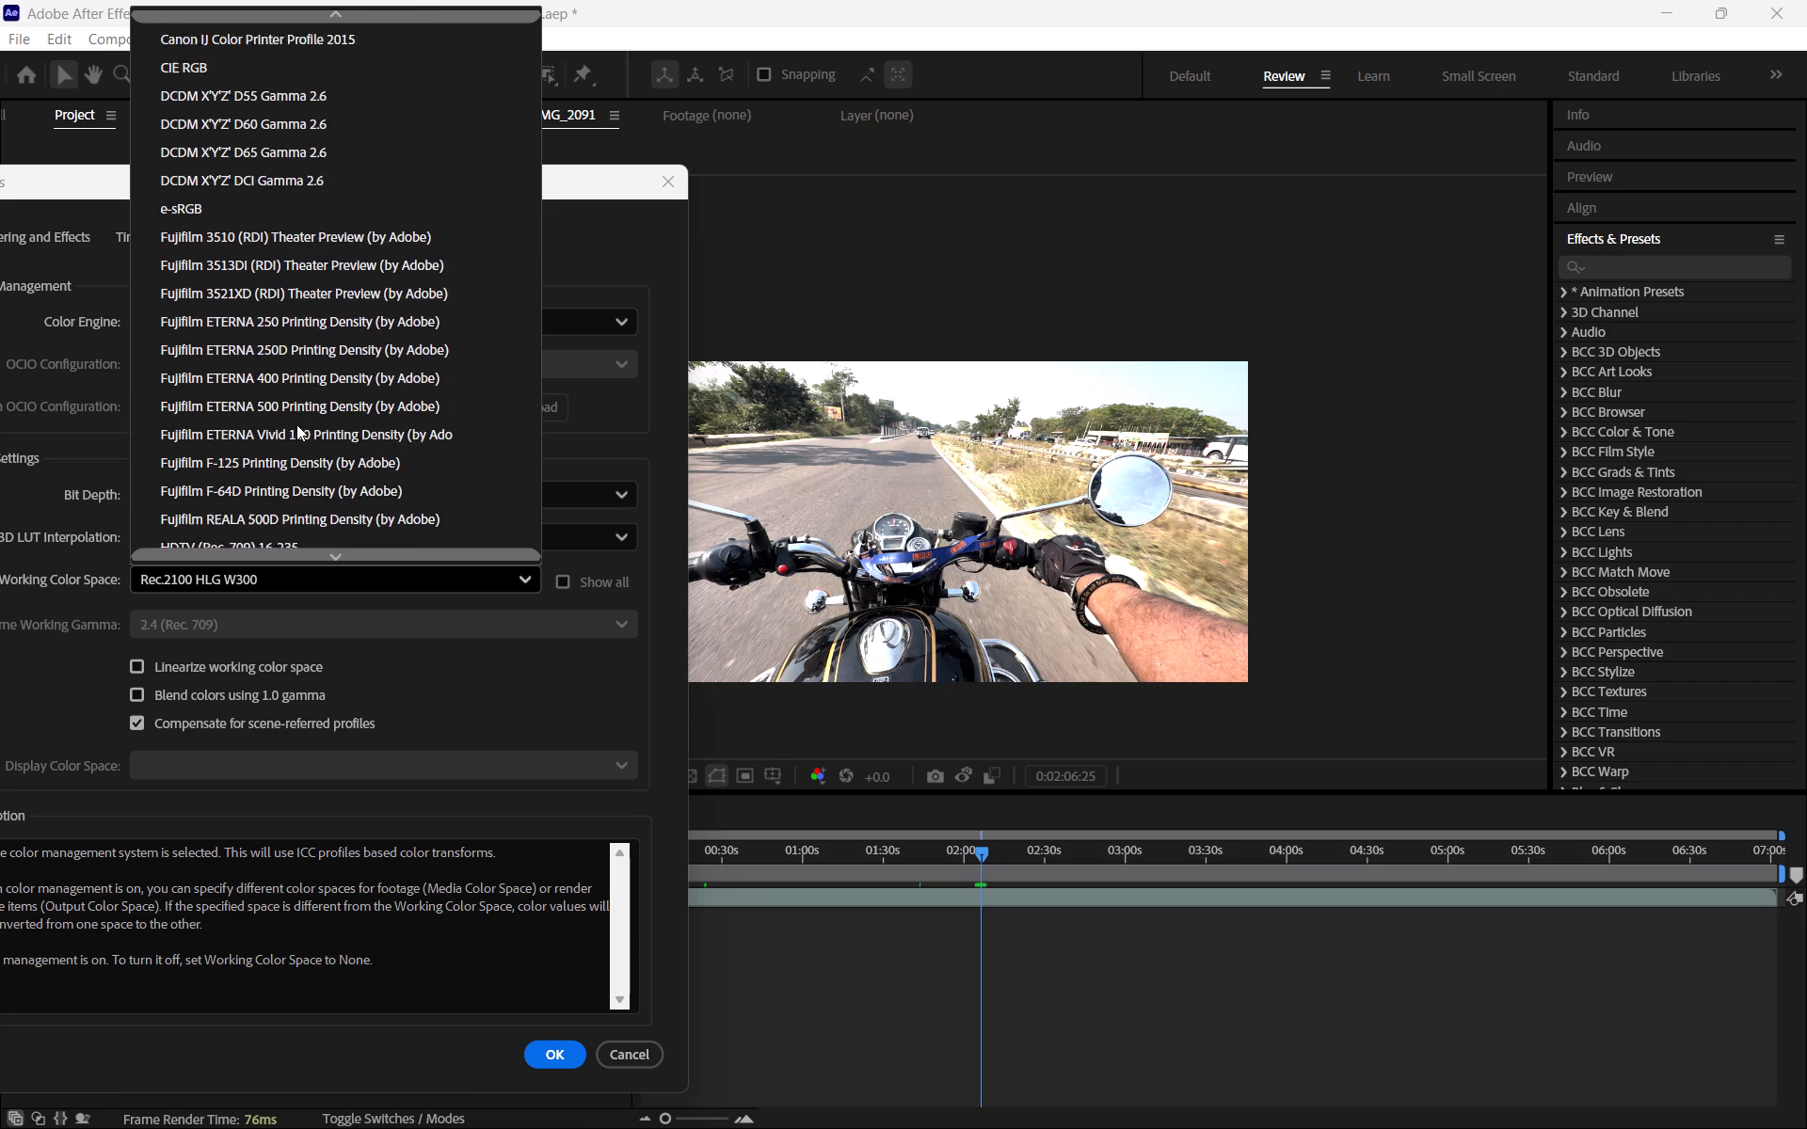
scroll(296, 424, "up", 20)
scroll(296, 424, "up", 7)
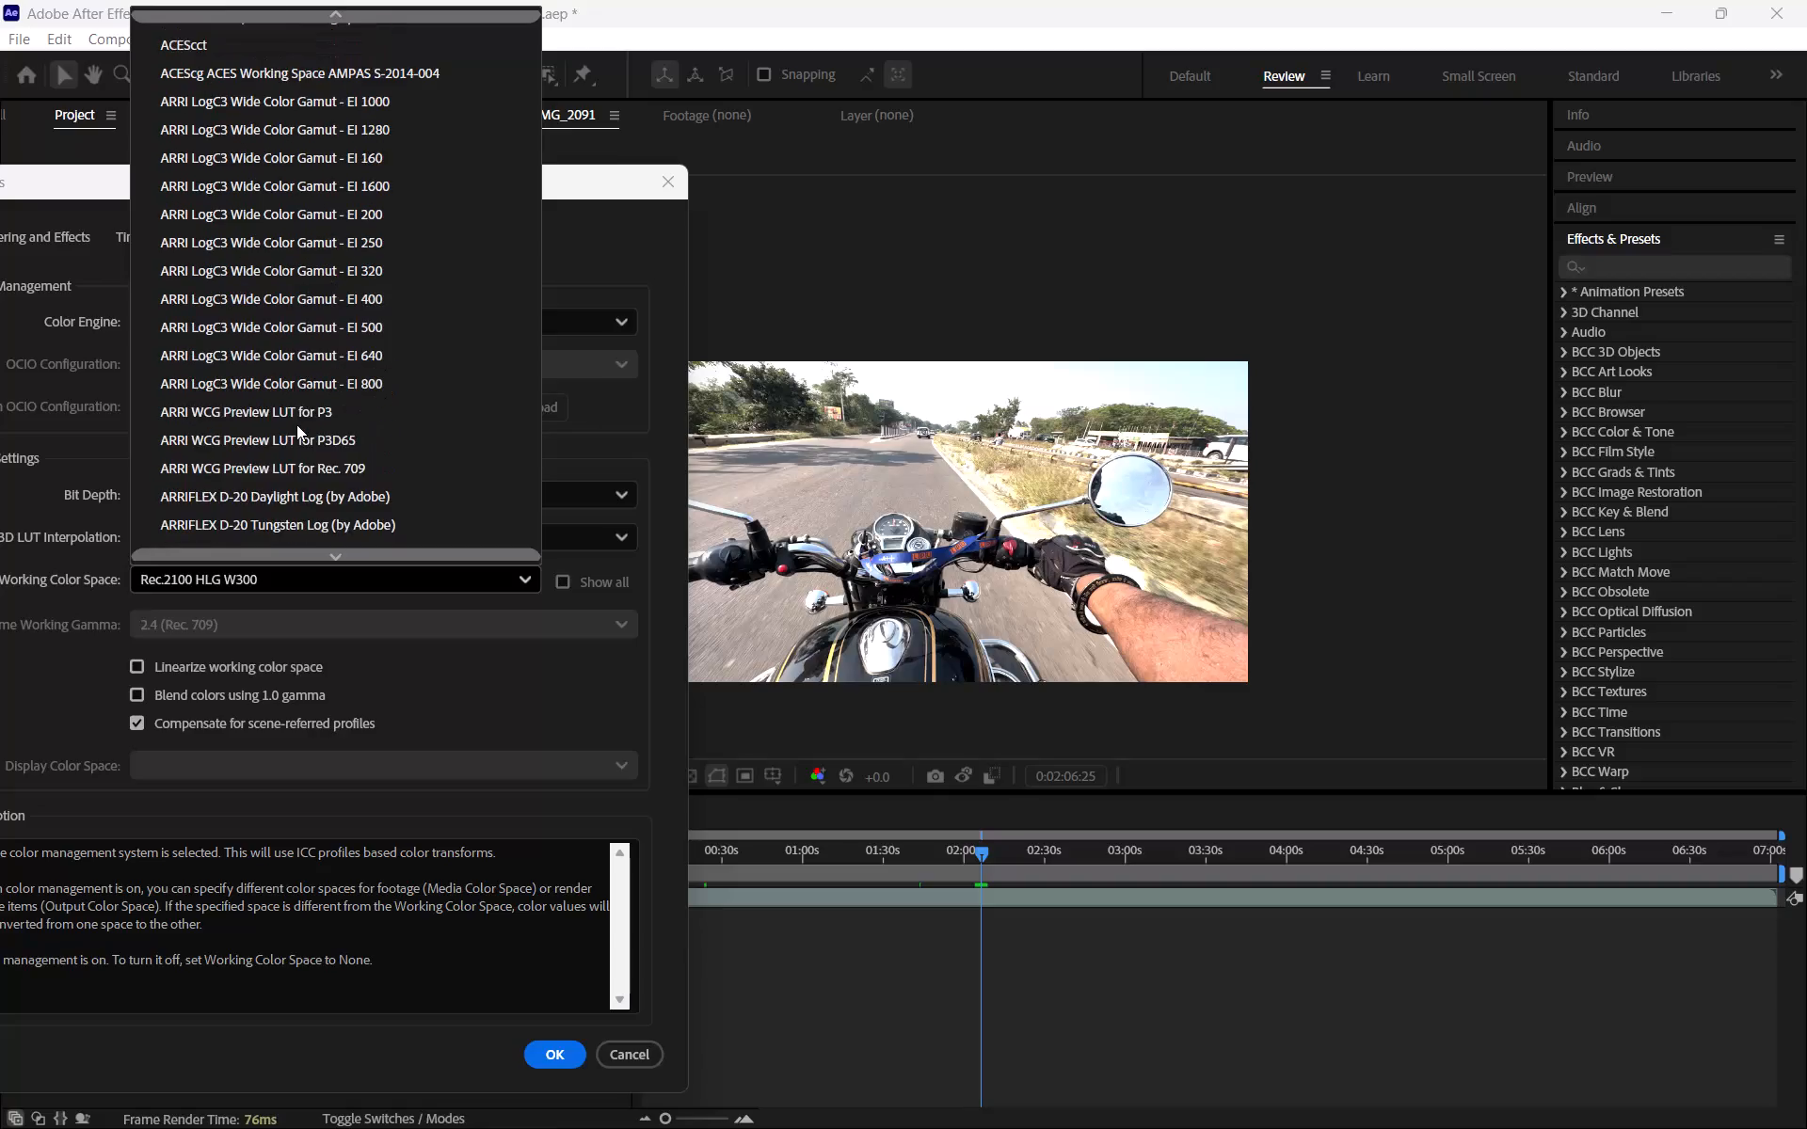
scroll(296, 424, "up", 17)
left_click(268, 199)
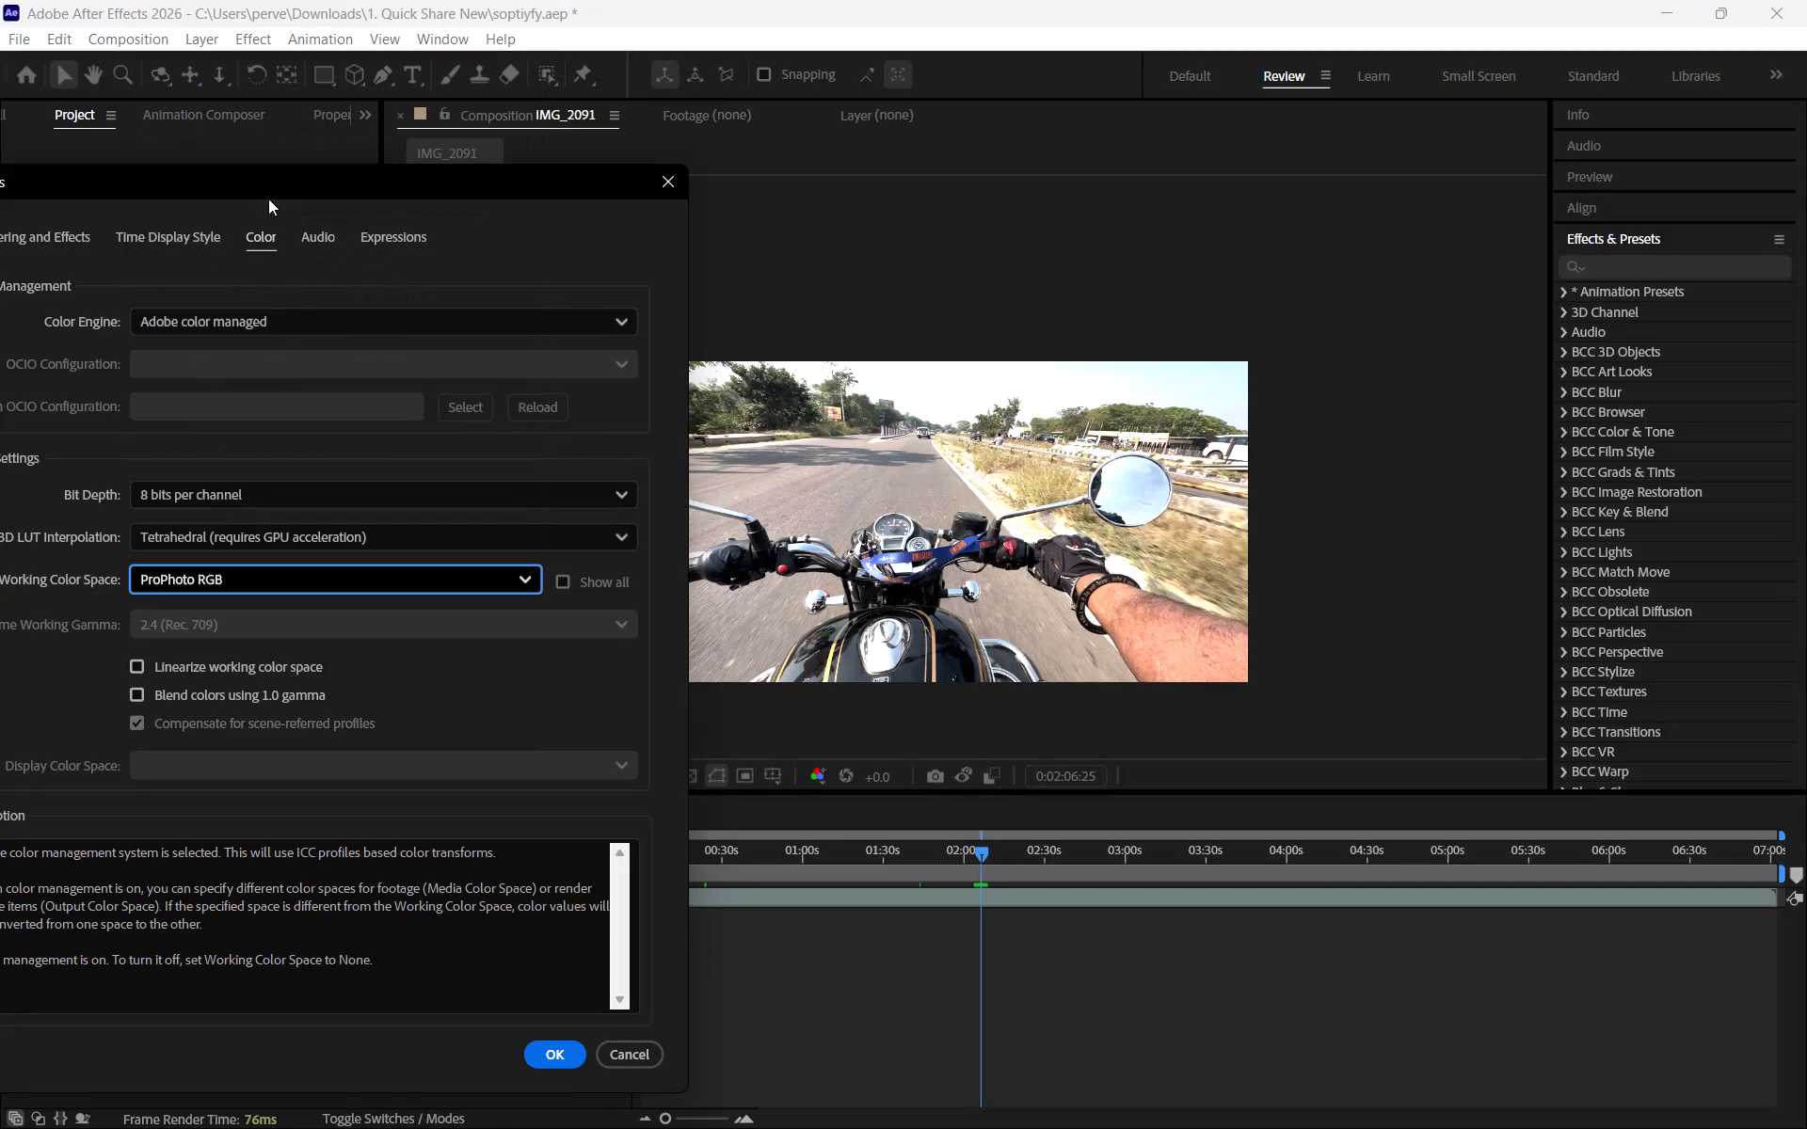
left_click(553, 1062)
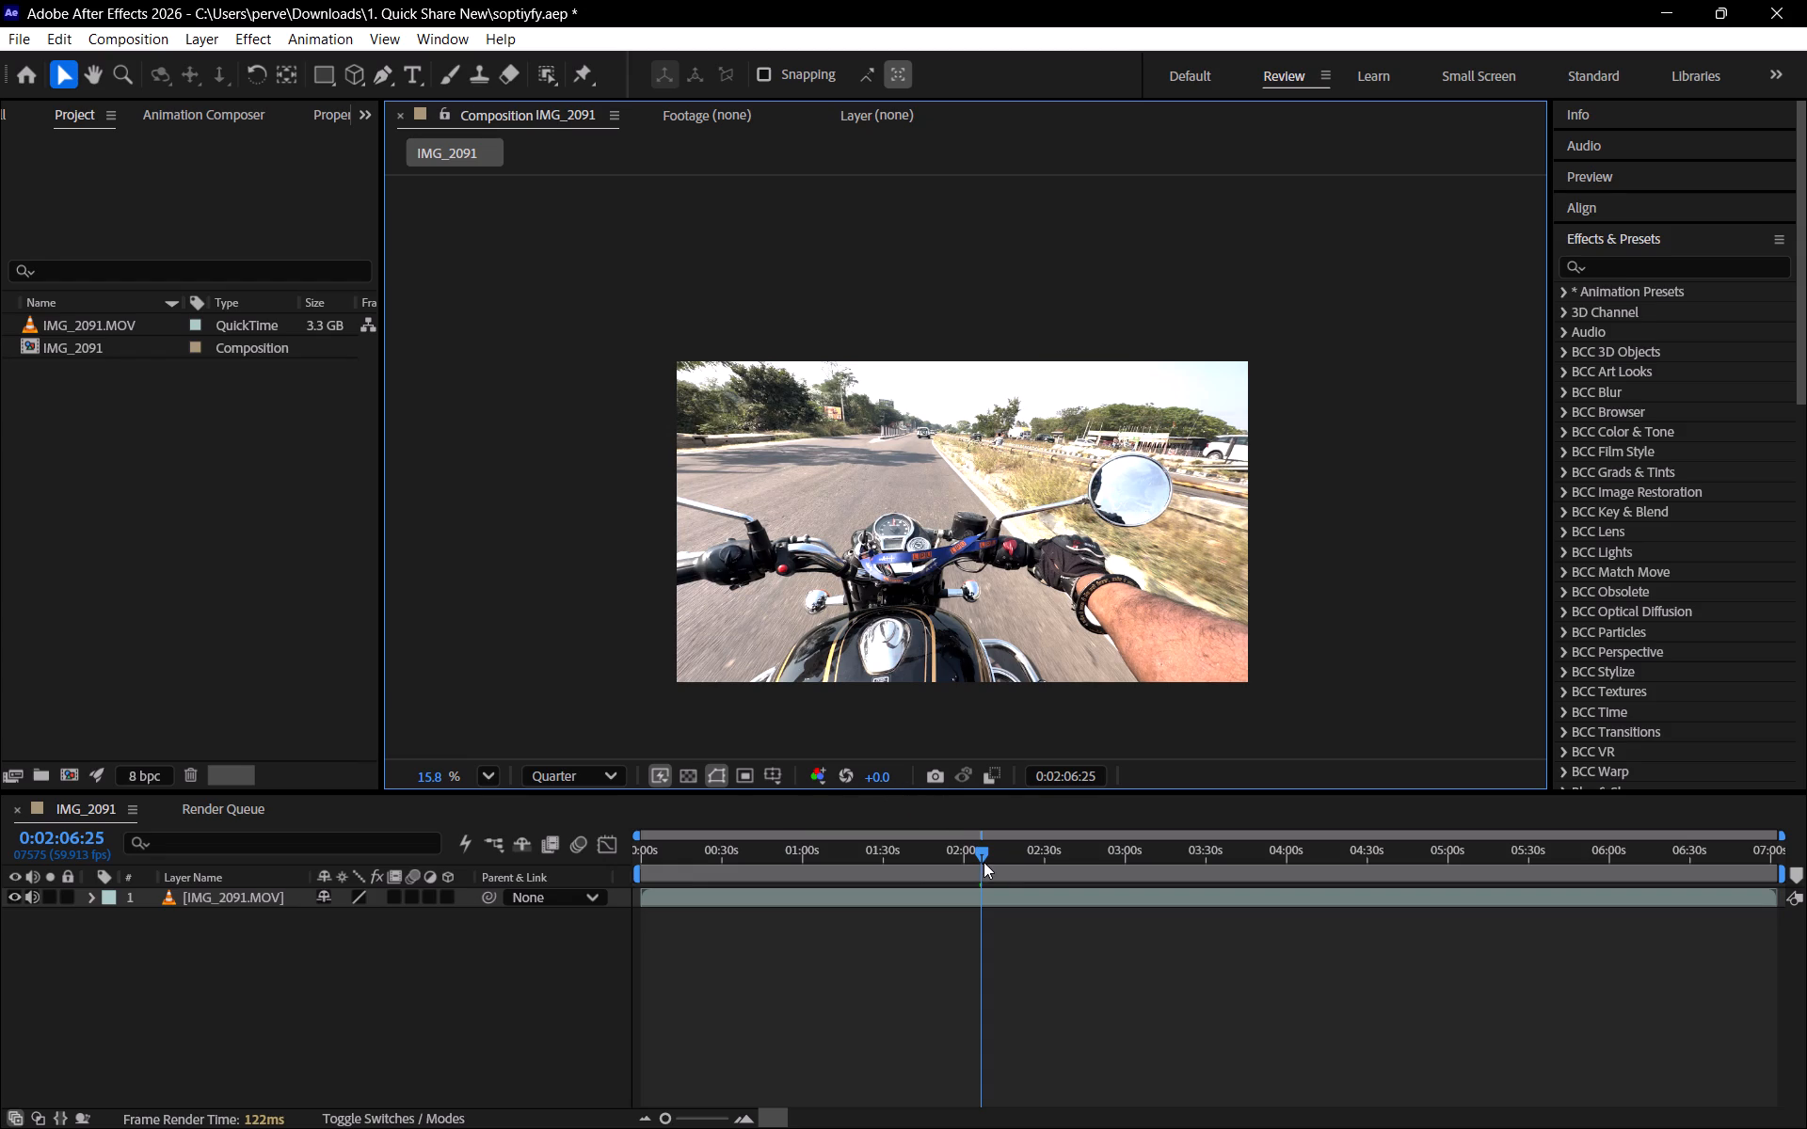
Move the playhead back to 0:01:51:33 and inspect the footage colors there.
left_click_drag(980, 861, 940, 846)
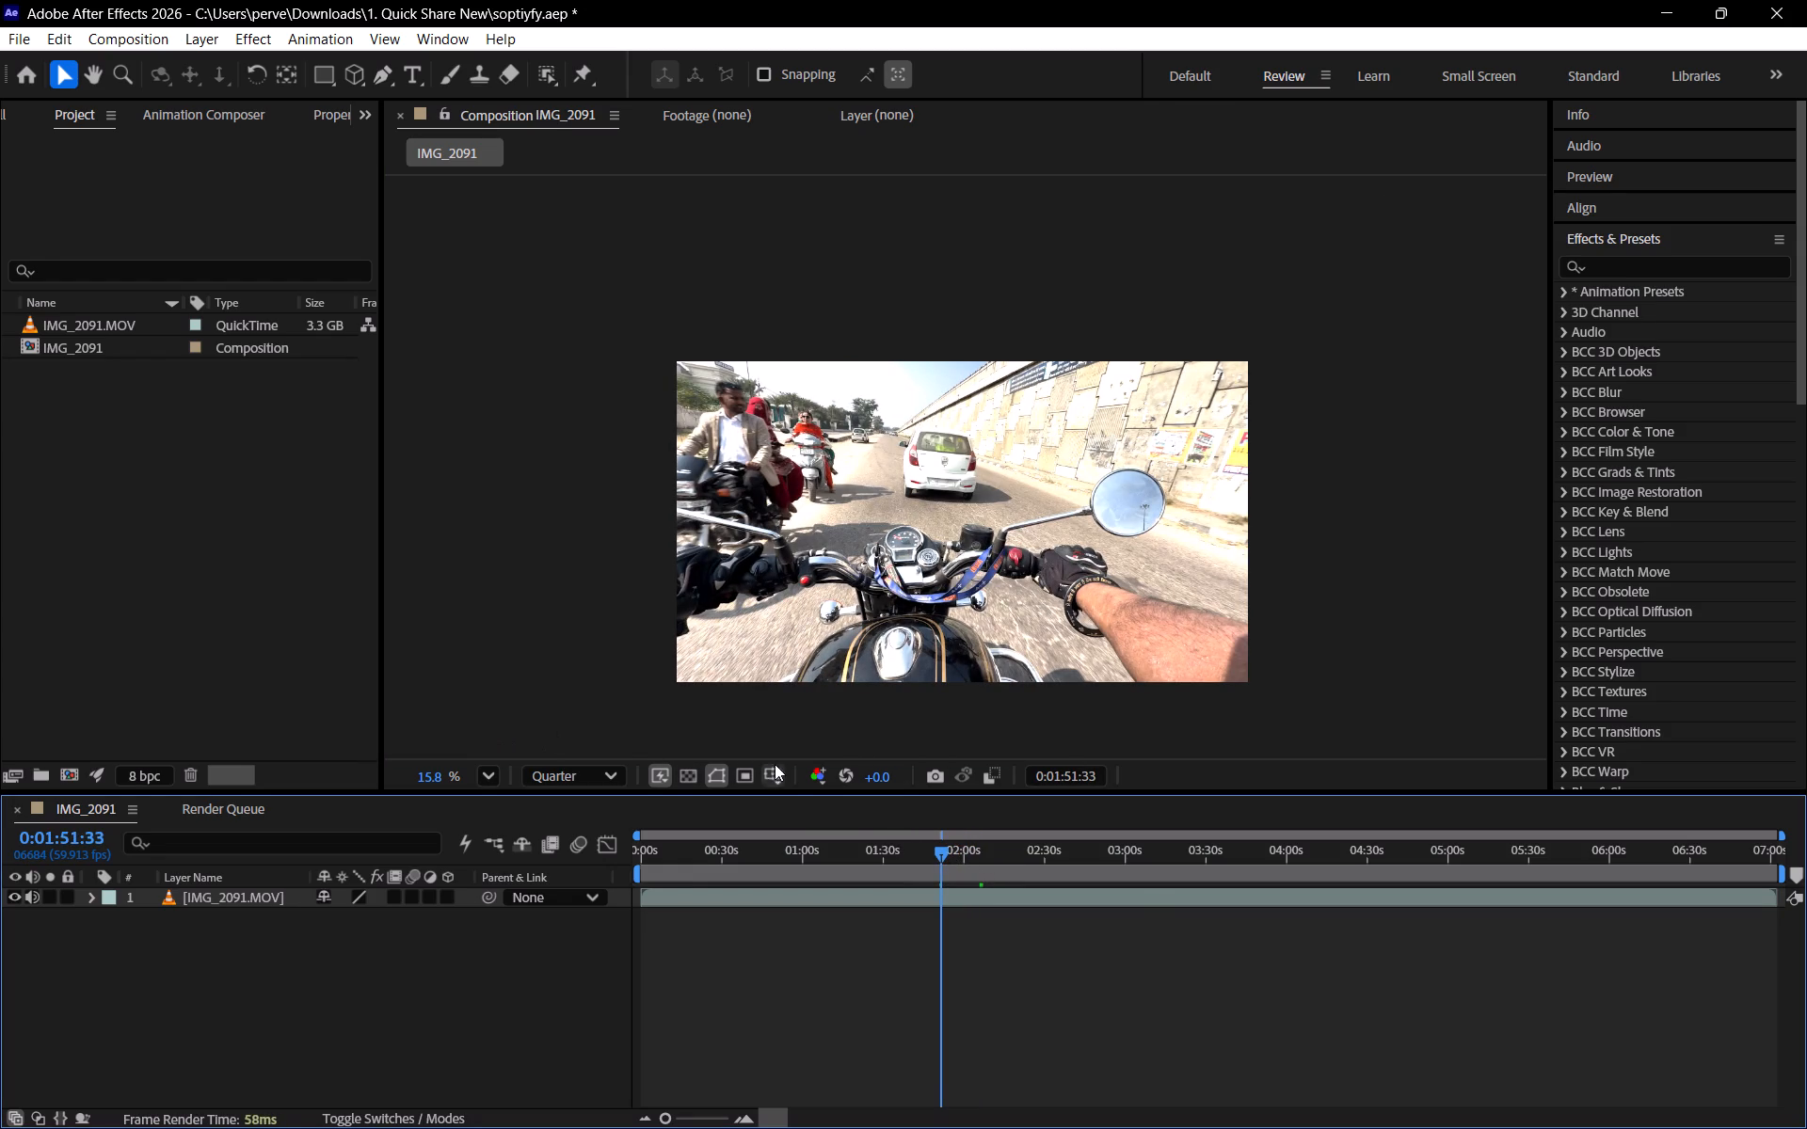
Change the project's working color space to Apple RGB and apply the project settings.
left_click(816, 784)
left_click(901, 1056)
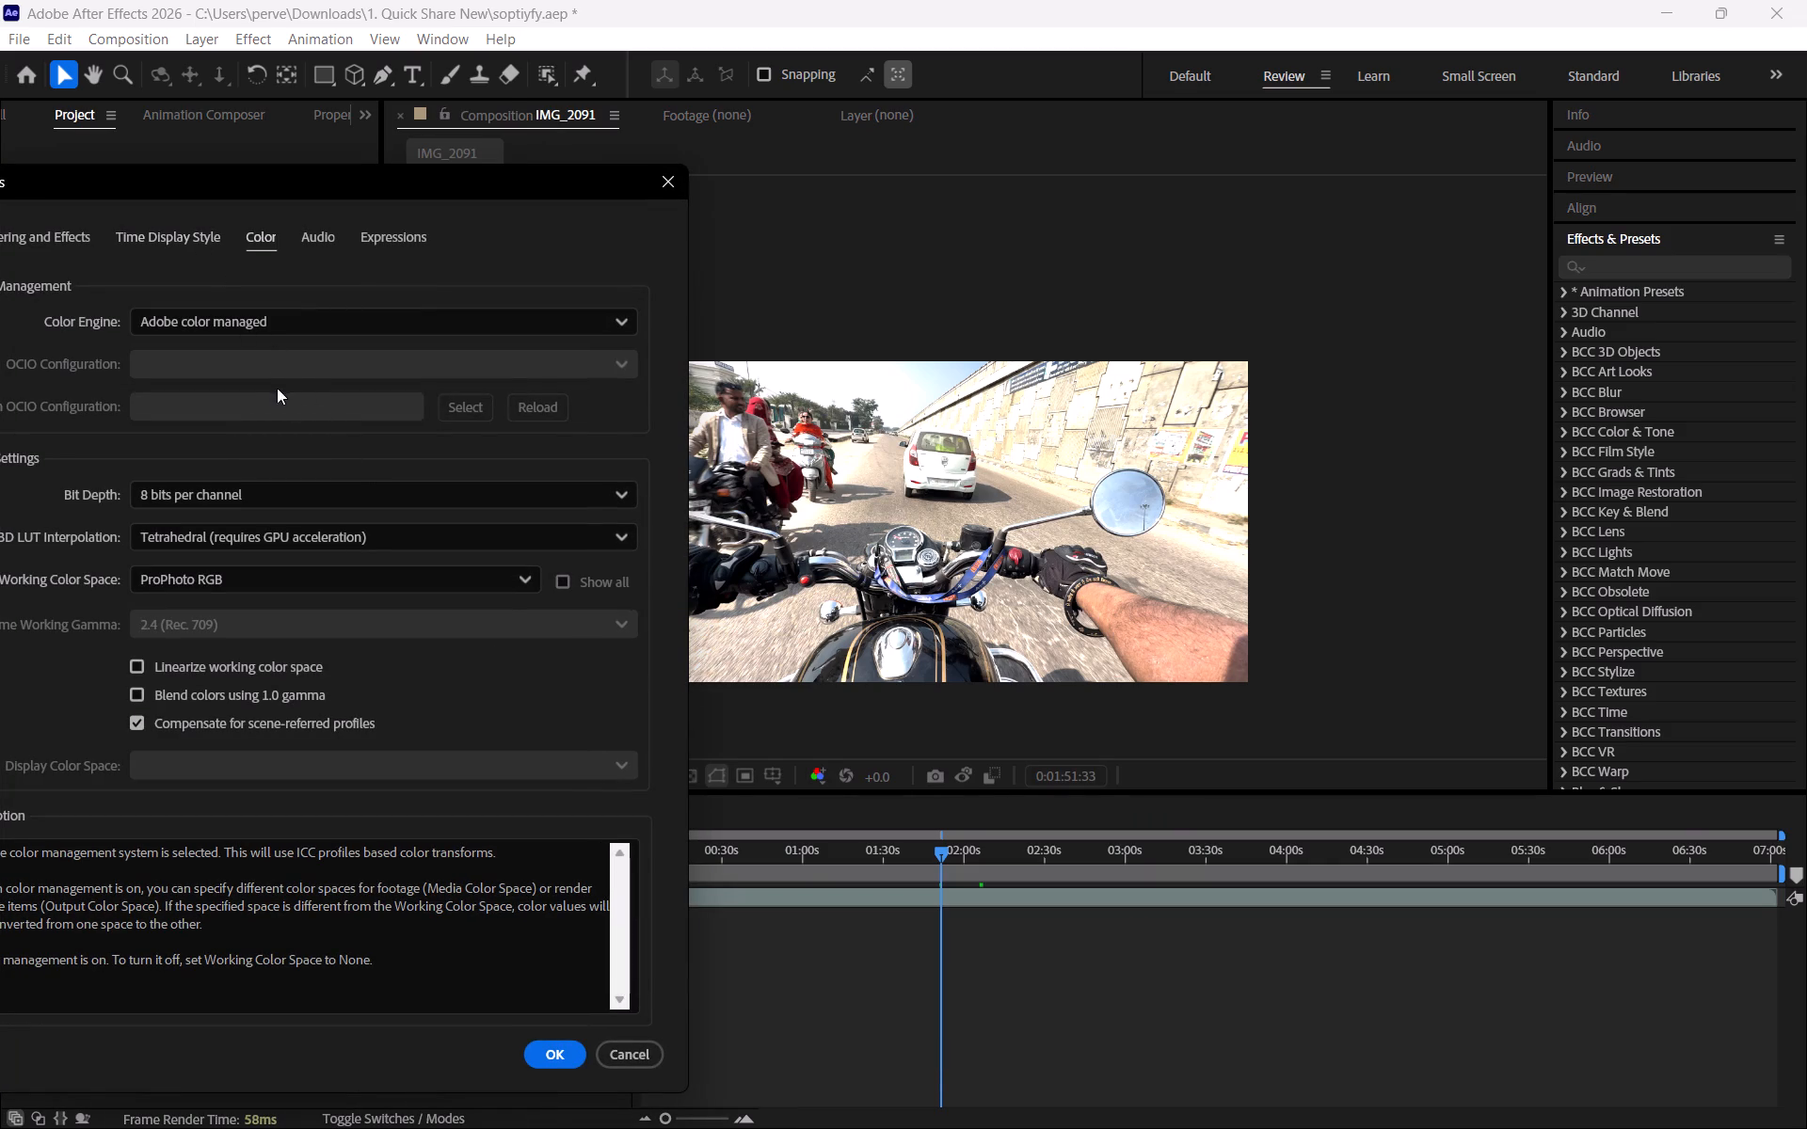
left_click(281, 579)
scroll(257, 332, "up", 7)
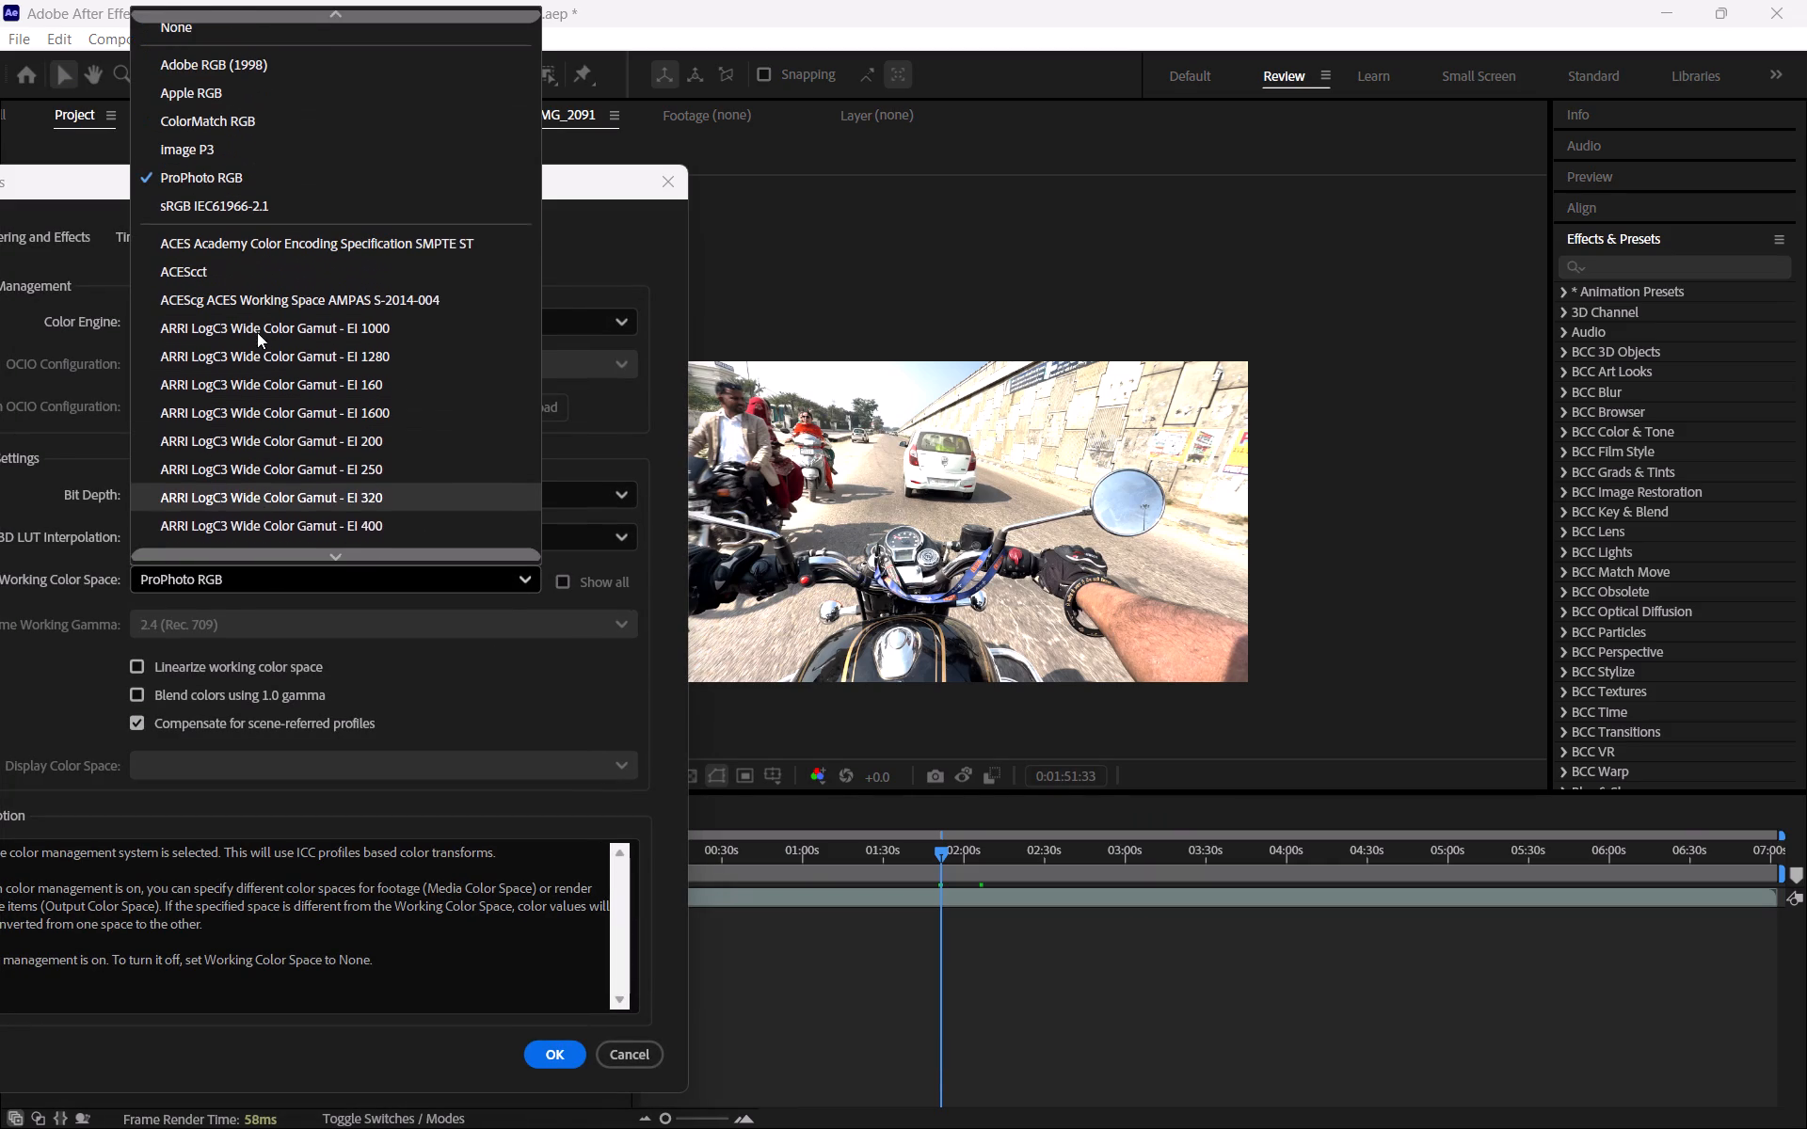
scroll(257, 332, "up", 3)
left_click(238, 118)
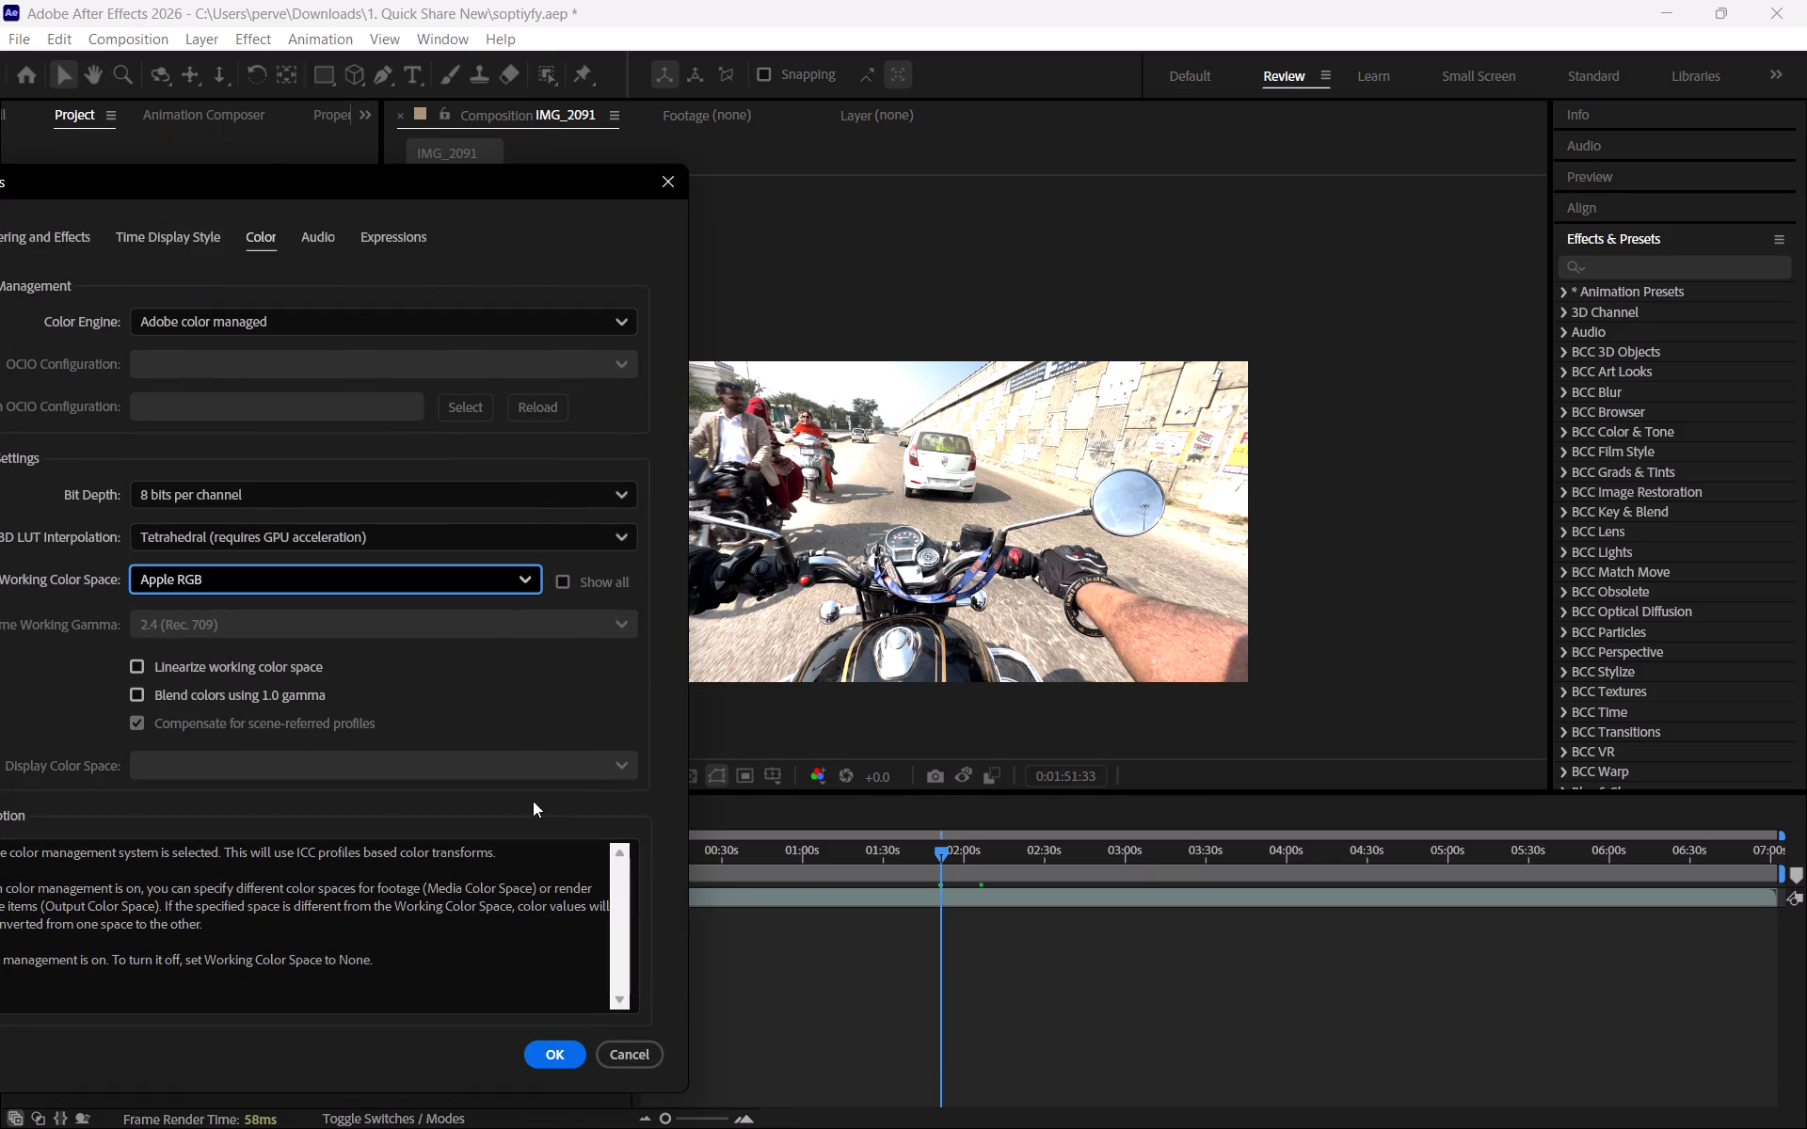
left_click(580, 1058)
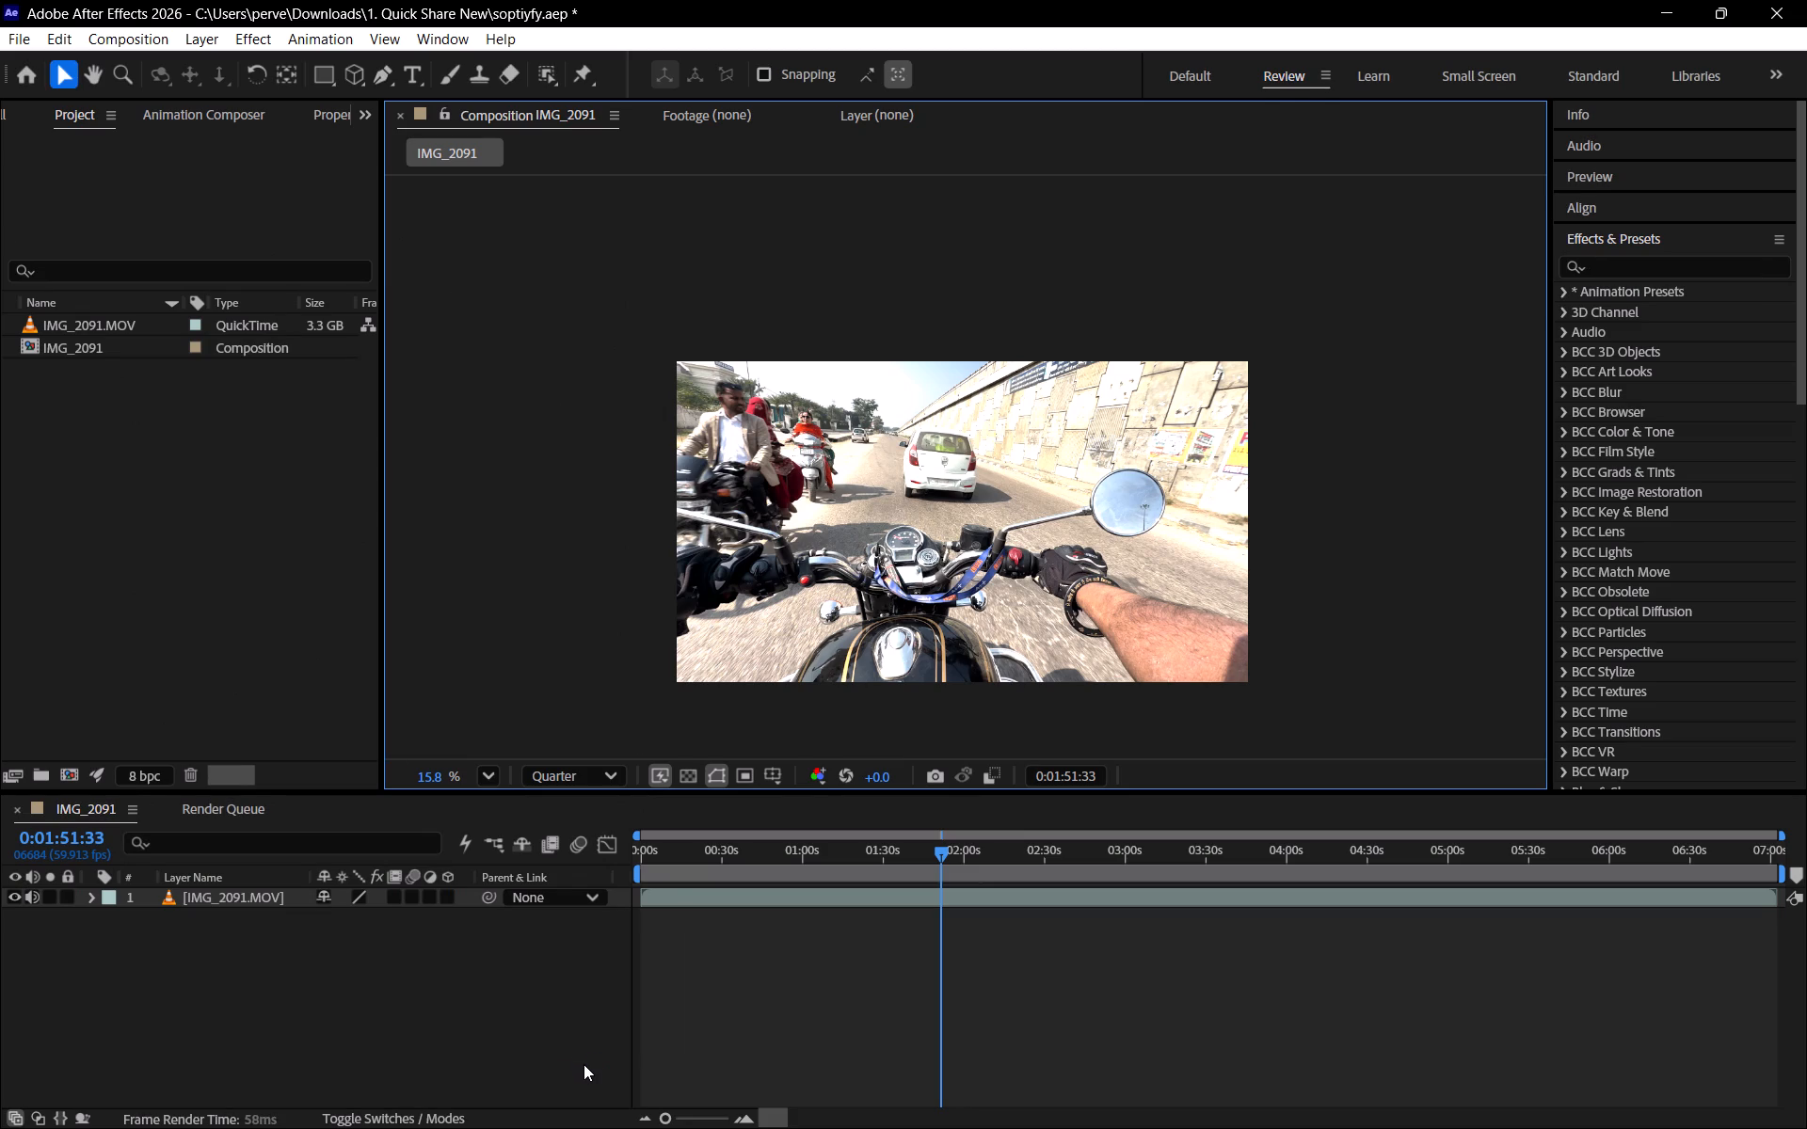
Scrub the timeline back to 0:01:33:37 and inspect the footage colors there.
left_click_drag(922, 853, 898, 853)
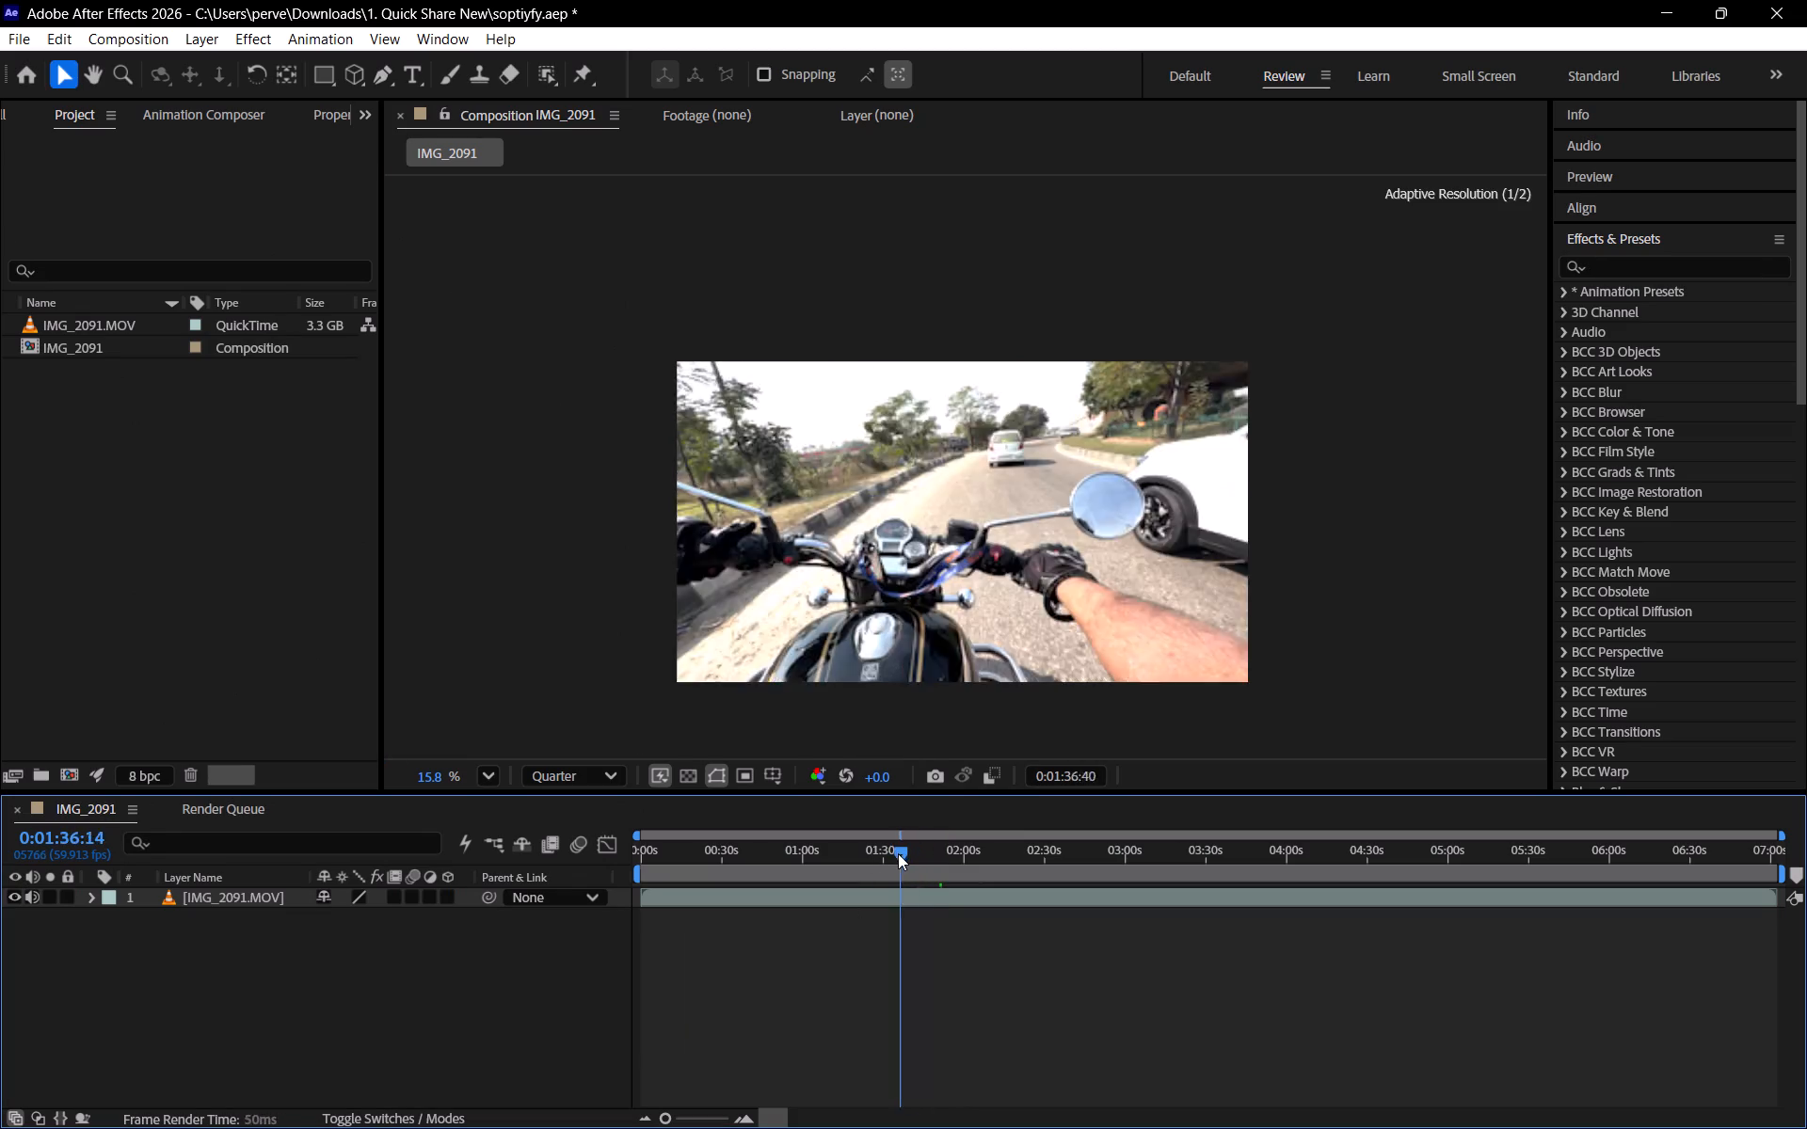
left_click_drag(898, 853, 893, 853)
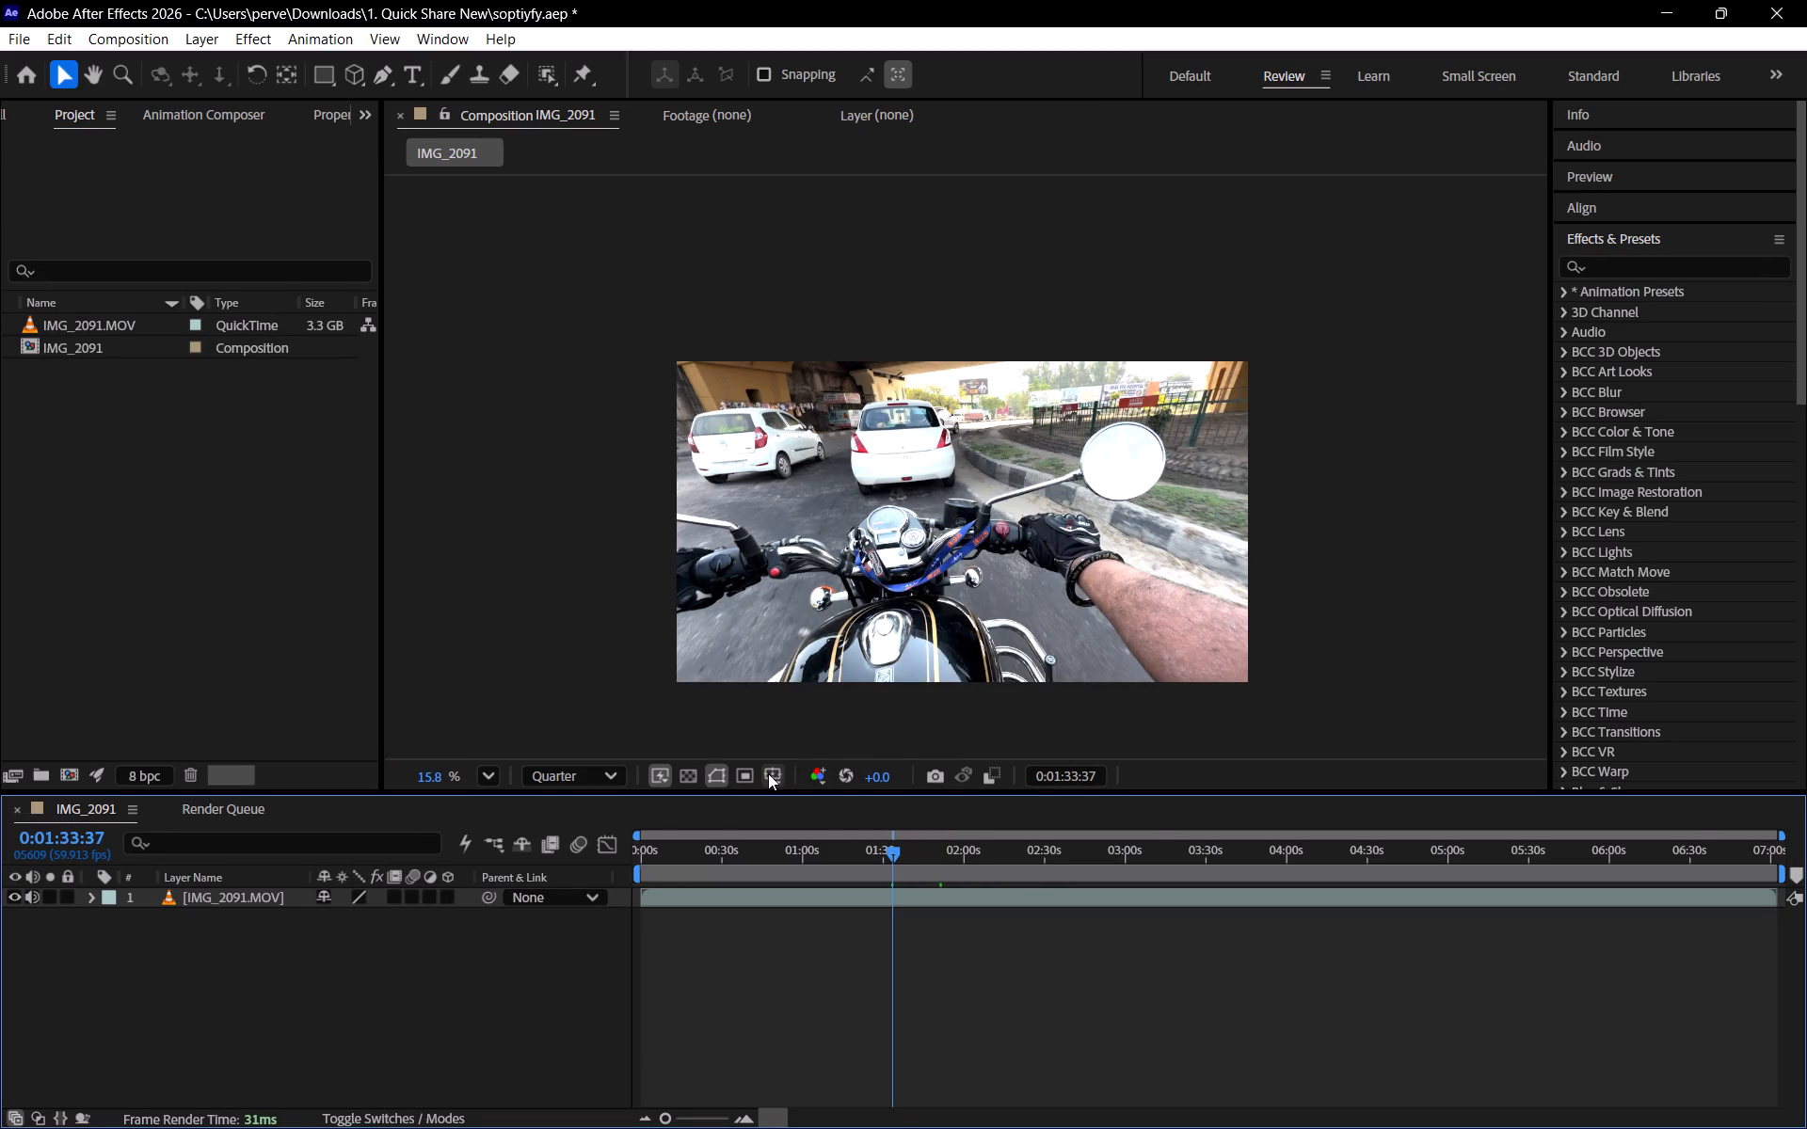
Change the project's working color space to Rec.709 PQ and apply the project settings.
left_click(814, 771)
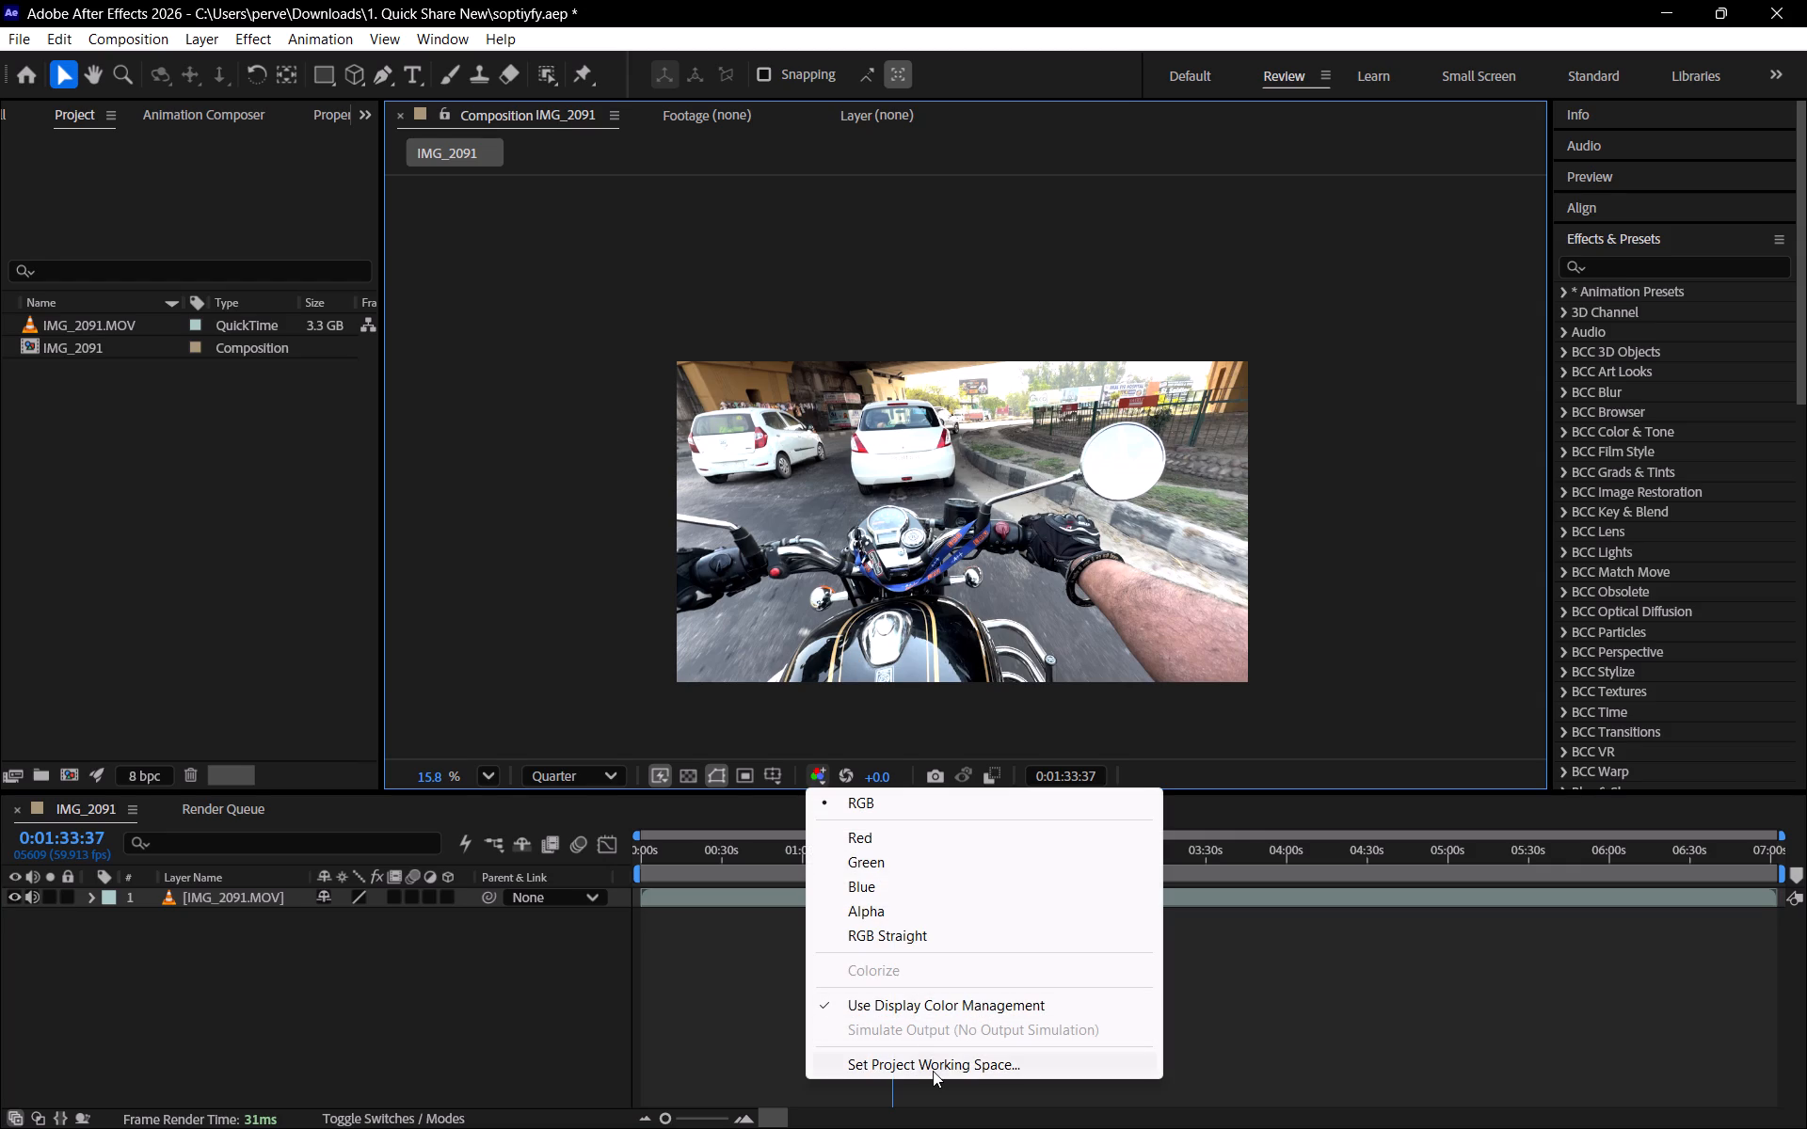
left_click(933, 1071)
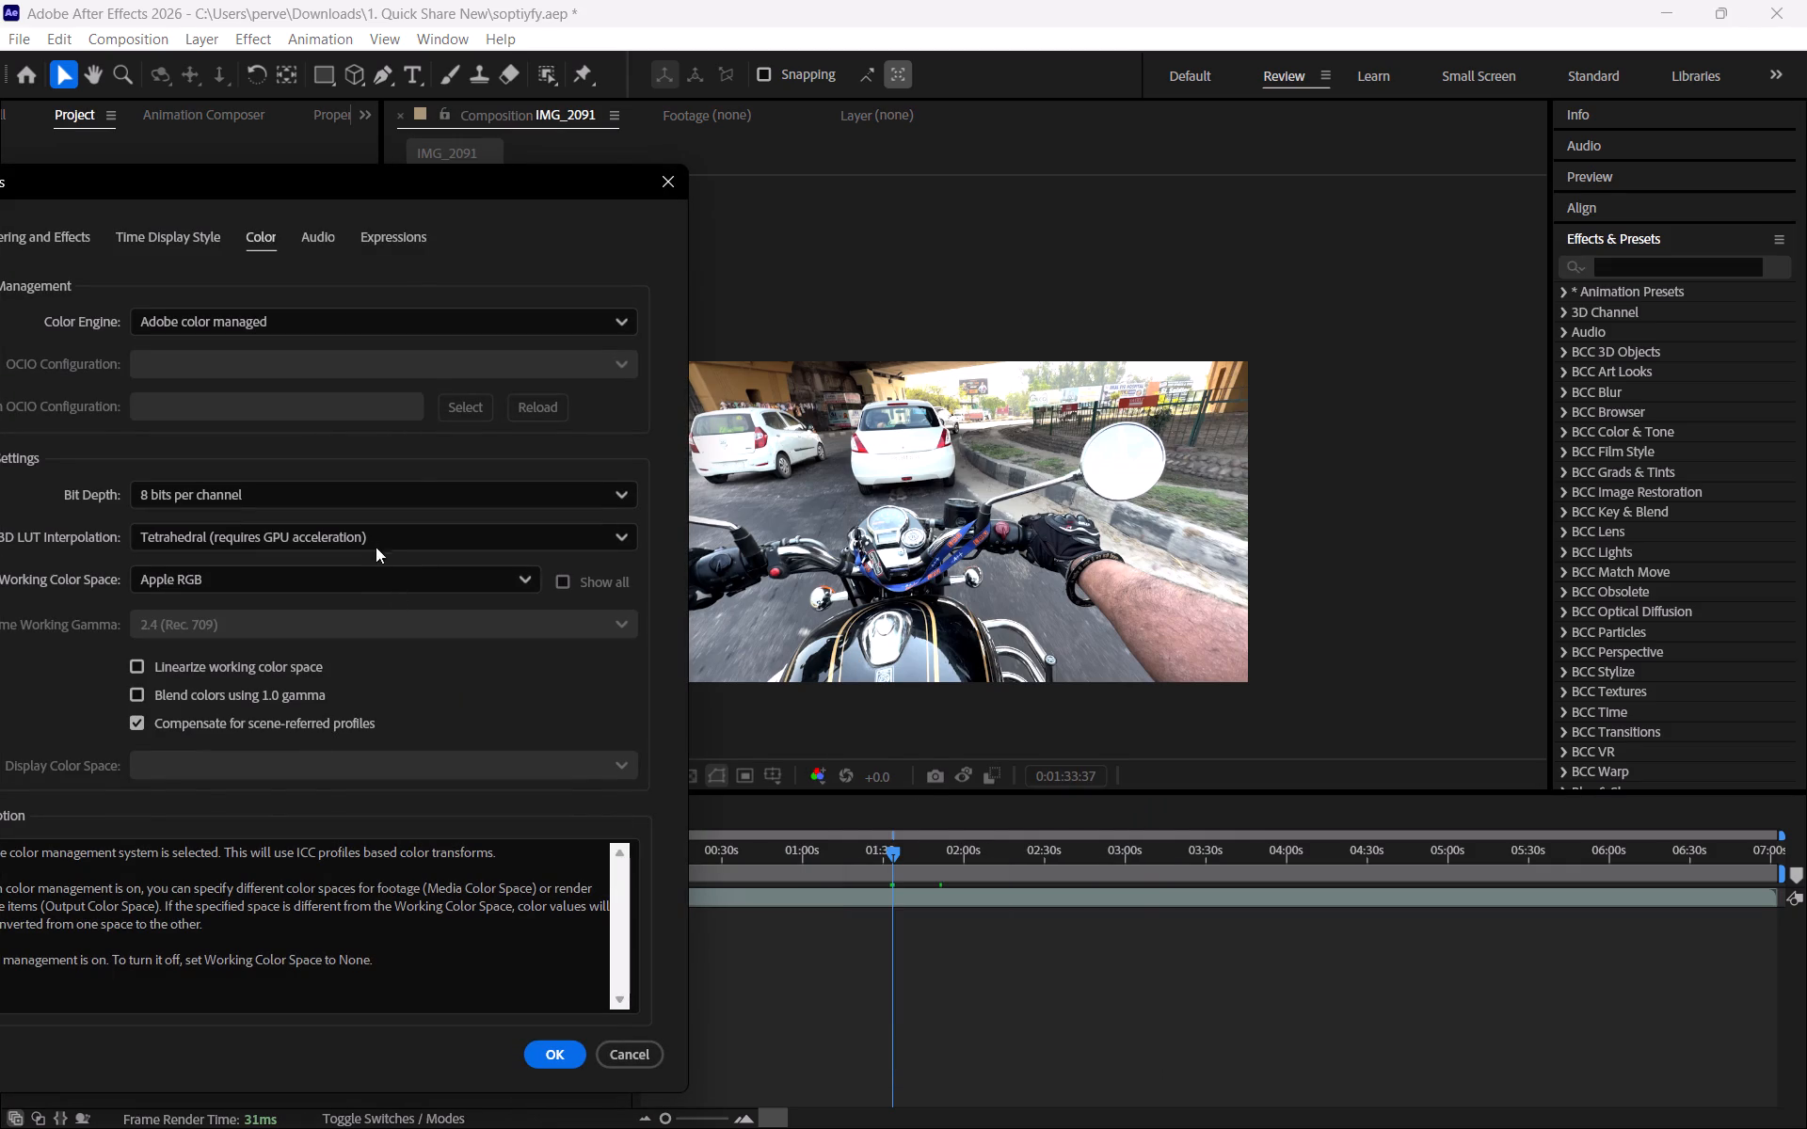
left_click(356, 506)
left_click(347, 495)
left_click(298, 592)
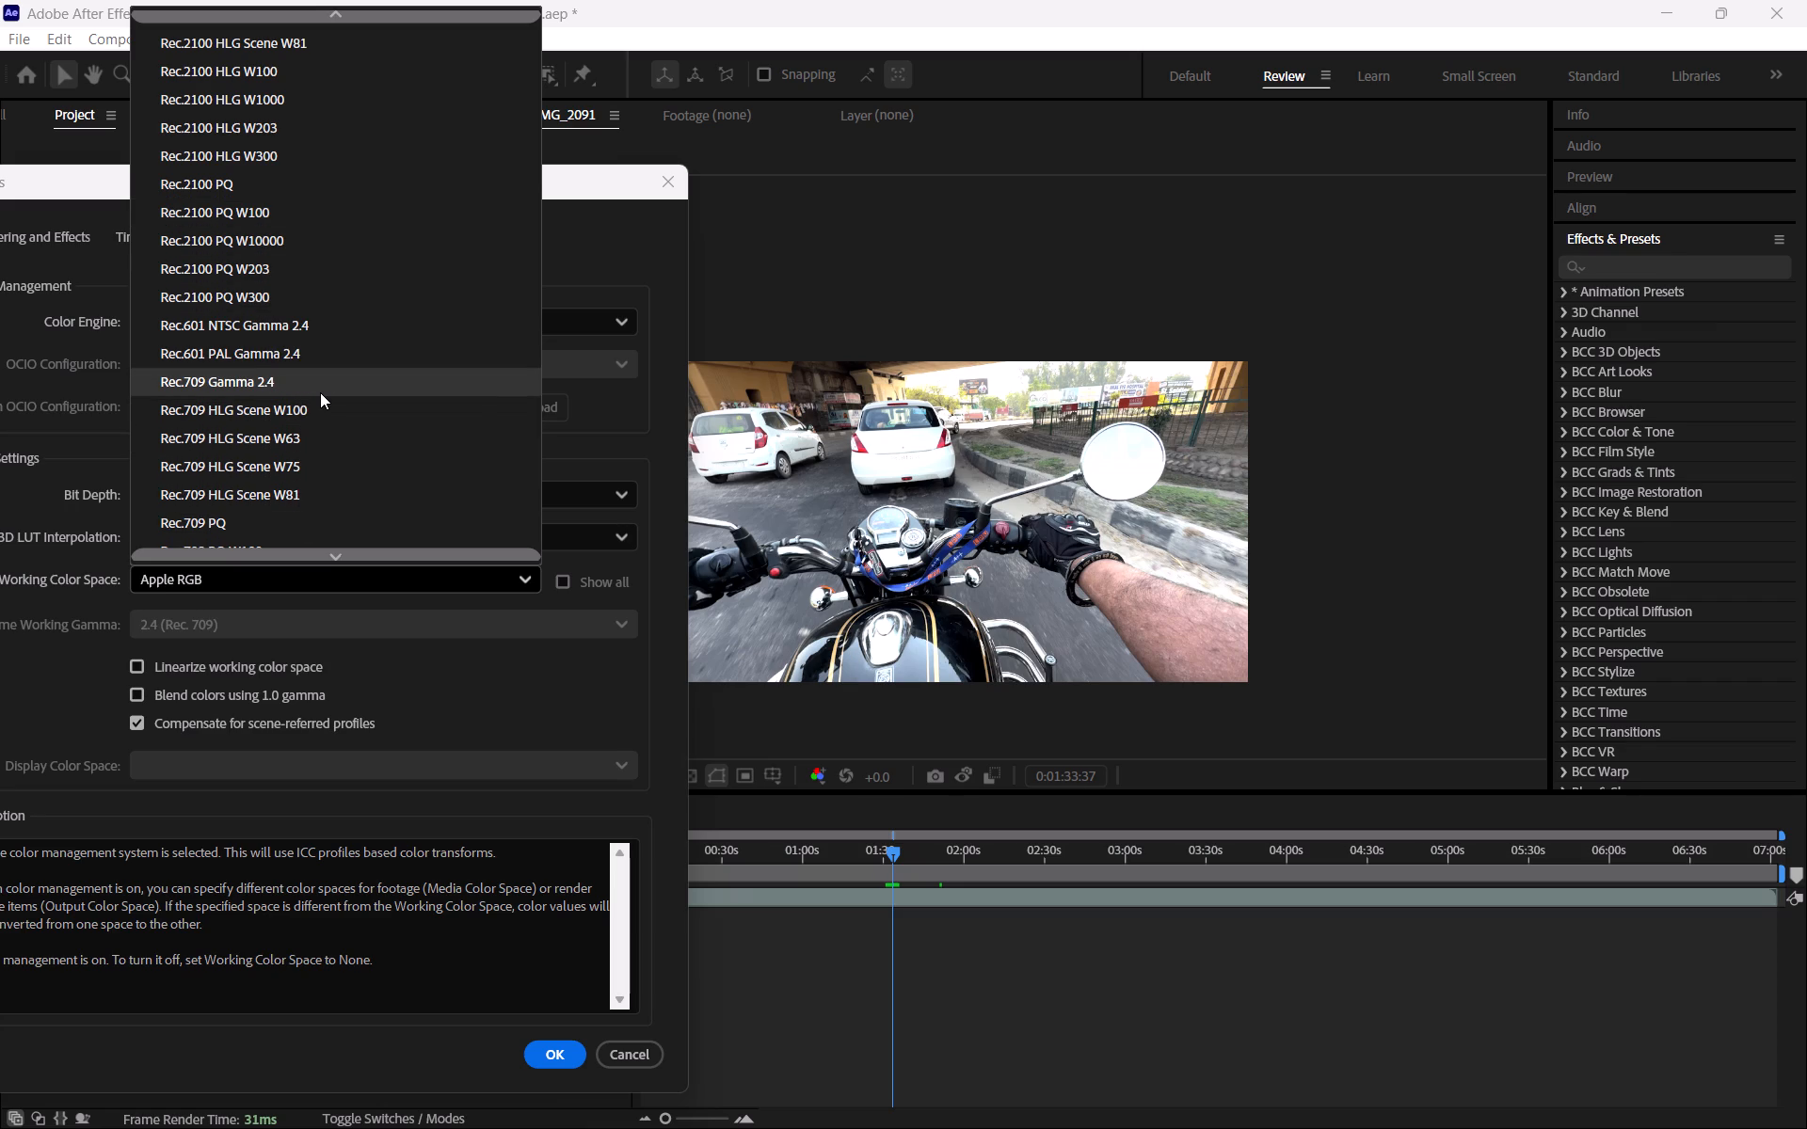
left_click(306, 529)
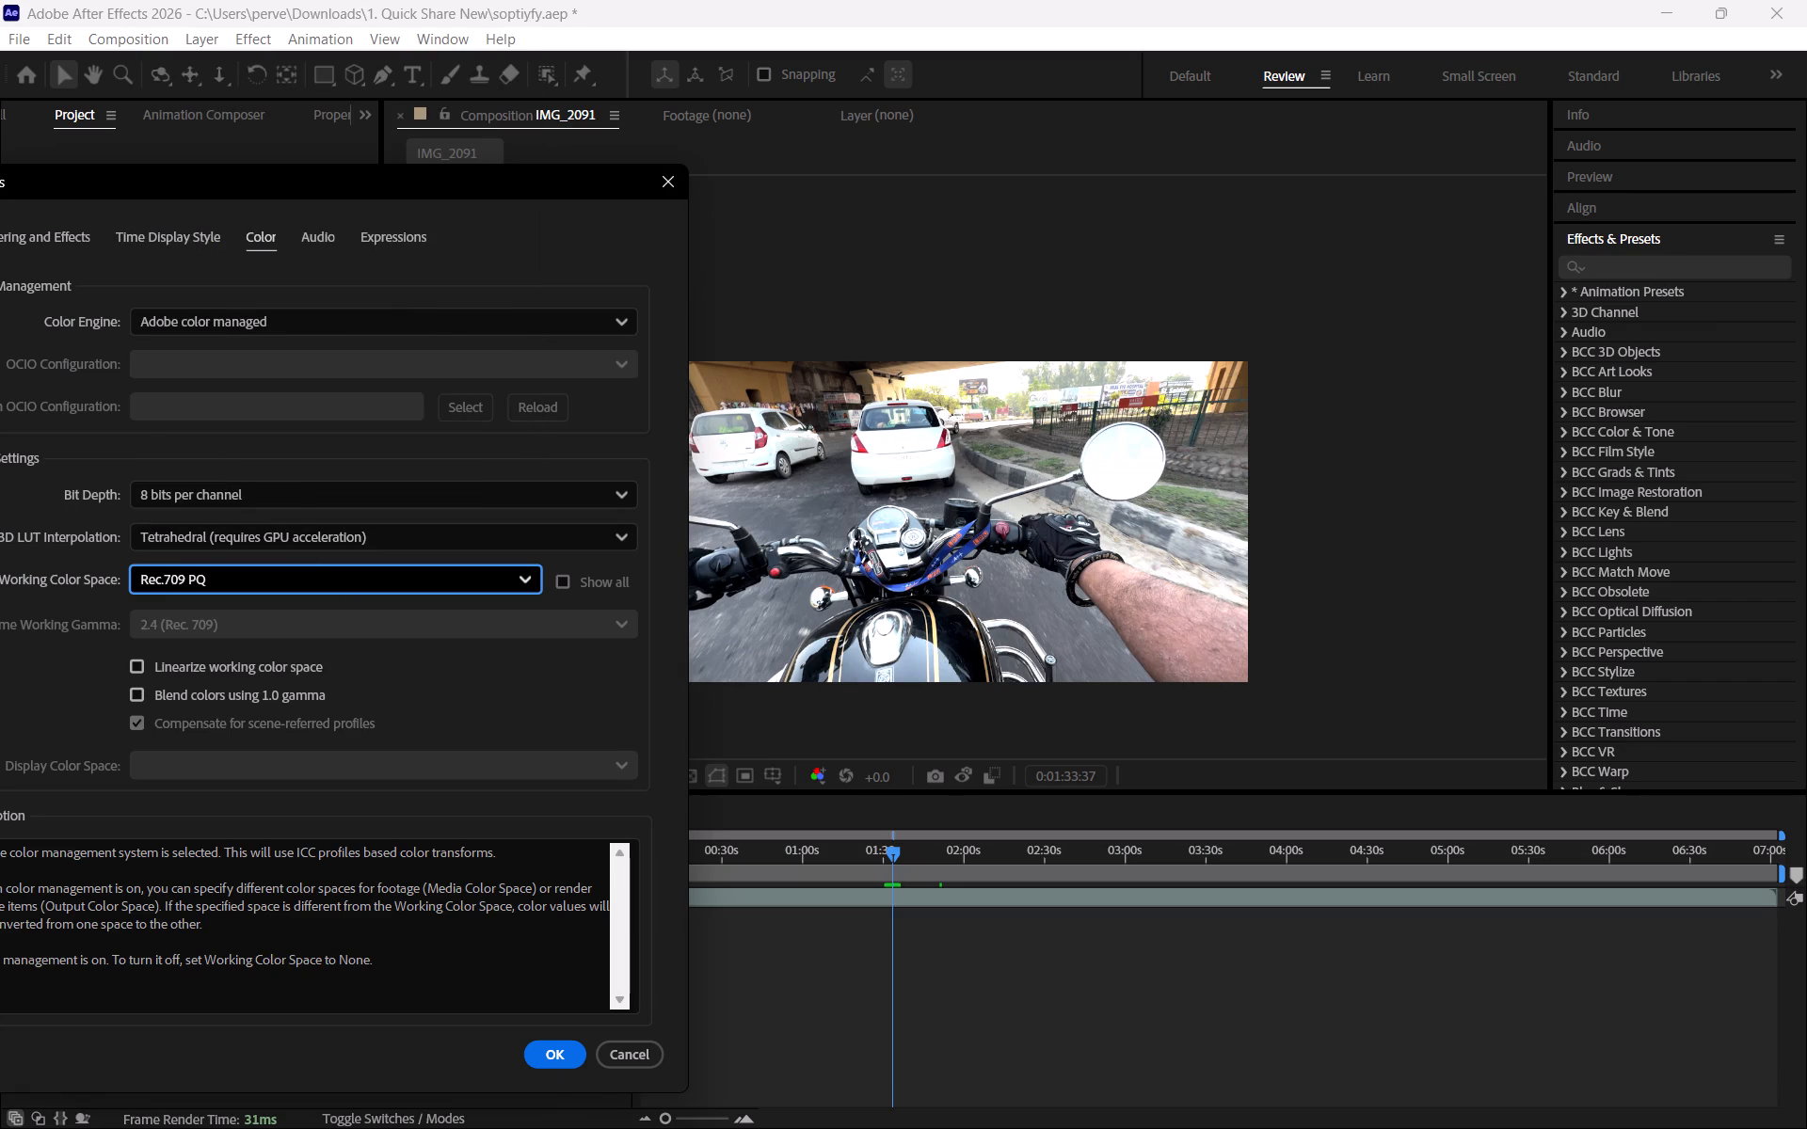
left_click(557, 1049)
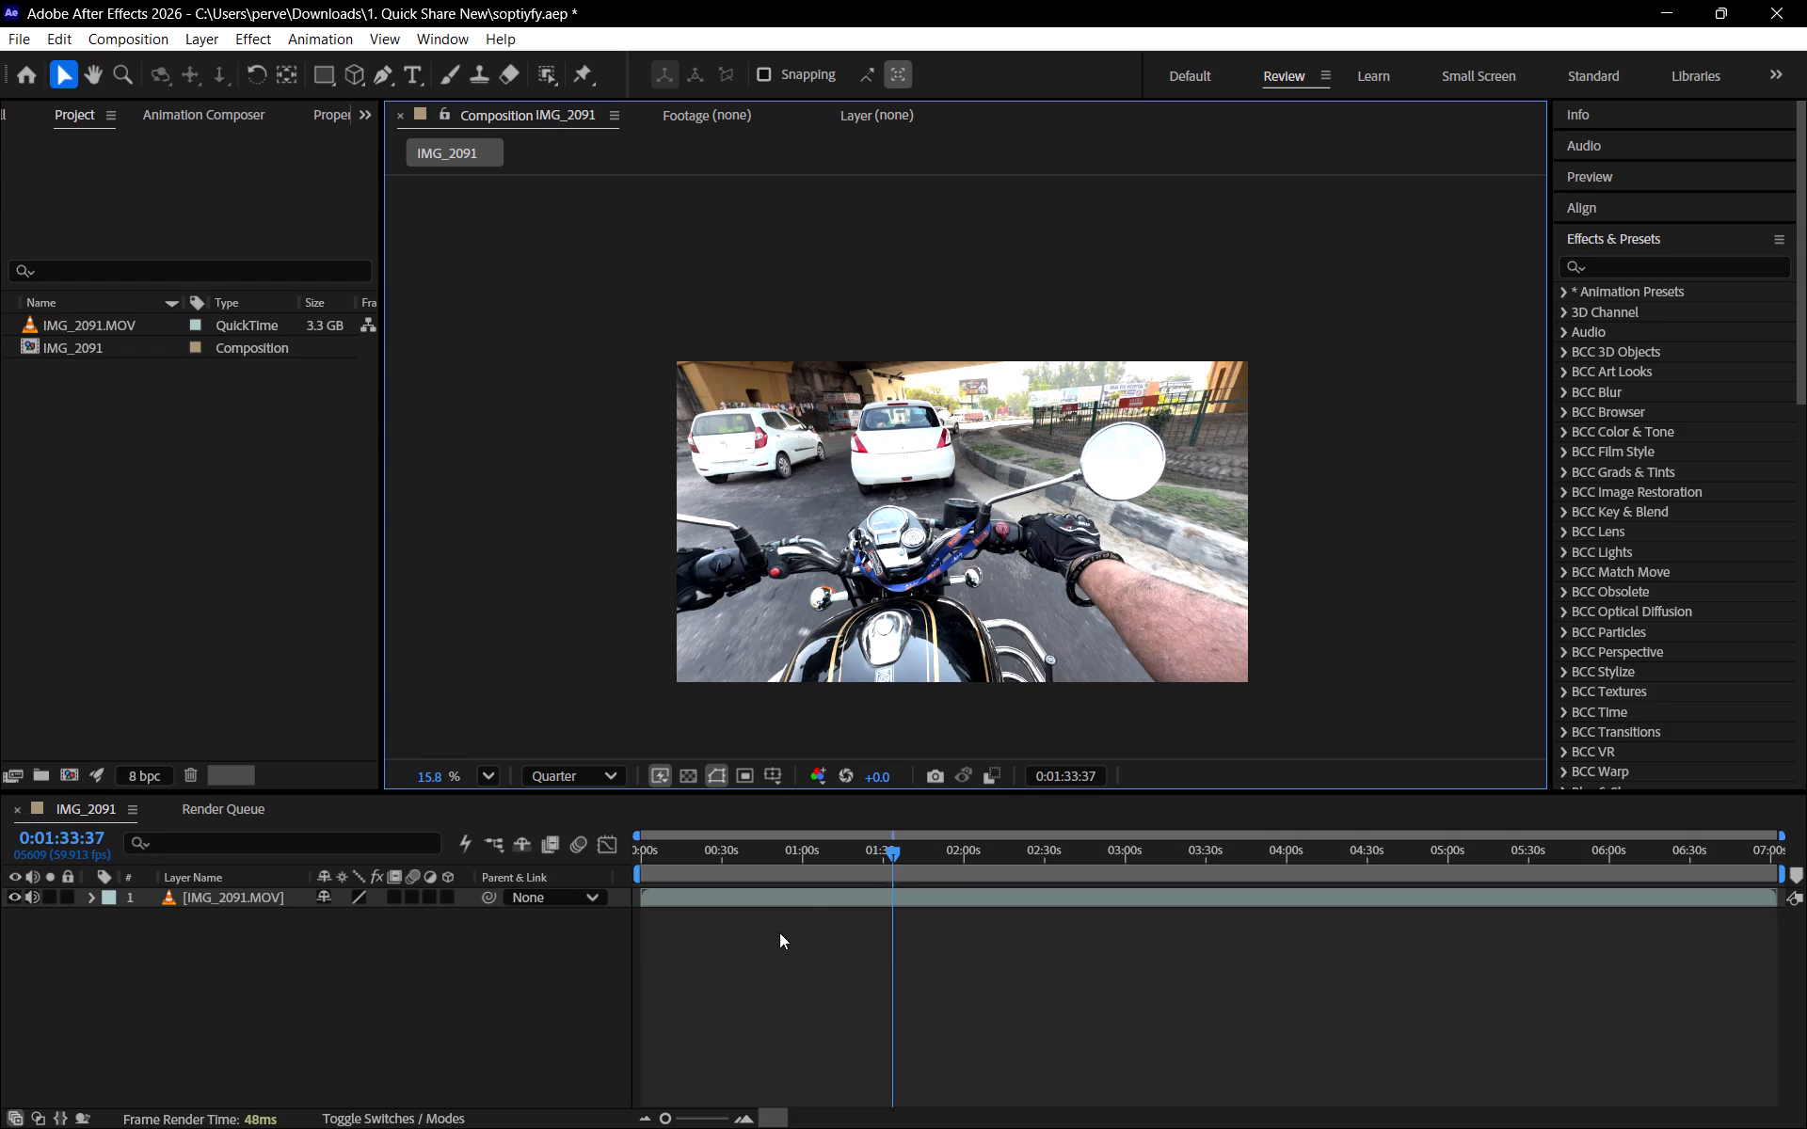
Switch to Chrome and play more of the YouTube tutorial on iPhone HDR or HLG footage color issues.
left_click(1024, 1098)
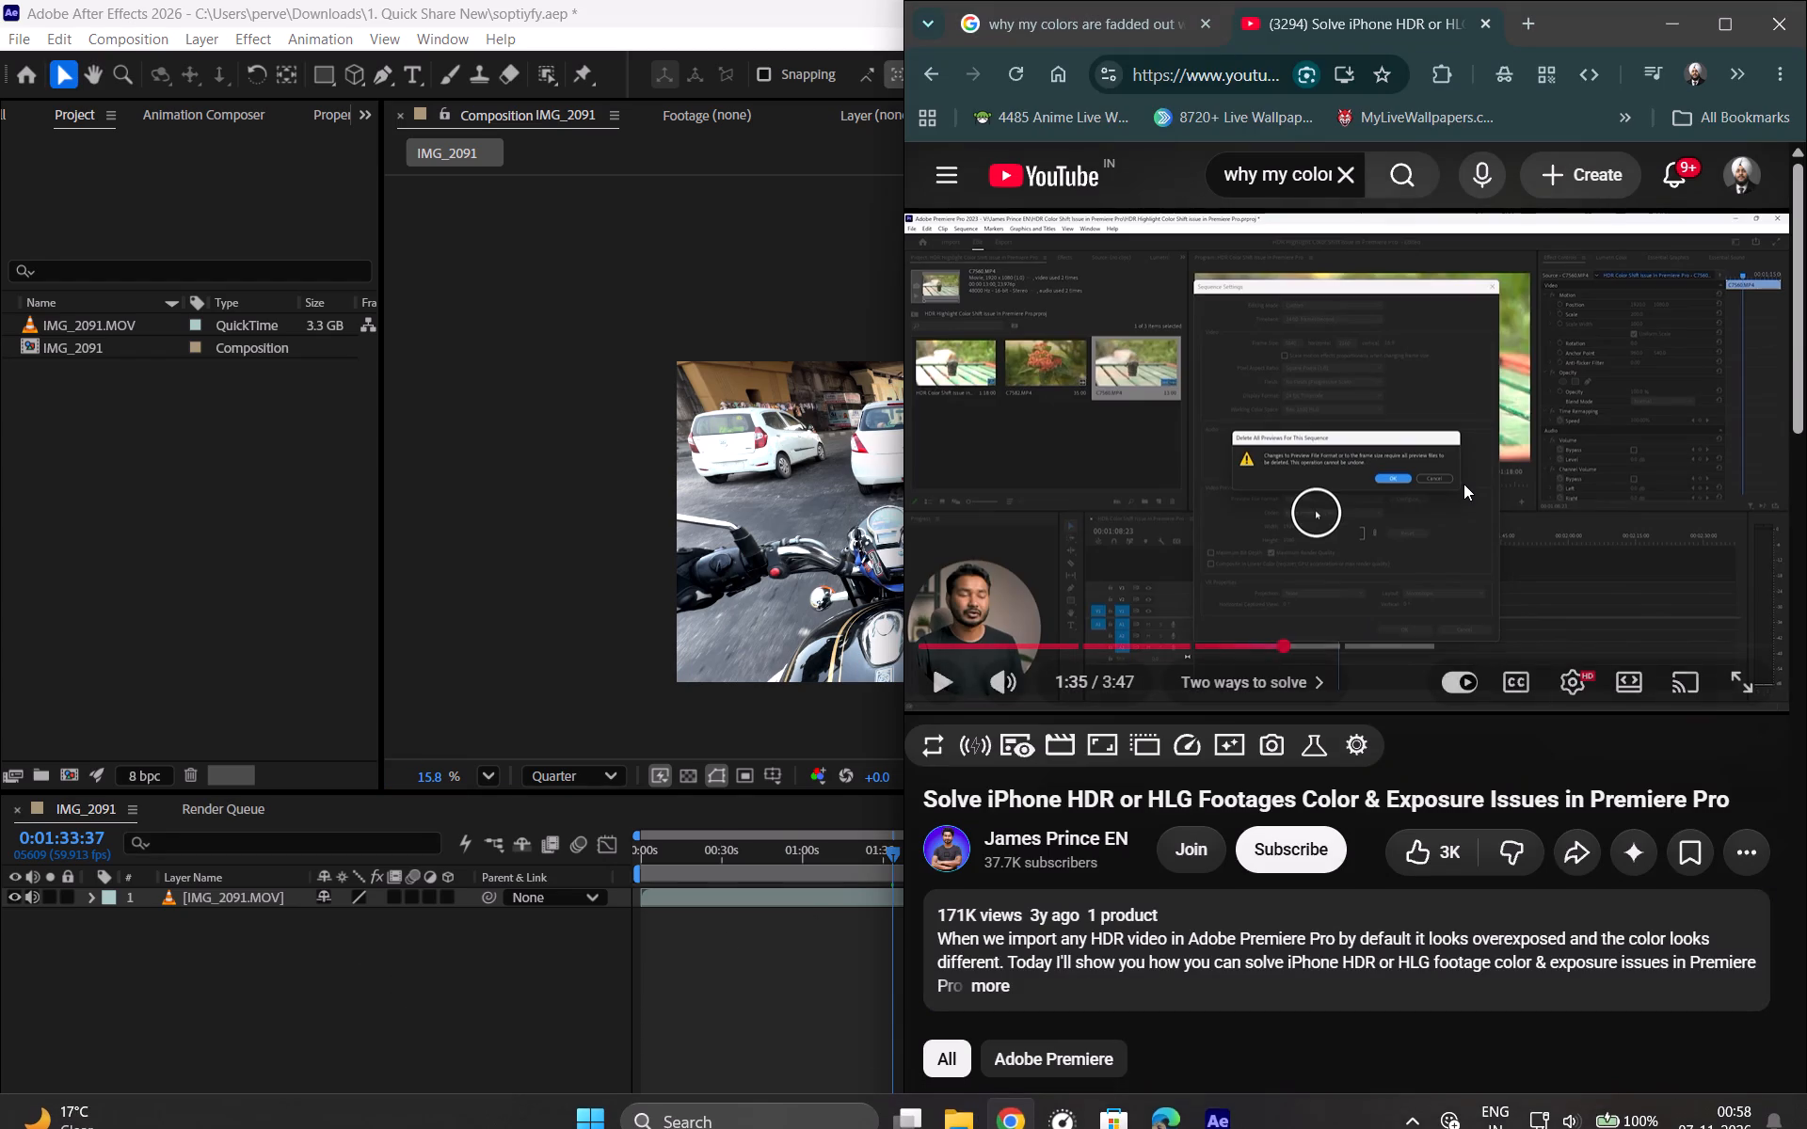
left_click(1298, 569)
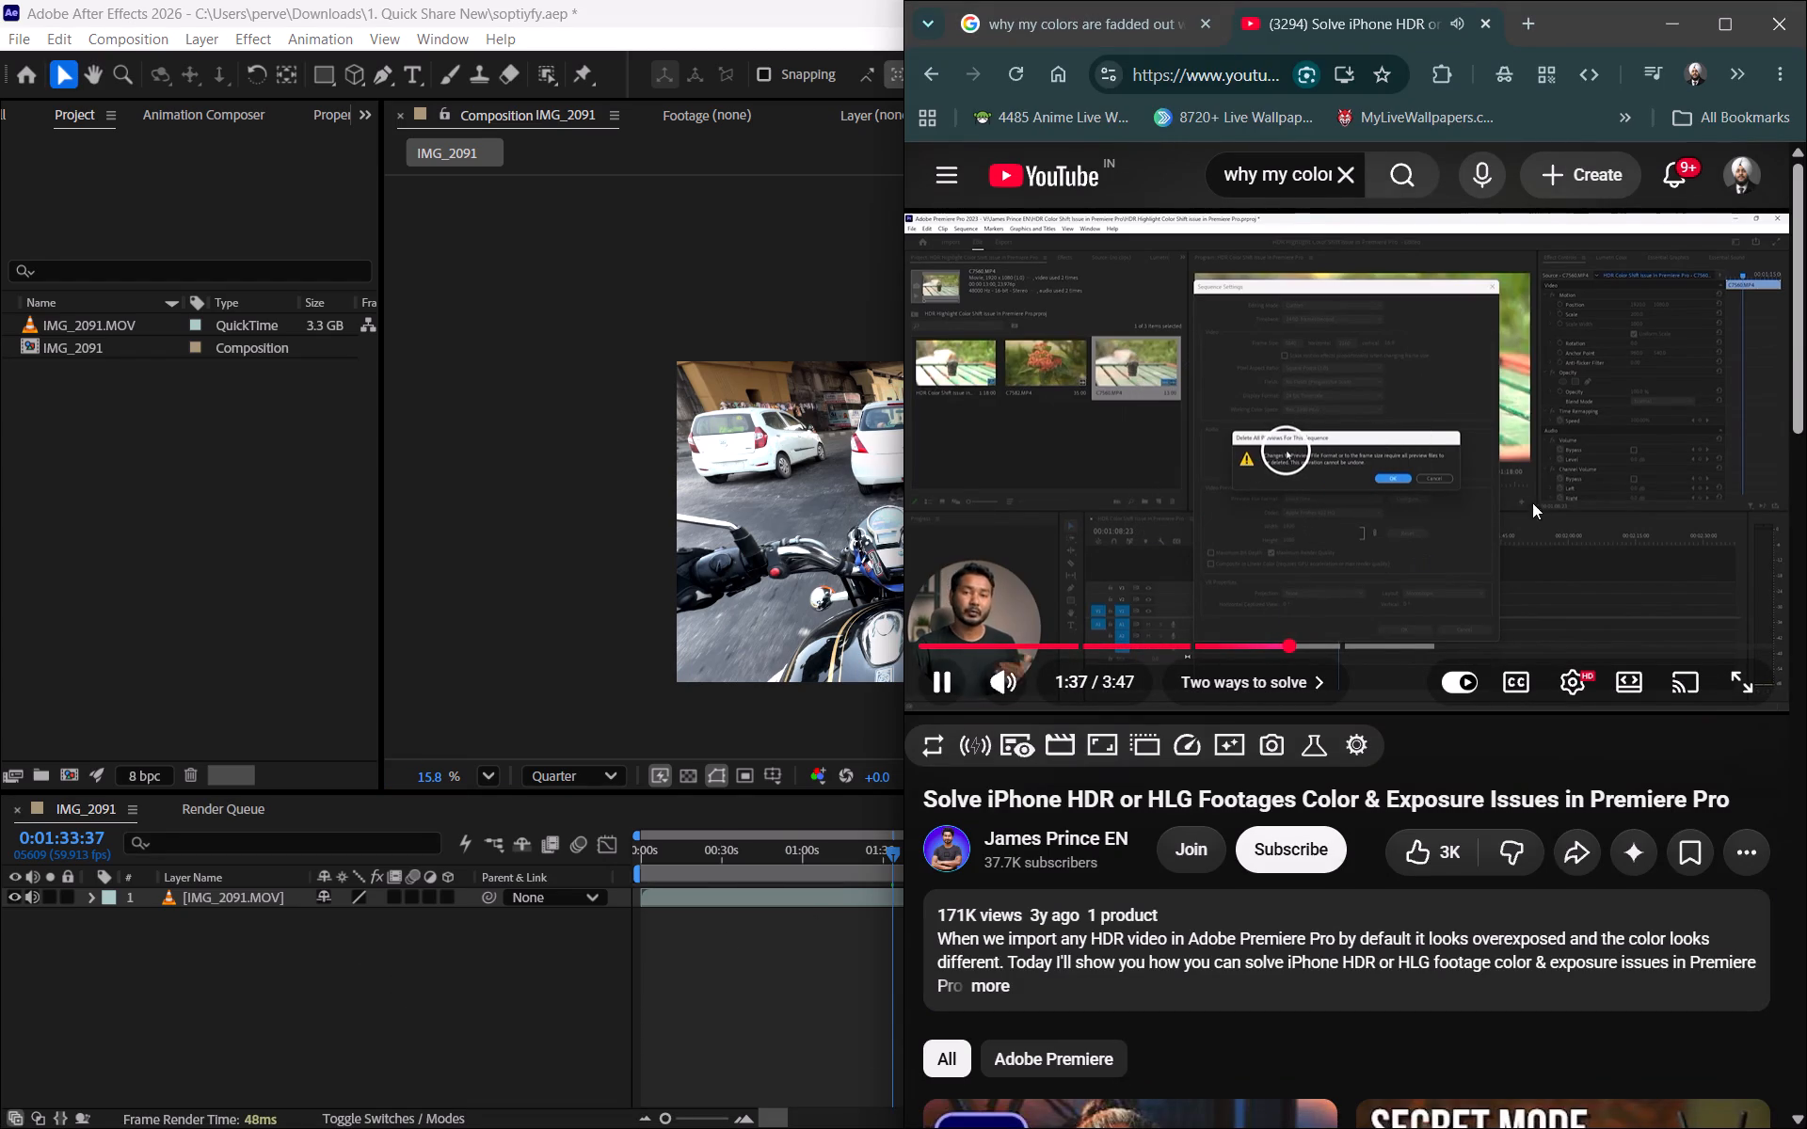
left_click(1729, 25)
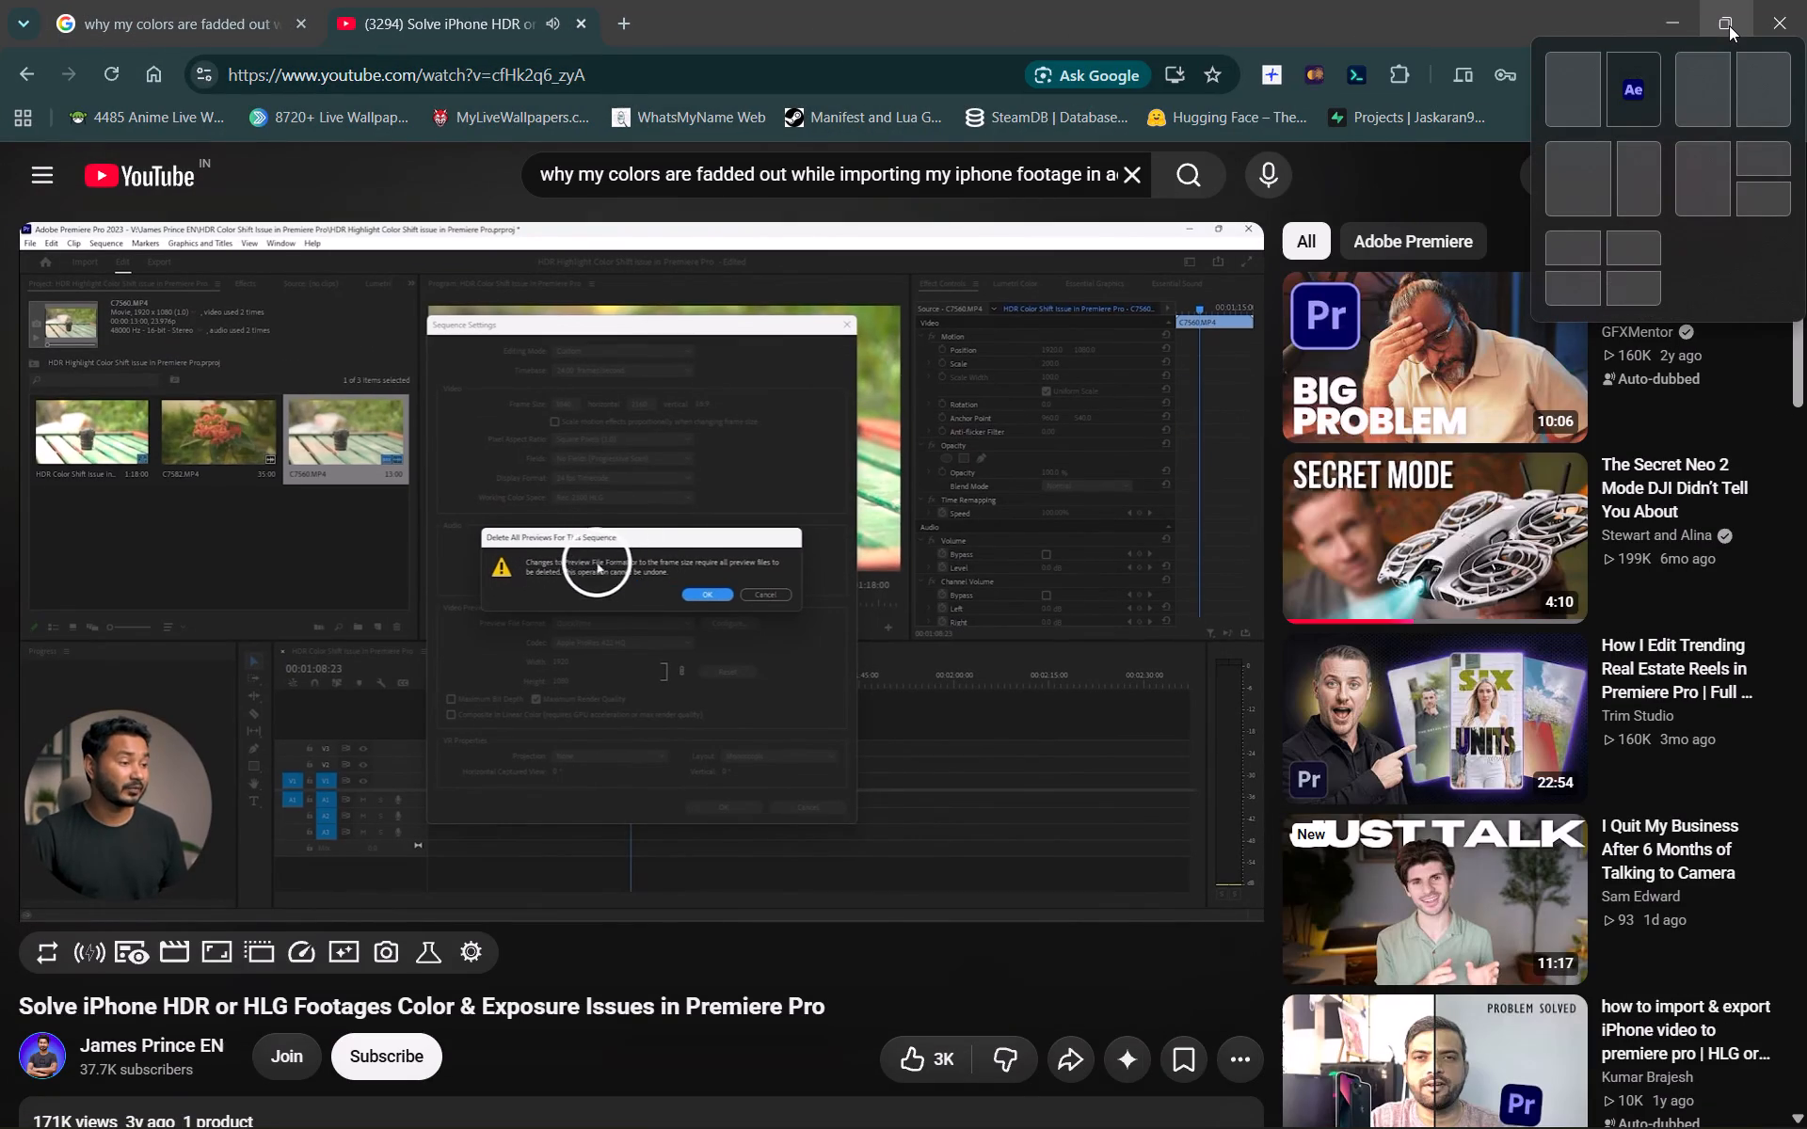
left_click(360, 391)
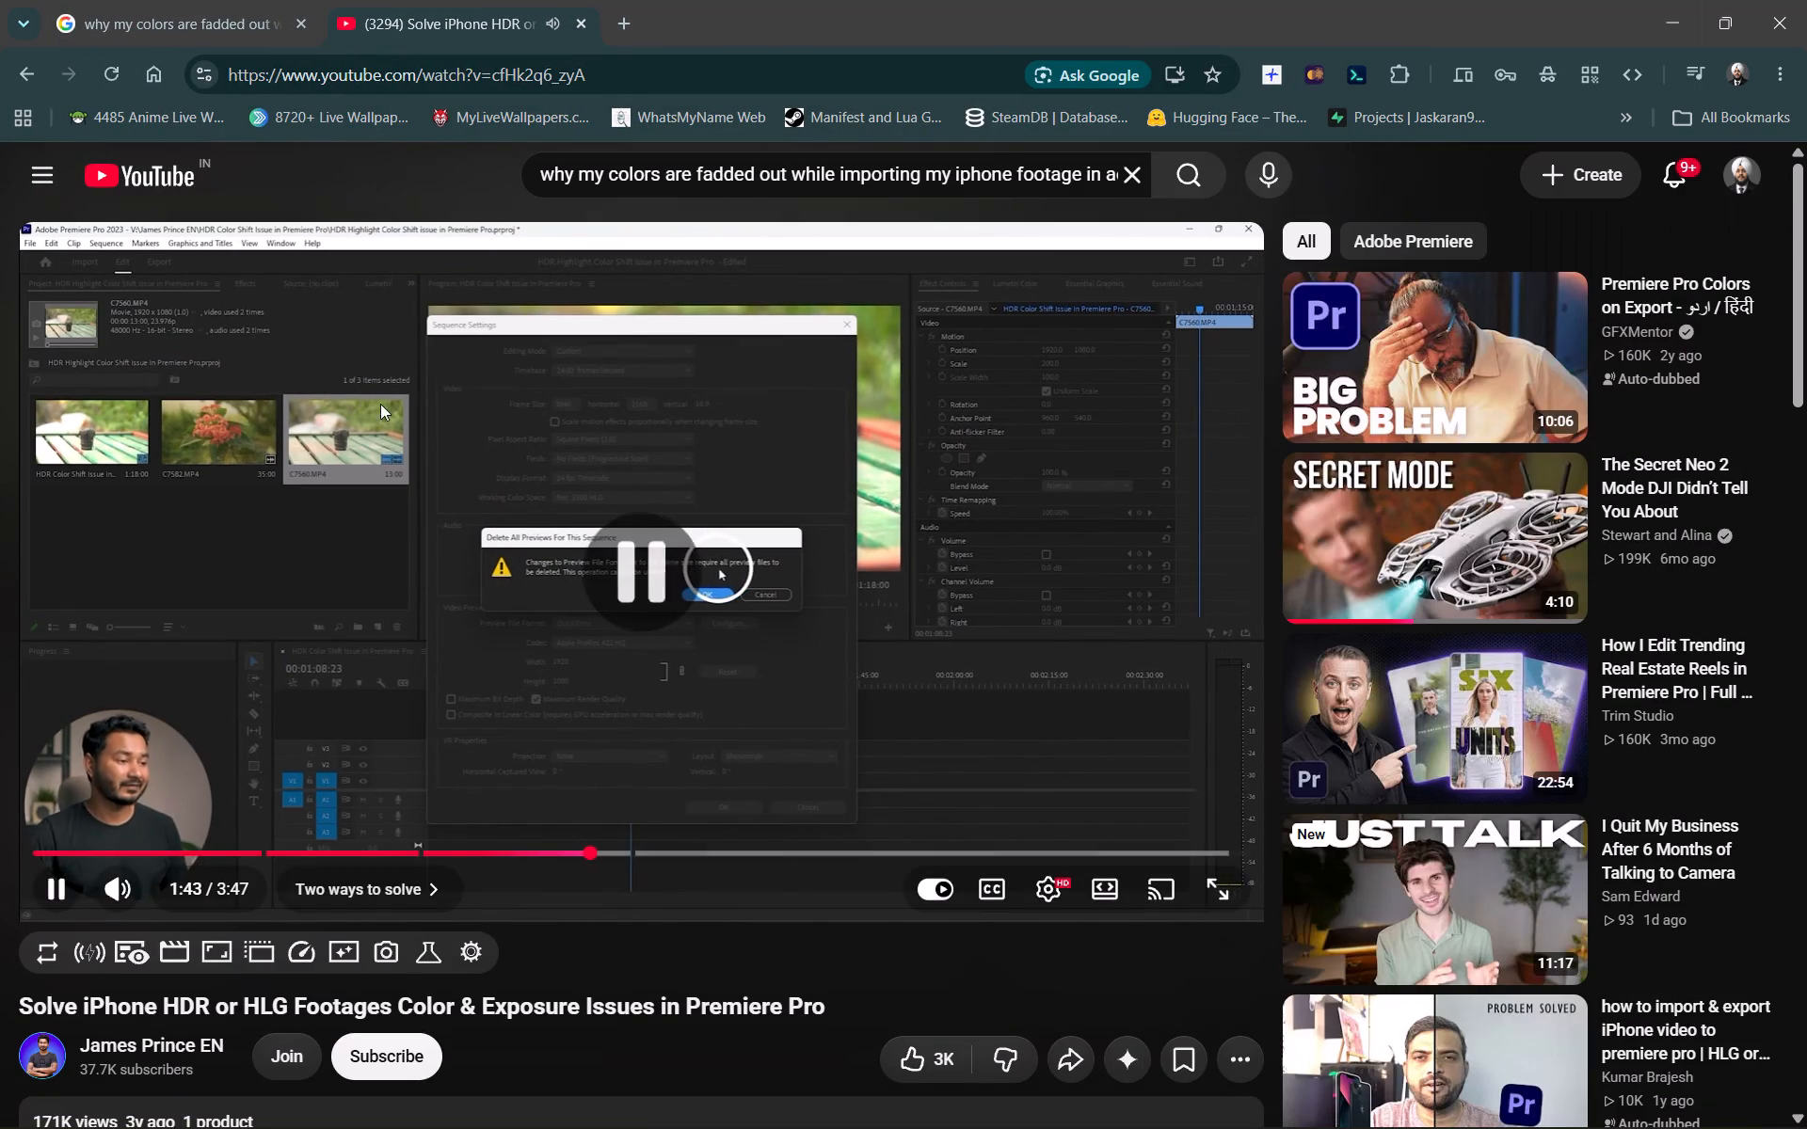
Read the Google search advice on faded iPhone footage beside After Effects, and return to the full-size After Effects window.
left_click(117, 0)
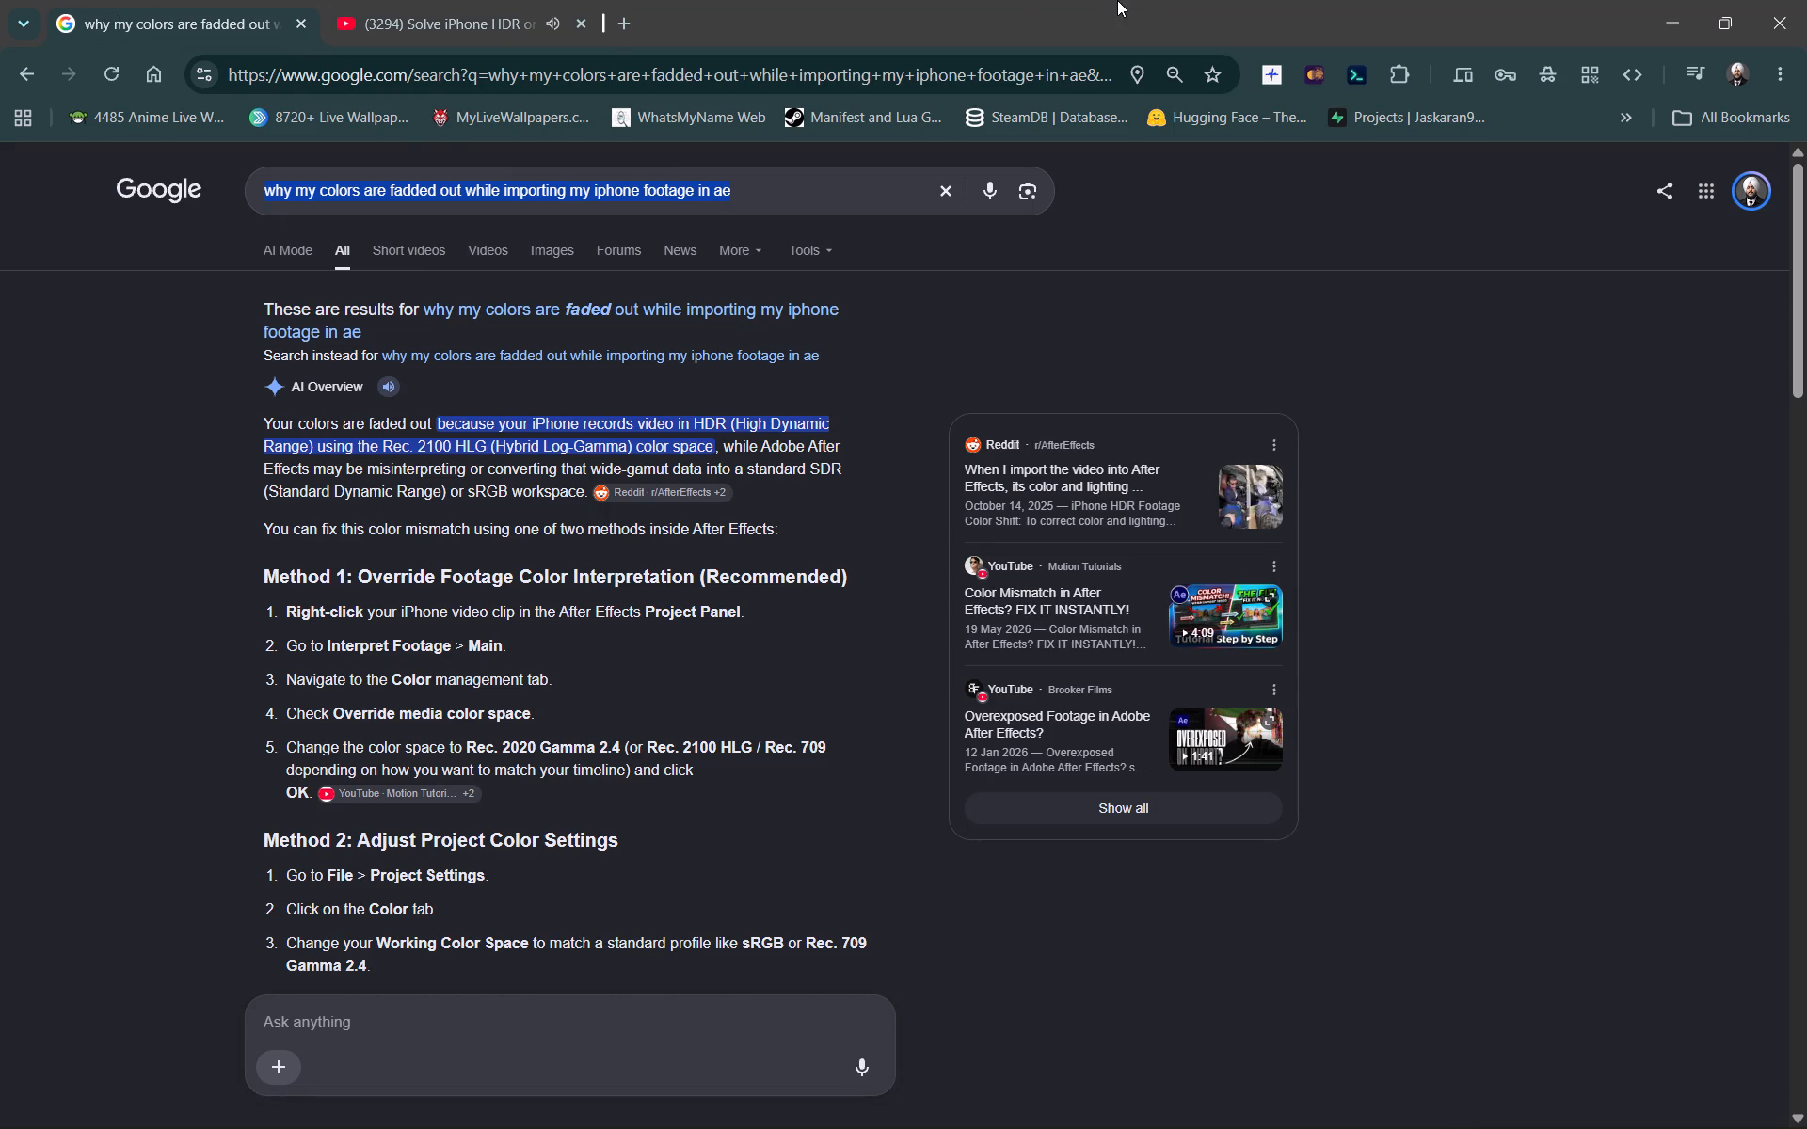
left_click_drag(1117, 0, 1806, 294)
left_click(139, 537)
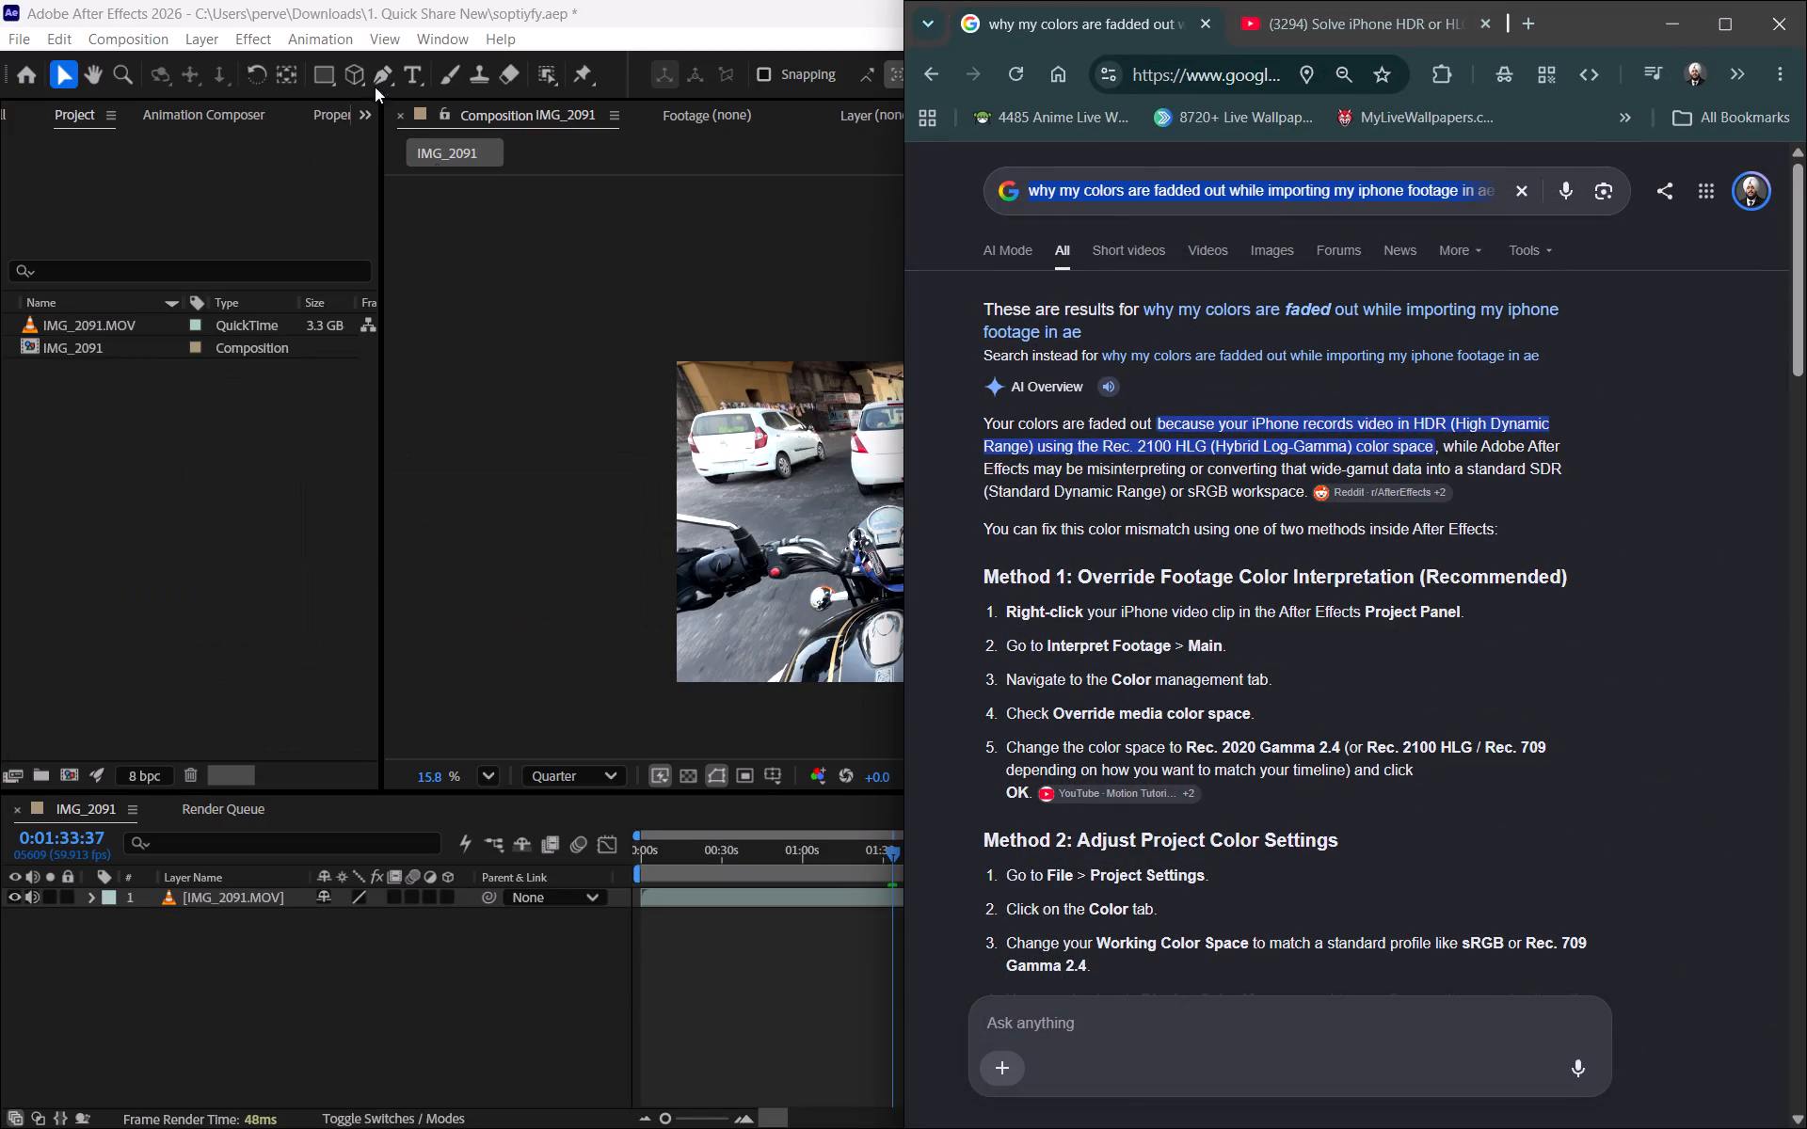
left_click_drag(822, 0, 0, 564)
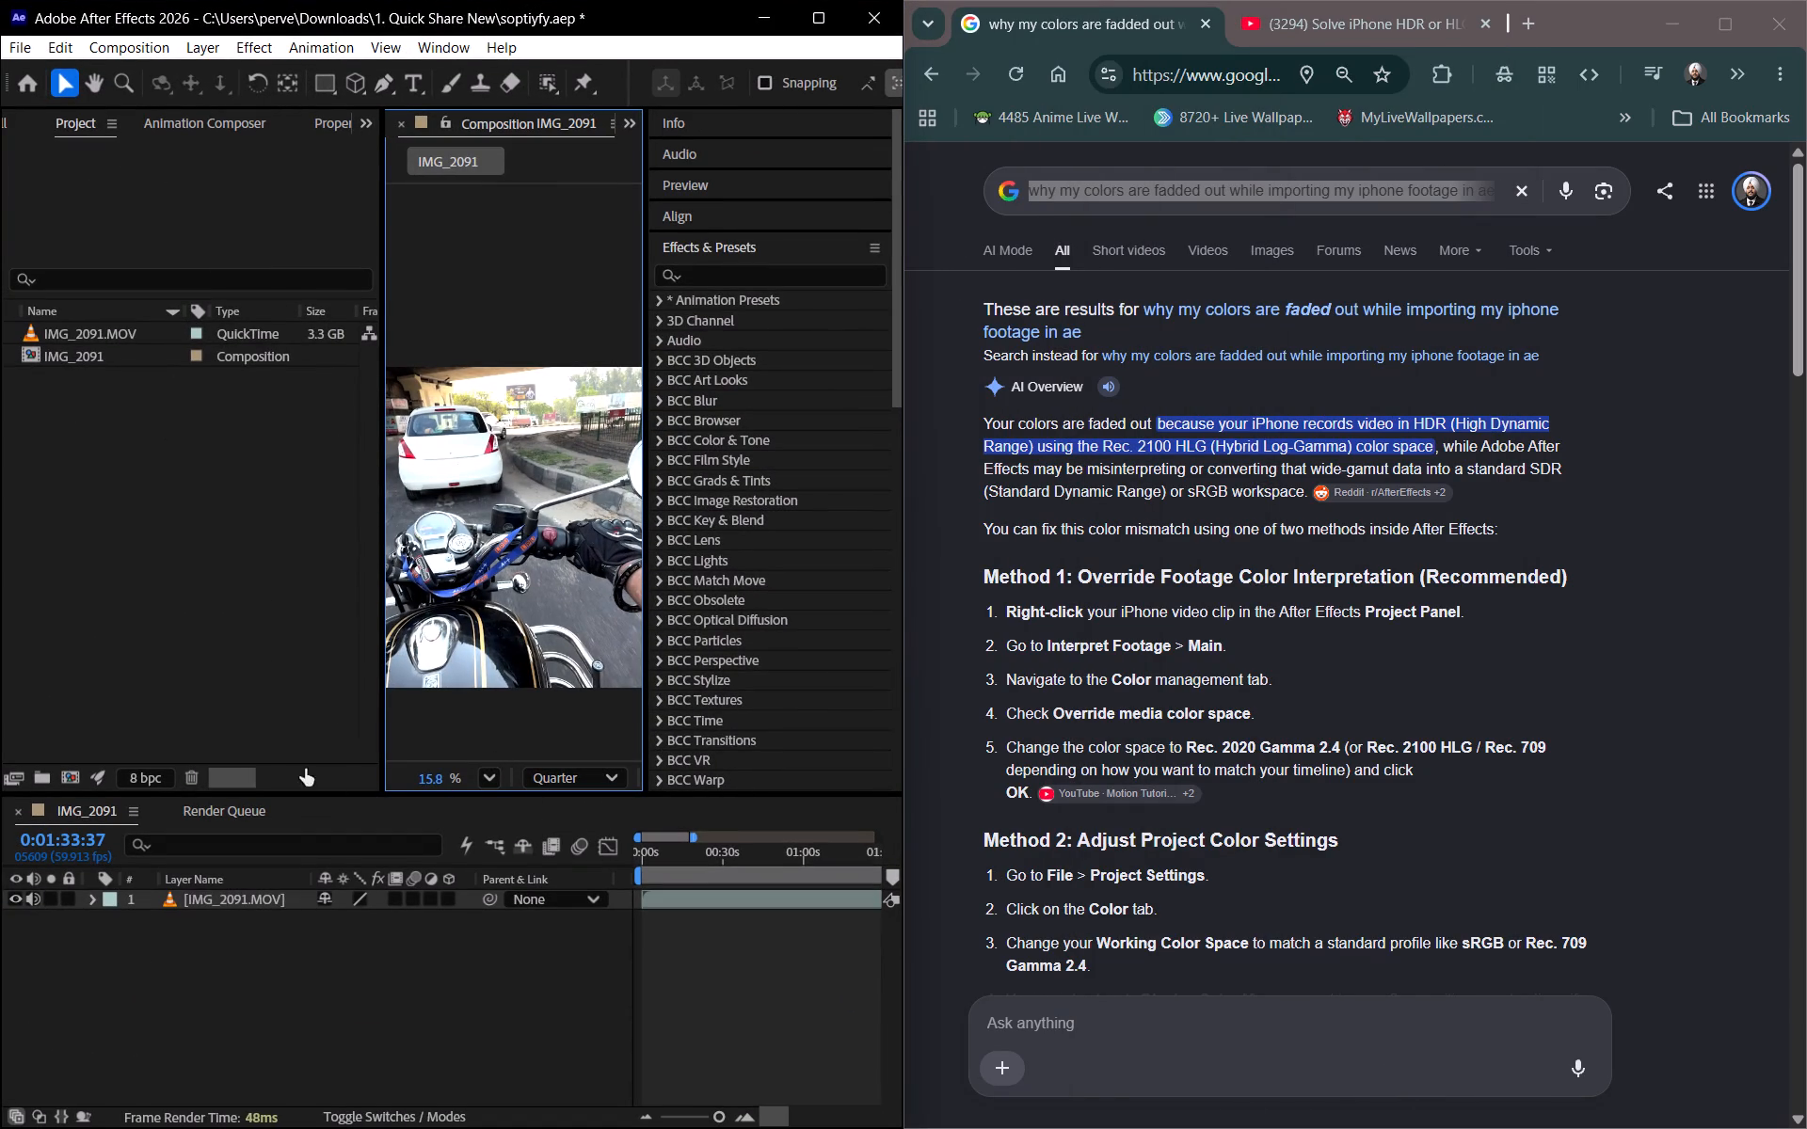
left_click(801, 16)
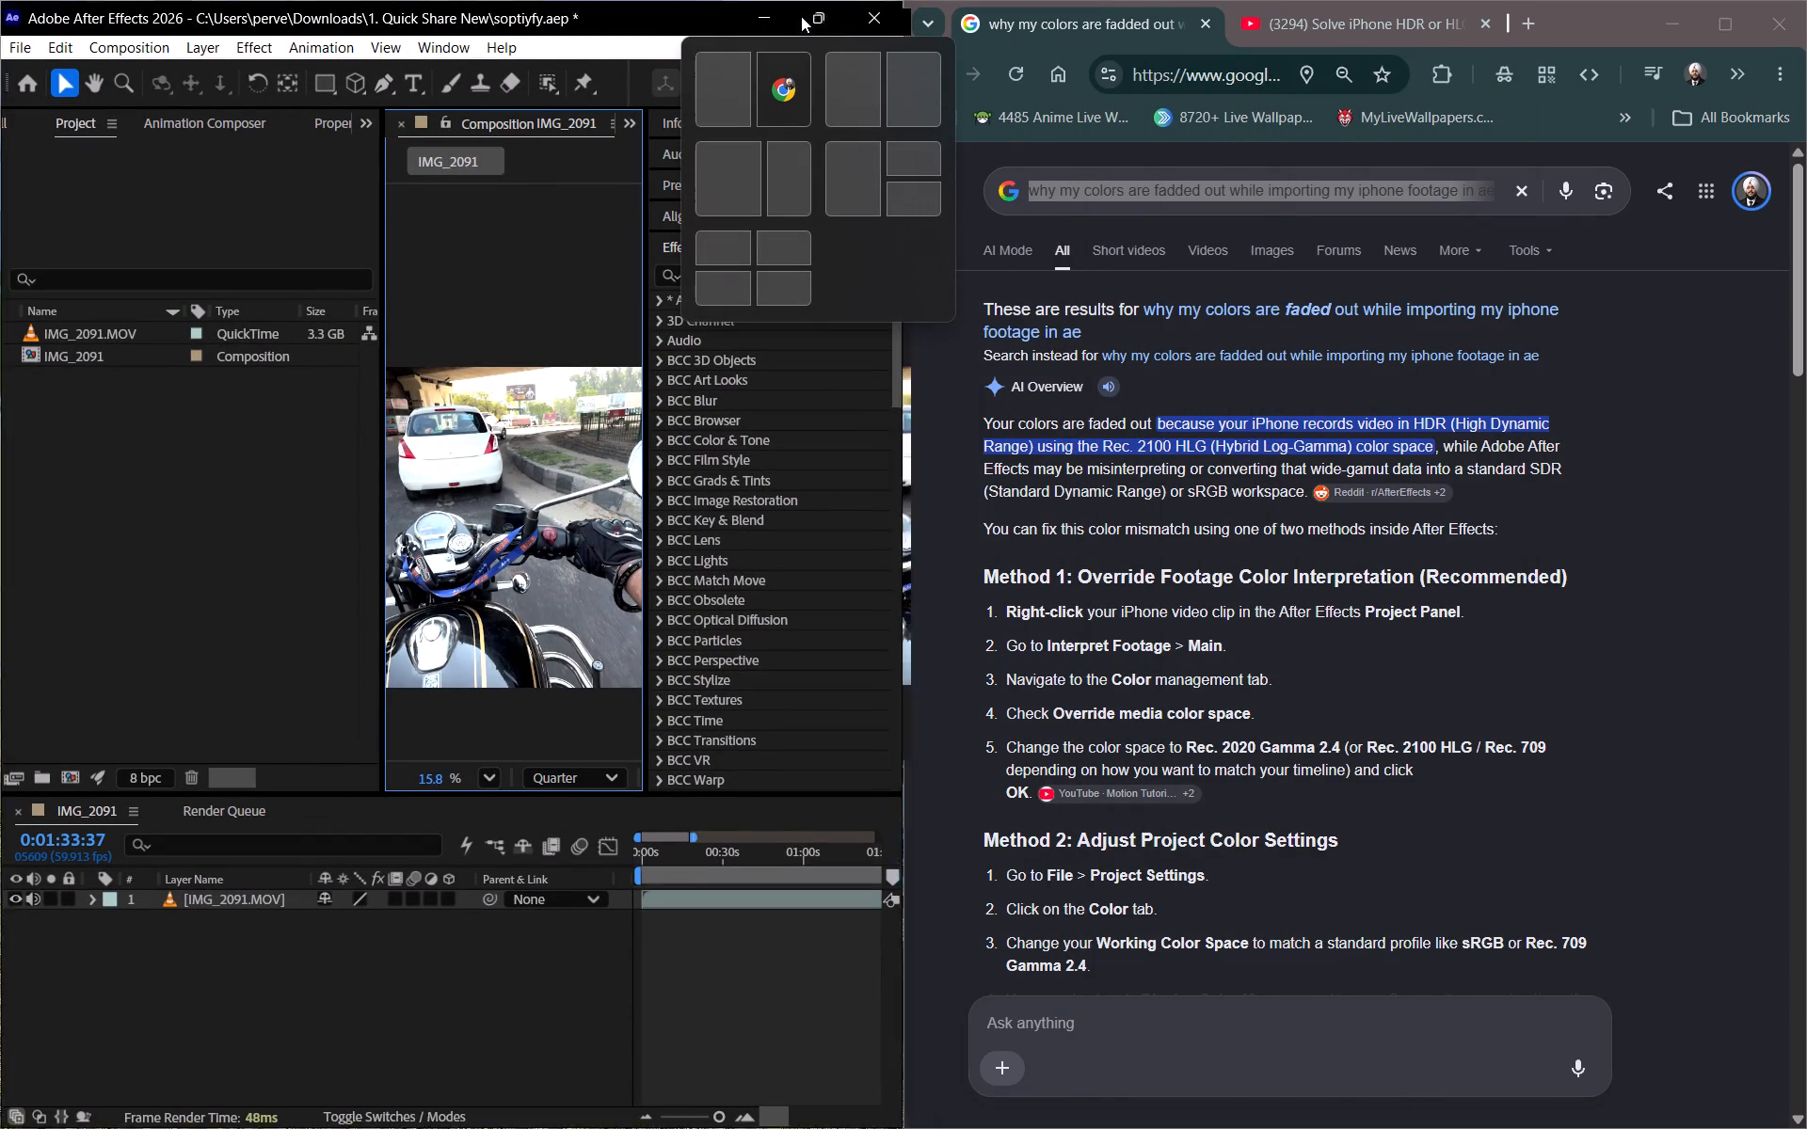
Recheck the recommended color space in Chrome, and change the project's working color space to Rec.2020 Gamma 2.4, applying the settings.
left_click(813, 774)
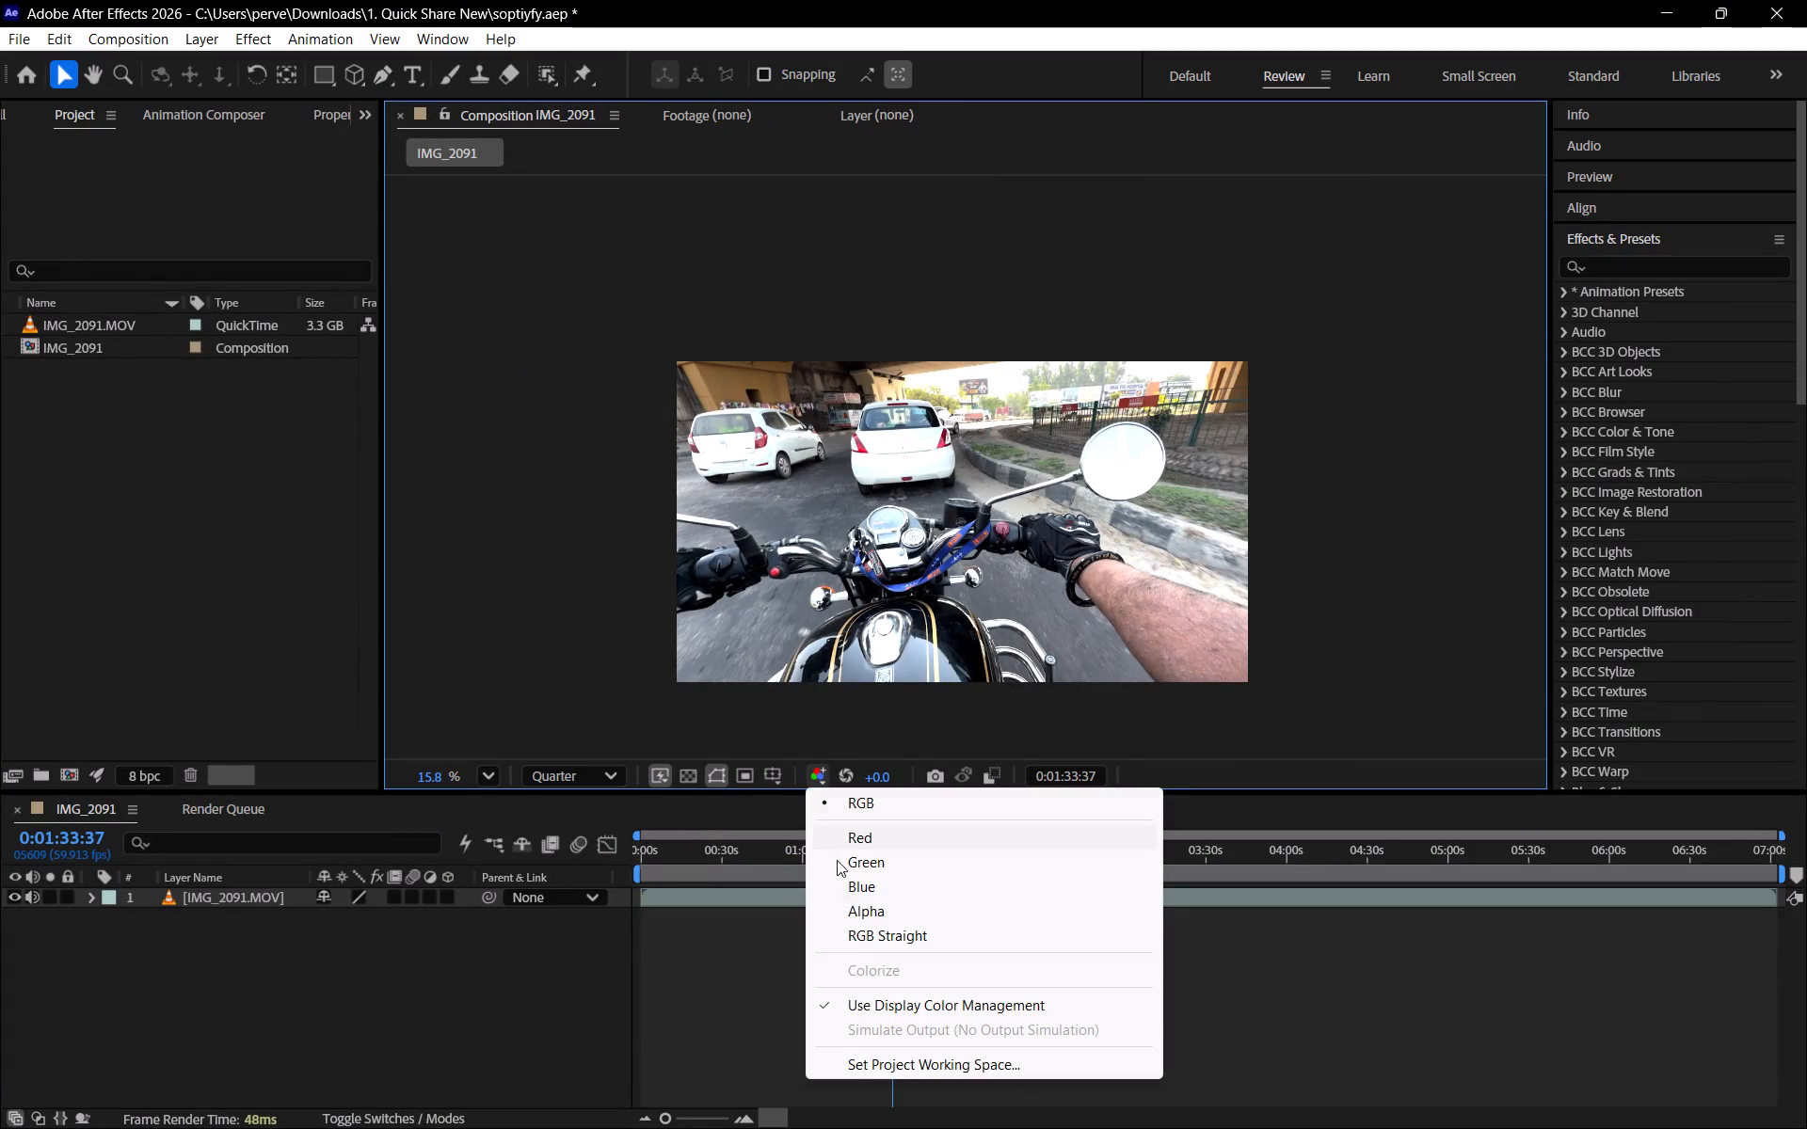
left_click(874, 1057)
left_click_drag(1297, 0, 632, 135)
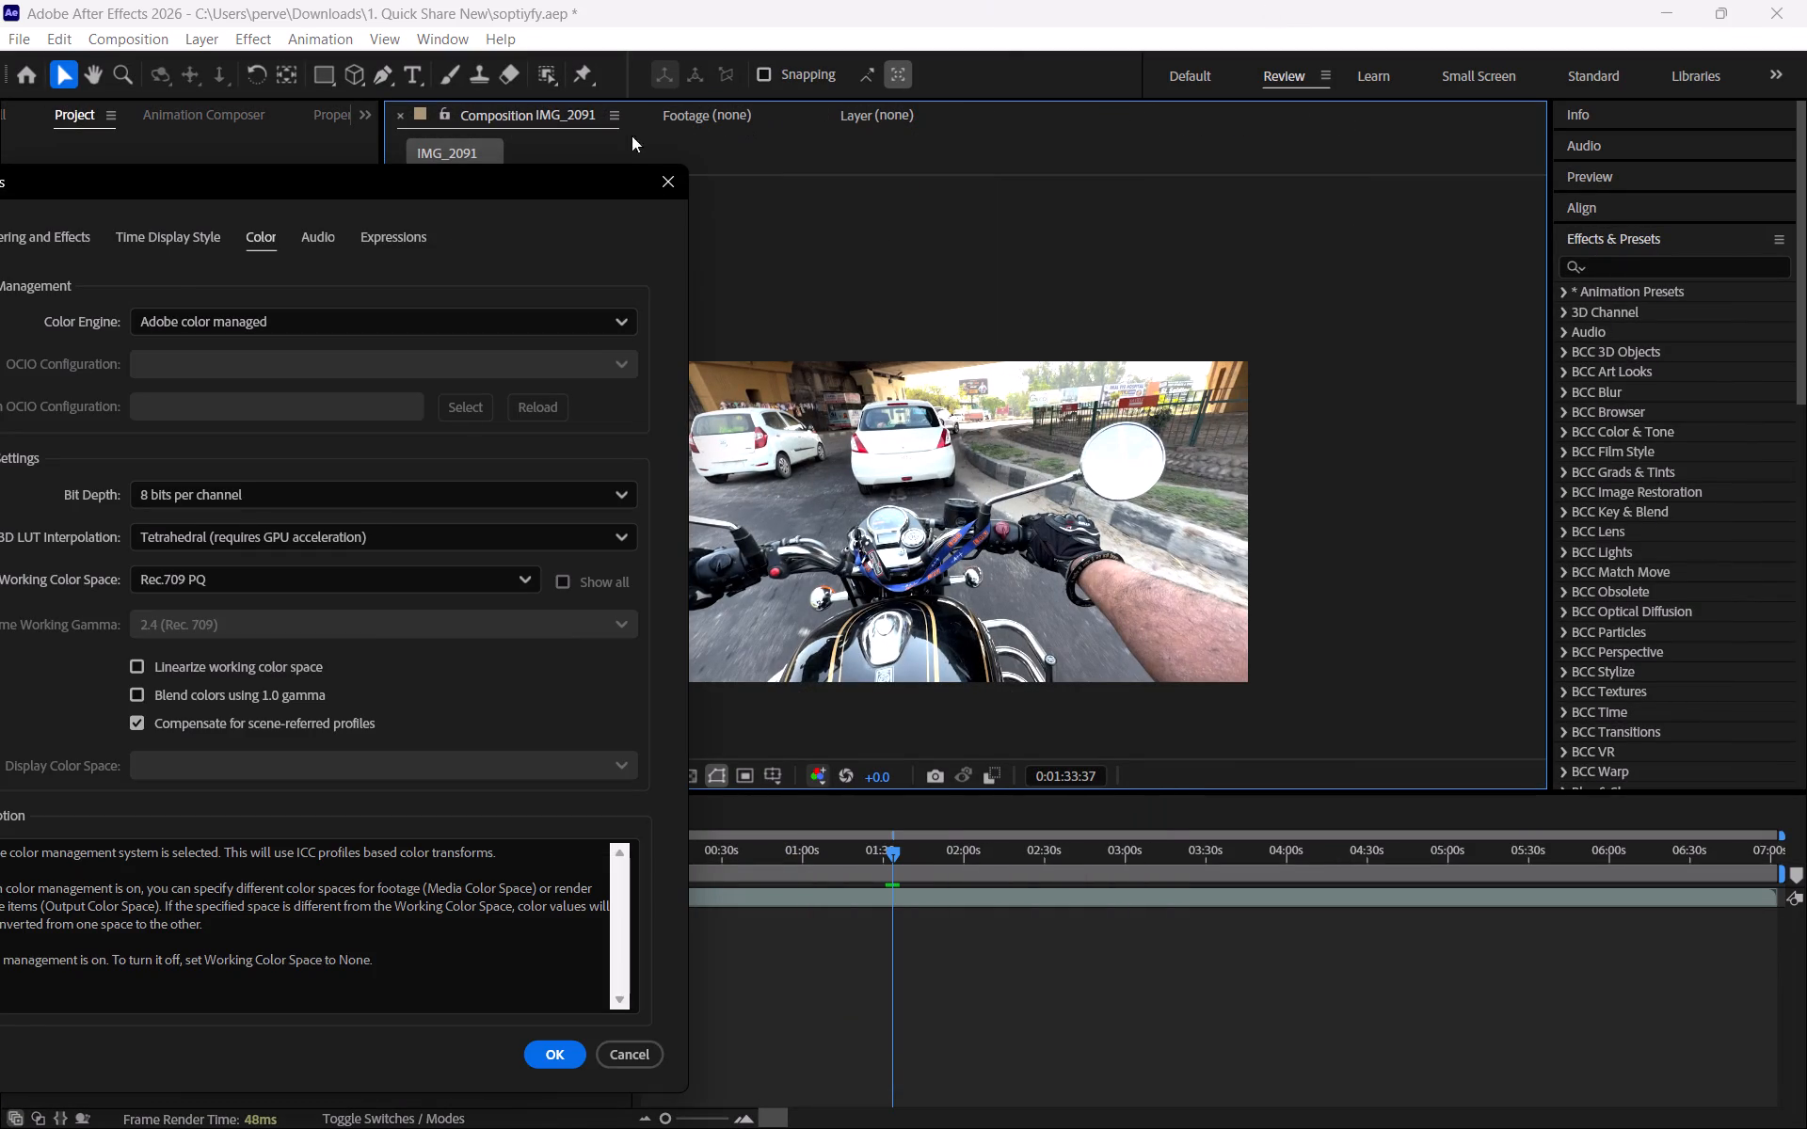
left_click_drag(632, 135, 0, 384)
left_click(1010, 1114)
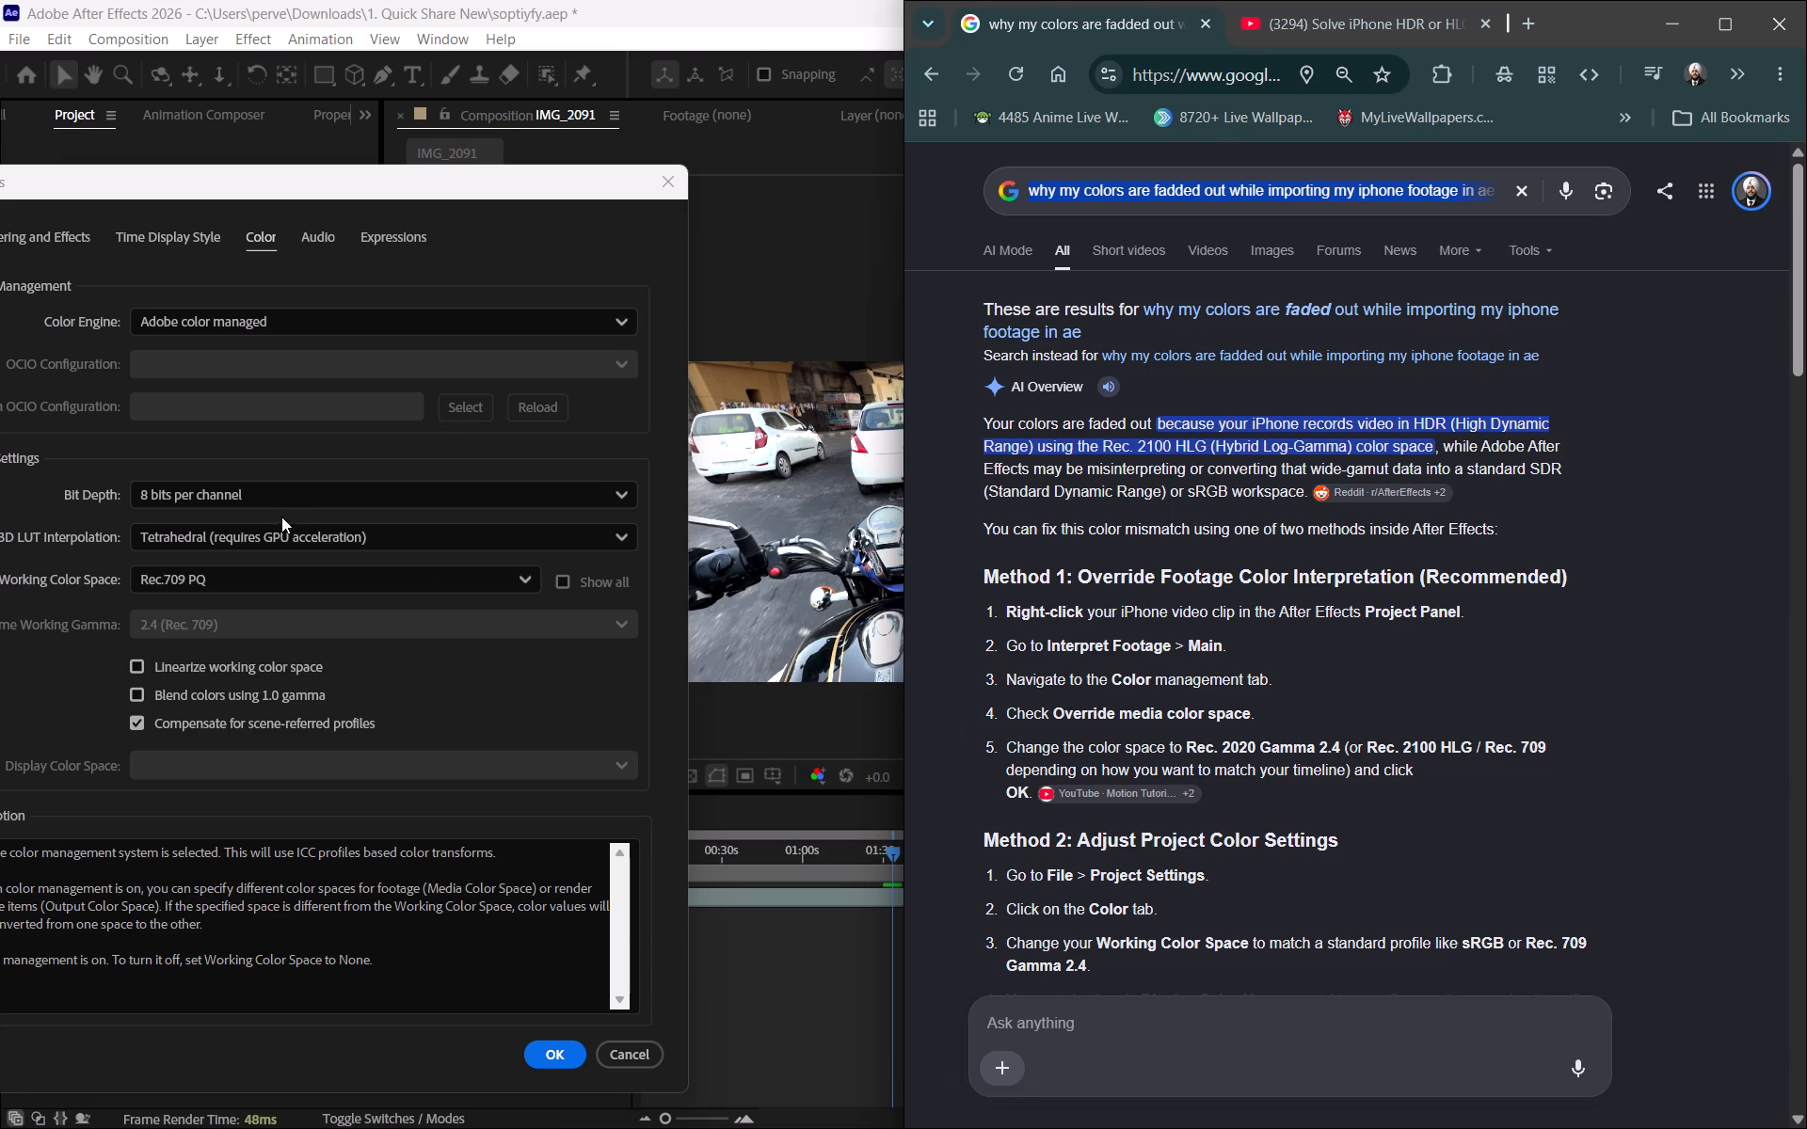
left_click(279, 575)
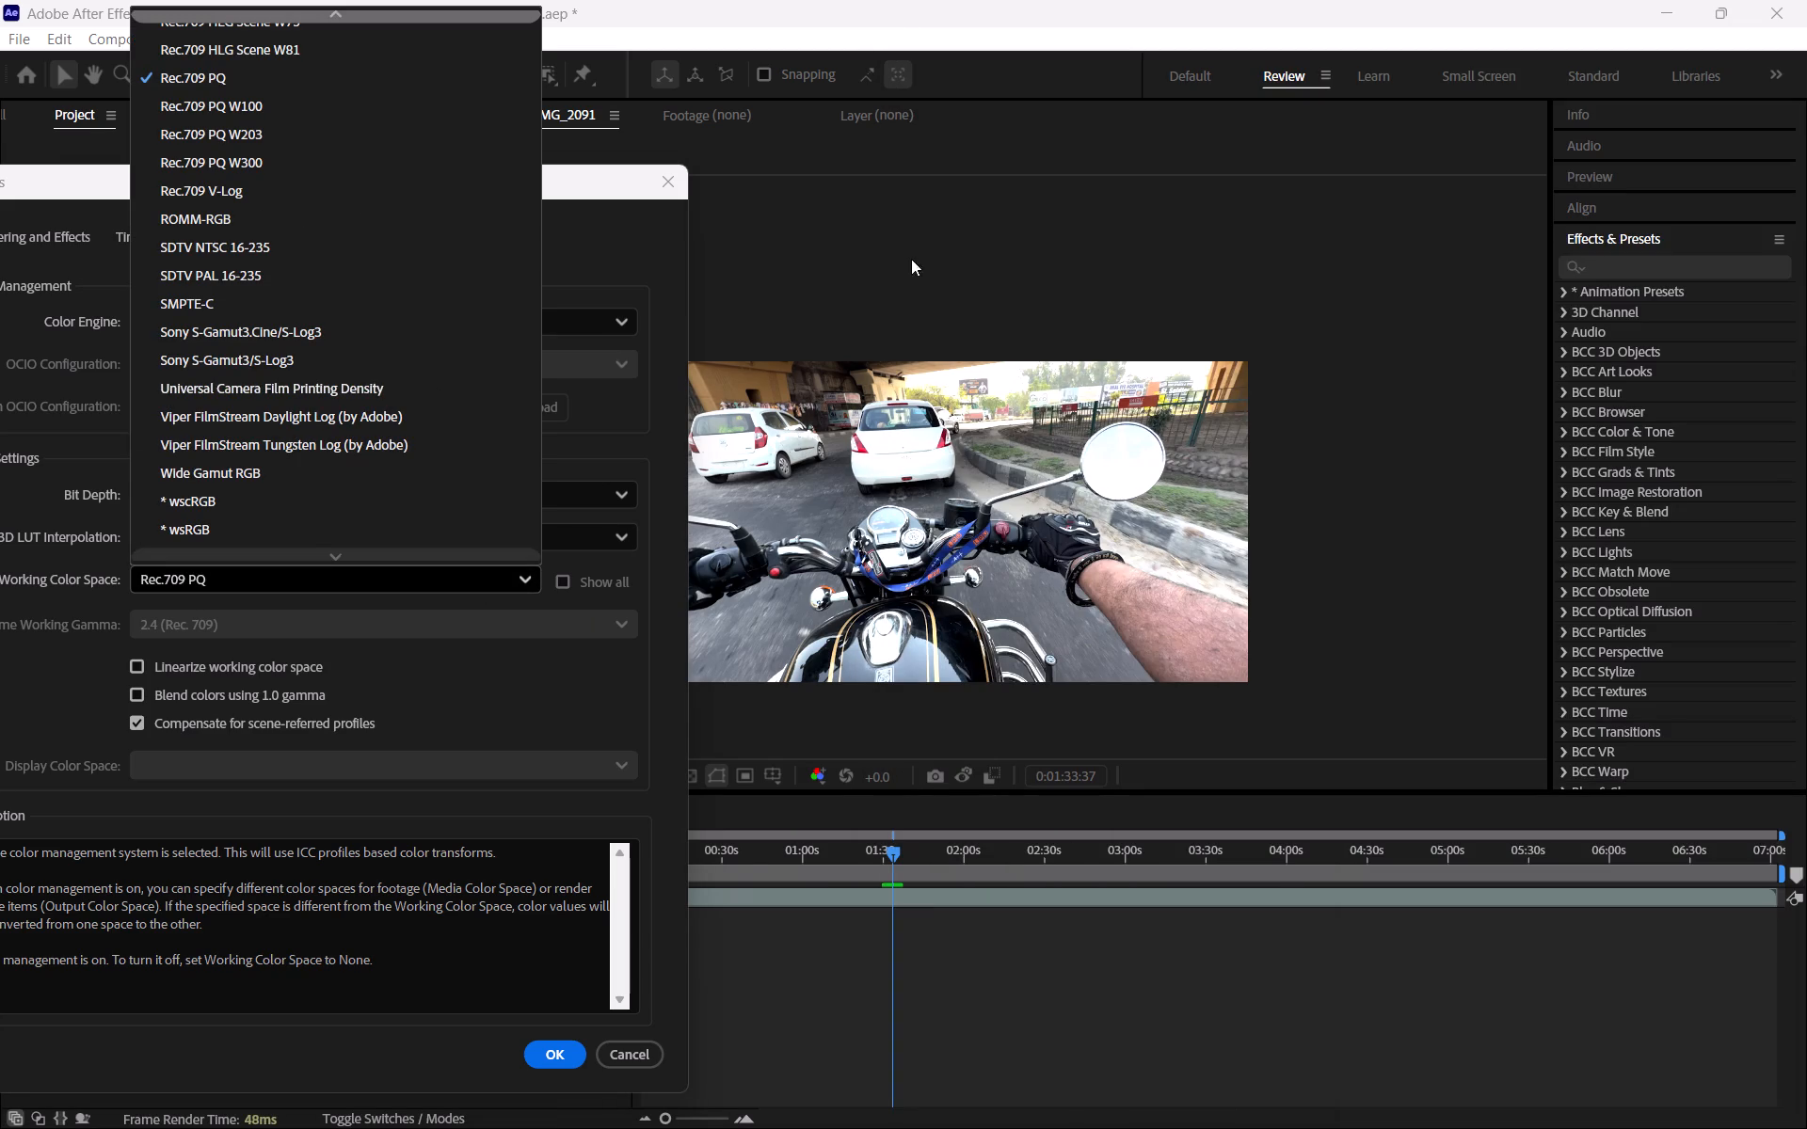
scroll(404, 407, "up", 8)
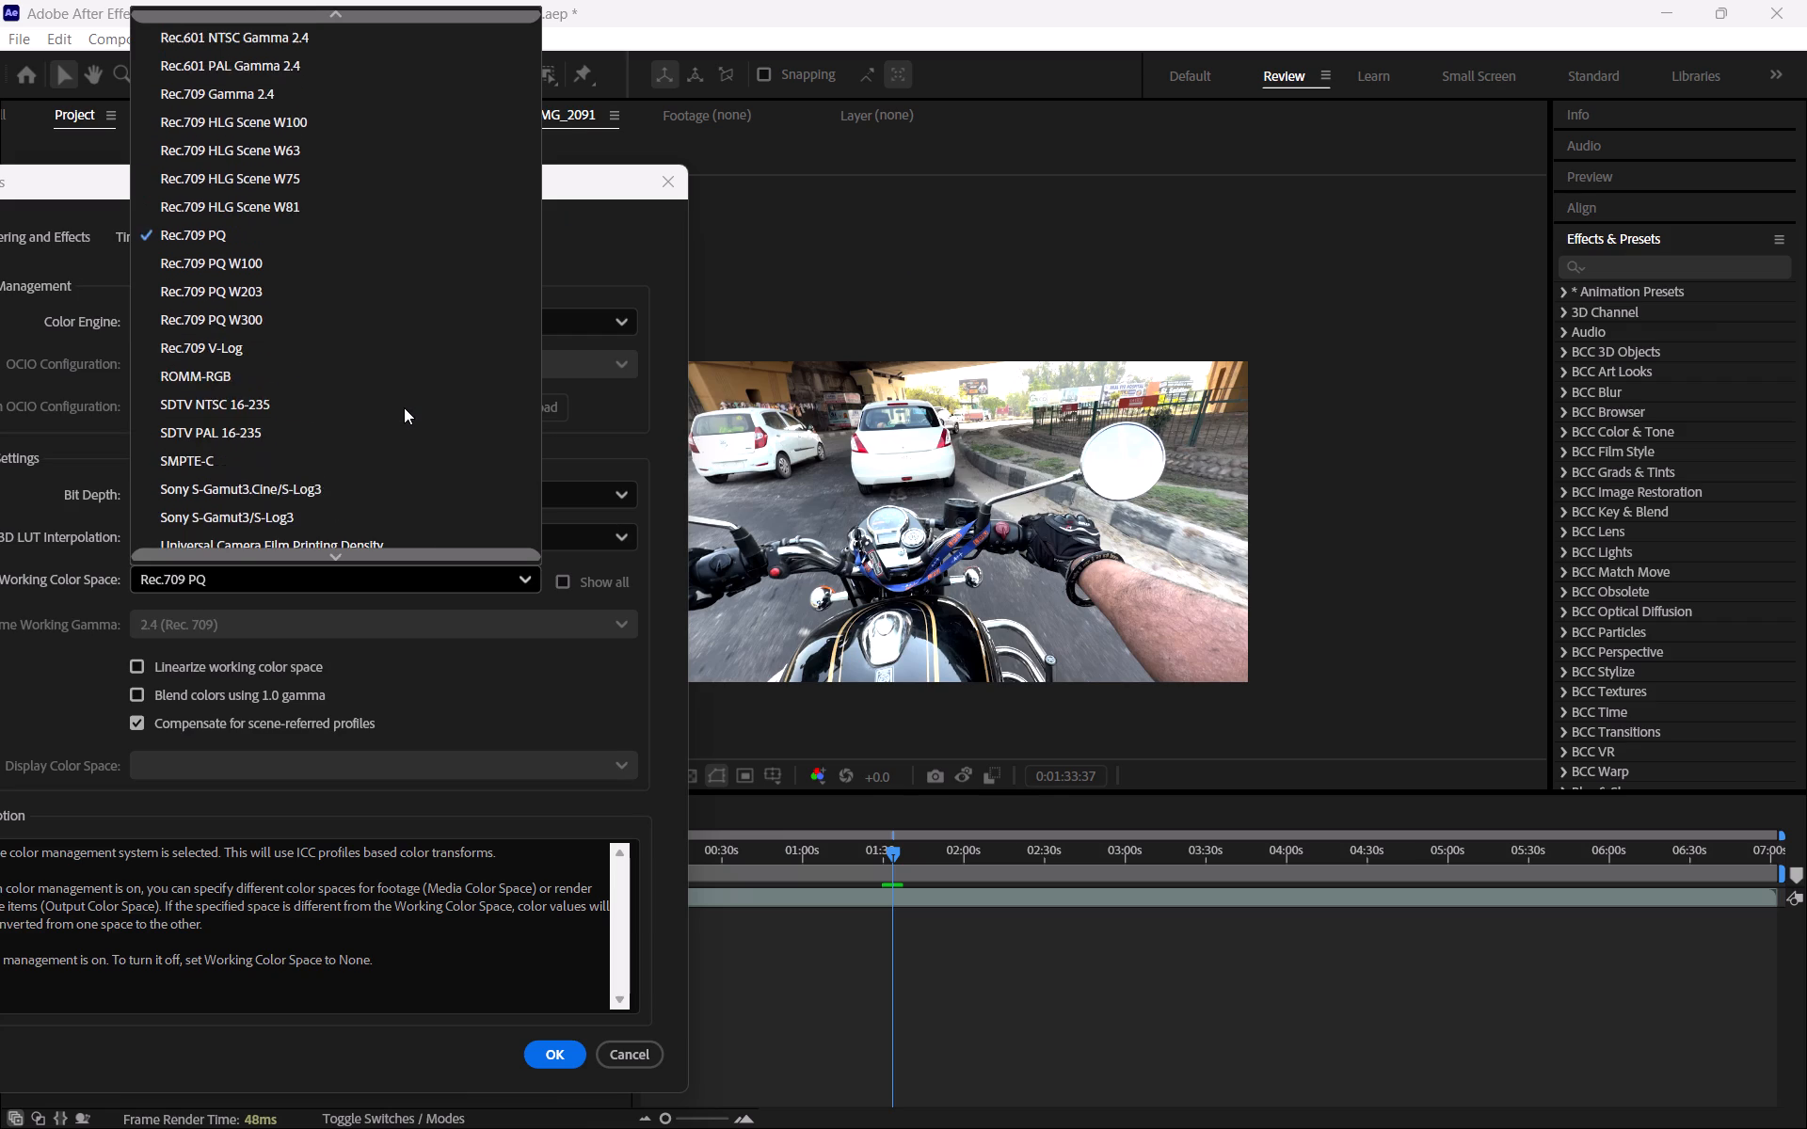
scroll(404, 407, "up", 3)
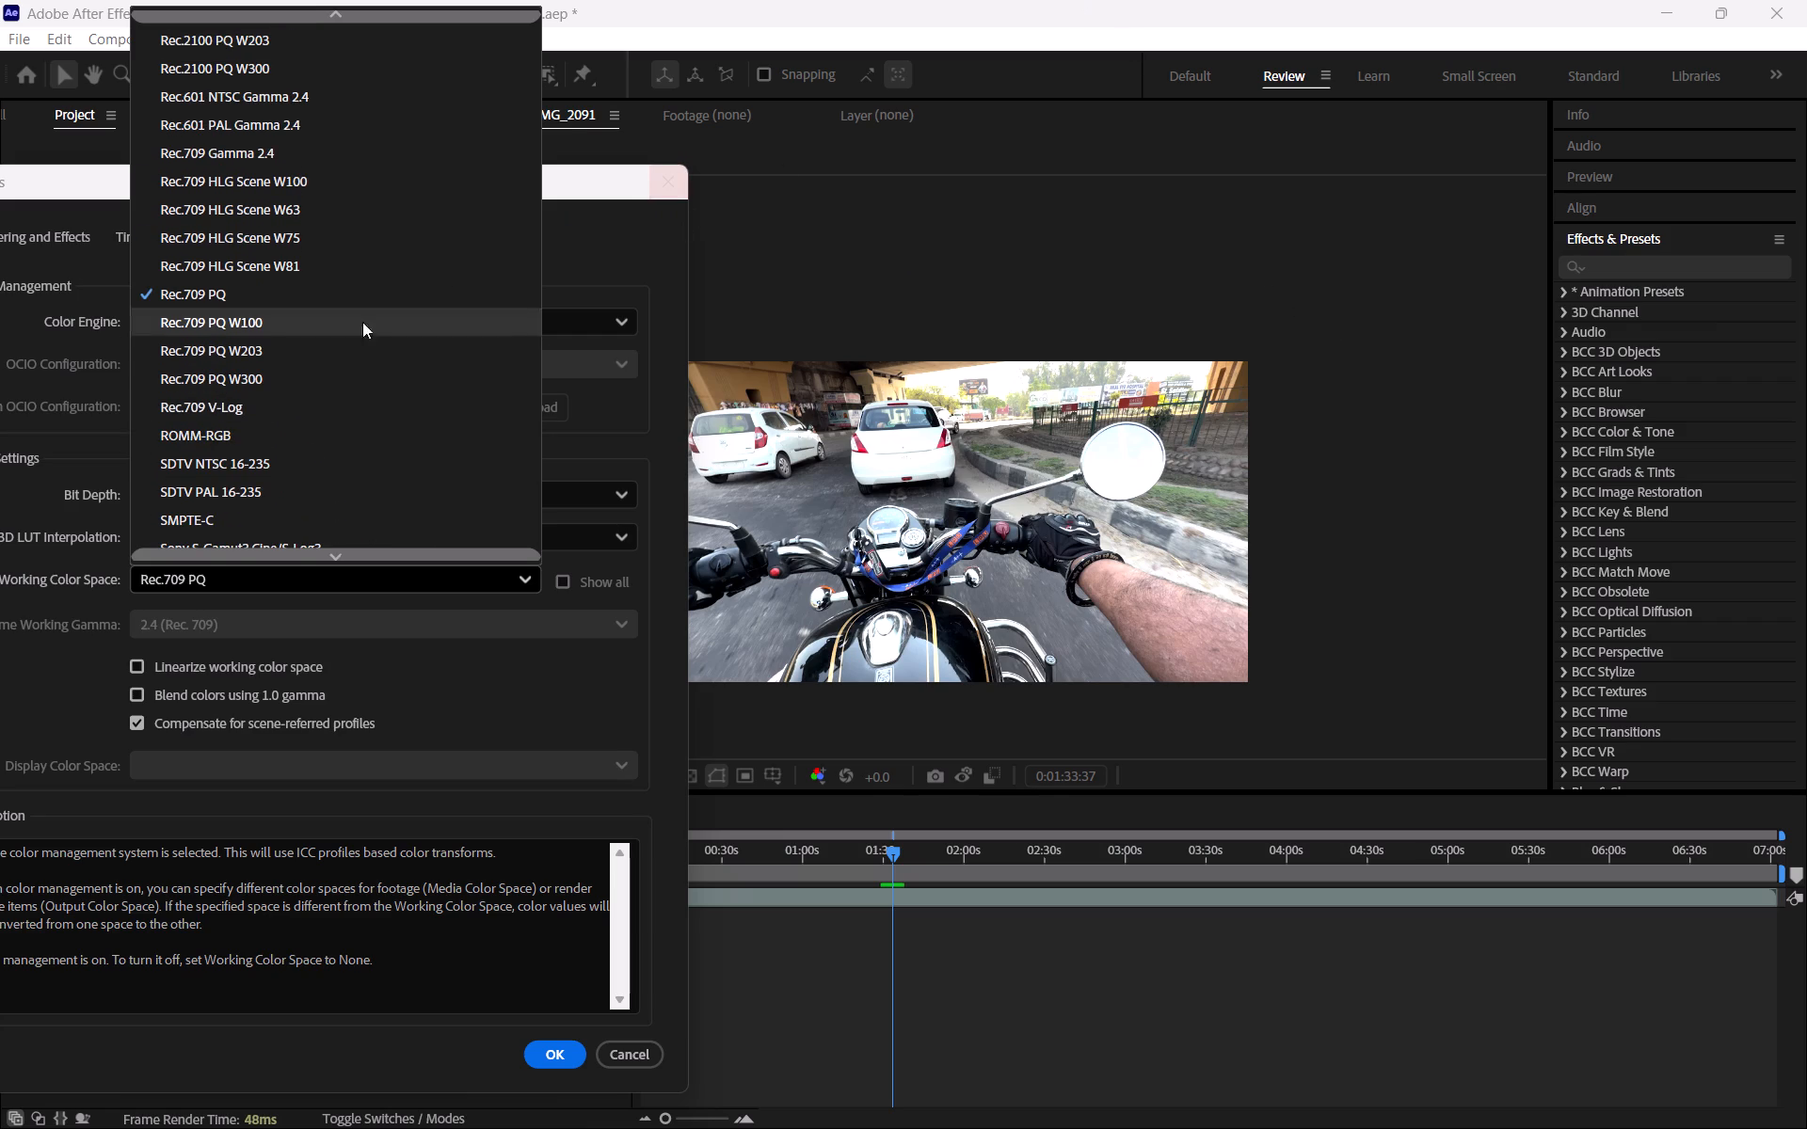
scroll(225, 424, "down", 18)
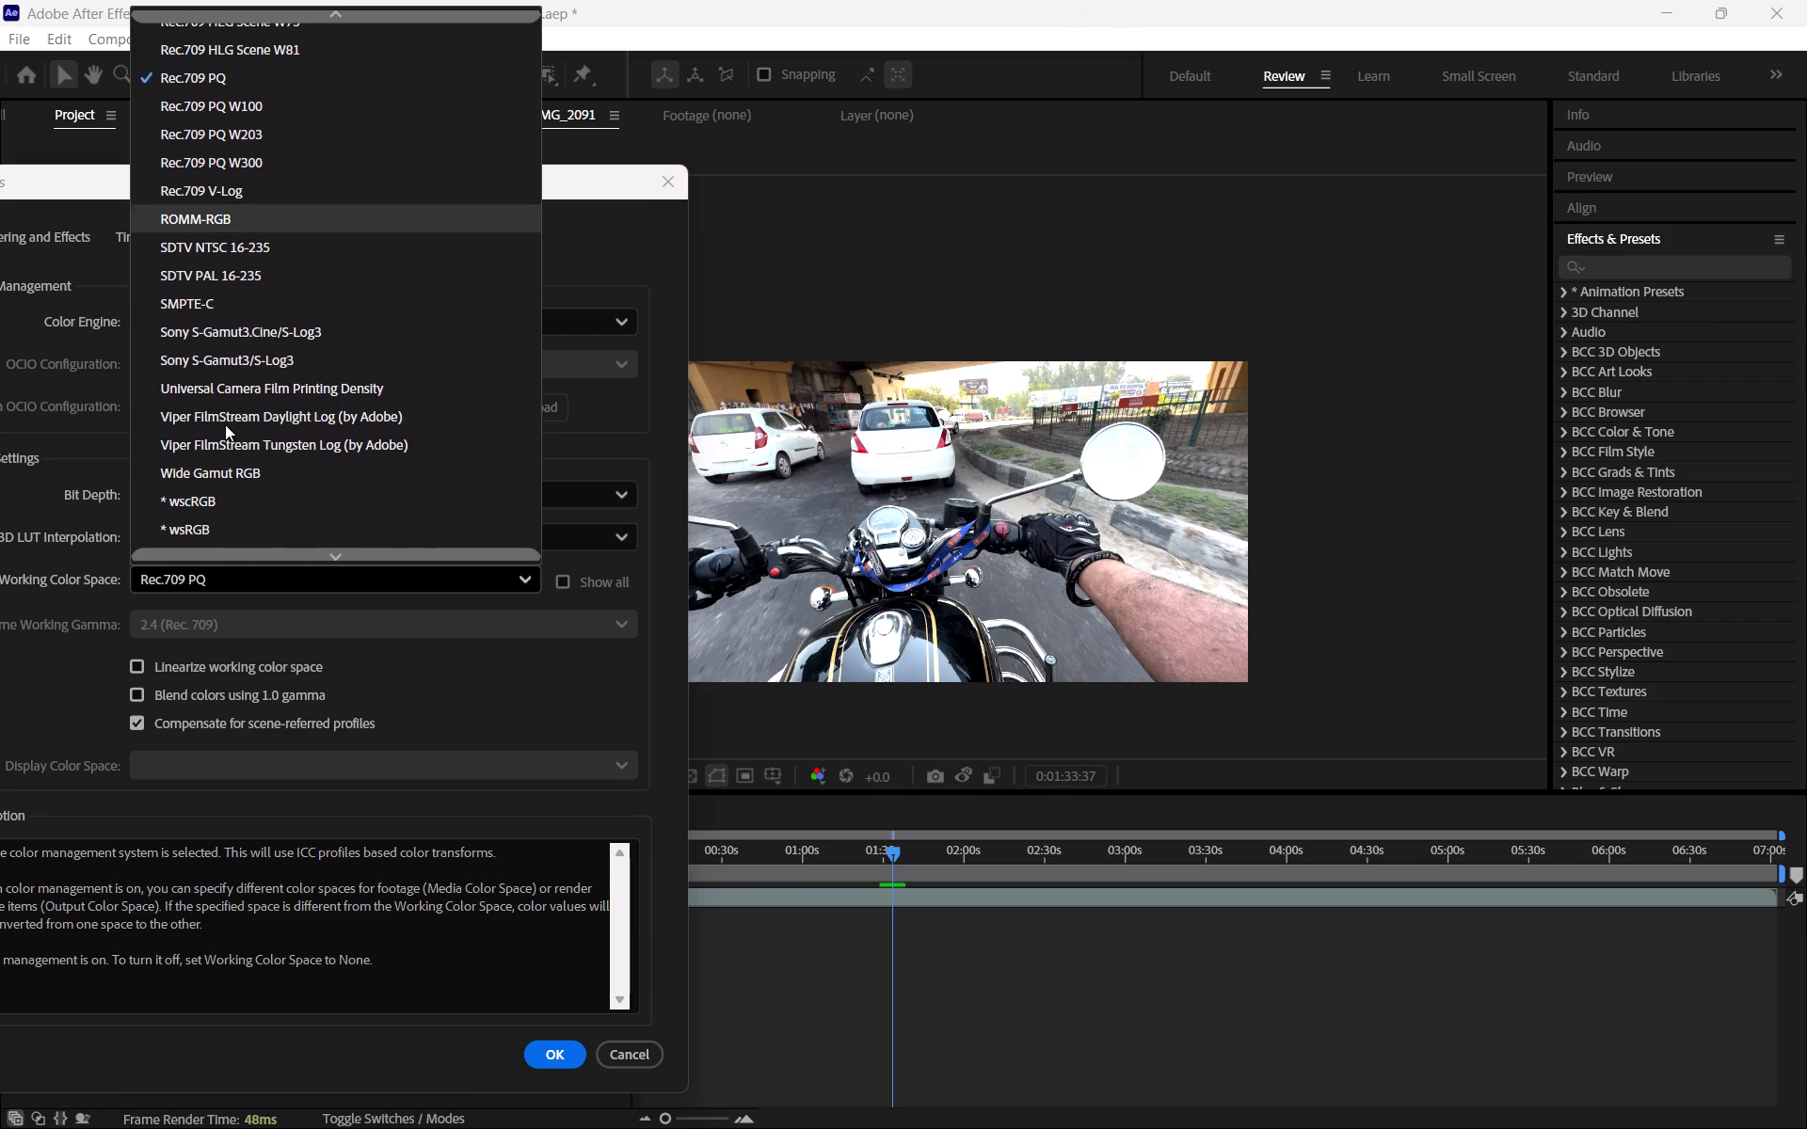
scroll(225, 424, "up", 5)
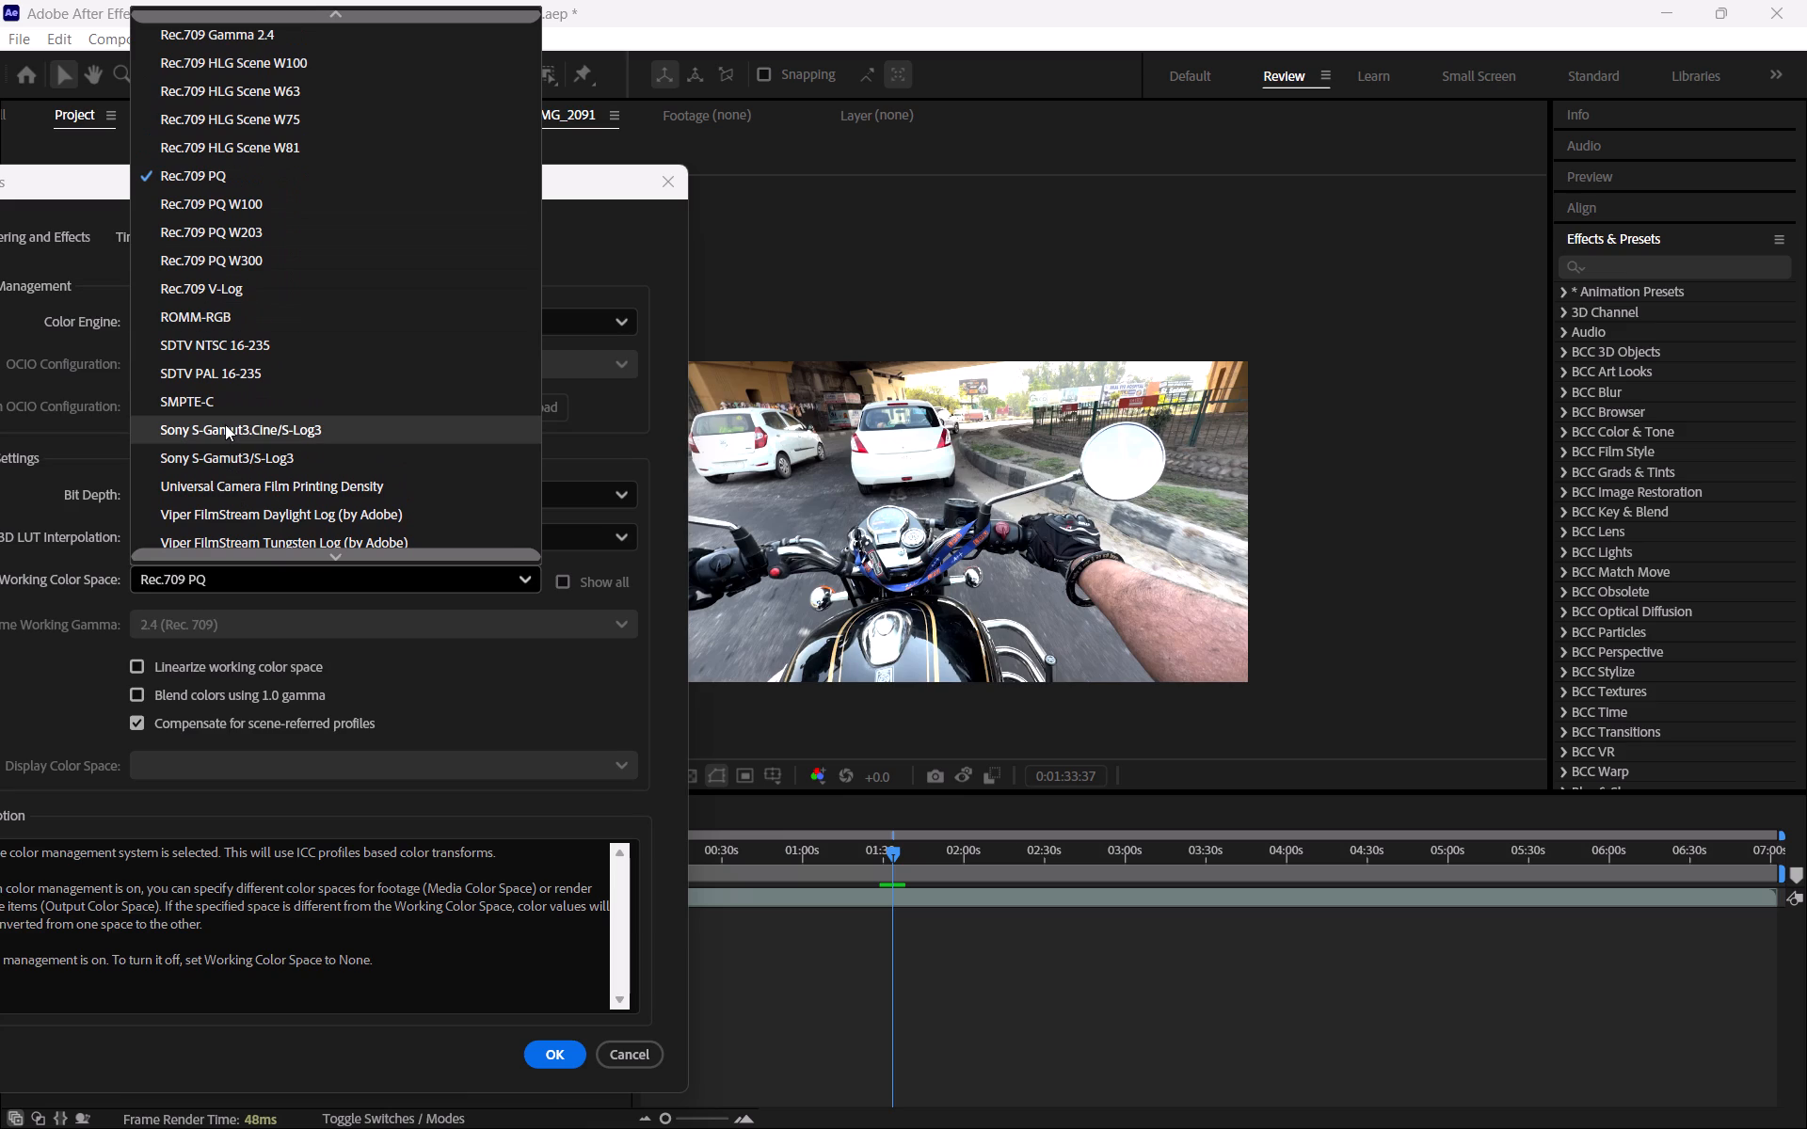
scroll(225, 424, "up", 1)
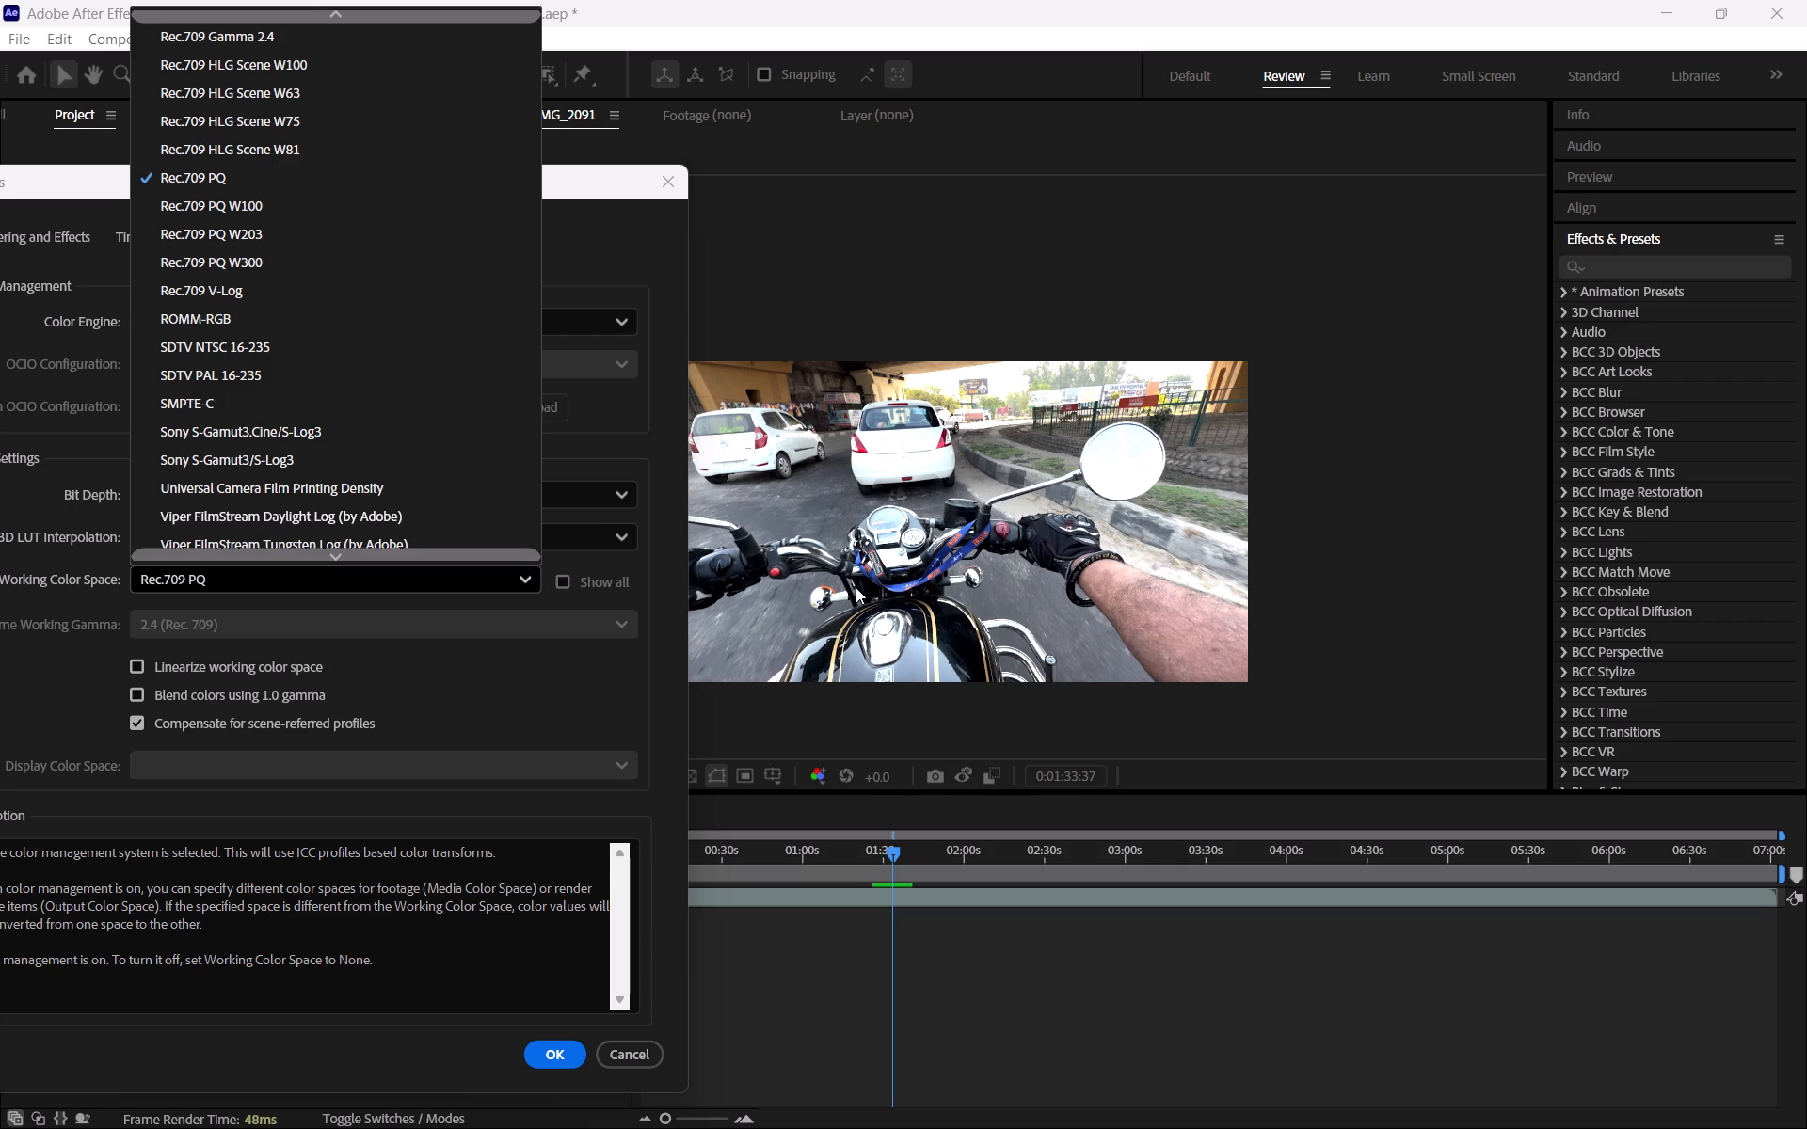
scroll(437, 364, "up", 13)
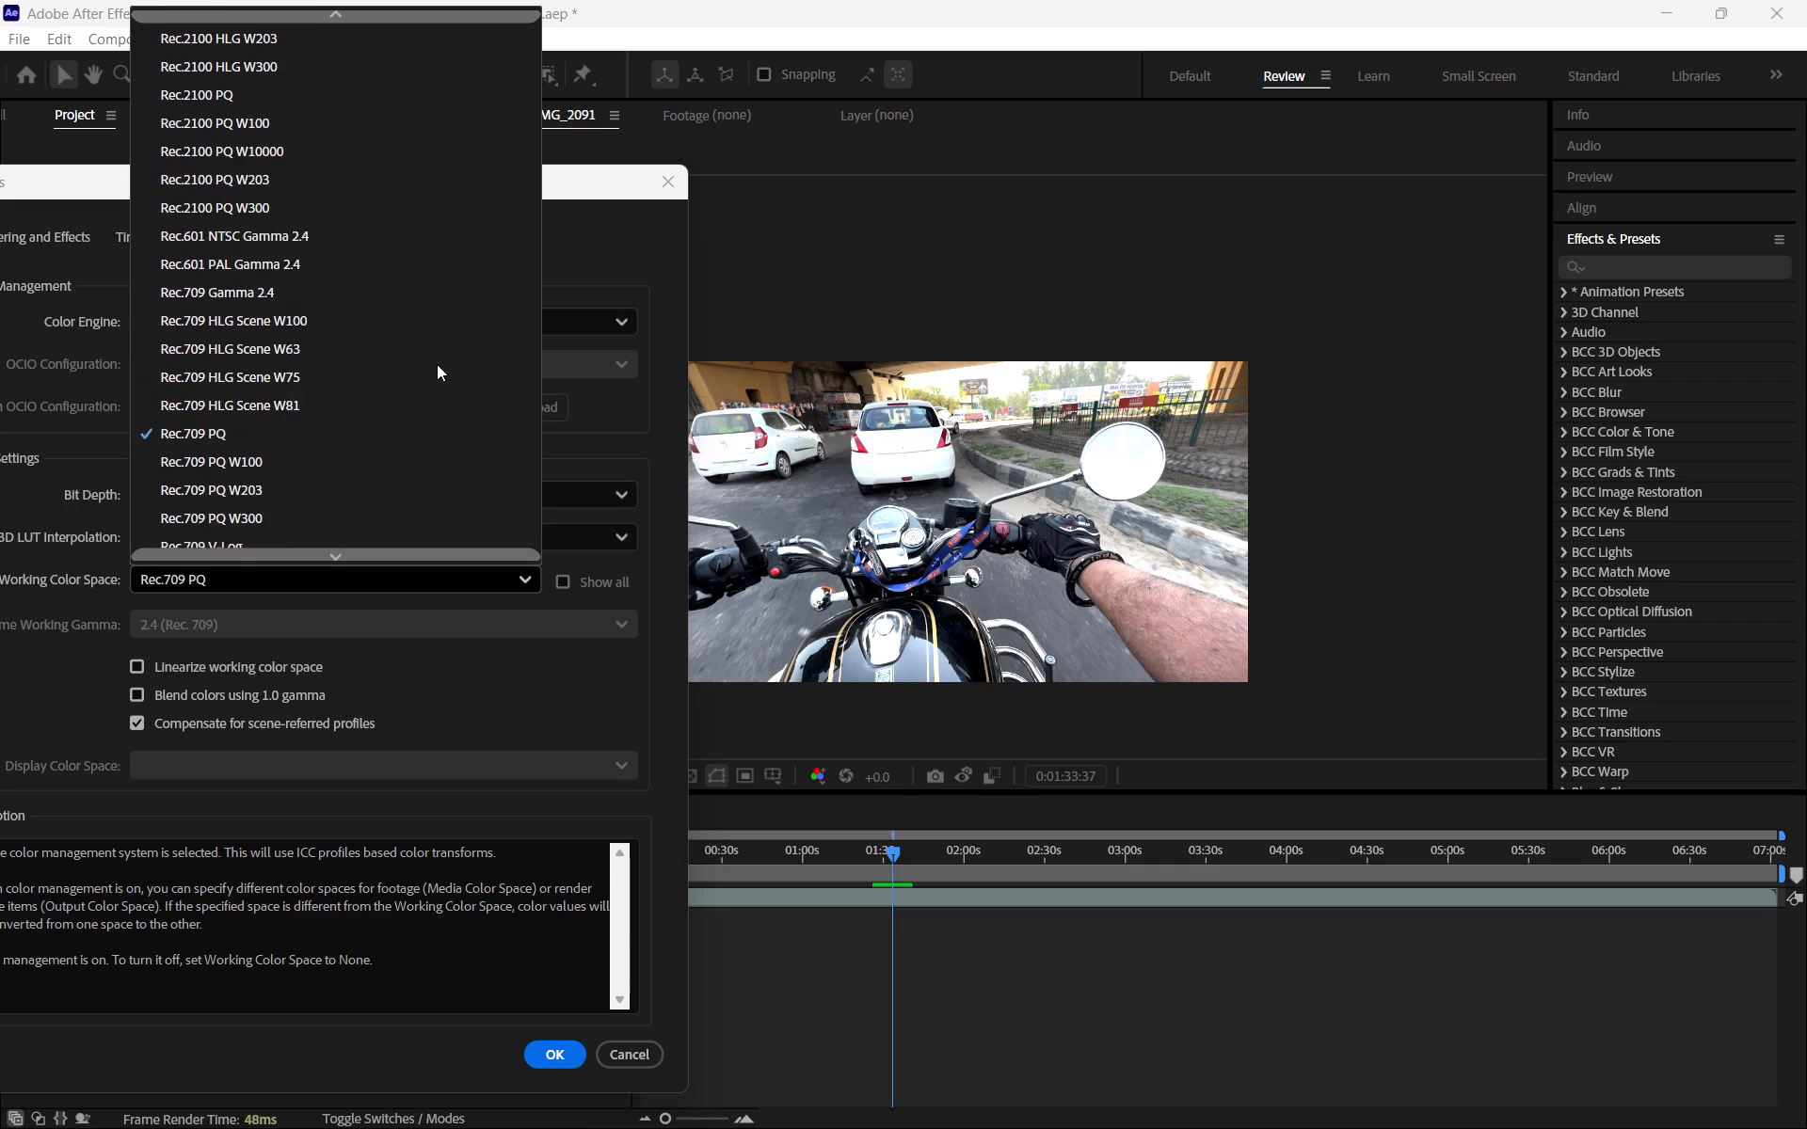
scroll(437, 364, "up", 7)
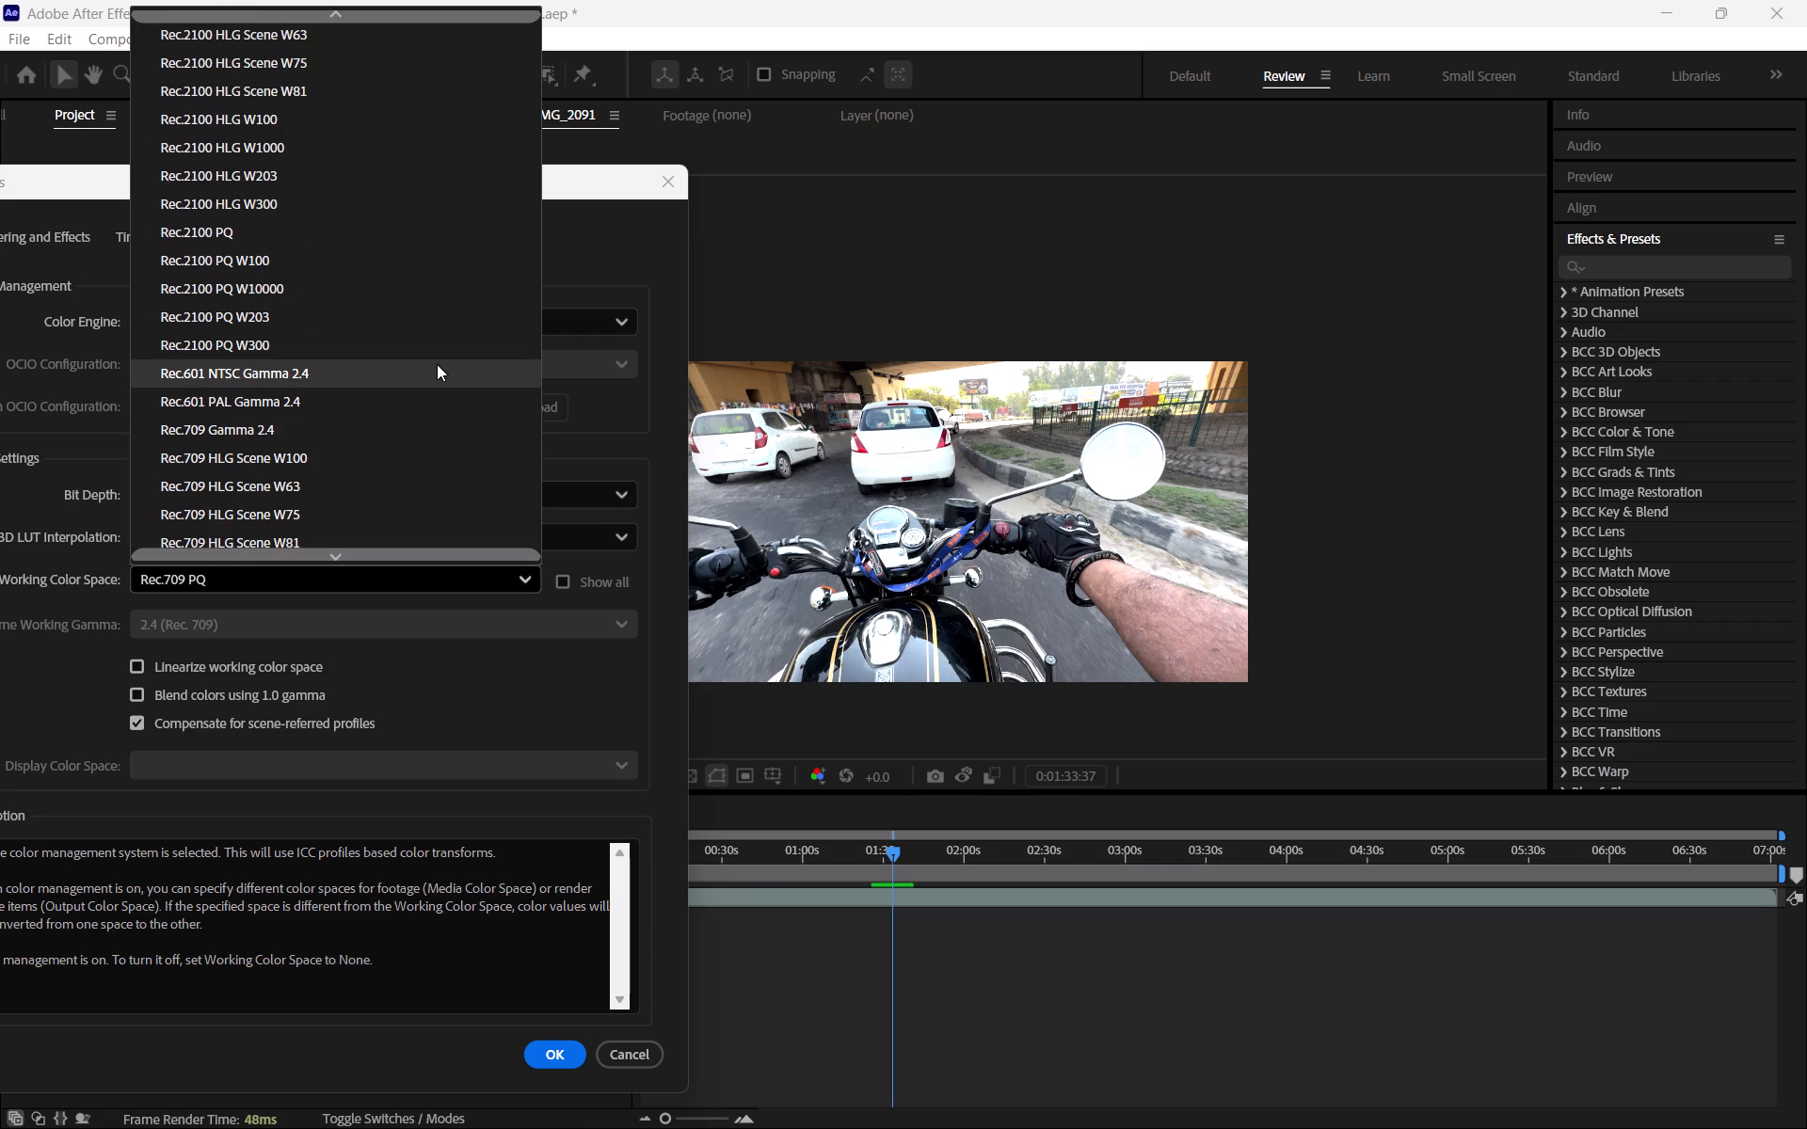
scroll(437, 364, "up", 6)
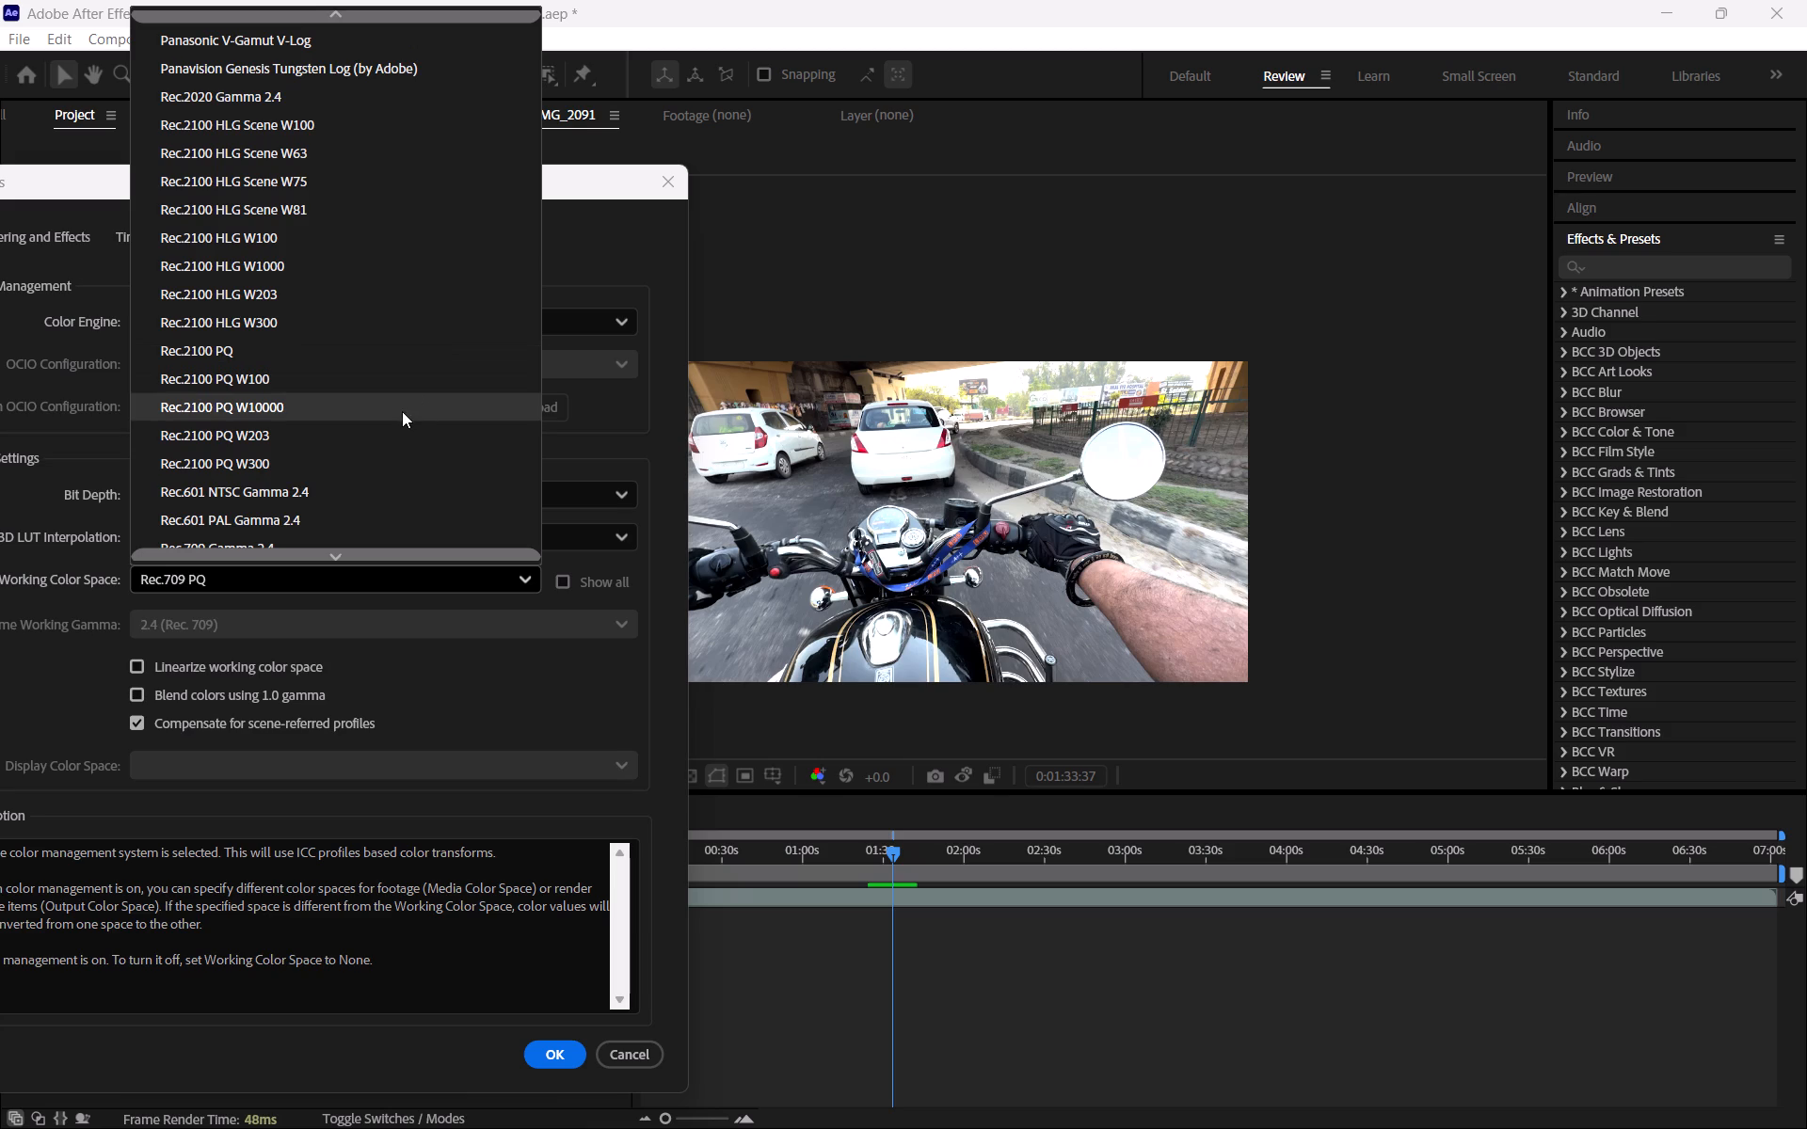
scroll(402, 411, "up", 4)
scroll(402, 411, "down", 8)
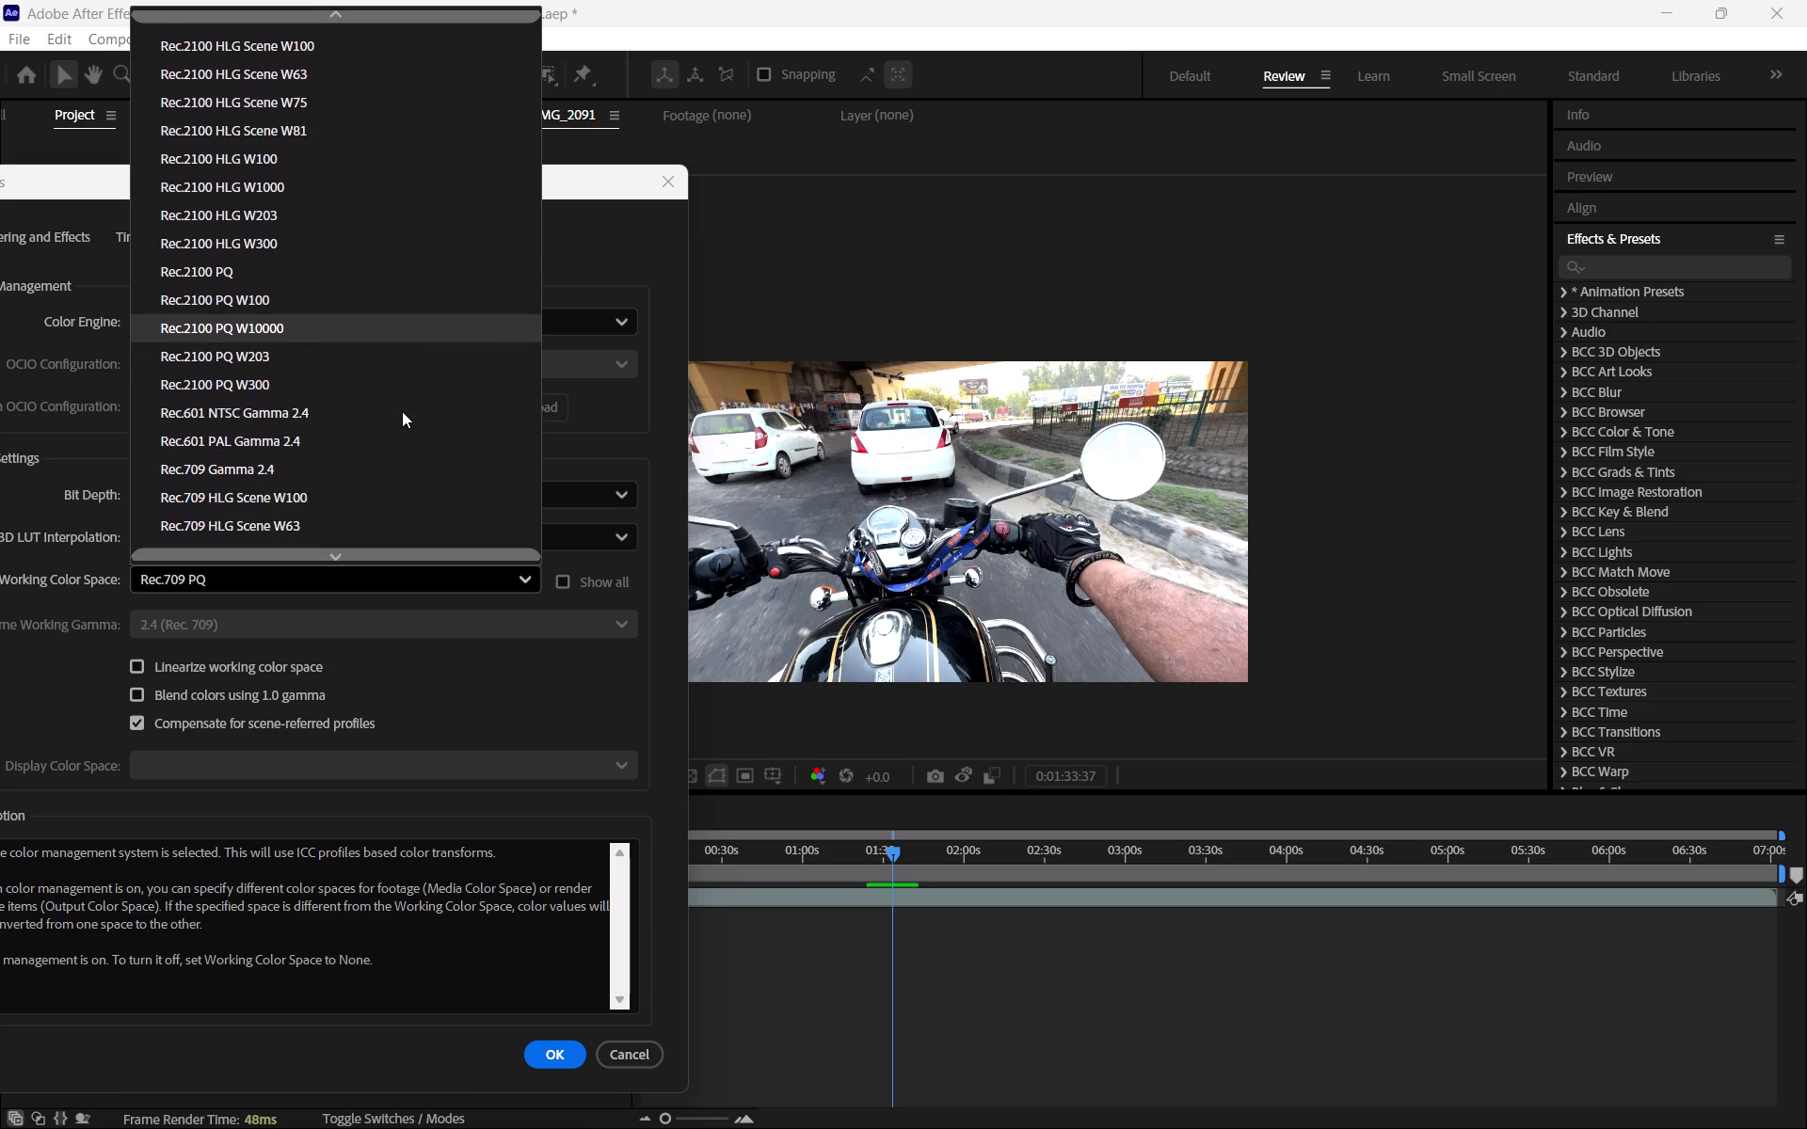
scroll(402, 411, "down", 6)
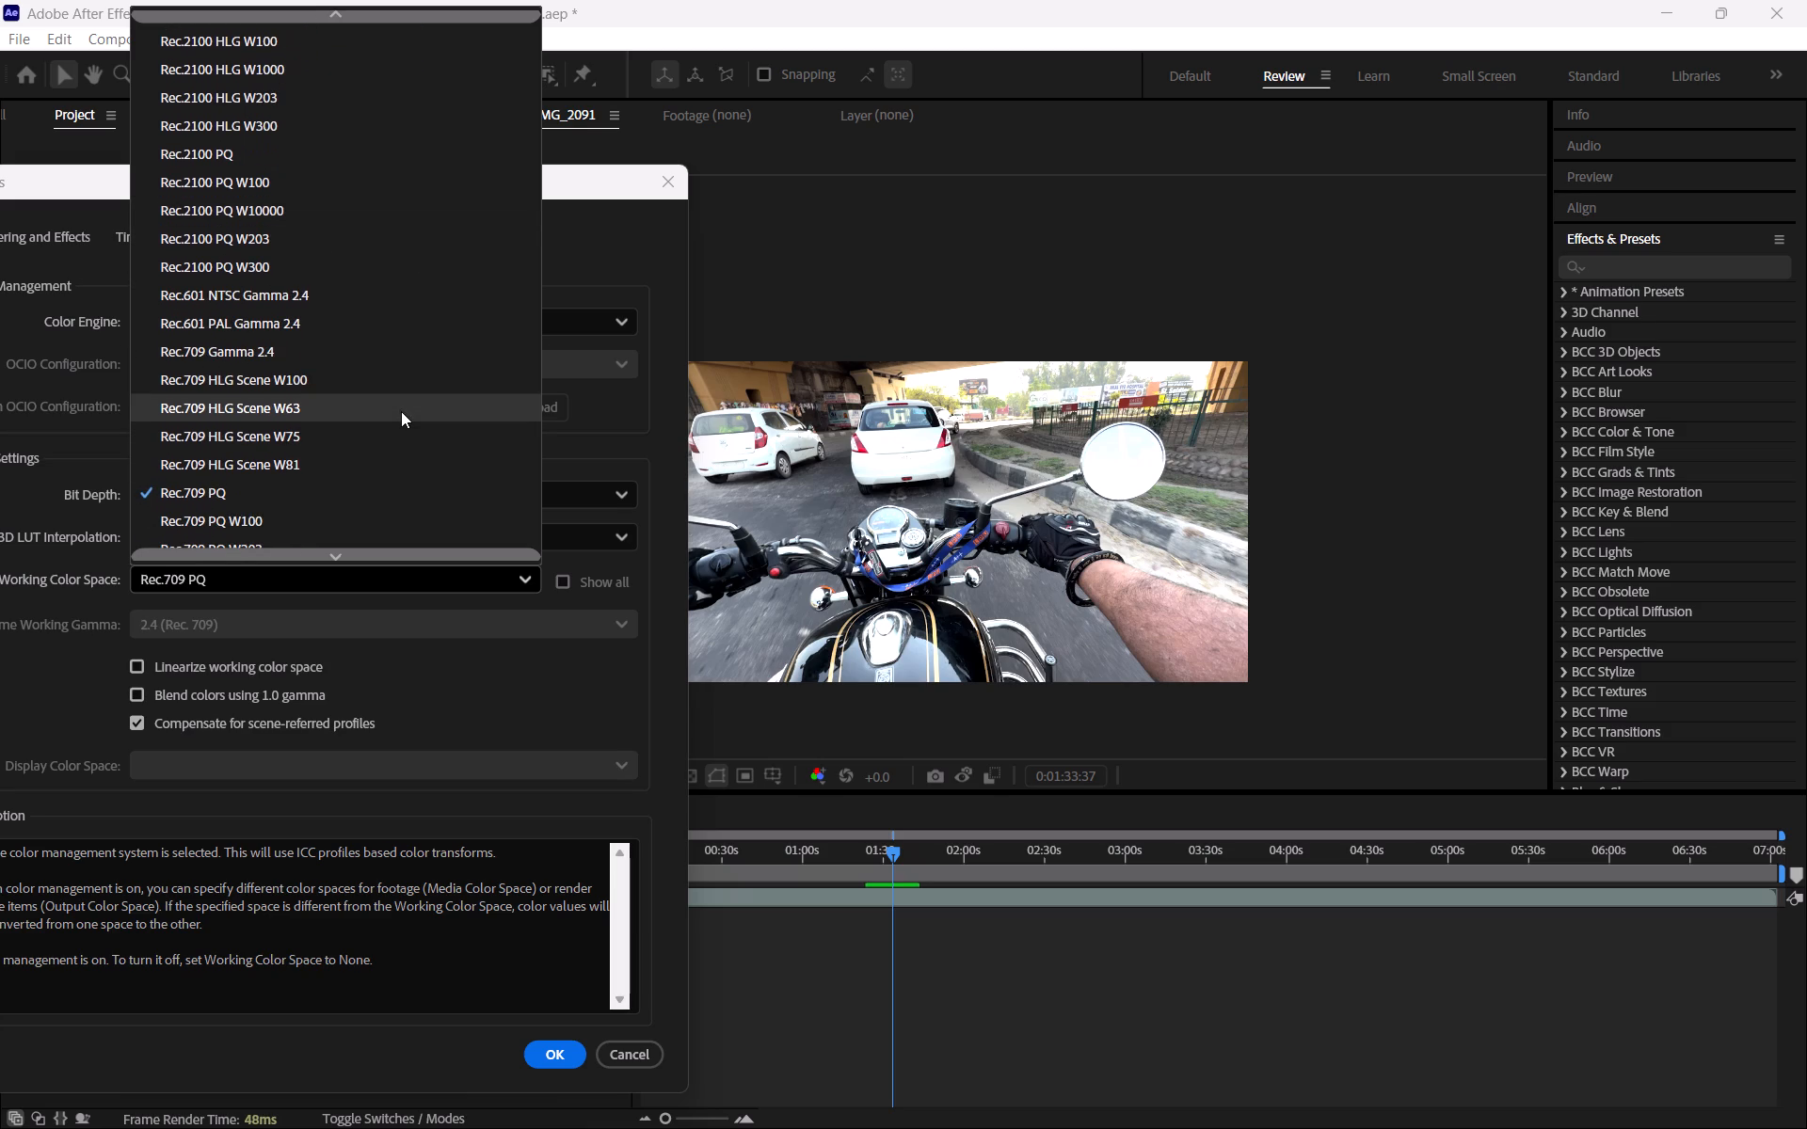
scroll(401, 411, "up", 20)
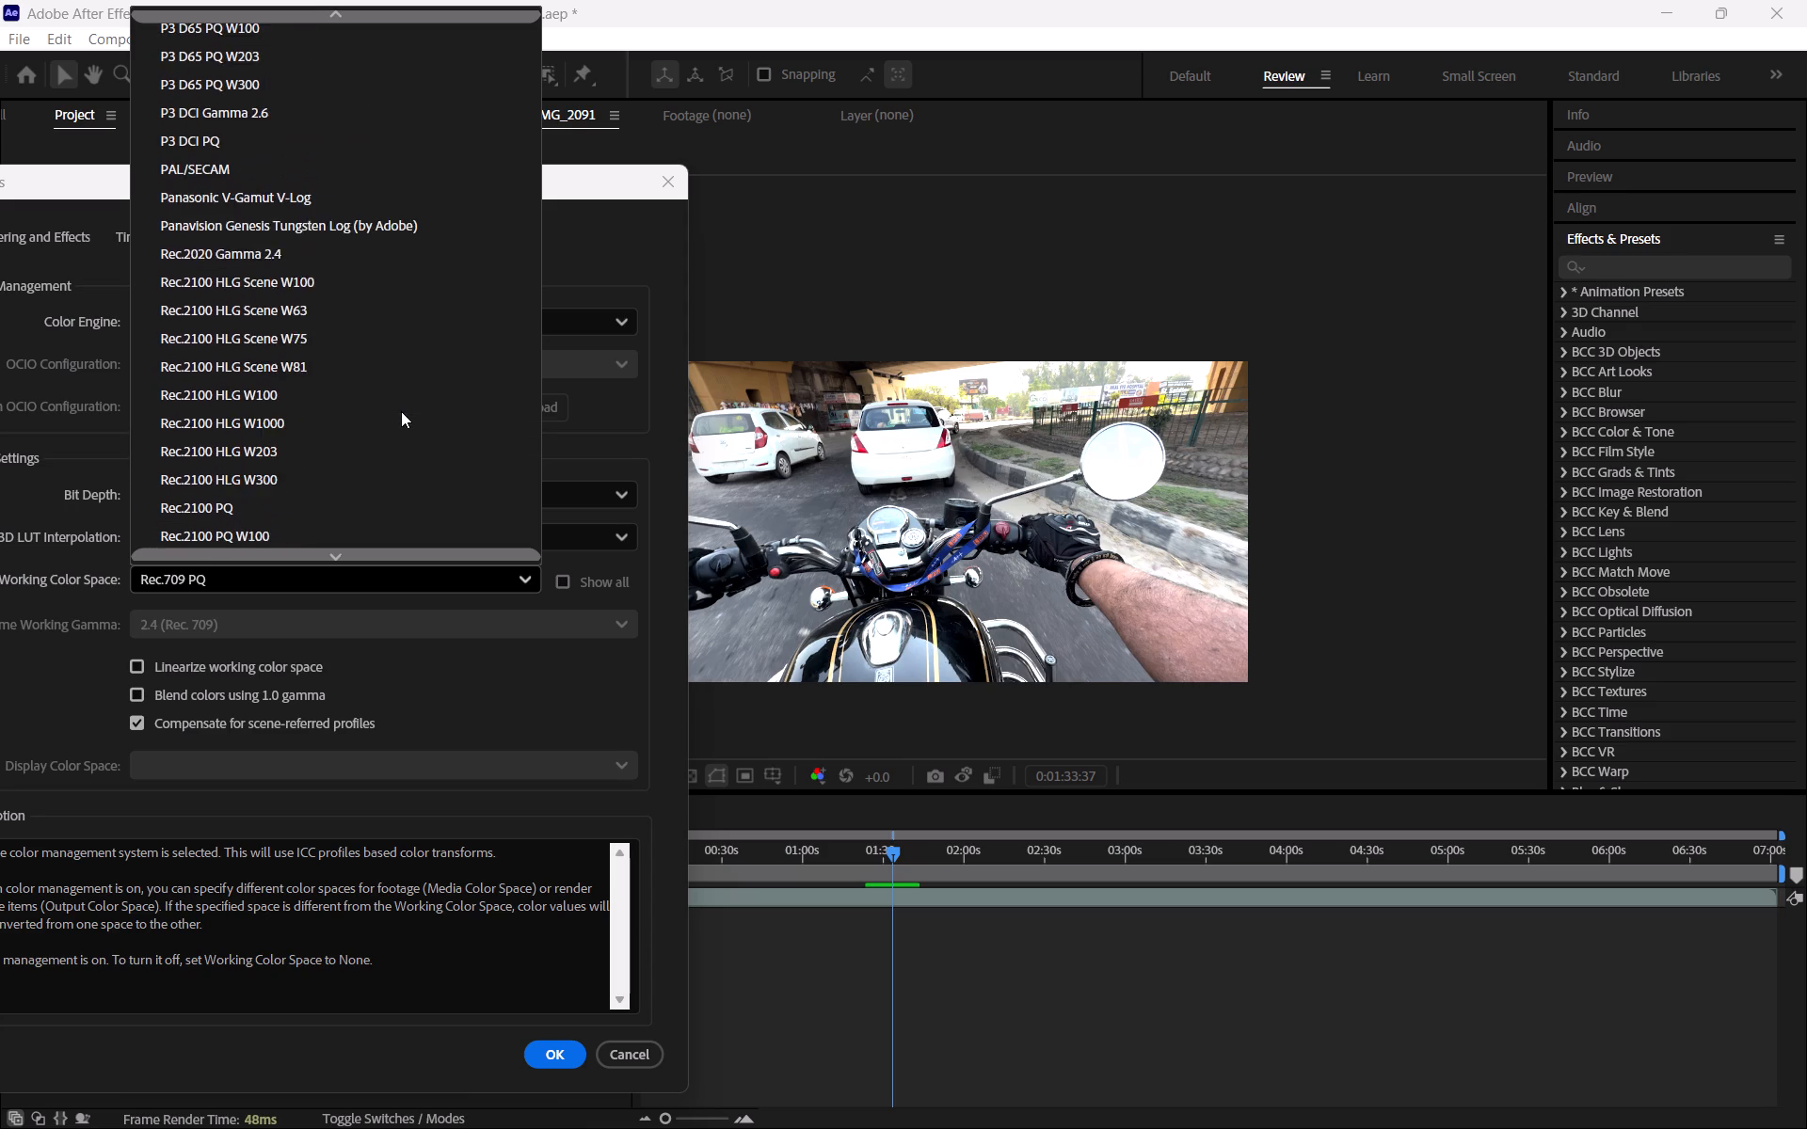
scroll(401, 411, "up", 4)
left_click(332, 373)
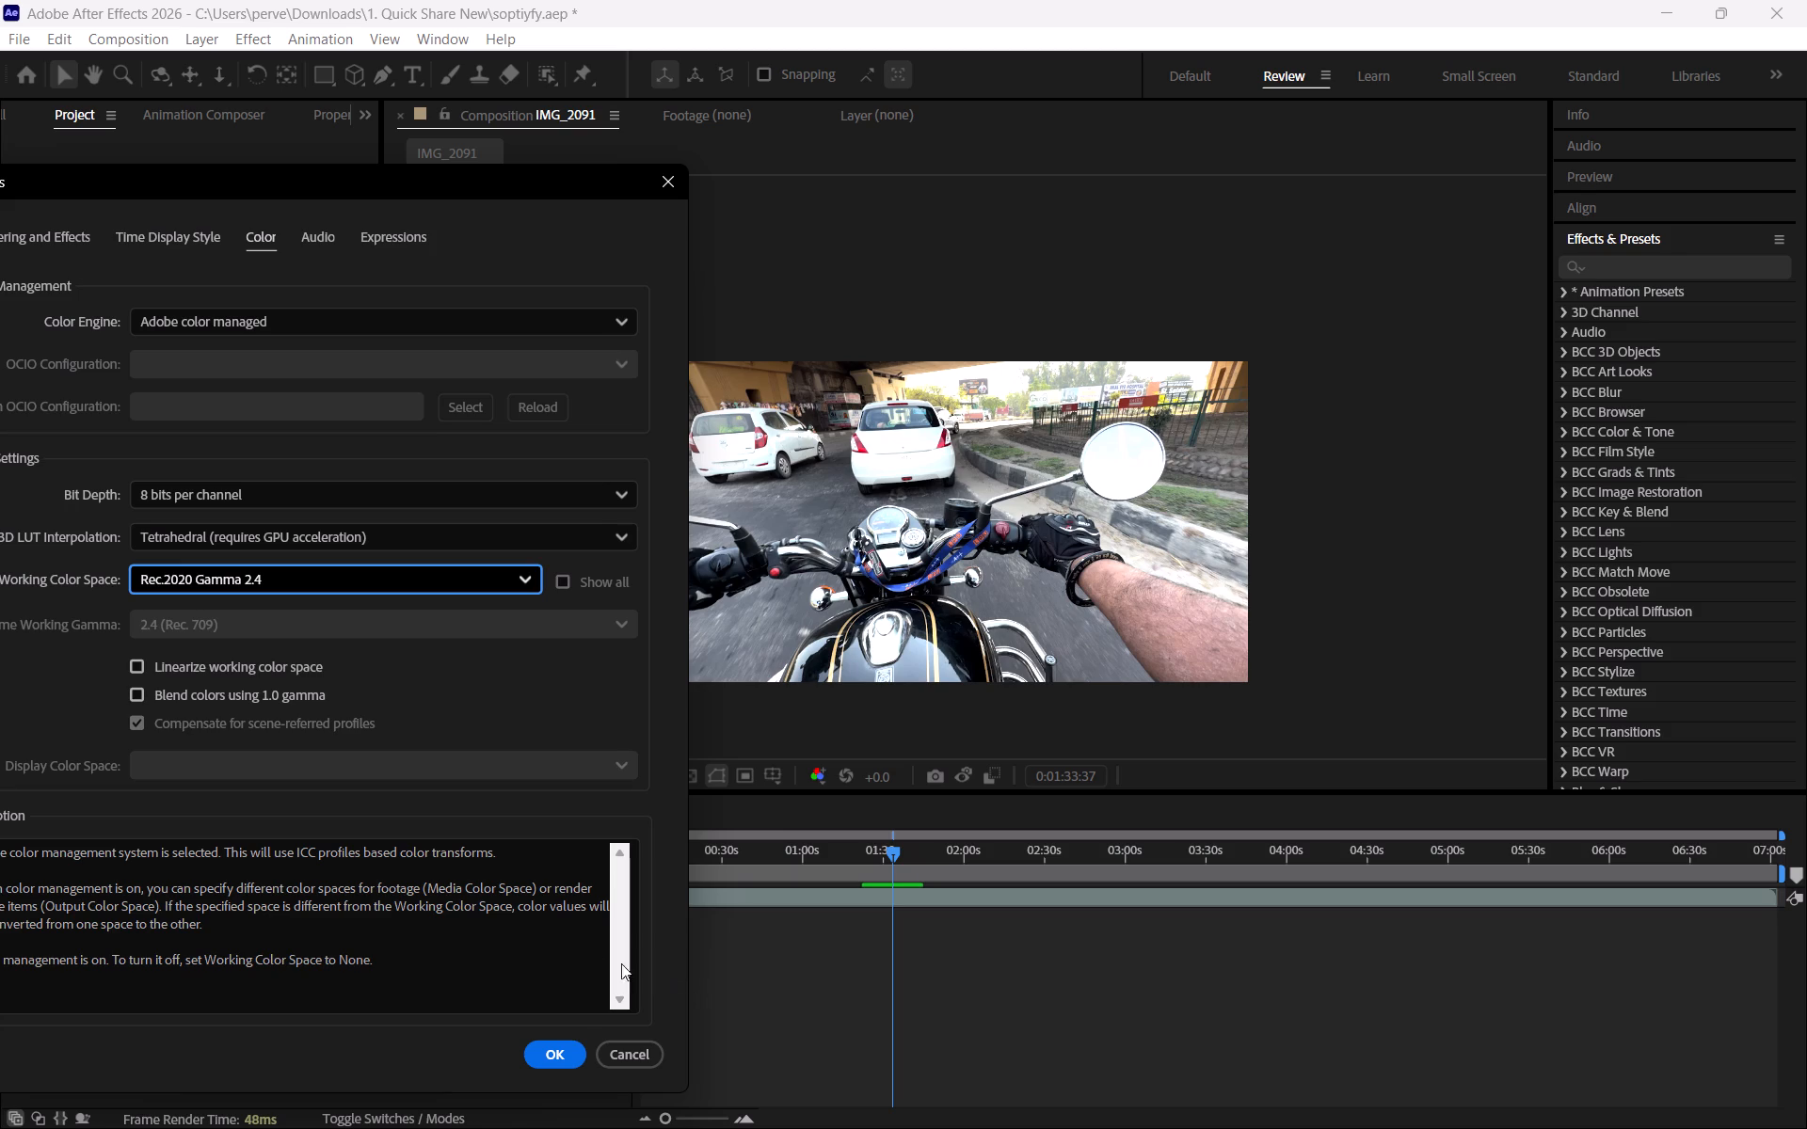
left_click(561, 1055)
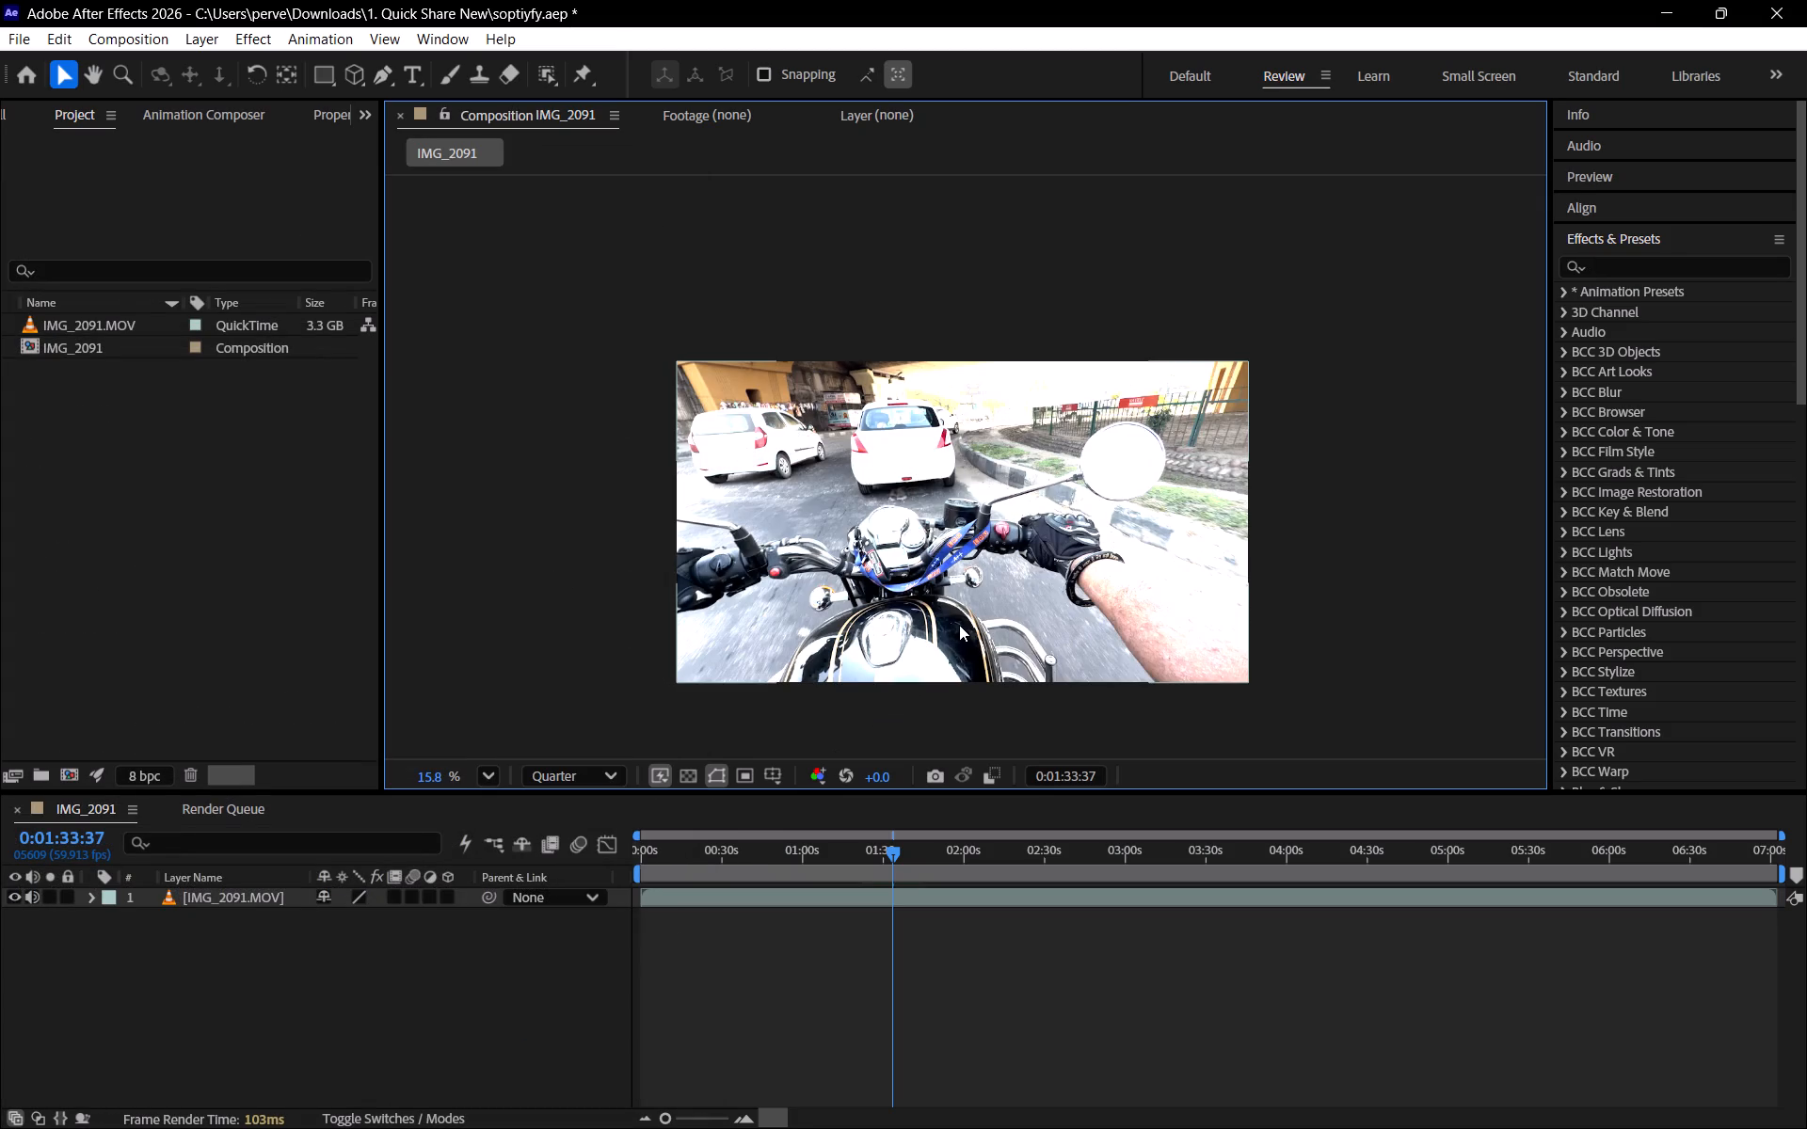
Move the playhead to 0:02:24:21 and inspect the footage colors there.
left_click(1030, 858)
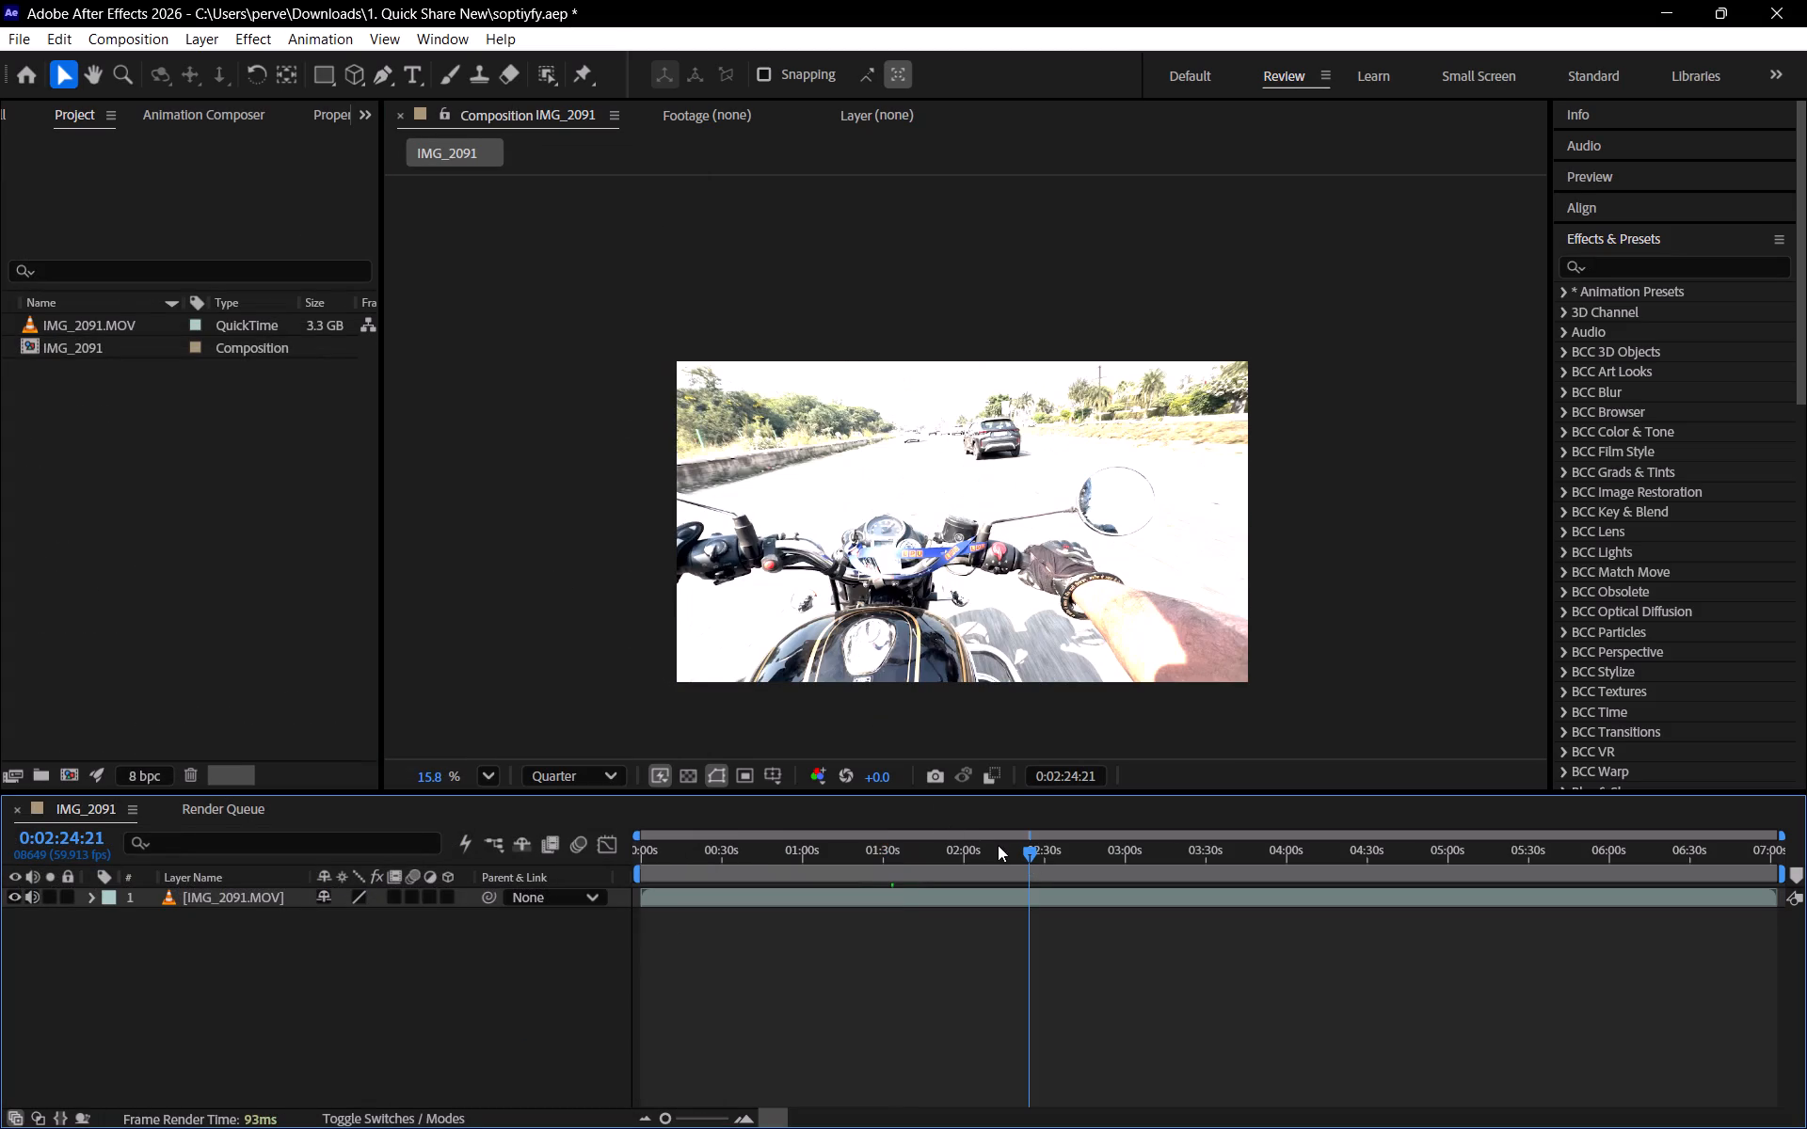
Set the composition preview resolution to Full.
left_click(607, 787)
left_click(600, 765)
left_click(579, 766)
left_click(572, 844)
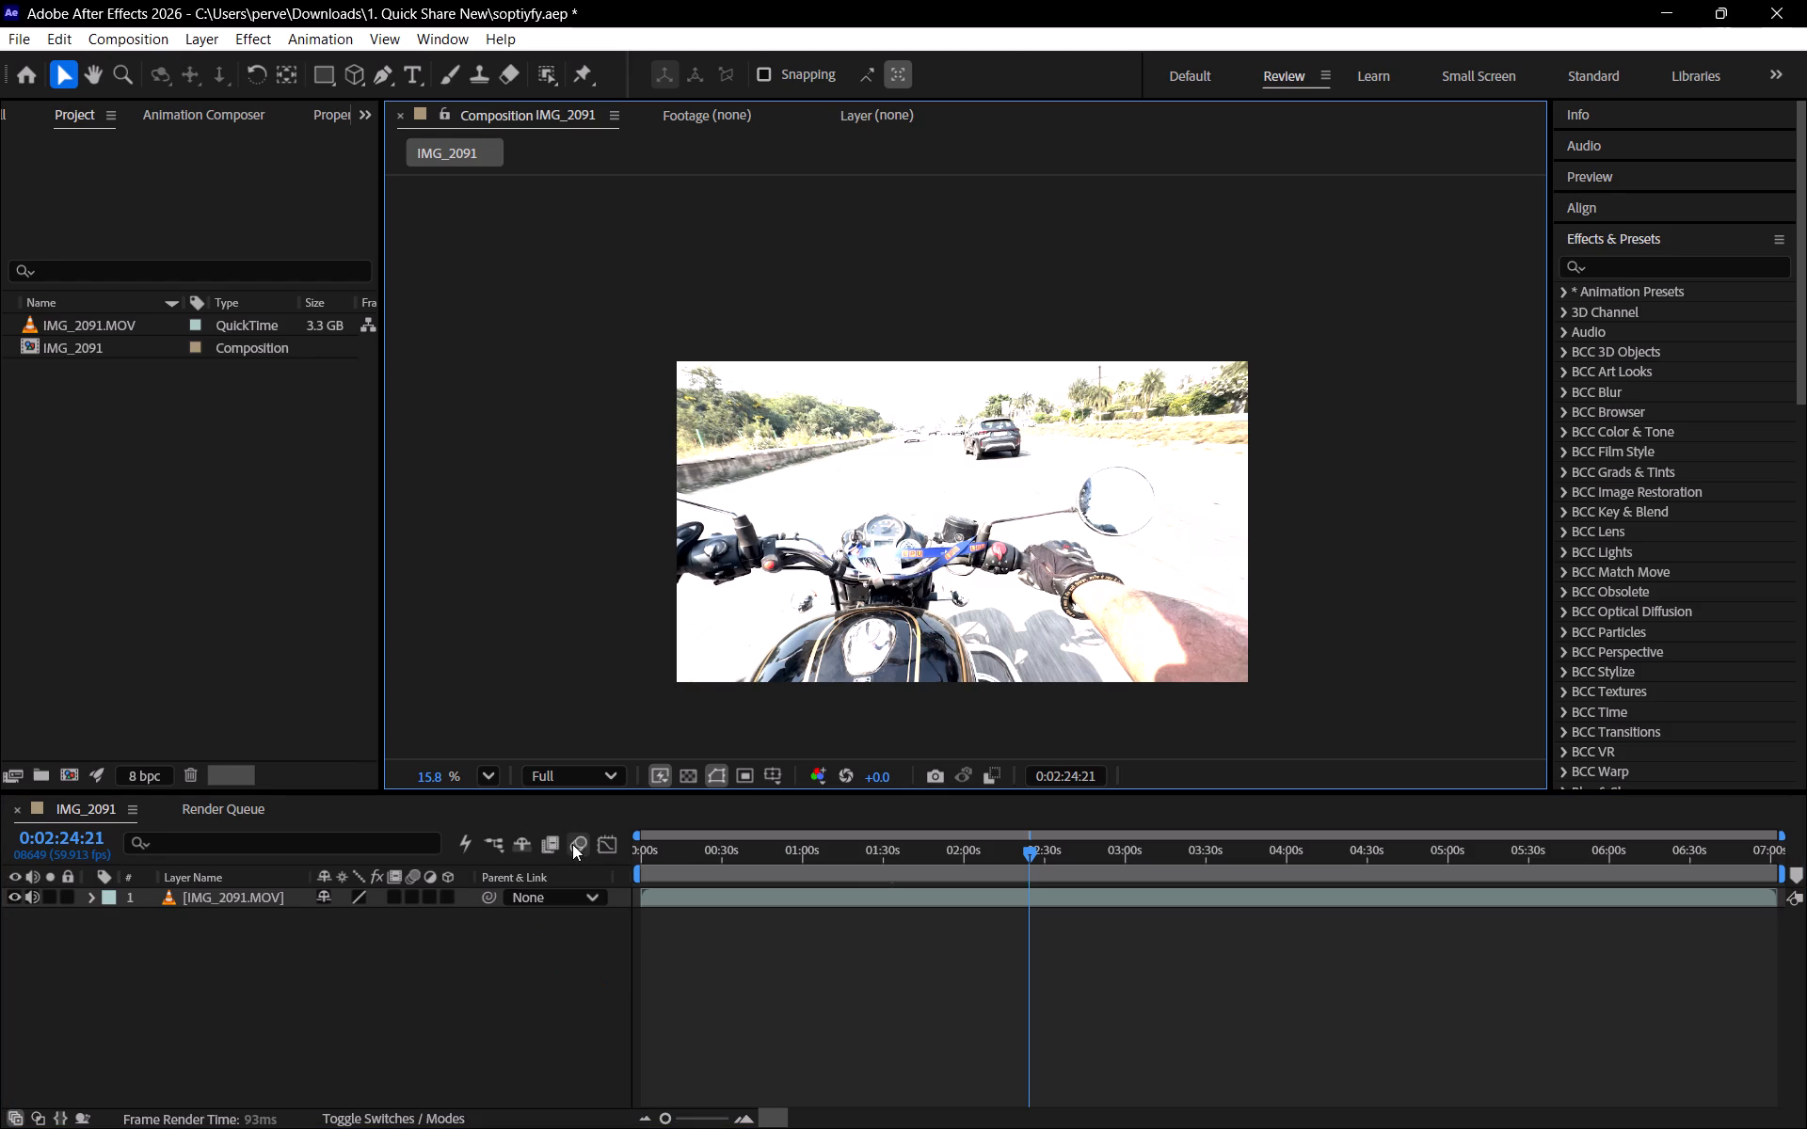
Open the project color settings and set the 3D LUT interpolation to Tetrahedral (requires GPU acceleration).
left_click(827, 777)
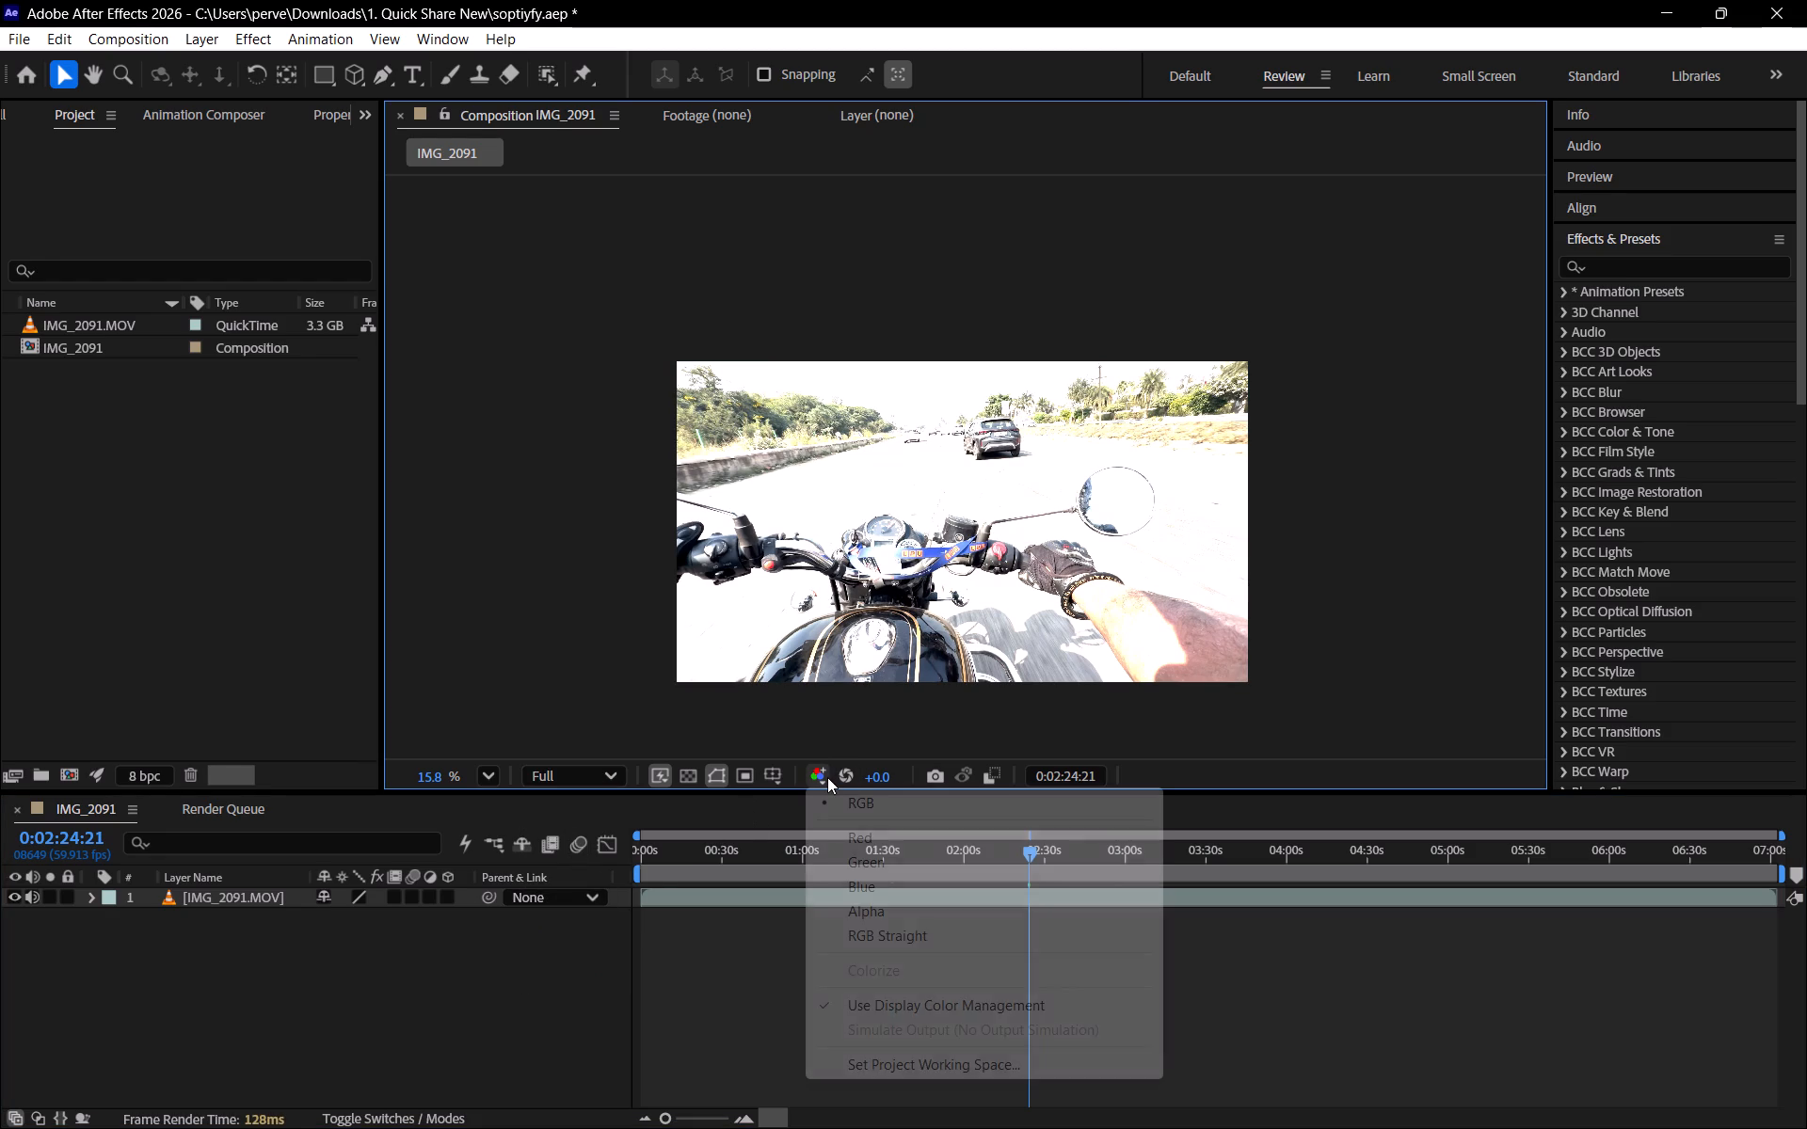
left_click(886, 1059)
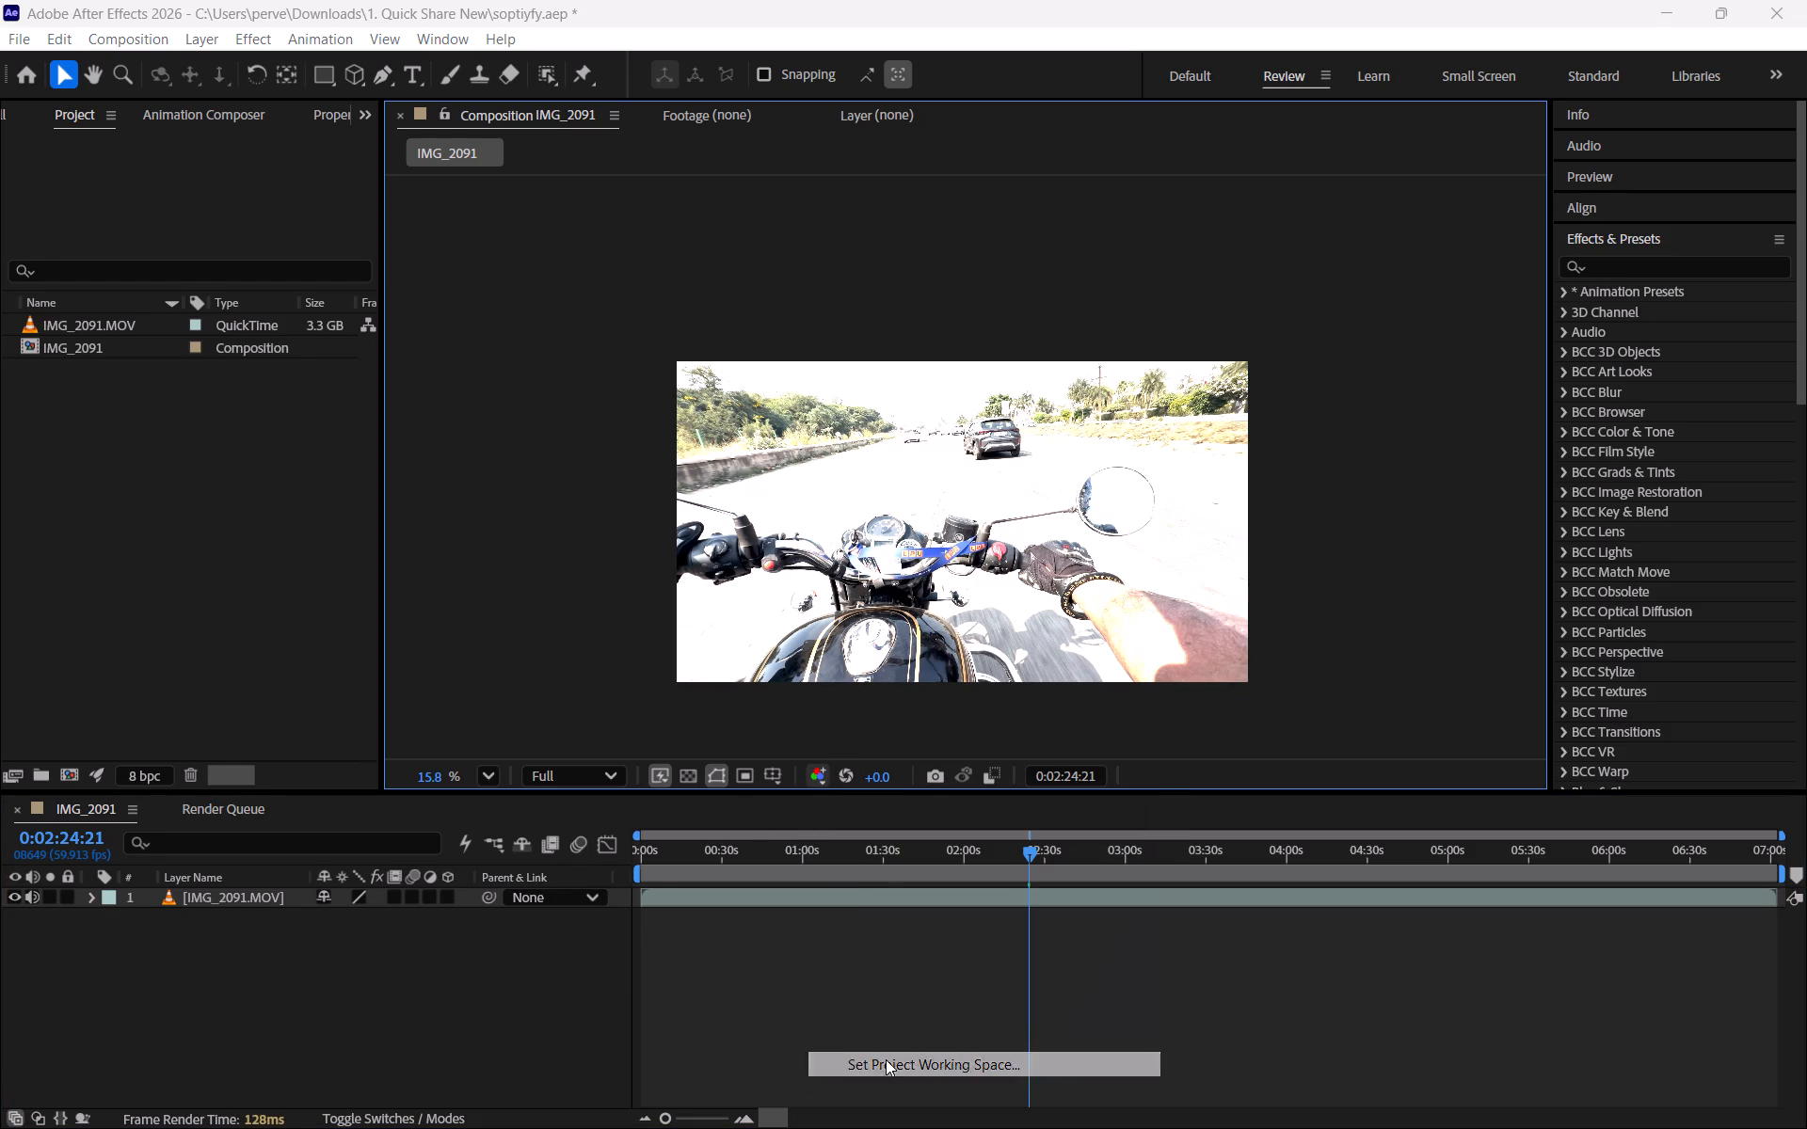
left_click(401, 549)
left_click(400, 579)
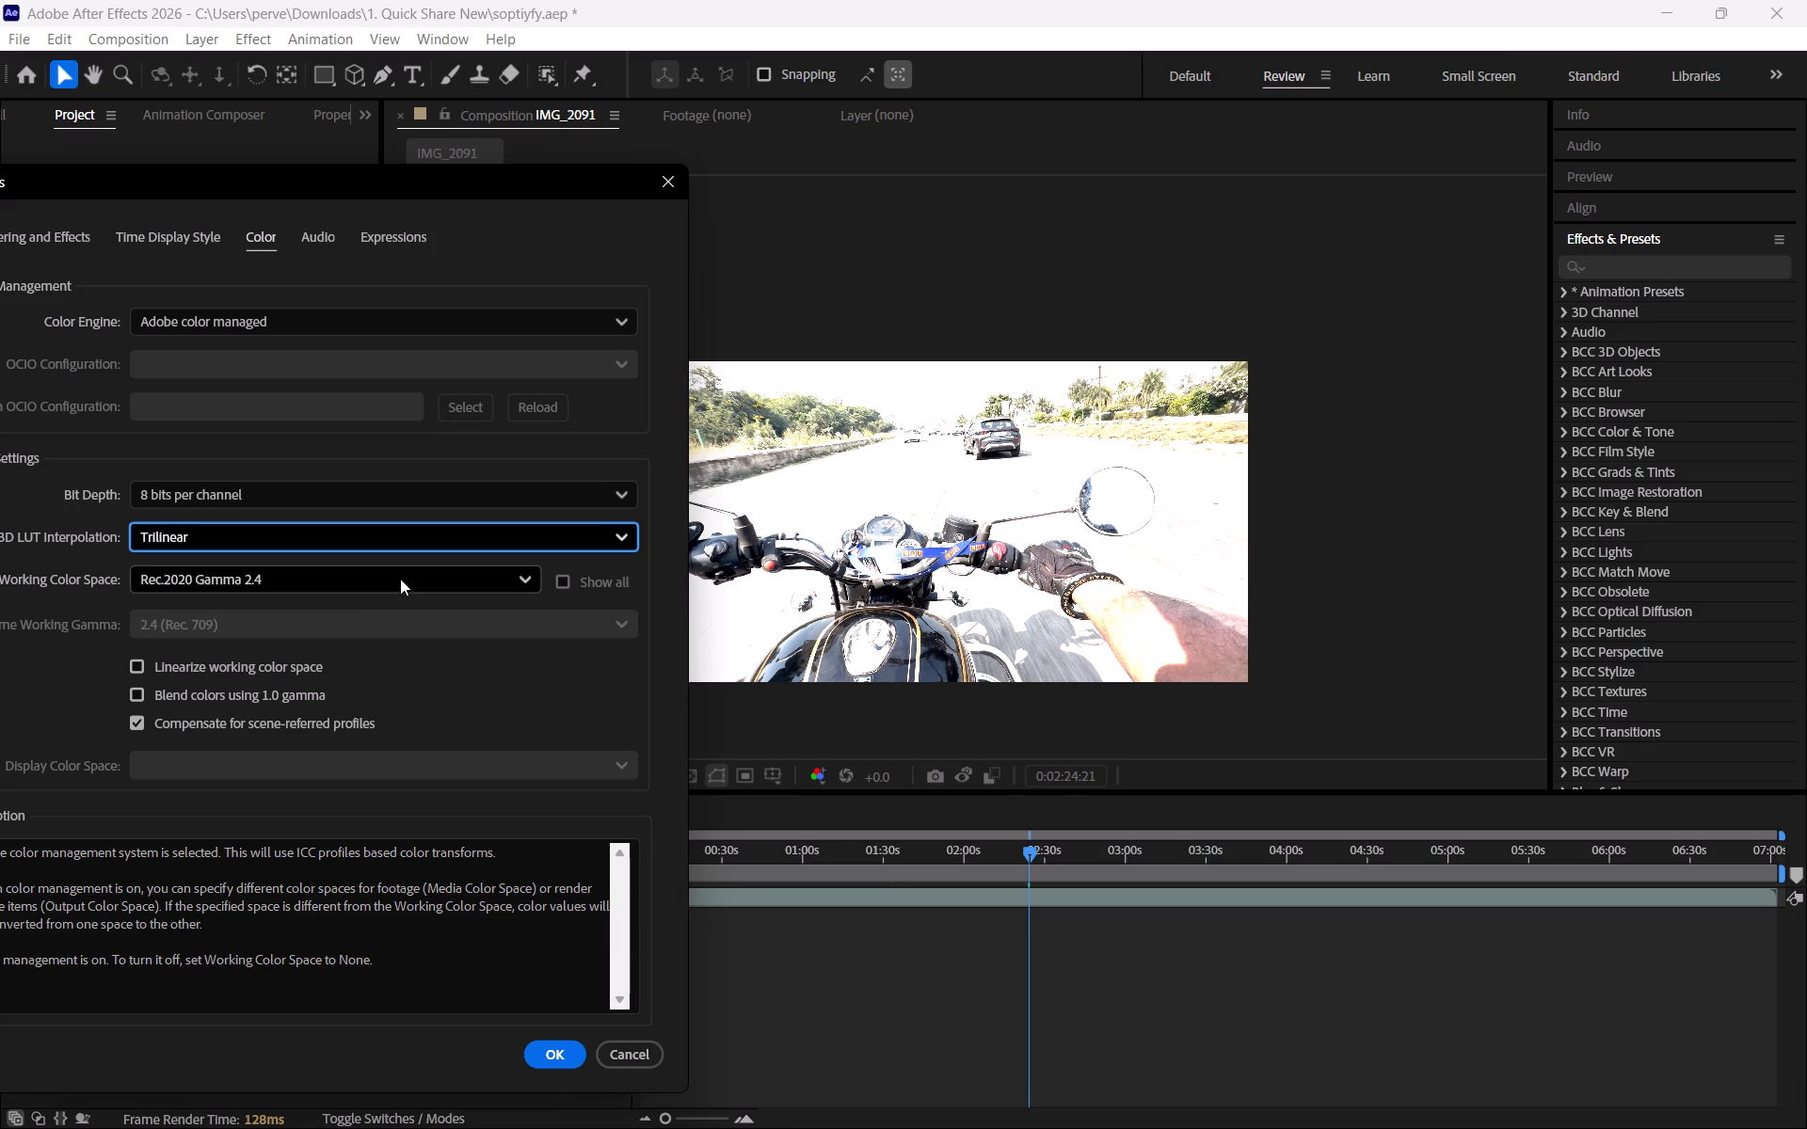
left_click(381, 550)
left_click(375, 585)
left_click(360, 533)
left_click(345, 605)
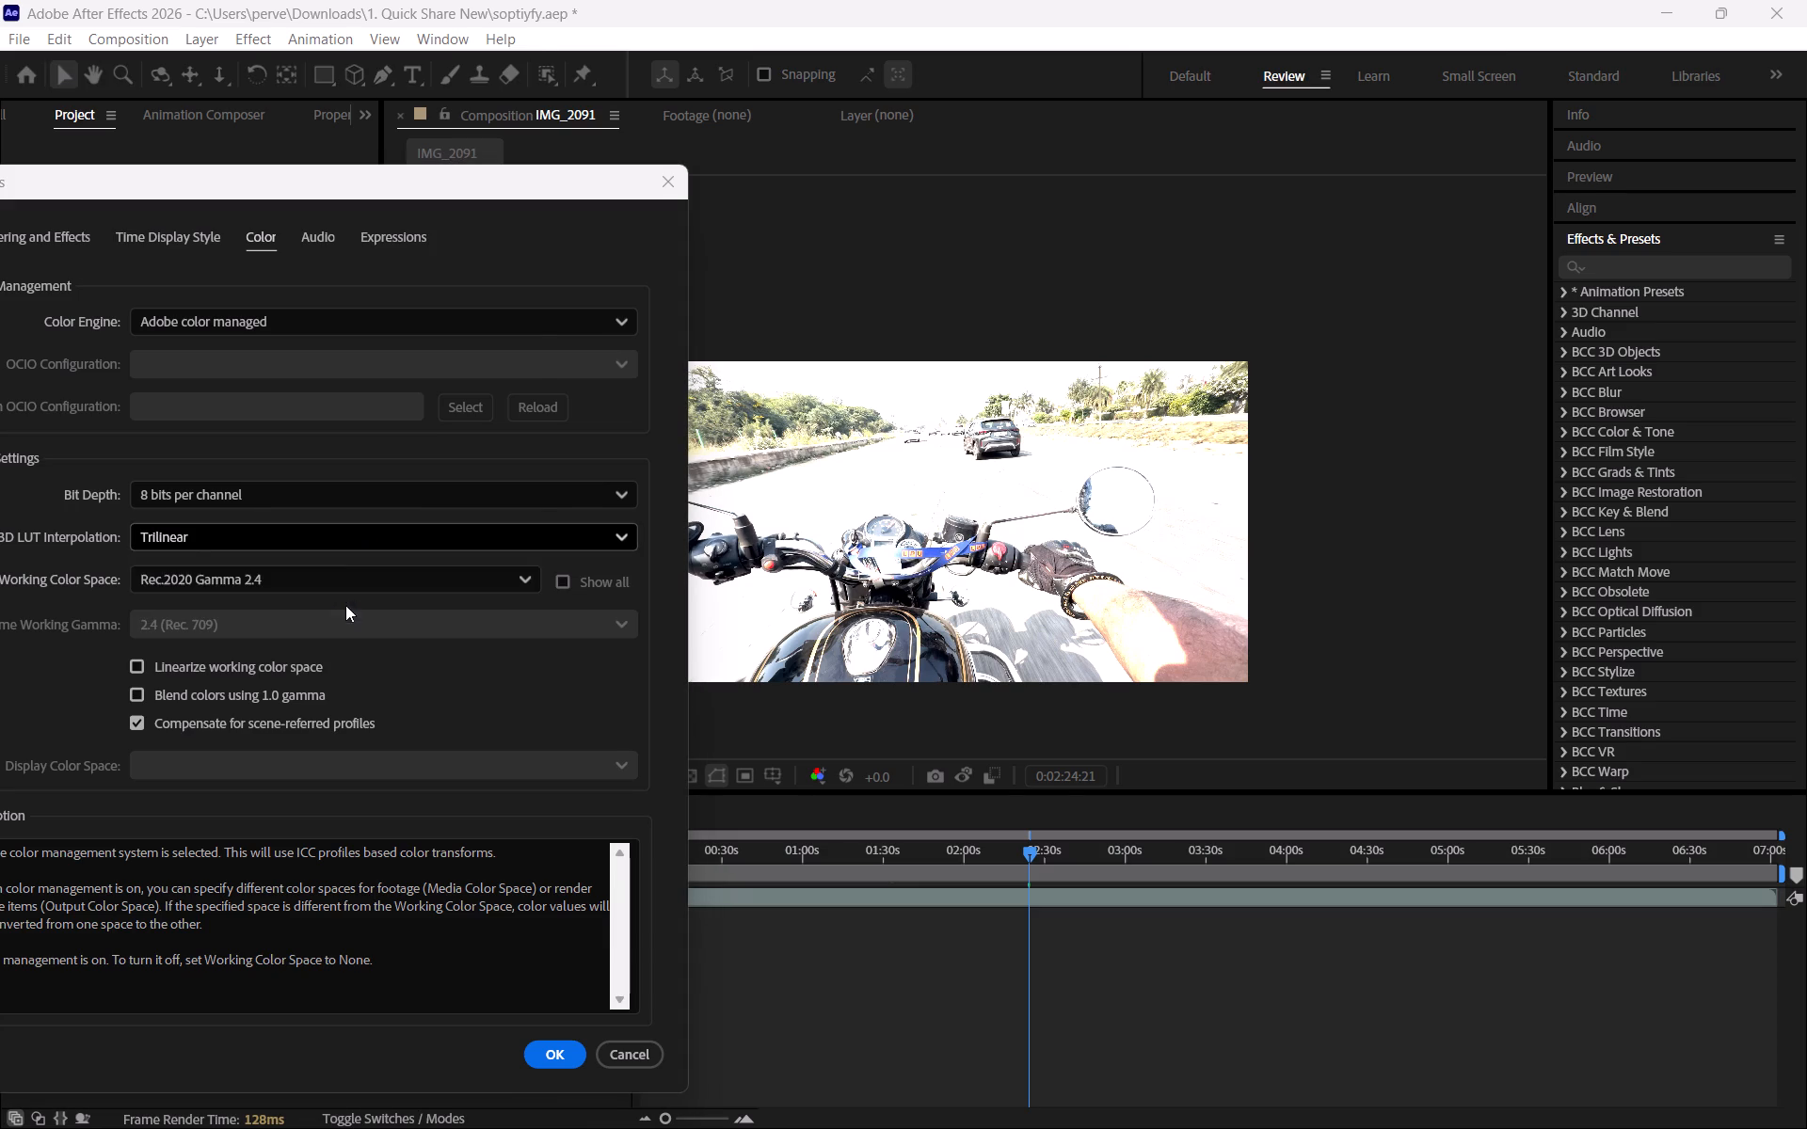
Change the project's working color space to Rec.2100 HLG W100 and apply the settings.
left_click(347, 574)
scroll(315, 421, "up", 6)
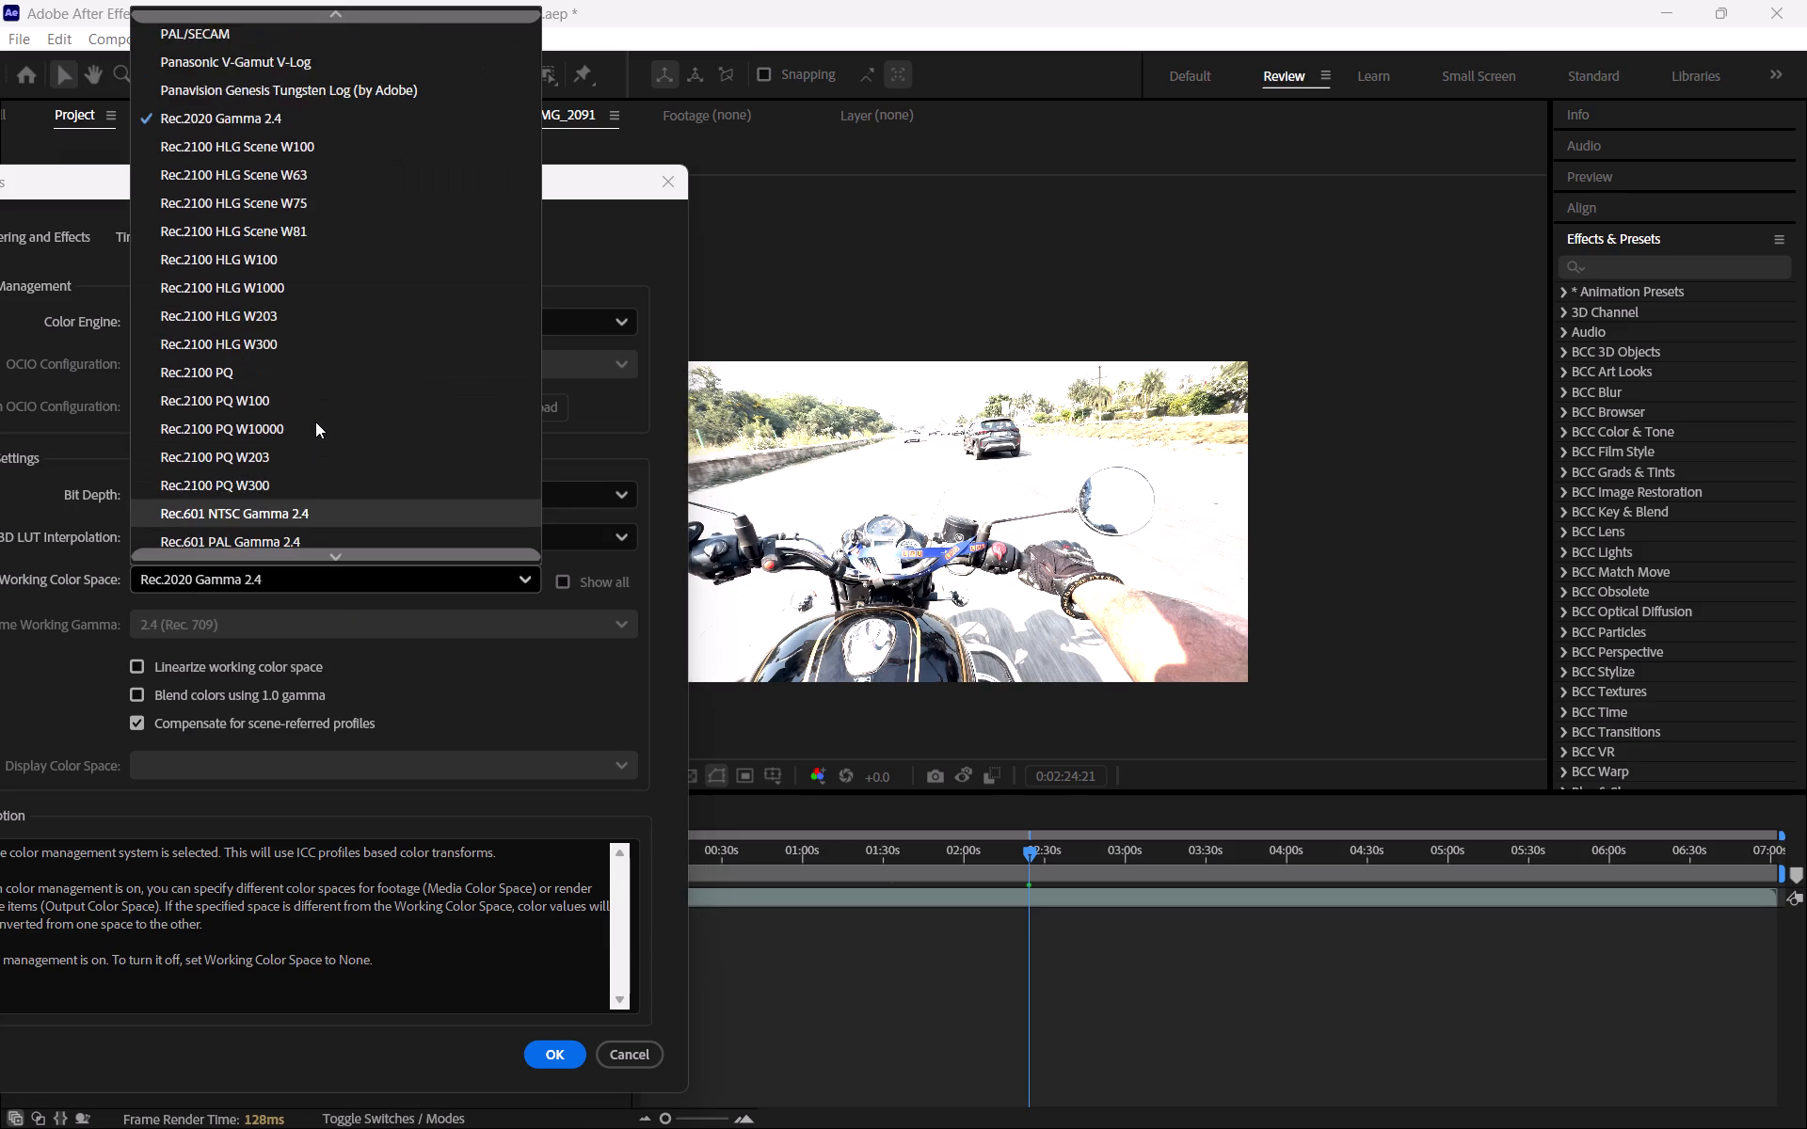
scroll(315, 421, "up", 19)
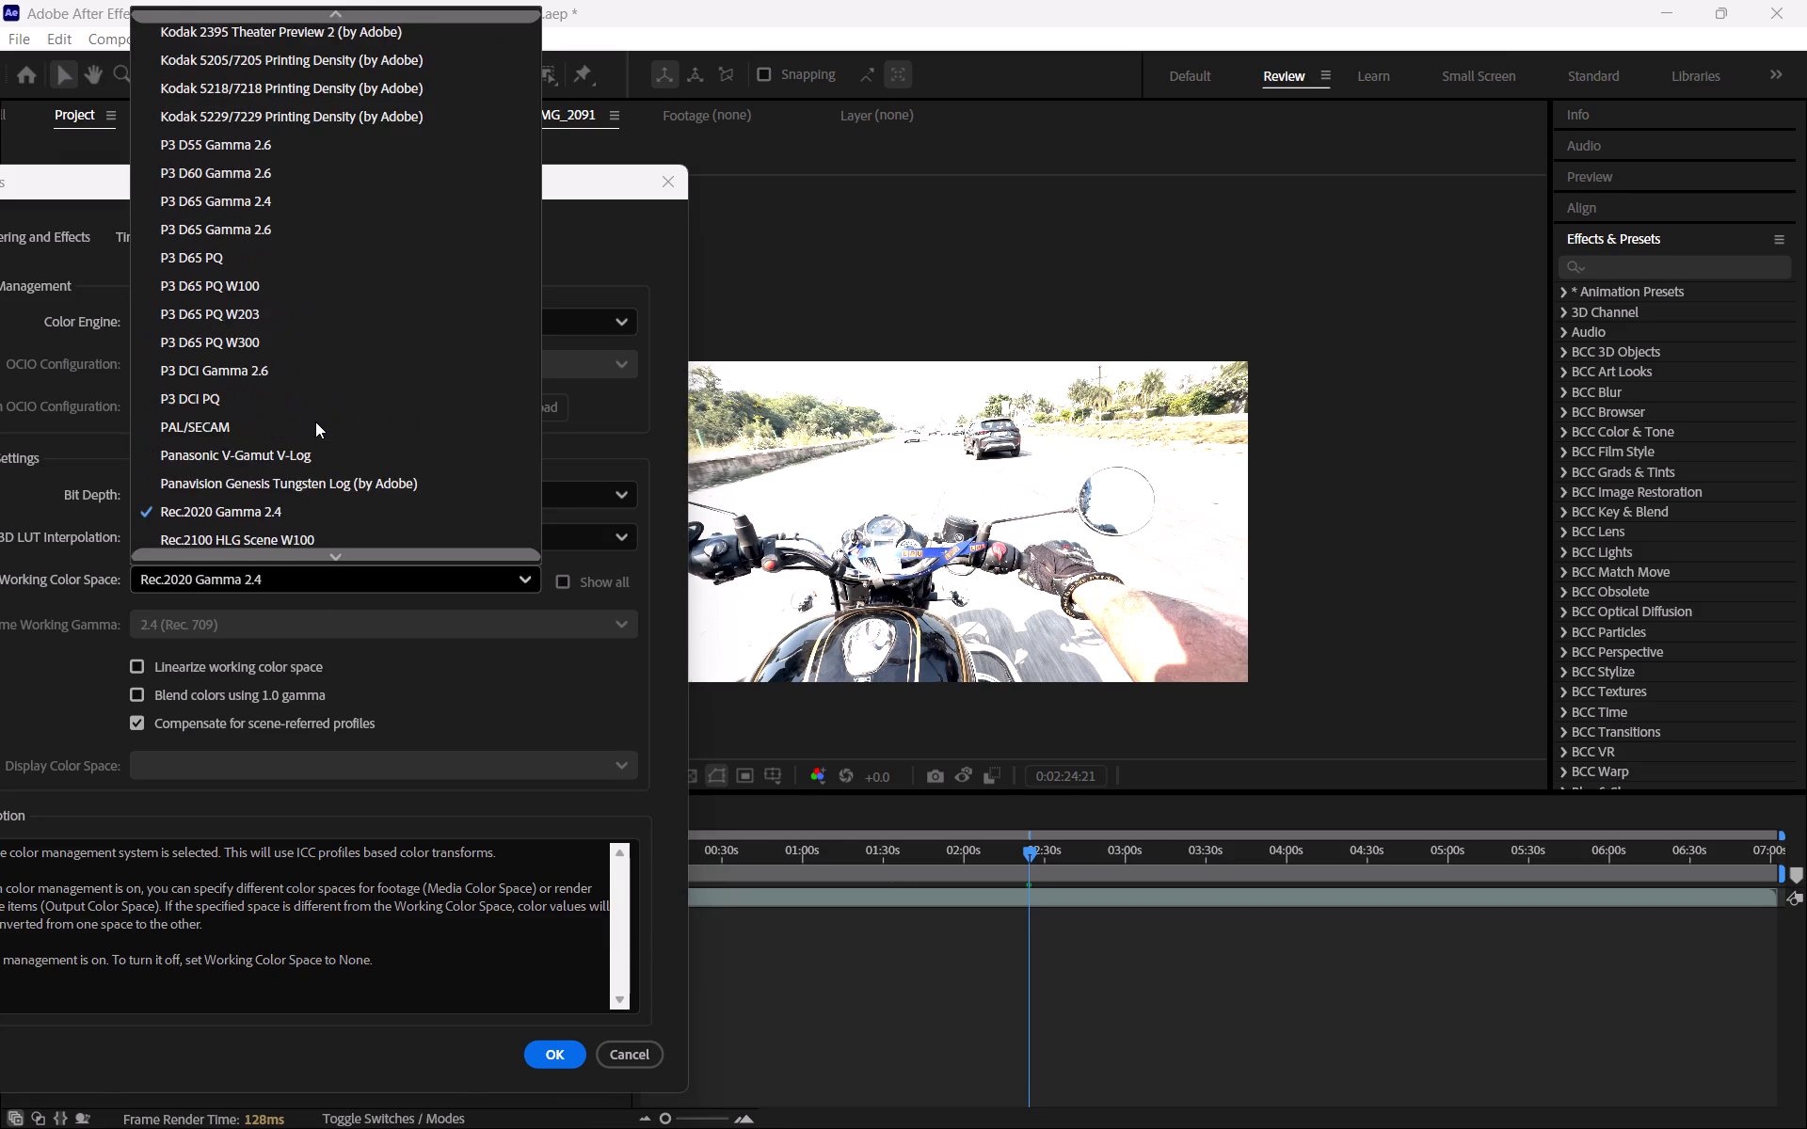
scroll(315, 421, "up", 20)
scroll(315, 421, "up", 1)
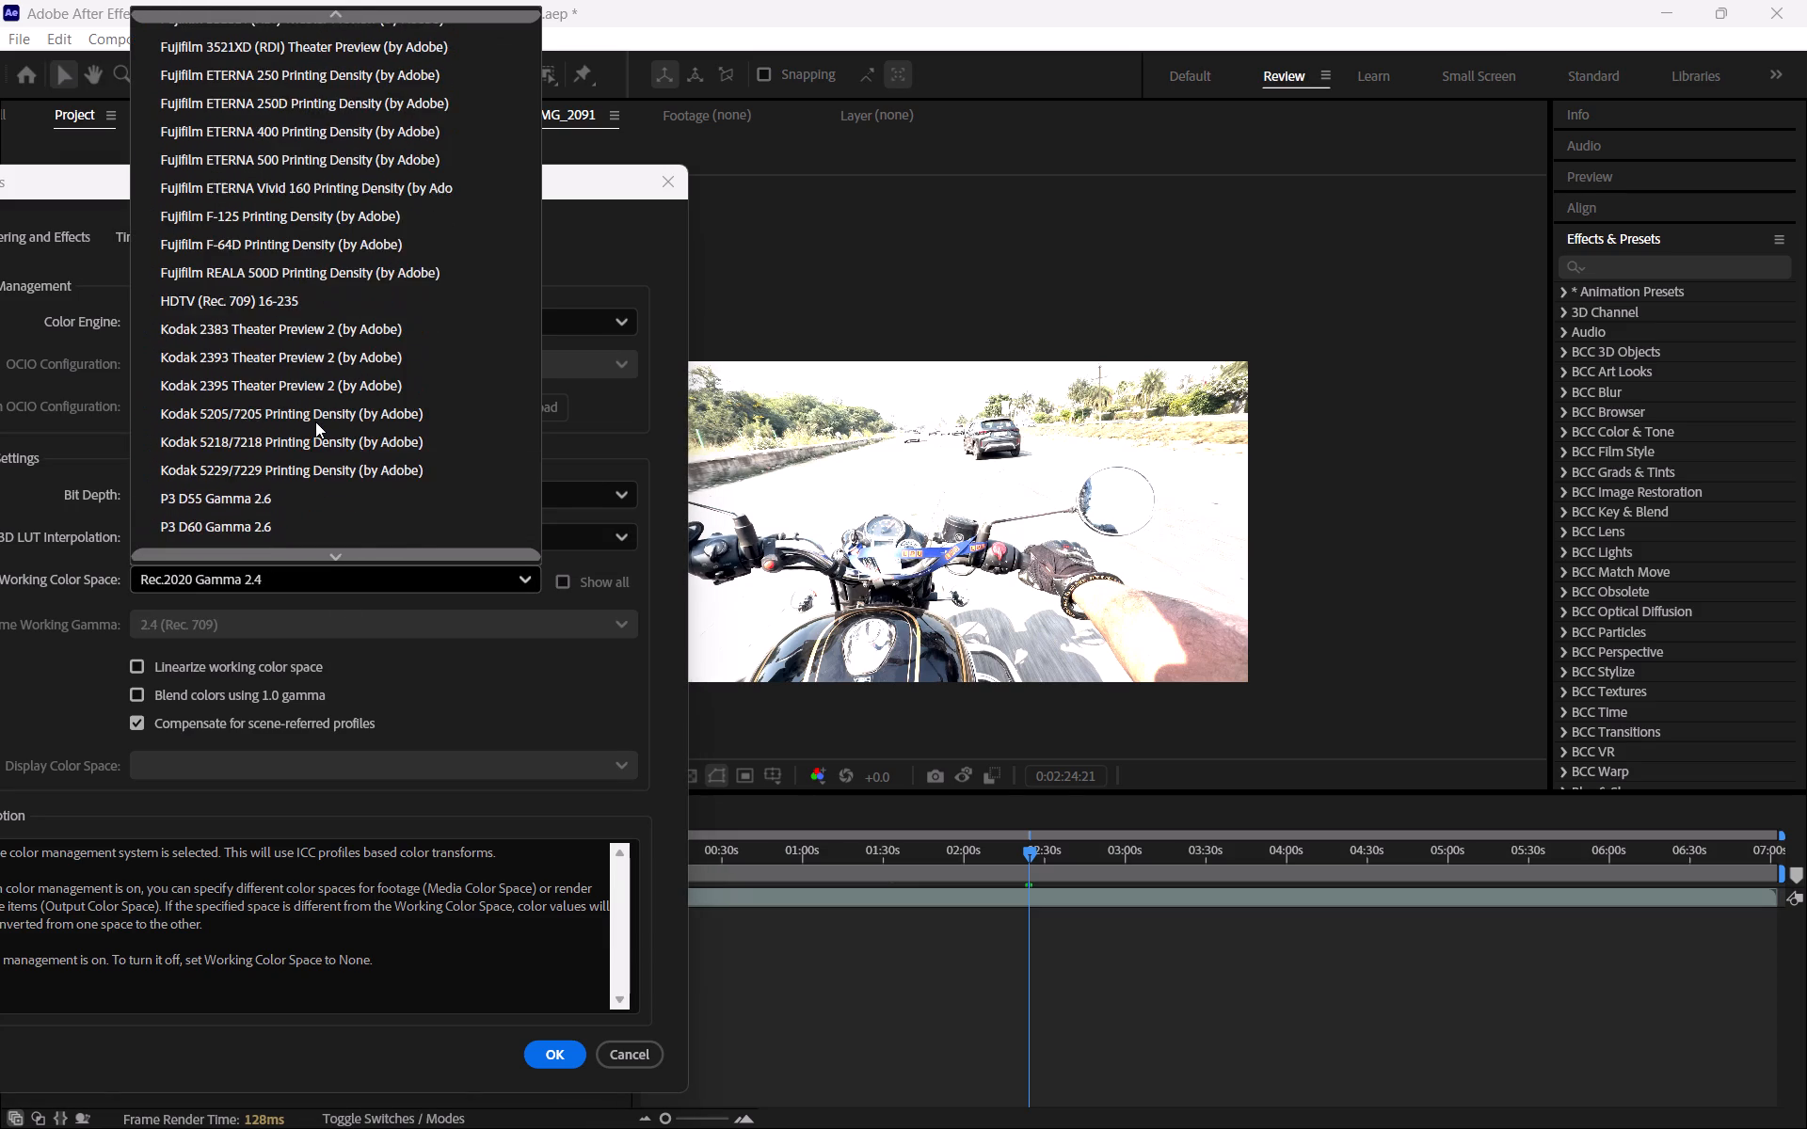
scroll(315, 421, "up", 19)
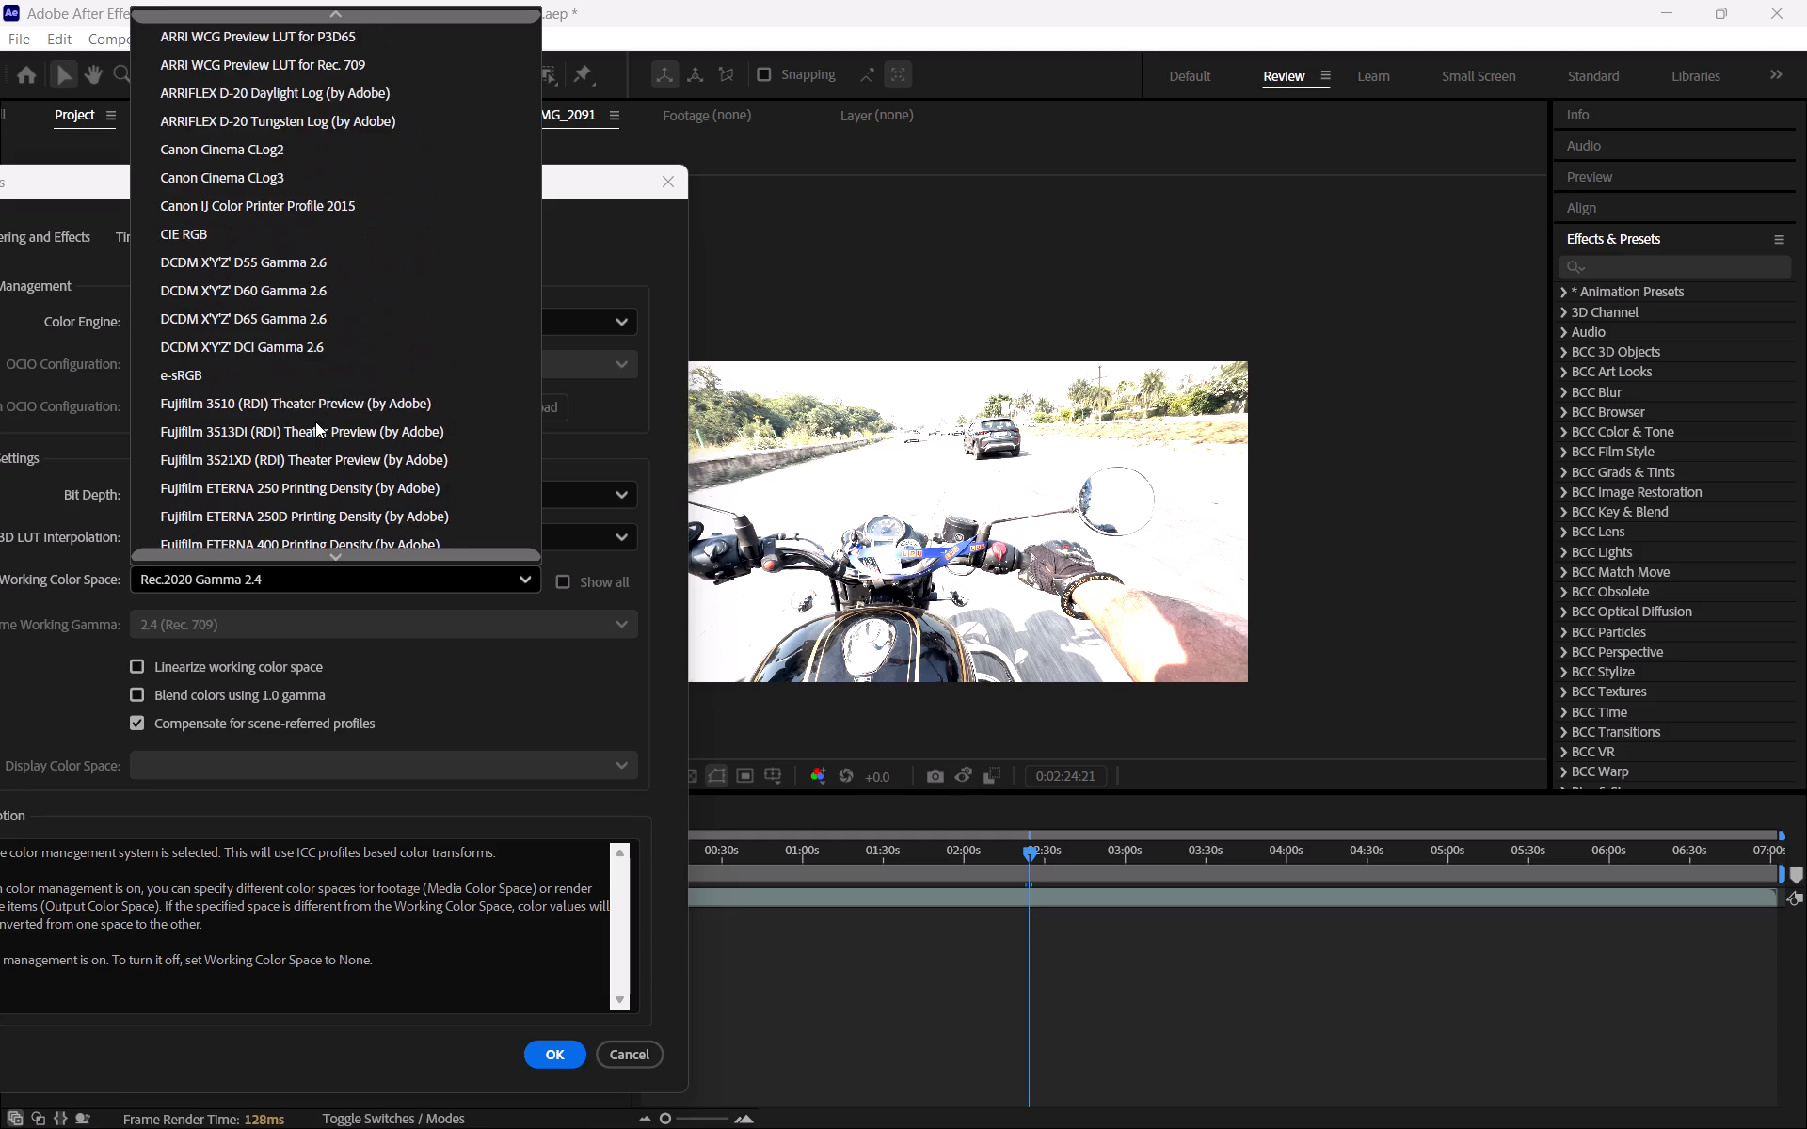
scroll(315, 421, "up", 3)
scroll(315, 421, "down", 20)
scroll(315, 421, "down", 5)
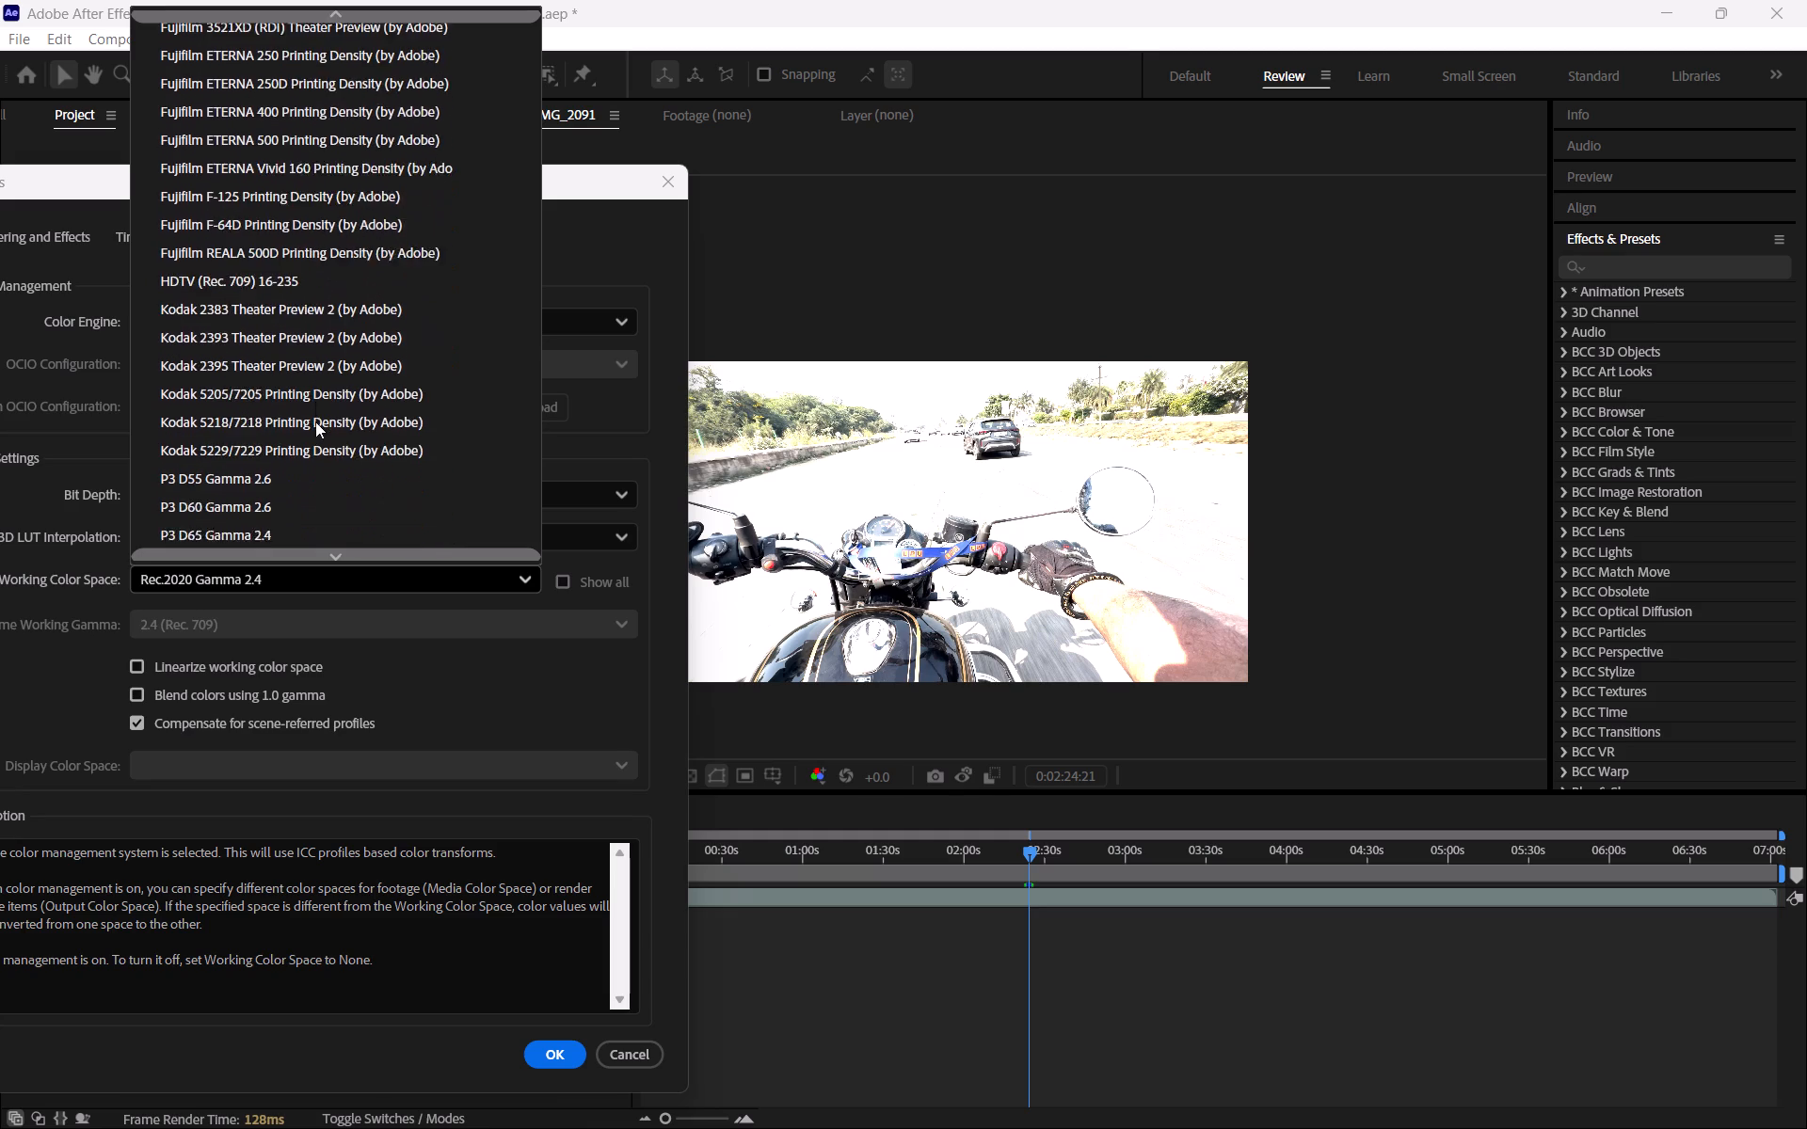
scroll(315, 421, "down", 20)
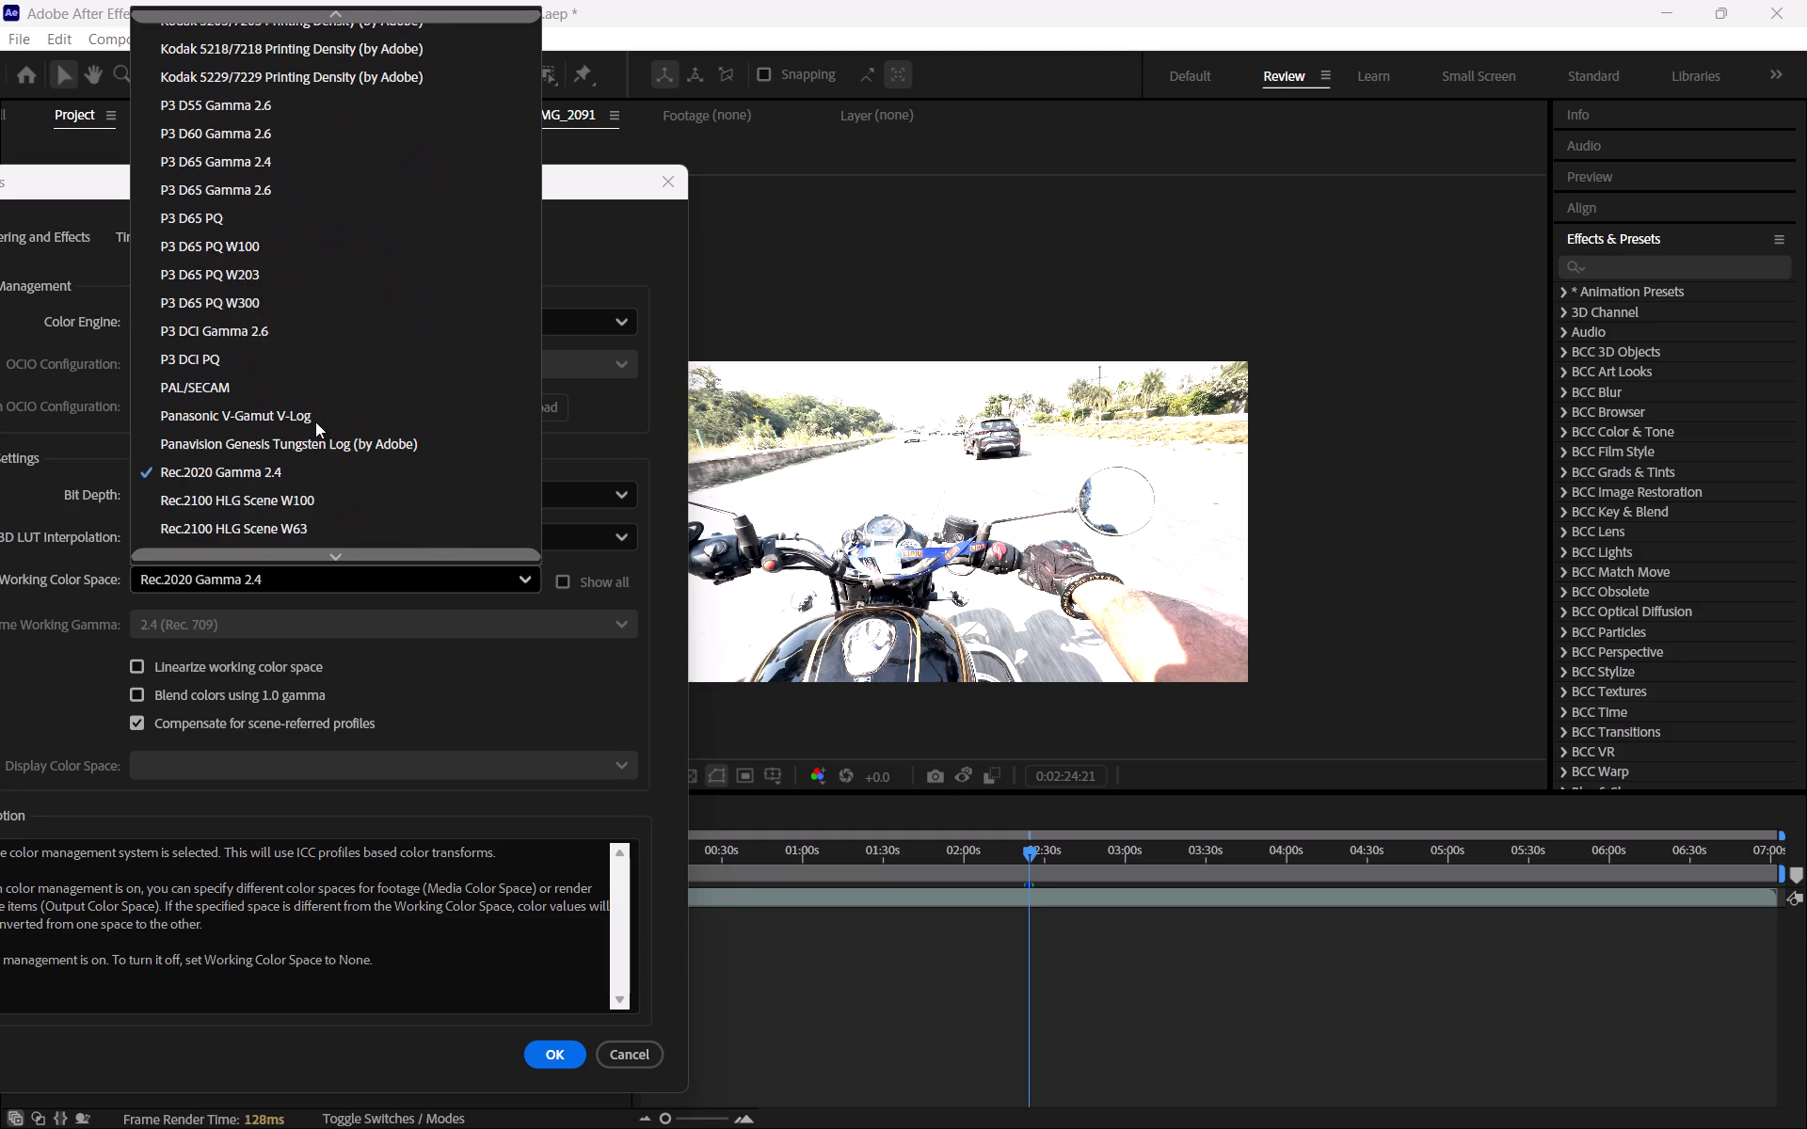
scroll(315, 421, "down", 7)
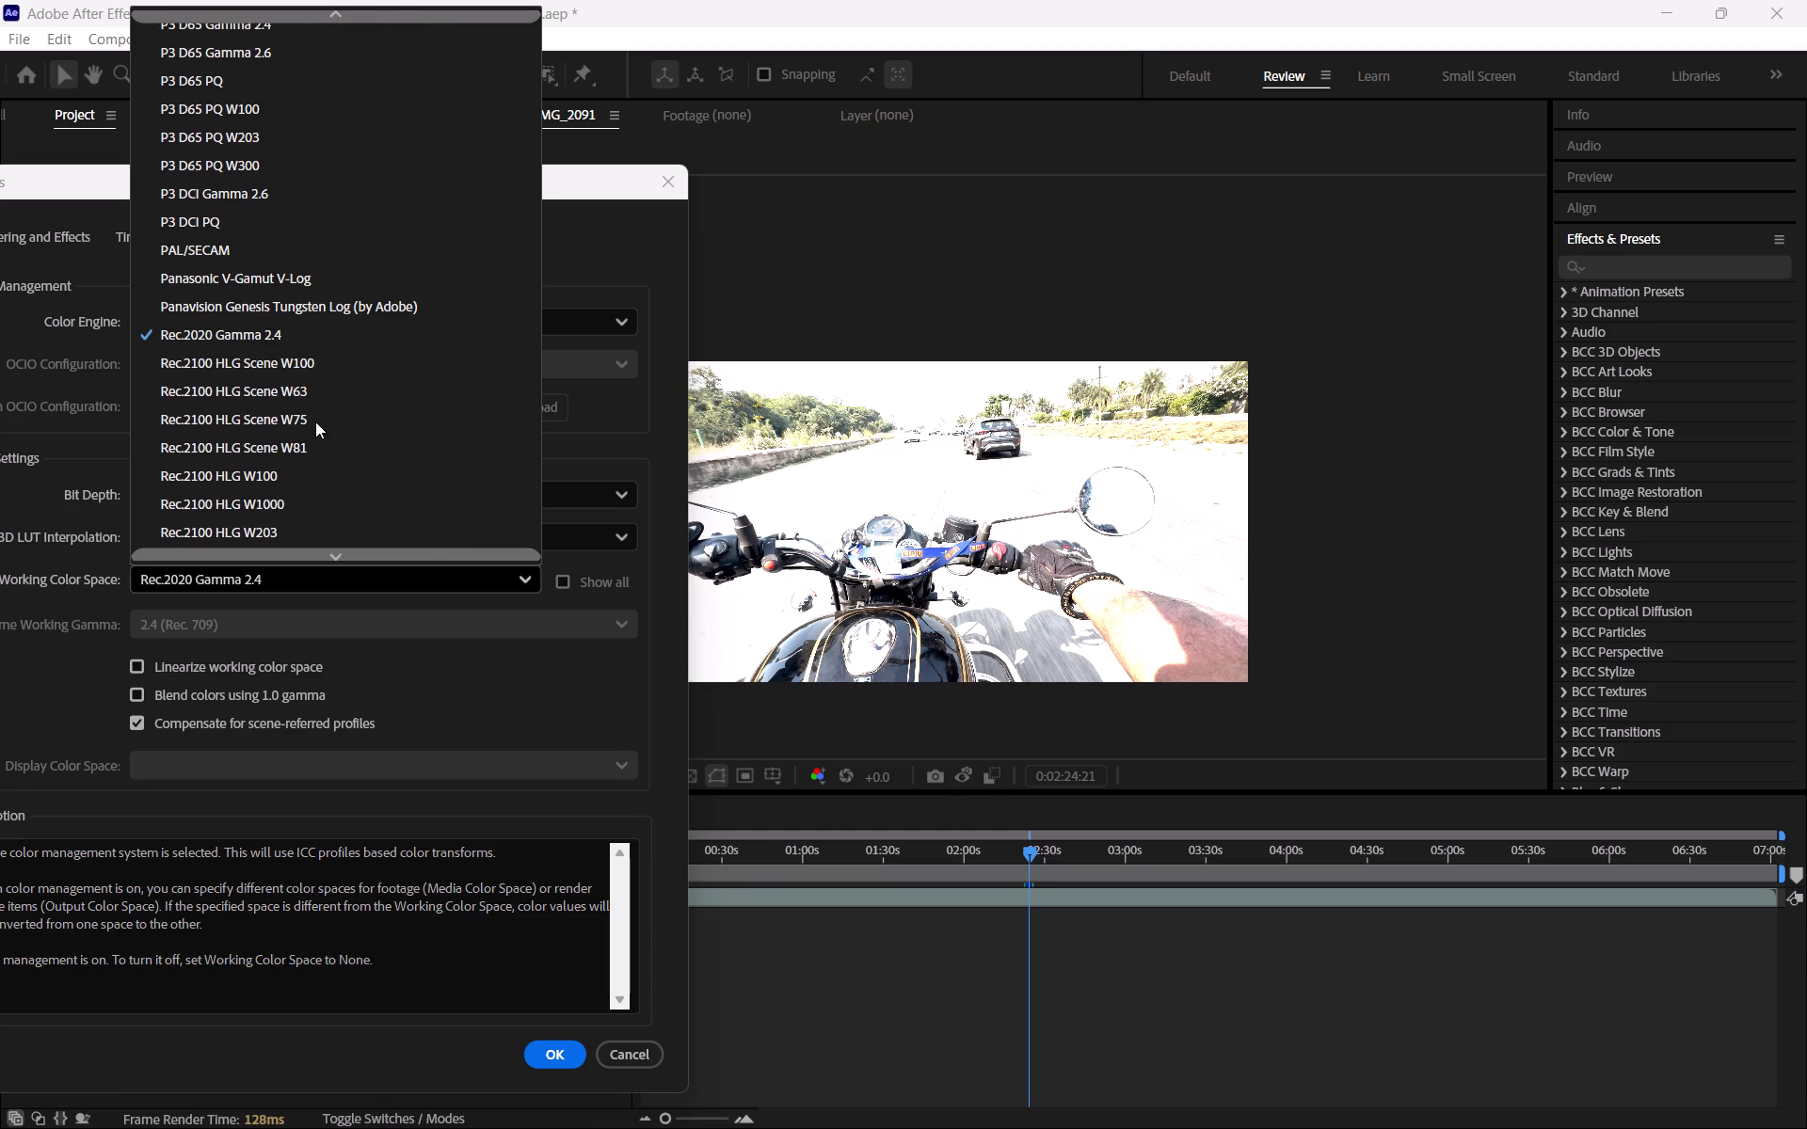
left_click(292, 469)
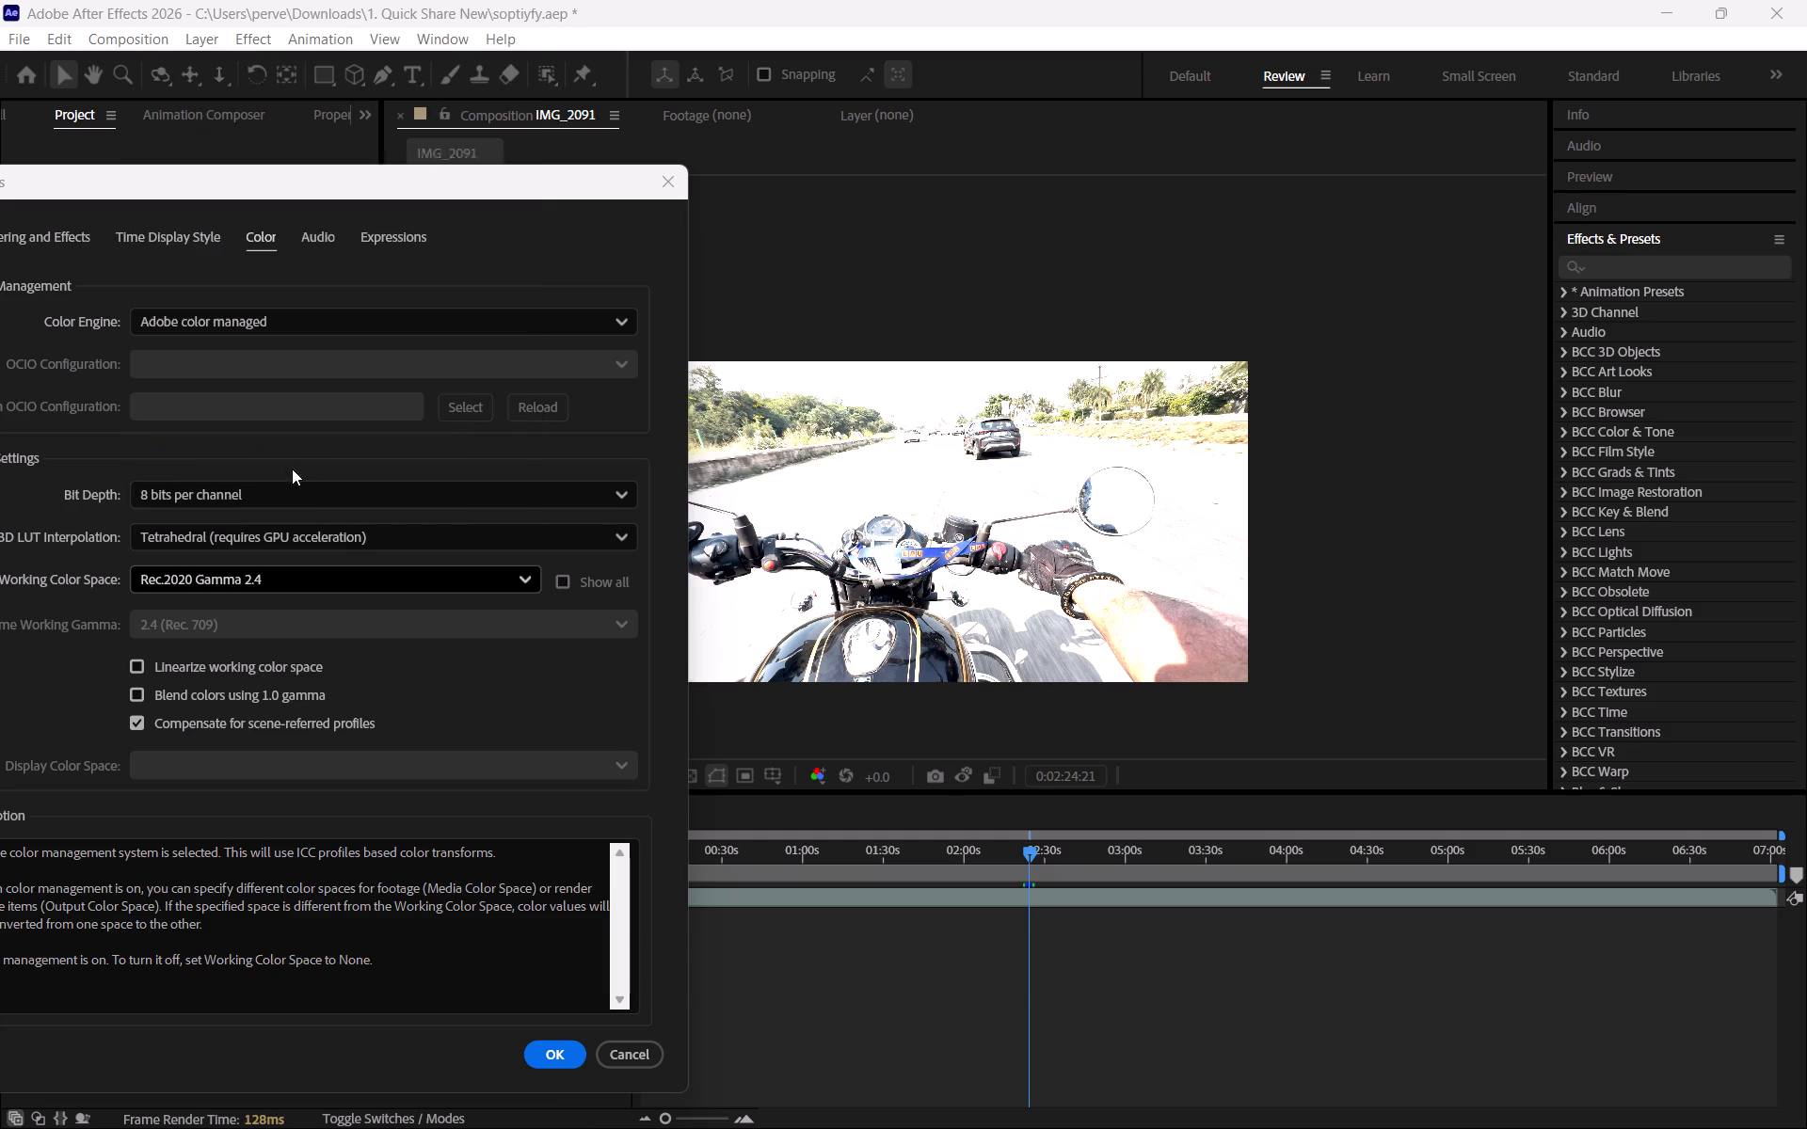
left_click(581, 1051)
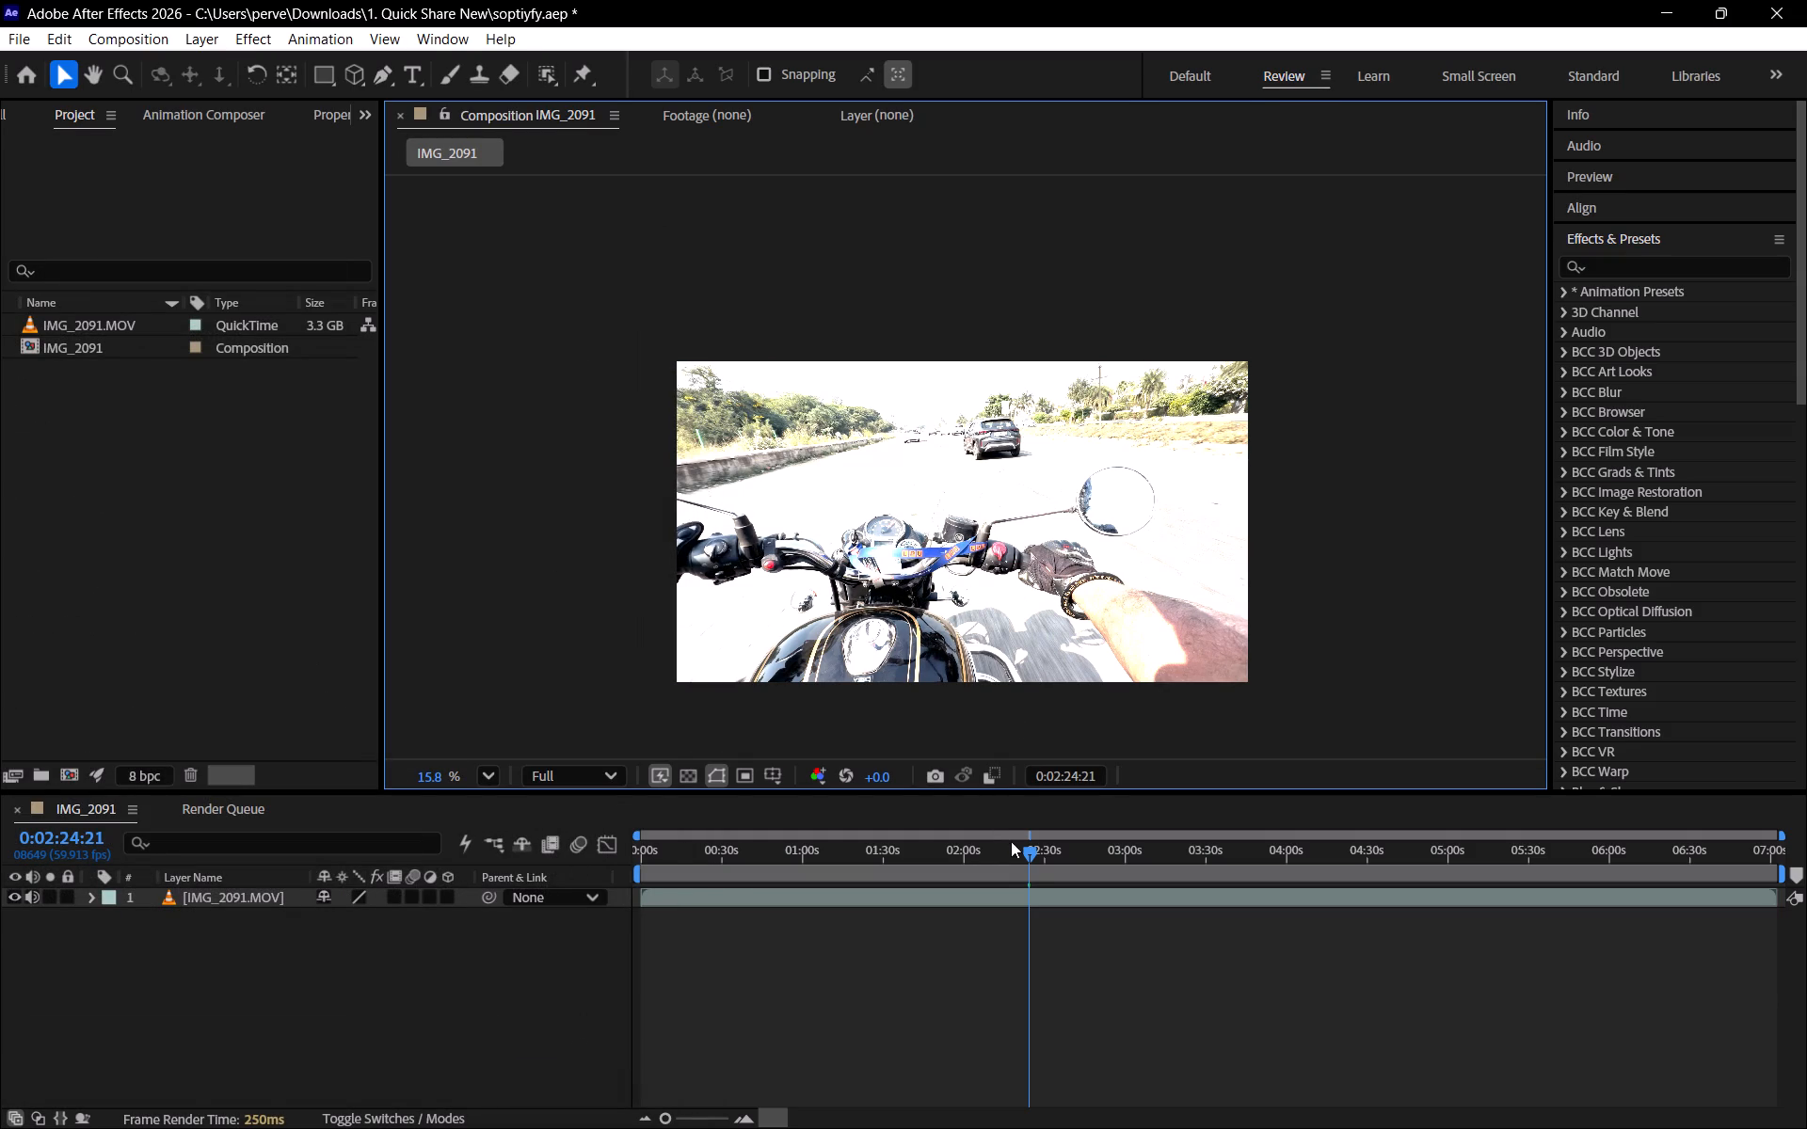
Move the playhead to 0:02:08:37 and inspect the footage colors there.
left_click_drag(1016, 850, 987, 863)
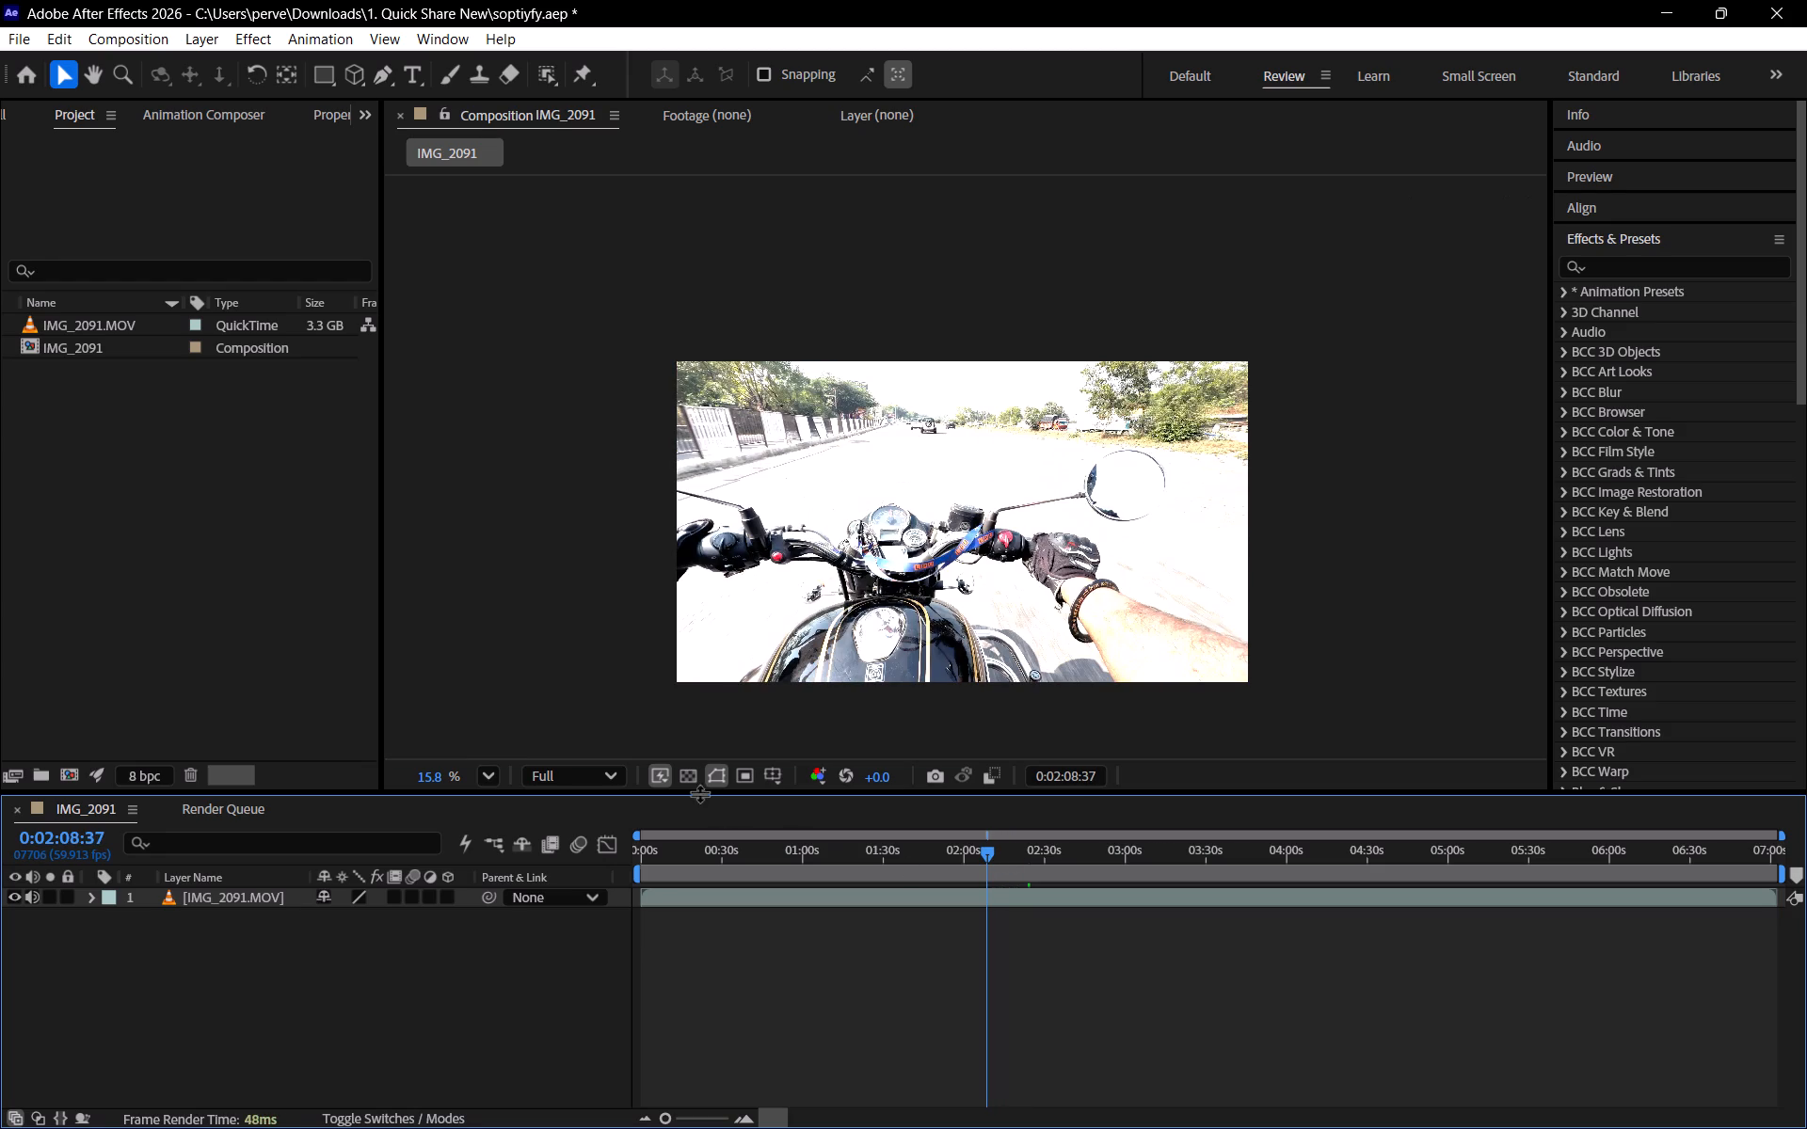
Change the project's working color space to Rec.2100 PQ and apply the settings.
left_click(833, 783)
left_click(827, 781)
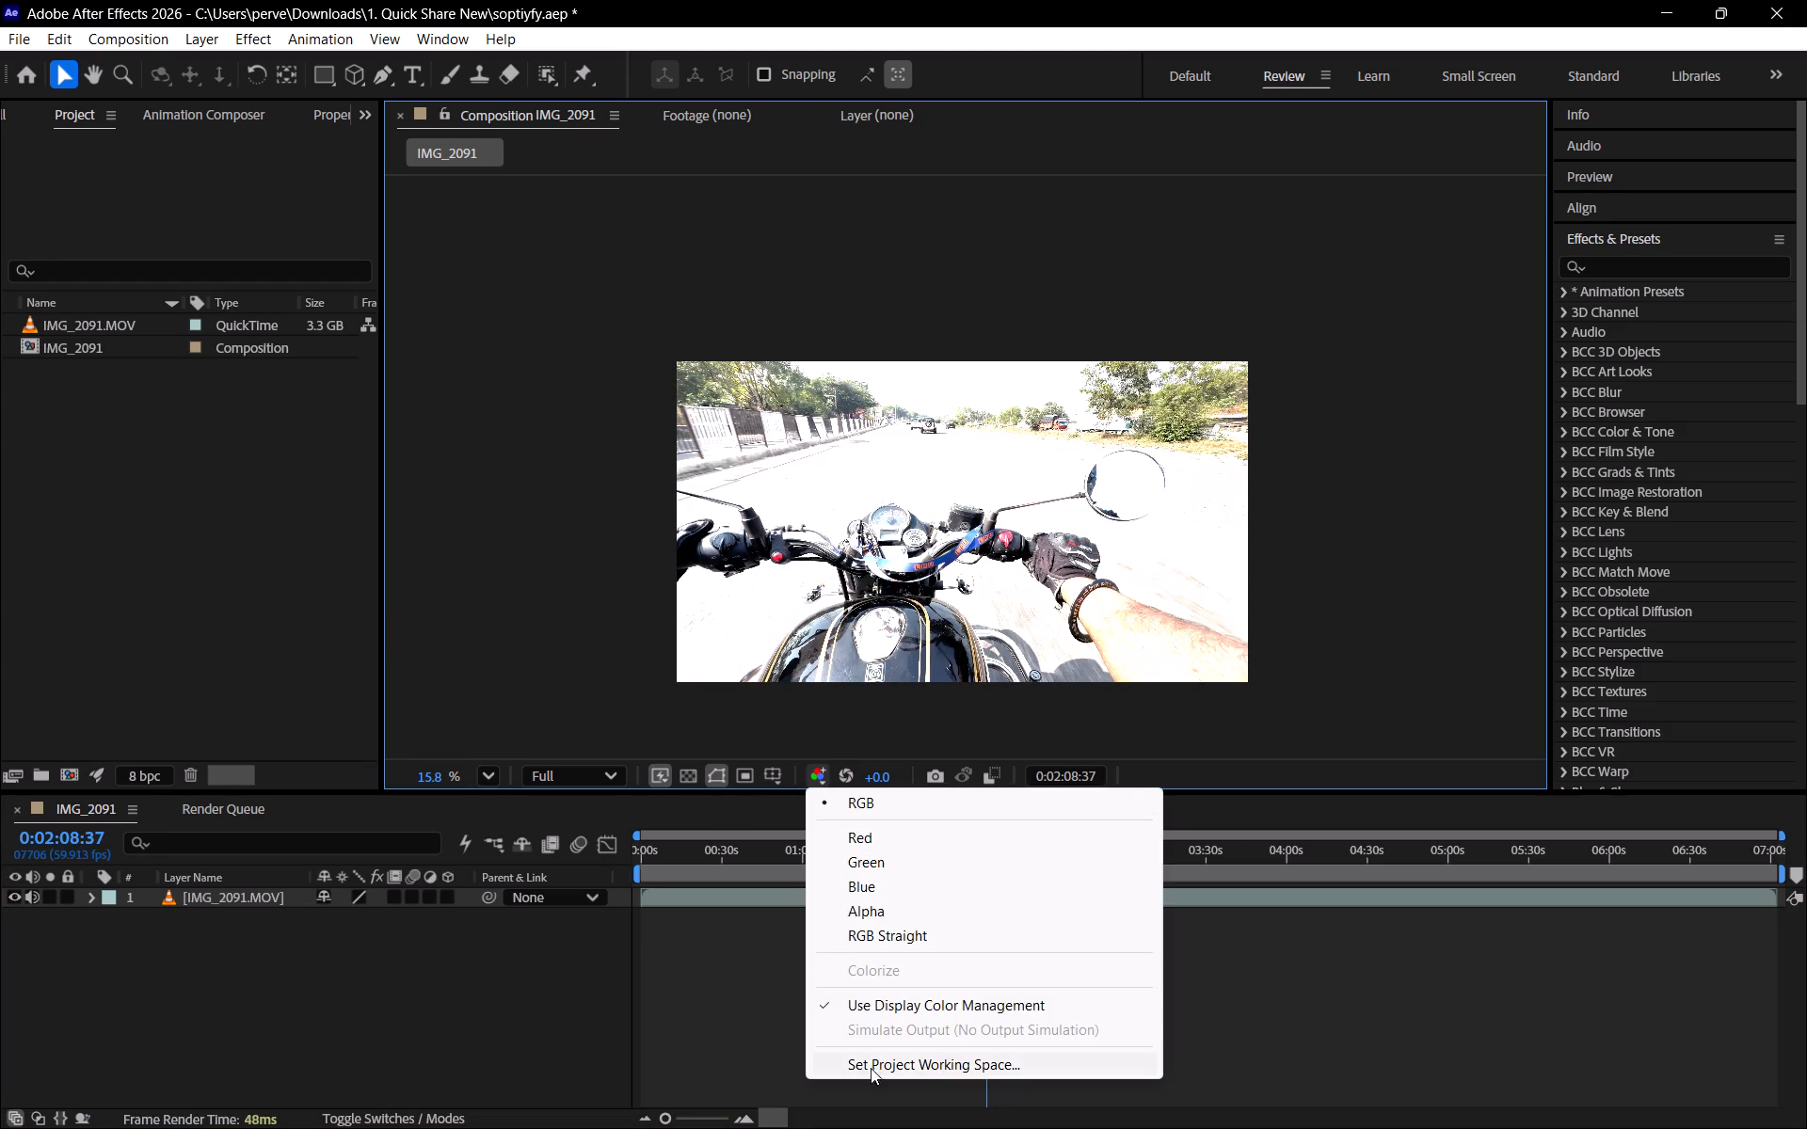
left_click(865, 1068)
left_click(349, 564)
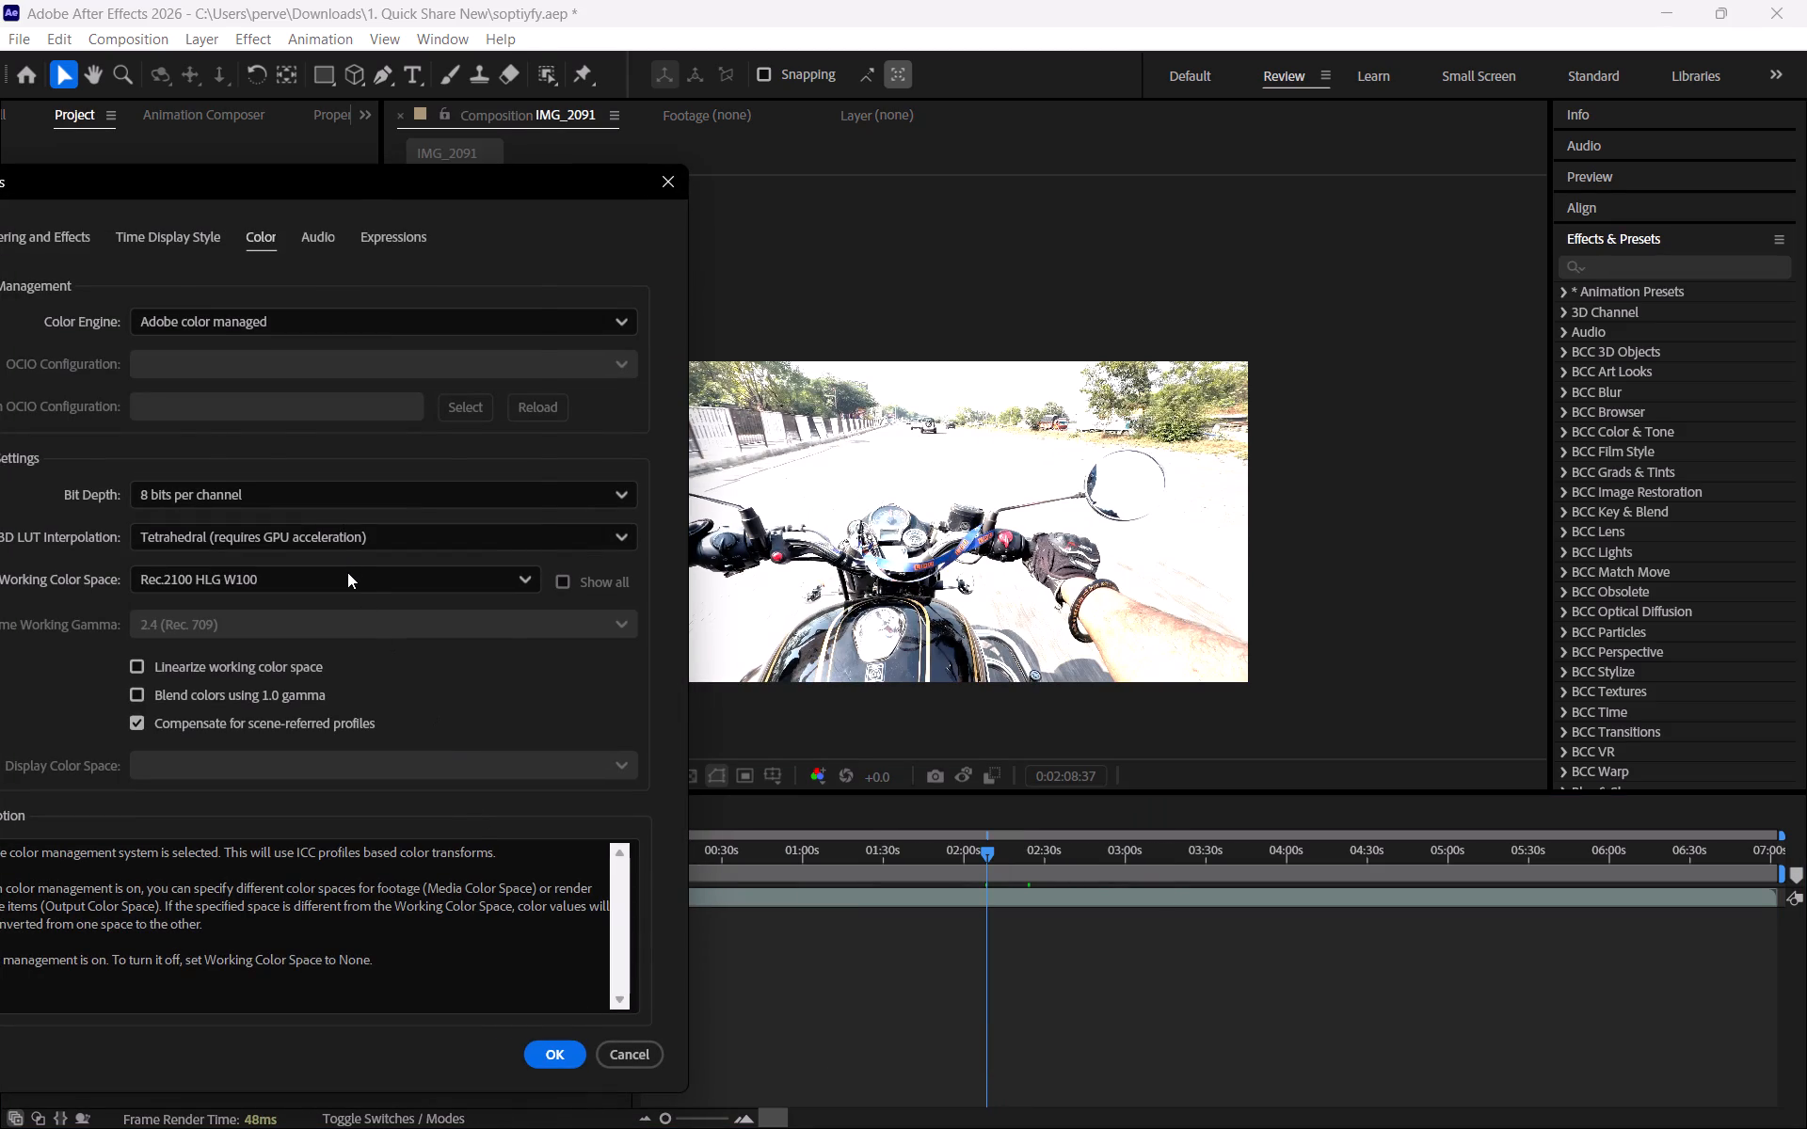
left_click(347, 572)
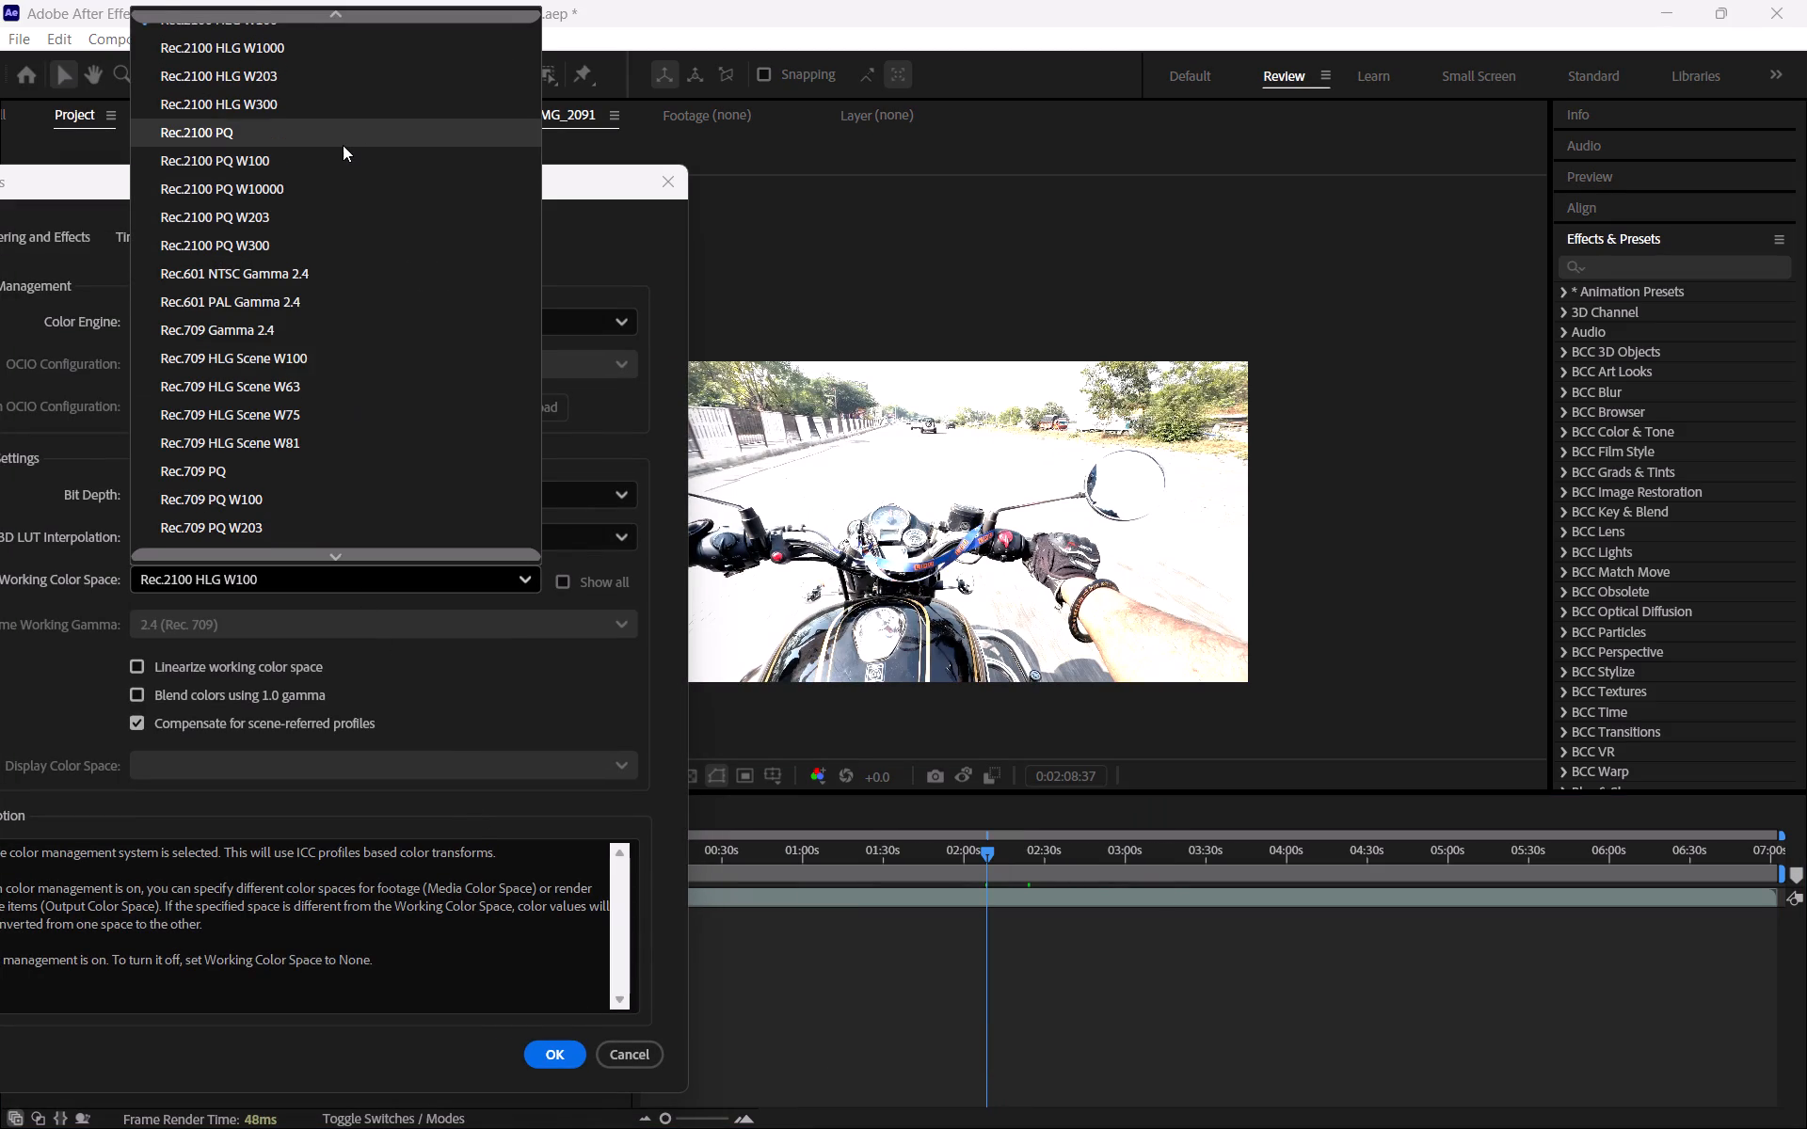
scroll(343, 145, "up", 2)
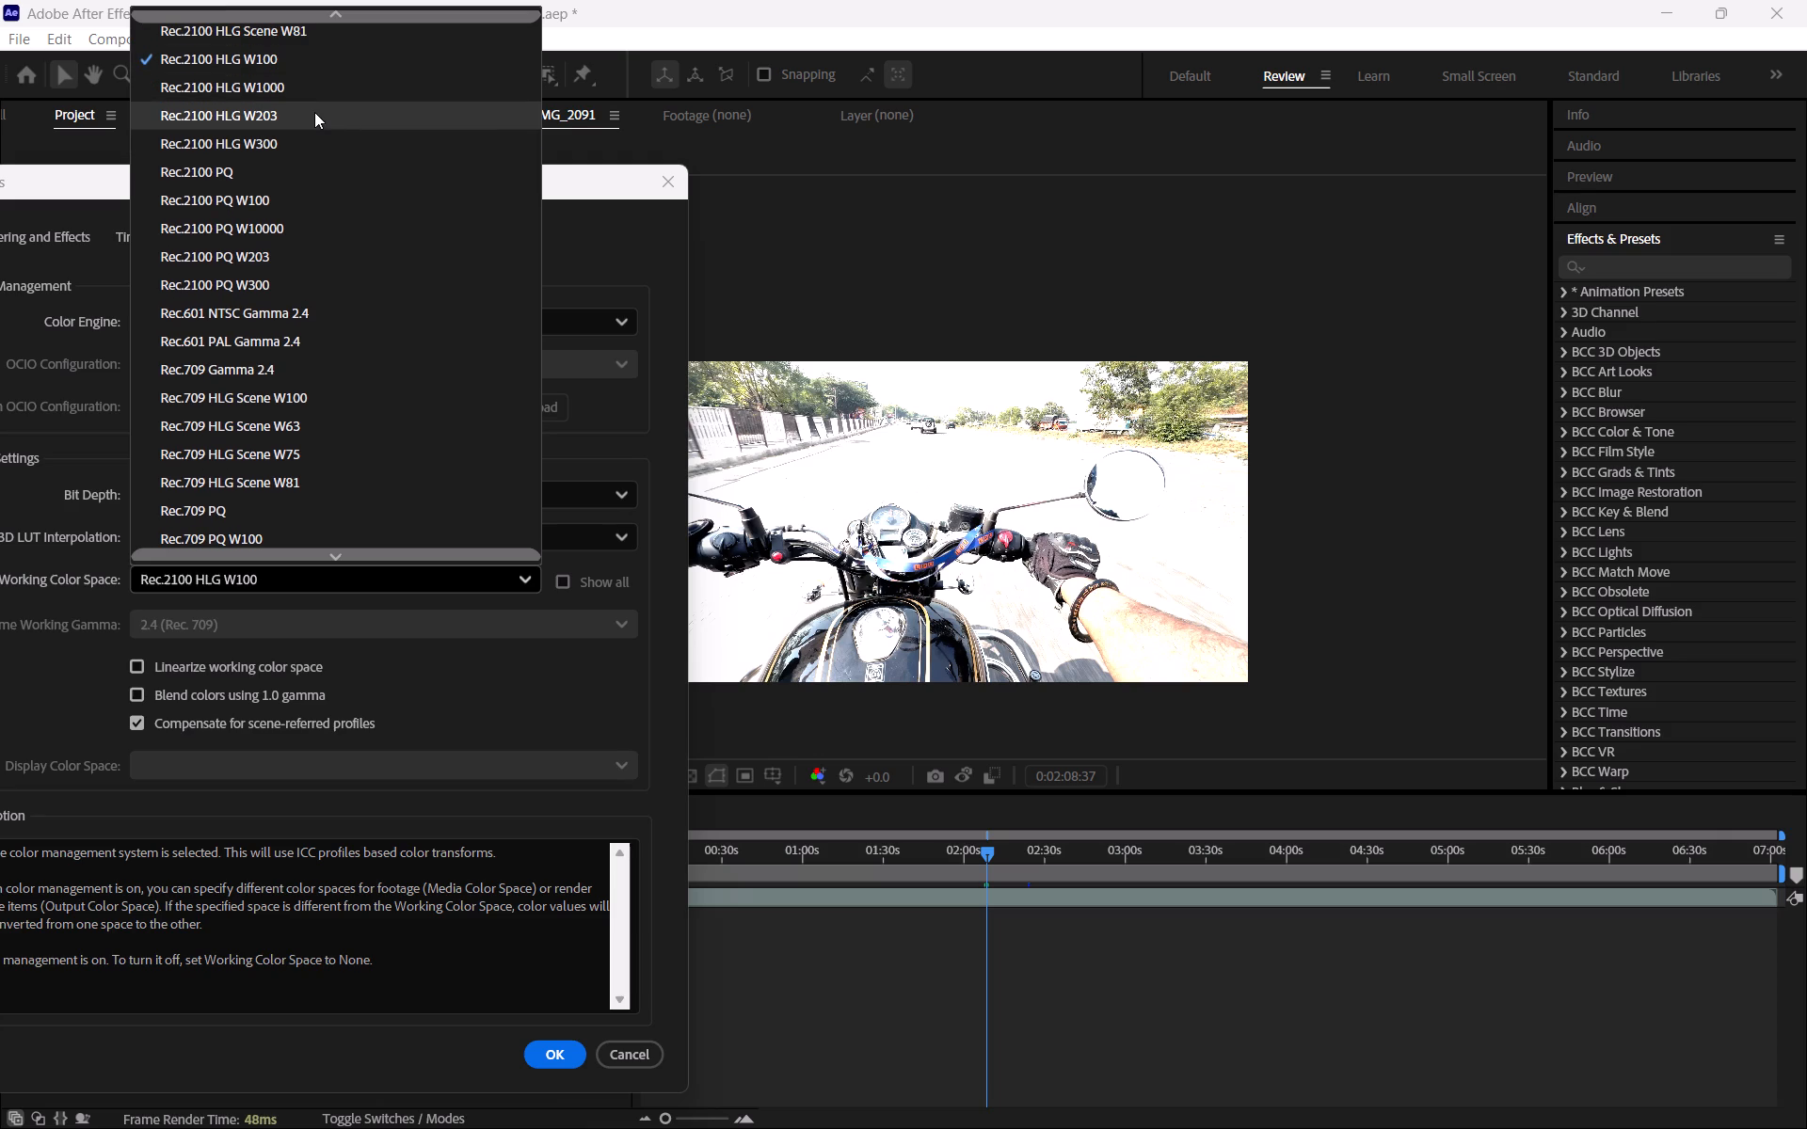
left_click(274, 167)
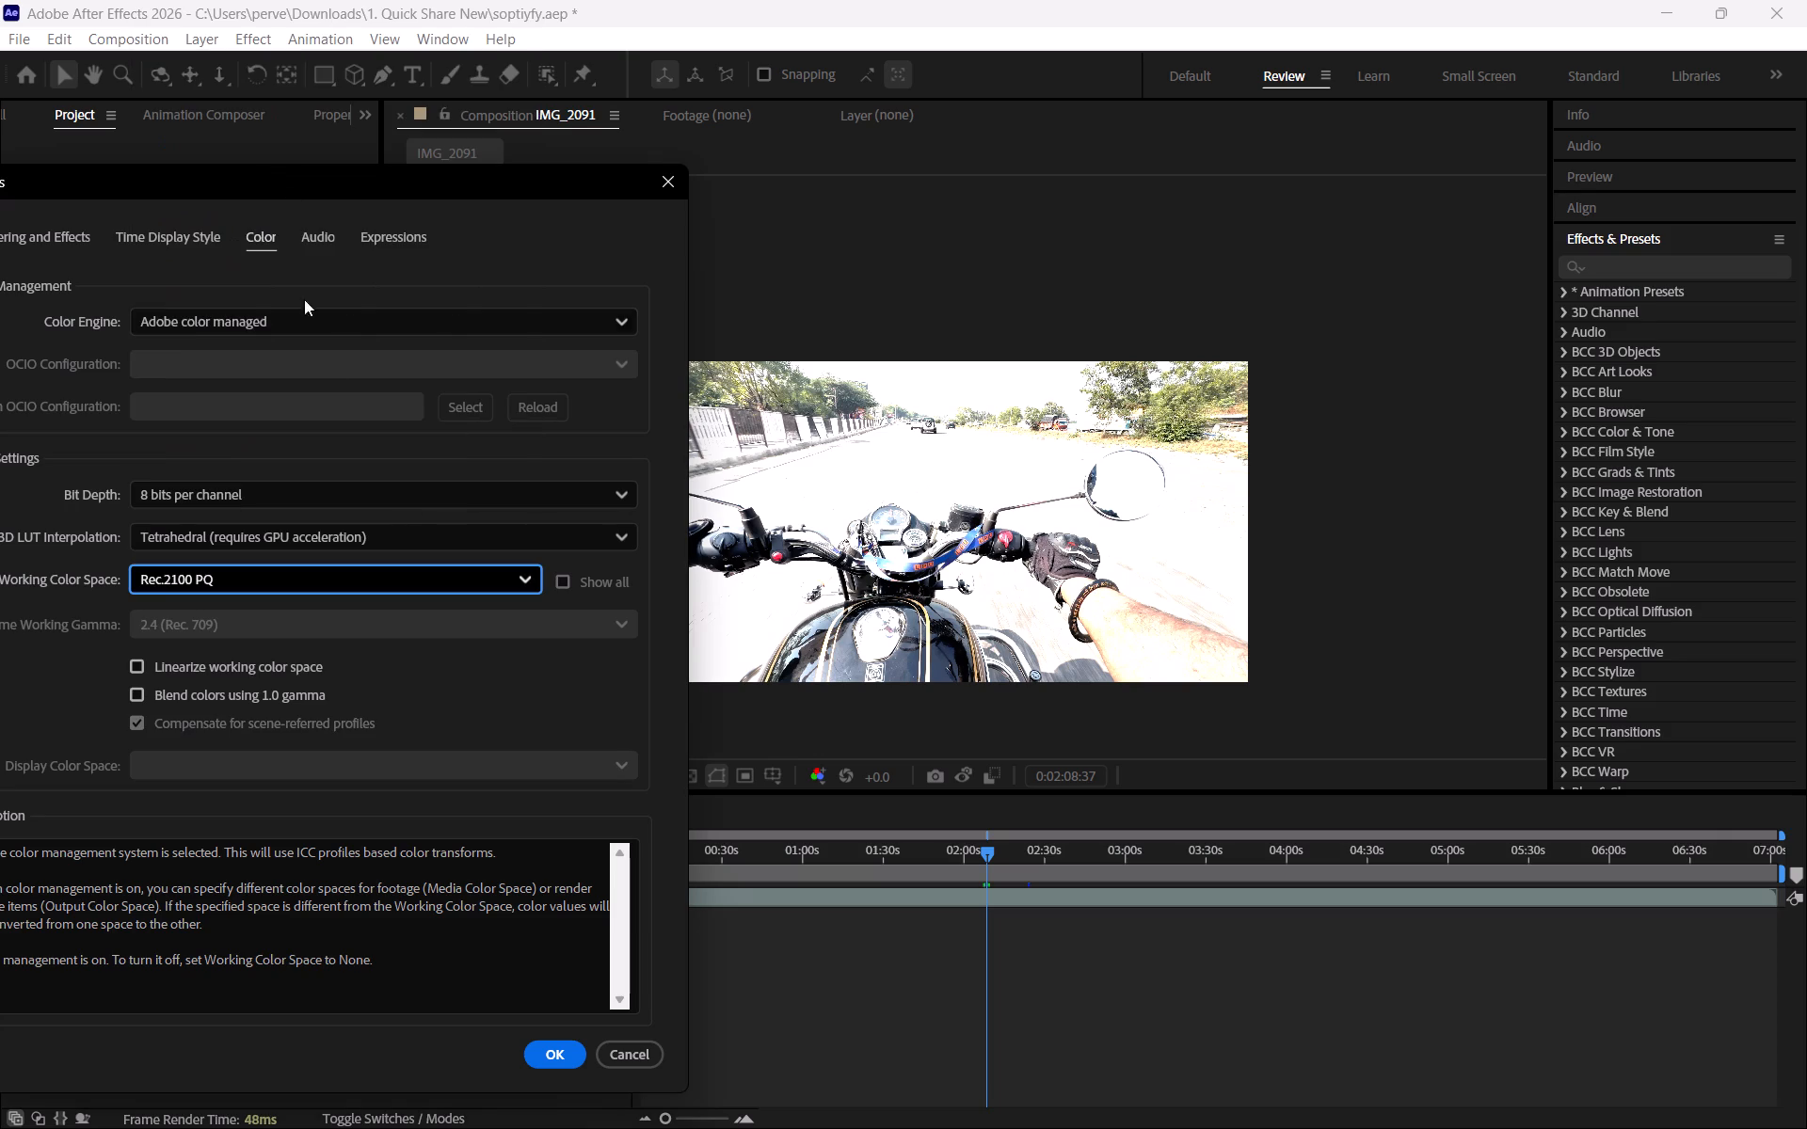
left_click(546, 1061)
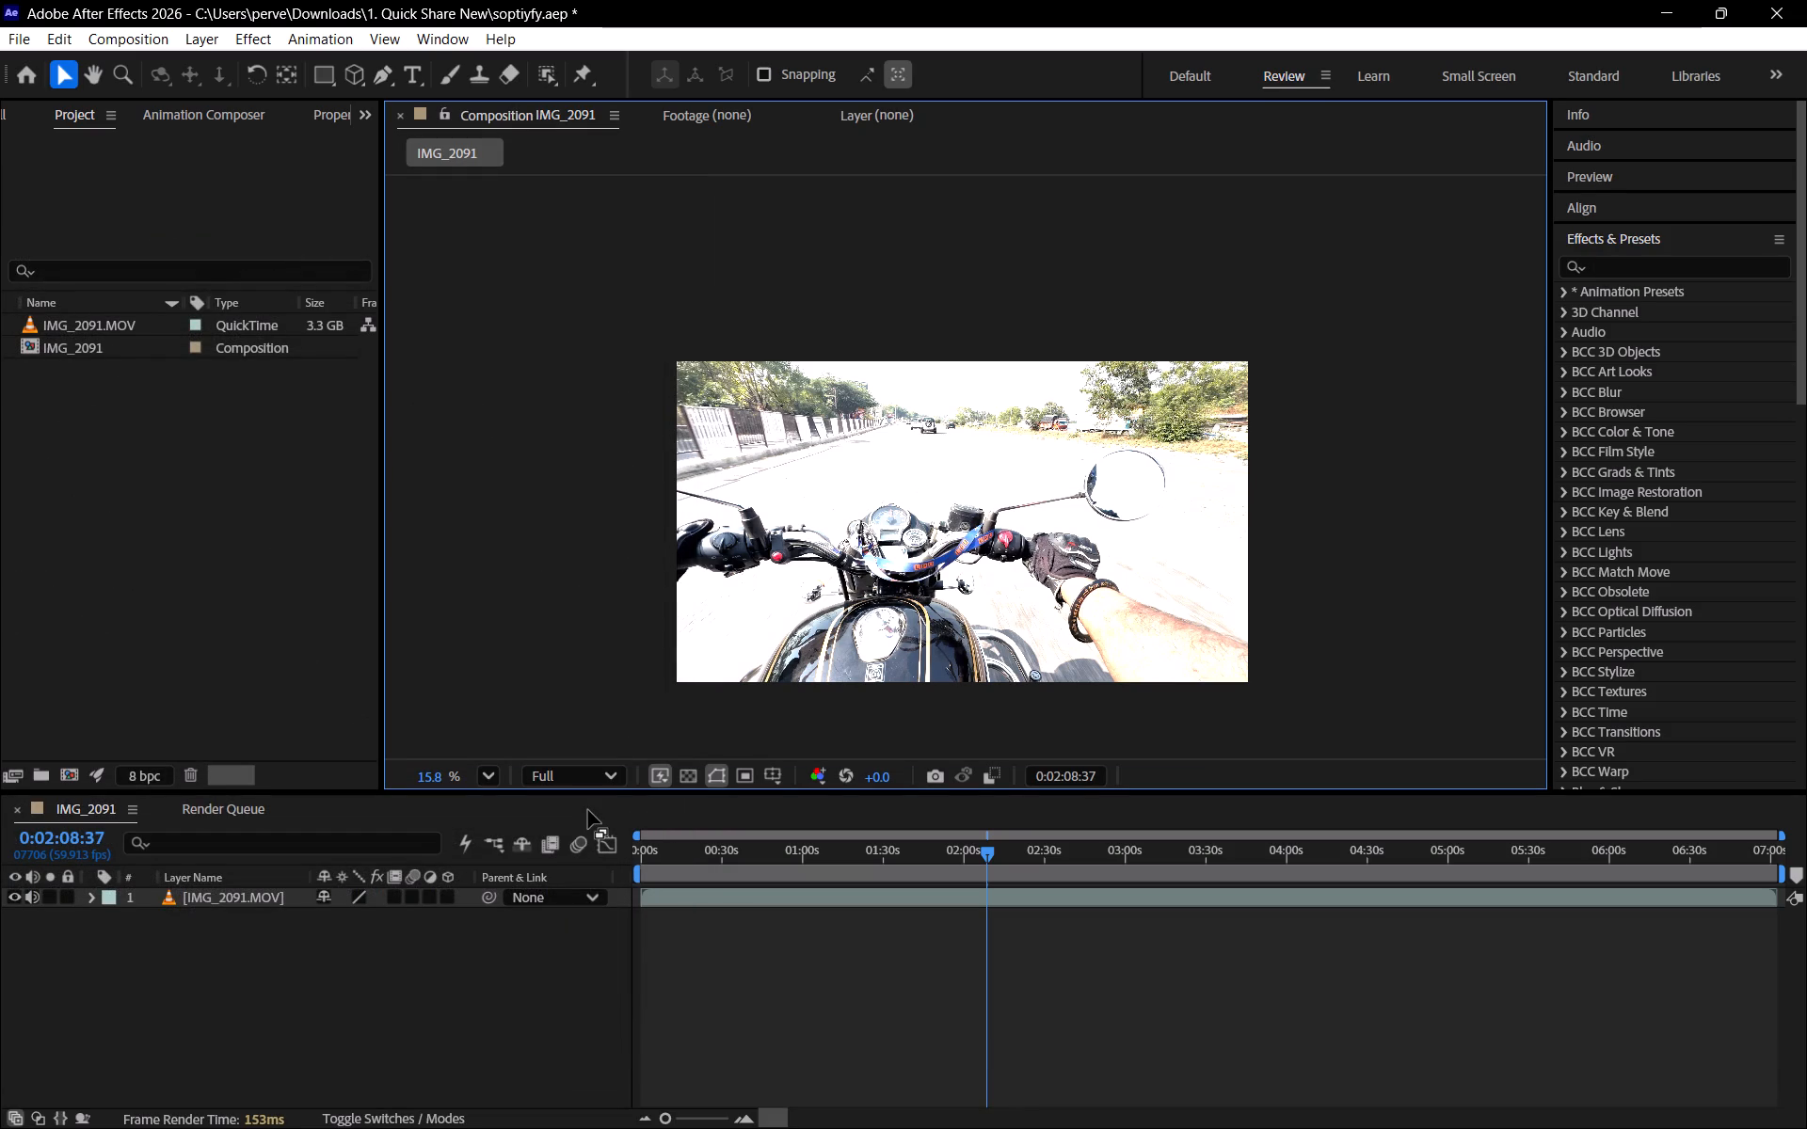
Move the playhead to 0:01:41:55 and inspect the footage colors there.
left_click_drag(929, 851, 915, 846)
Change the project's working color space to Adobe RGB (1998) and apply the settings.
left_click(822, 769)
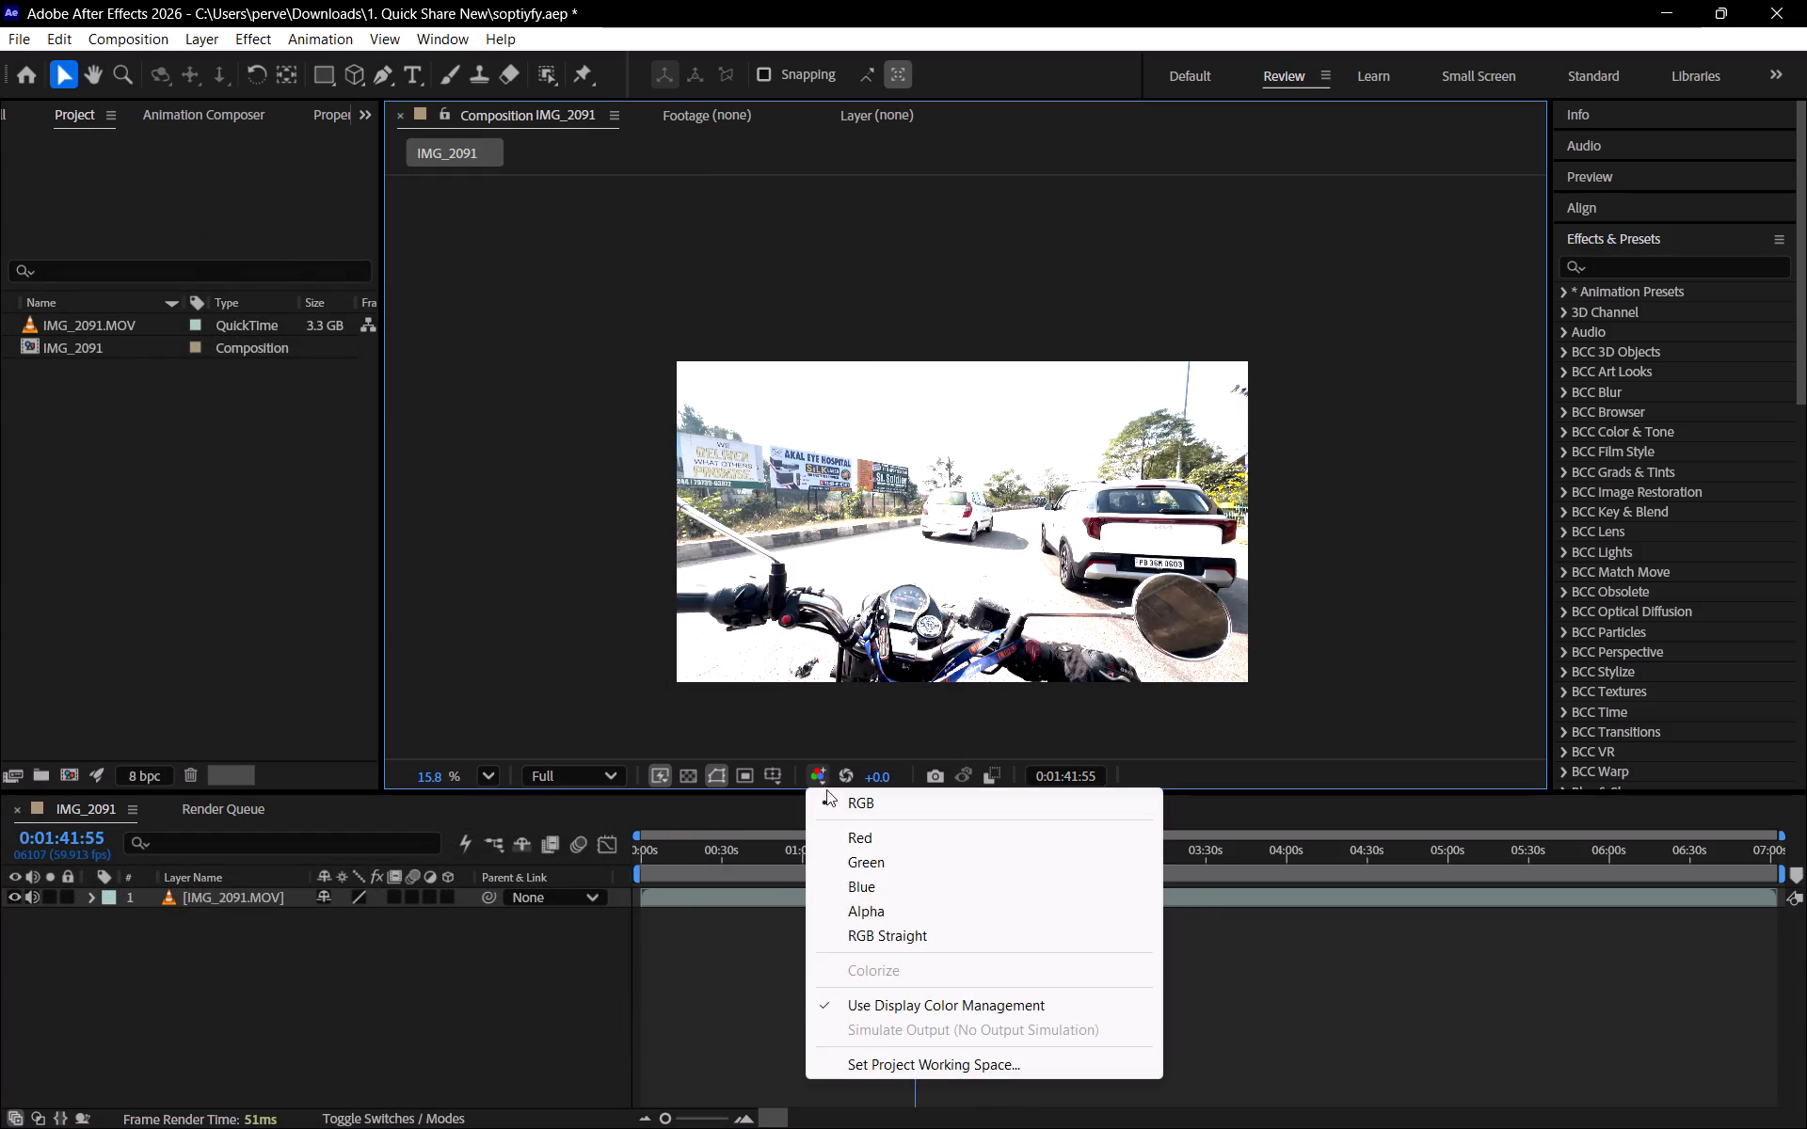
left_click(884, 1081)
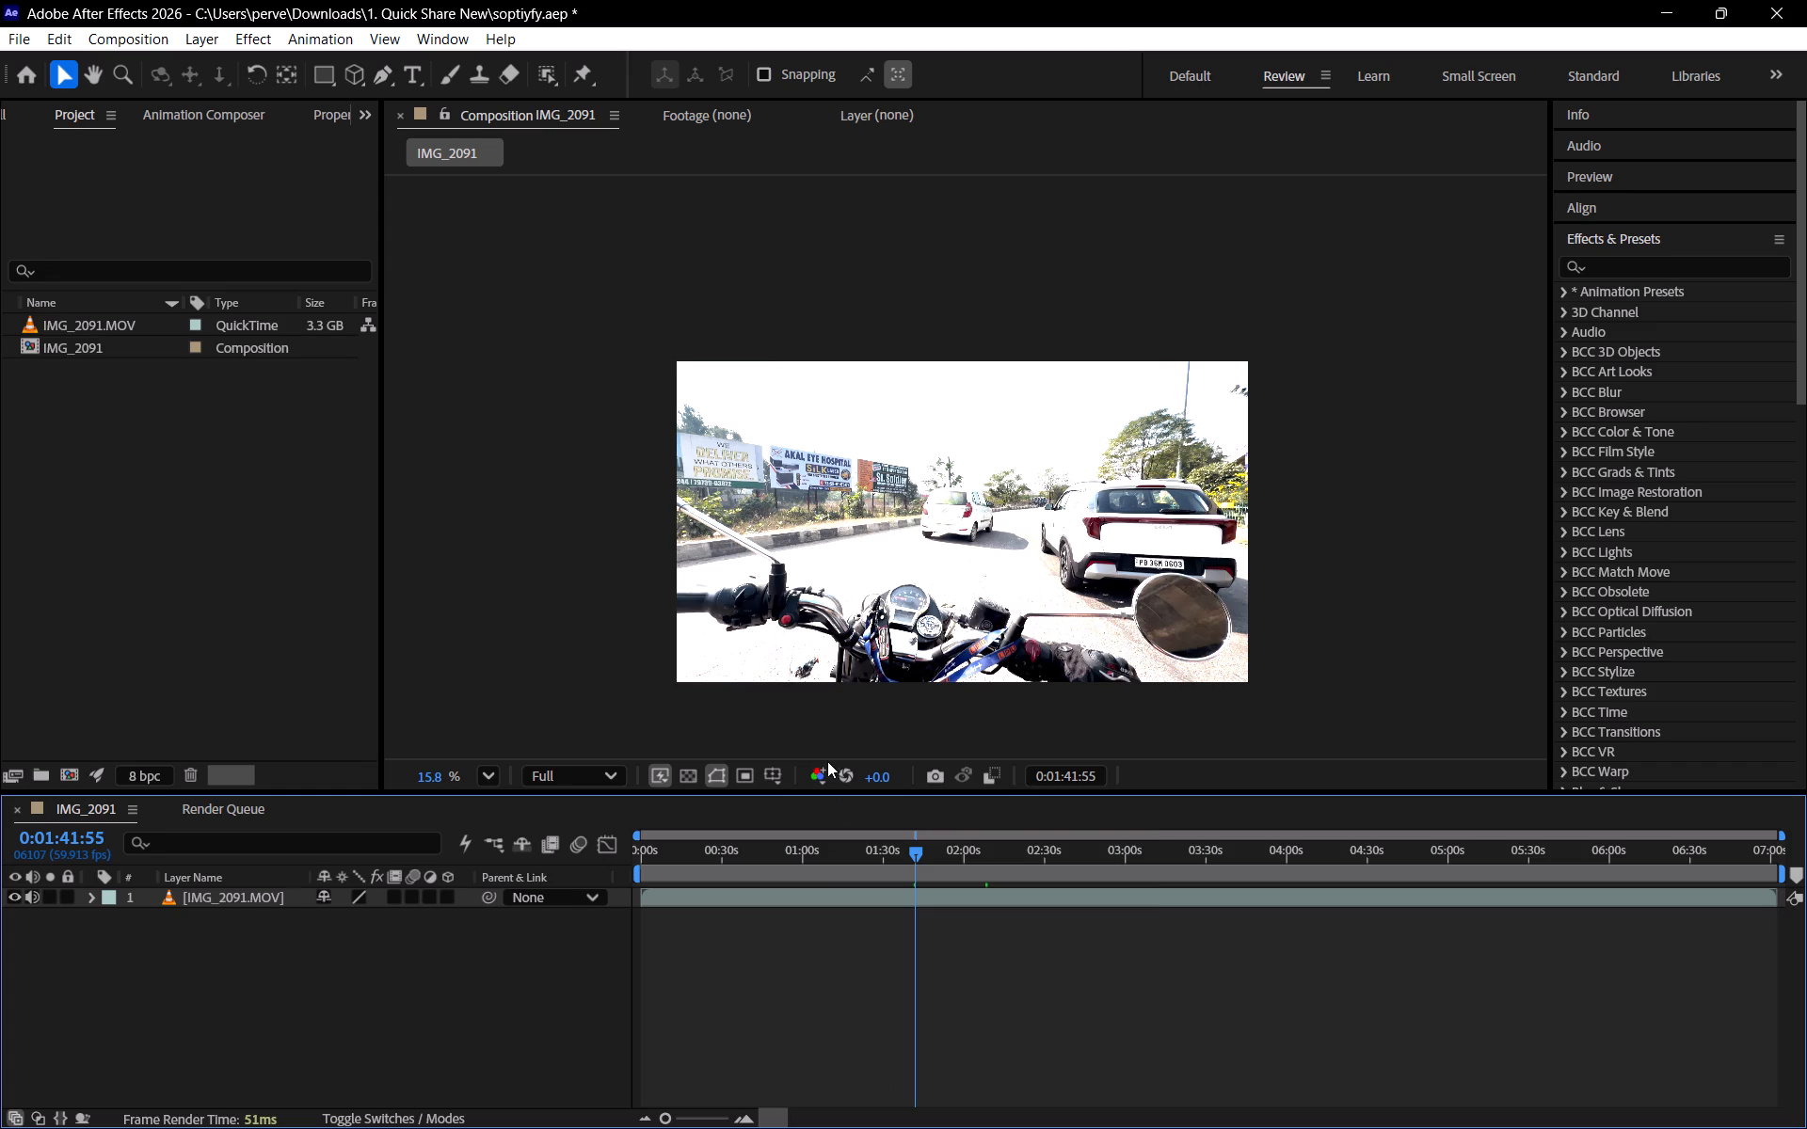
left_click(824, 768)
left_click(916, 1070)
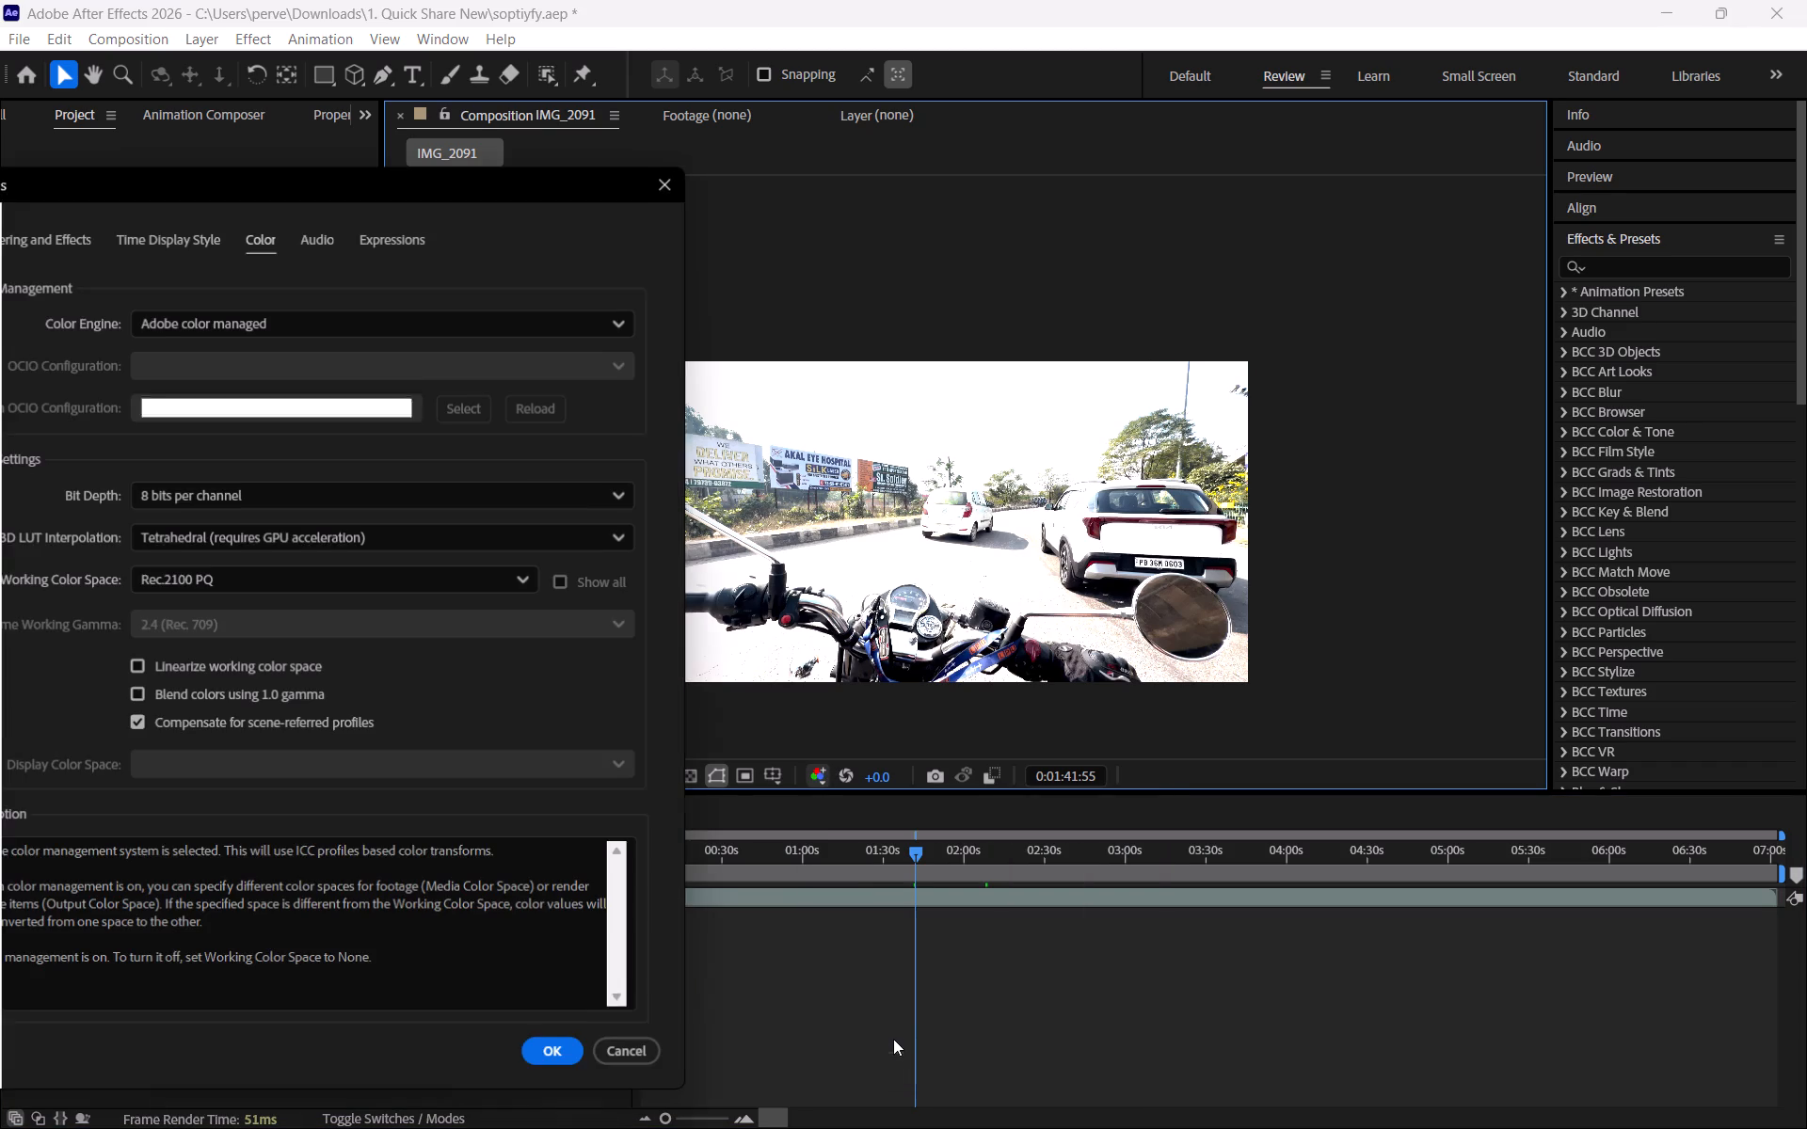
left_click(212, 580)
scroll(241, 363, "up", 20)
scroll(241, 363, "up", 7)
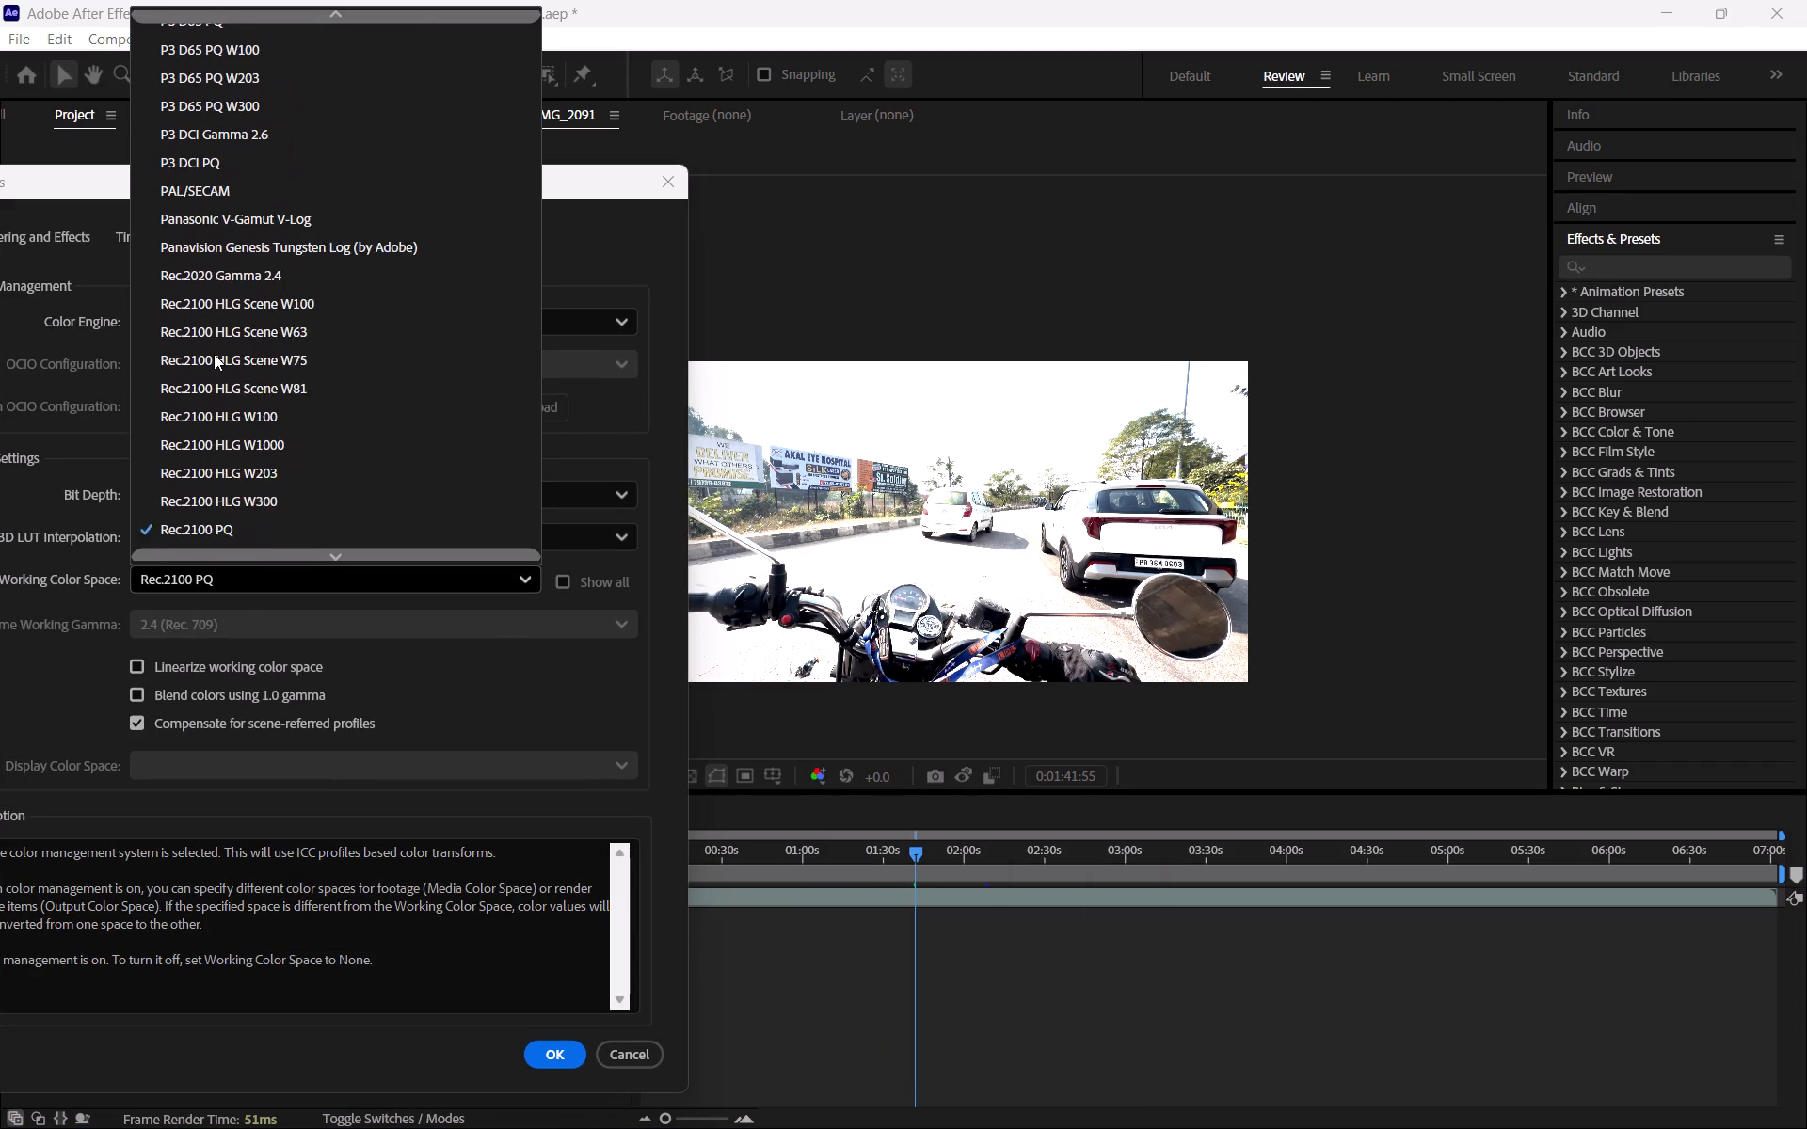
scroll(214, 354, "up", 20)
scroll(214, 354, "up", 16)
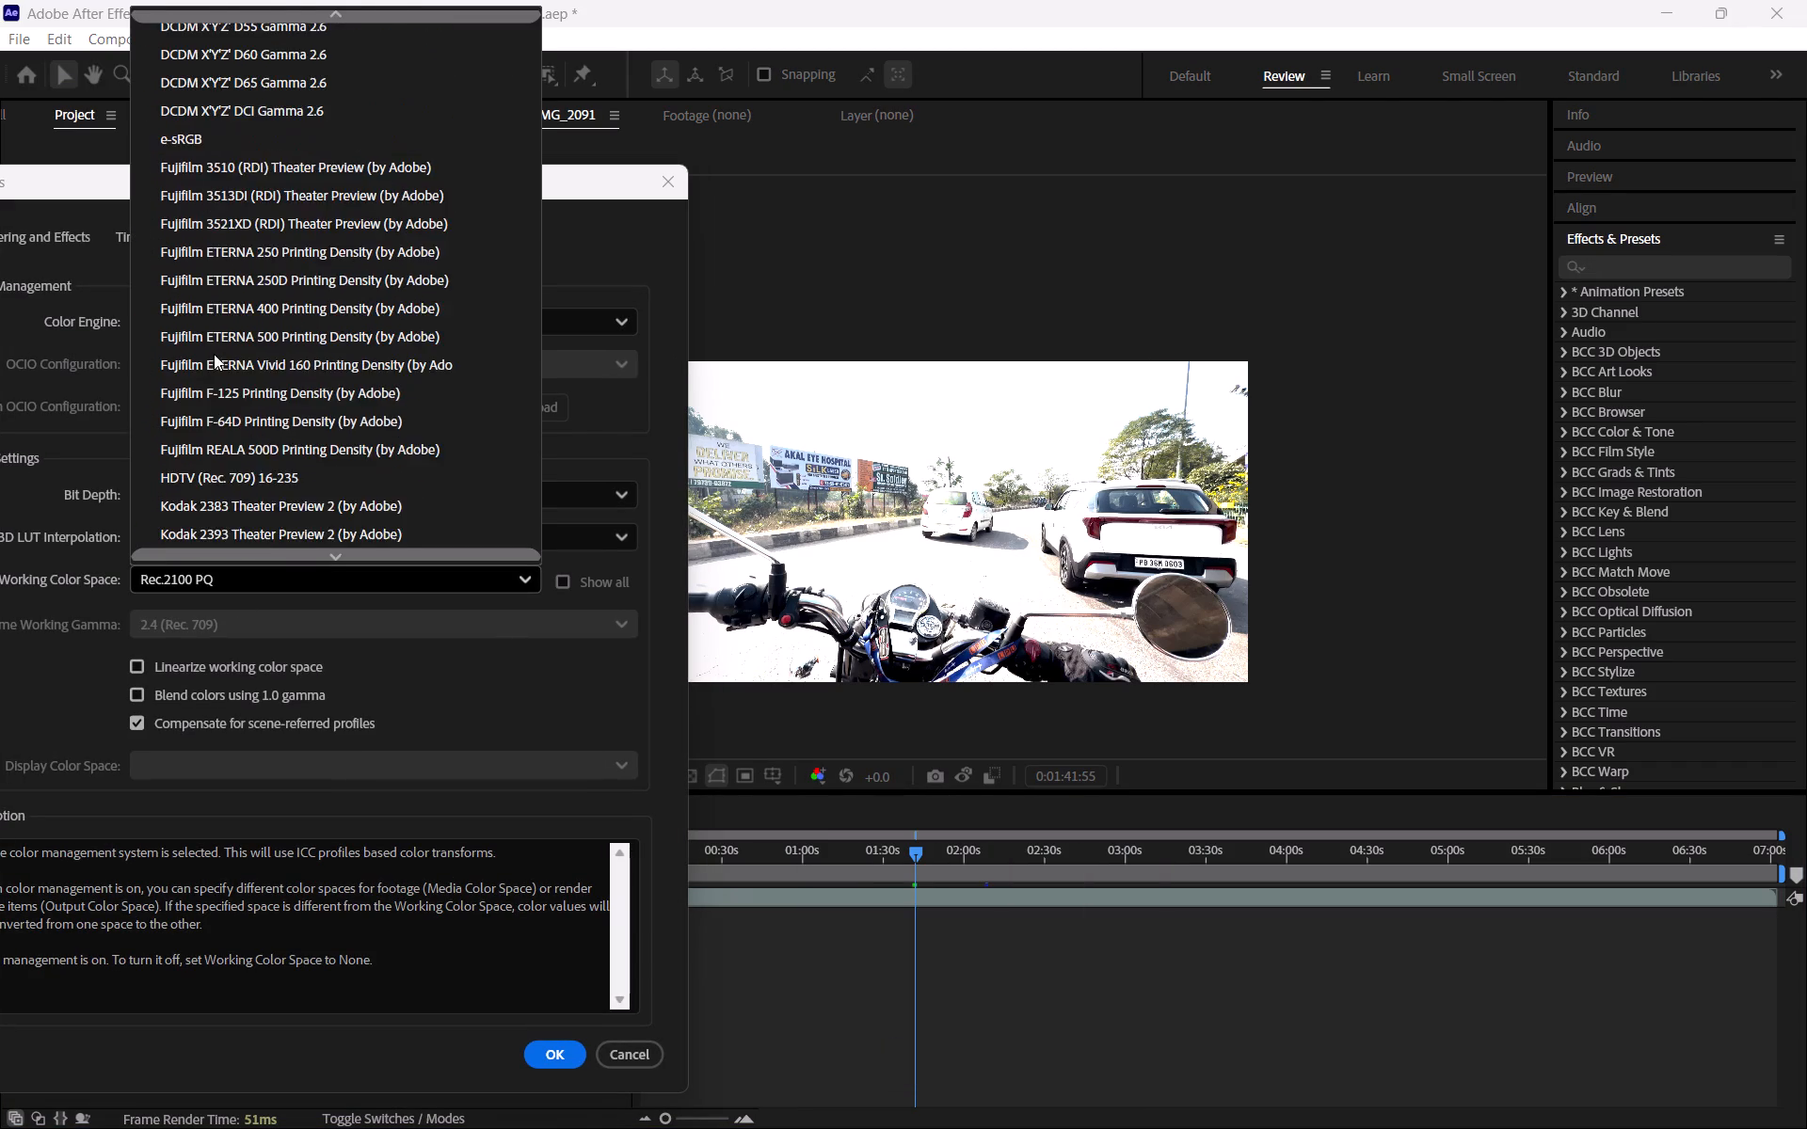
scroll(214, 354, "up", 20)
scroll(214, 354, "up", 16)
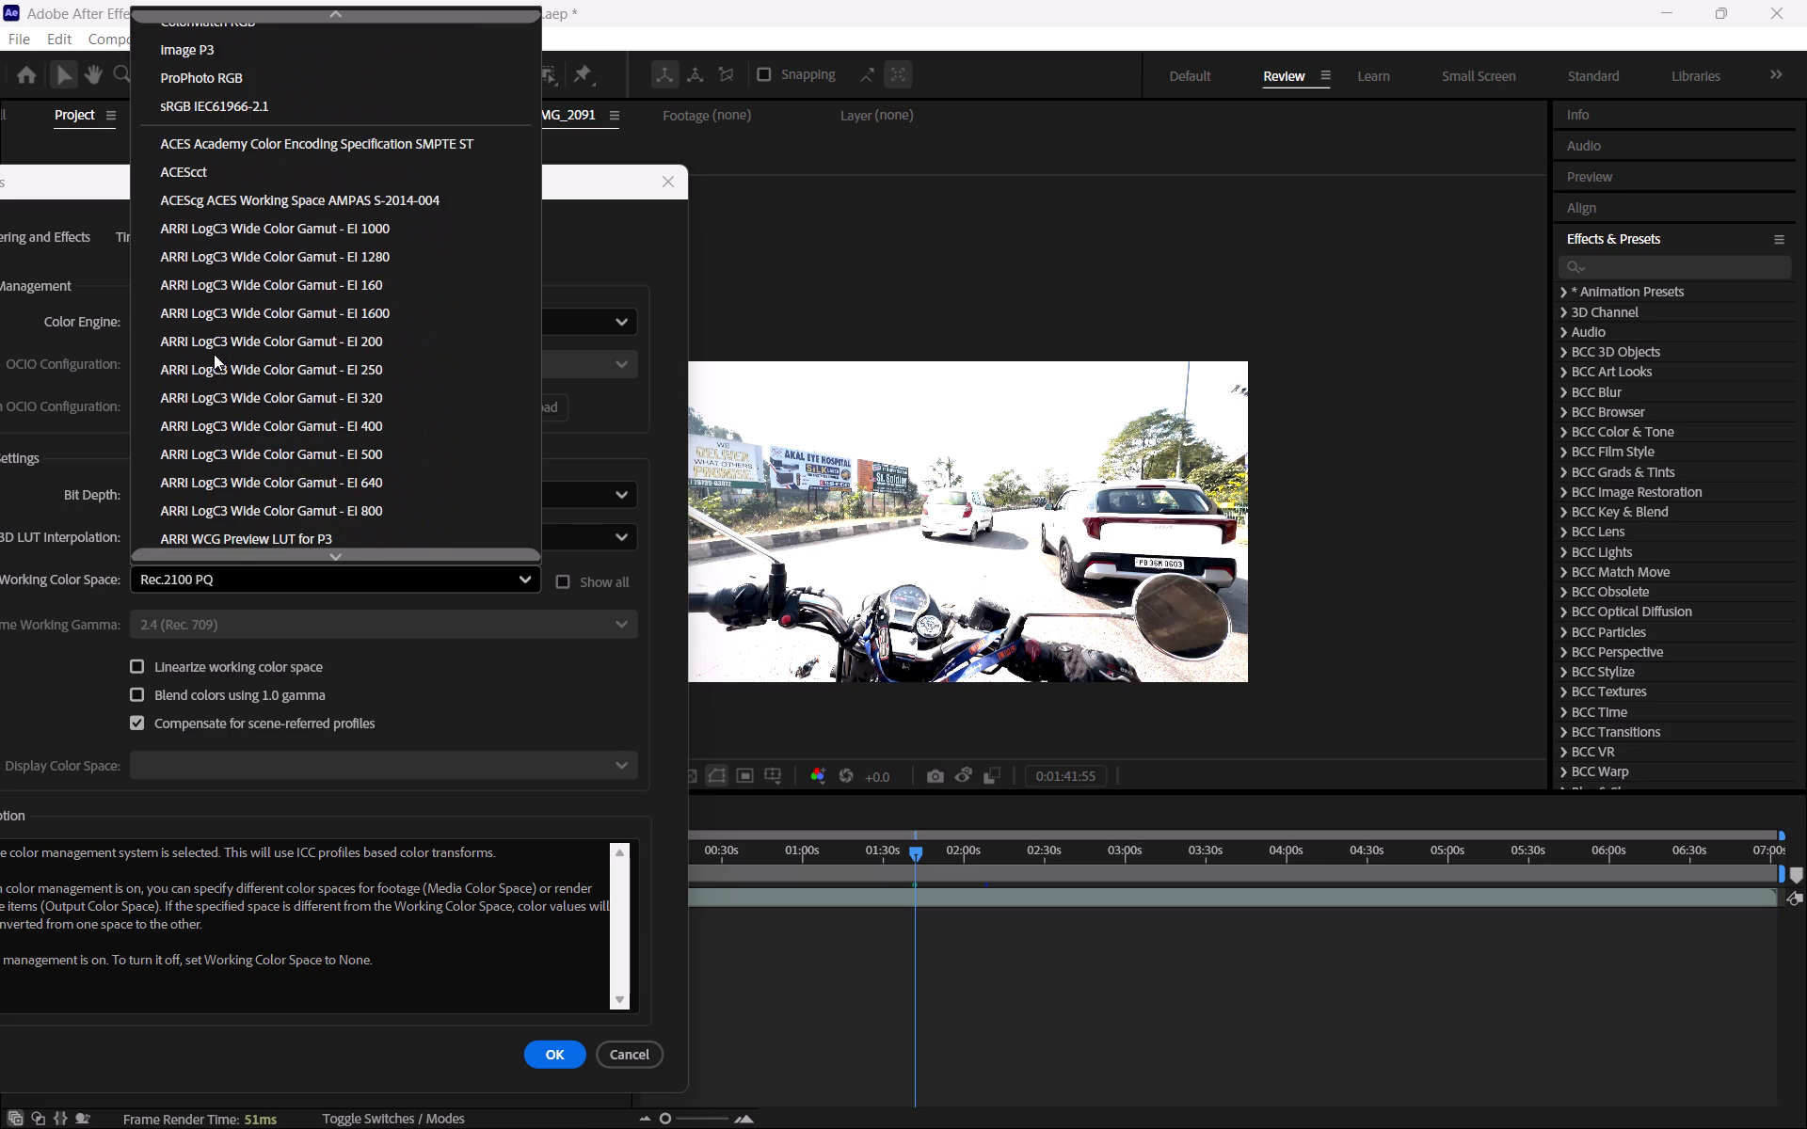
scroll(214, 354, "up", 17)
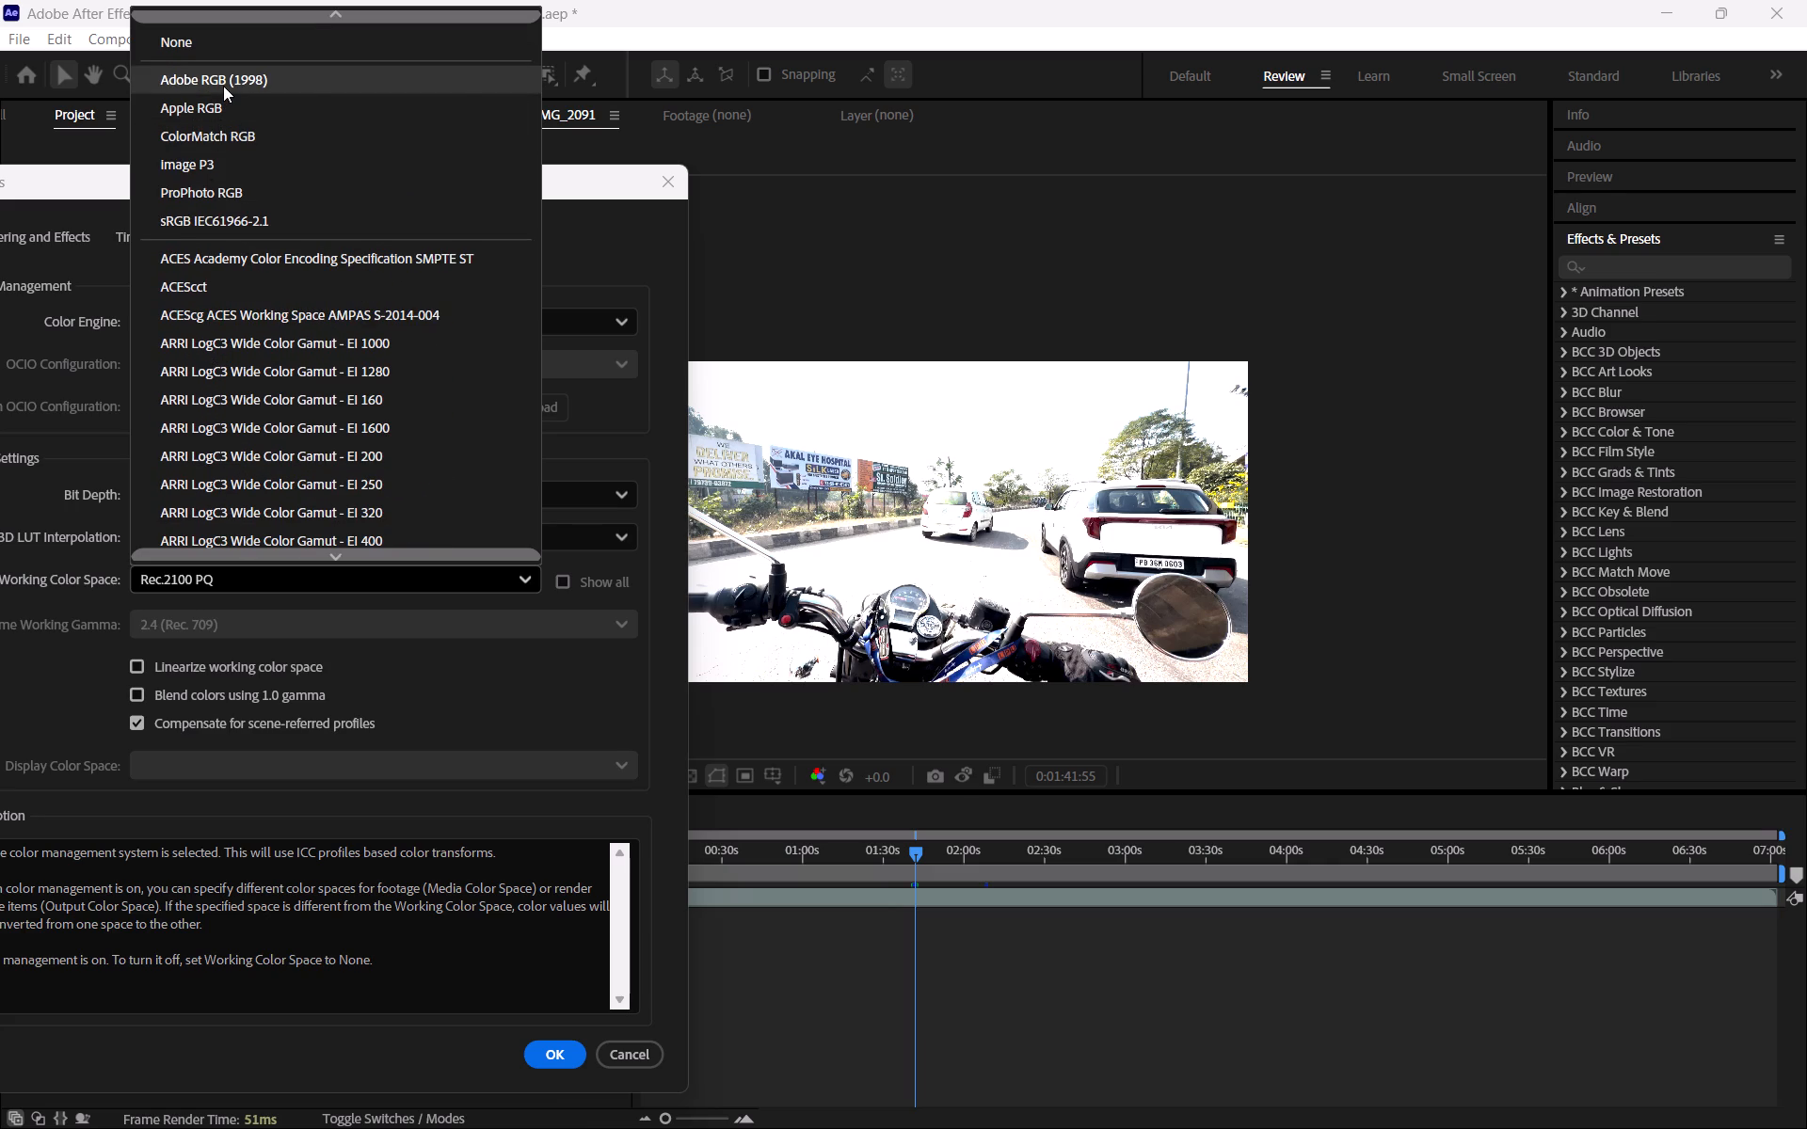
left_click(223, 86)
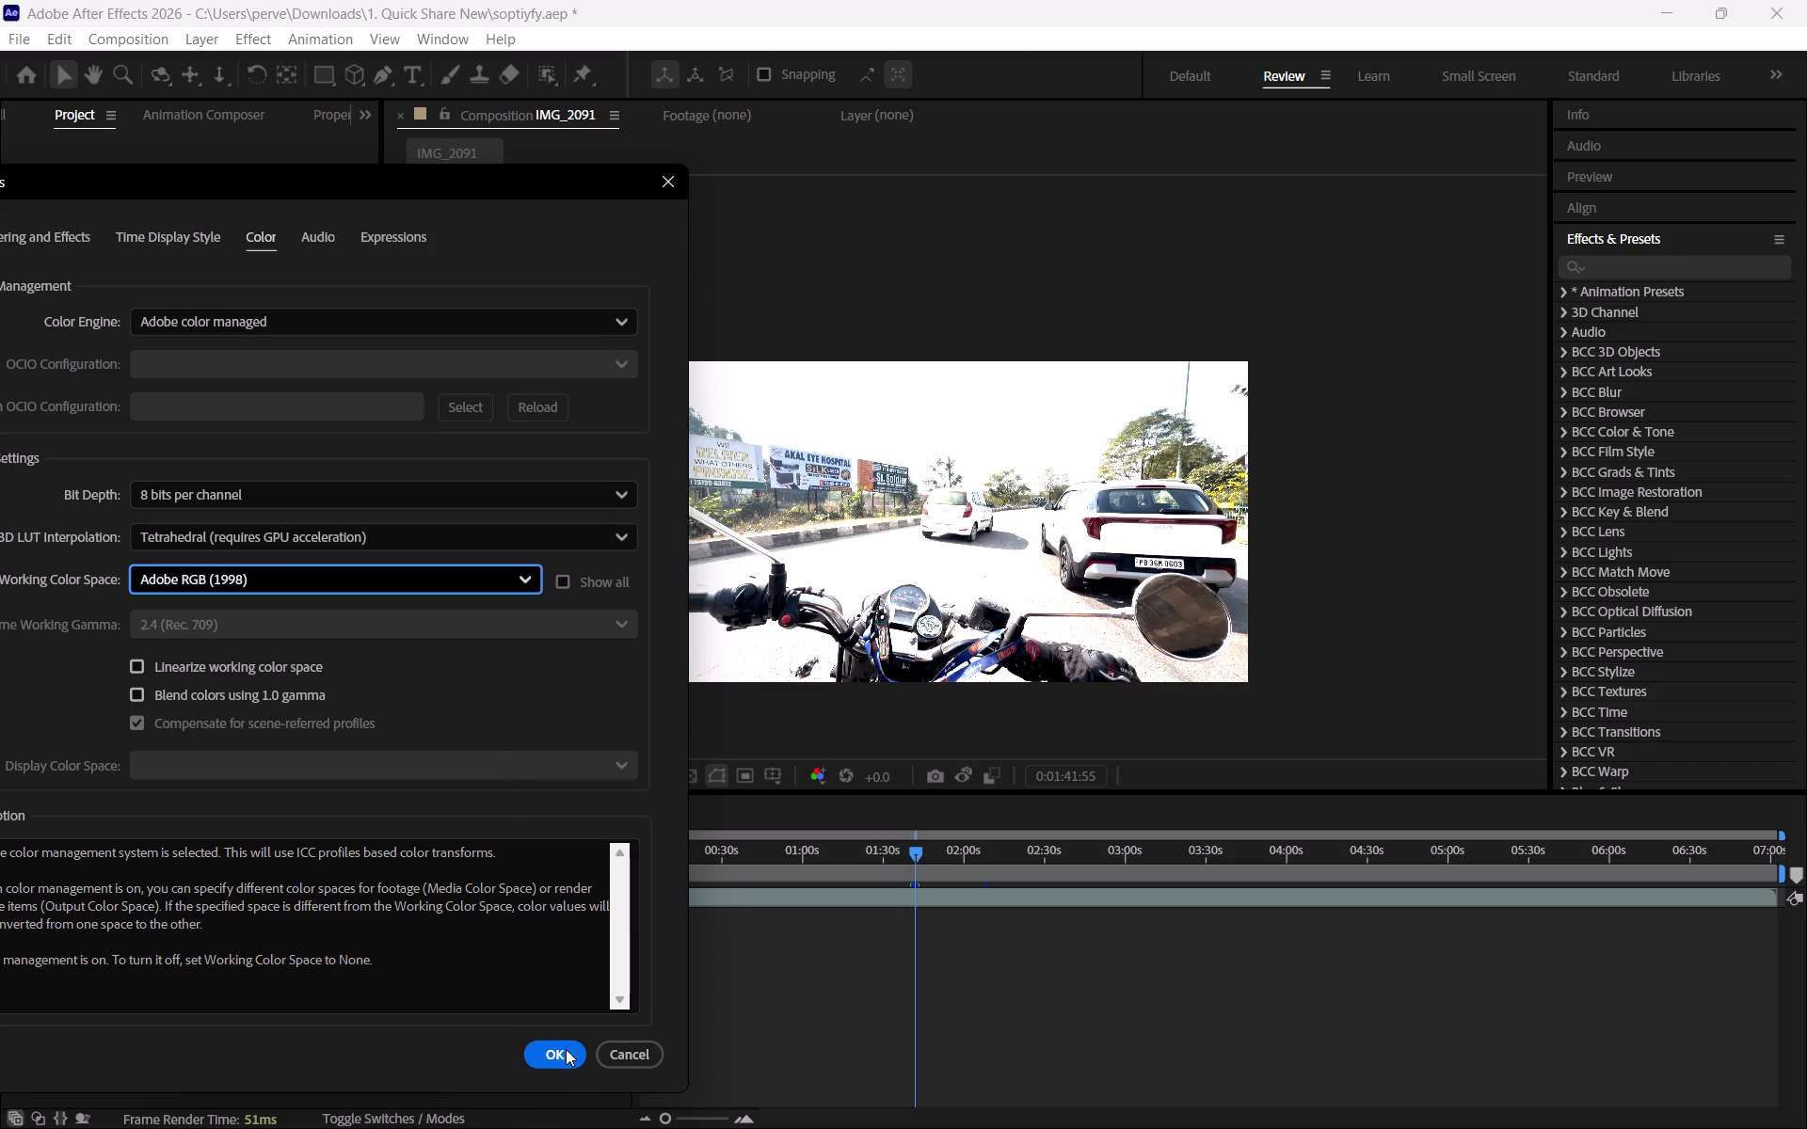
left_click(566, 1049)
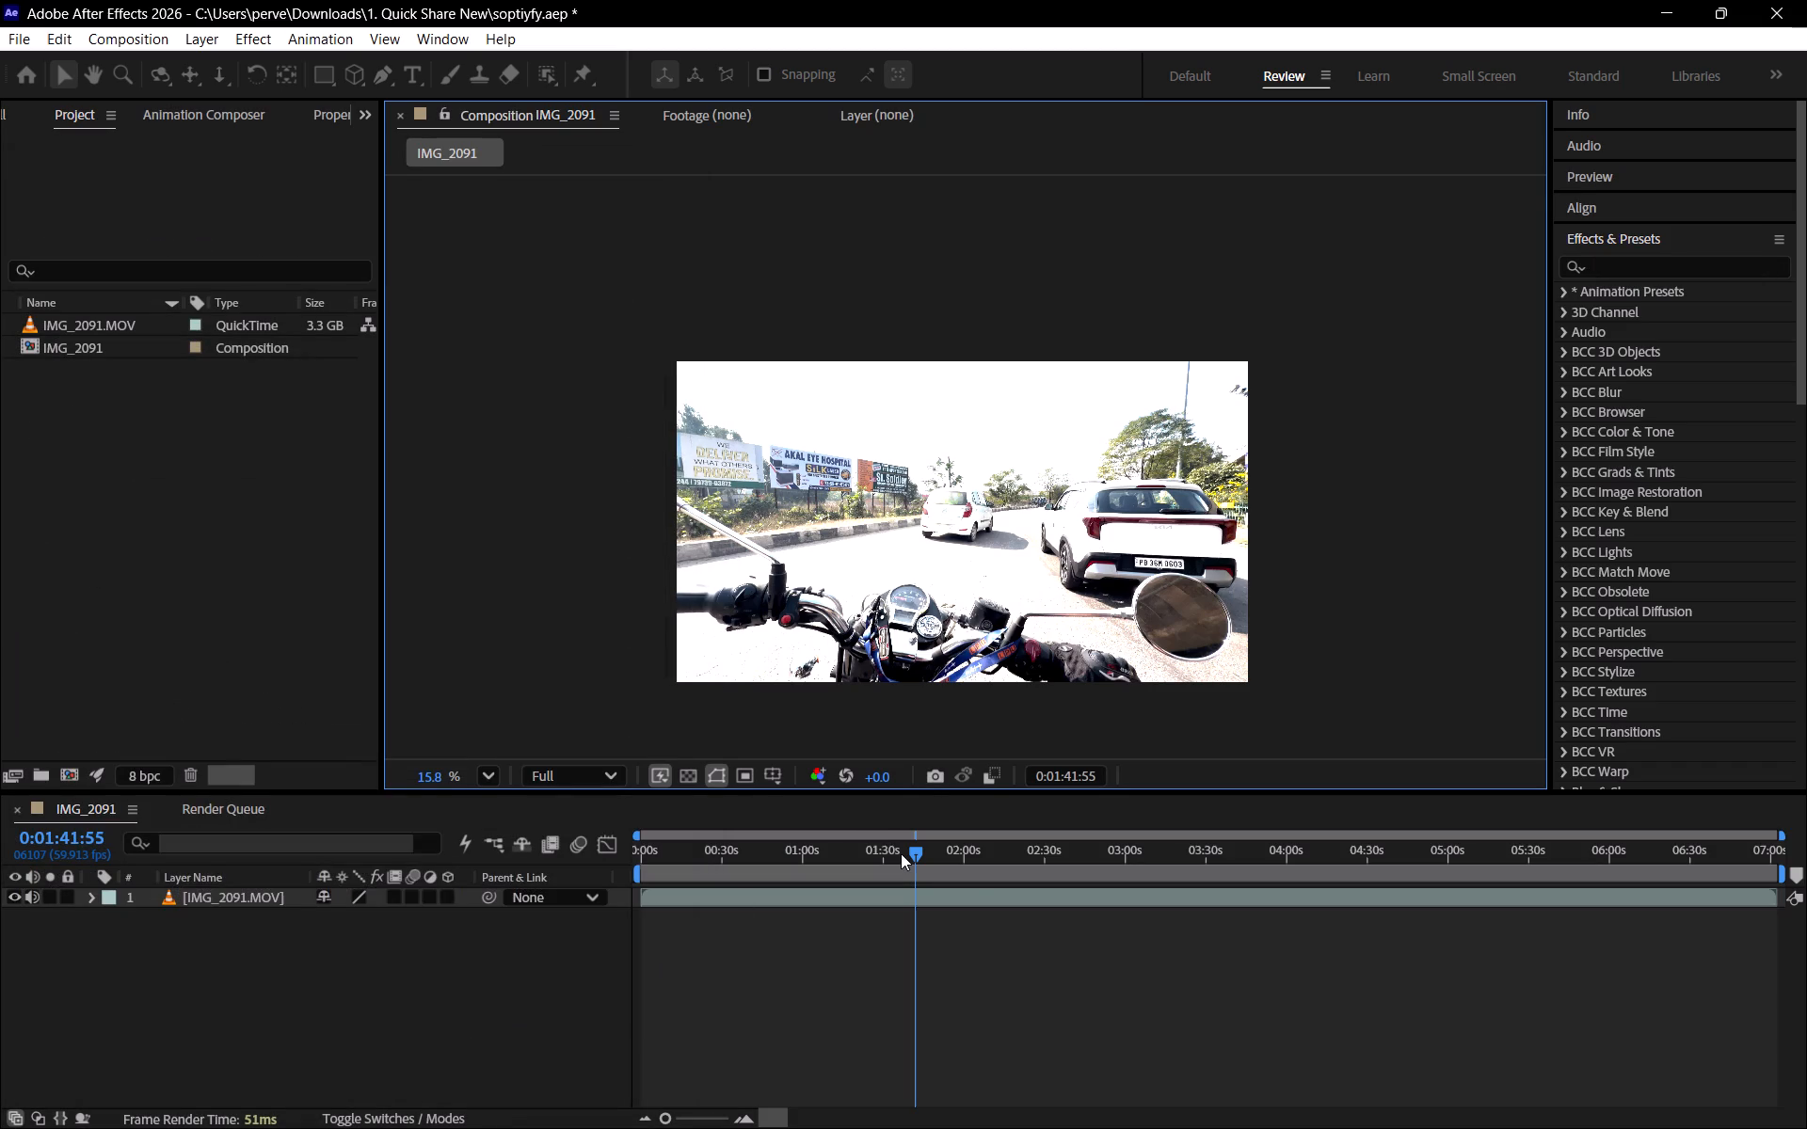
Scrub the playhead back to 0:01:14:48 and inspect the footage colors along the way.
left_click_drag(888, 853, 869, 851)
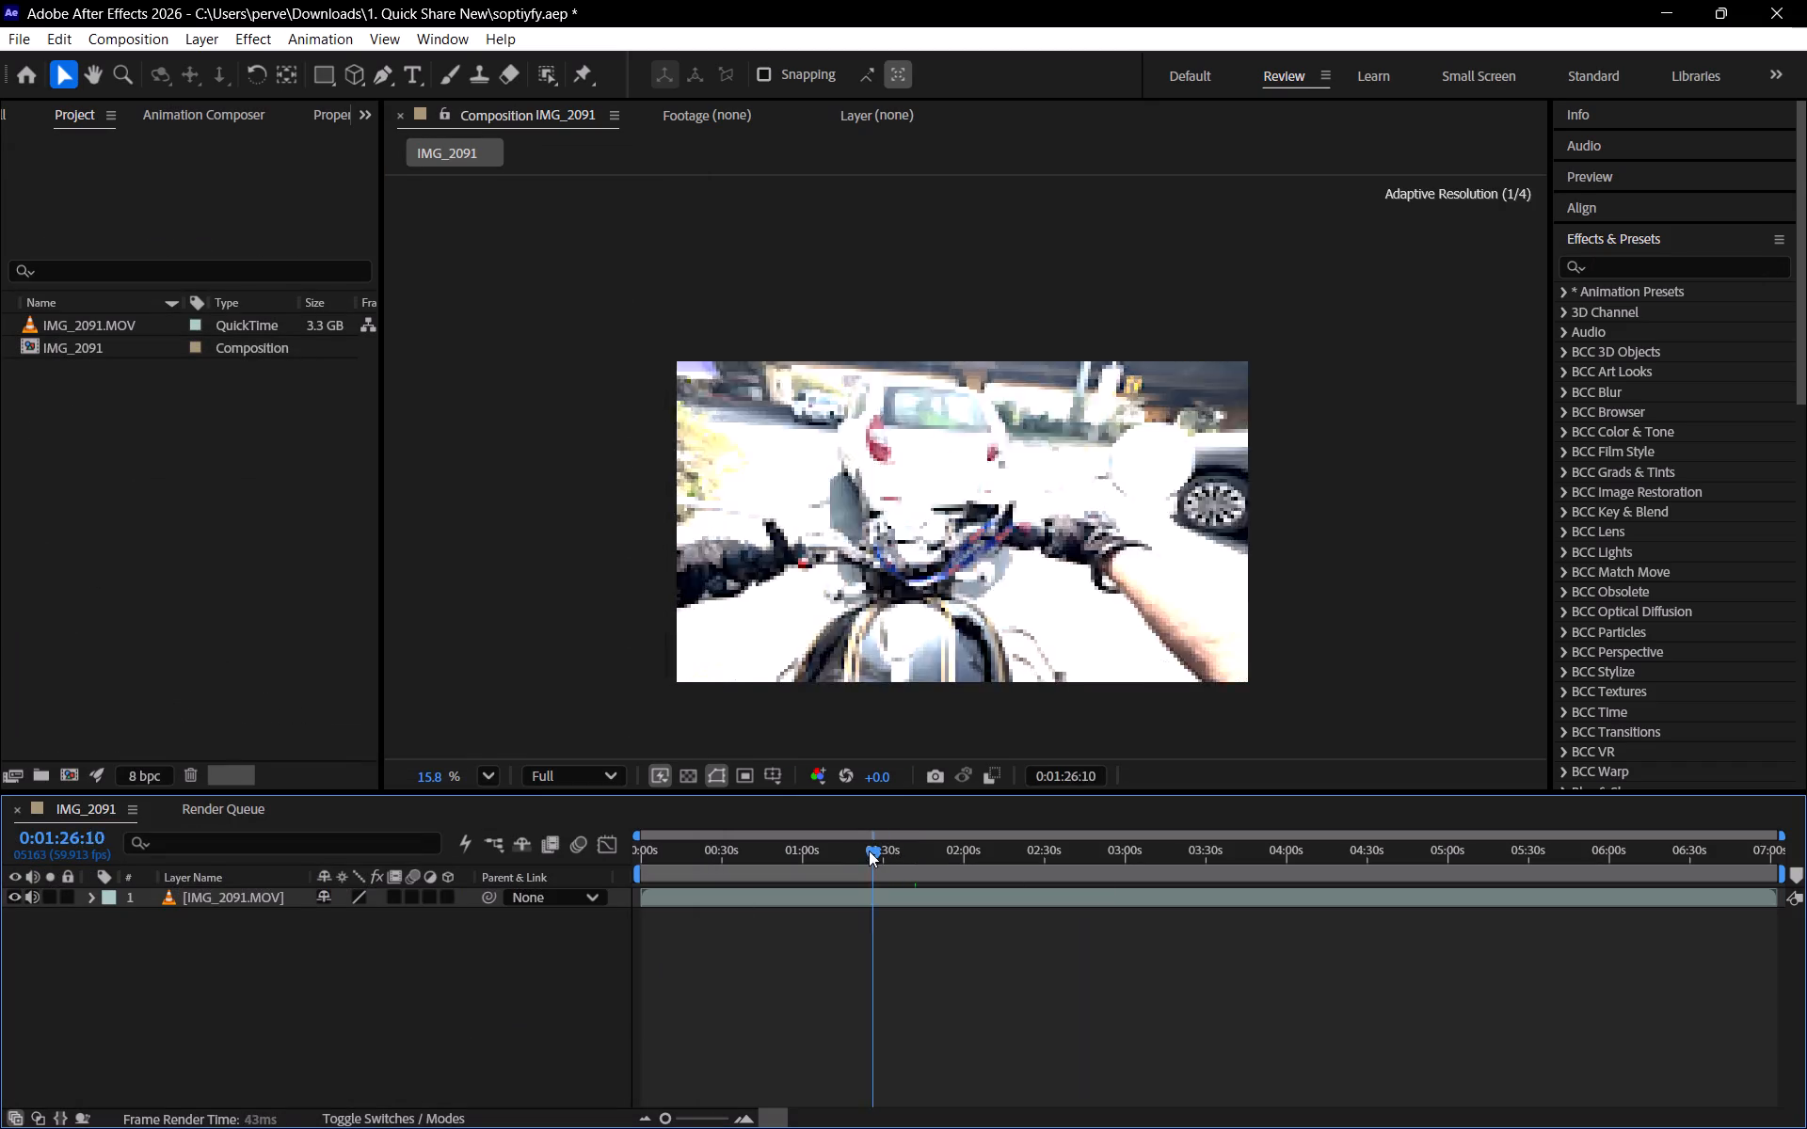
left_click_drag(869, 851, 842, 850)
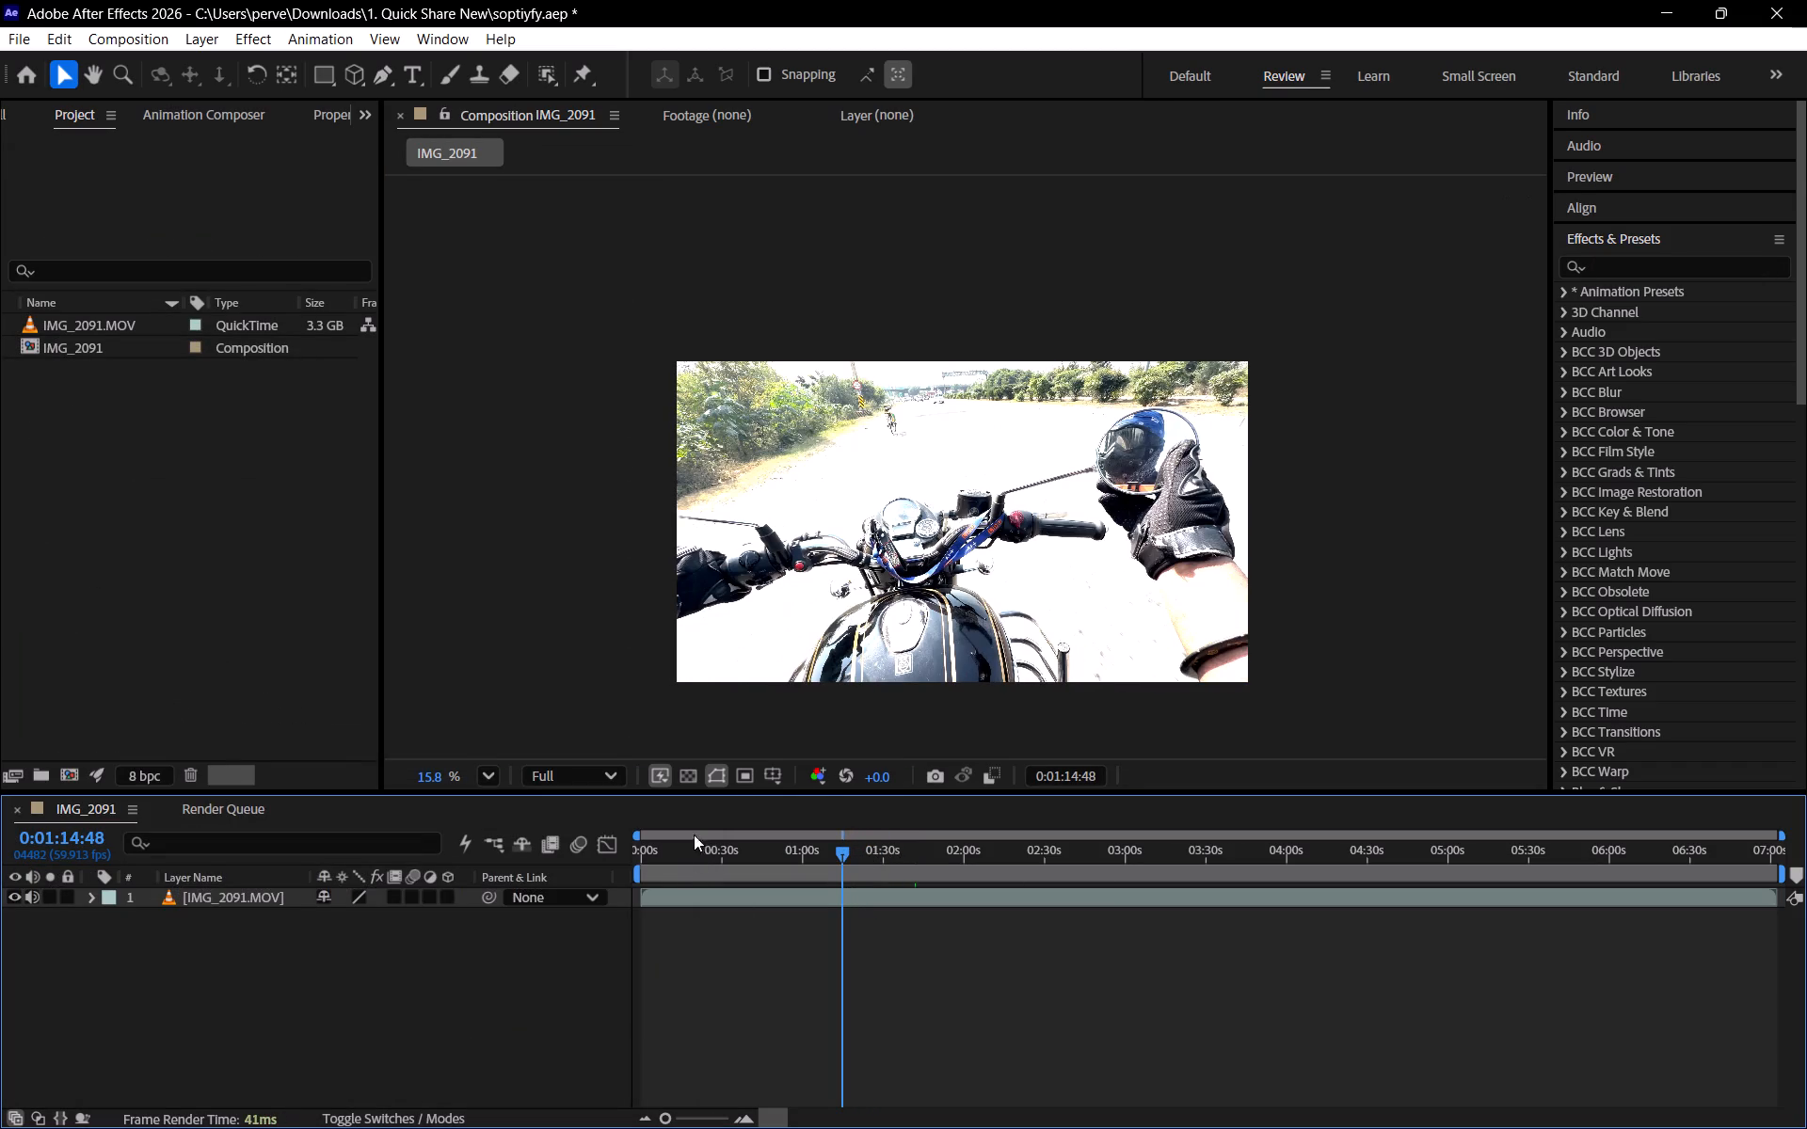
Set the project's working color space to None with 2.4 (Rec. 709) working gamma and apply the settings.
left_click(821, 773)
left_click(881, 1070)
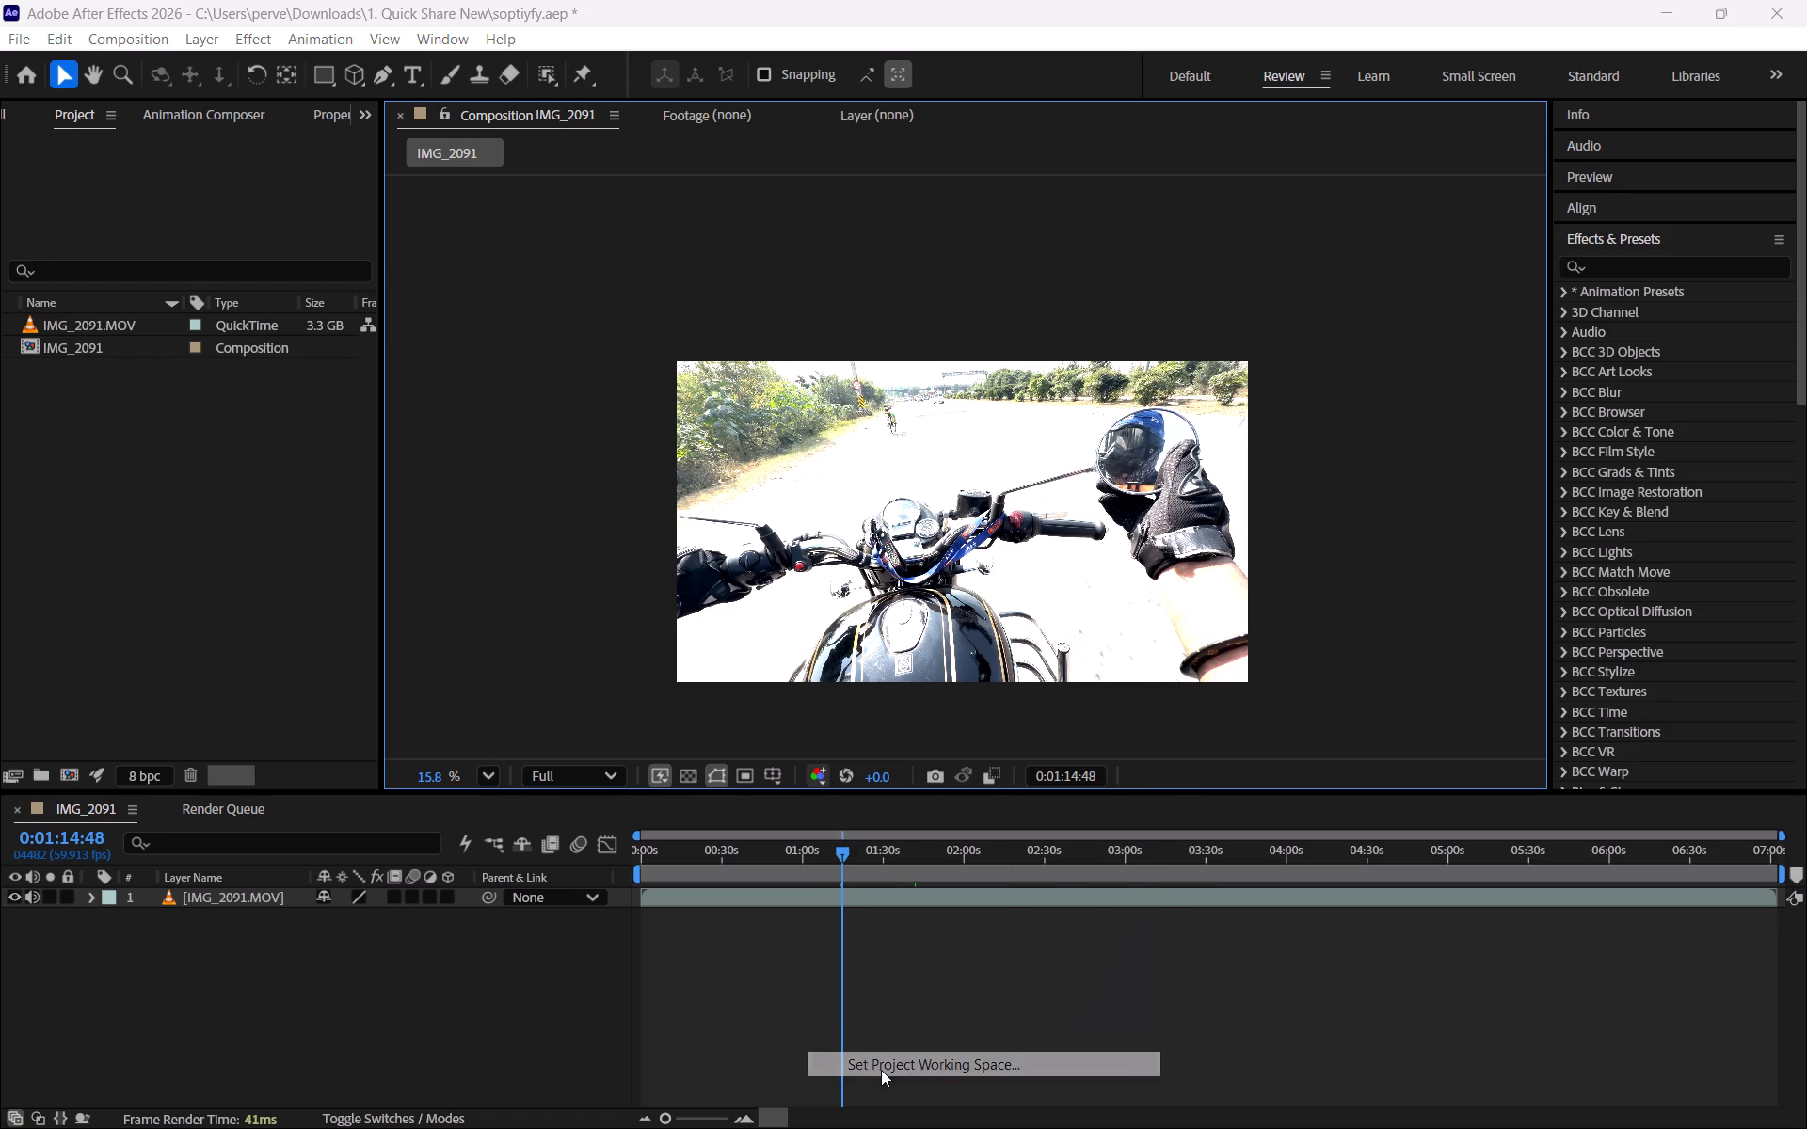
left_click(368, 596)
left_click(361, 596)
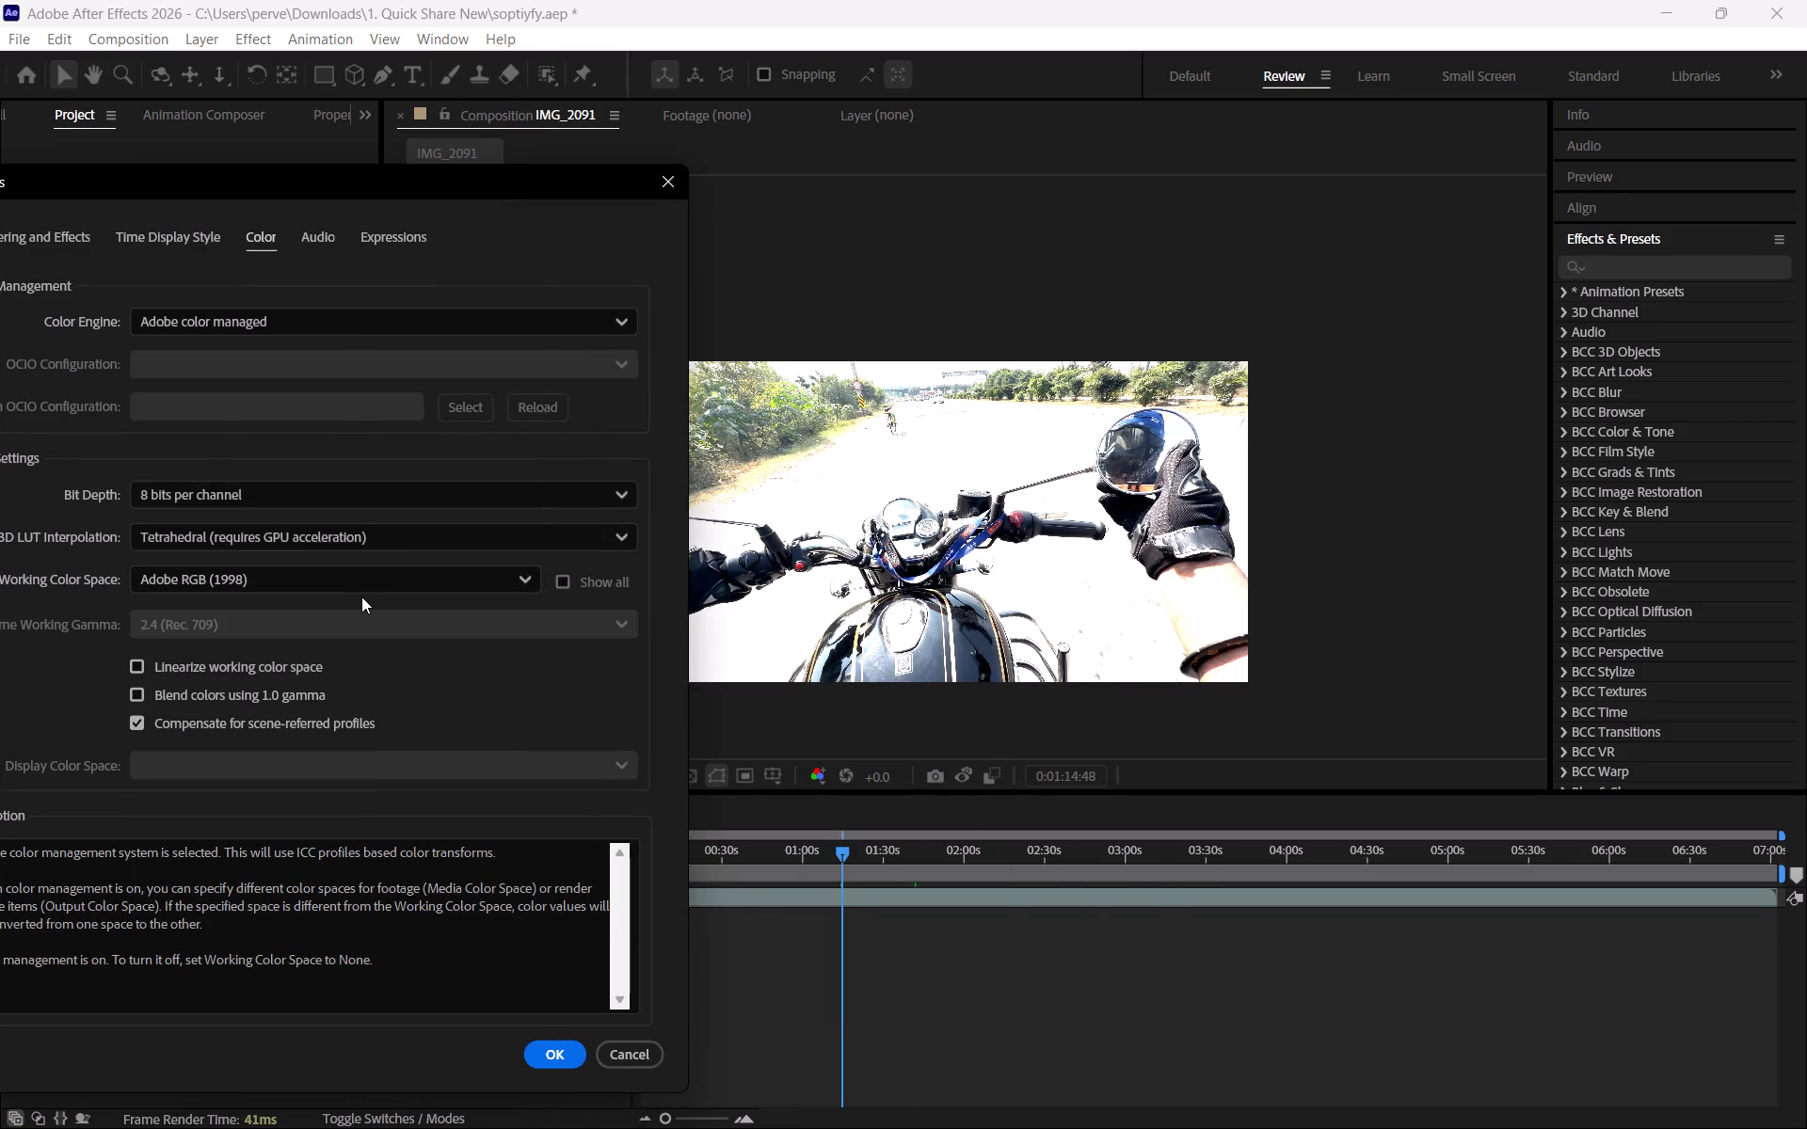
left_click(351, 593)
scroll(306, 290, "up", 7)
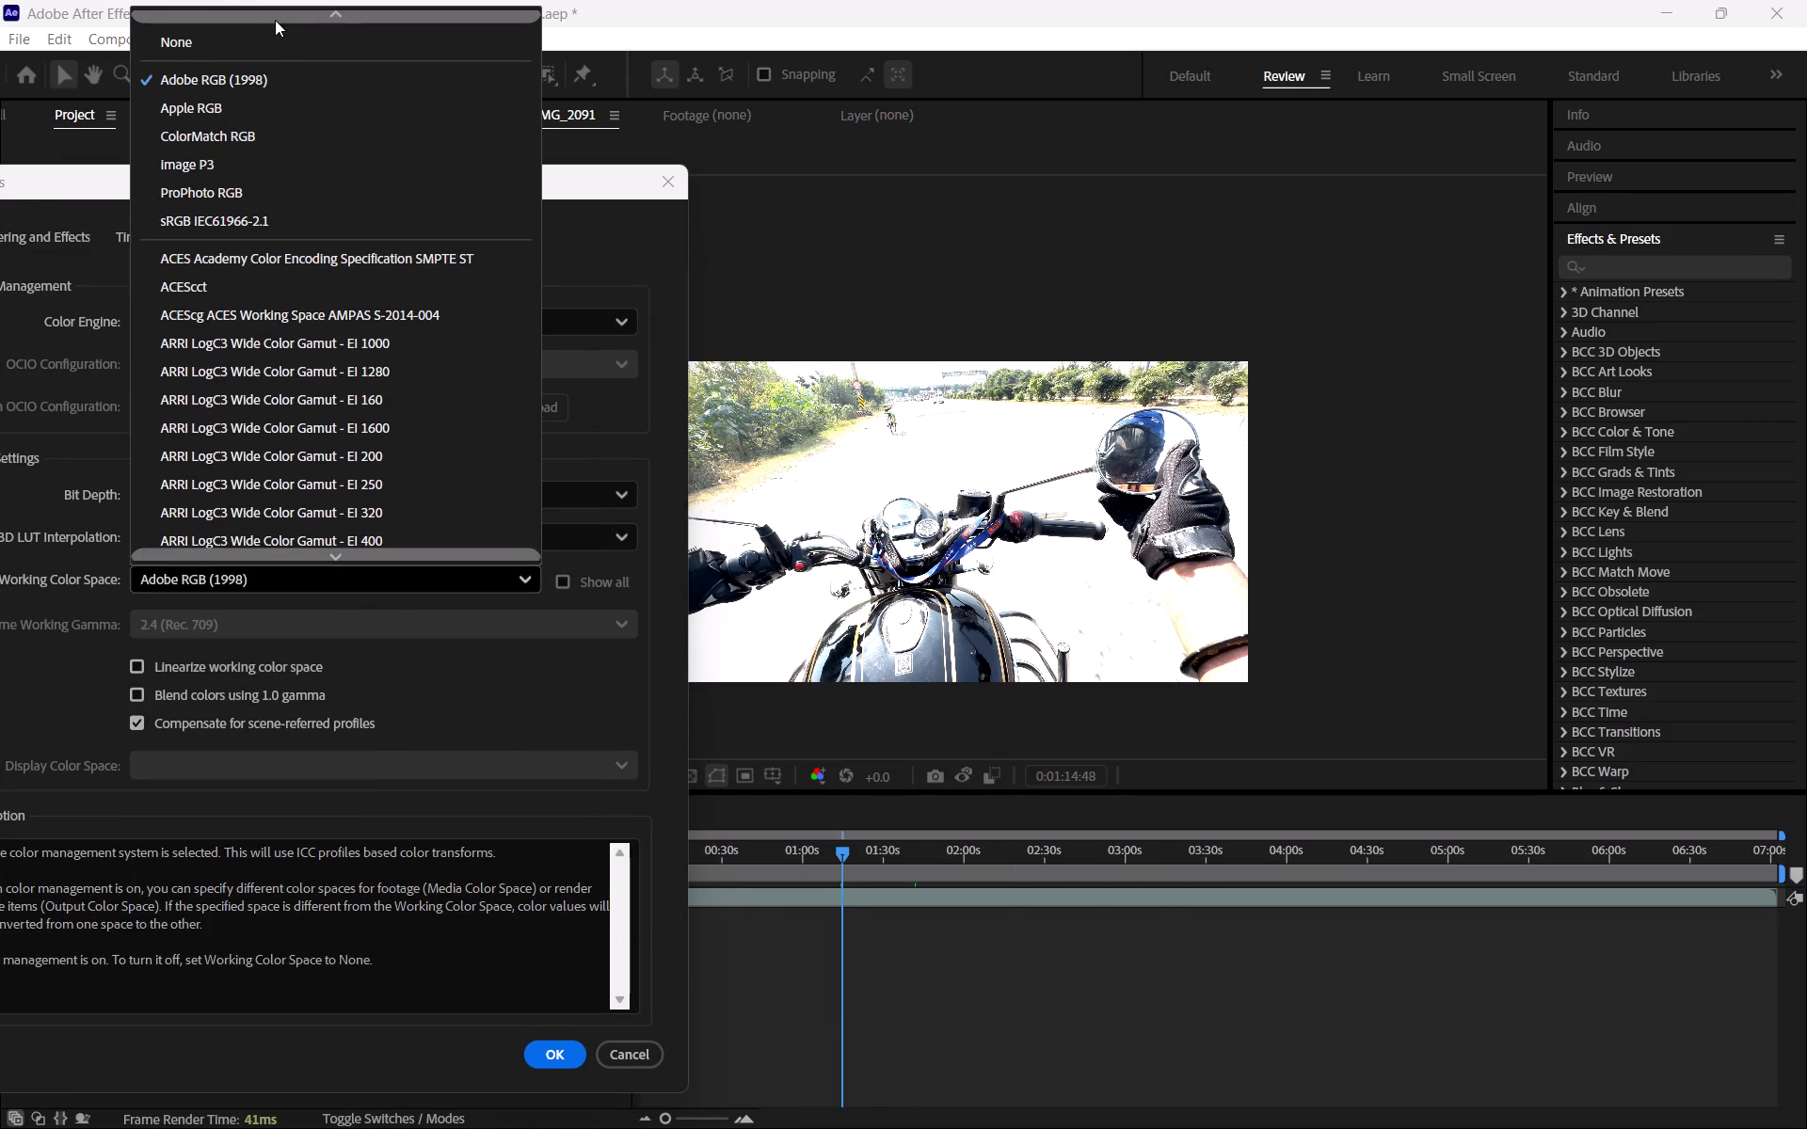
left_click(275, 38)
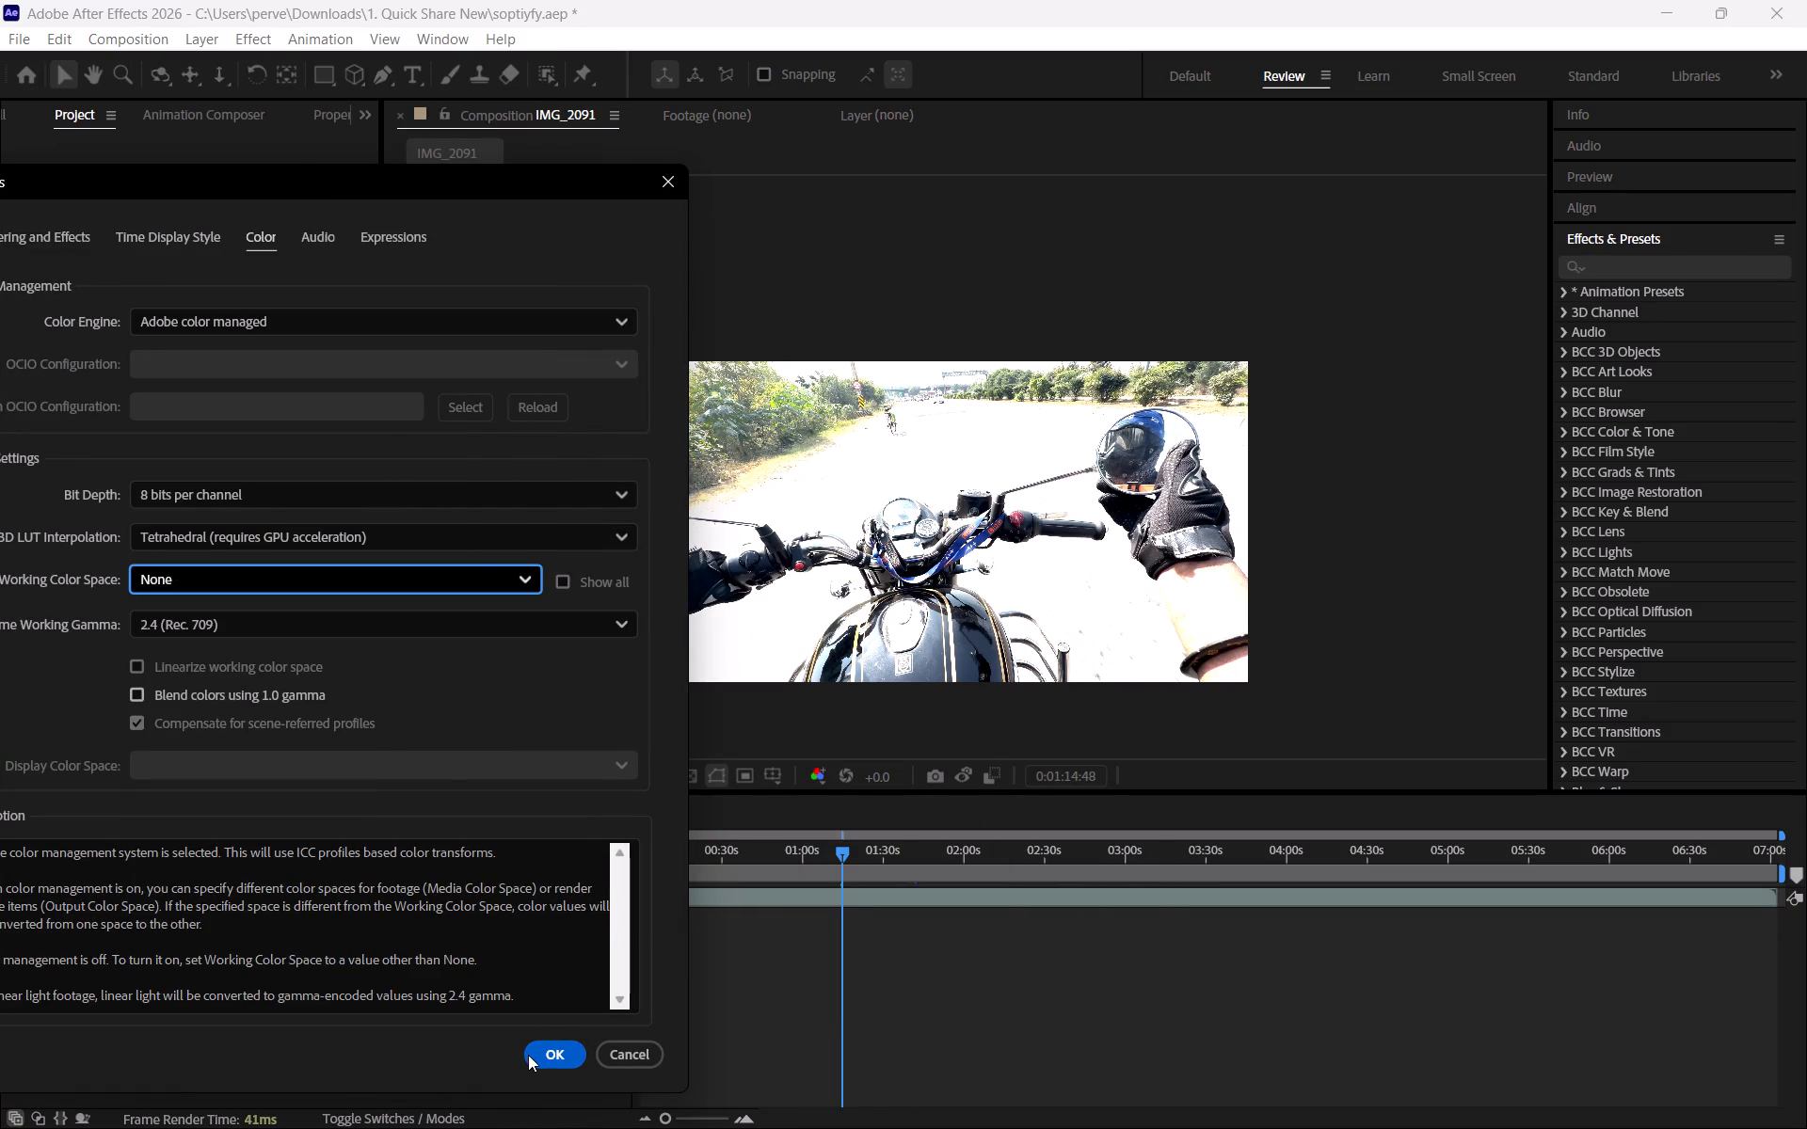
left_click(435, 632)
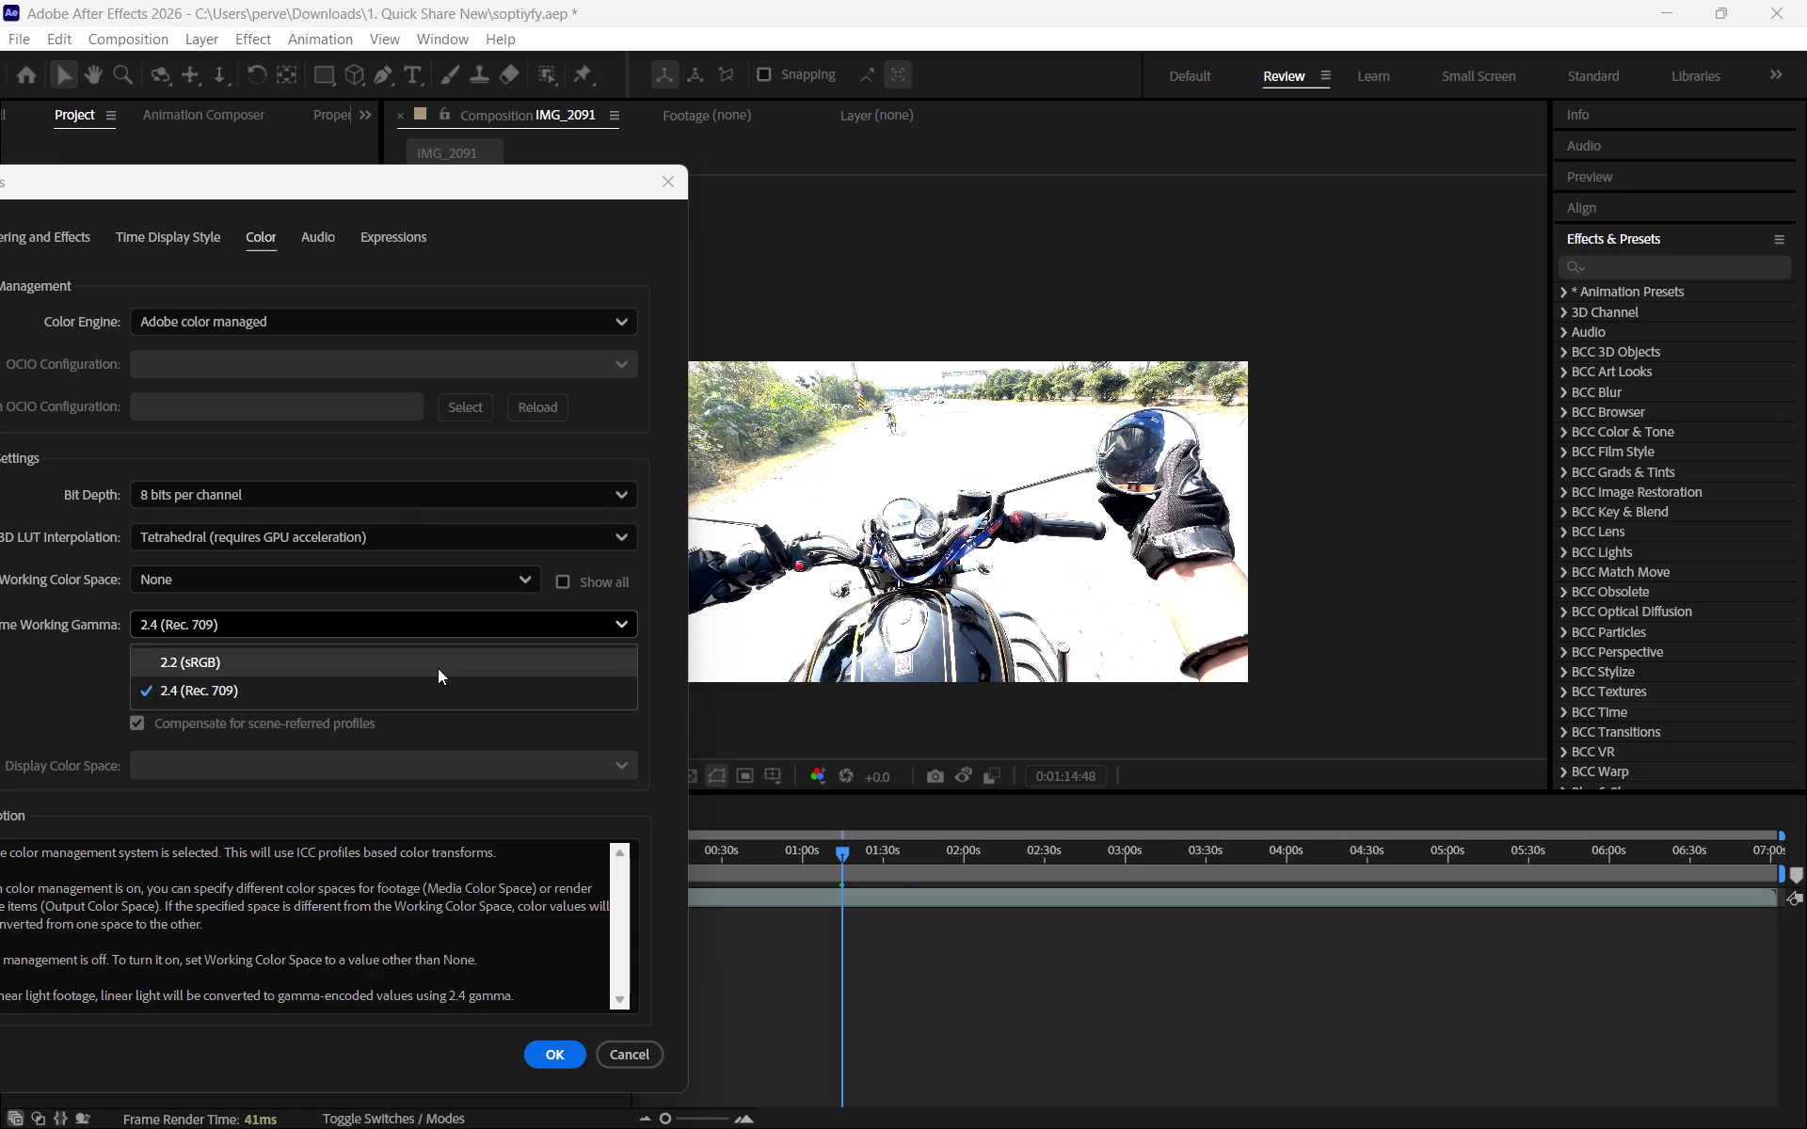
left_click(433, 678)
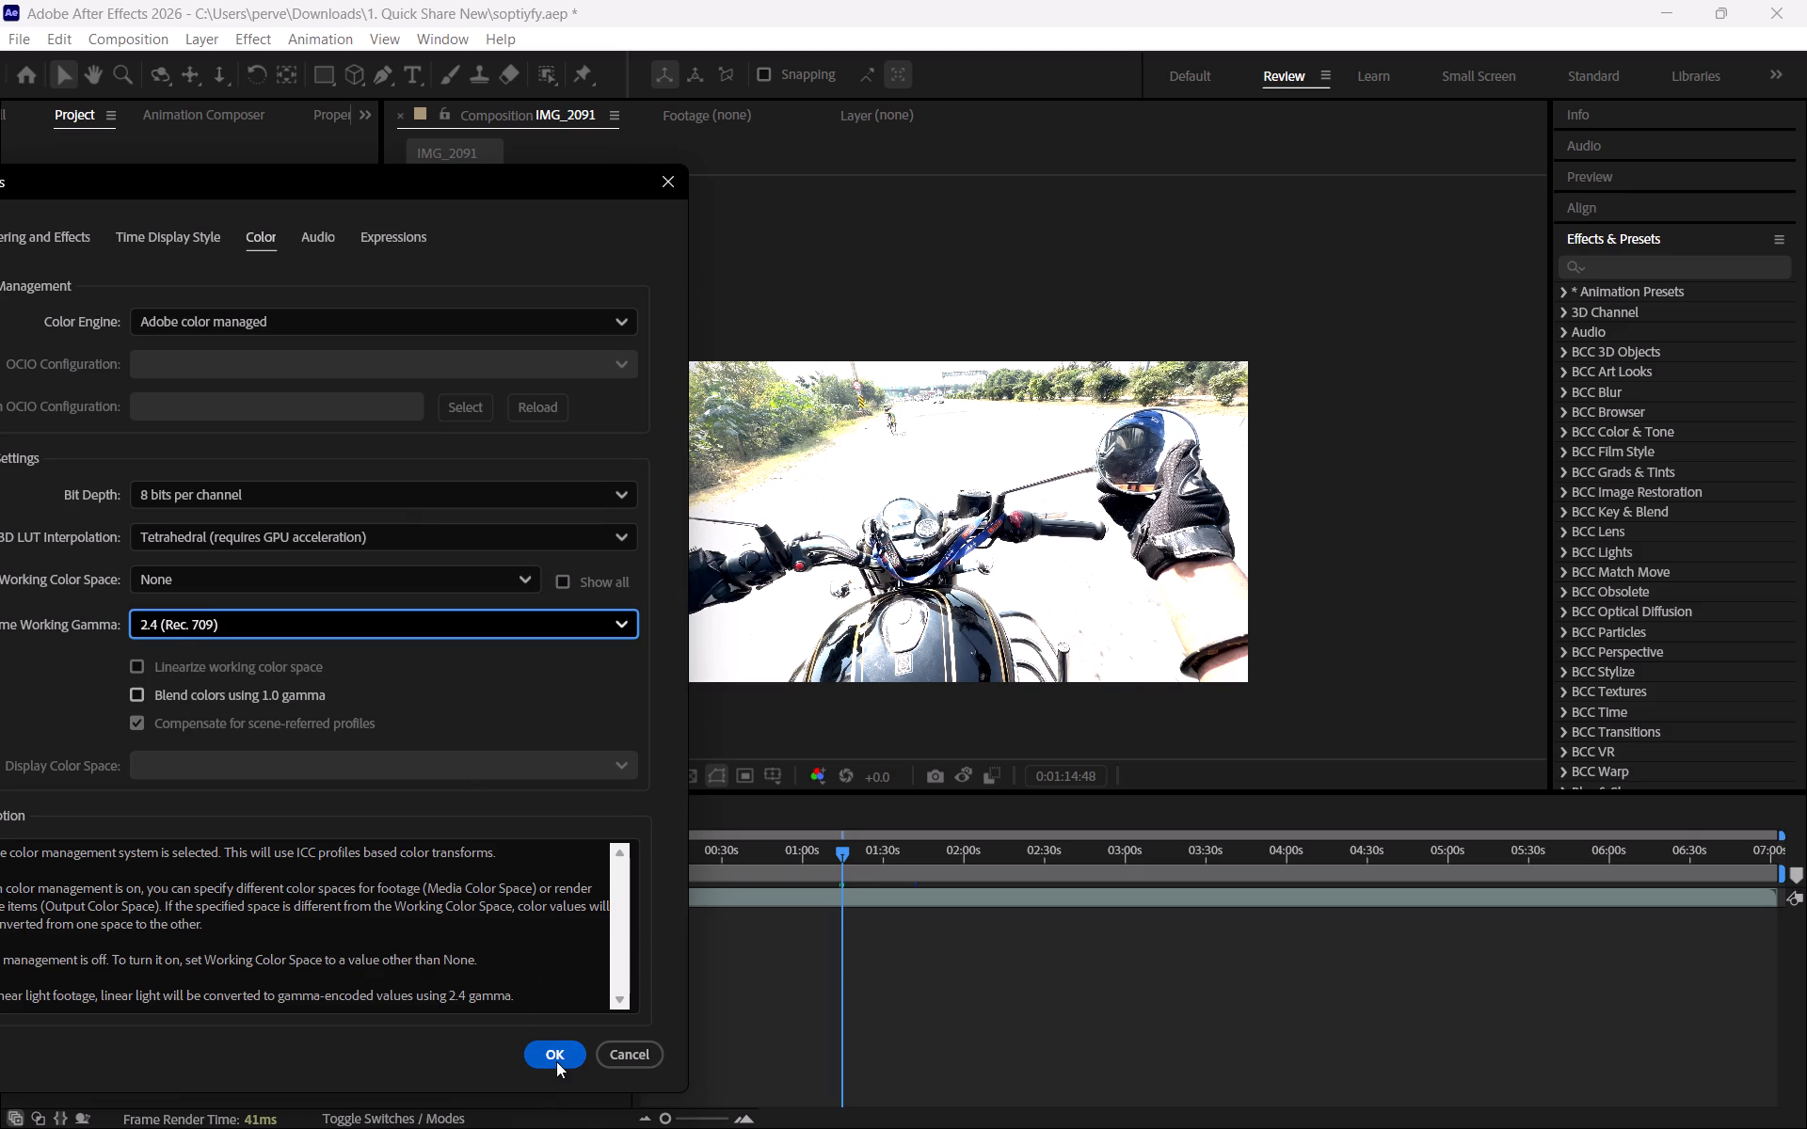
left_click(563, 1055)
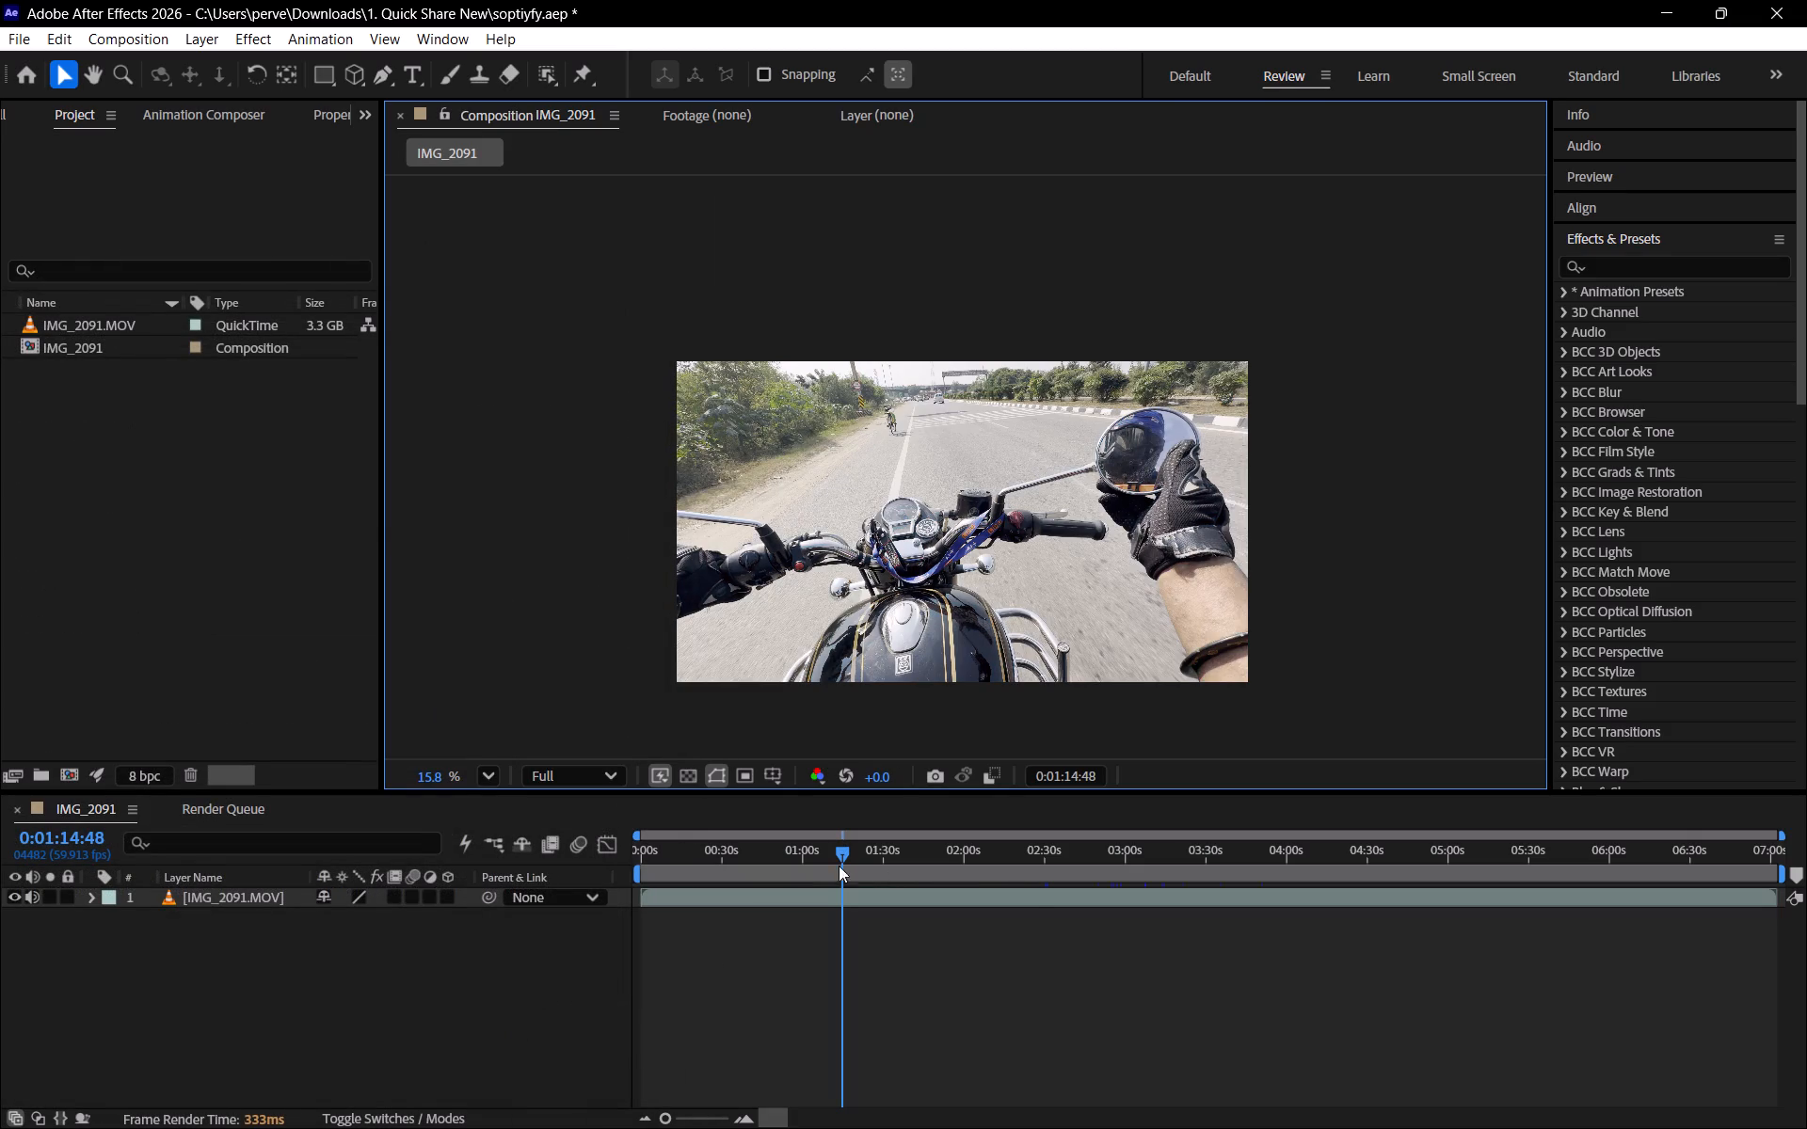
Scrub the footage between its start and about 0:00:57 to inspect the colors, ending at 0:00:35:26.
left_click_drag(820, 852, 795, 850)
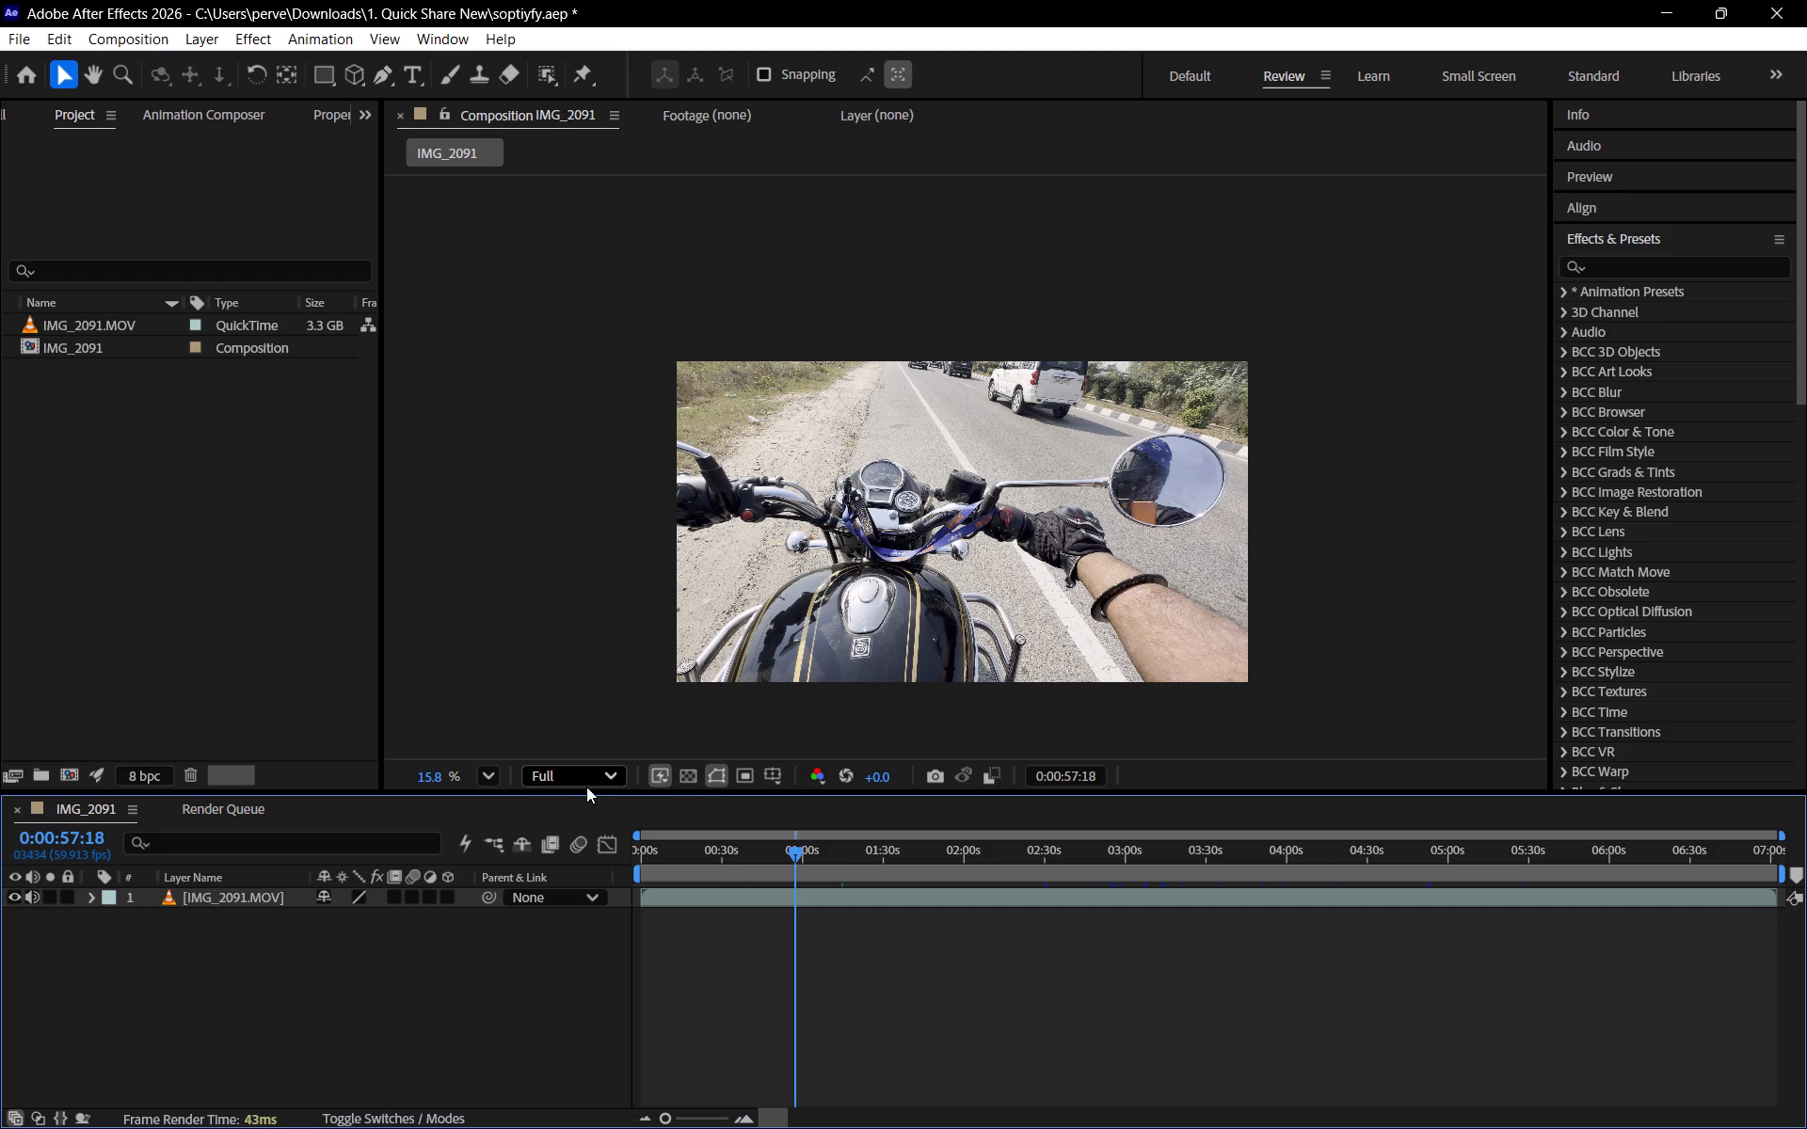
left_click_drag(760, 854, 676, 833)
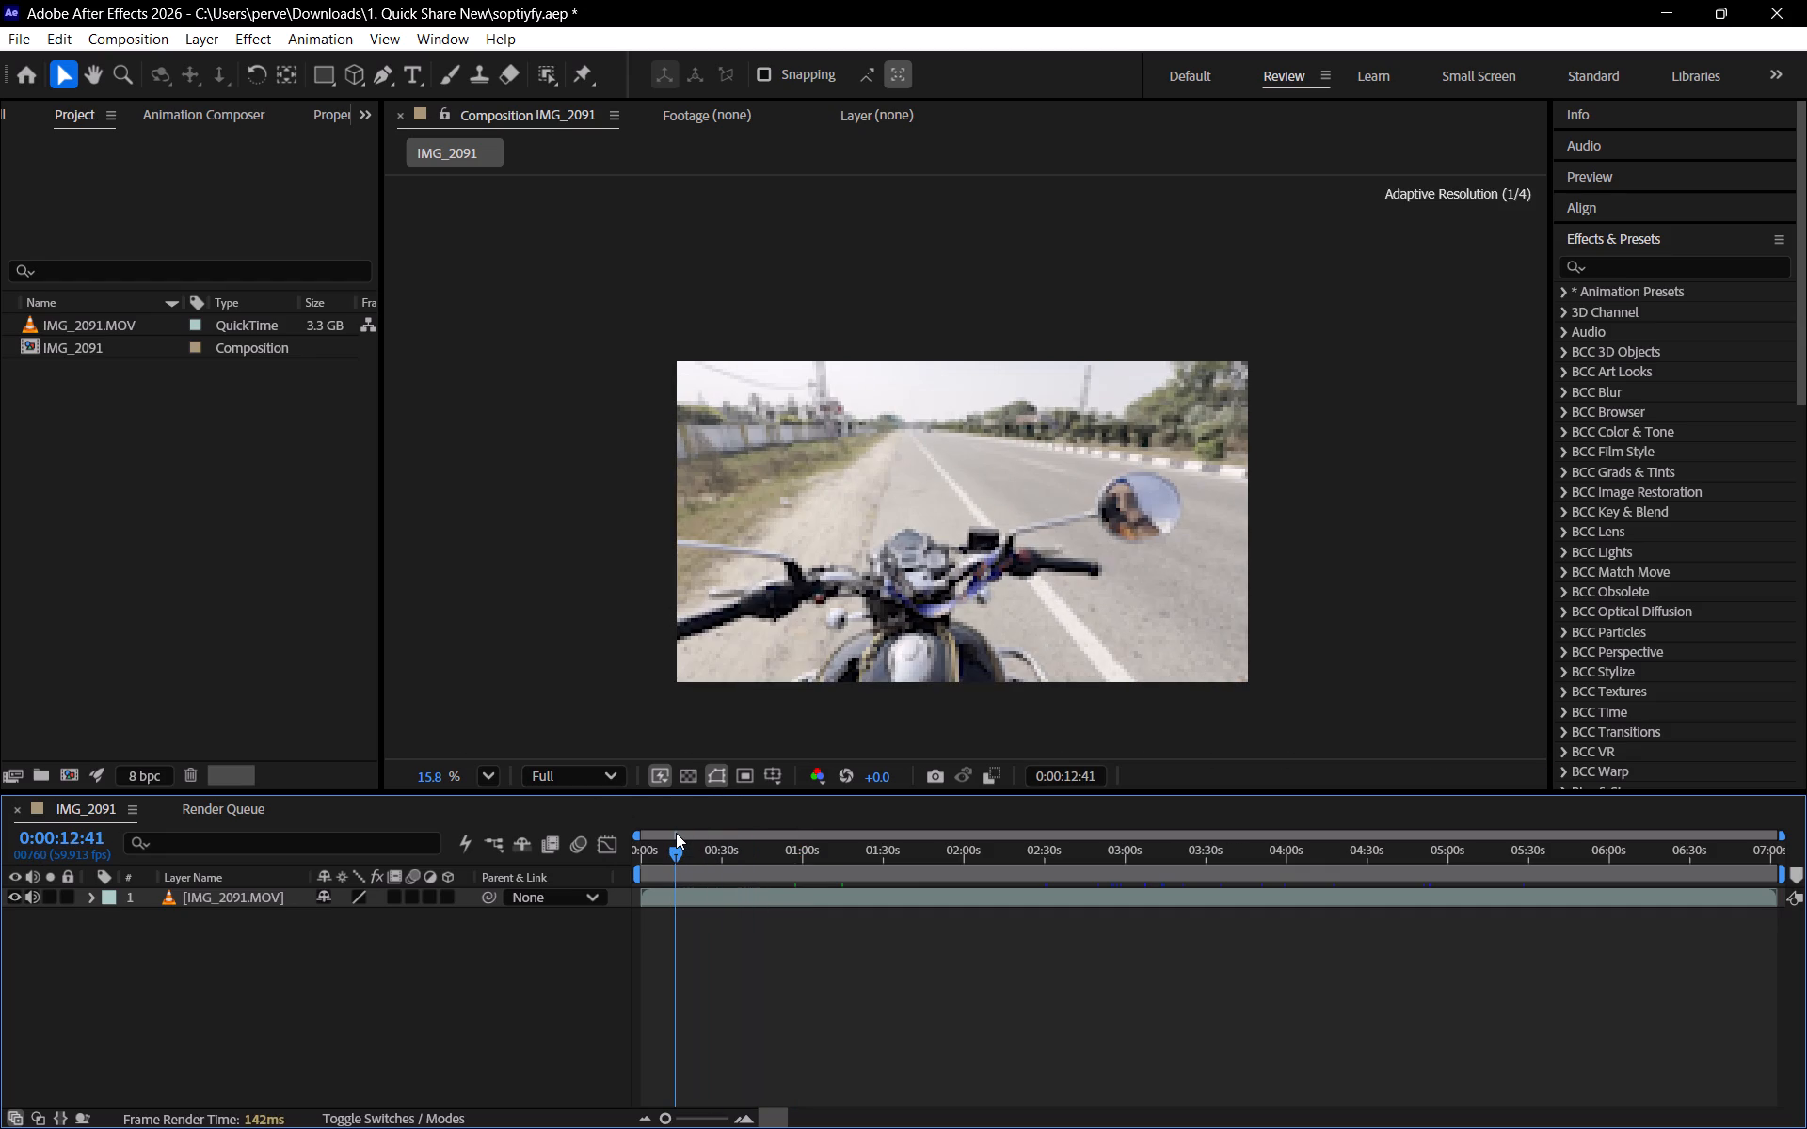
left_click_drag(676, 833, 648, 847)
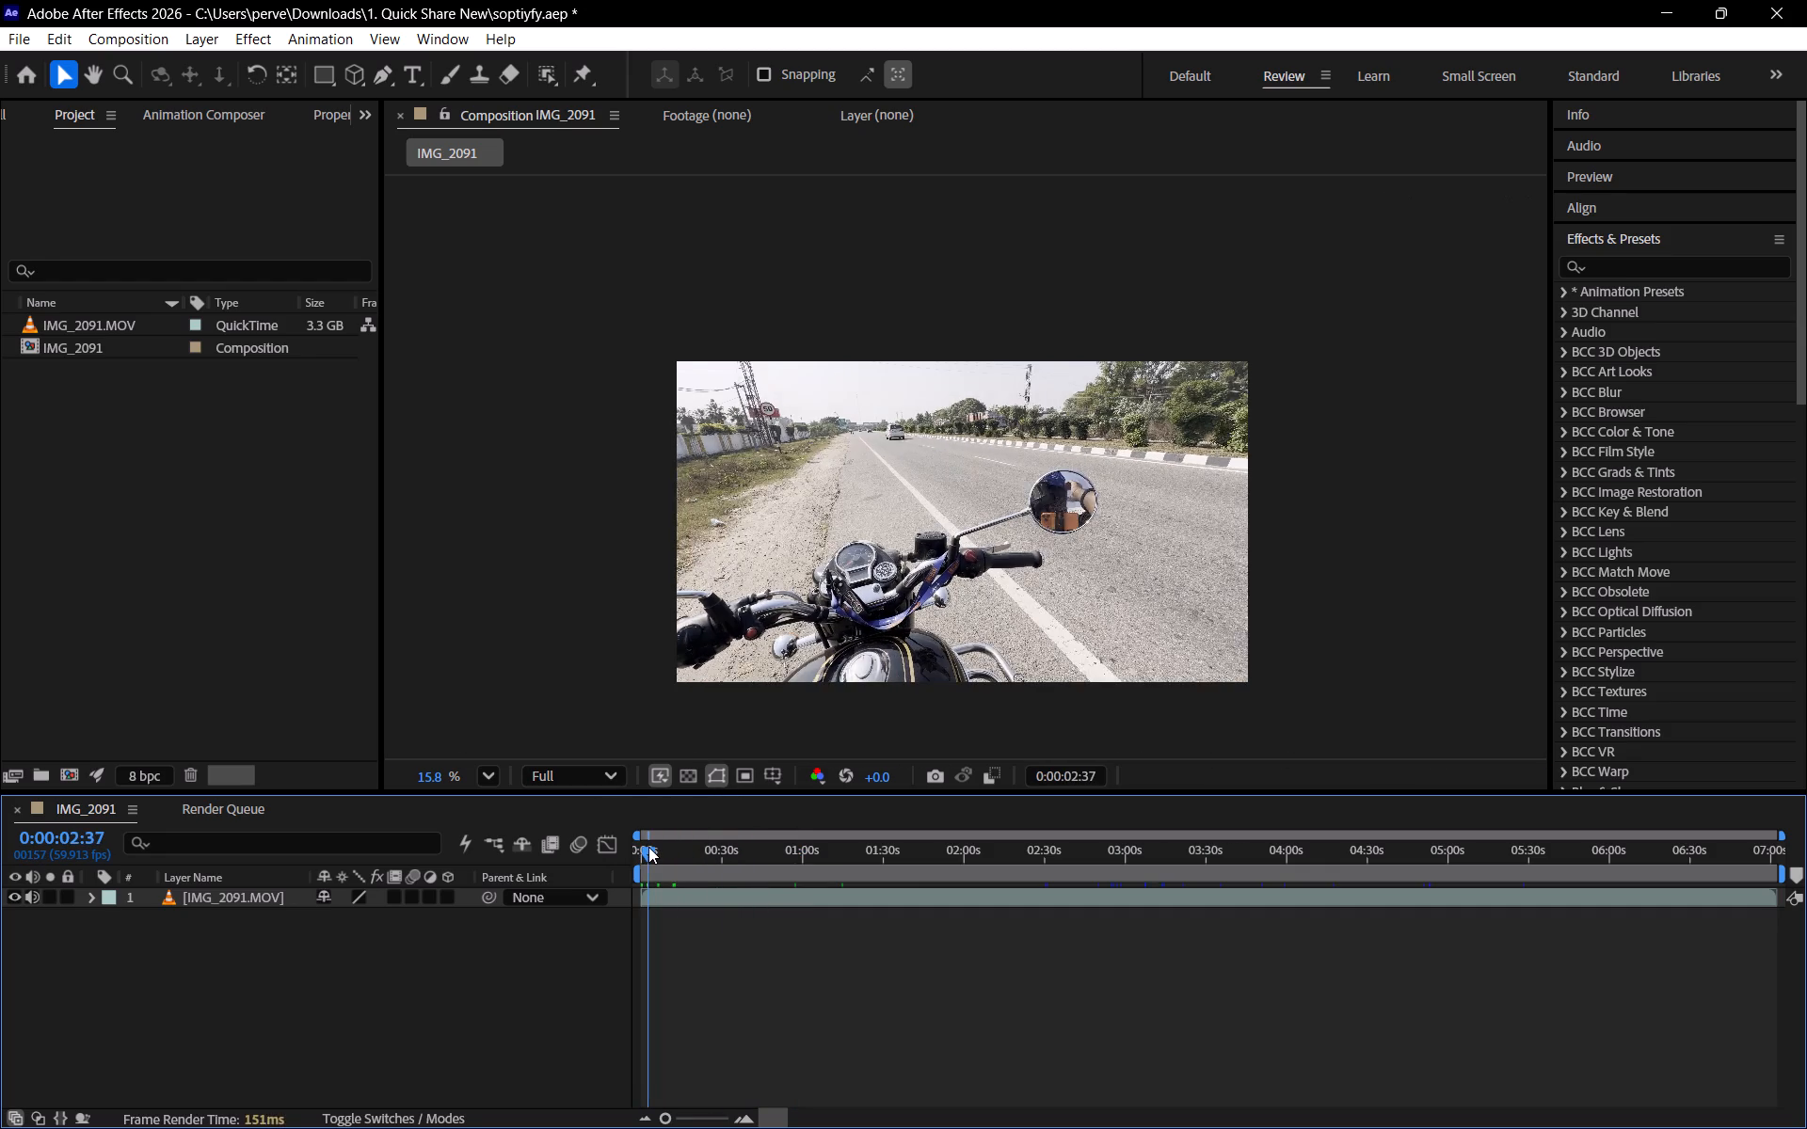
left_click_drag(648, 847, 708, 877)
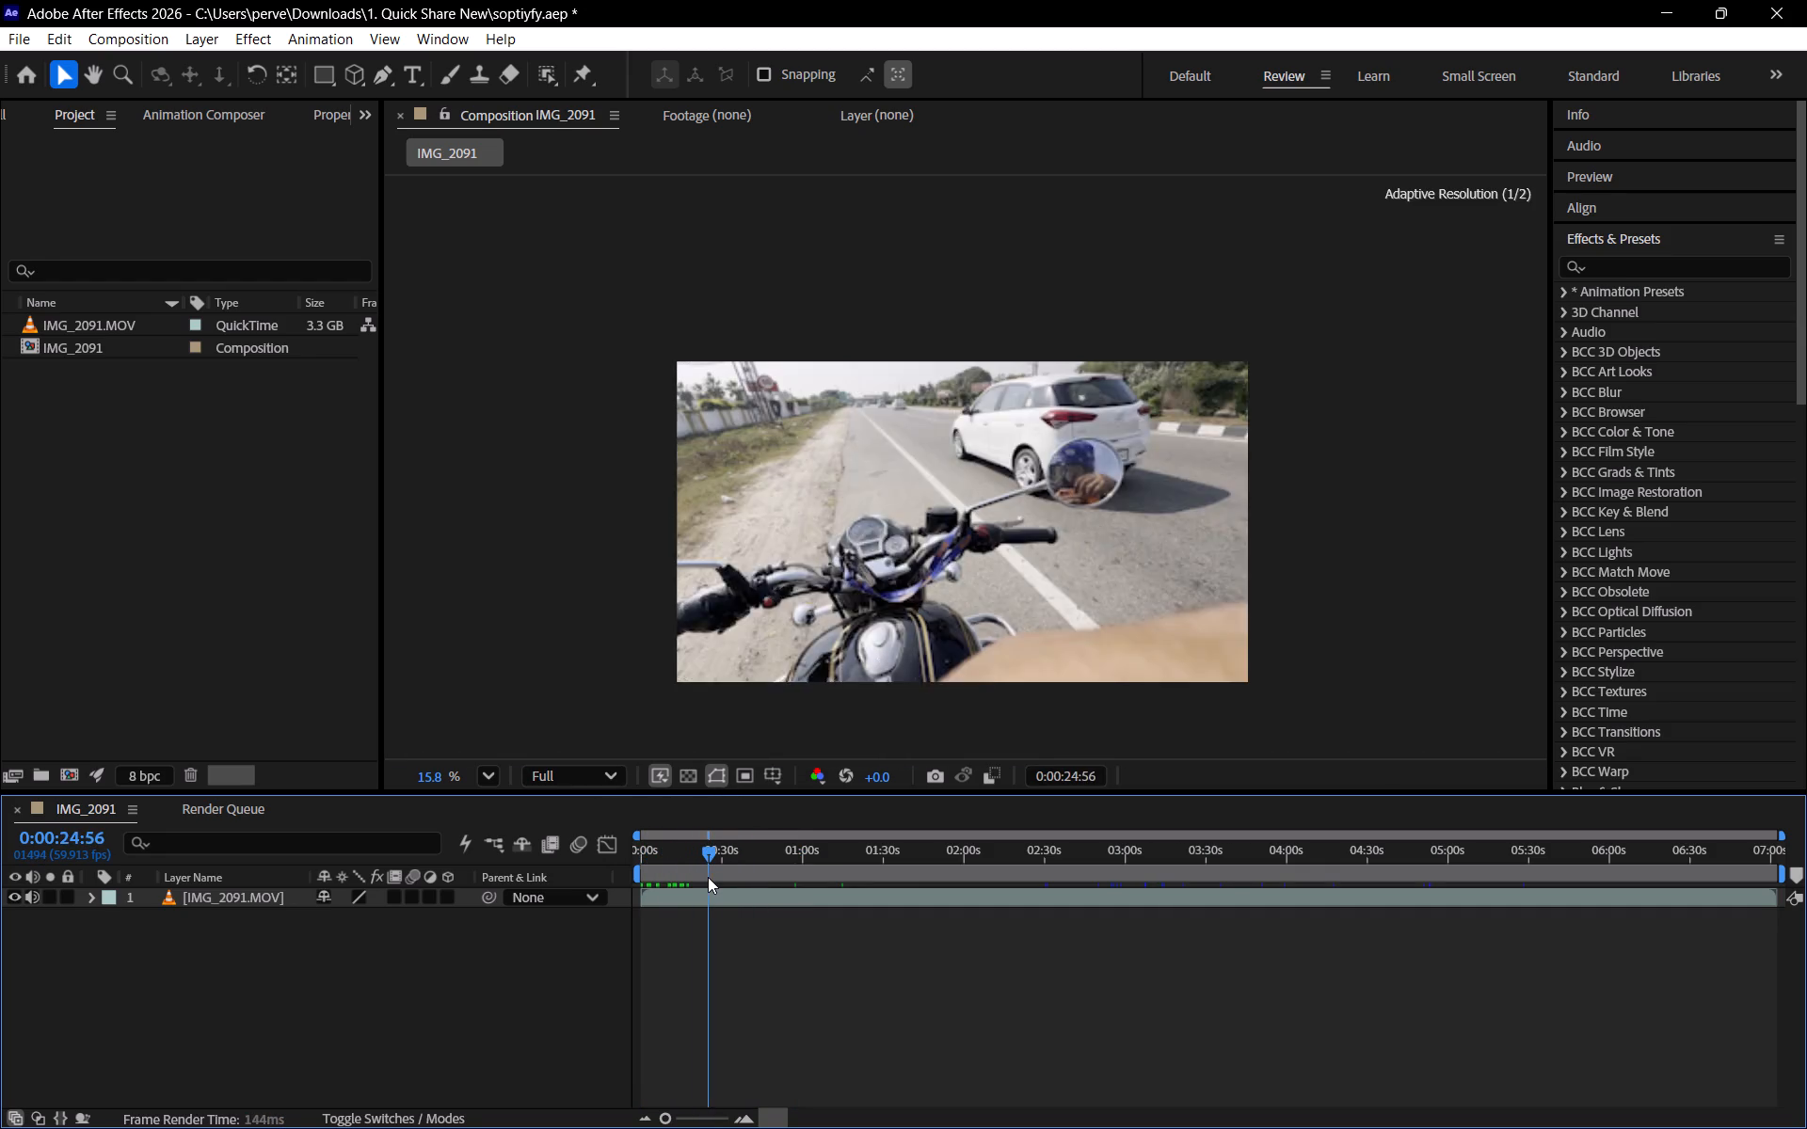
left_click_drag(708, 877, 730, 890)
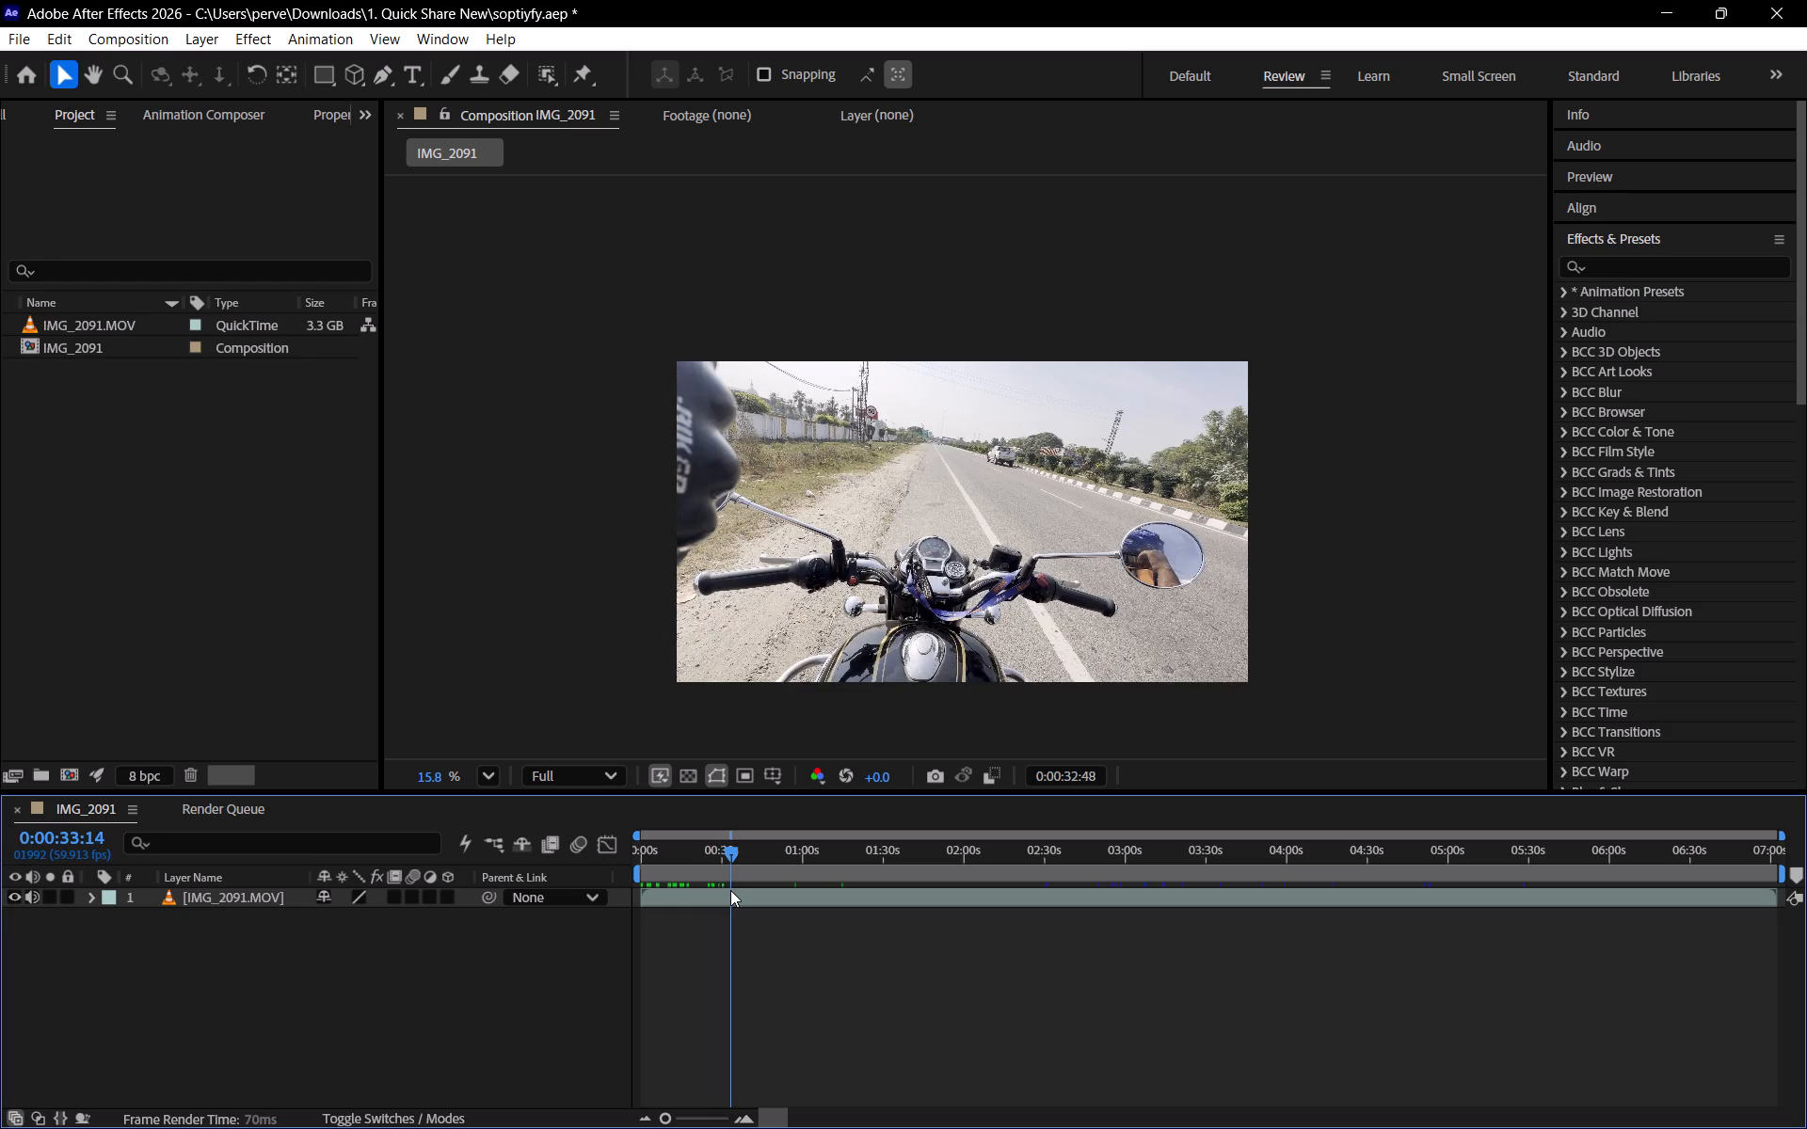
left_click_drag(730, 890, 742, 893)
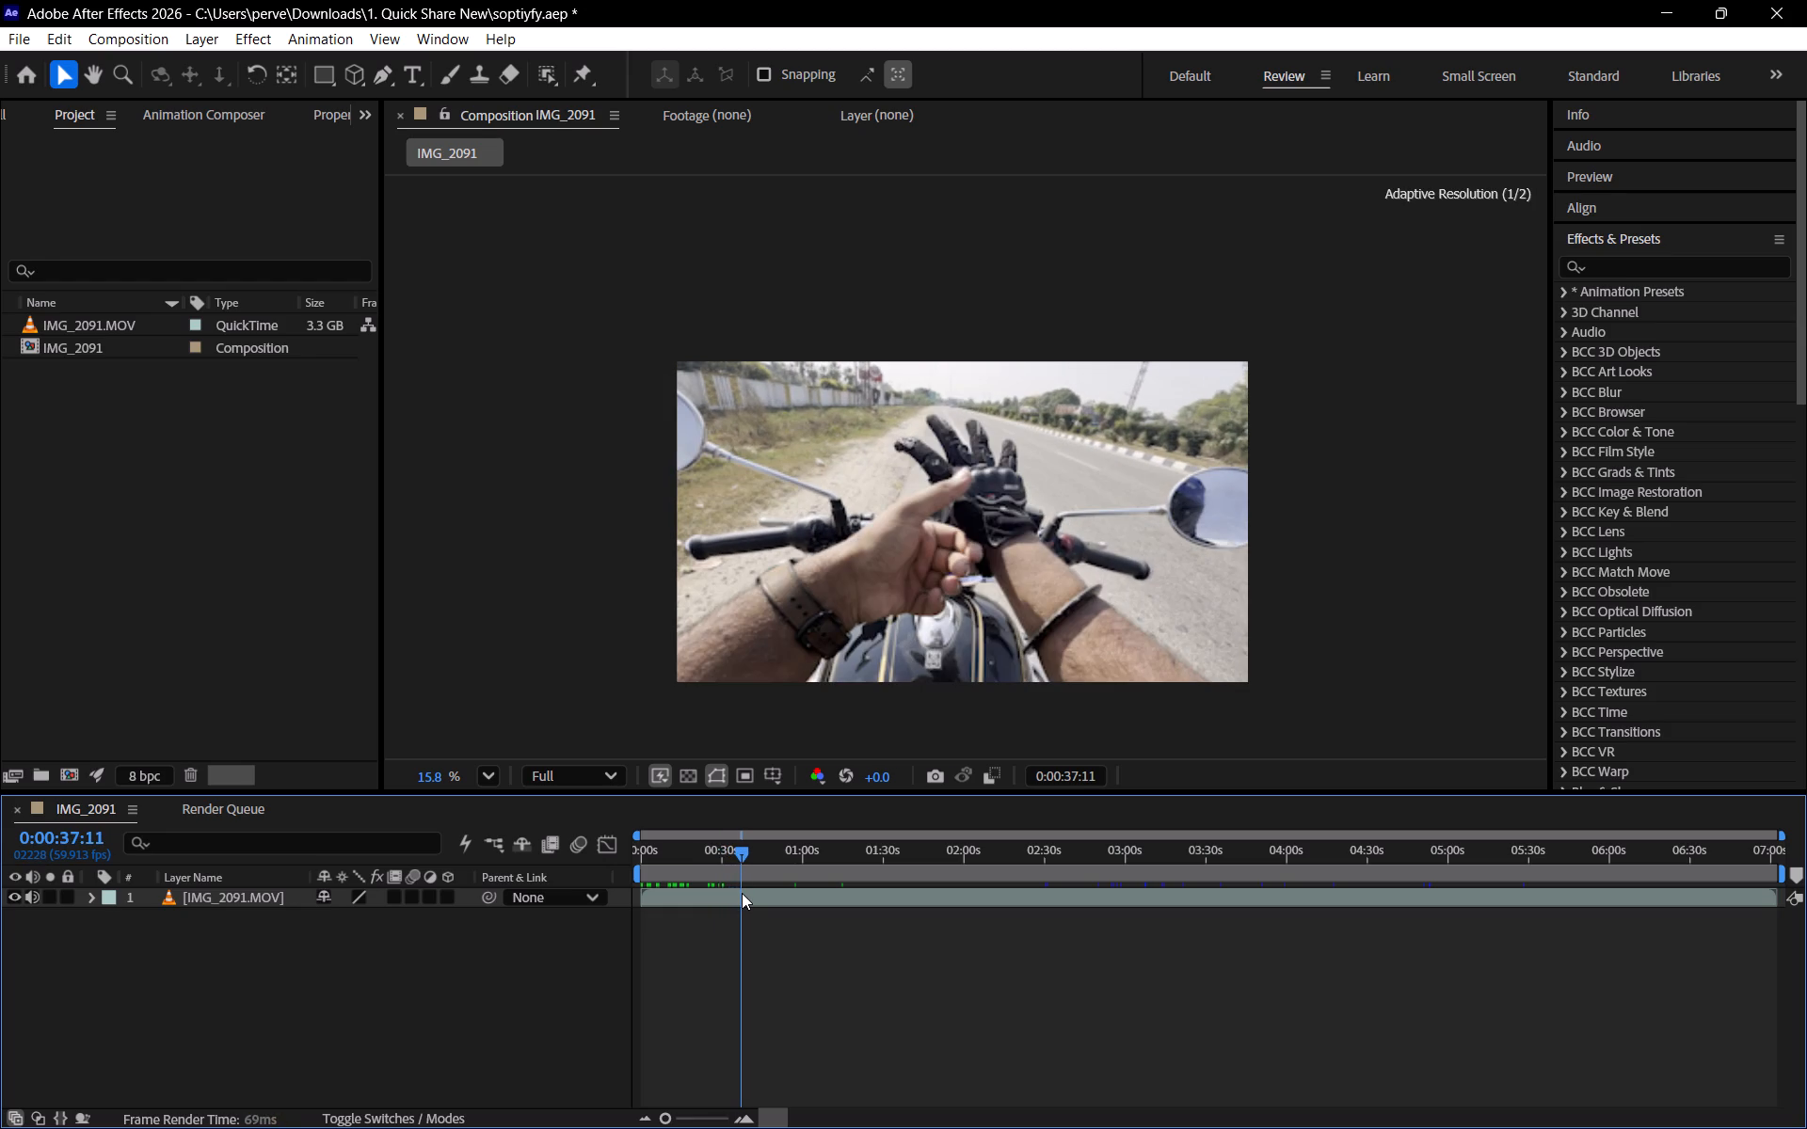
left_click_drag(742, 893, 751, 895)
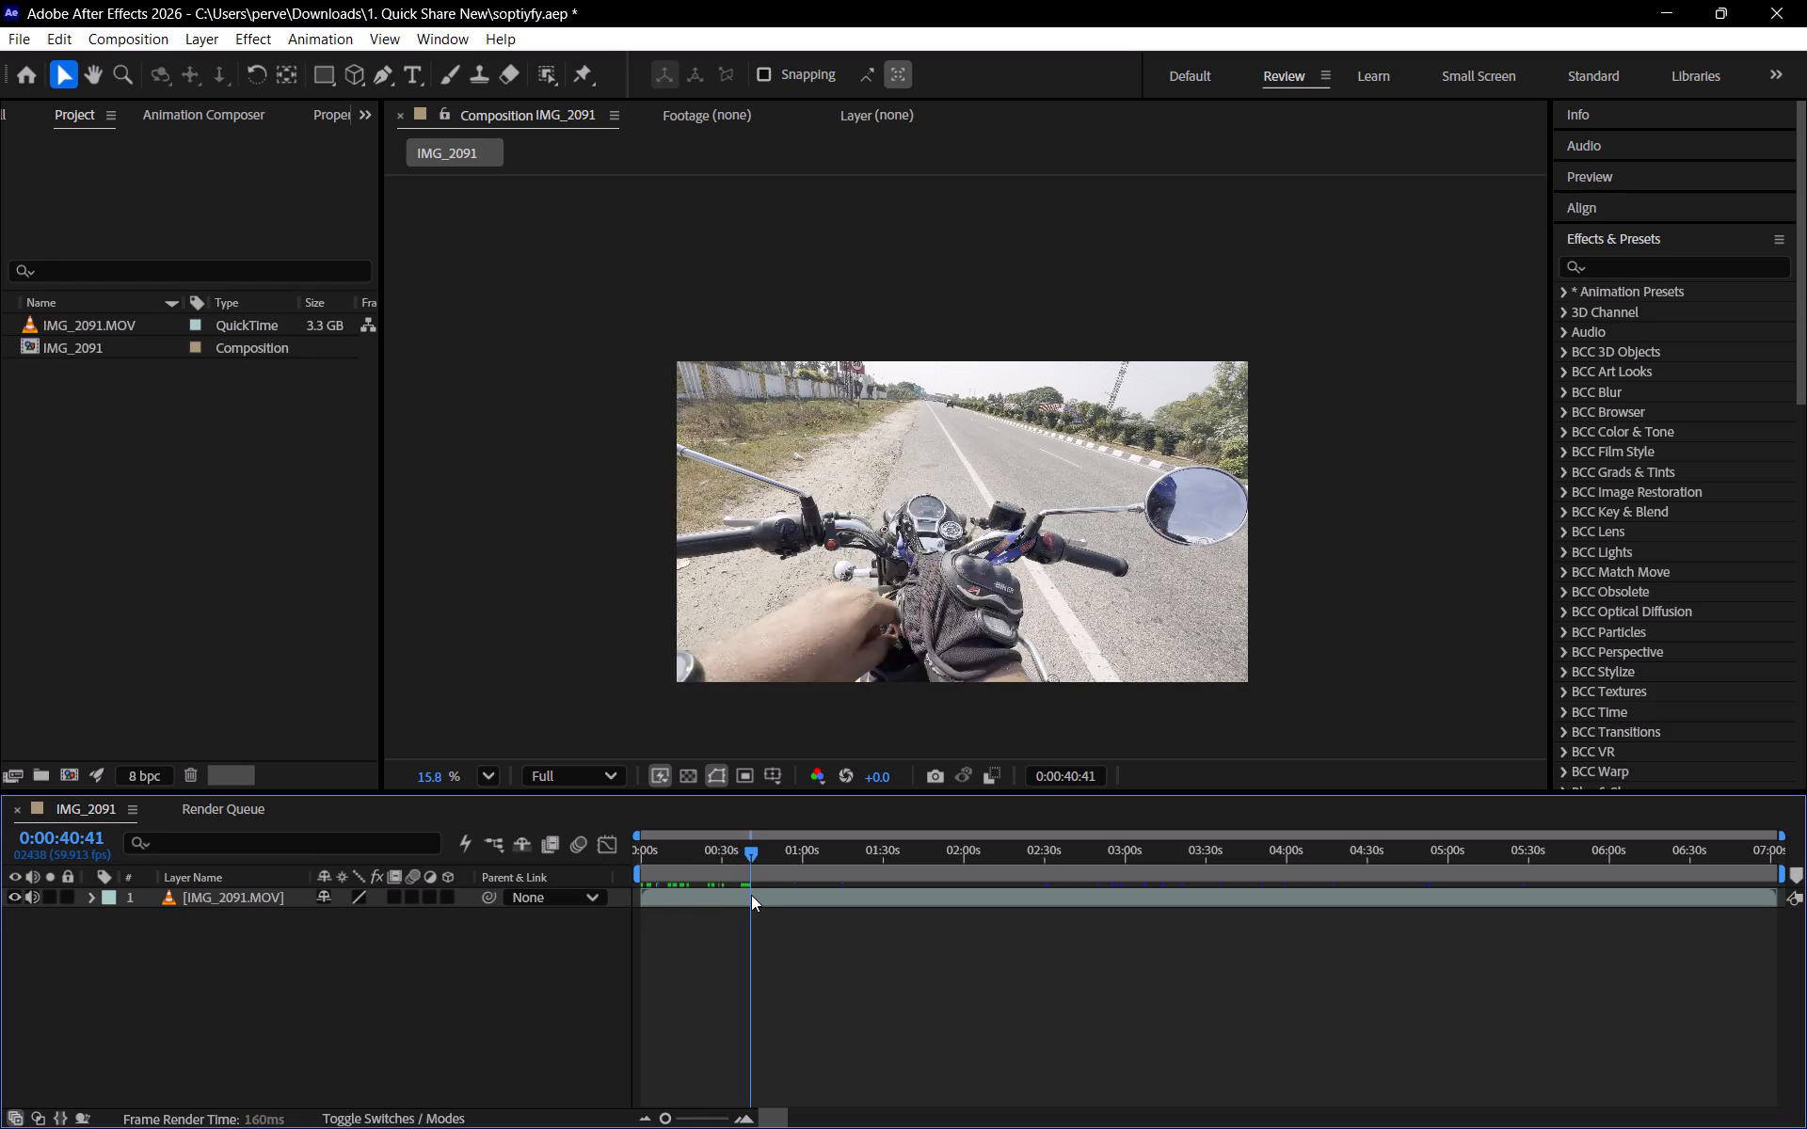
left_click_drag(751, 895, 737, 895)
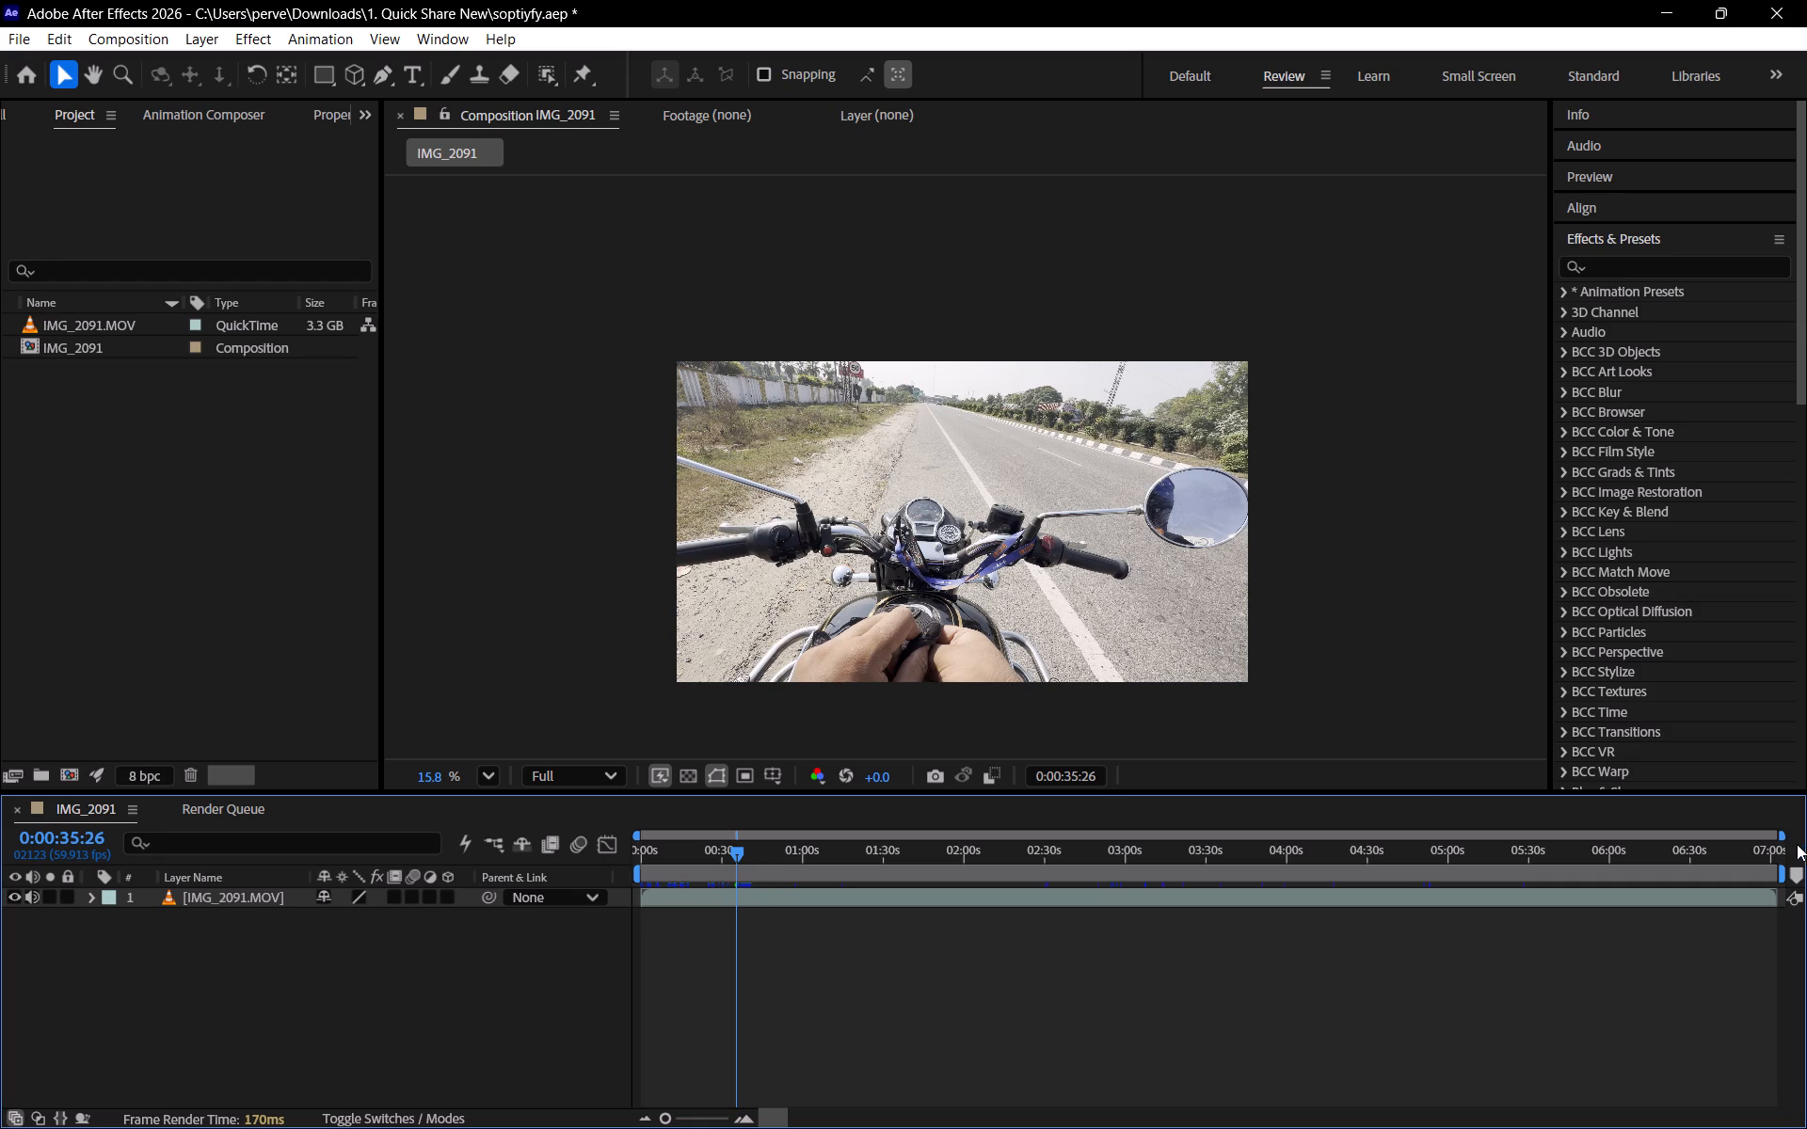
Find the glove shot at 0:00:39:04 and trim the start of the IMG_2091.MOV layer to just before it.
left_click_drag(1785, 837, 1001, 859)
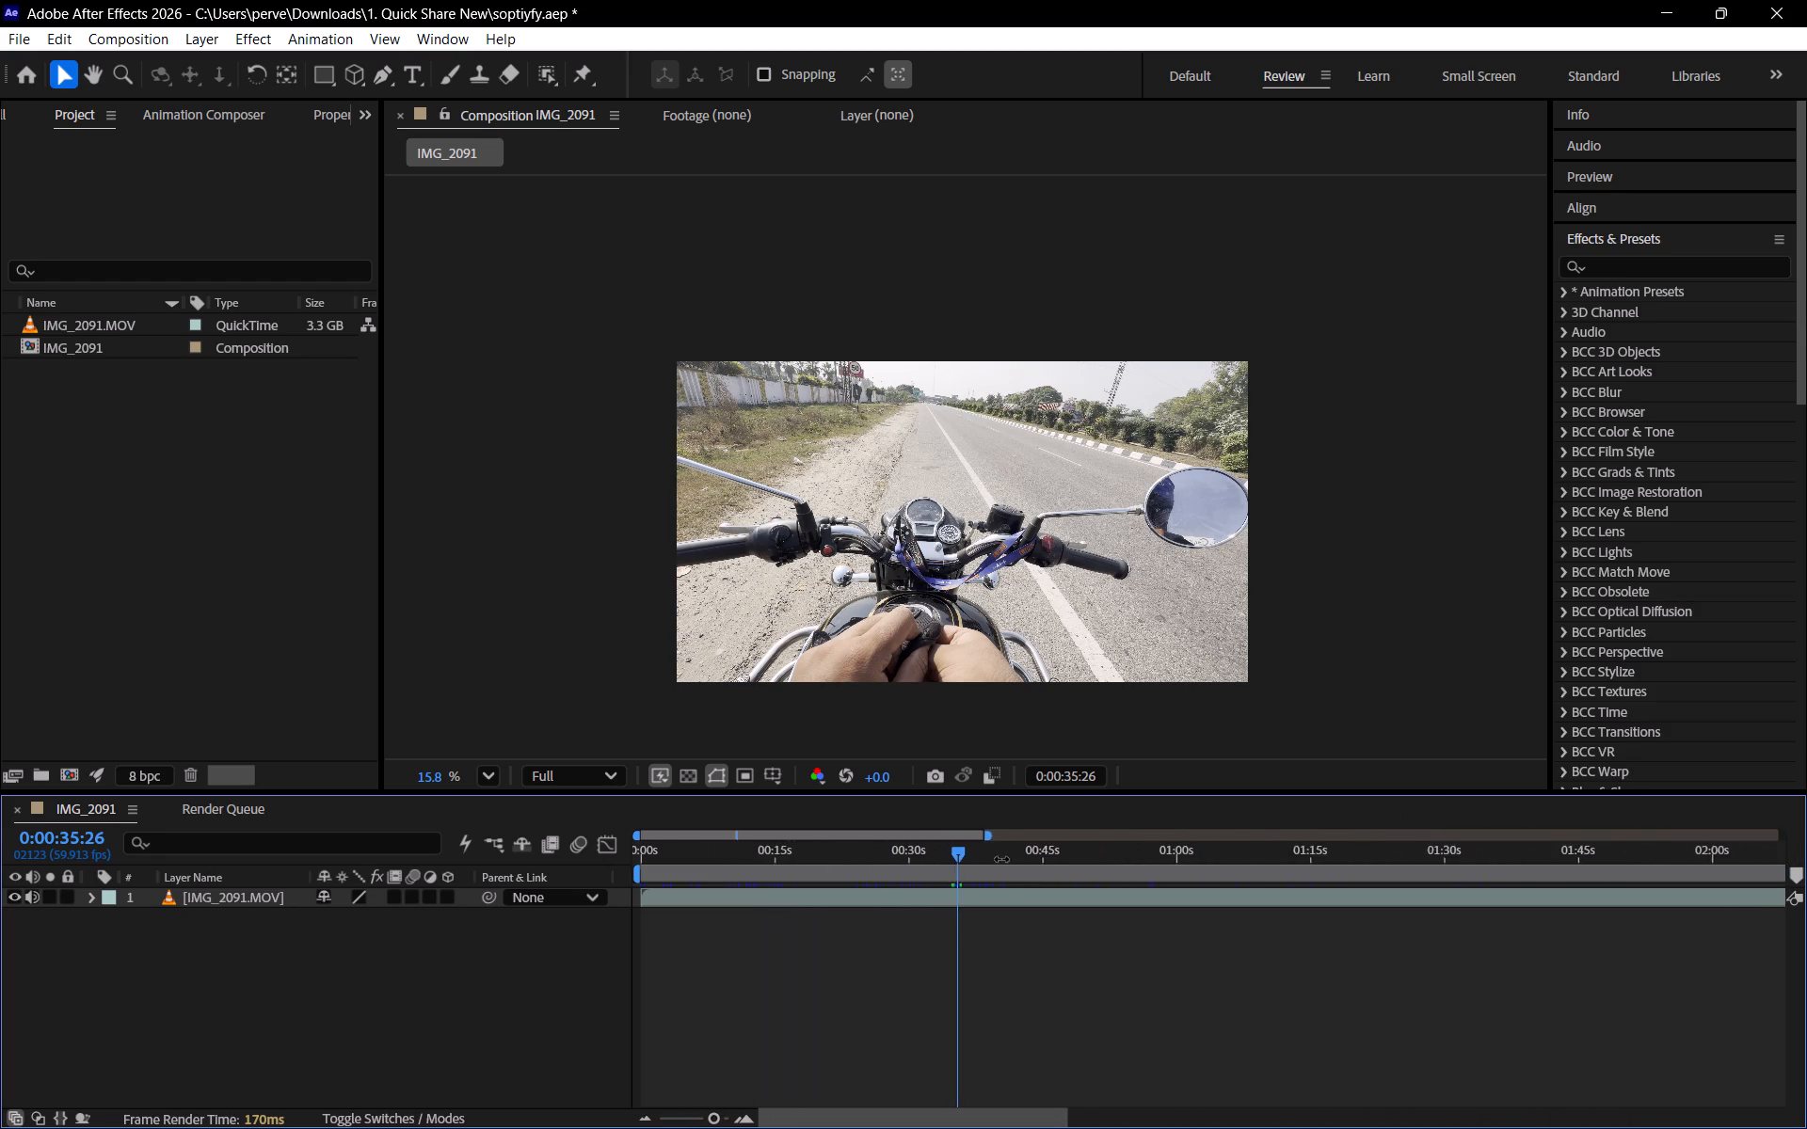
left_click_drag(1001, 859, 1021, 870)
left_click_drag(935, 854, 951, 863)
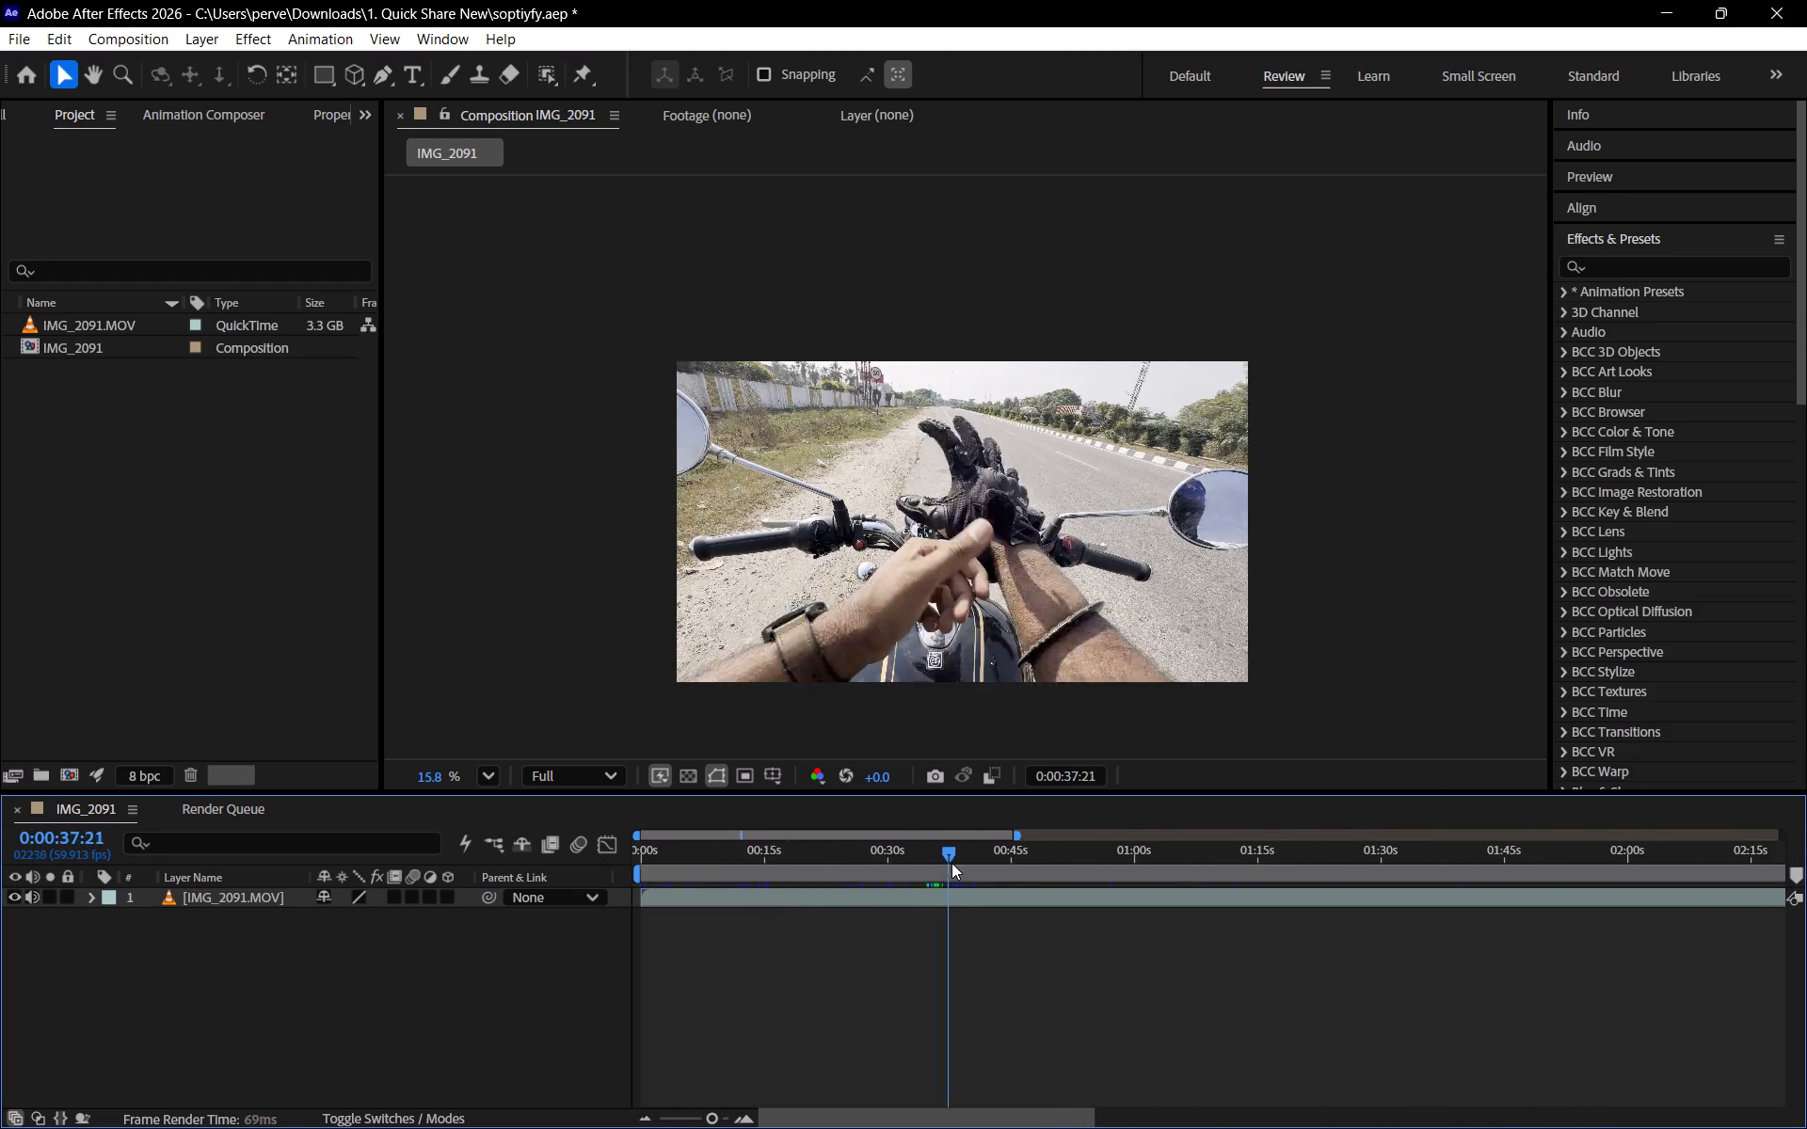
left_click_drag(951, 863, 933, 860)
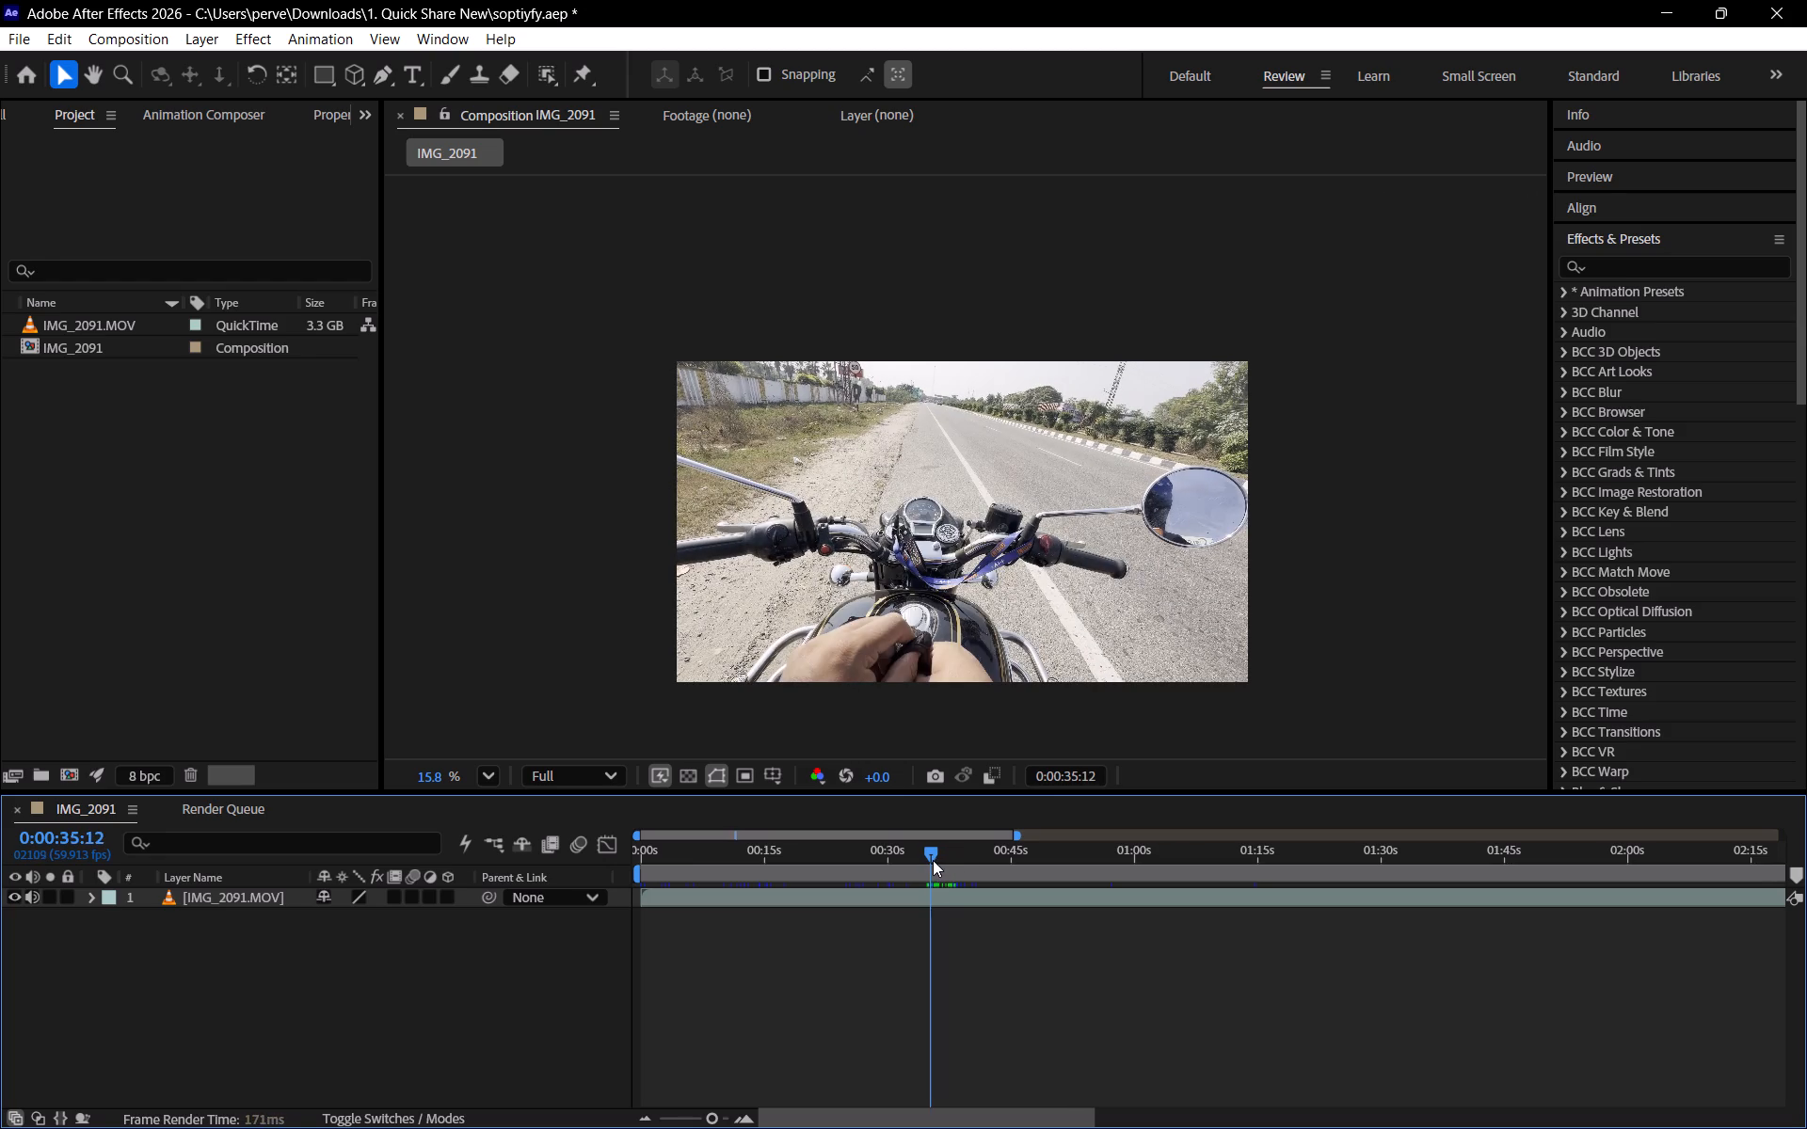
left_click_drag(933, 860, 965, 875)
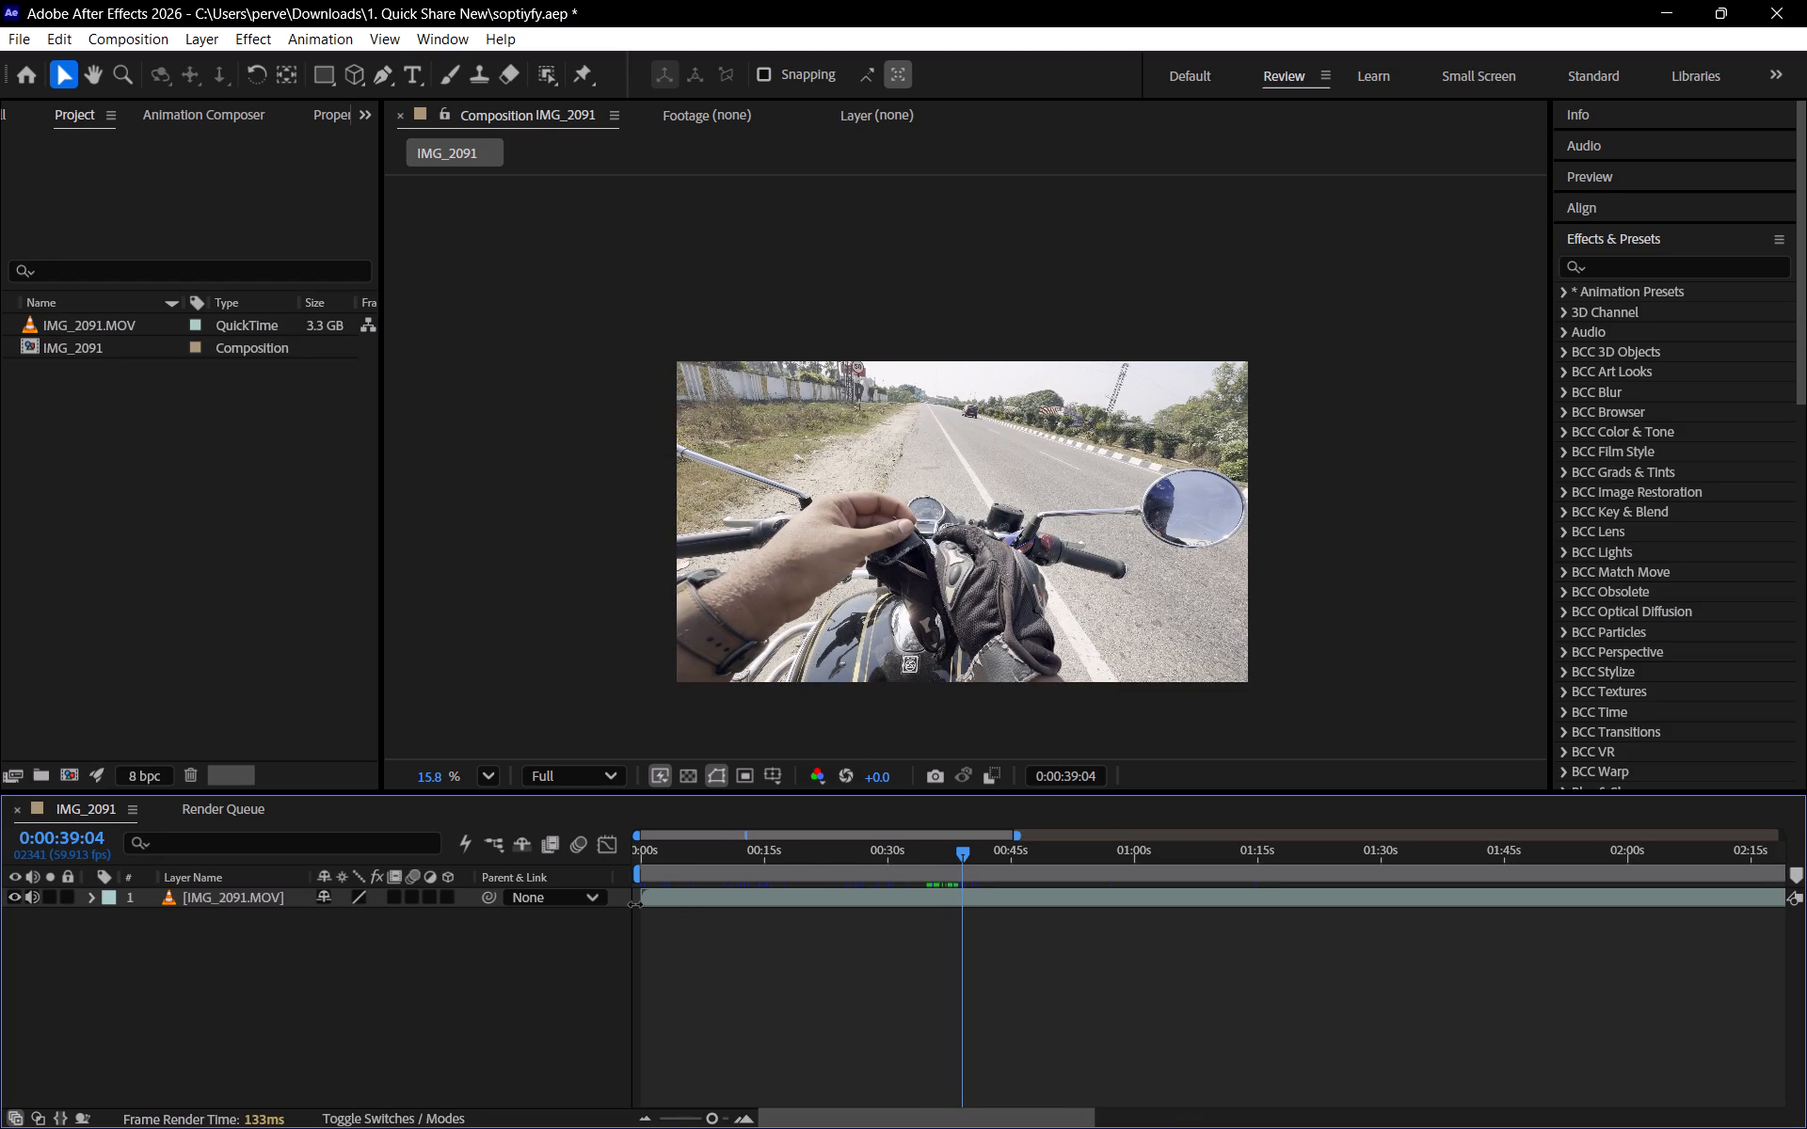
left_click_drag(640, 904, 951, 928)
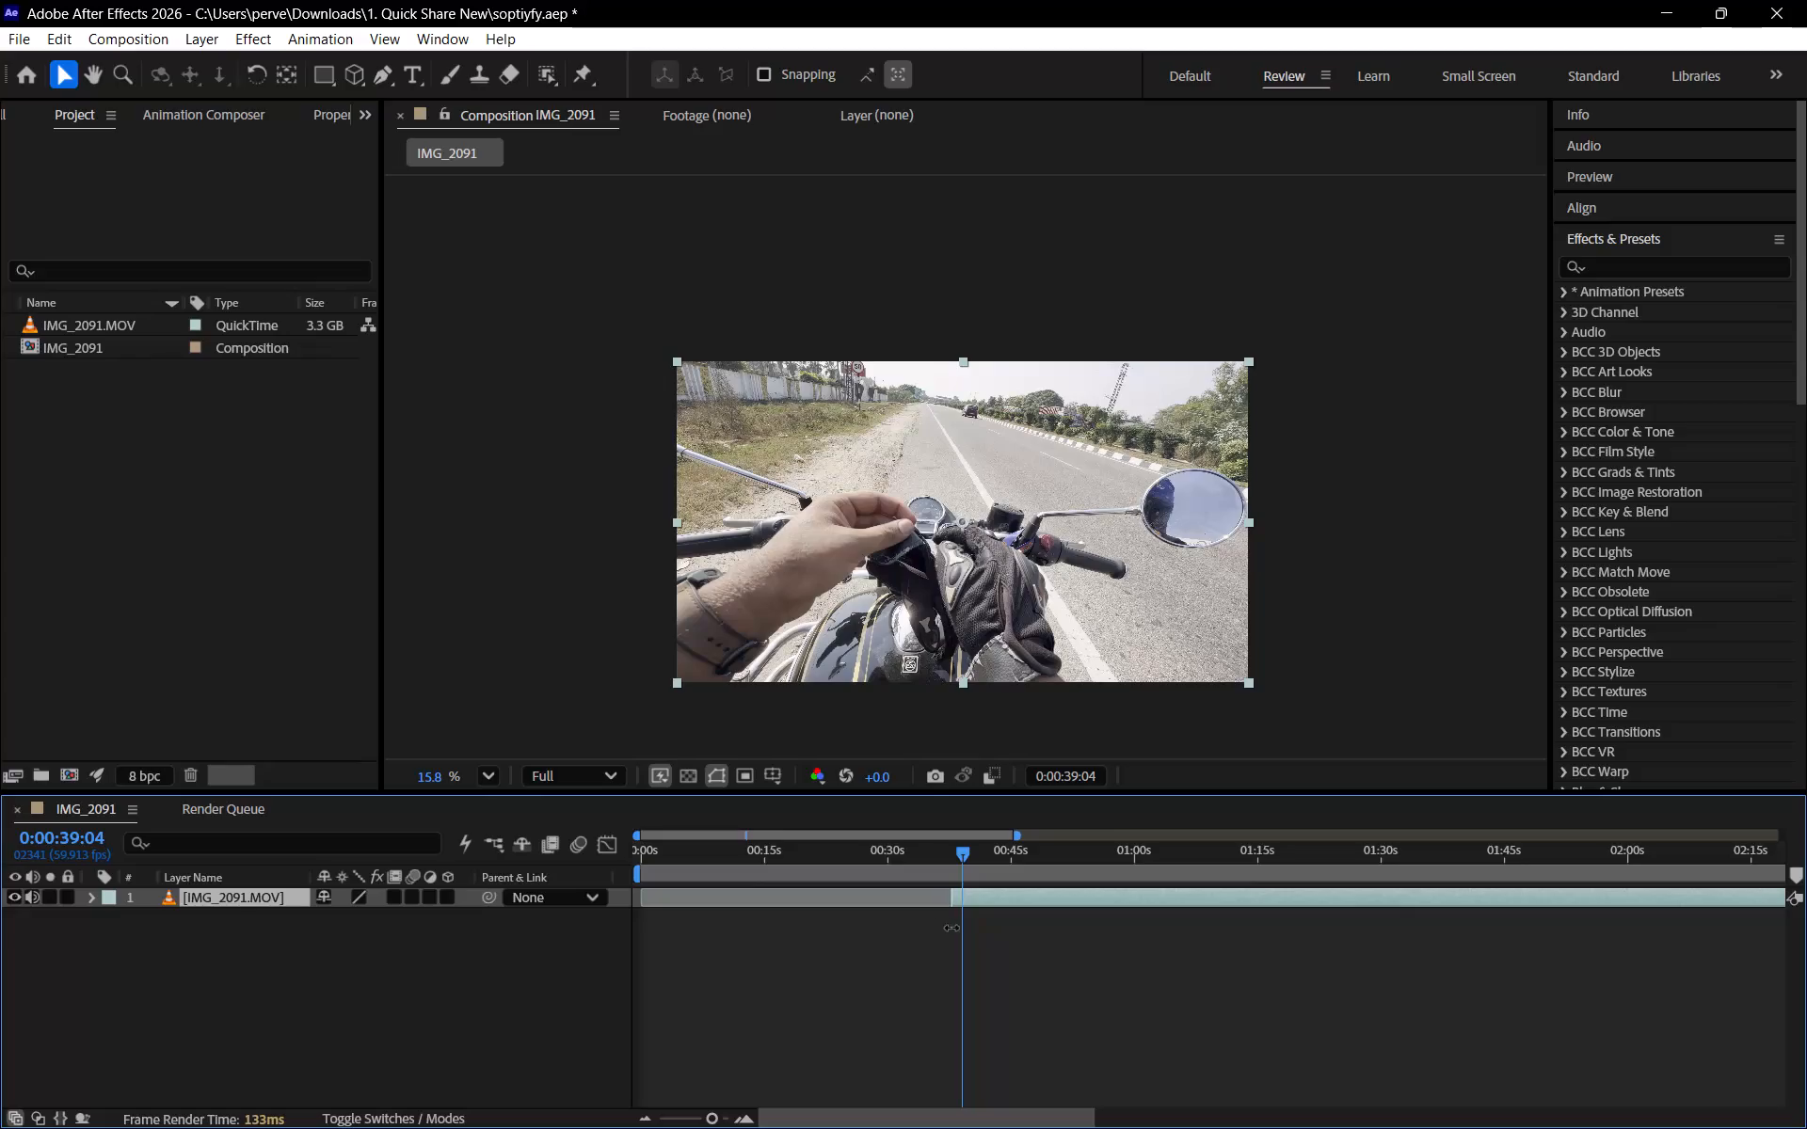
left_click_drag(951, 928, 956, 930)
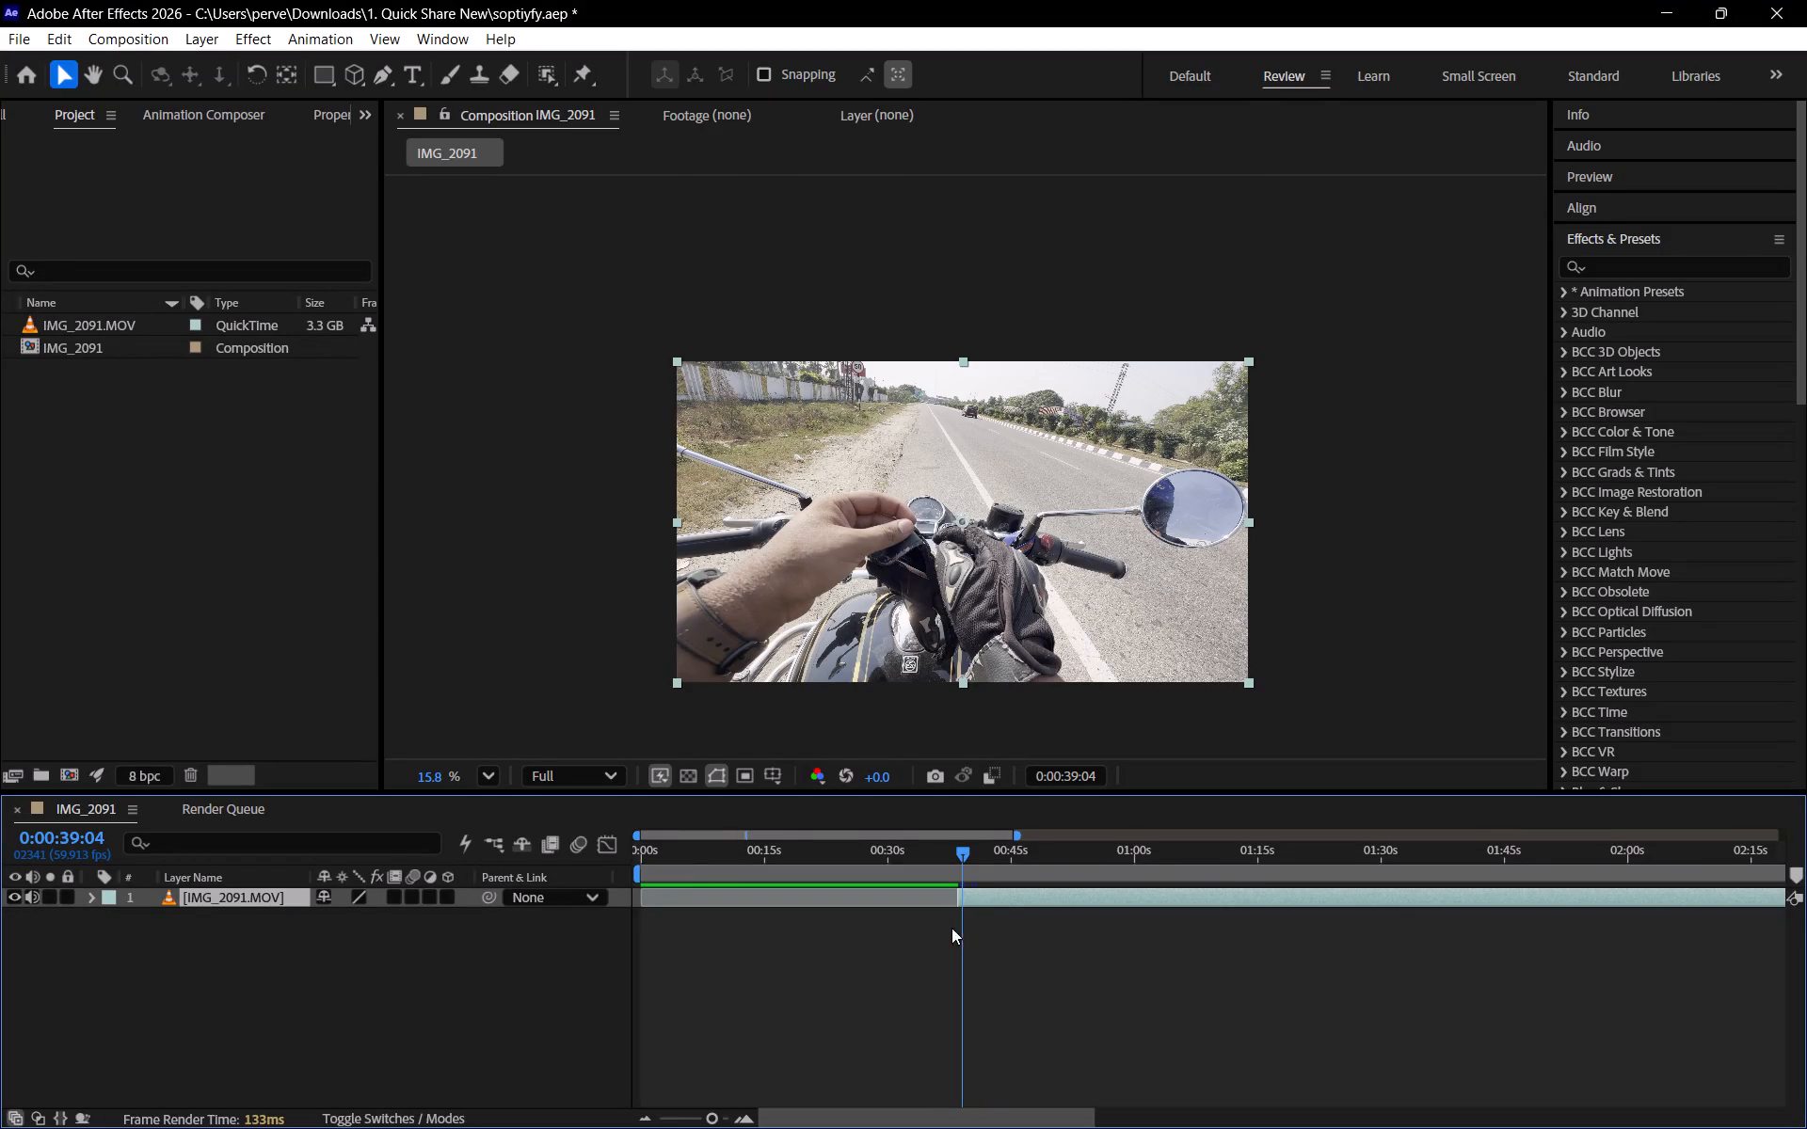
Slide the trimmed IMG_2091.MOV layer to the start of the composition and return the playhead to 0:00:00:00.
left_click_drag(1007, 889, 779, 944)
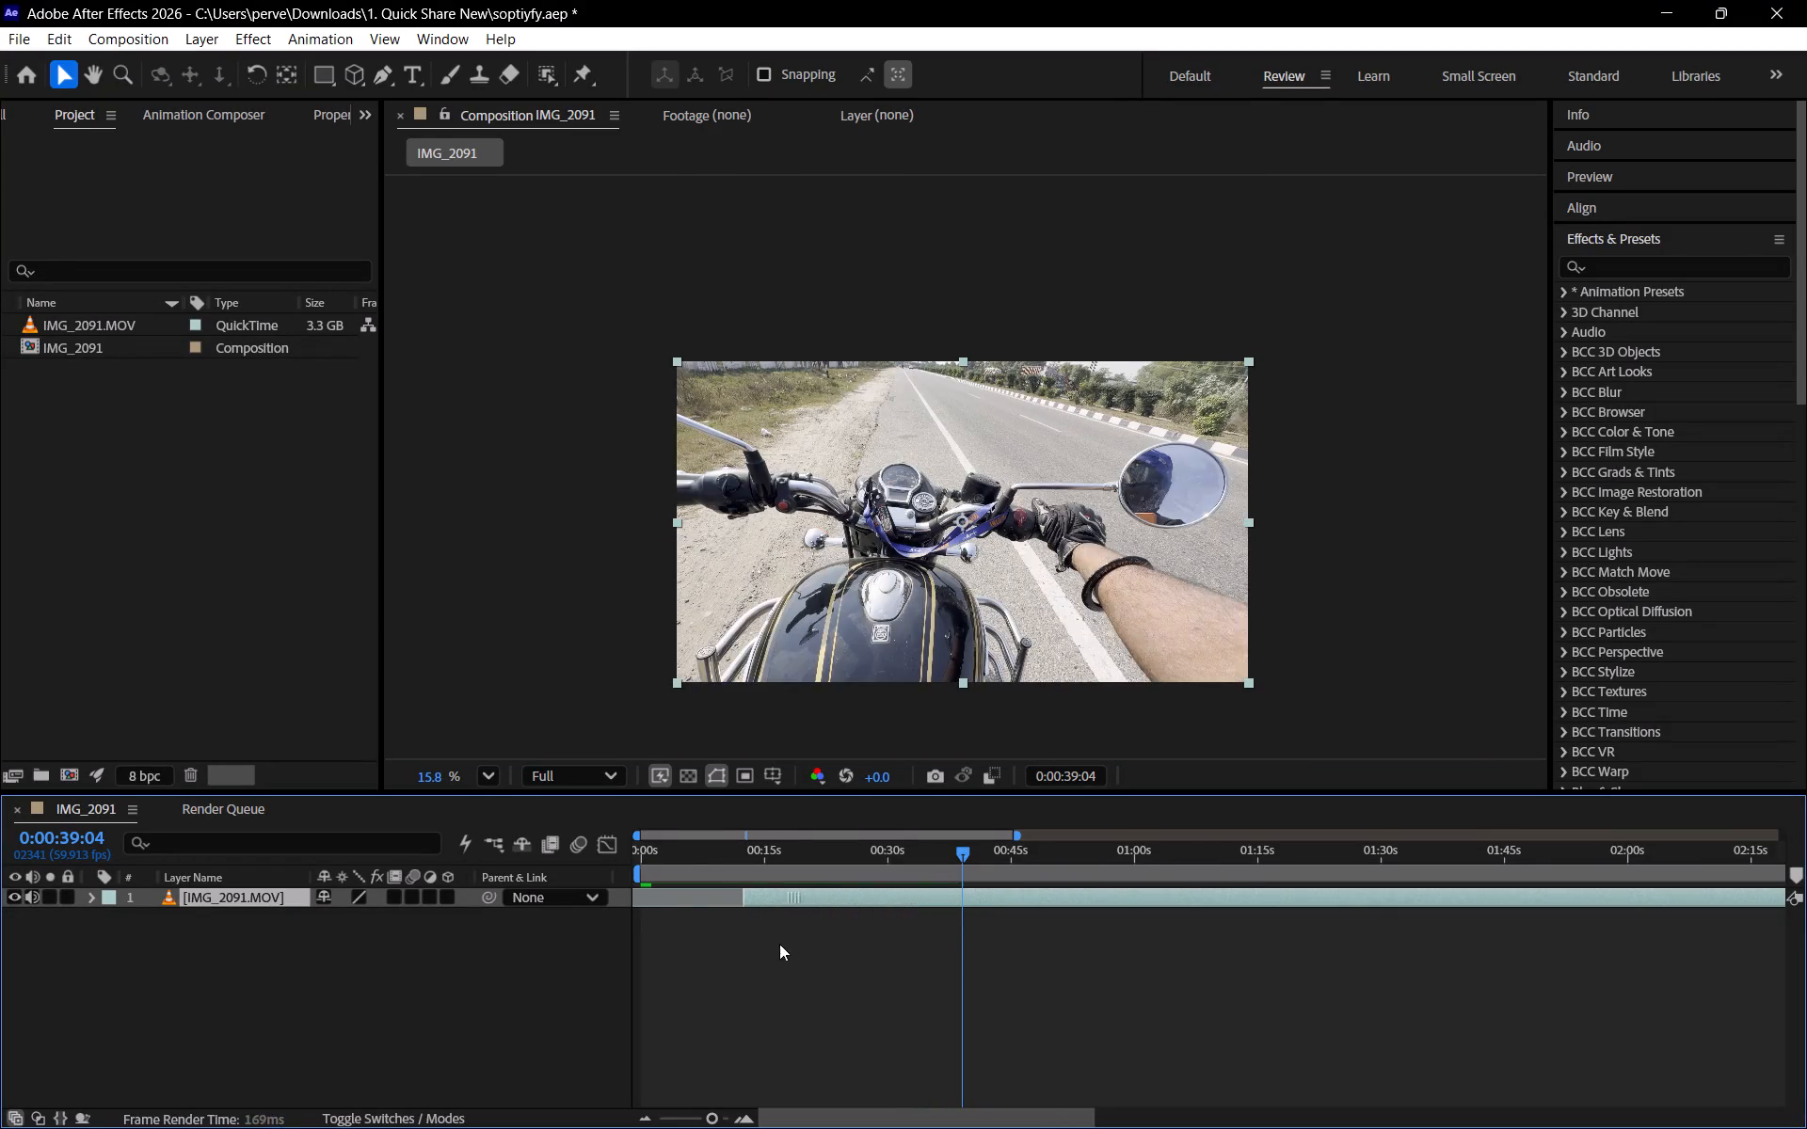
left_click_drag(779, 944, 690, 963)
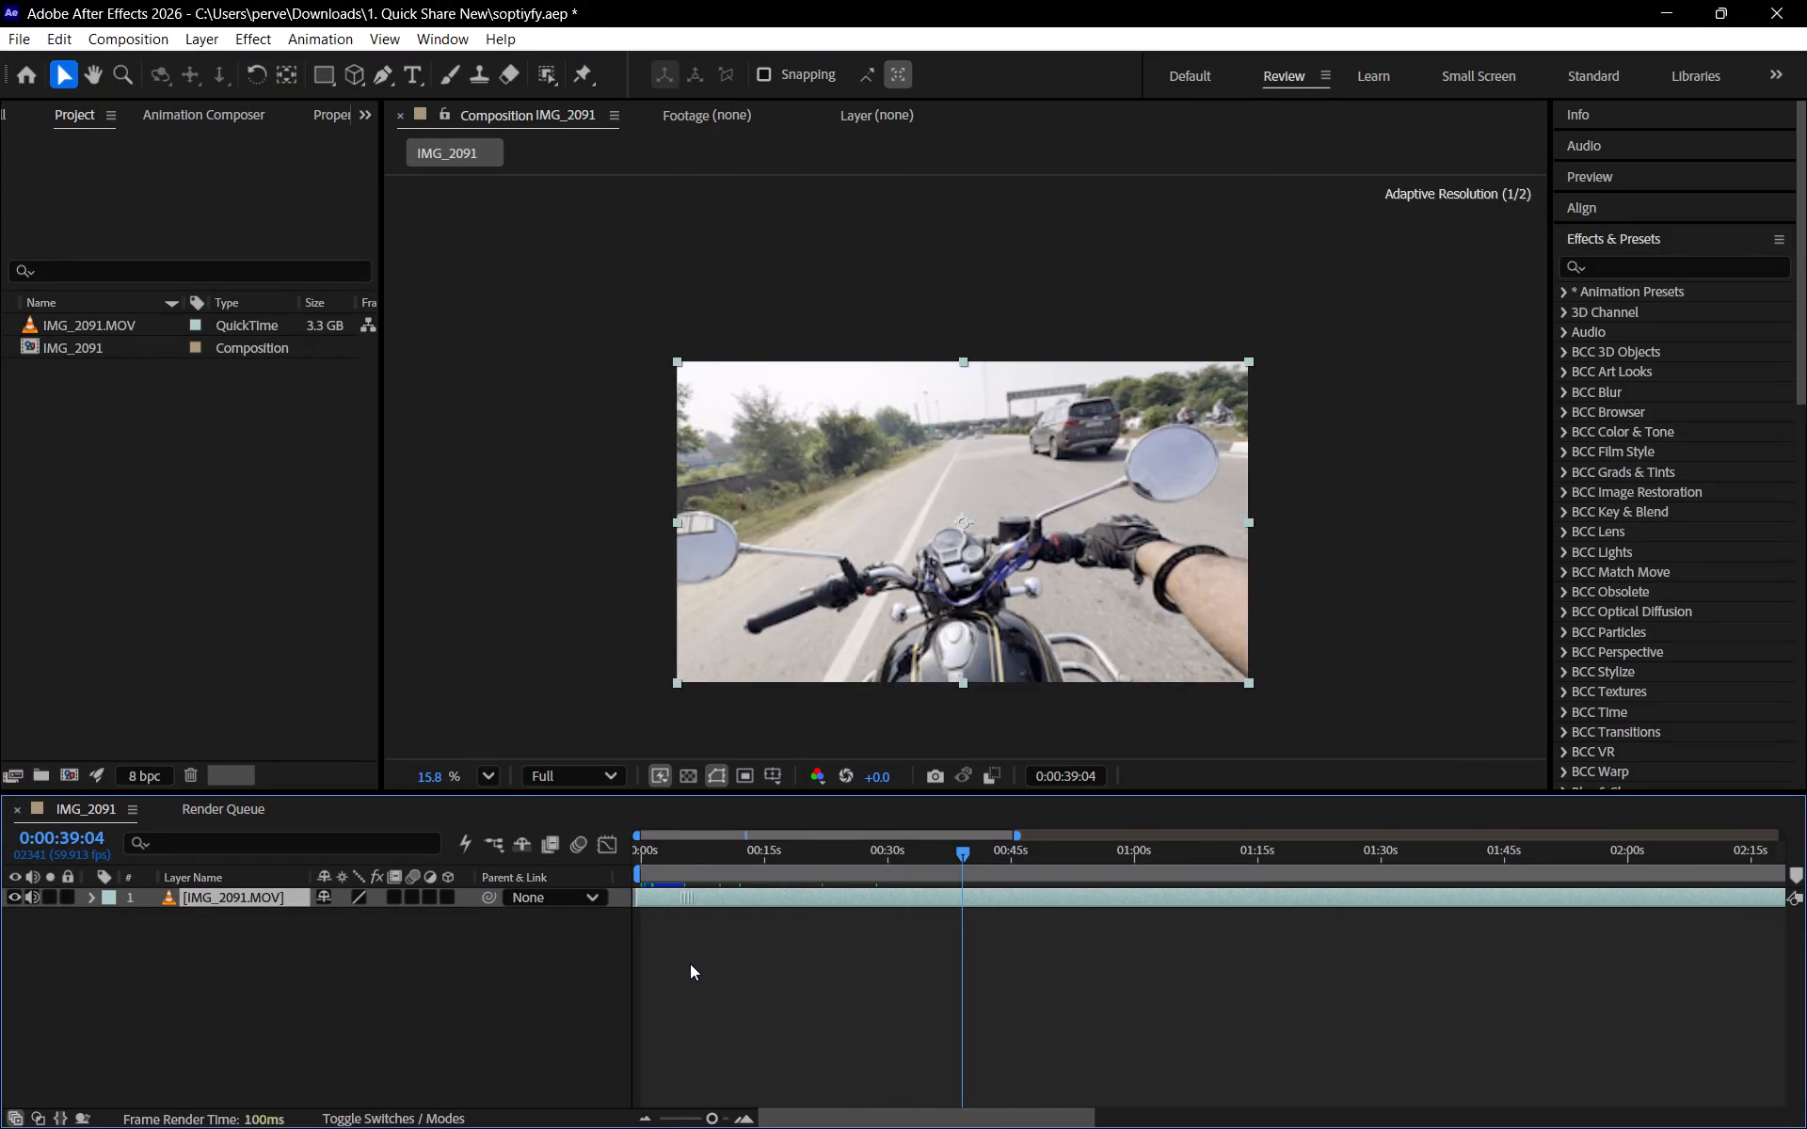
left_click_drag(690, 963, 688, 963)
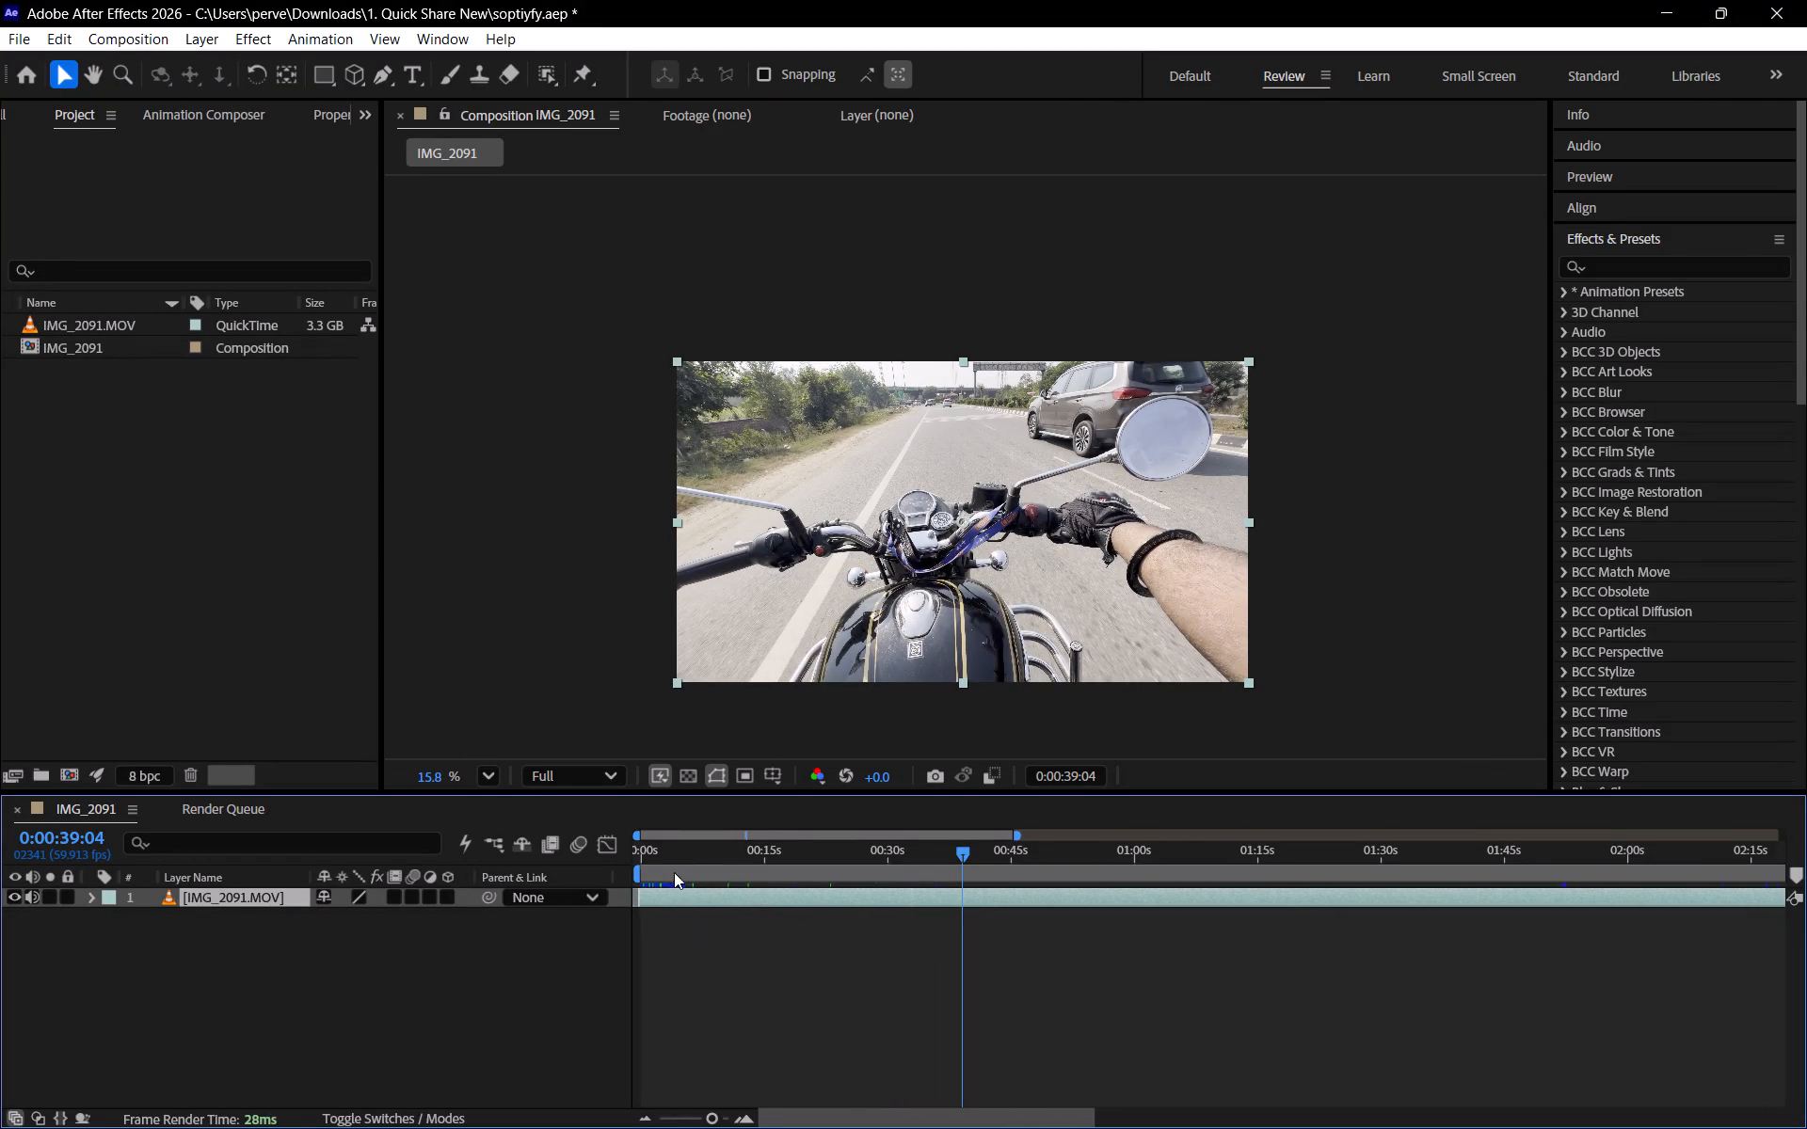
left_click_drag(664, 868, 620, 856)
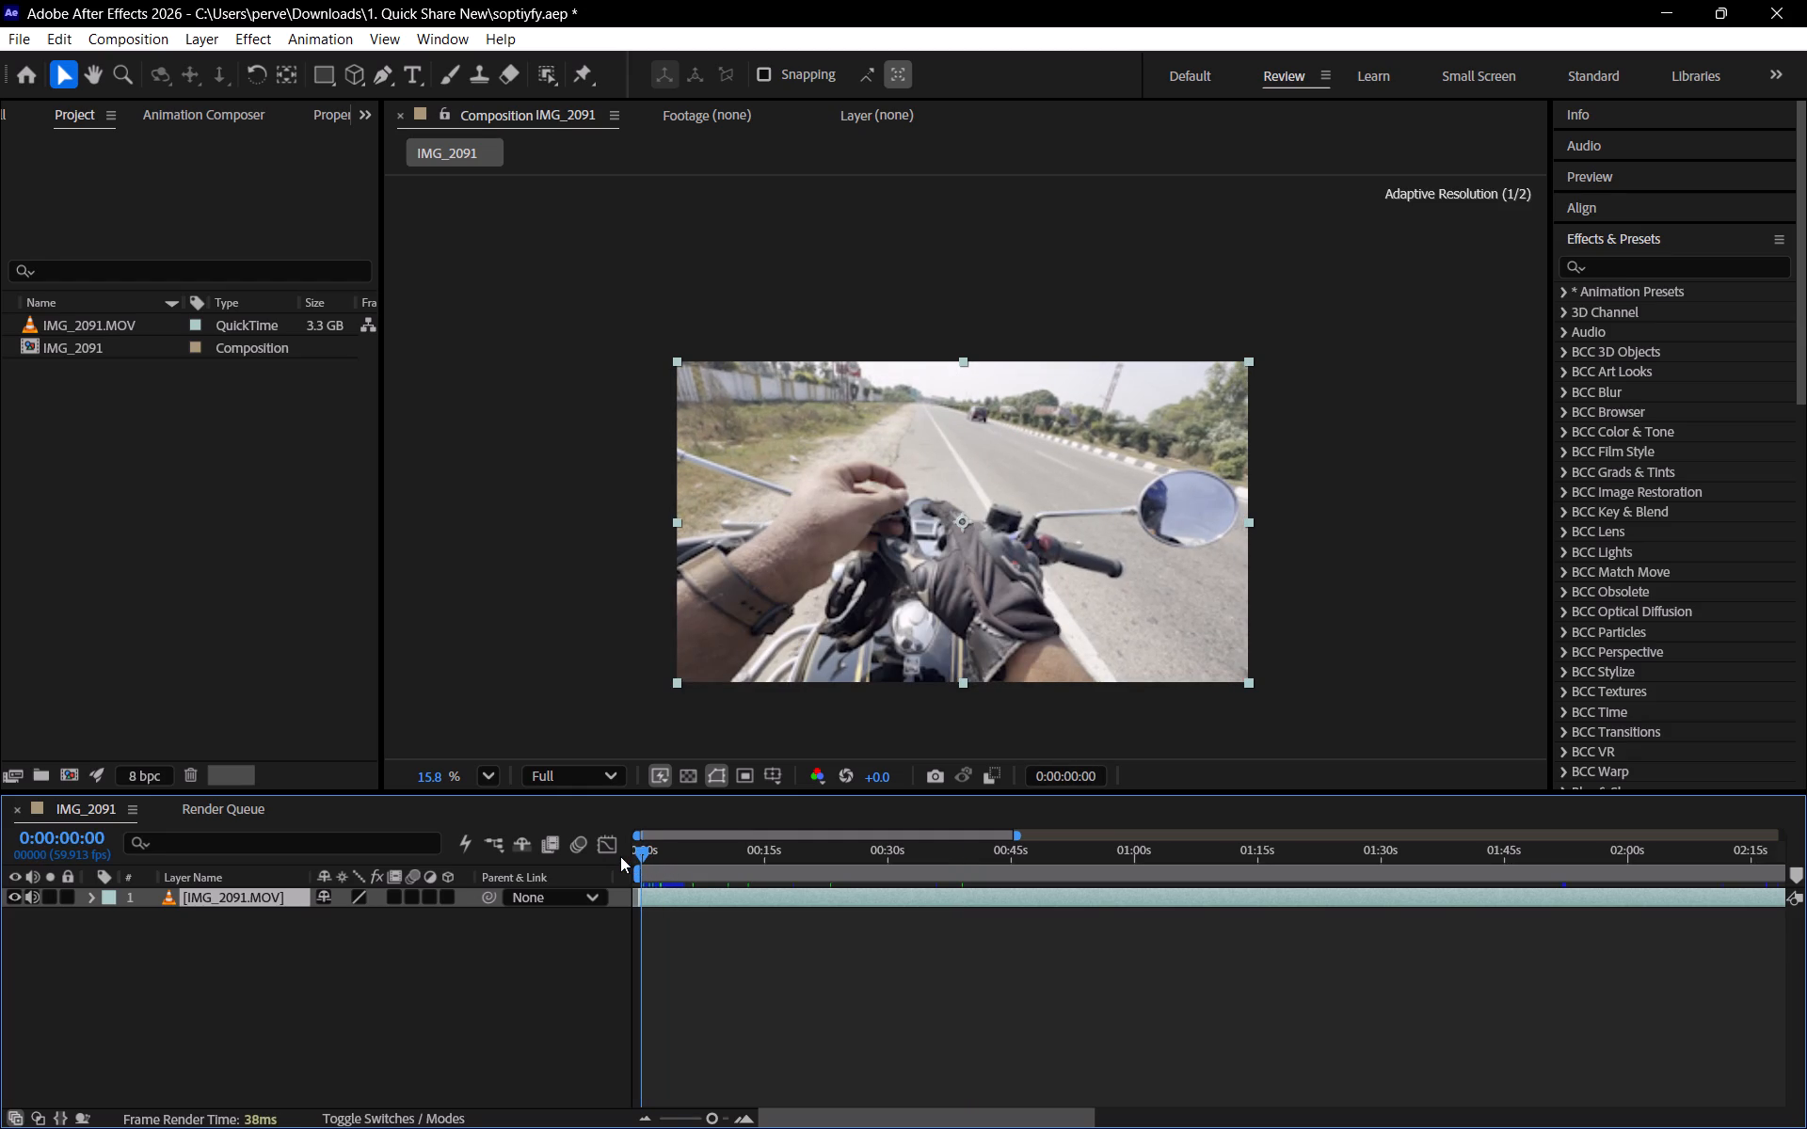
left_click_drag(620, 856, 618, 856)
Set the composition's preview resolution to Quarter.
left_click(612, 791)
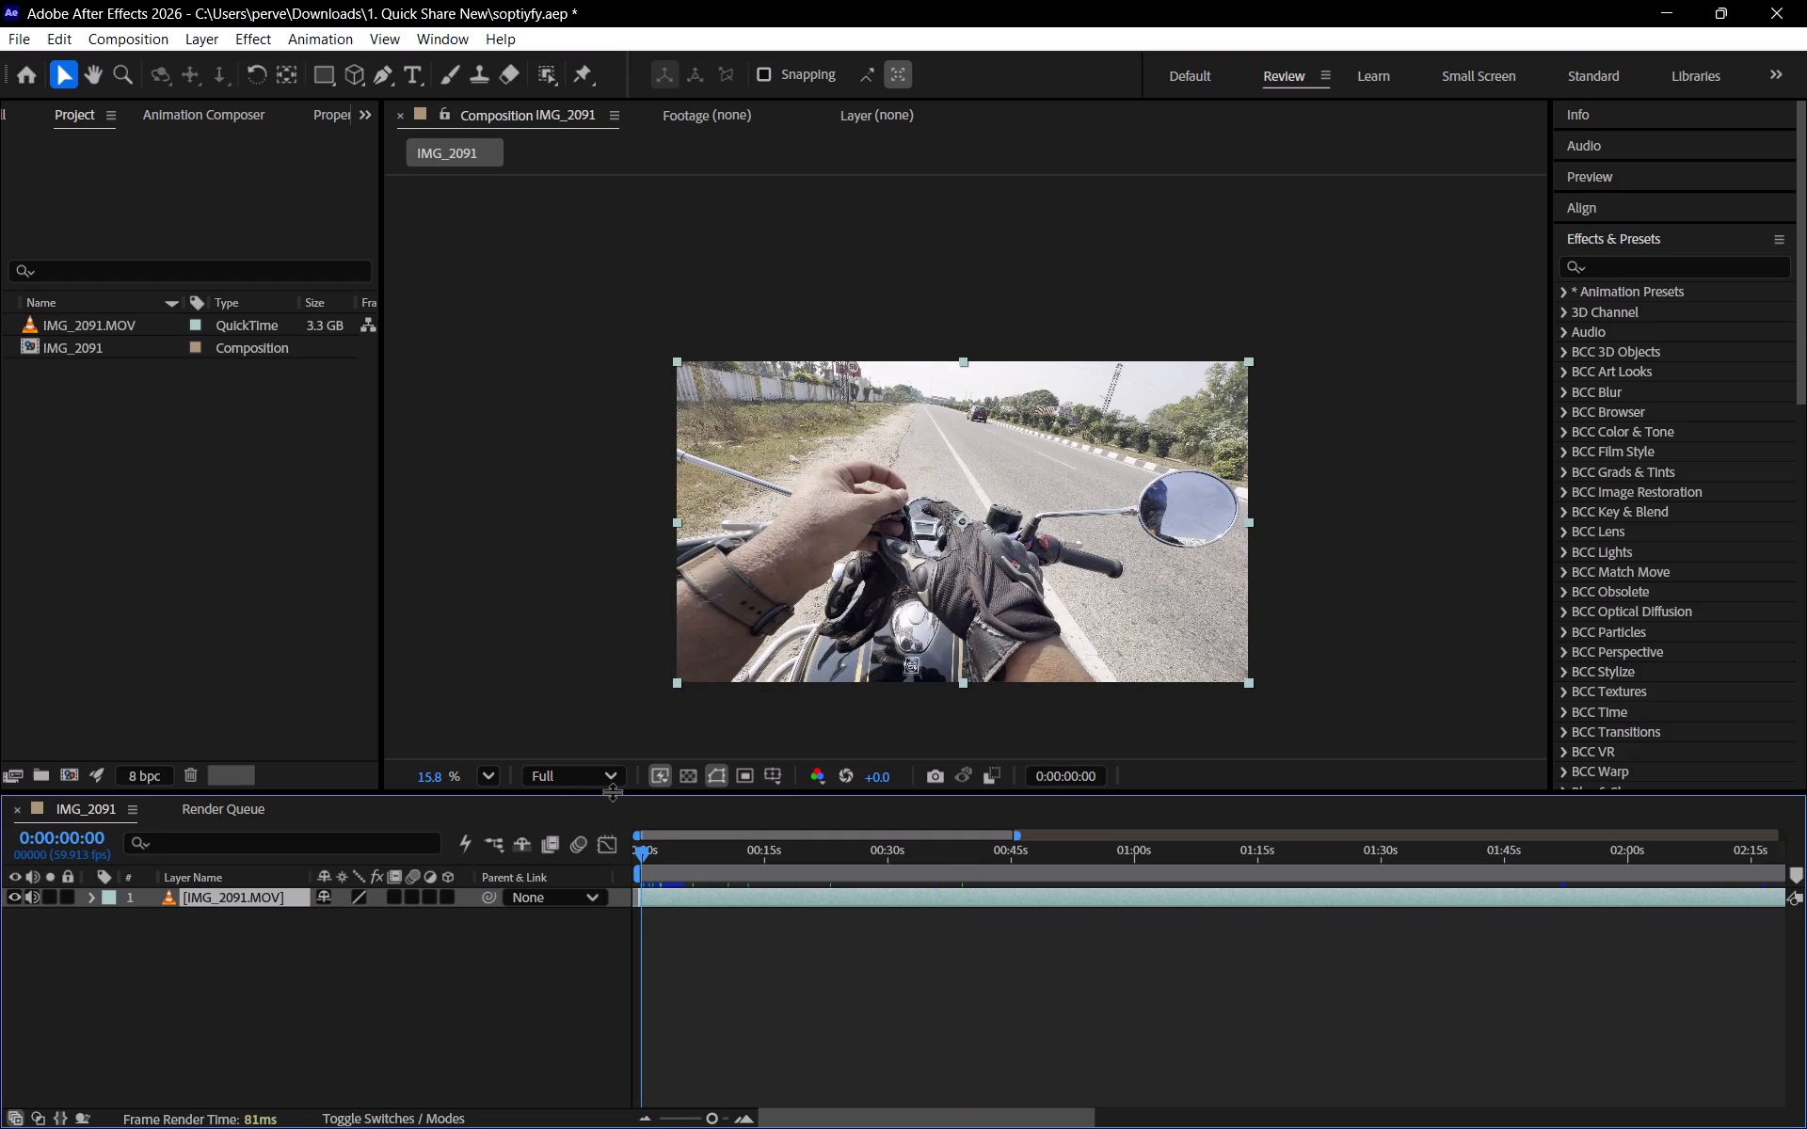
left_click(611, 785)
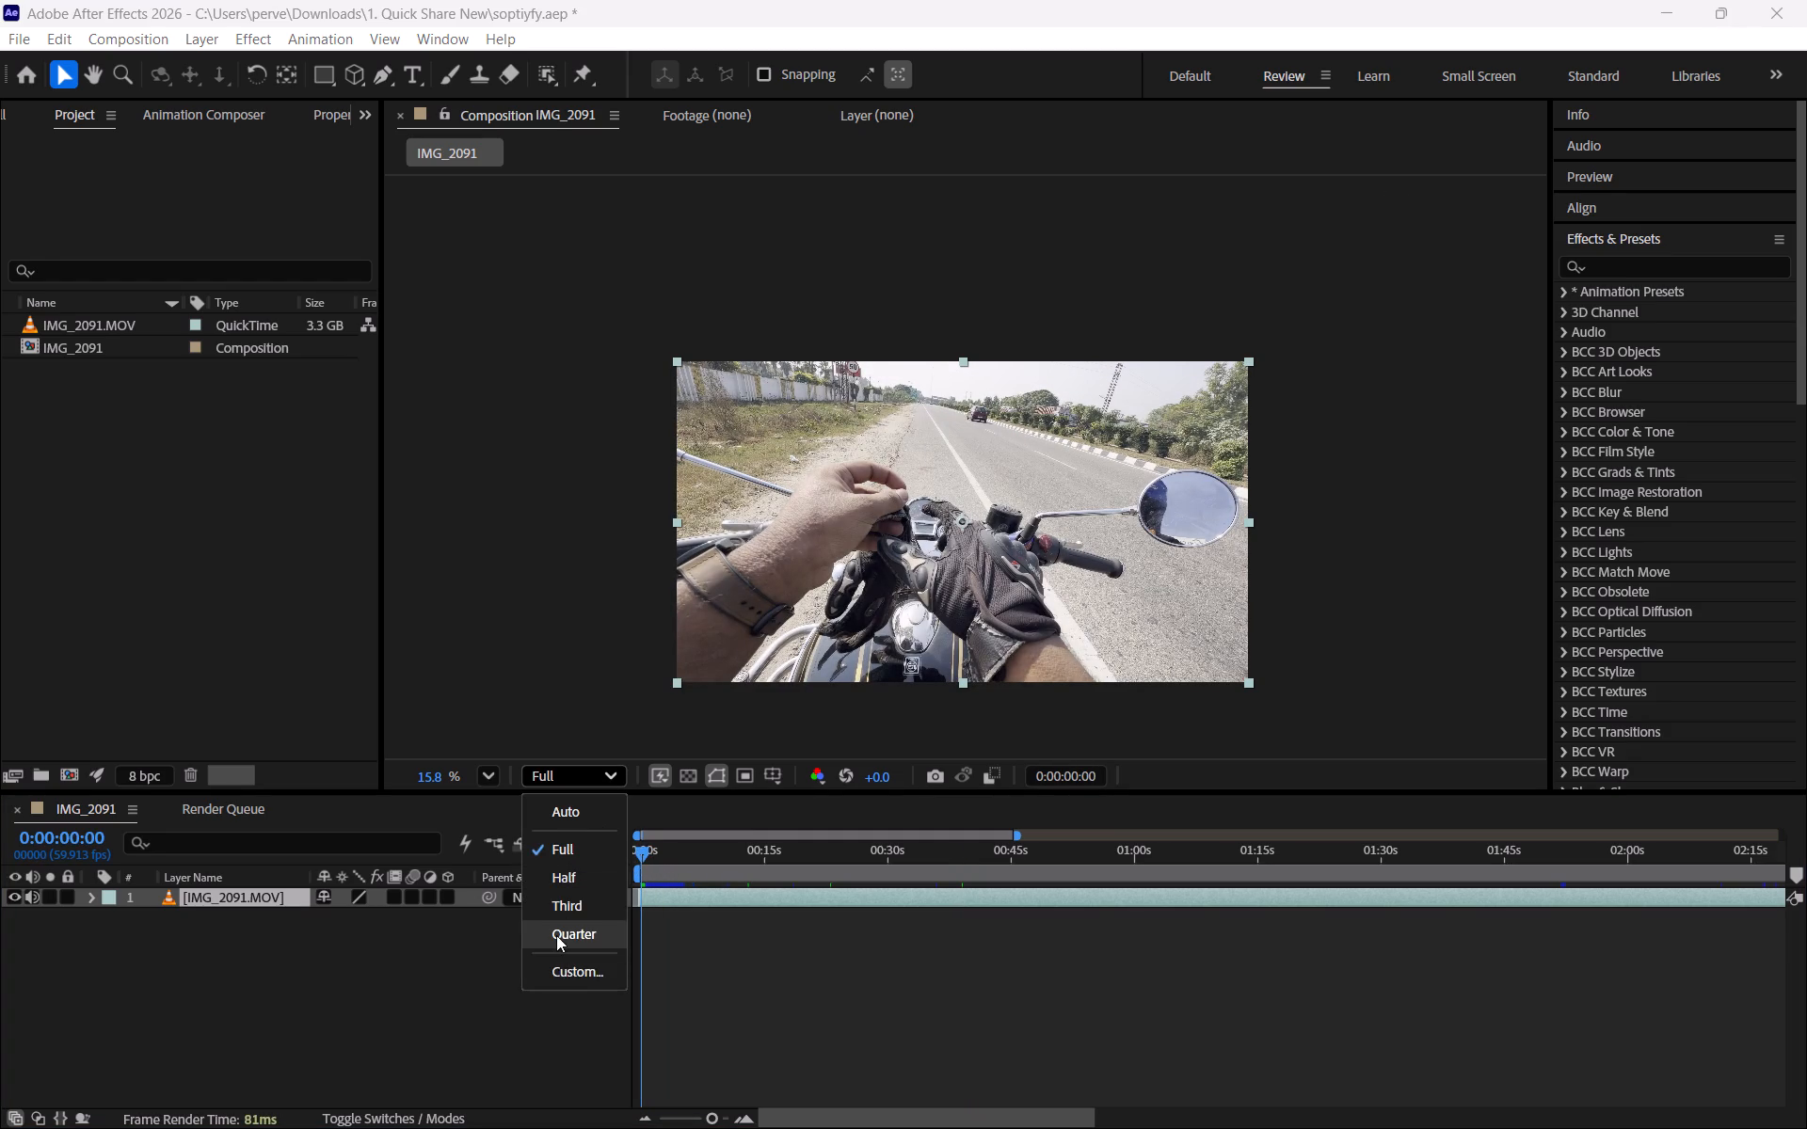
left_click(556, 935)
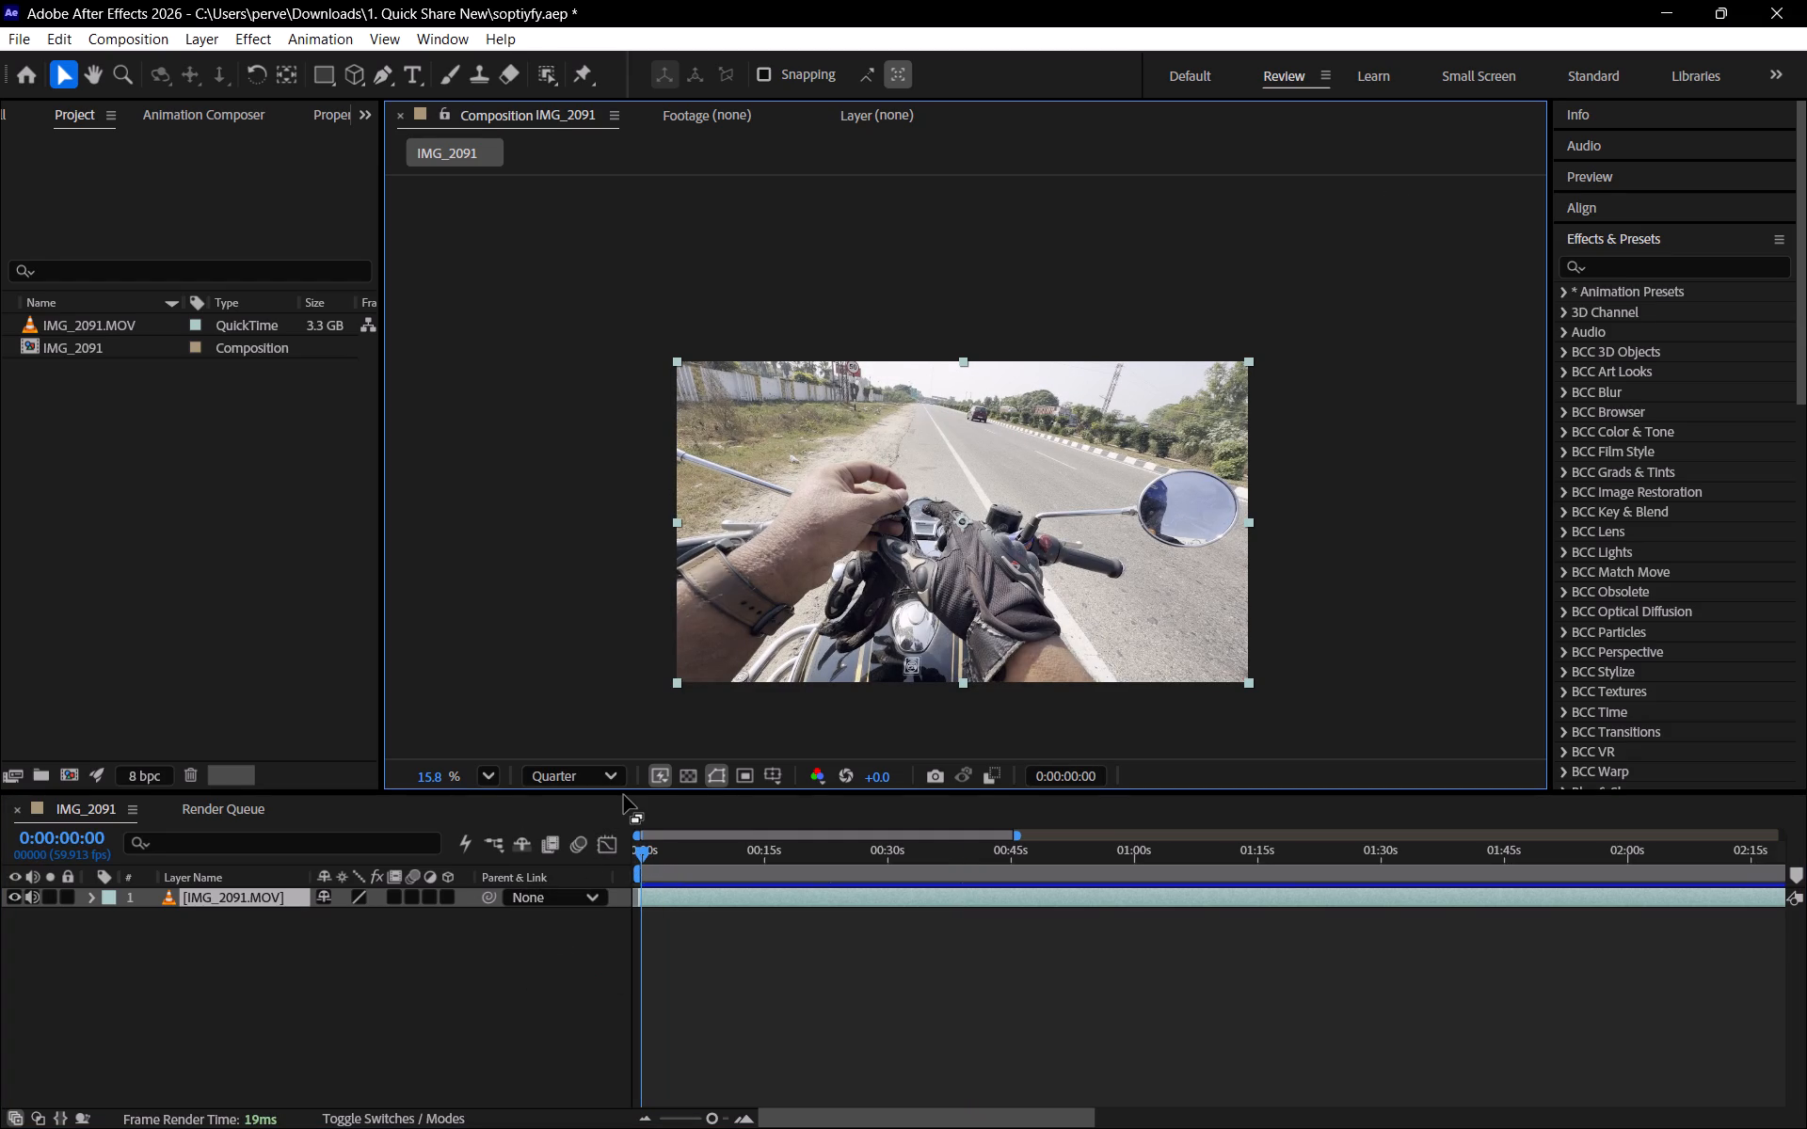
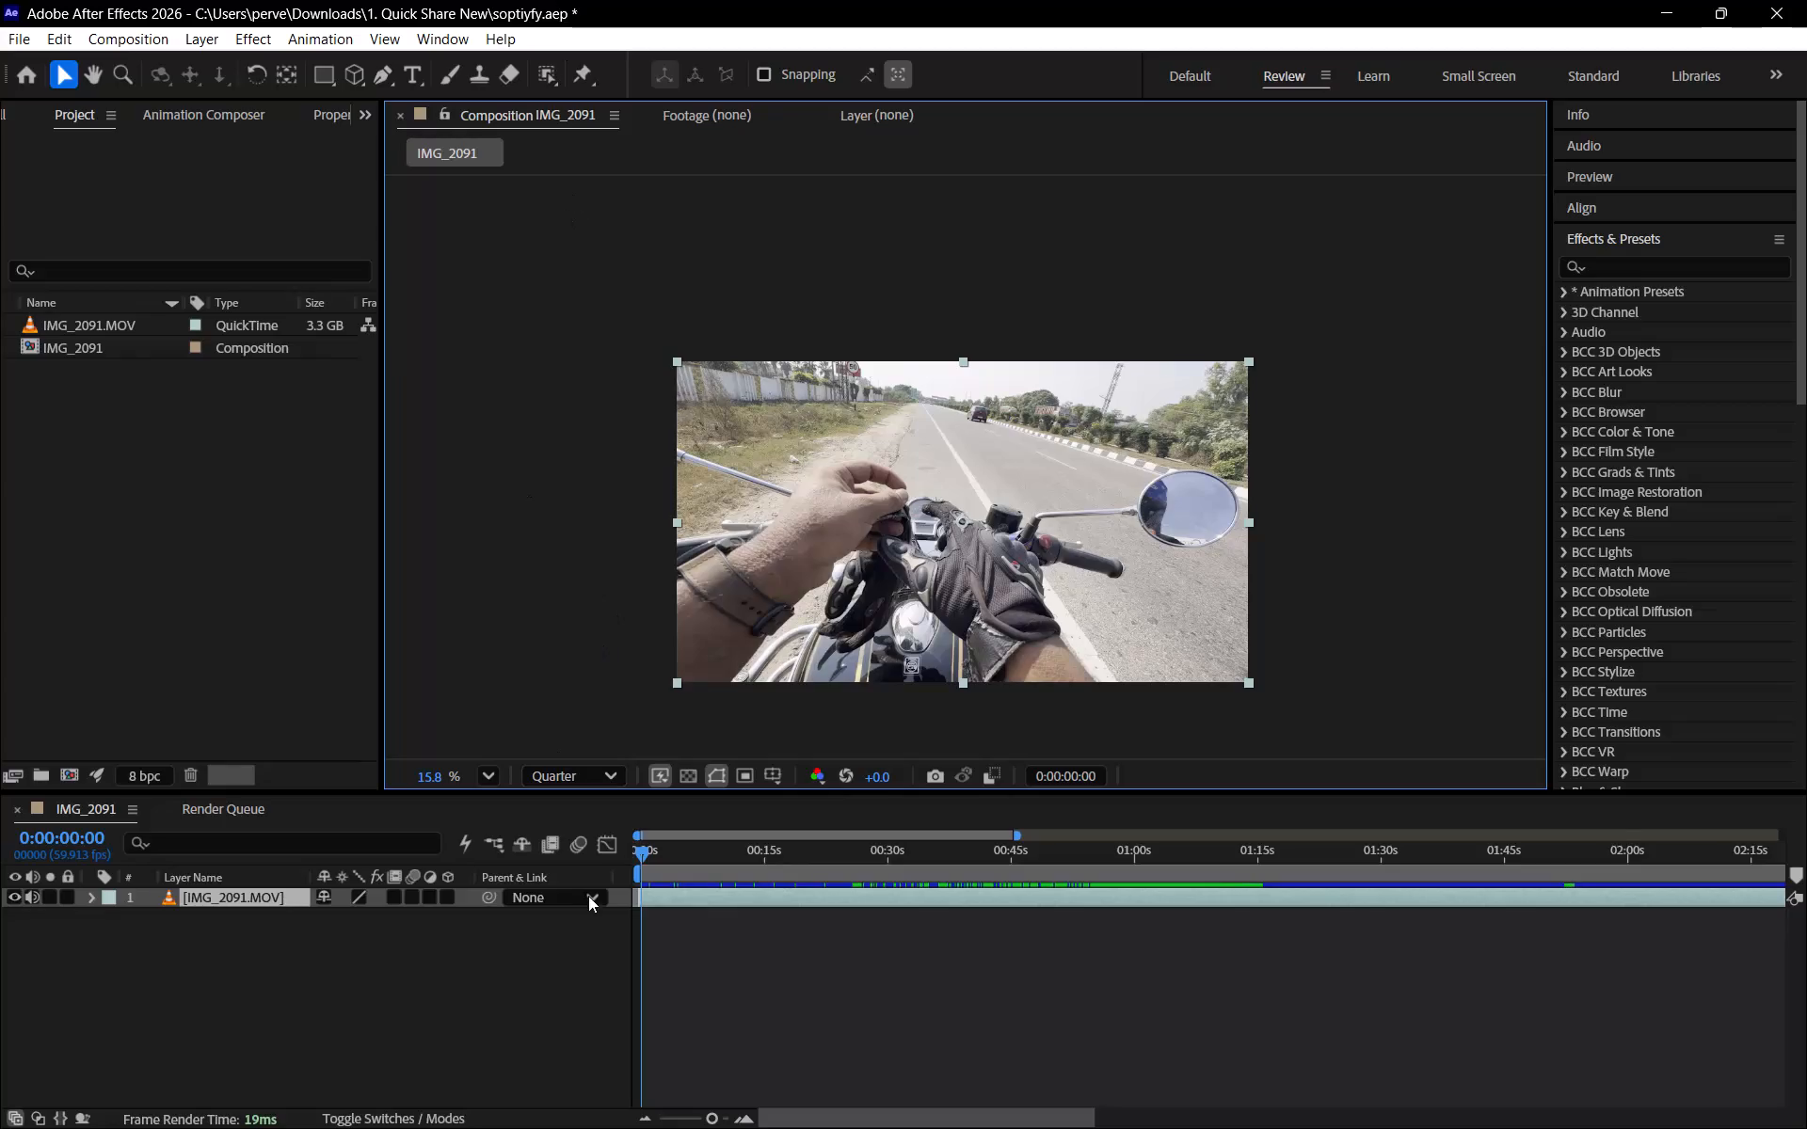
Split the IMG_2091.MOV layer at 0:00:05:34, after the glove is put on.
left_click_drag(645, 855, 659, 854)
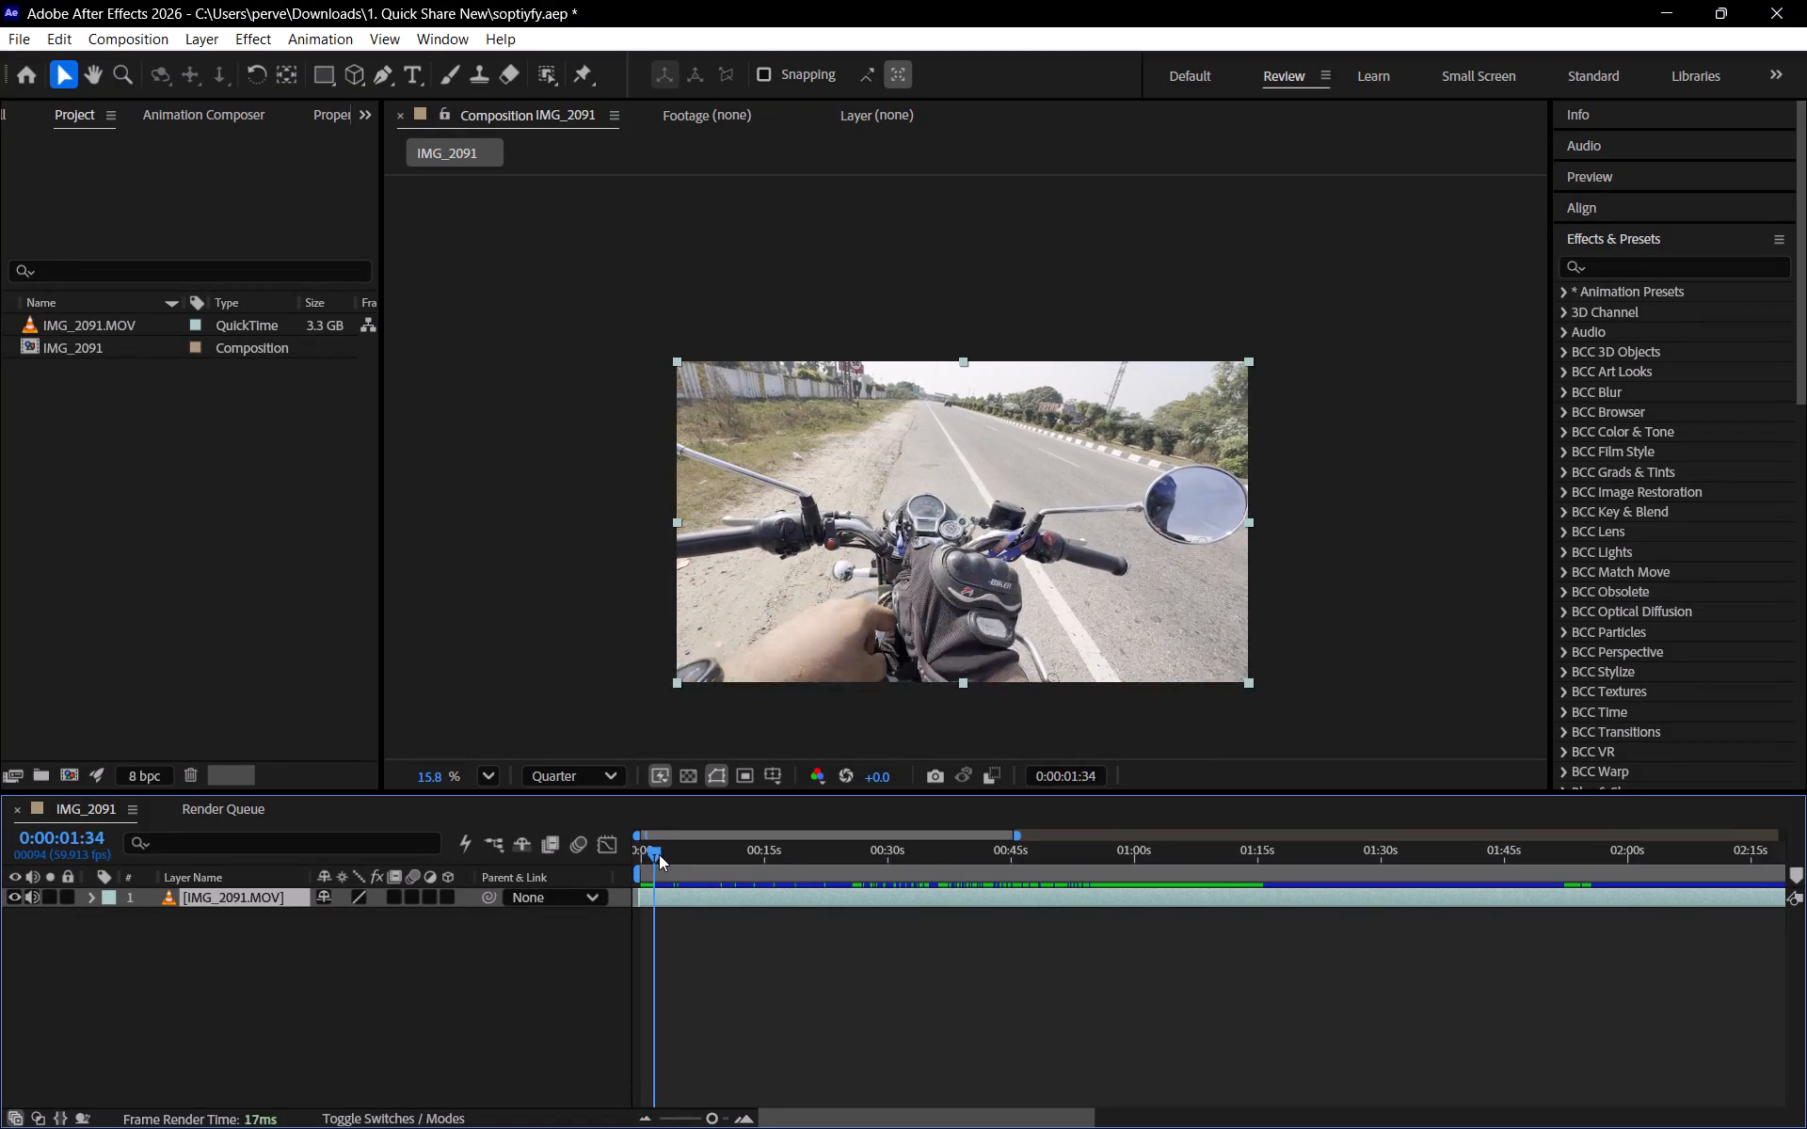
left_click_drag(659, 854, 690, 851)
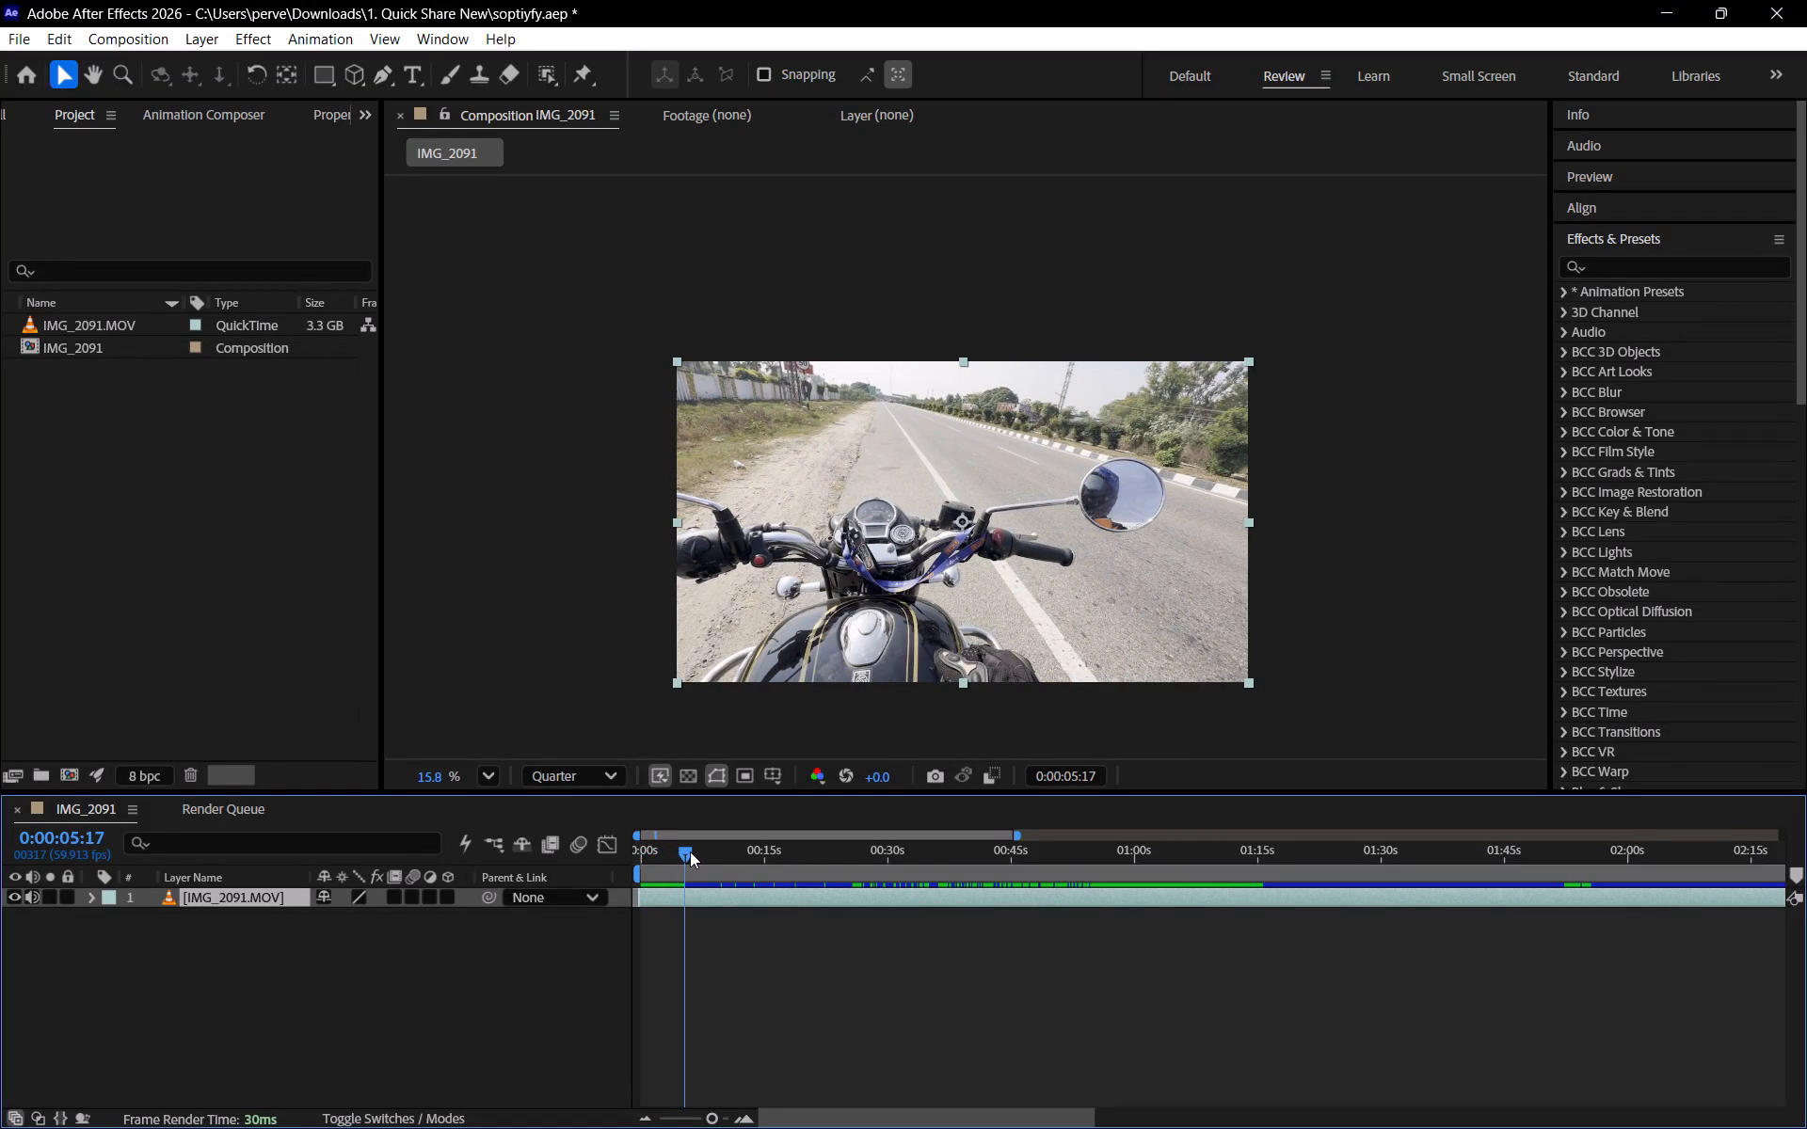
left_click_drag(690, 851, 691, 851)
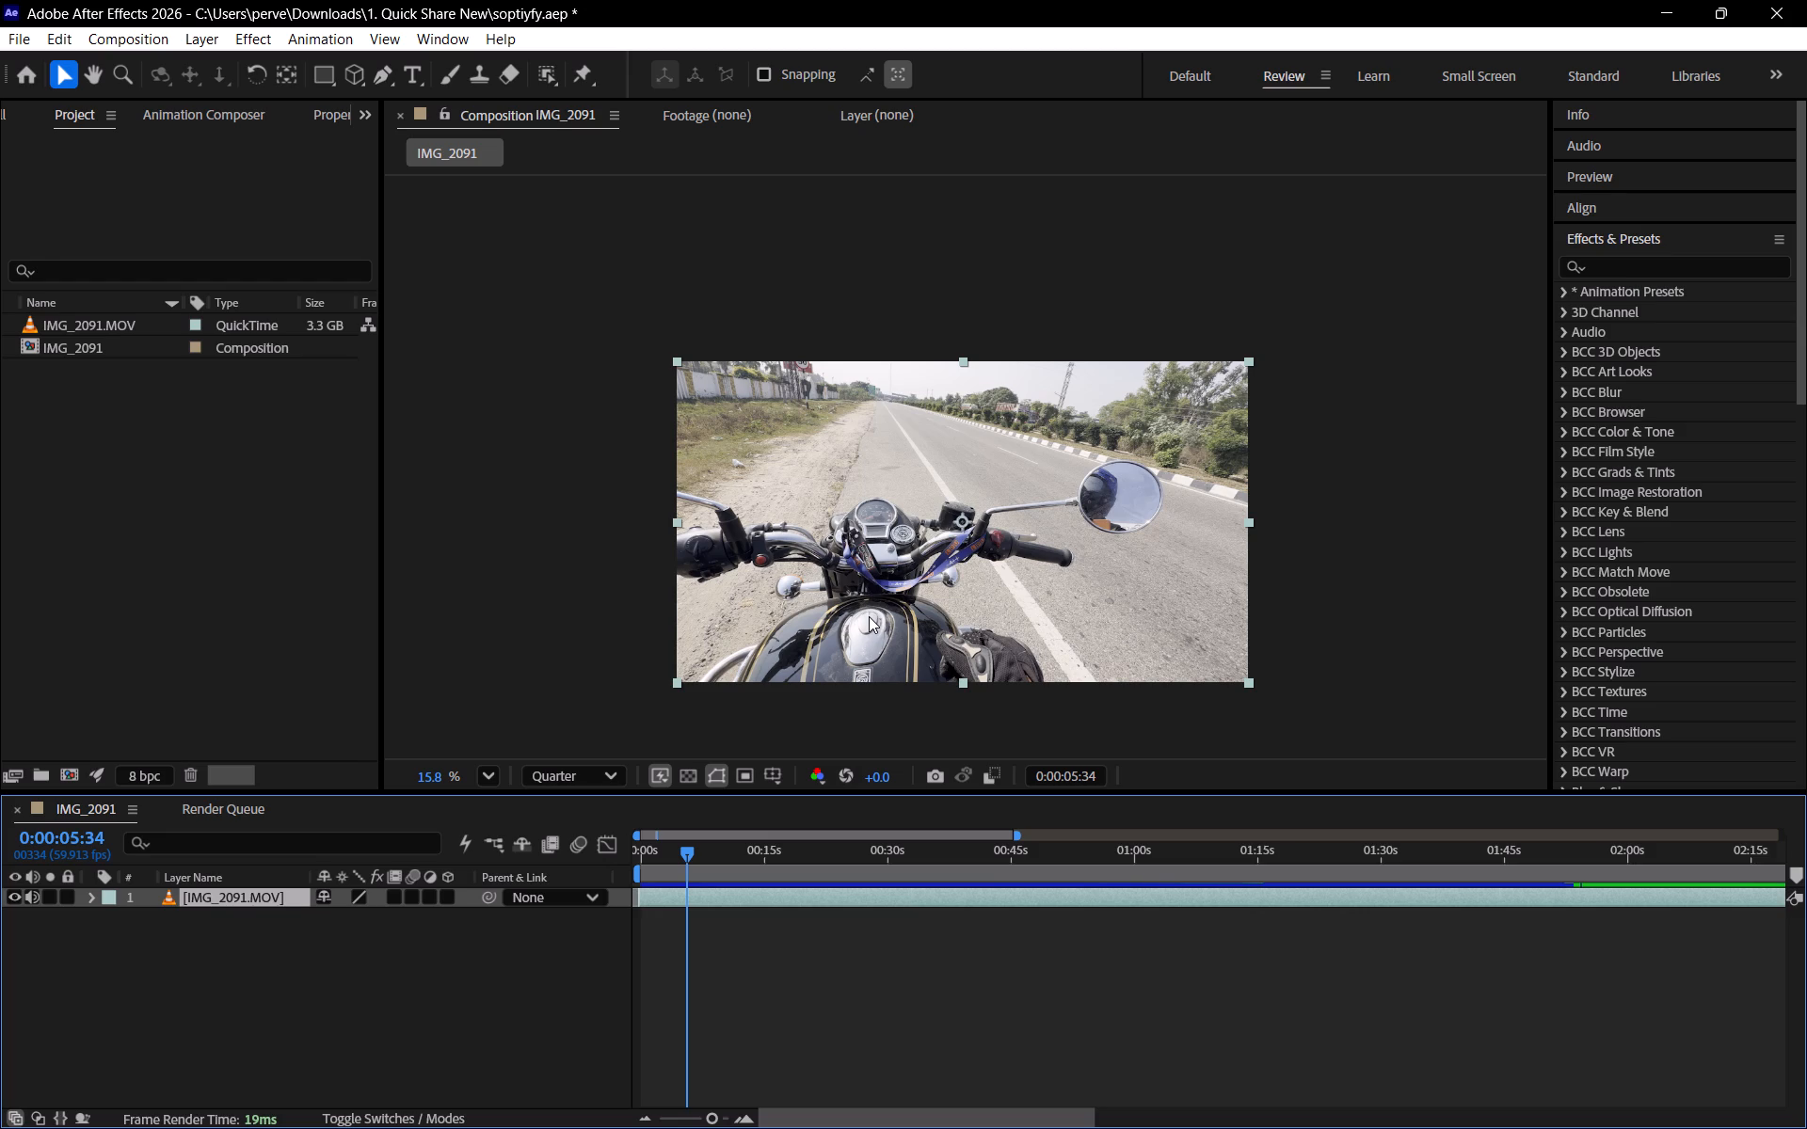
key("ctrl+shift+d")
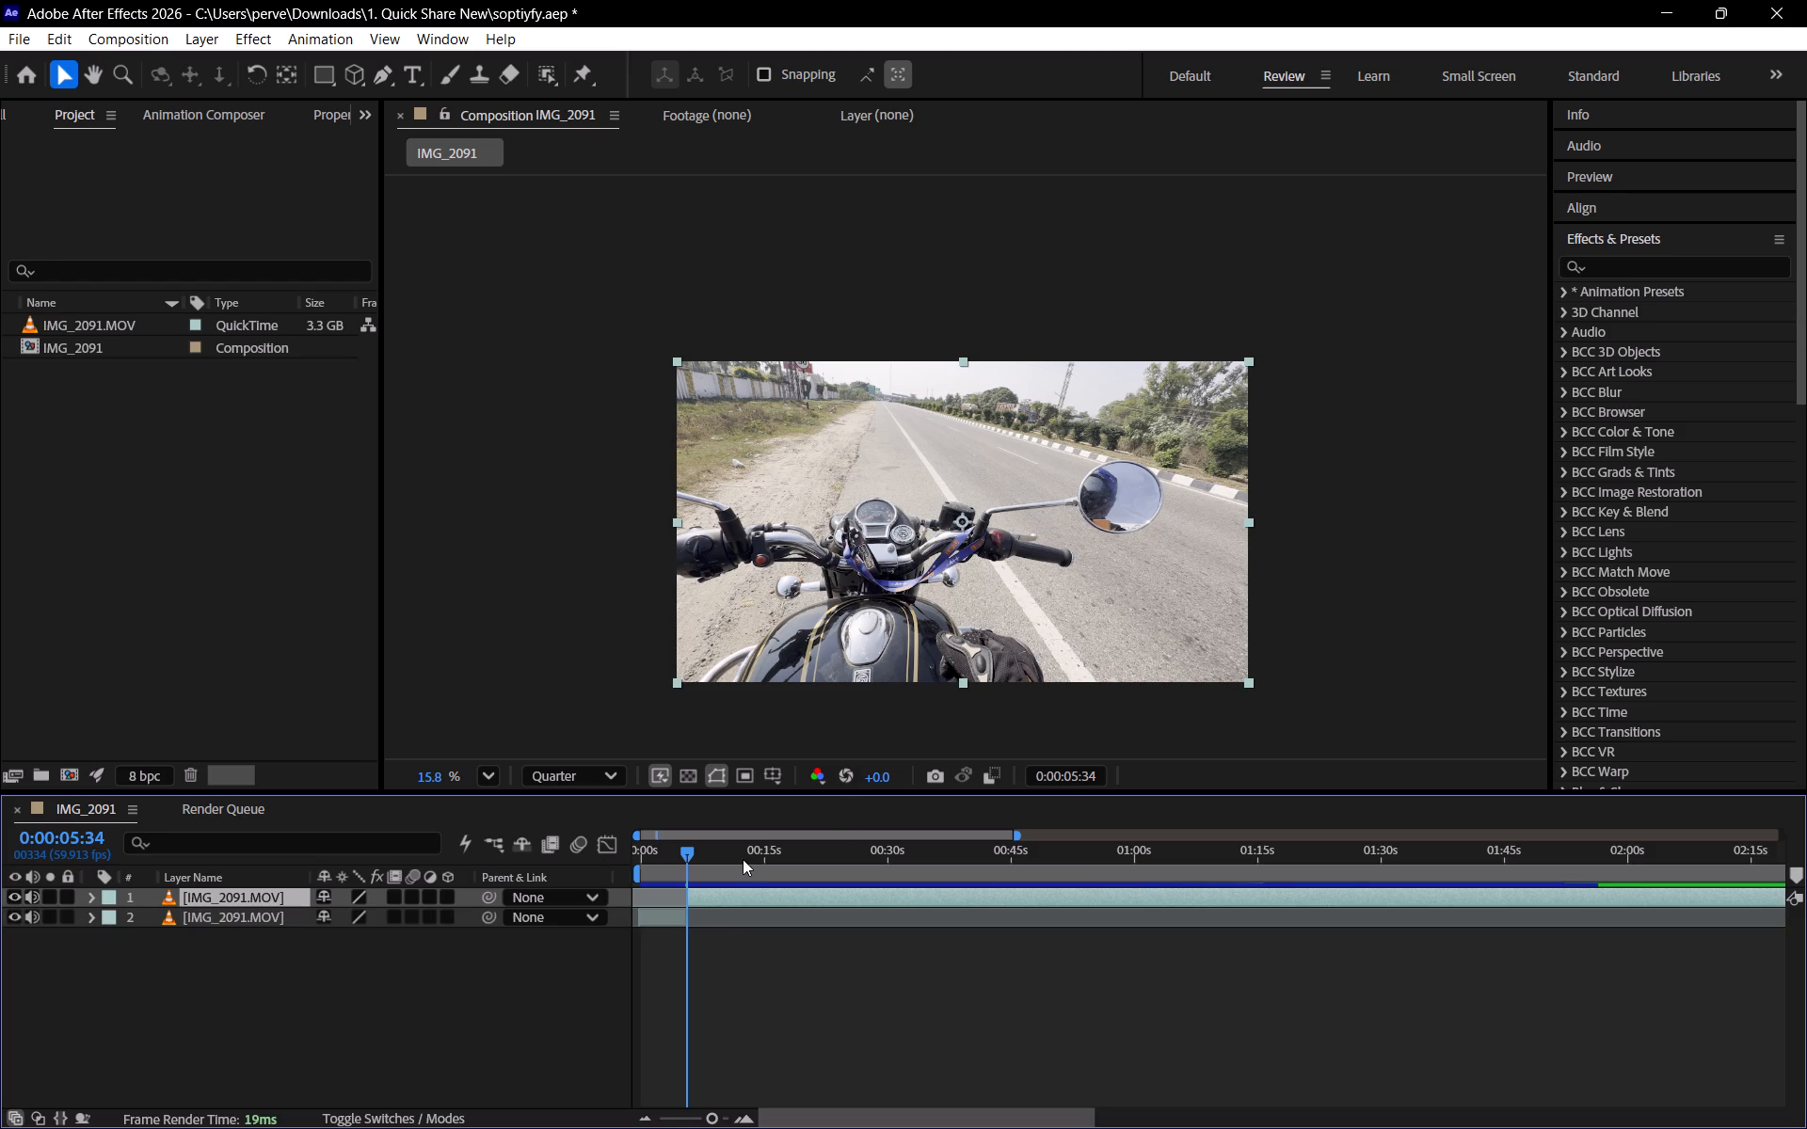
Find the shot beside the white car at the flyover wall and trim the second clip's start to just before 0:01:14:16.
left_click_drag(693, 852, 715, 853)
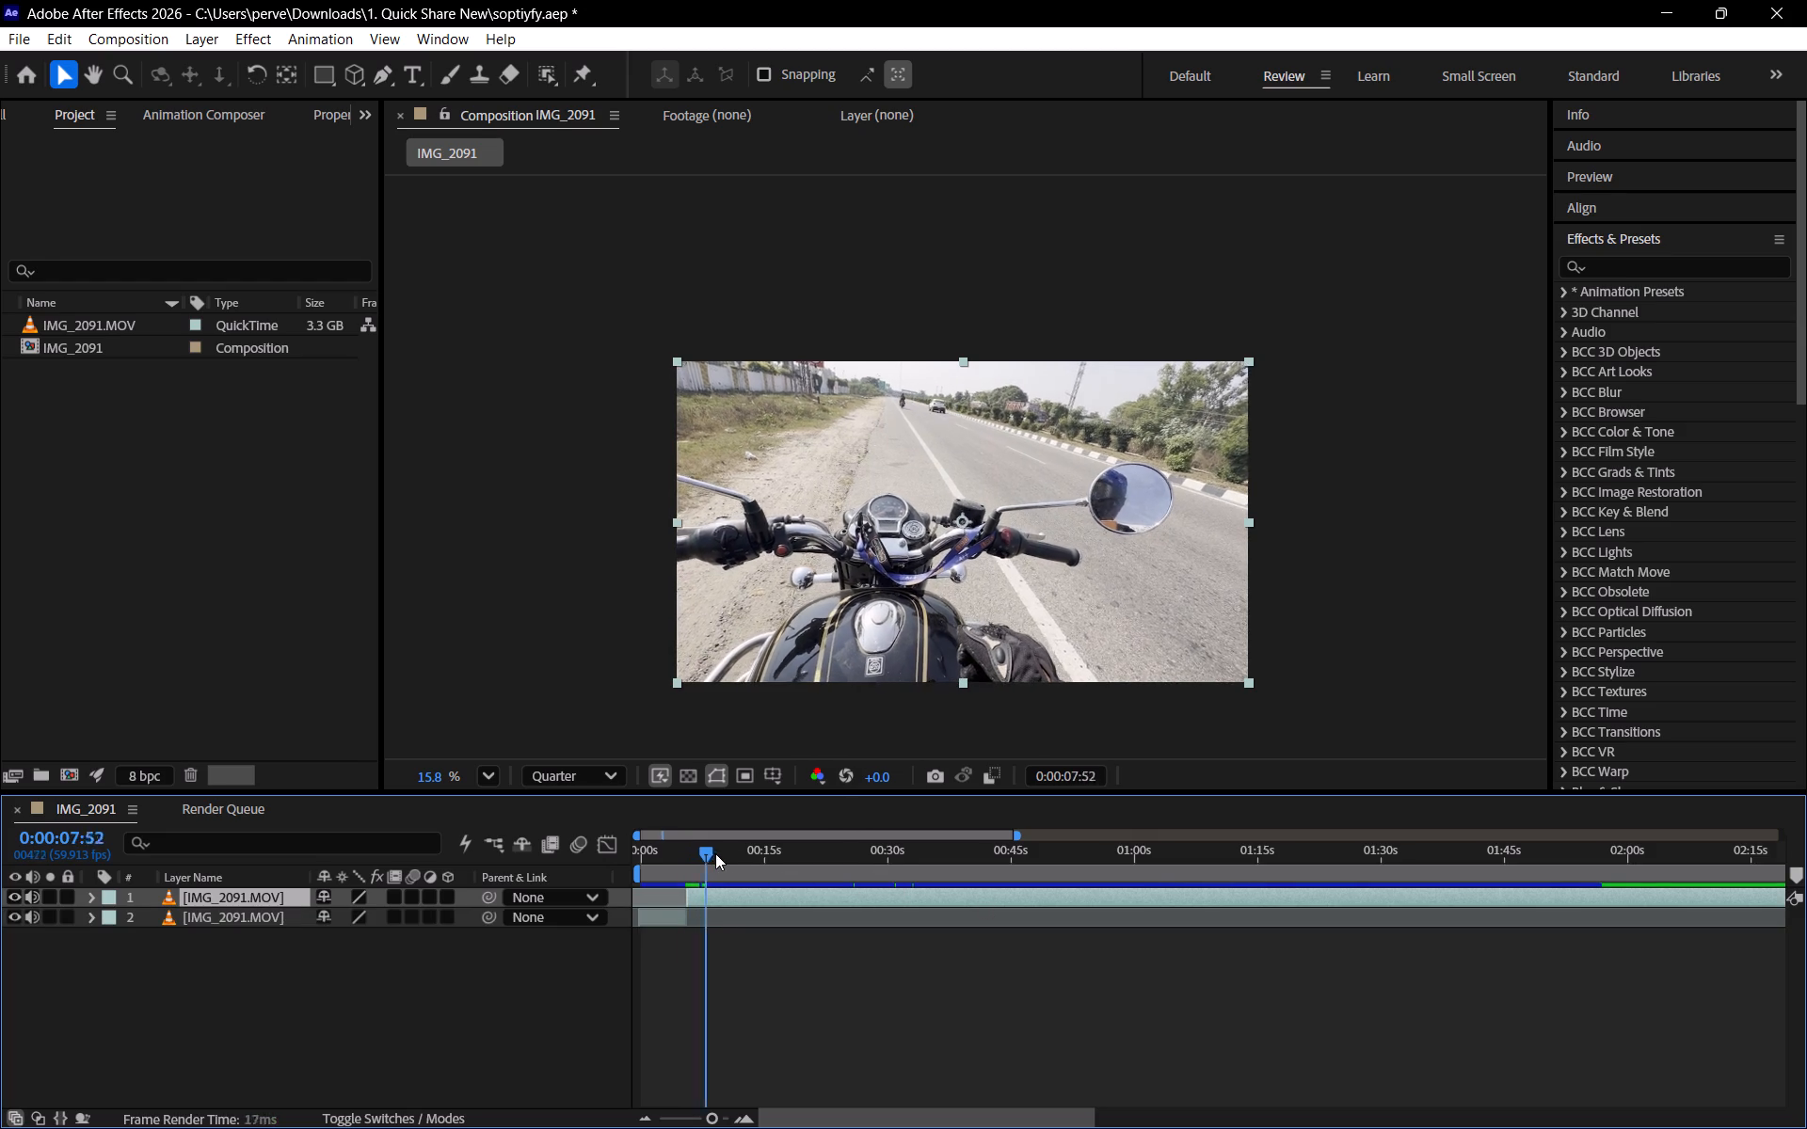
left_click_drag(715, 853, 816, 845)
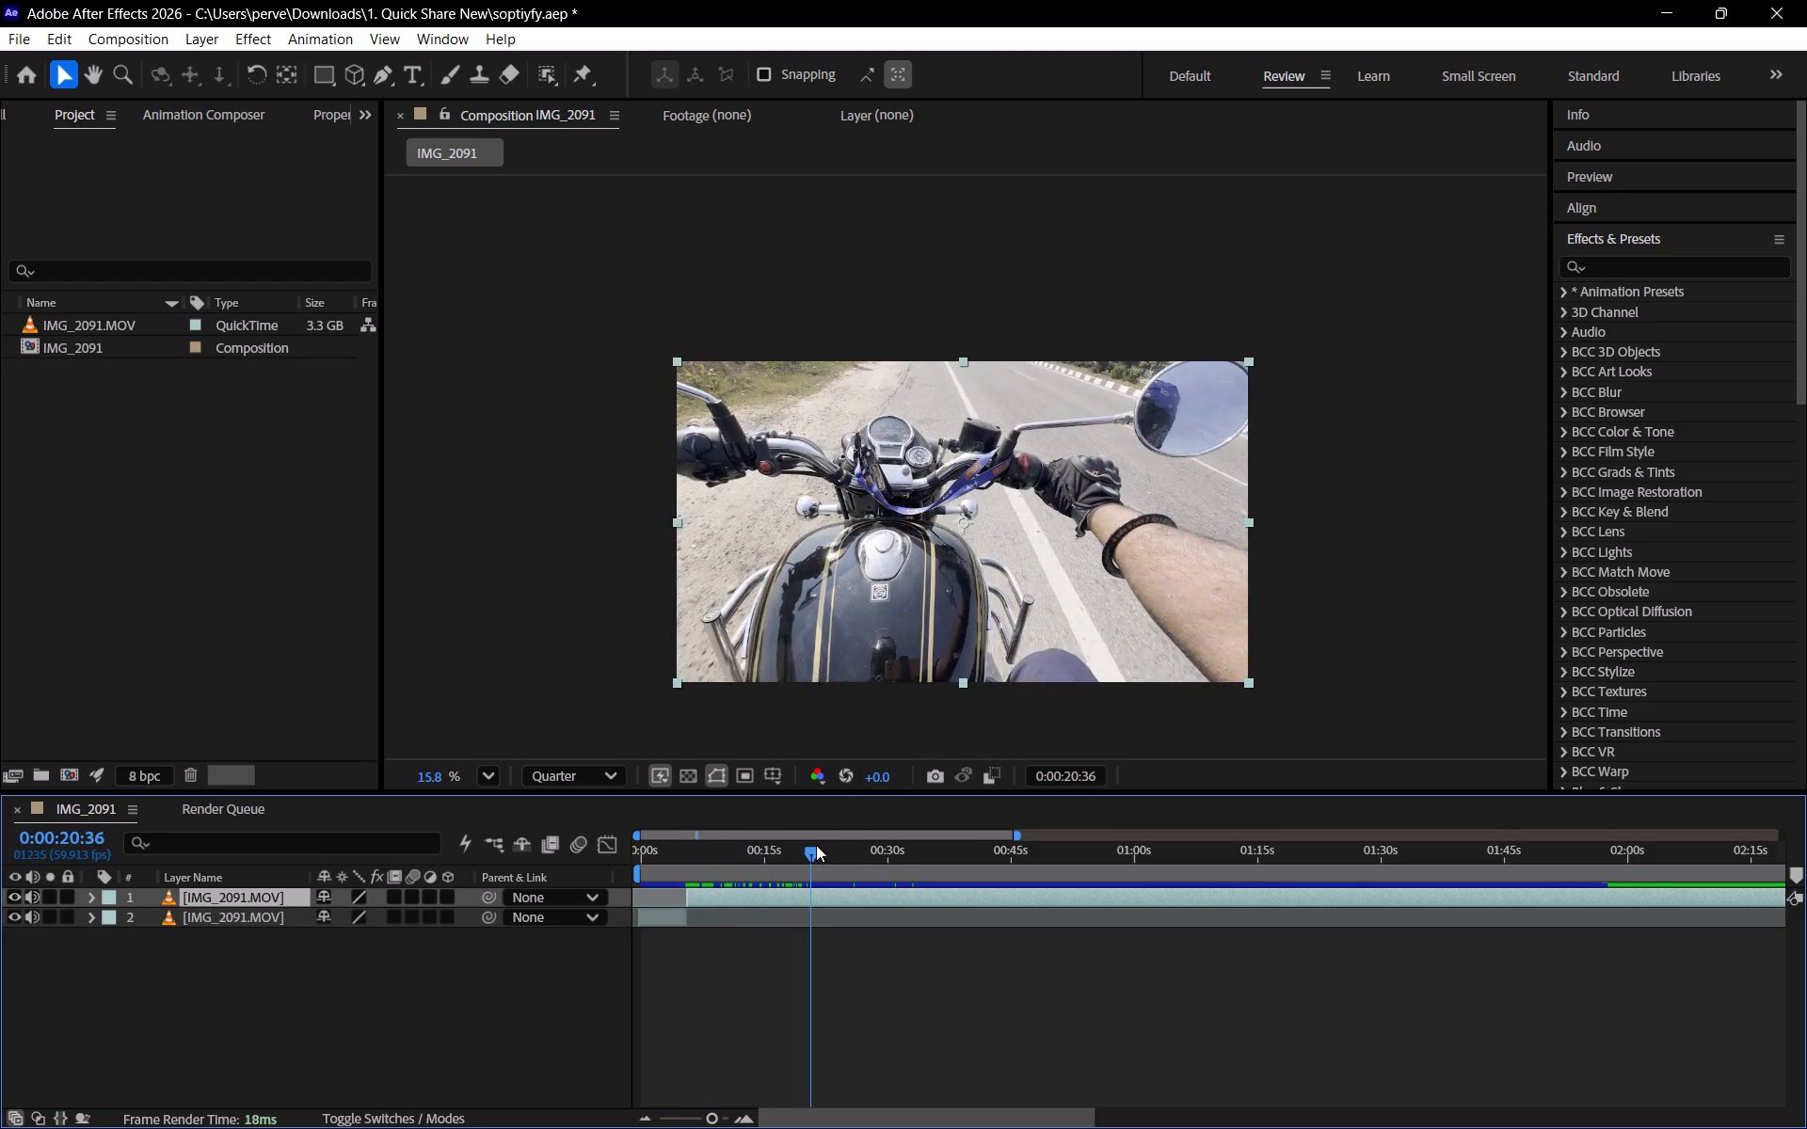
left_click_drag(816, 845, 903, 852)
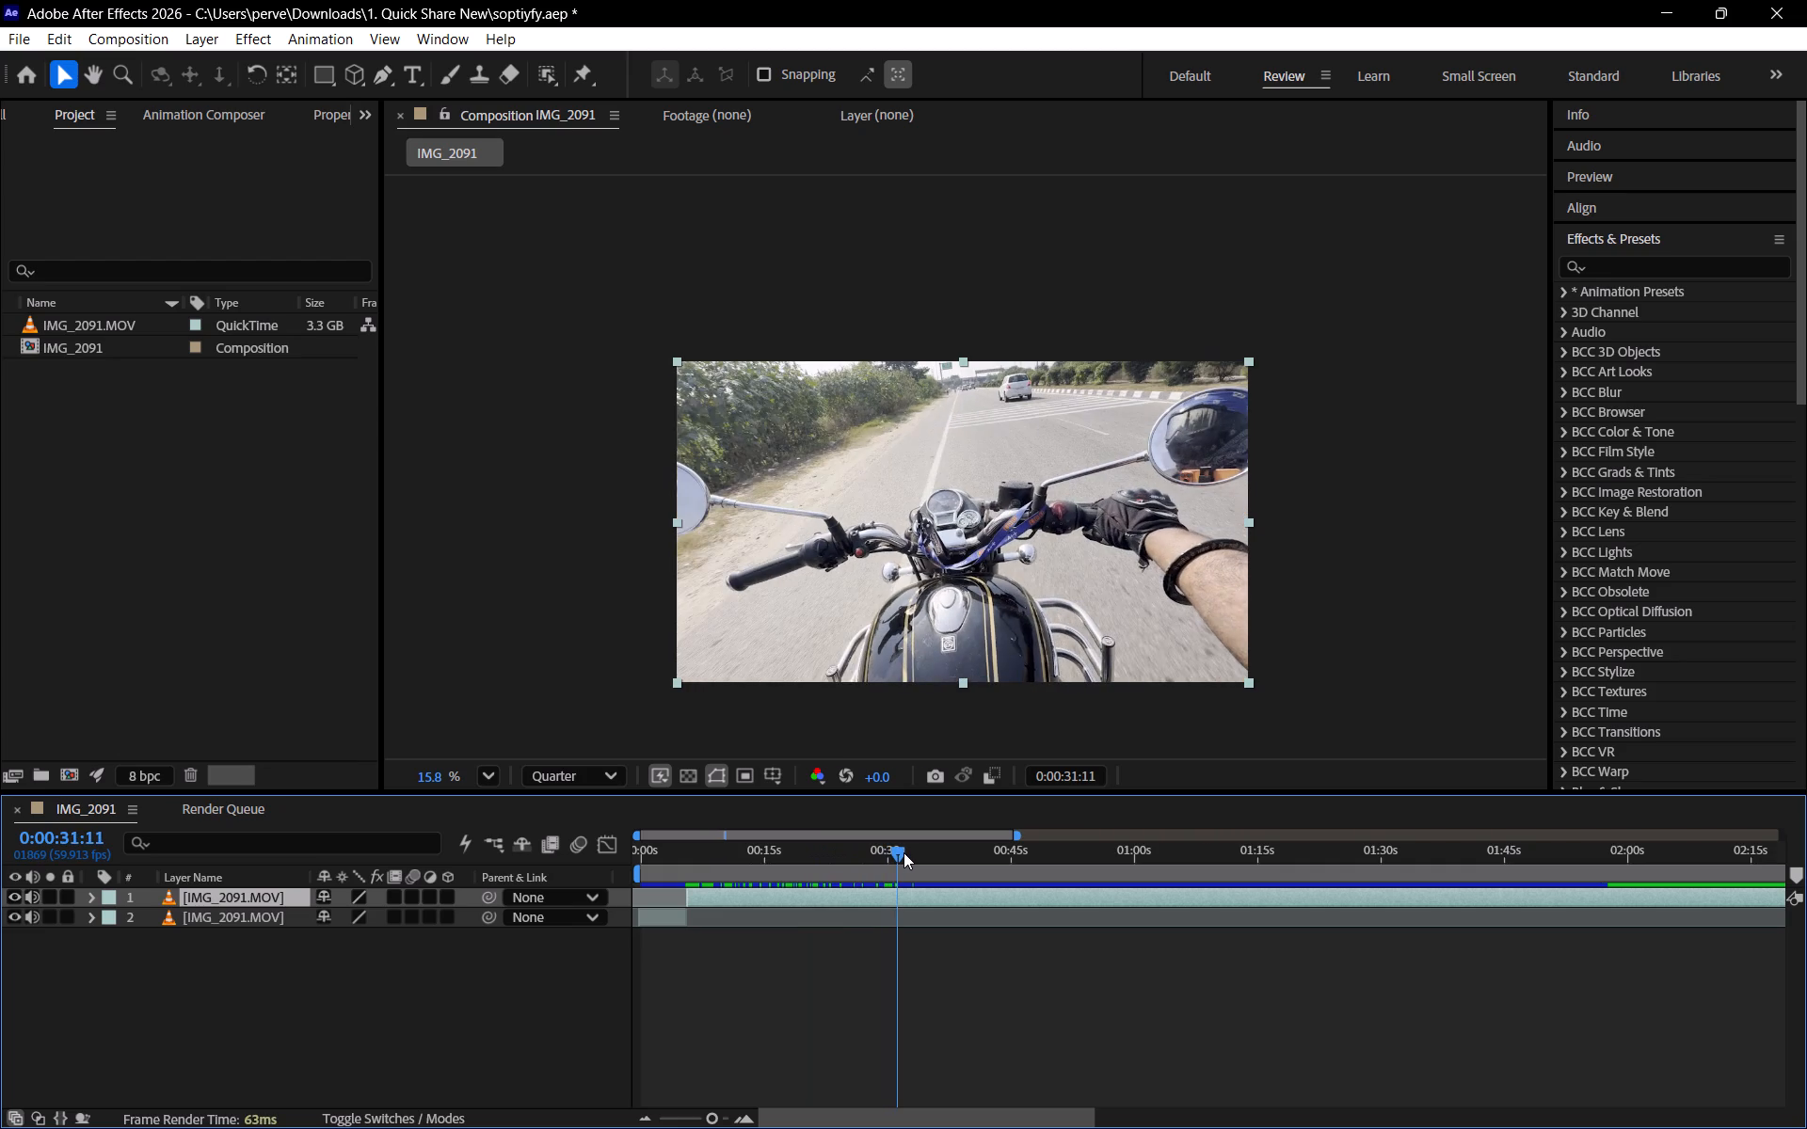
left_click_drag(903, 852, 972, 881)
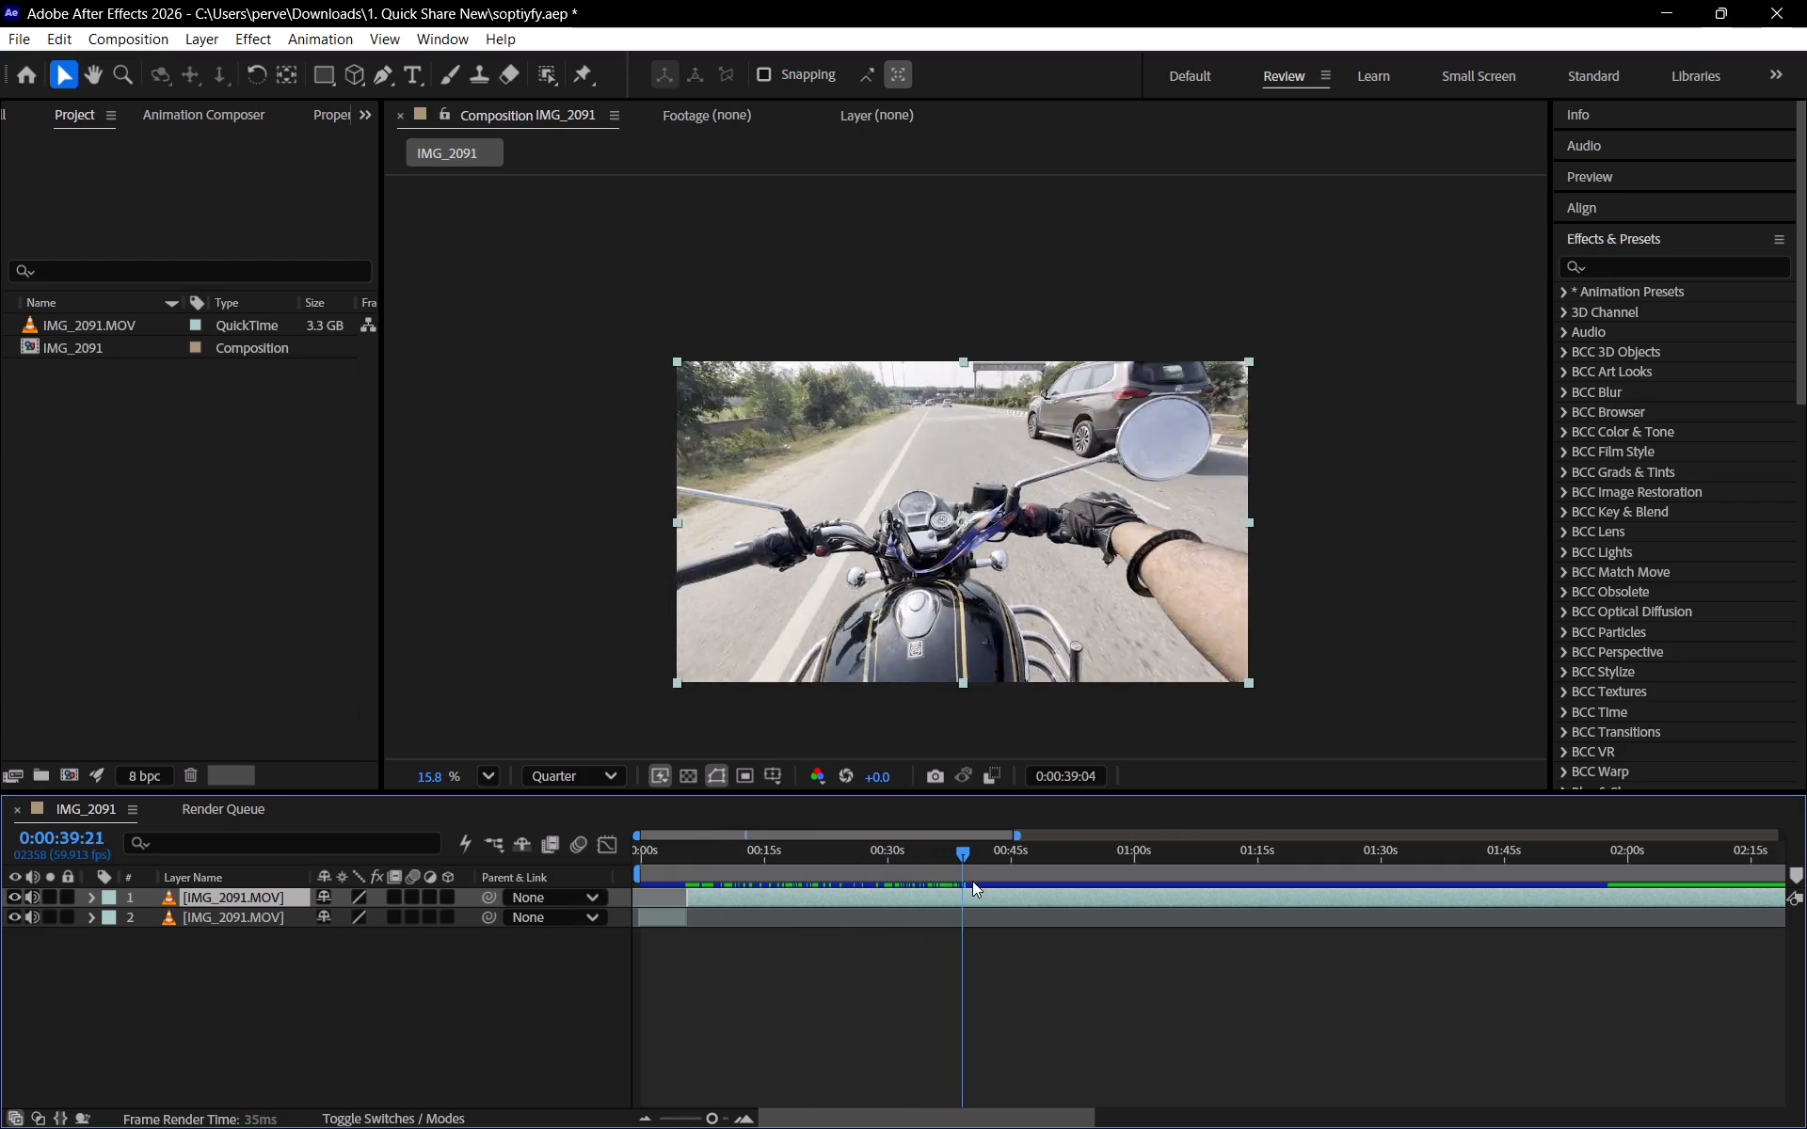
left_click_drag(972, 881, 1028, 867)
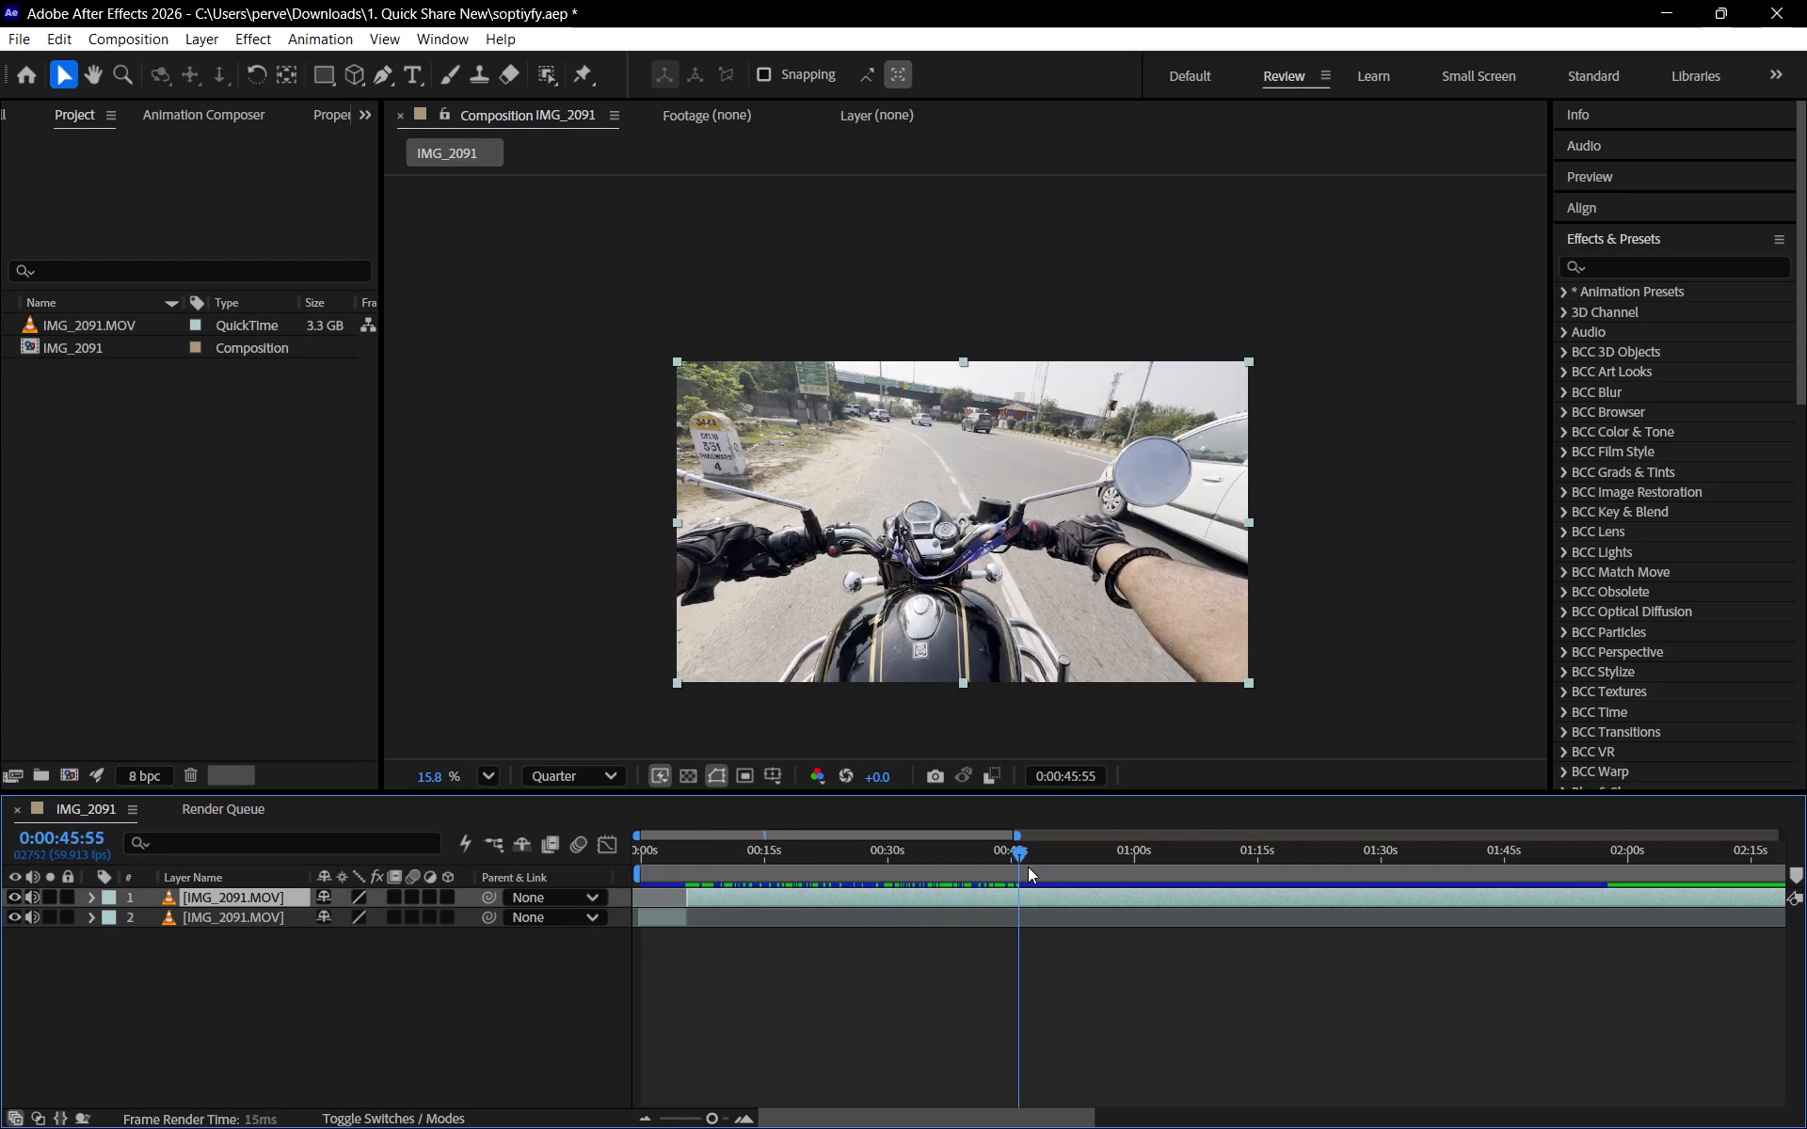
left_click_drag(1028, 867, 1095, 841)
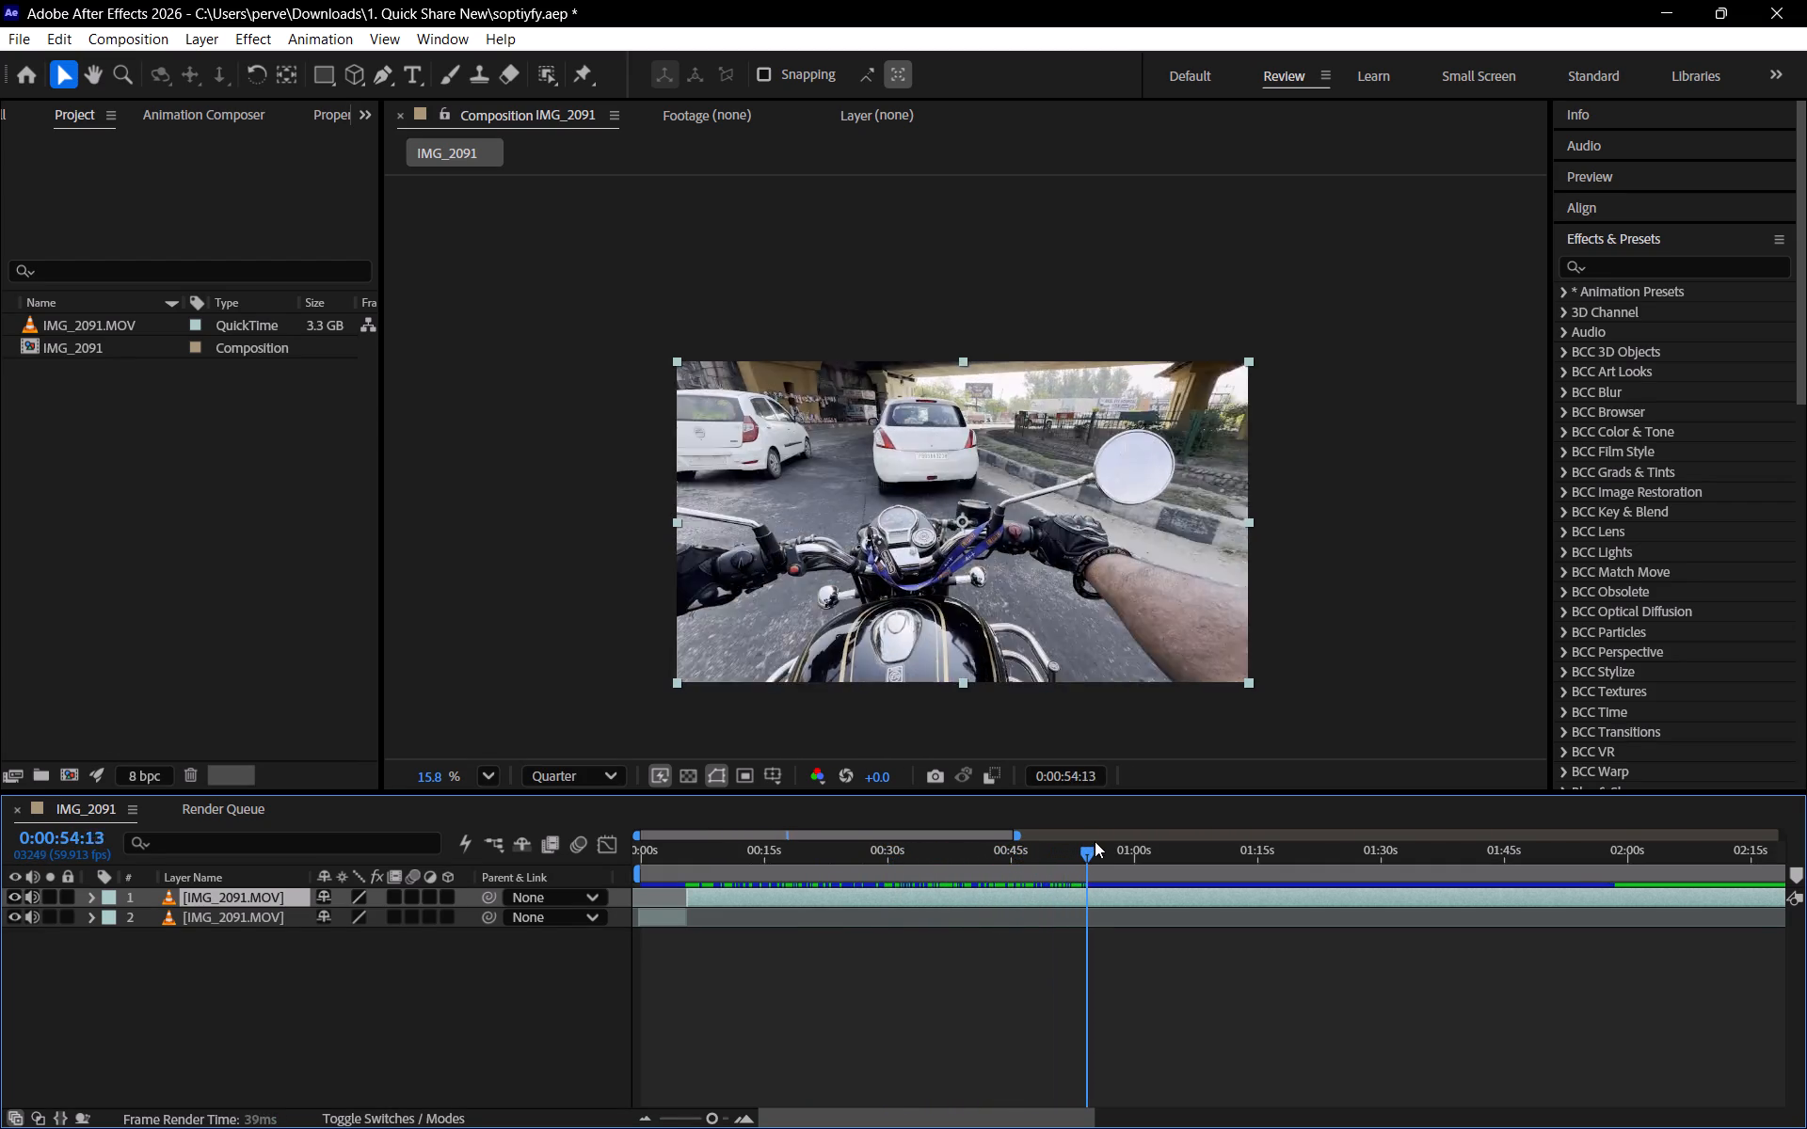
left_click_drag(1095, 841, 1164, 816)
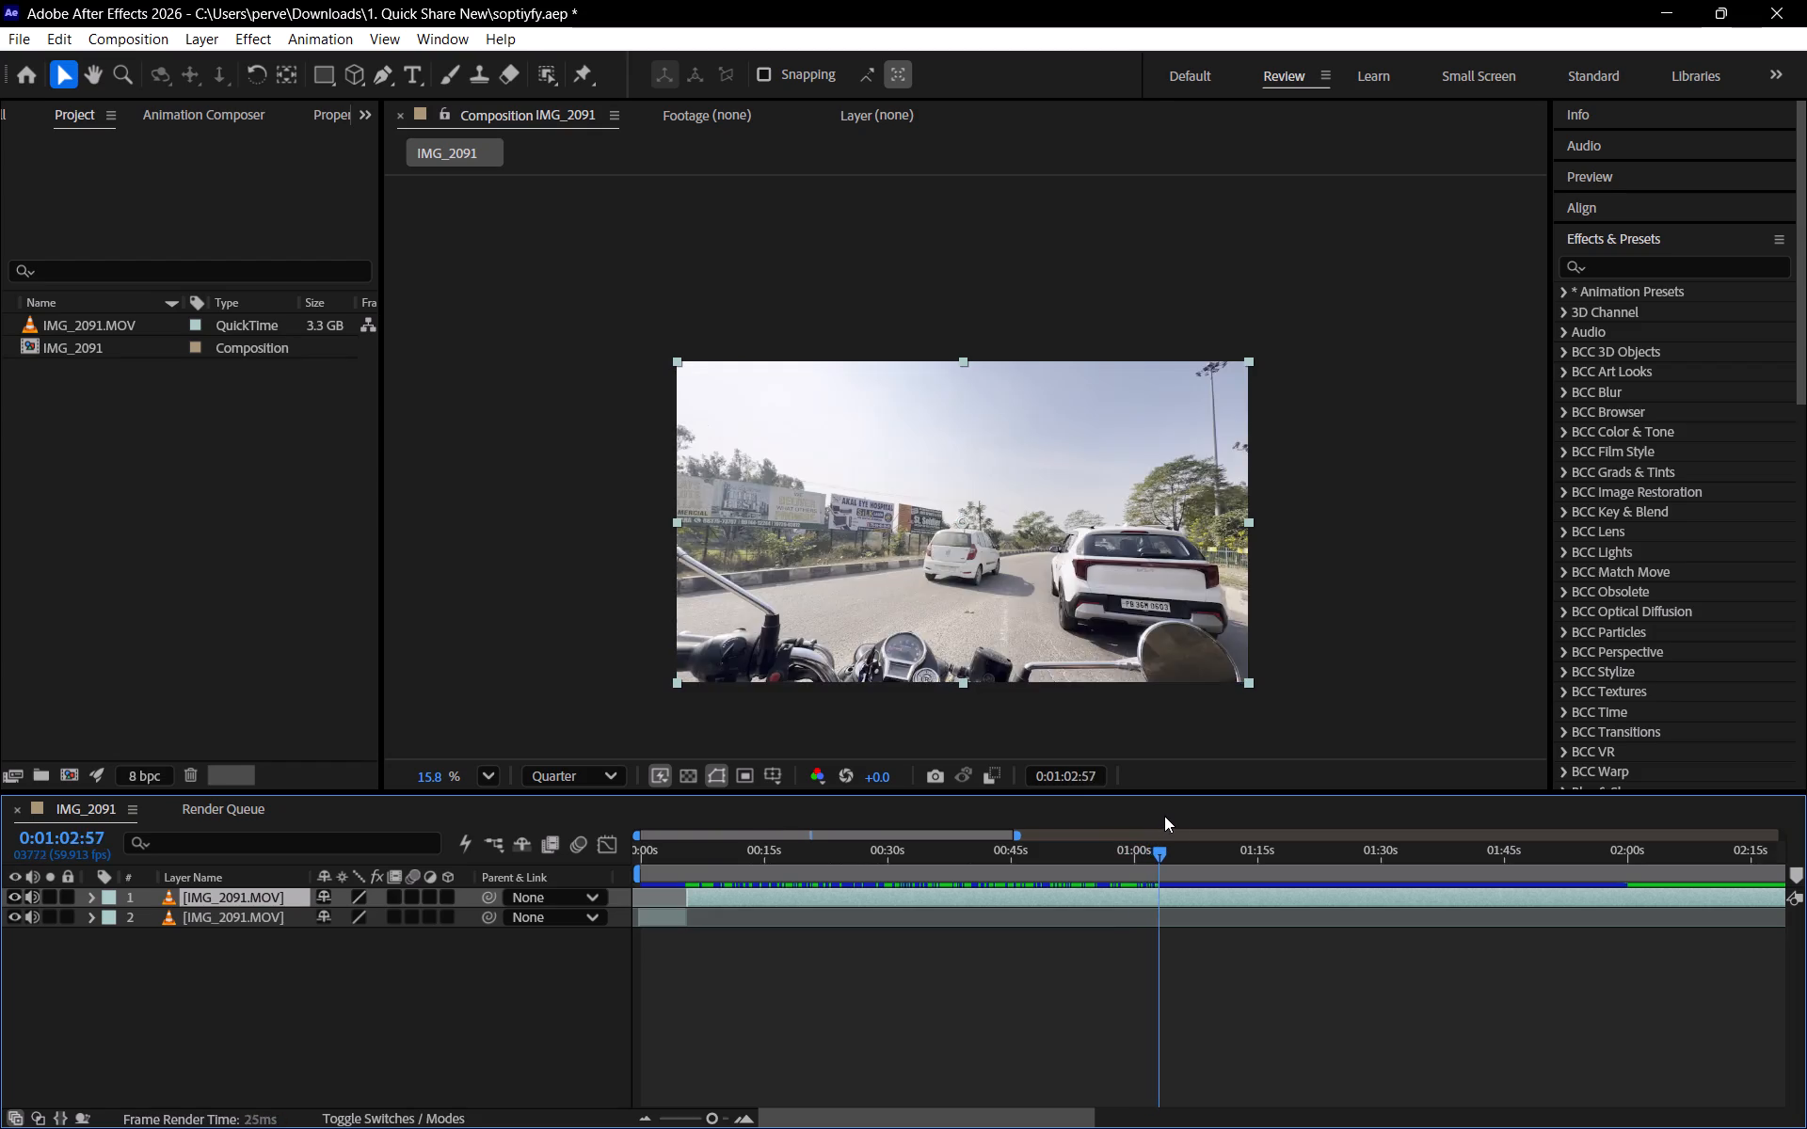
left_click_drag(1164, 816, 1192, 814)
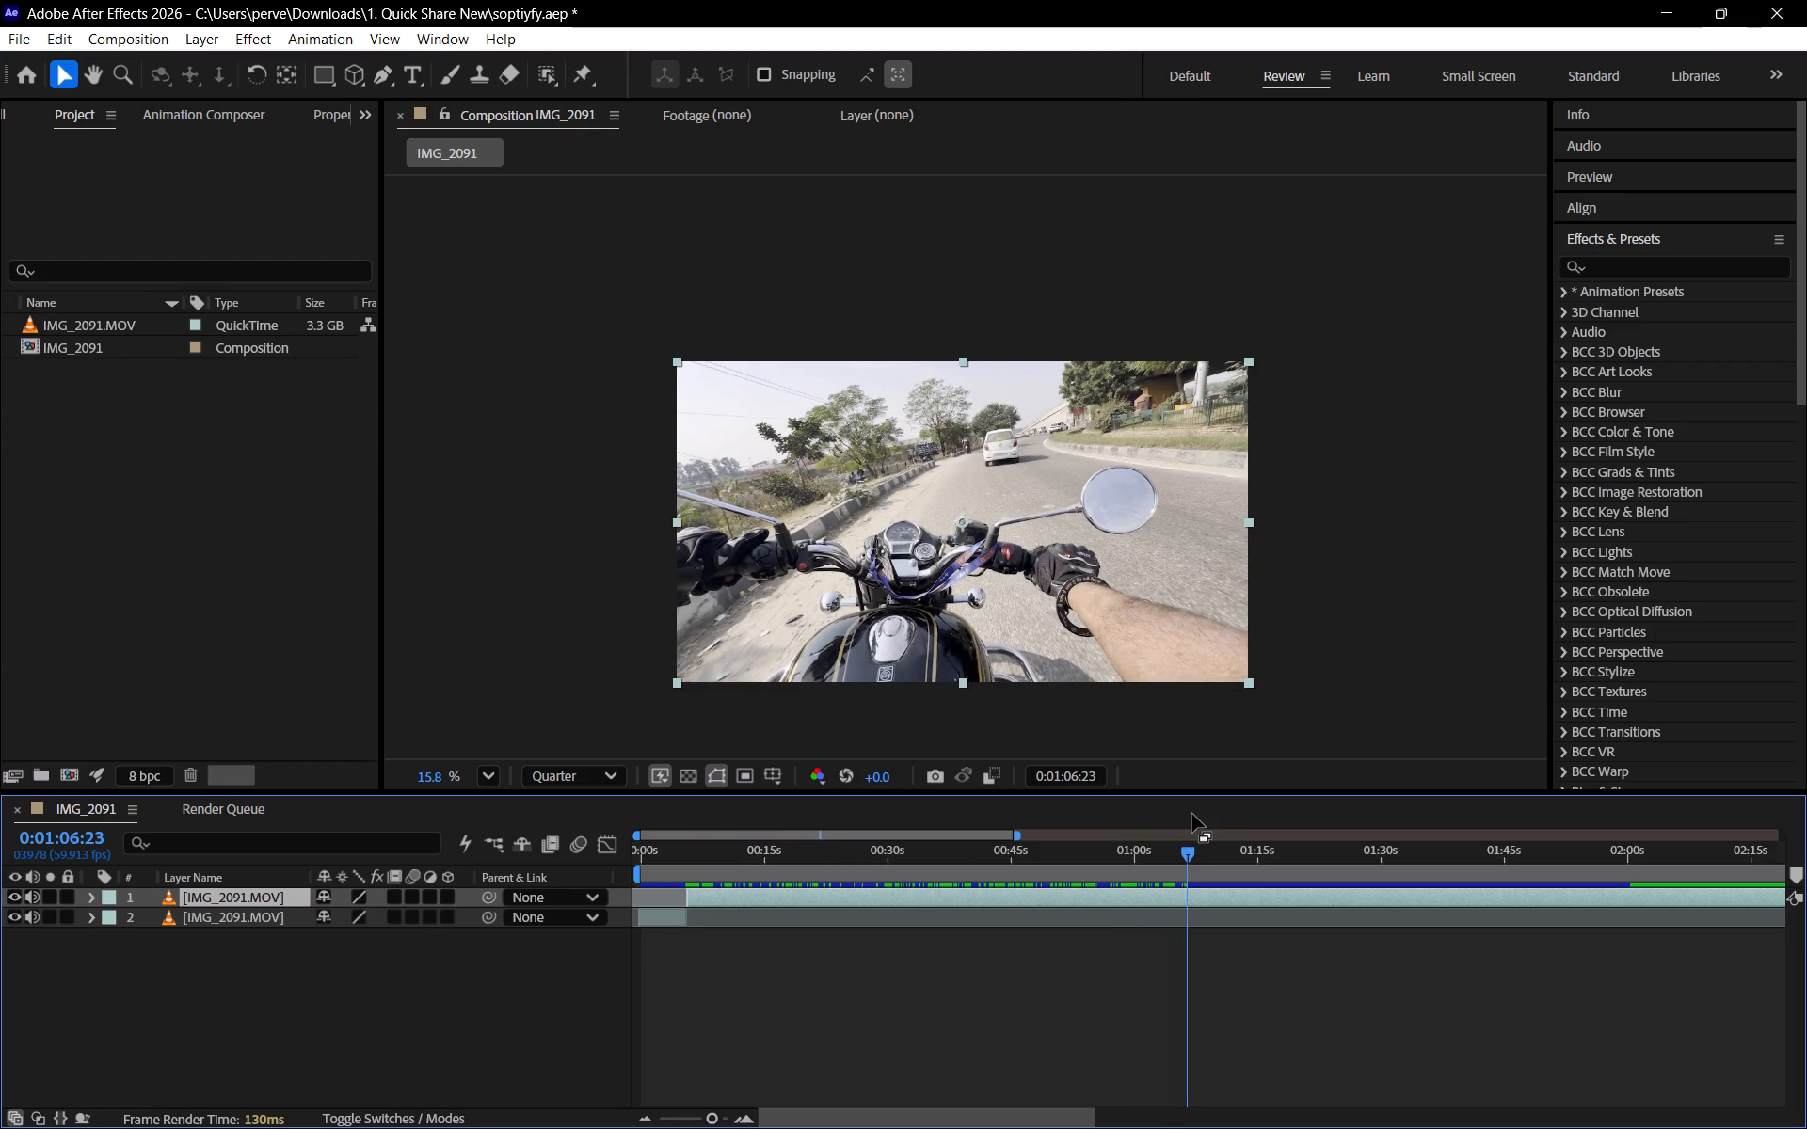
left_click_drag(1190, 849, 1205, 855)
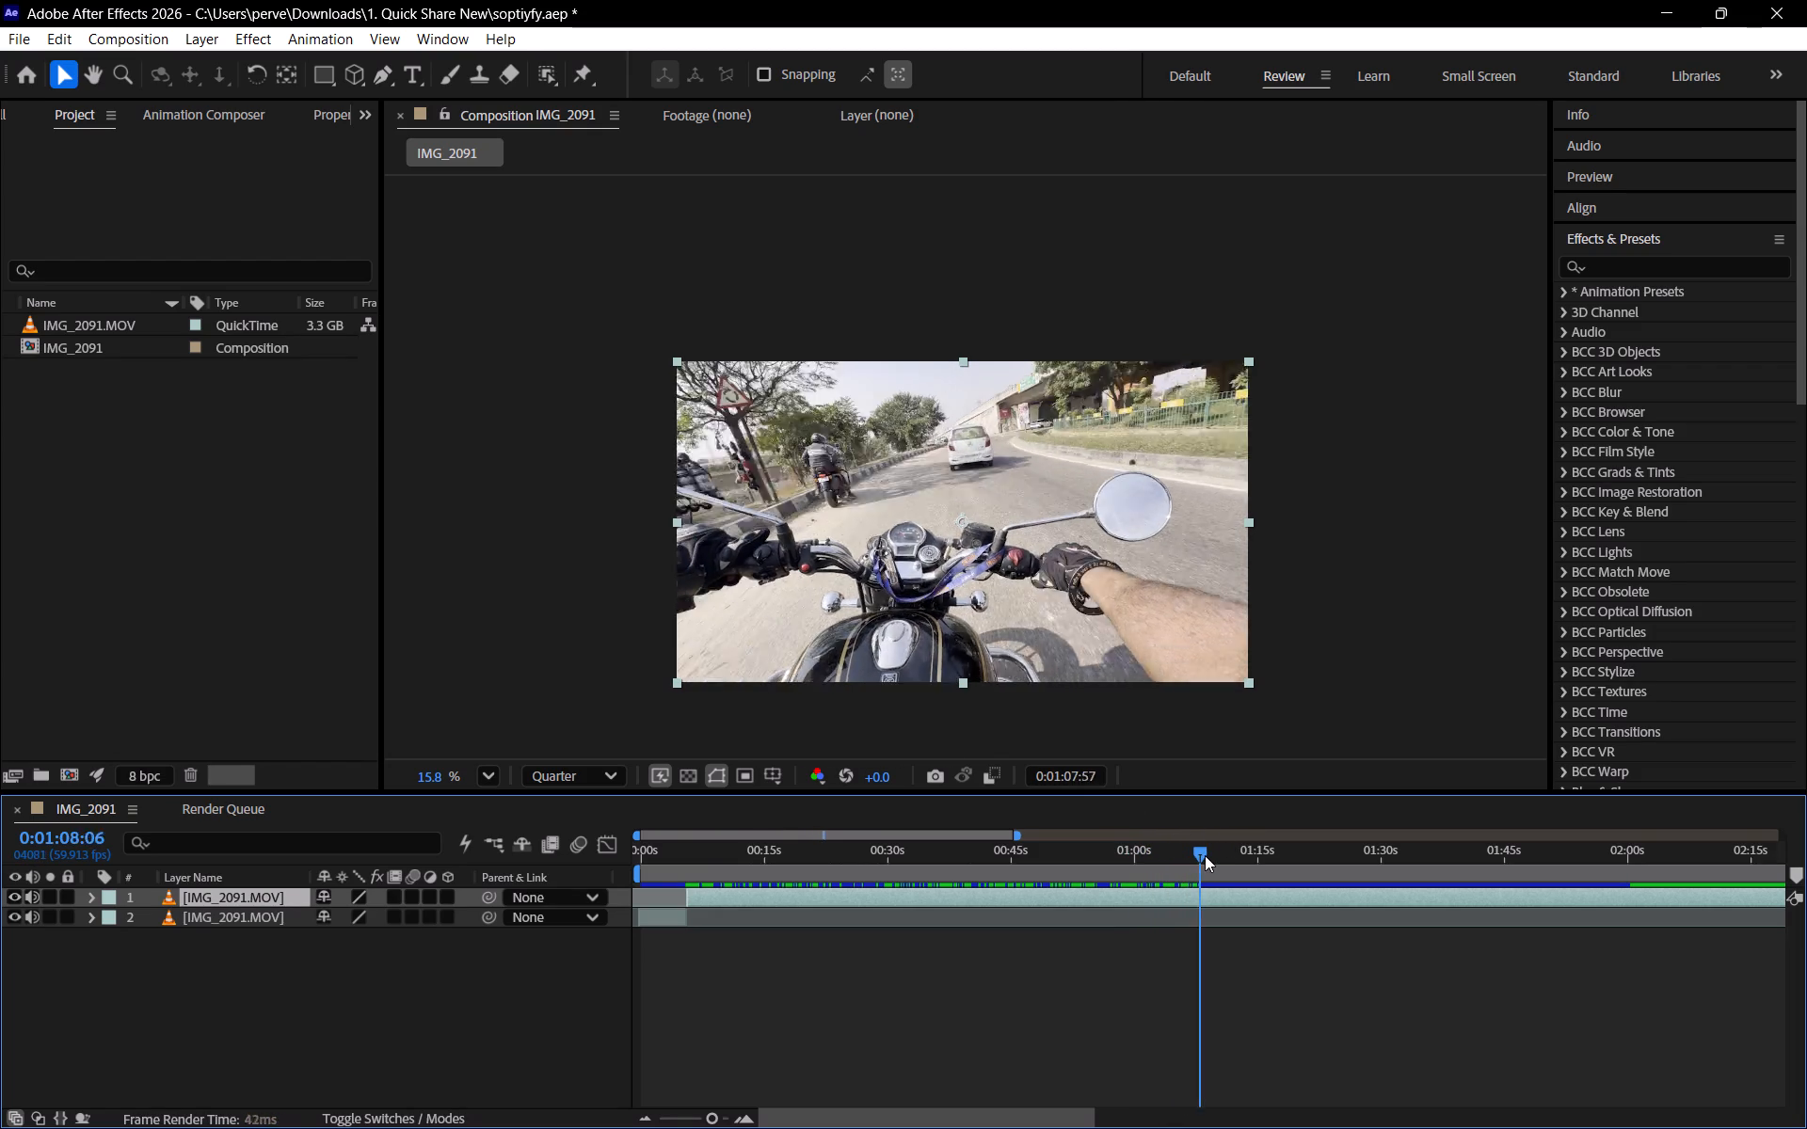
left_click_drag(1205, 855, 1226, 863)
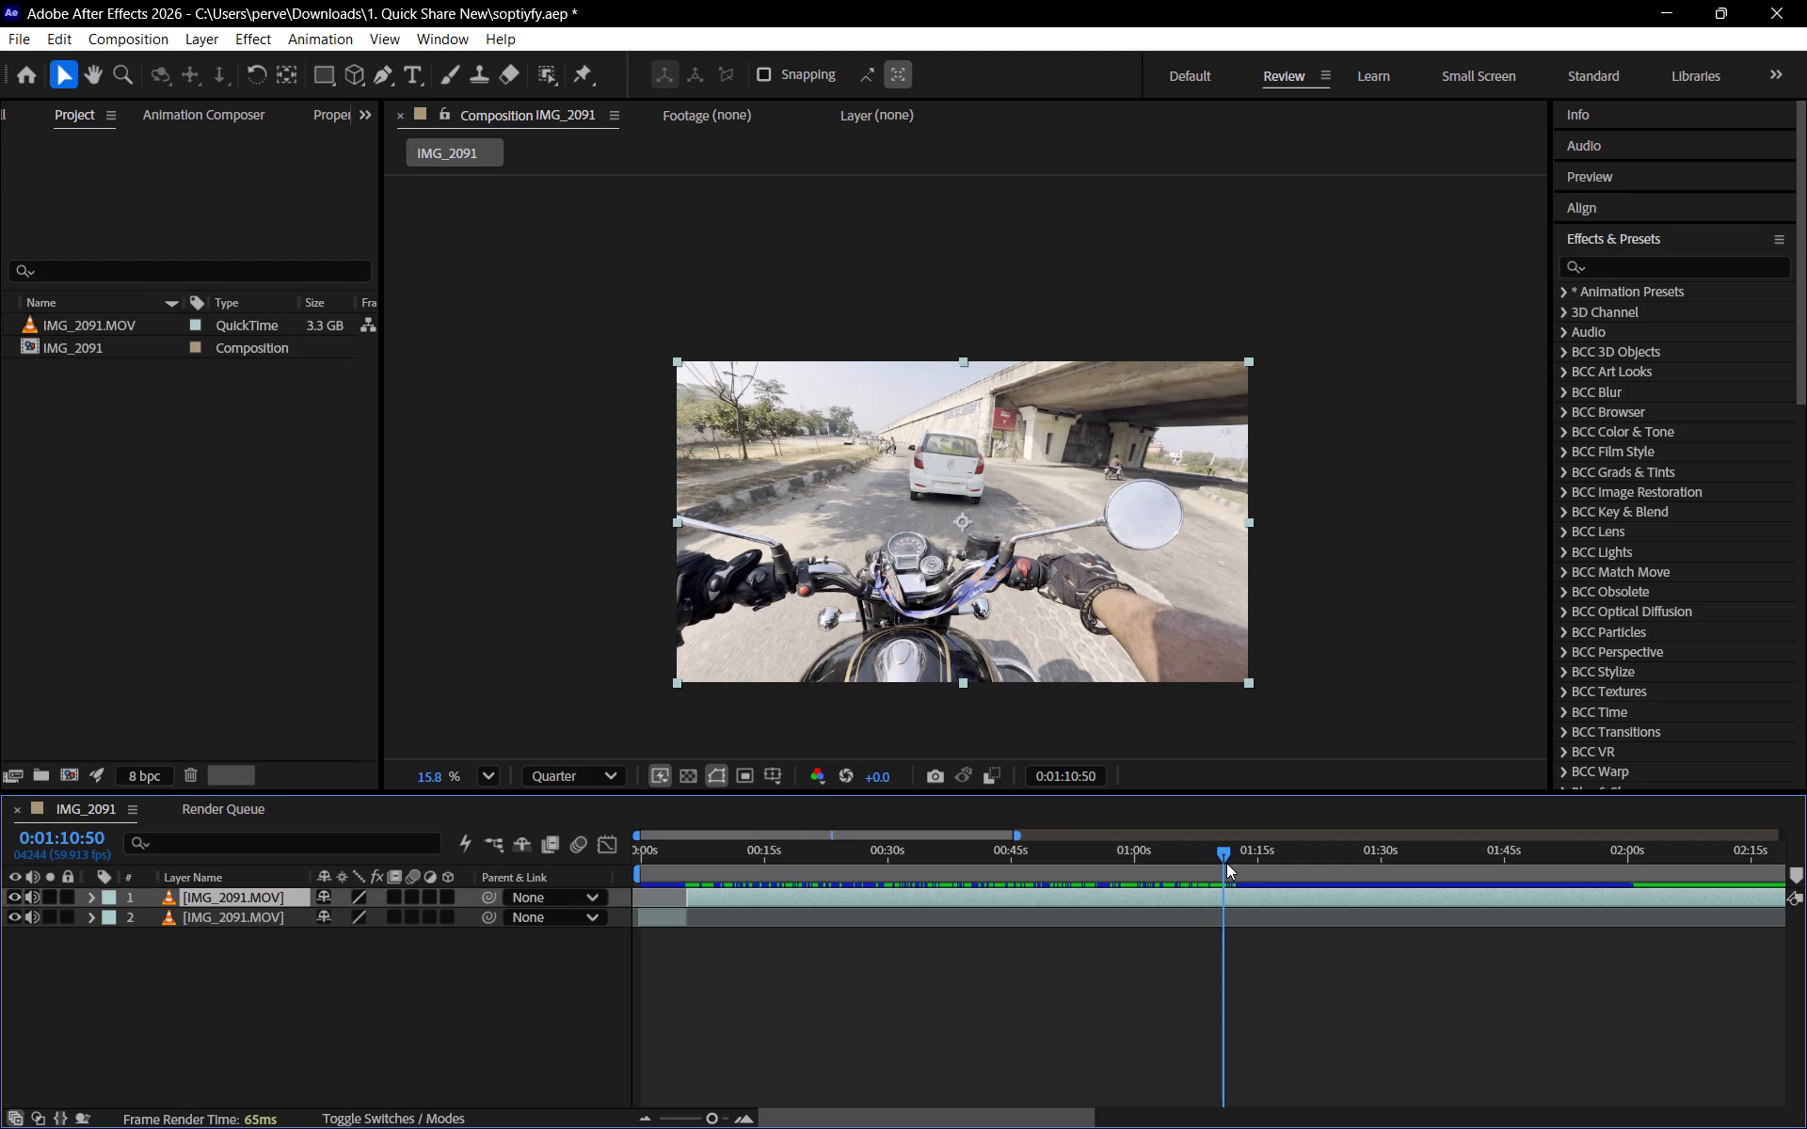
left_click_drag(1226, 863, 1236, 867)
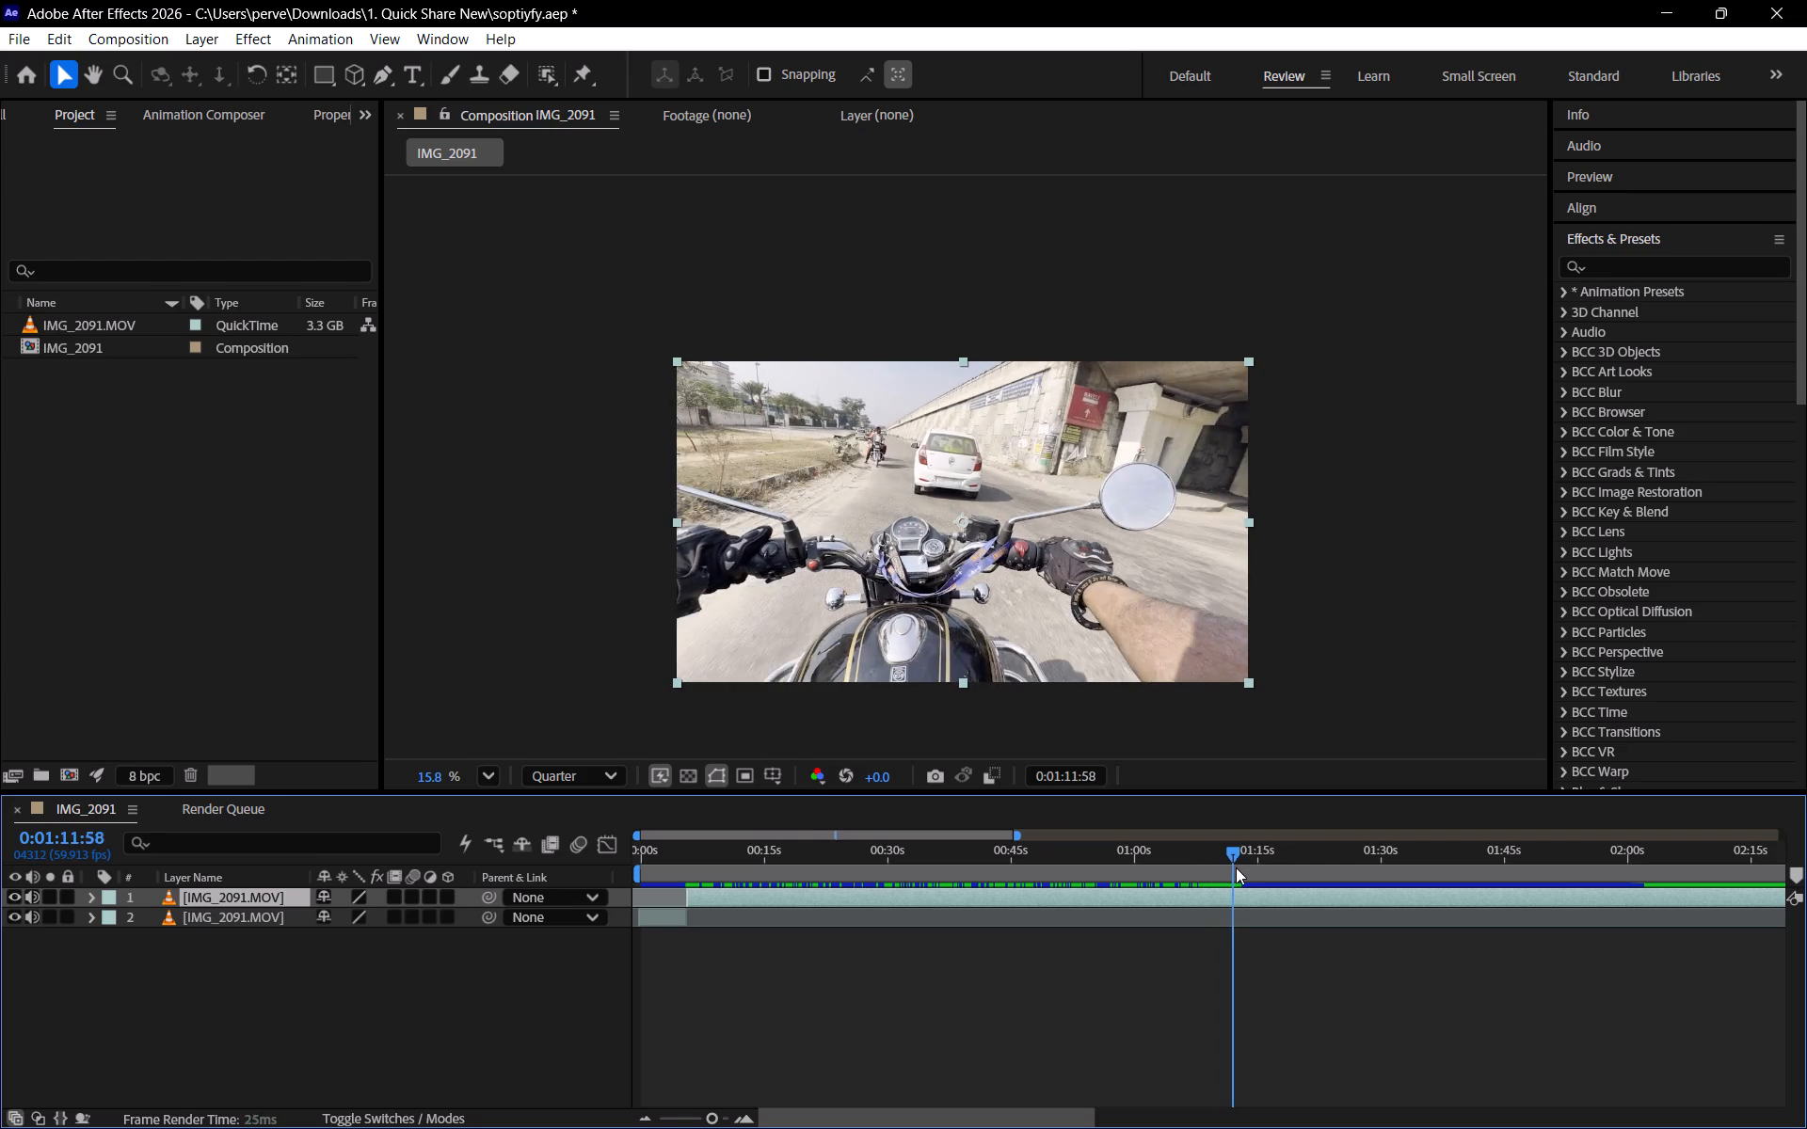
left_click_drag(1236, 867, 1241, 869)
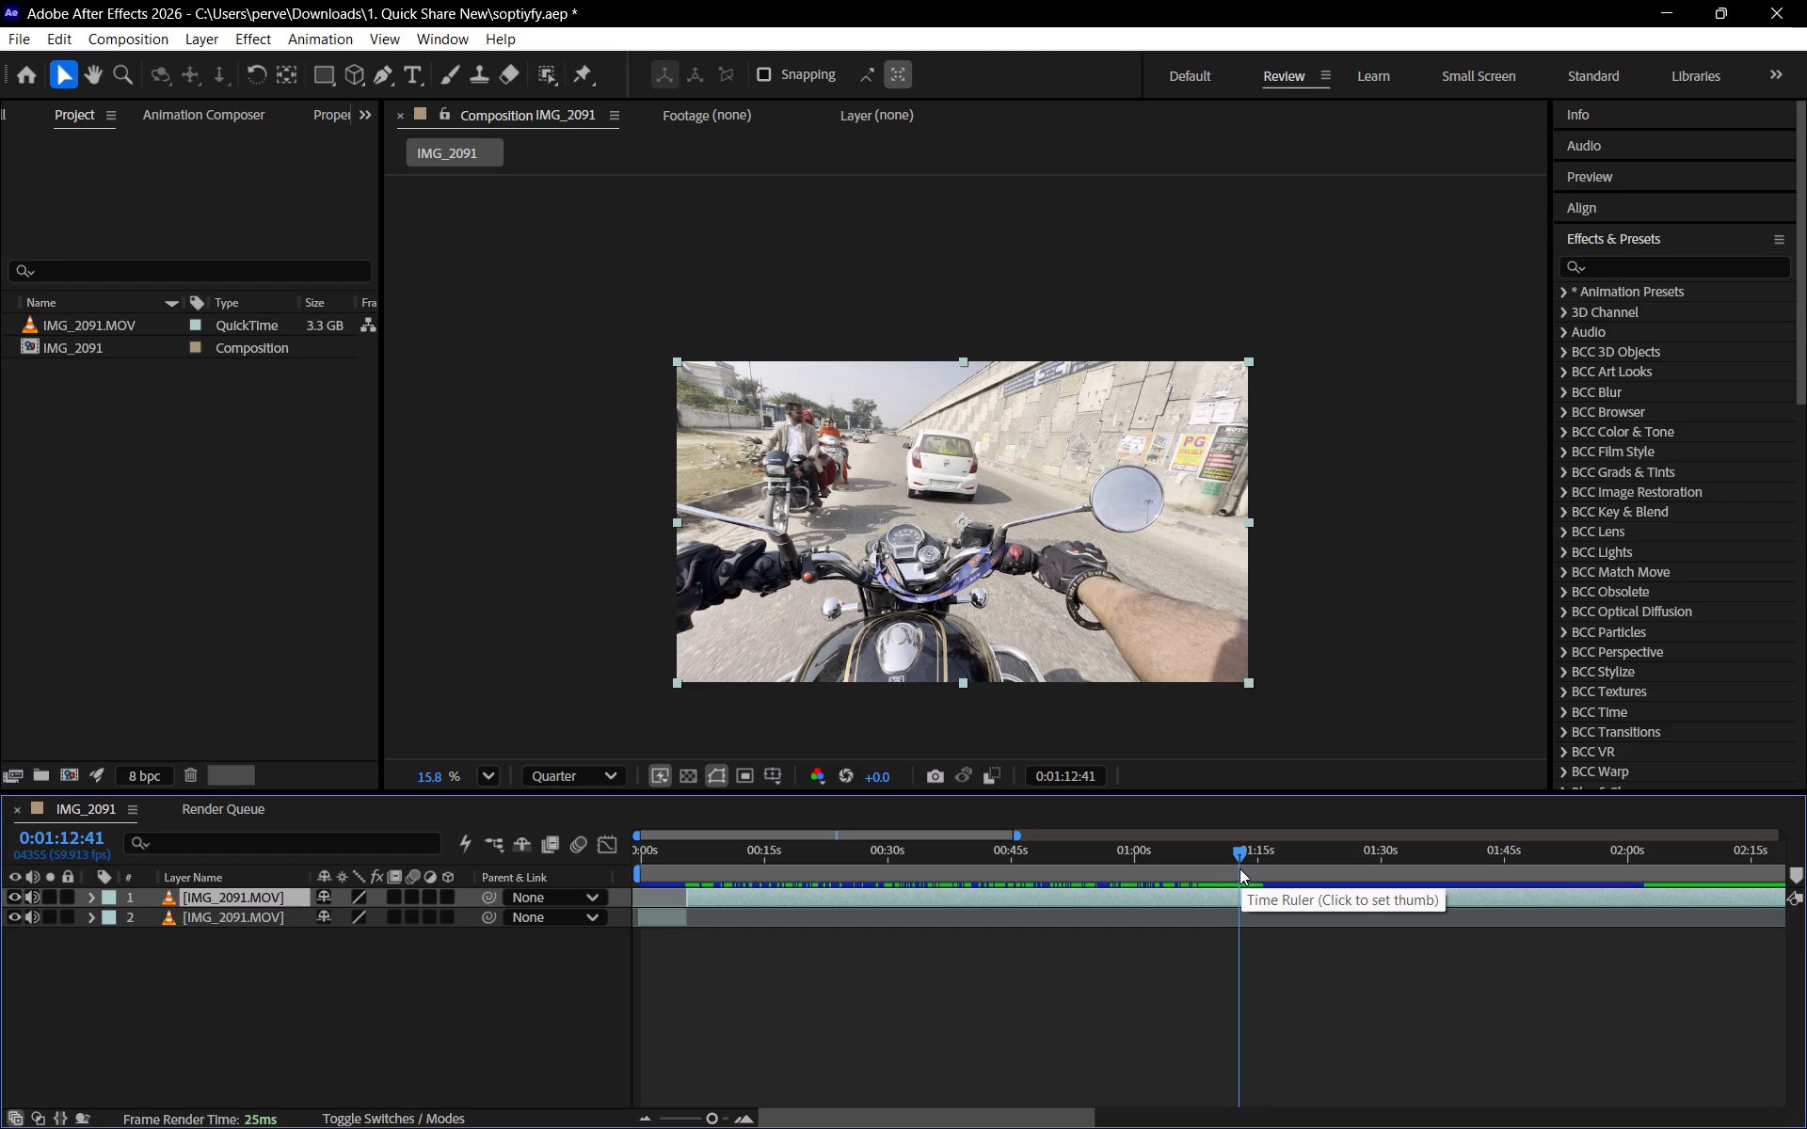
left_click(1250, 845)
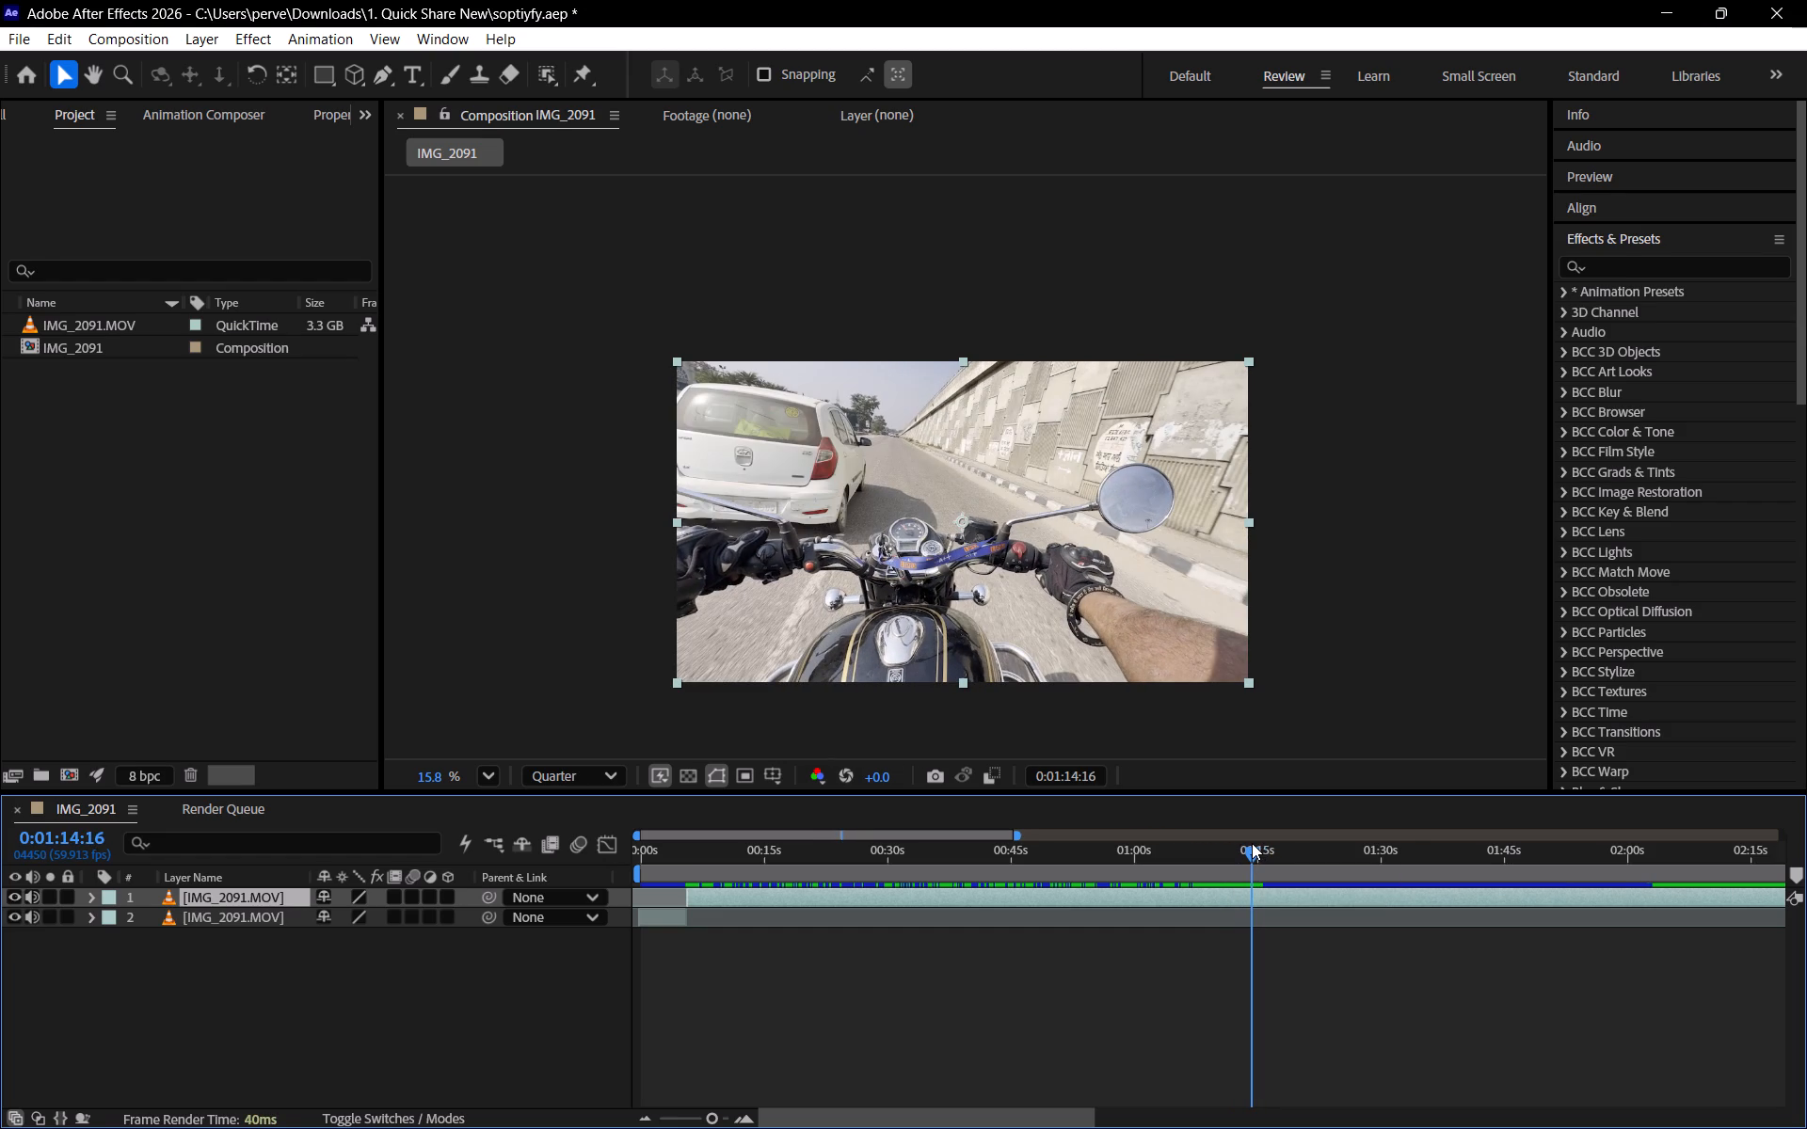
left_click_drag(687, 902, 1031, 904)
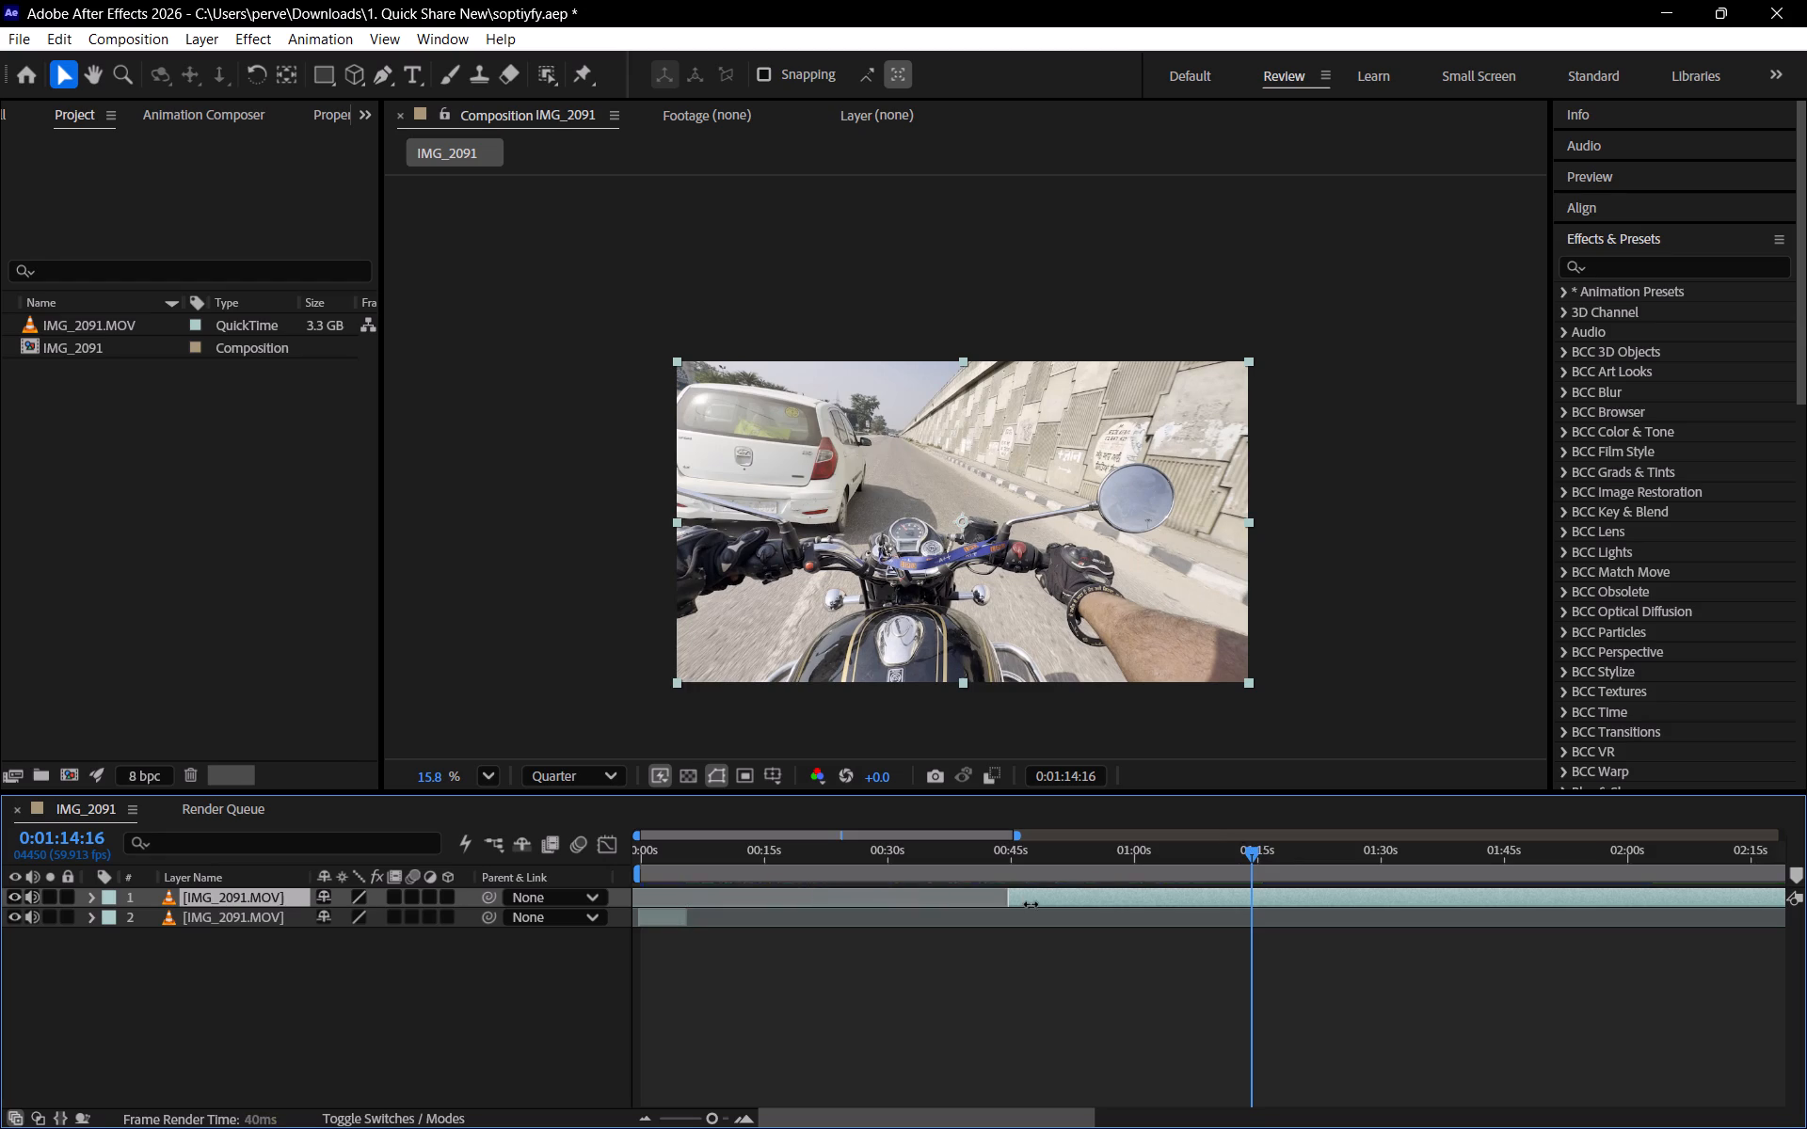
left_click_drag(1031, 904, 1252, 905)
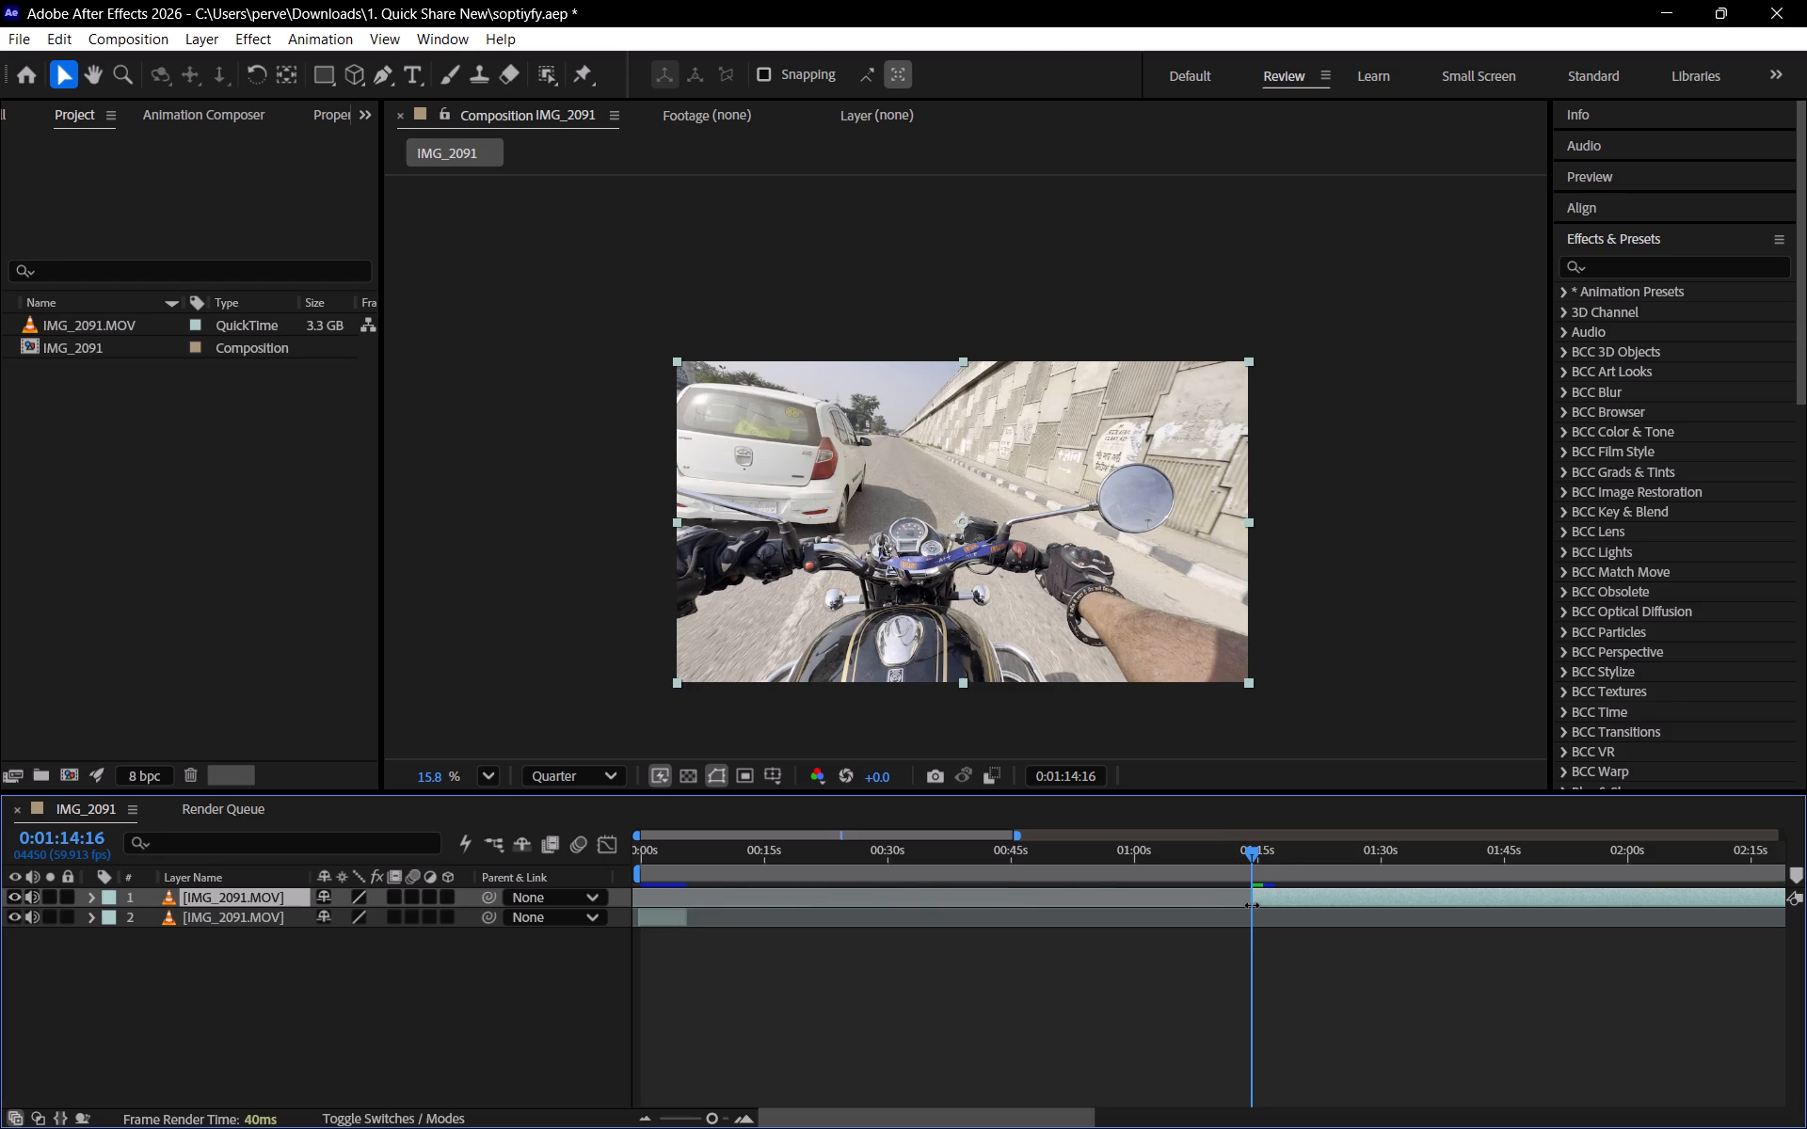
left_click_drag(1252, 905, 1246, 903)
Review the footage following the second clip's new start, up to 0:01:17:50.
left_click_drag(1253, 854, 1262, 857)
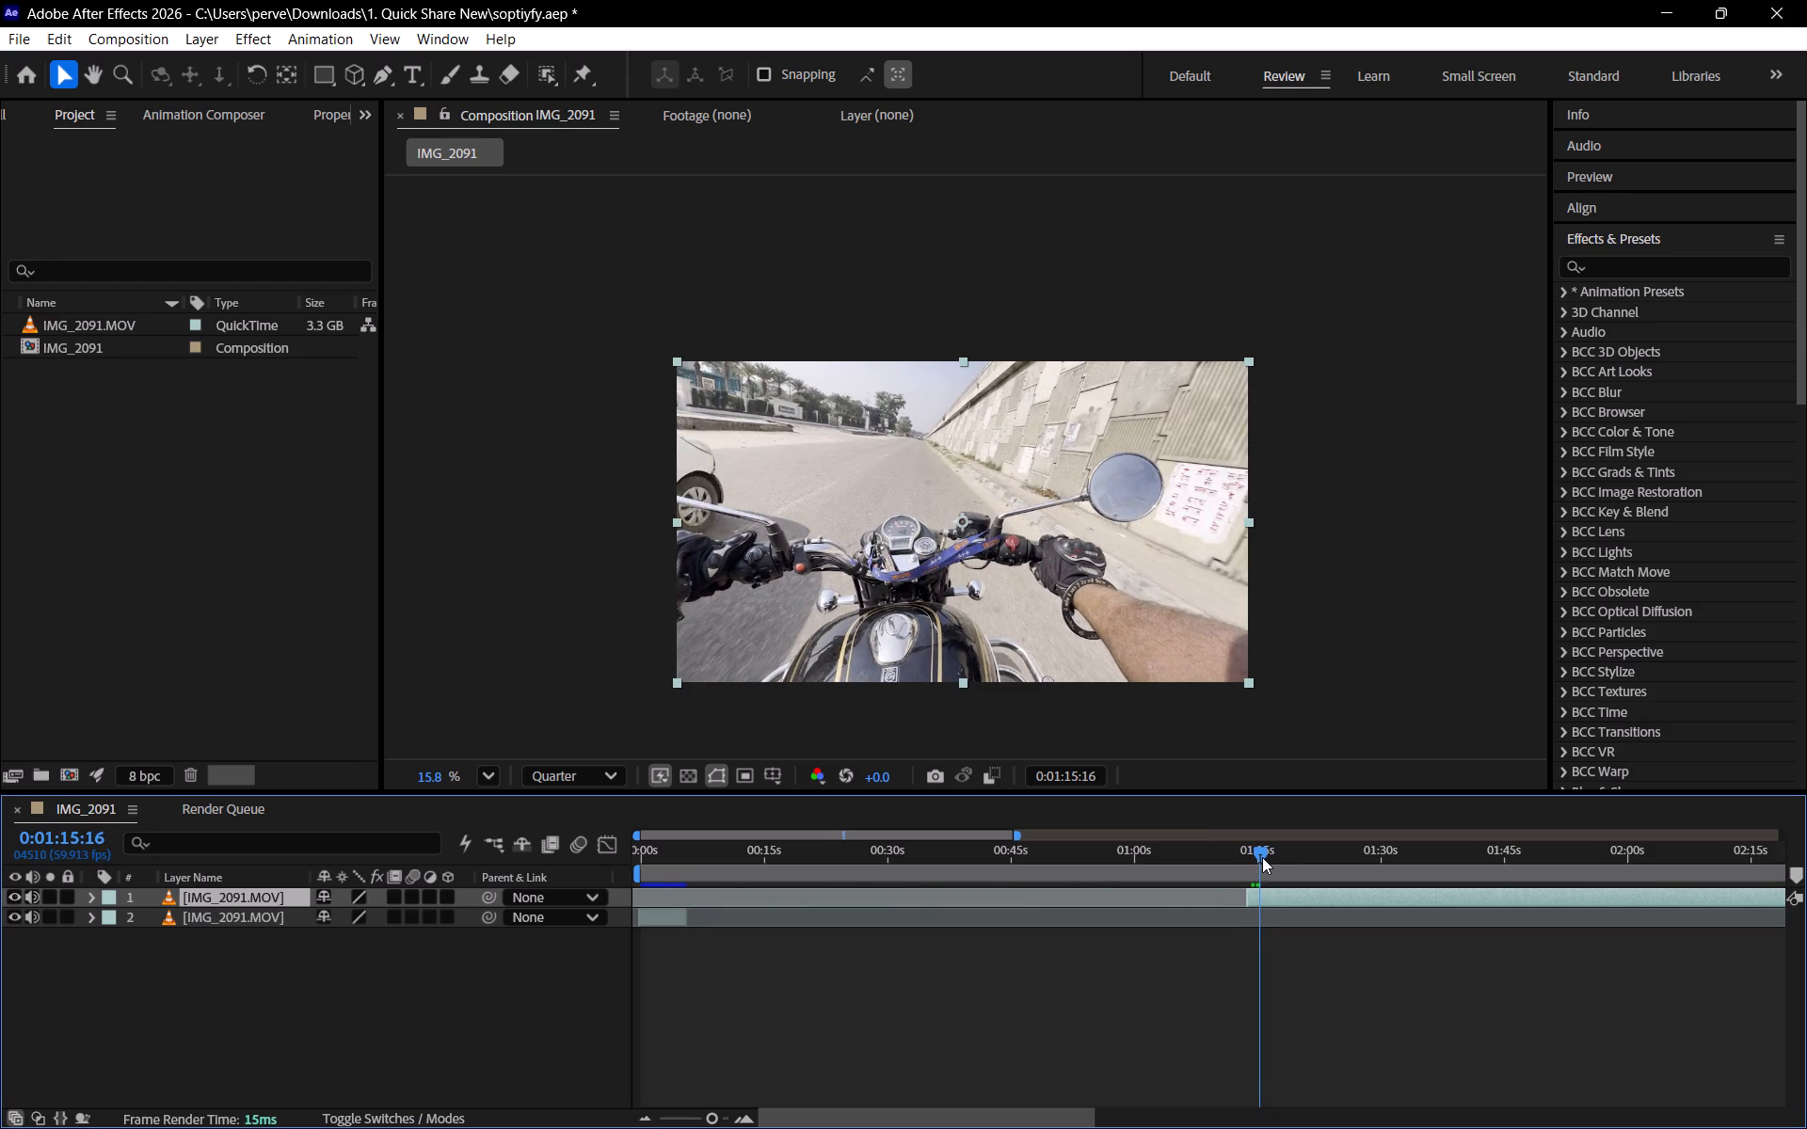
left_click_drag(1262, 857, 1276, 857)
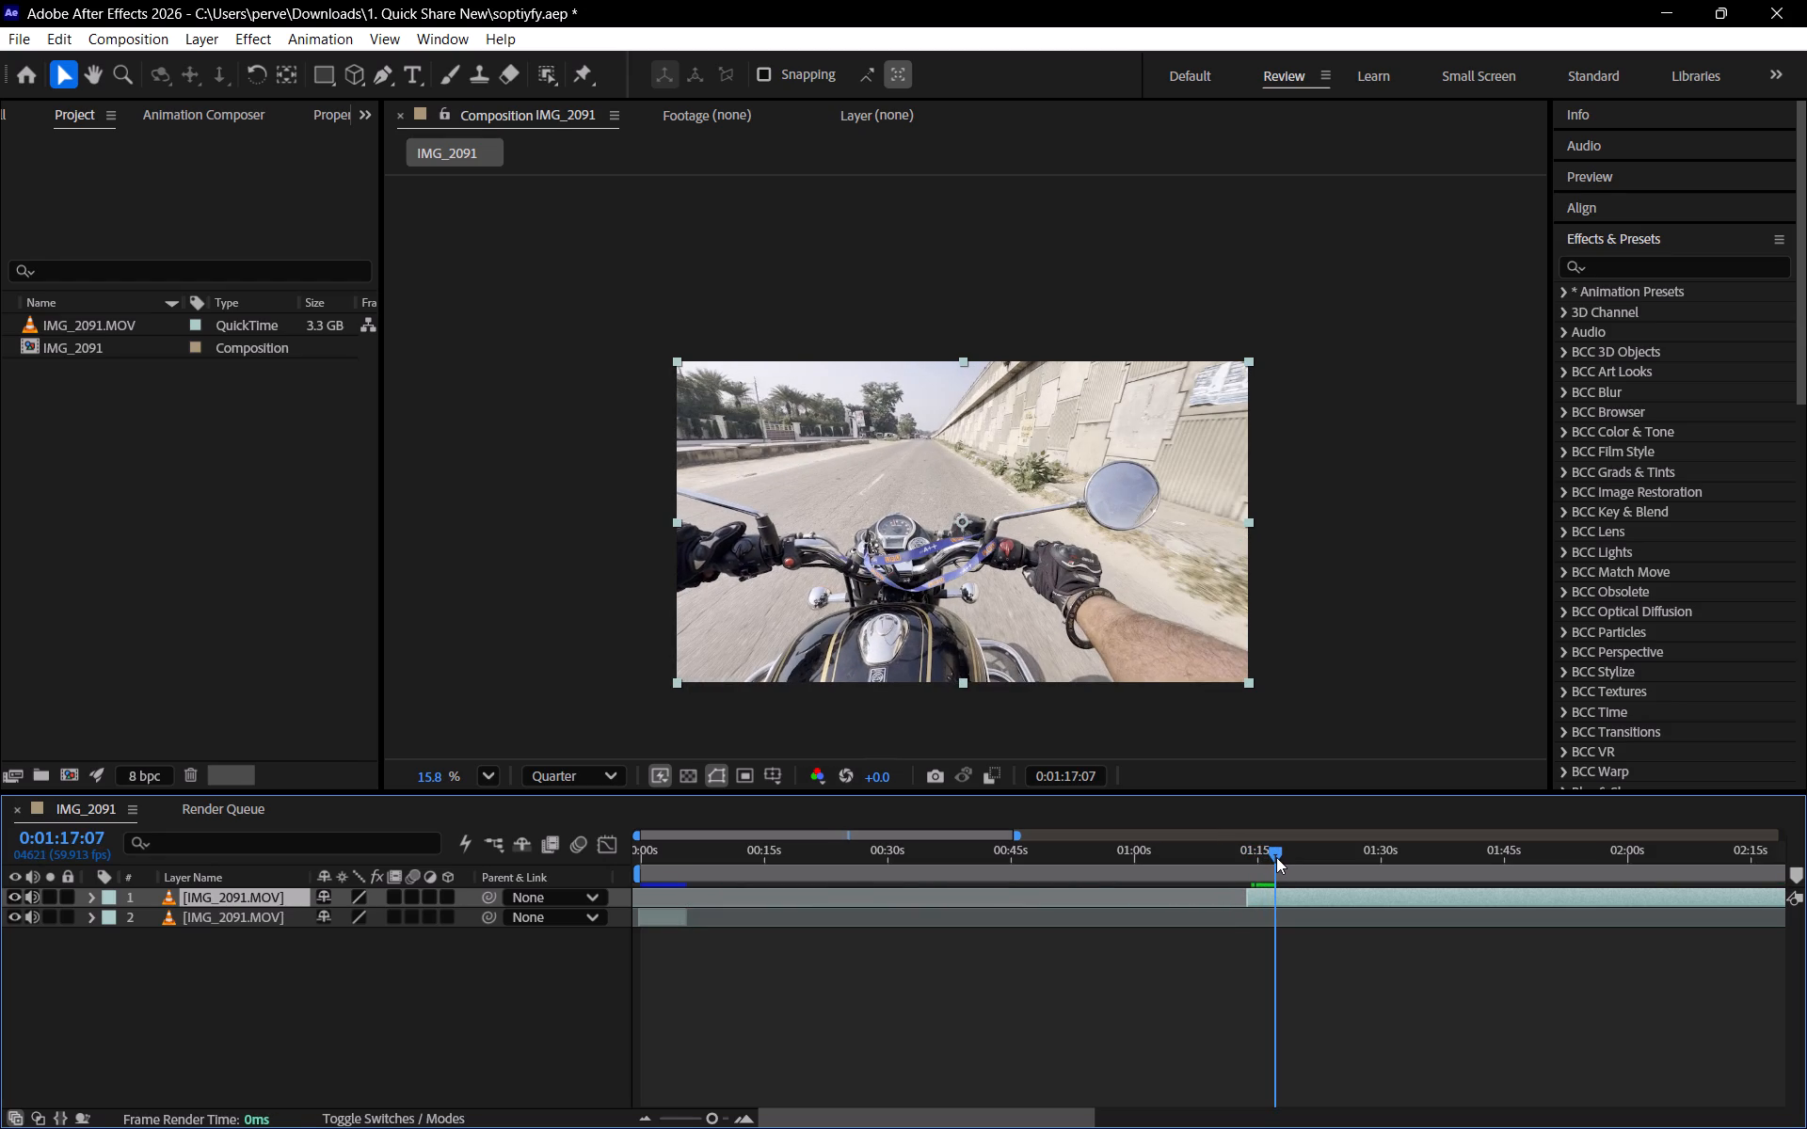
left_click_drag(1276, 857, 1282, 857)
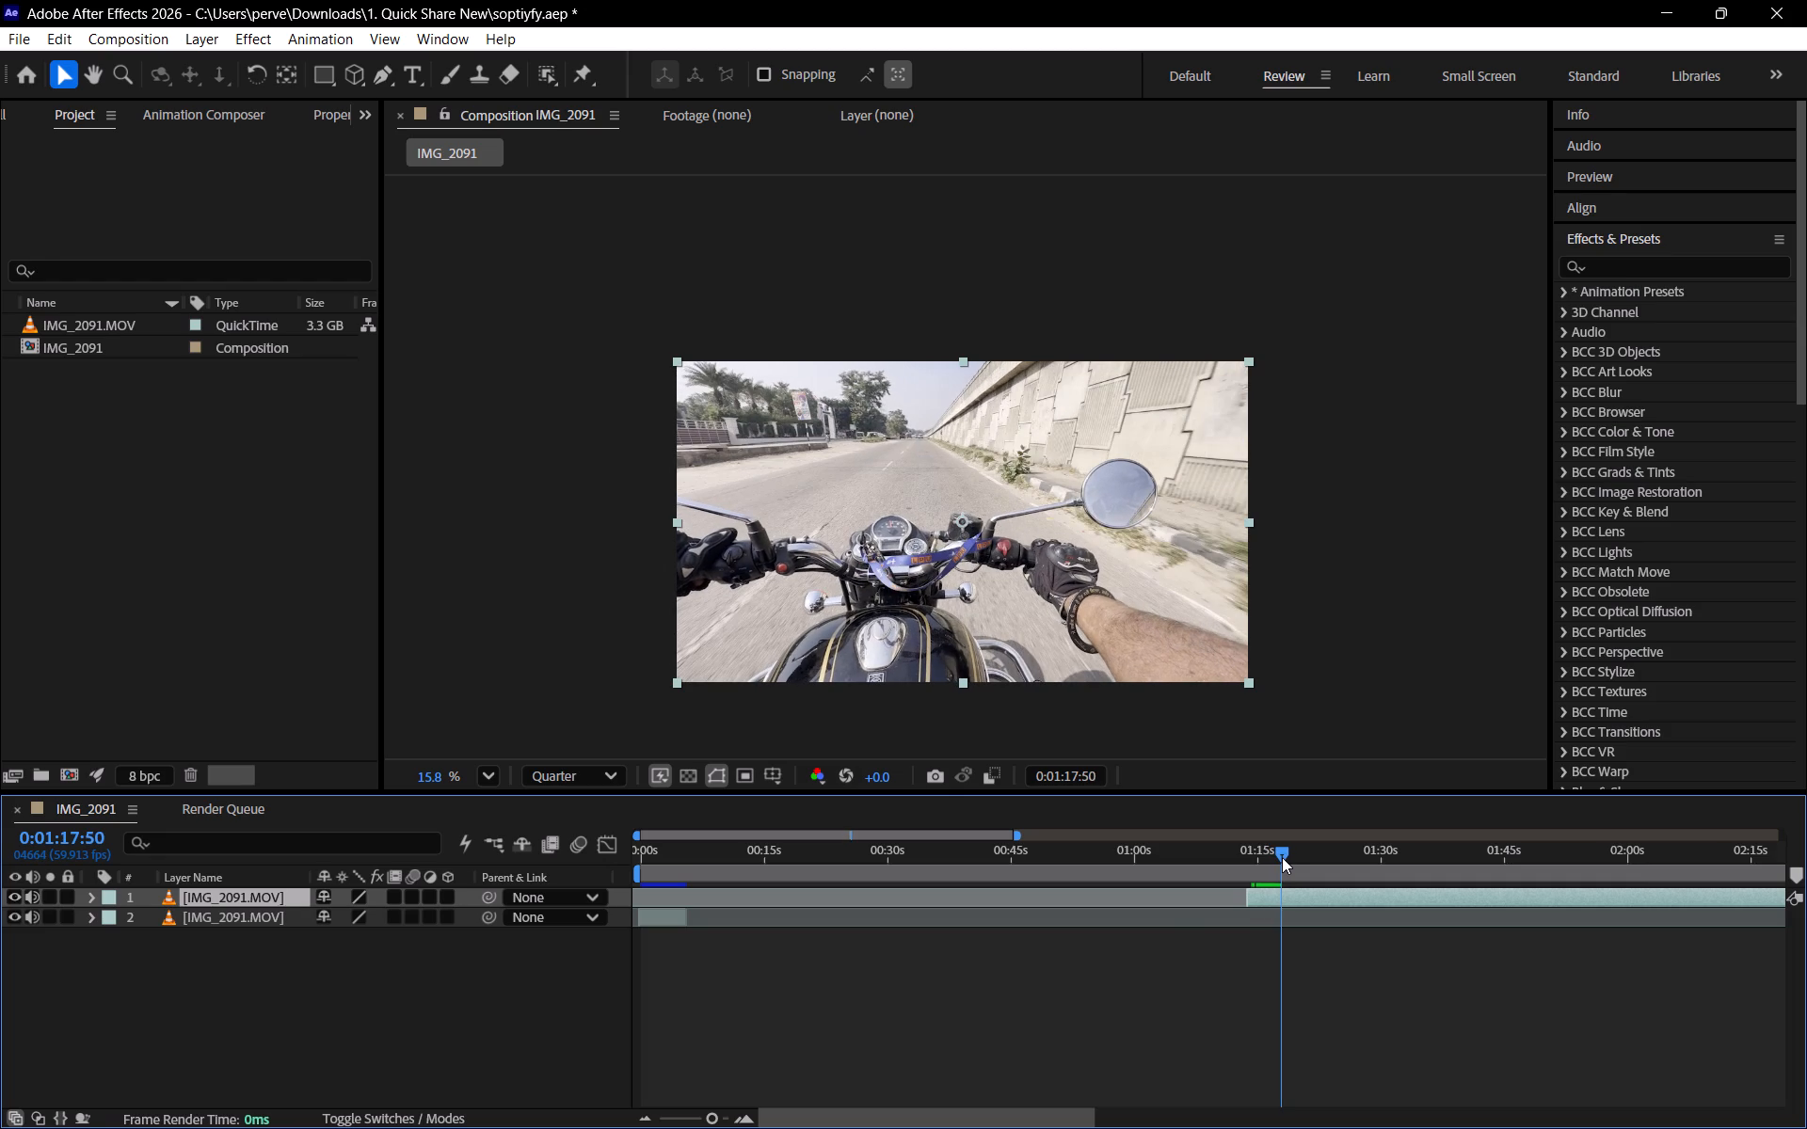
left_click_drag(1282, 857, 1283, 857)
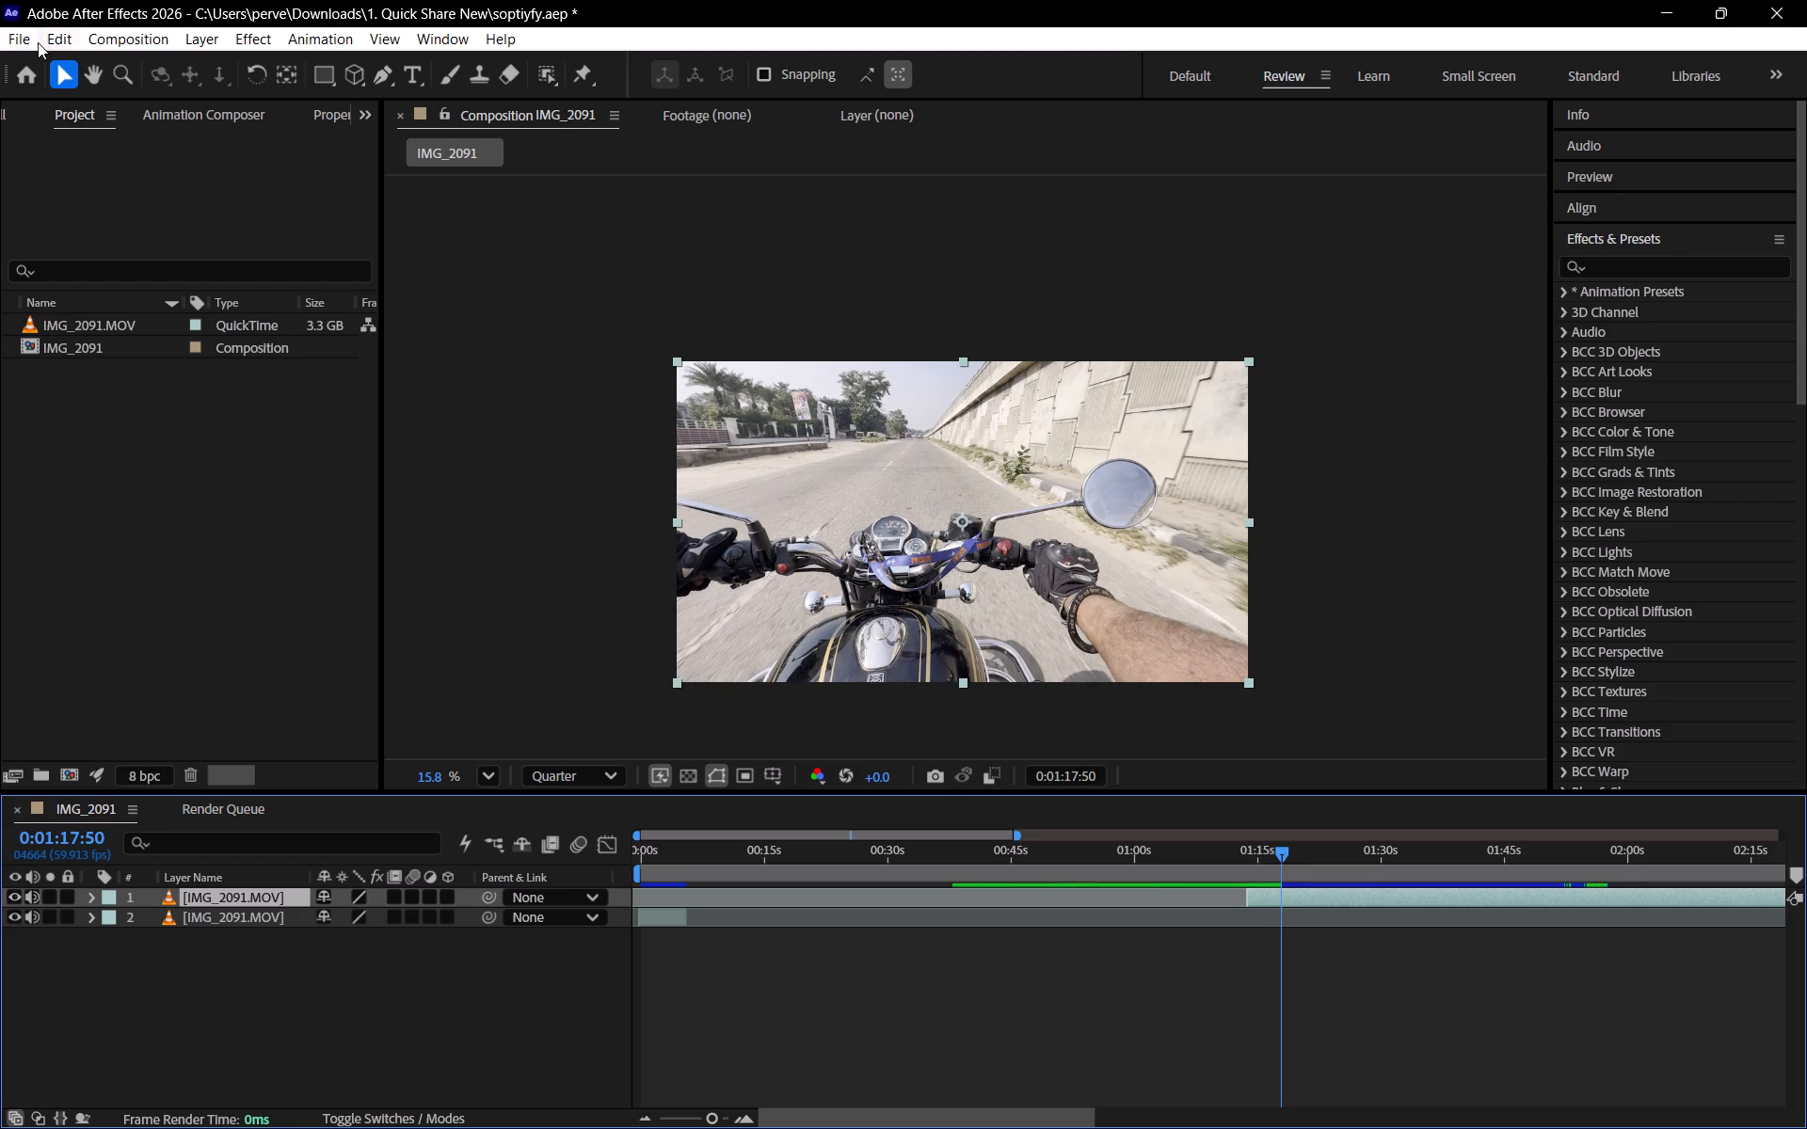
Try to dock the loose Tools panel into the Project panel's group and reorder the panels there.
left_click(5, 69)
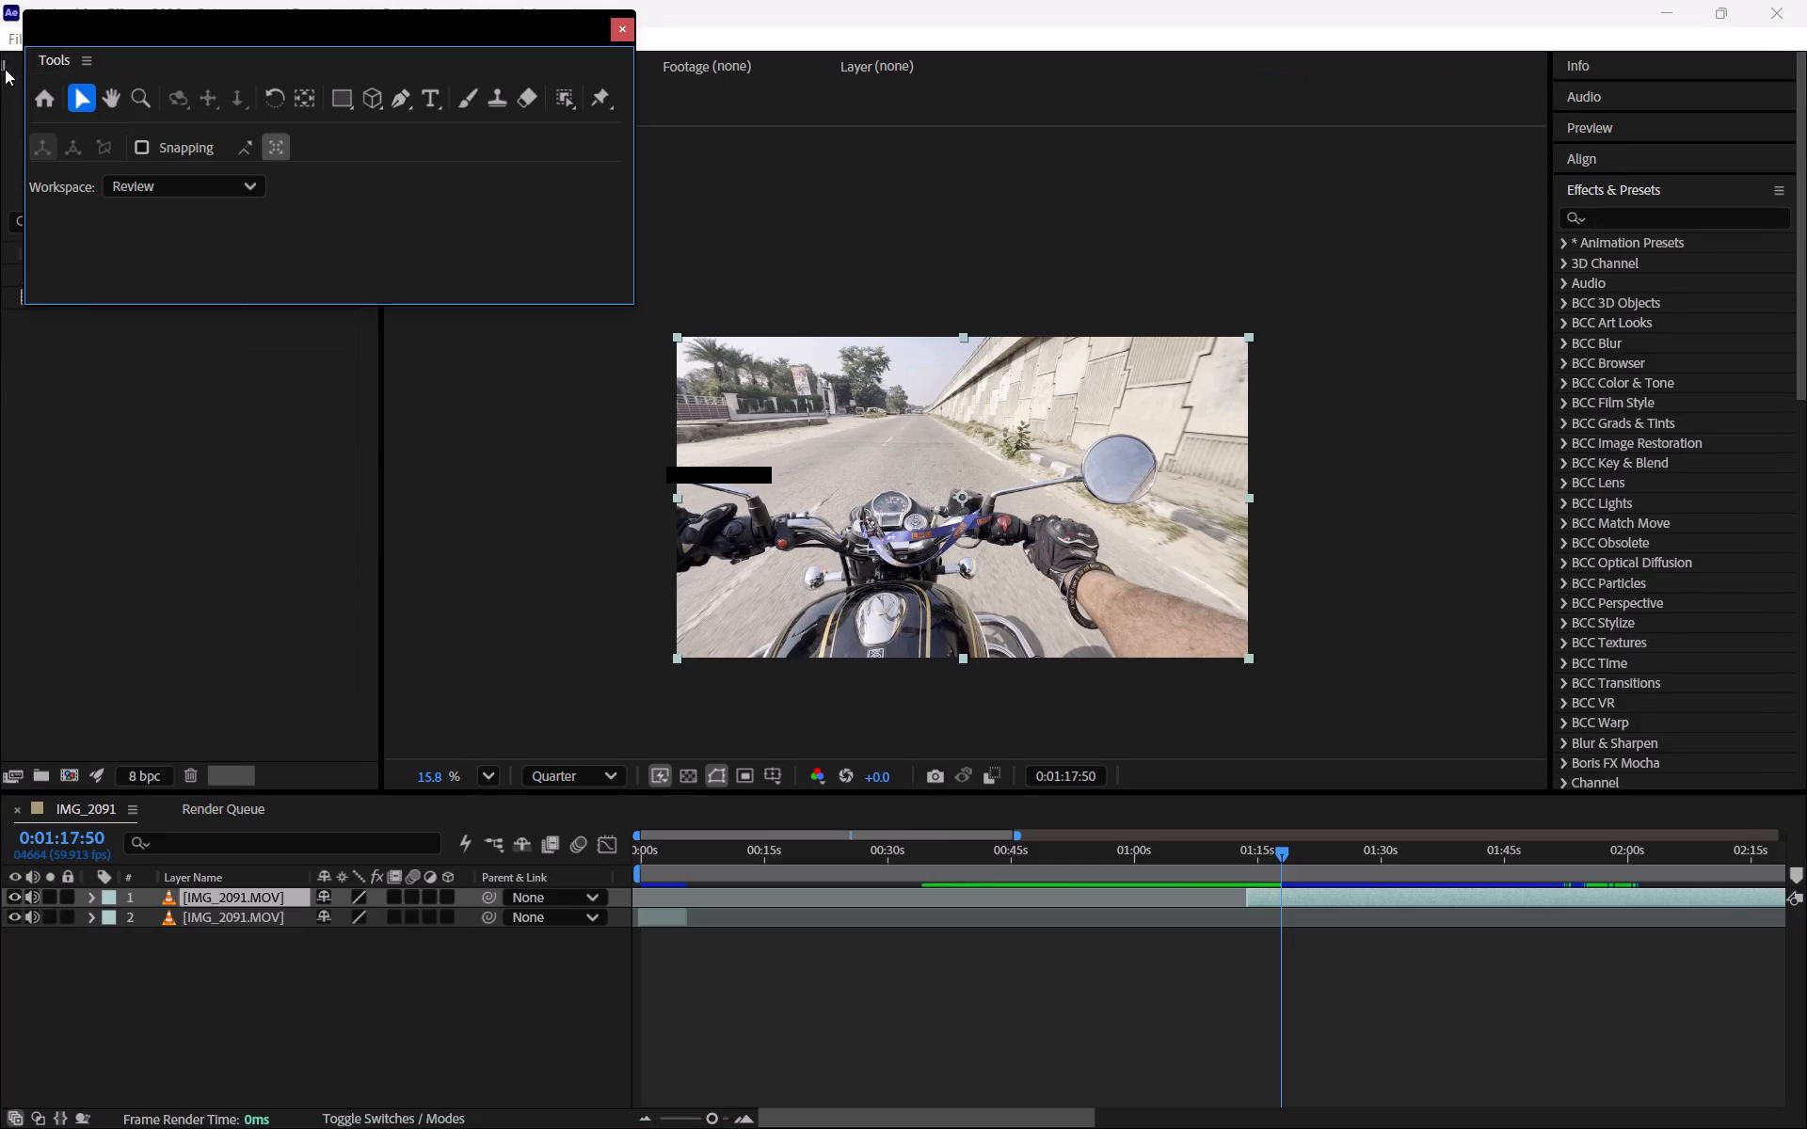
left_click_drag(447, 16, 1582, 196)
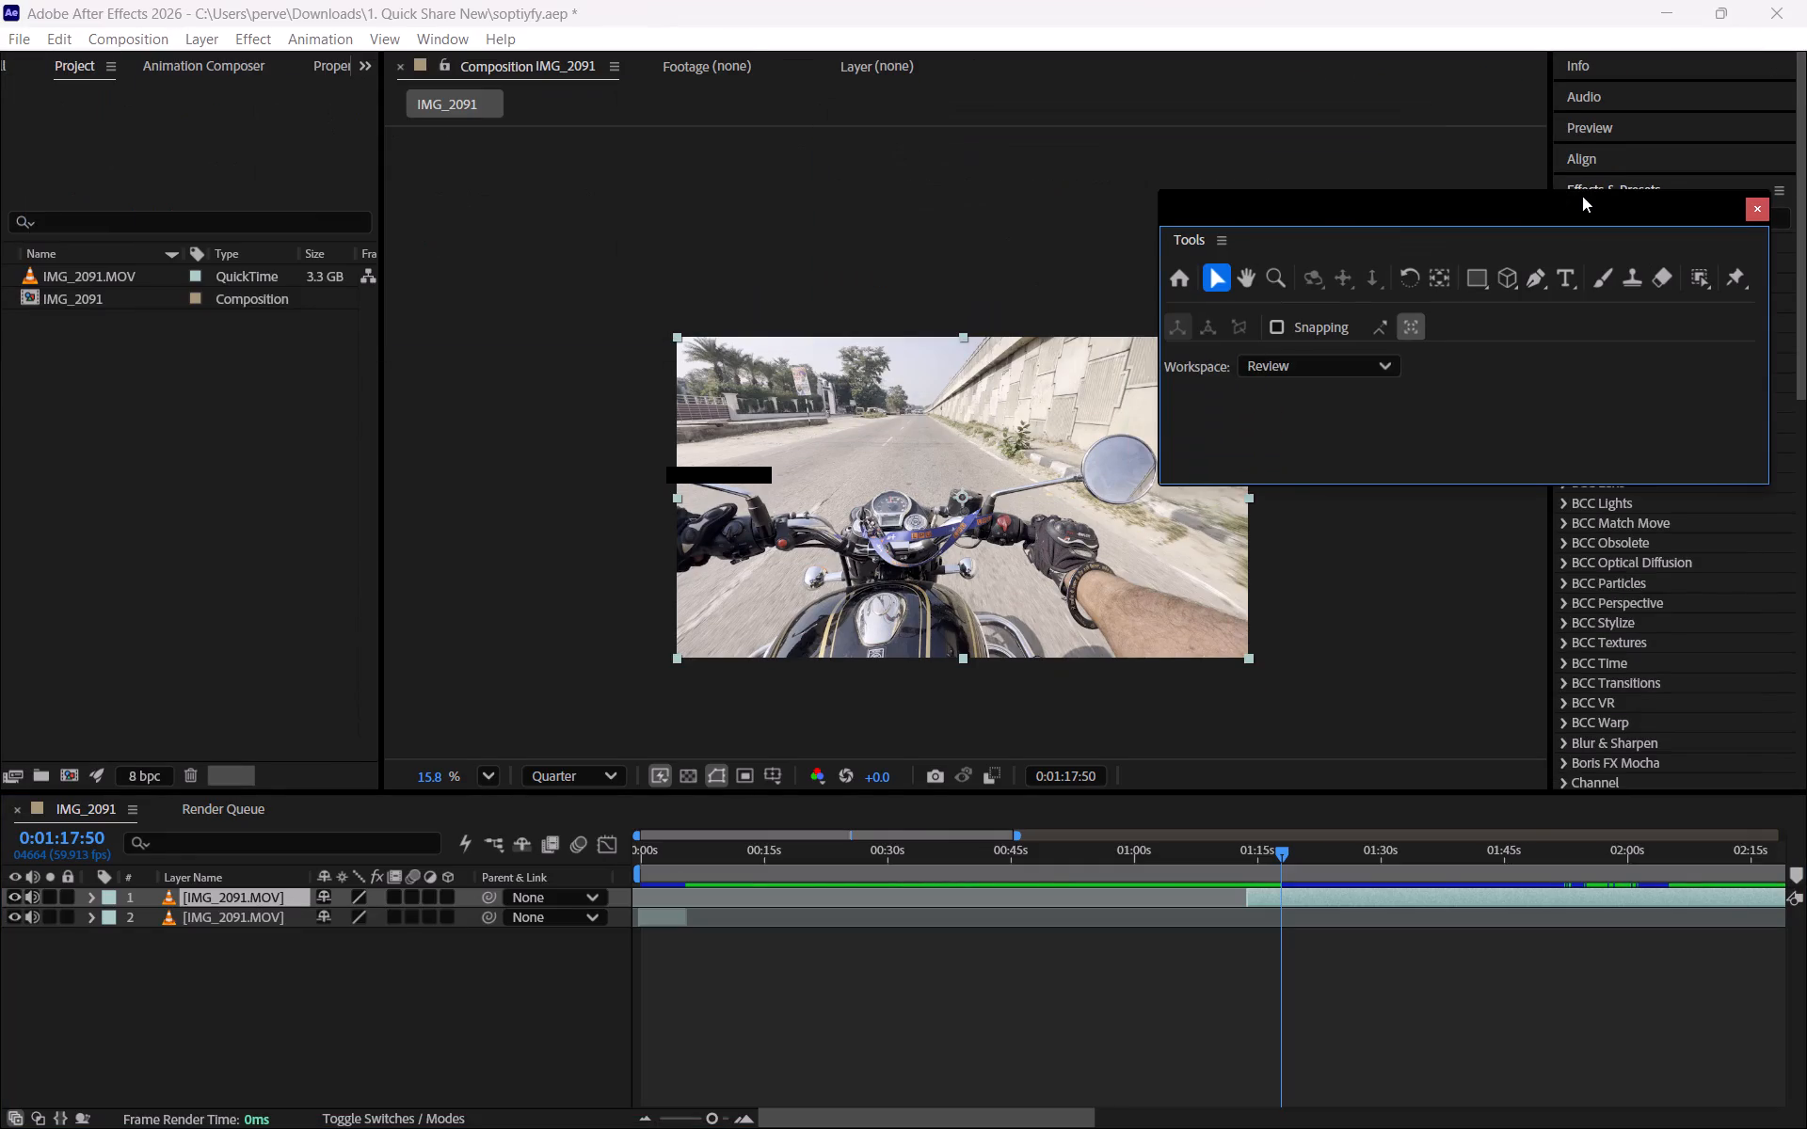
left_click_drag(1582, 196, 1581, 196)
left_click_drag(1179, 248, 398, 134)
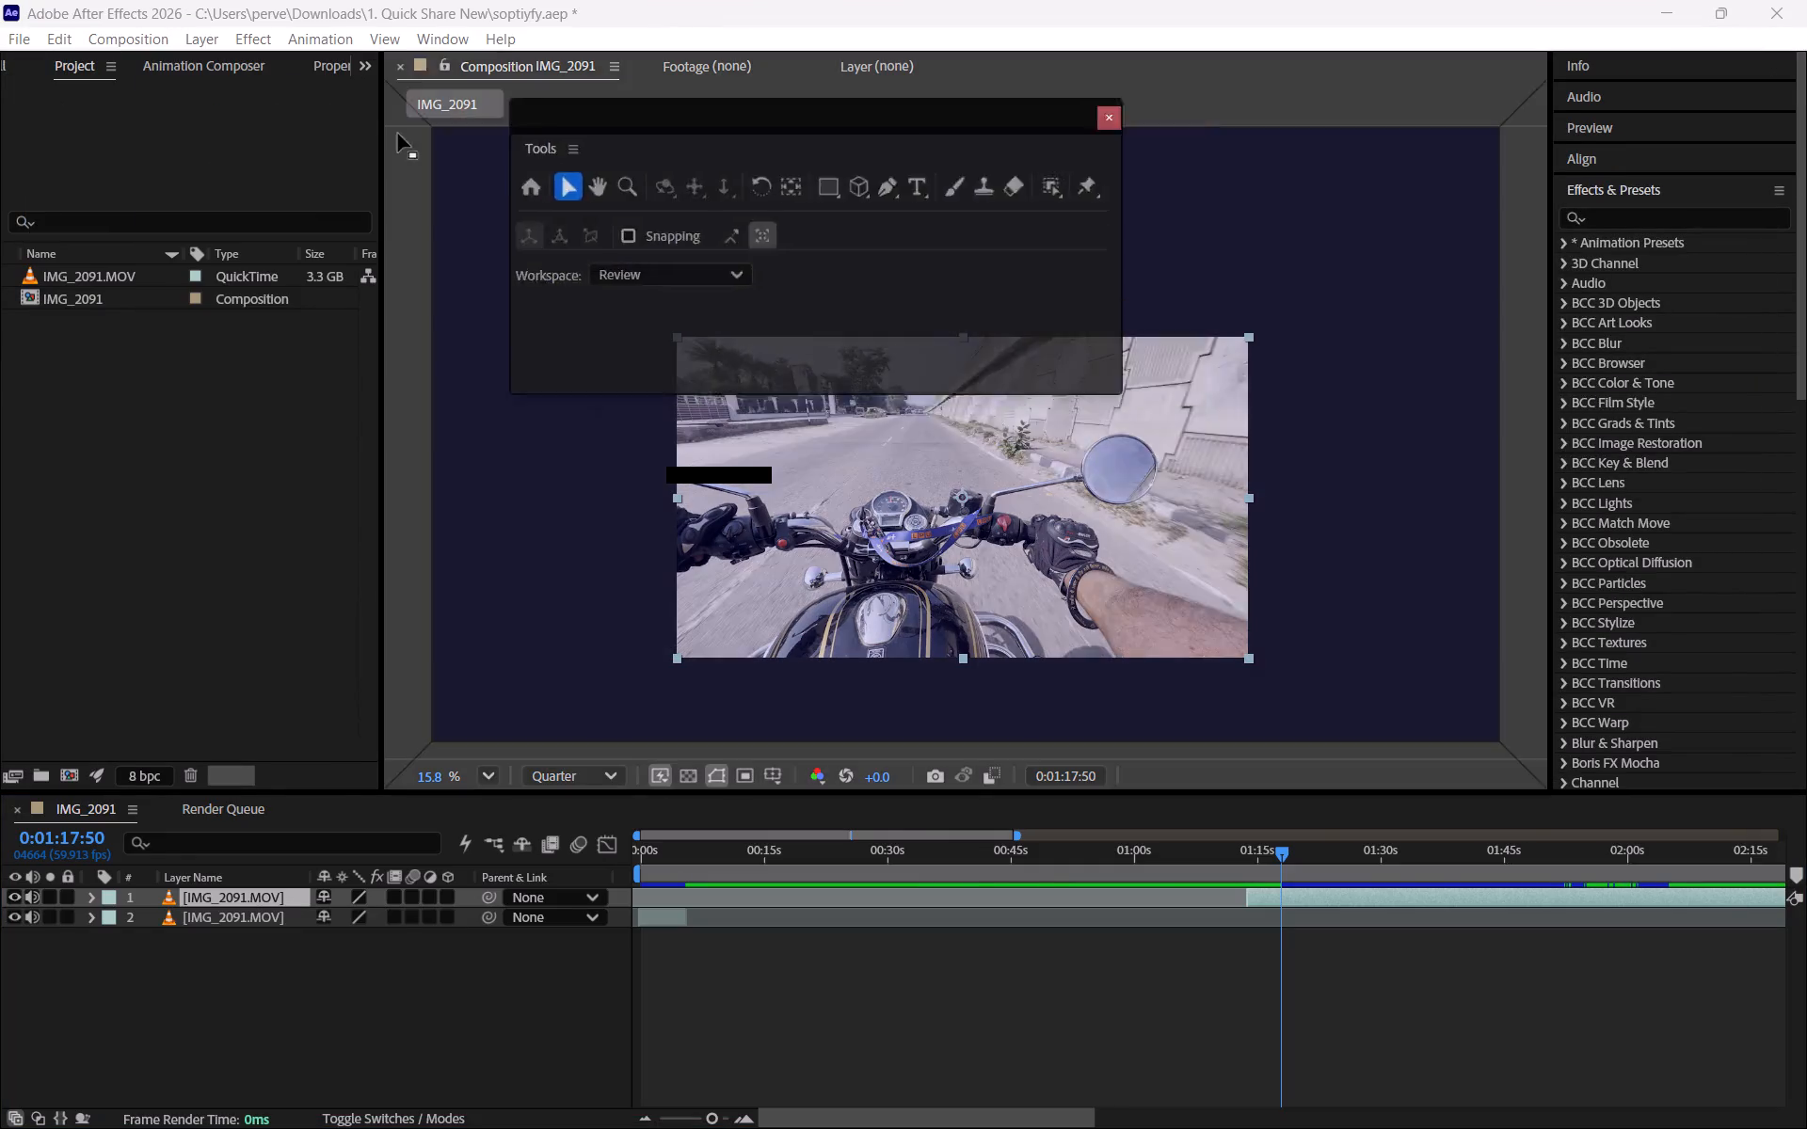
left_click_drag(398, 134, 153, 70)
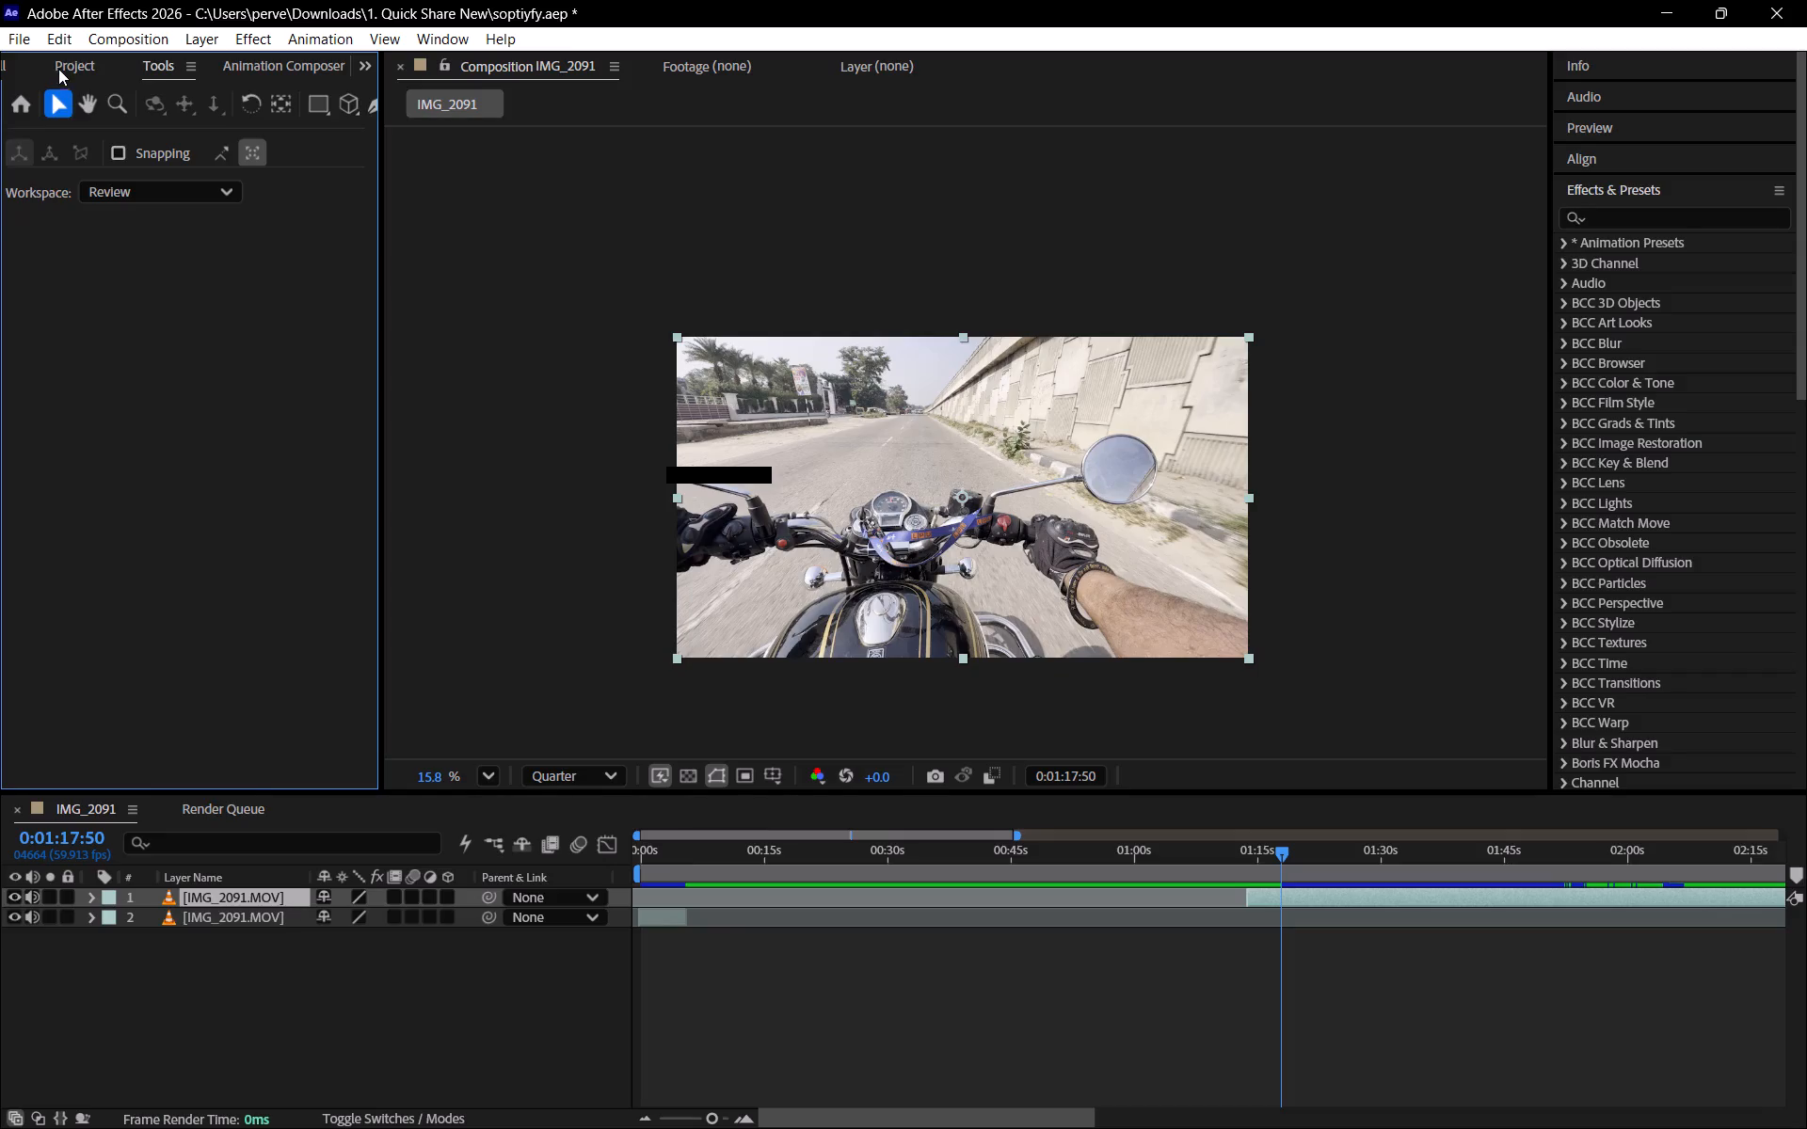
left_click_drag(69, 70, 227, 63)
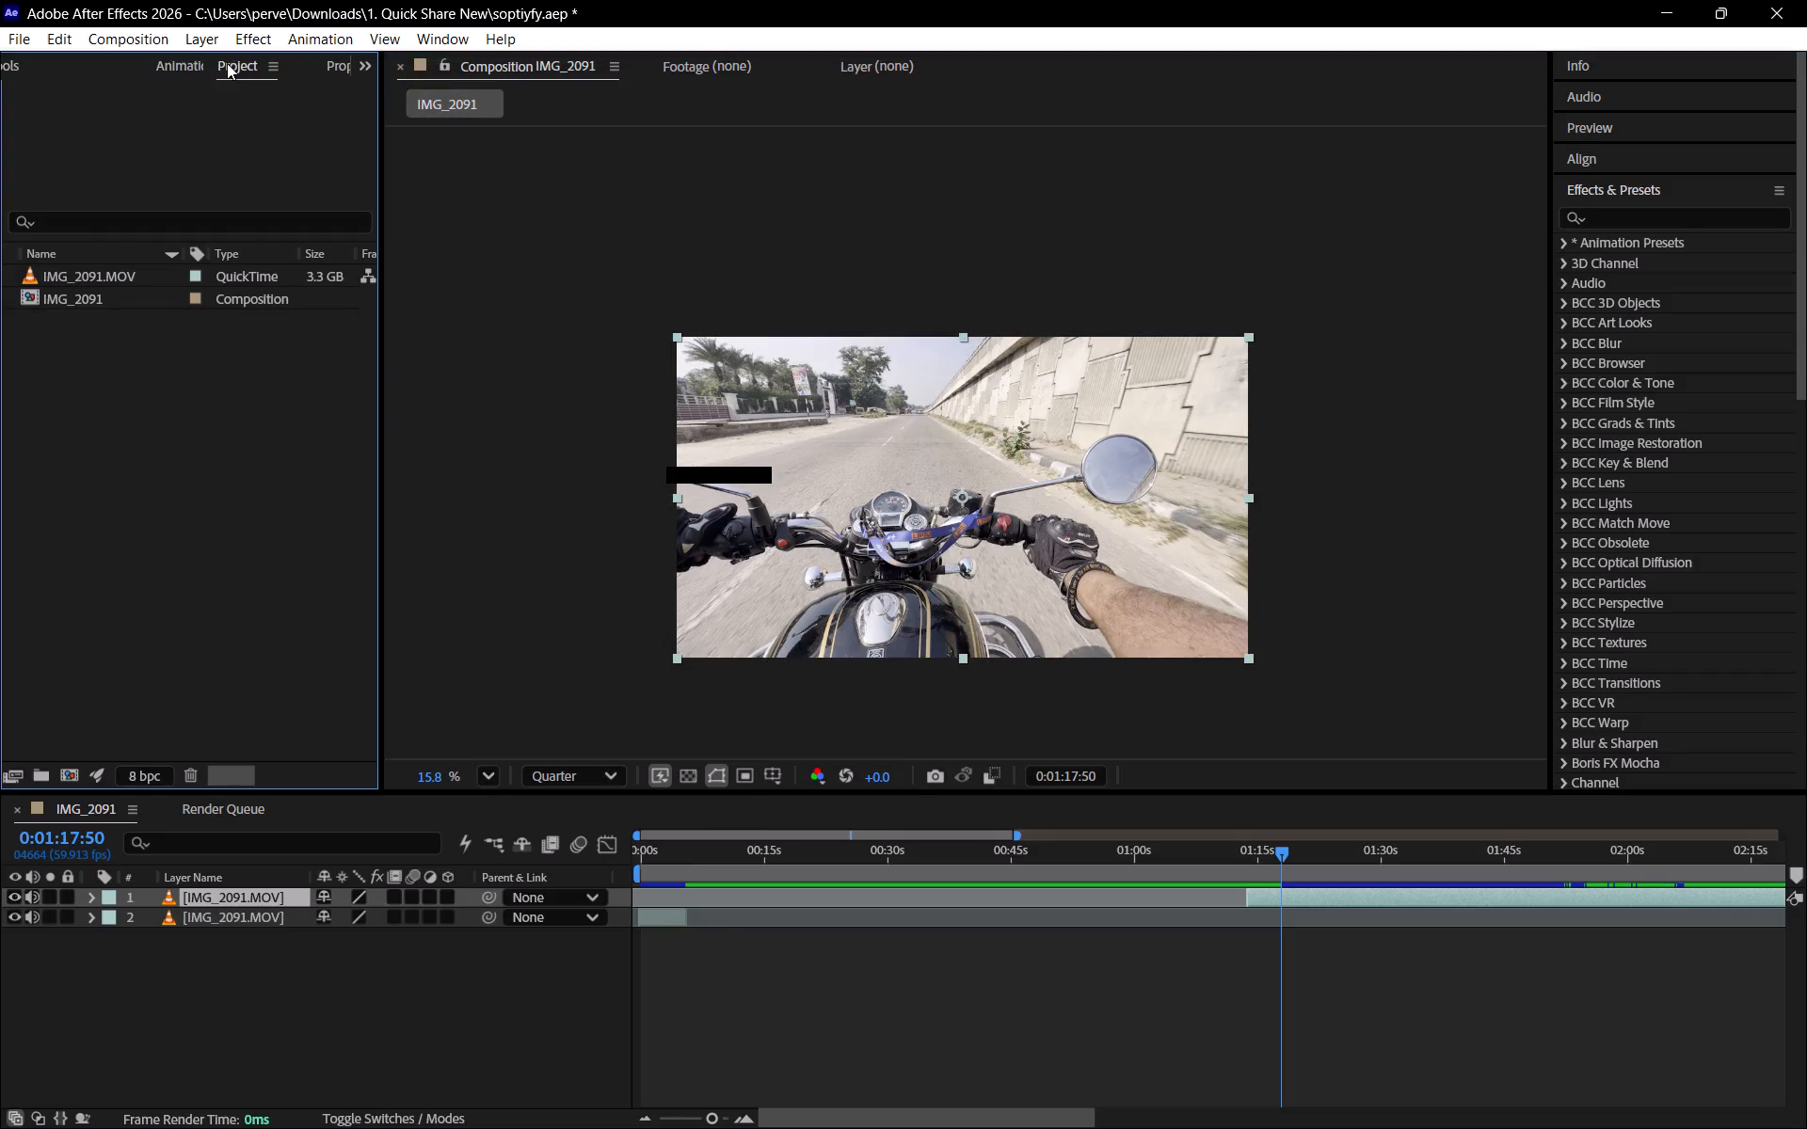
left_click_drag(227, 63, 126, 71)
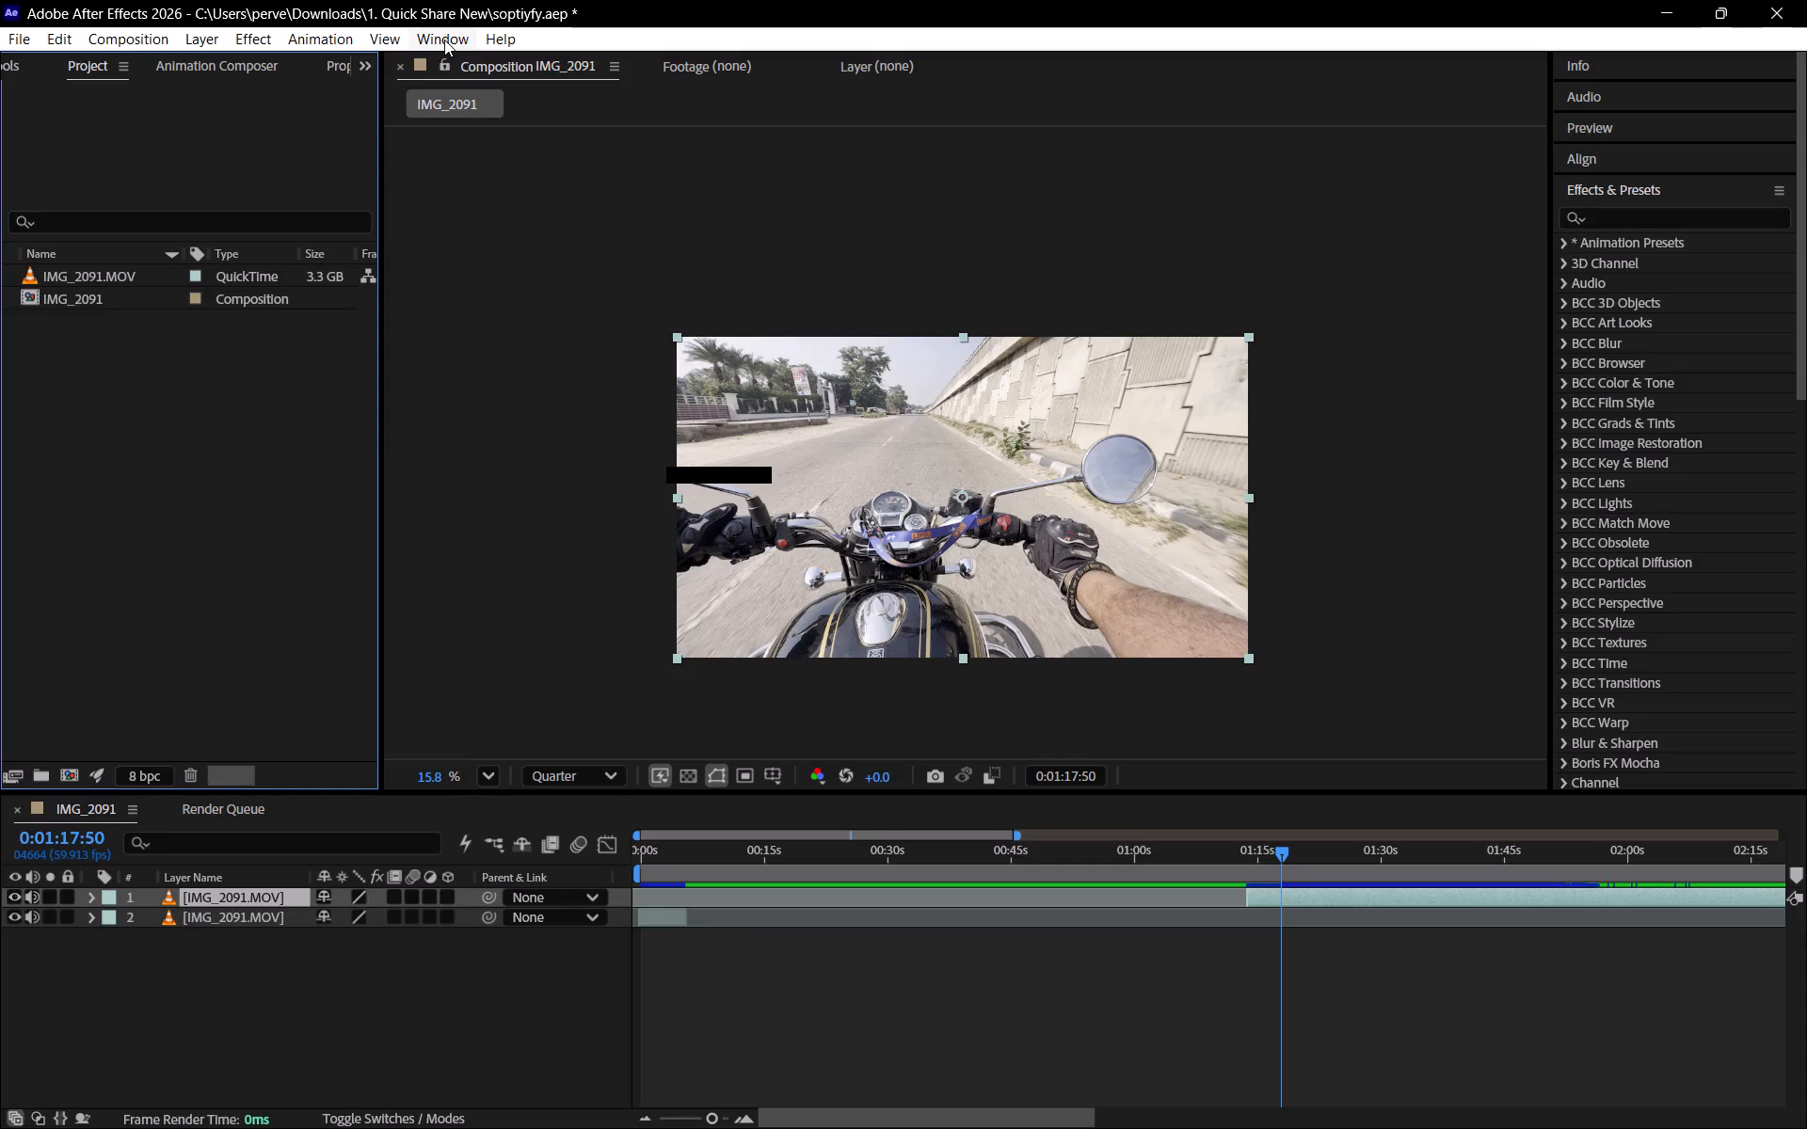
Reset the Review workspace to its saved layout.
left_click(482, 32)
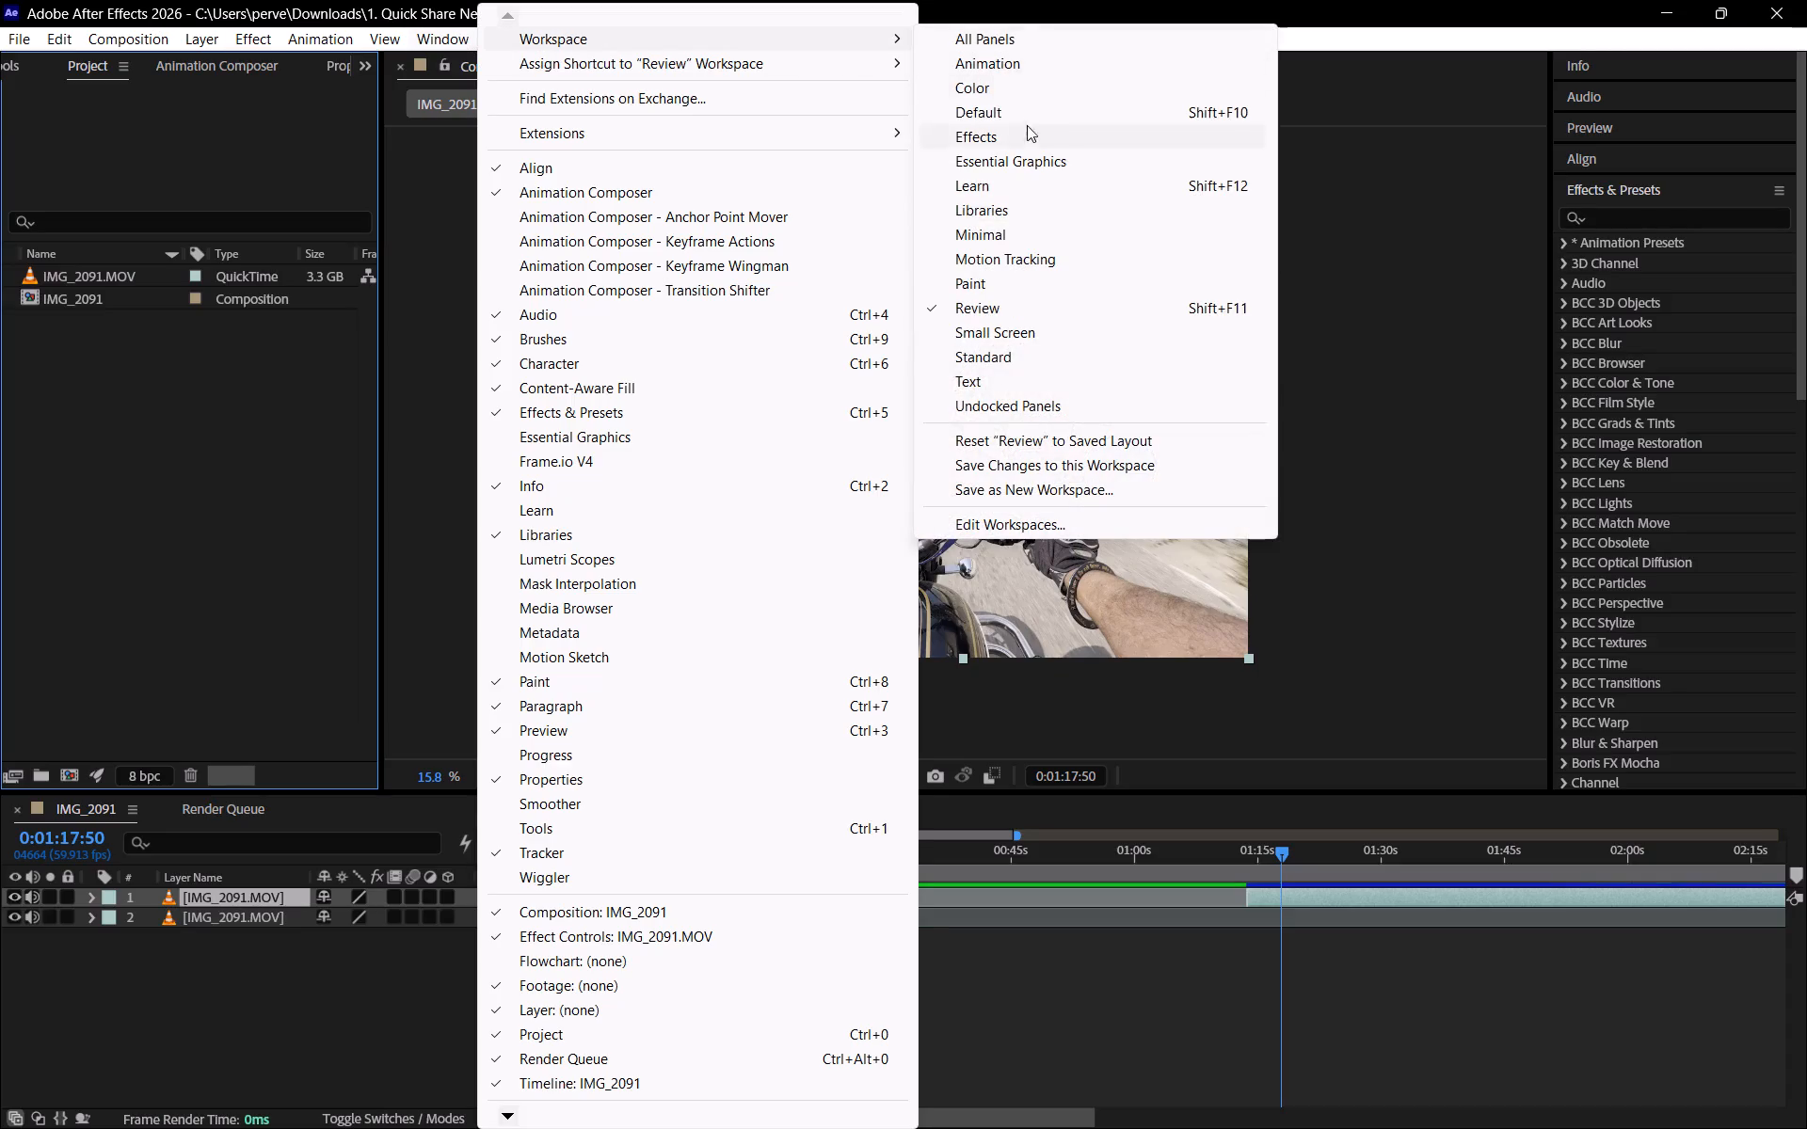
left_click(1074, 446)
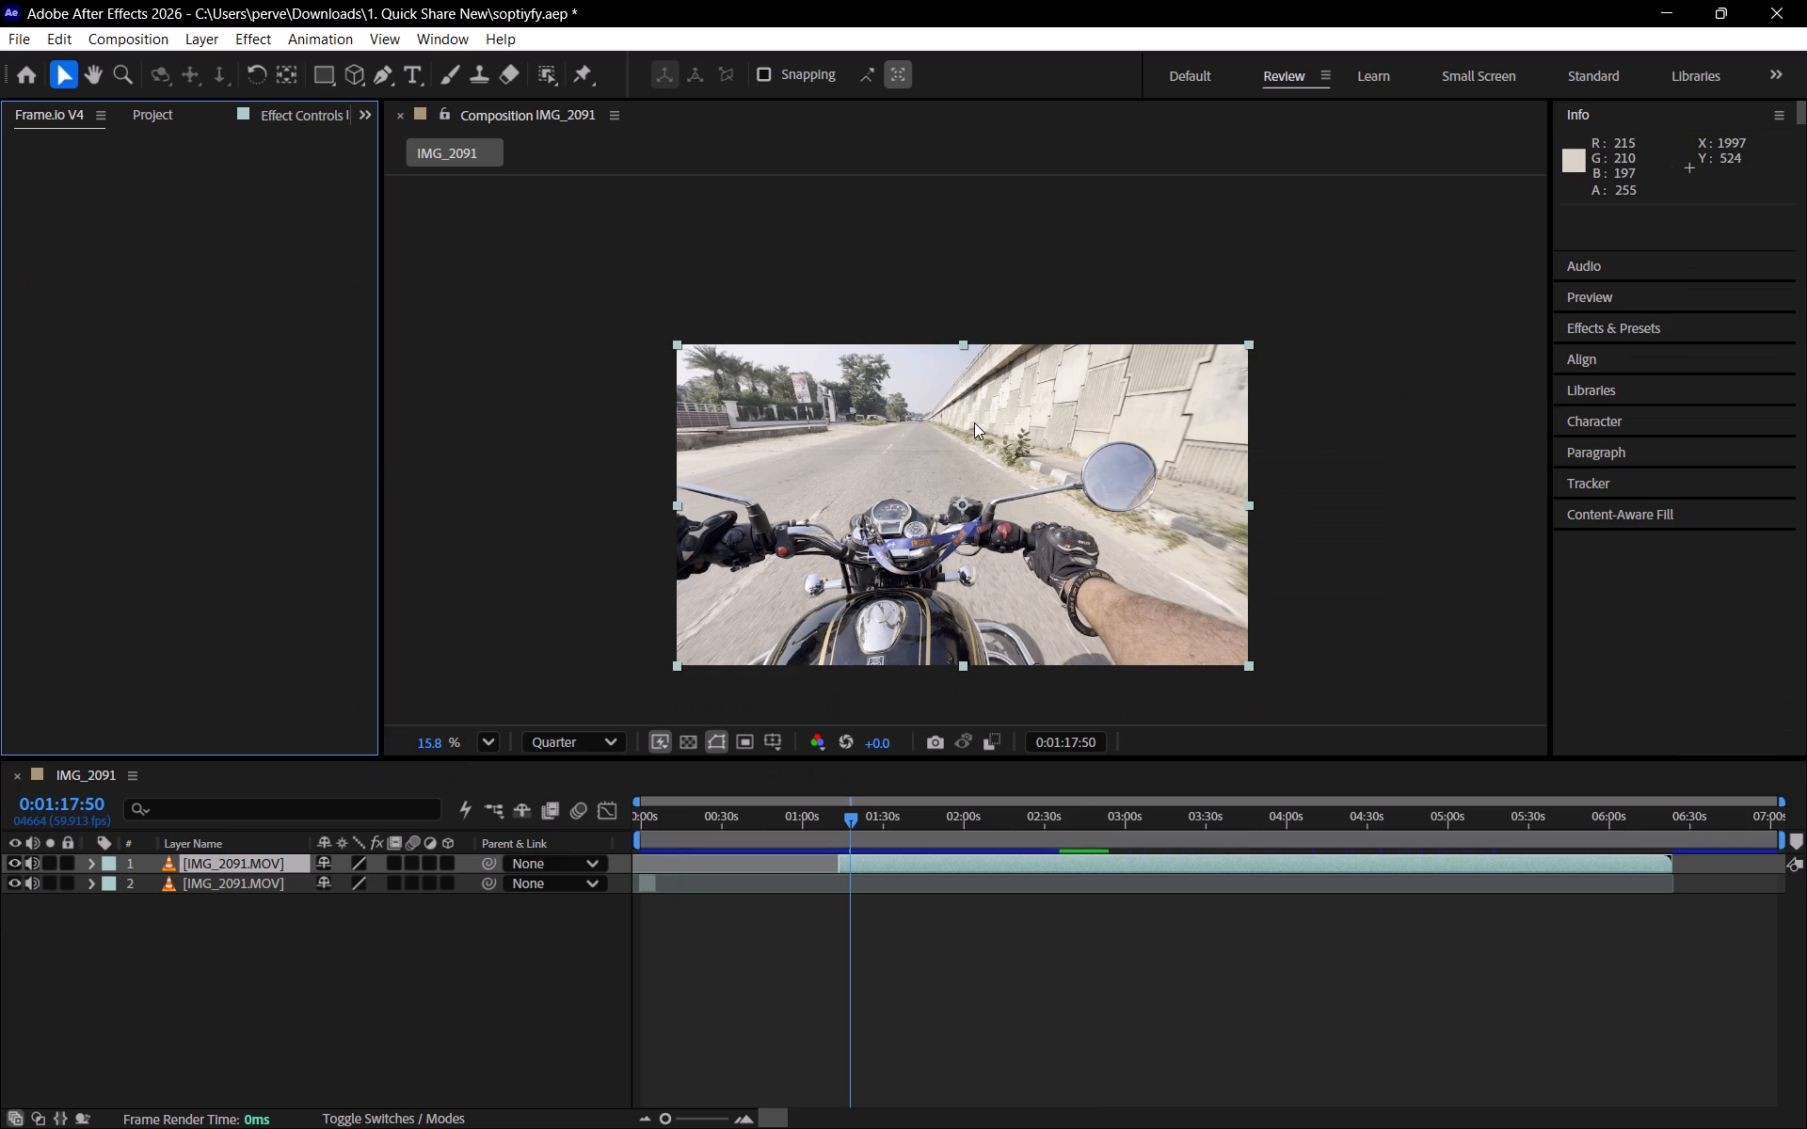
Close the Frame.io V4 panel.
left_click(95, 109)
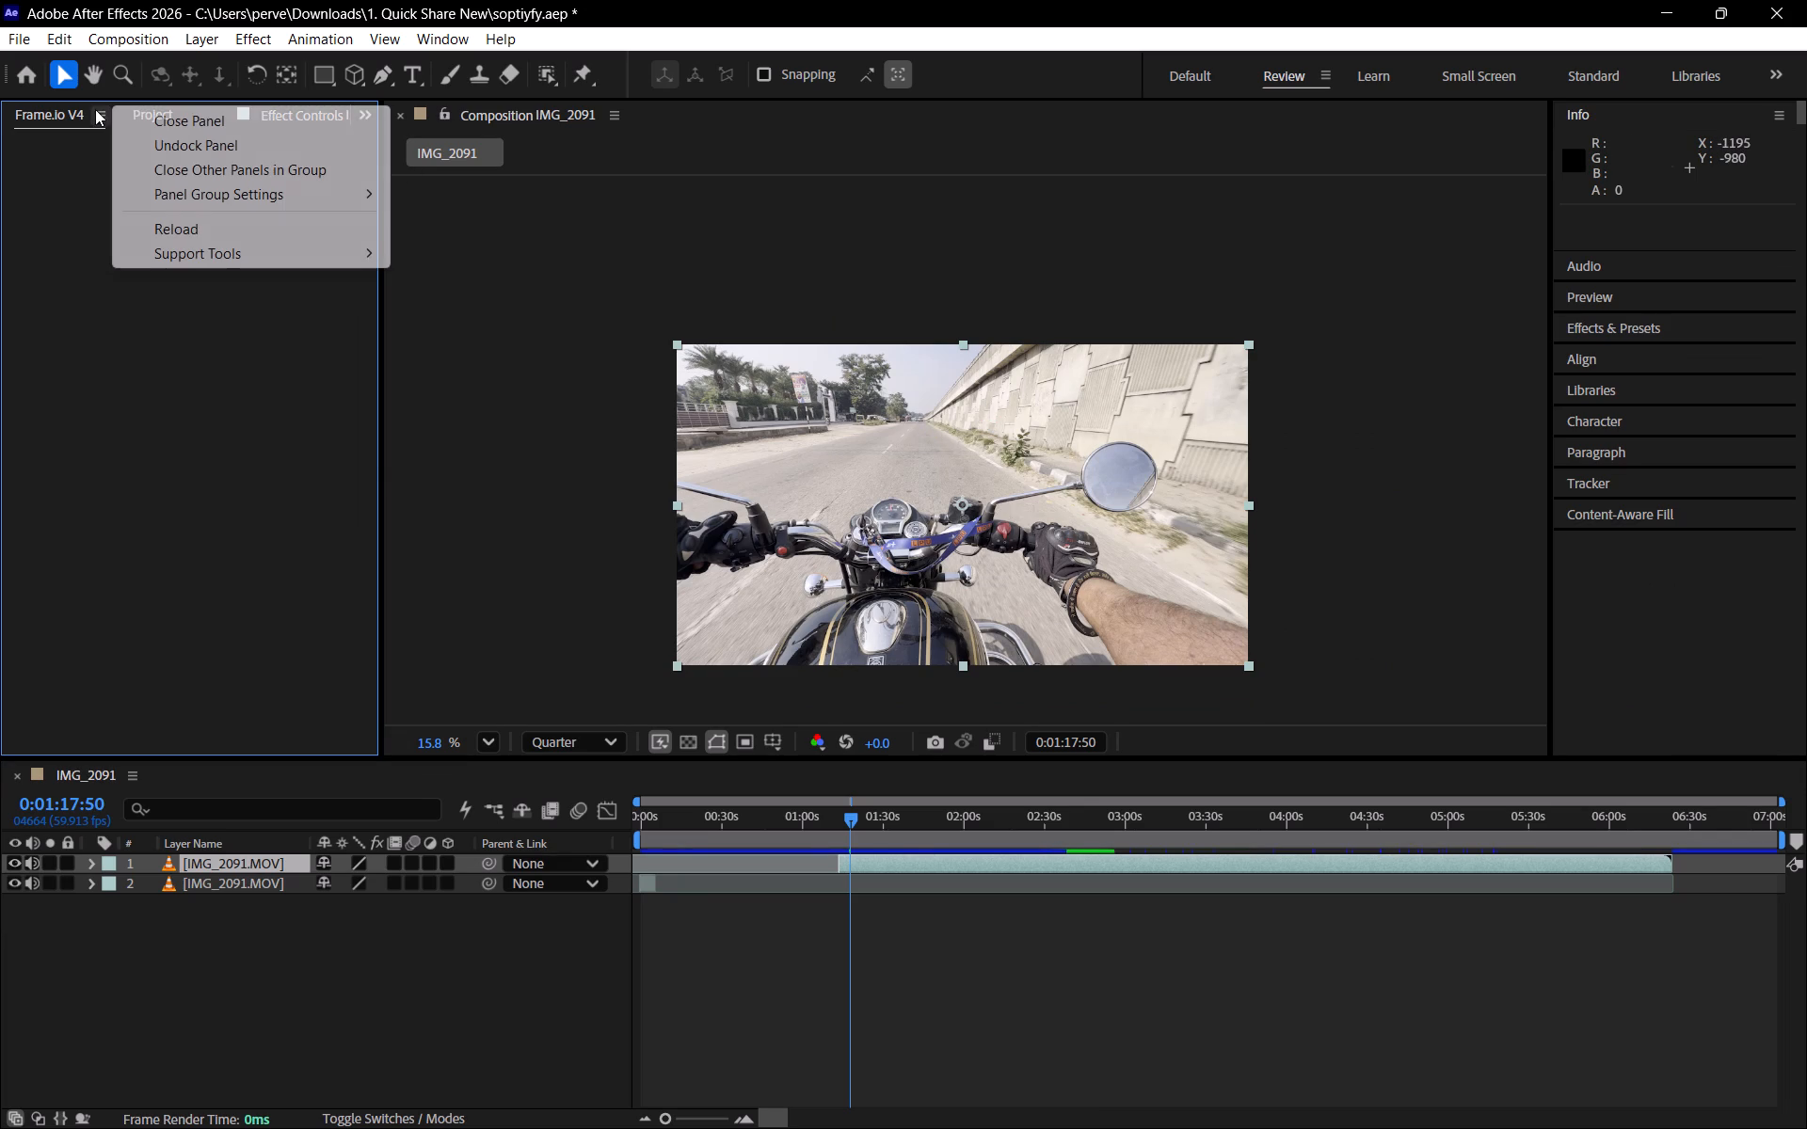
left_click(229, 130)
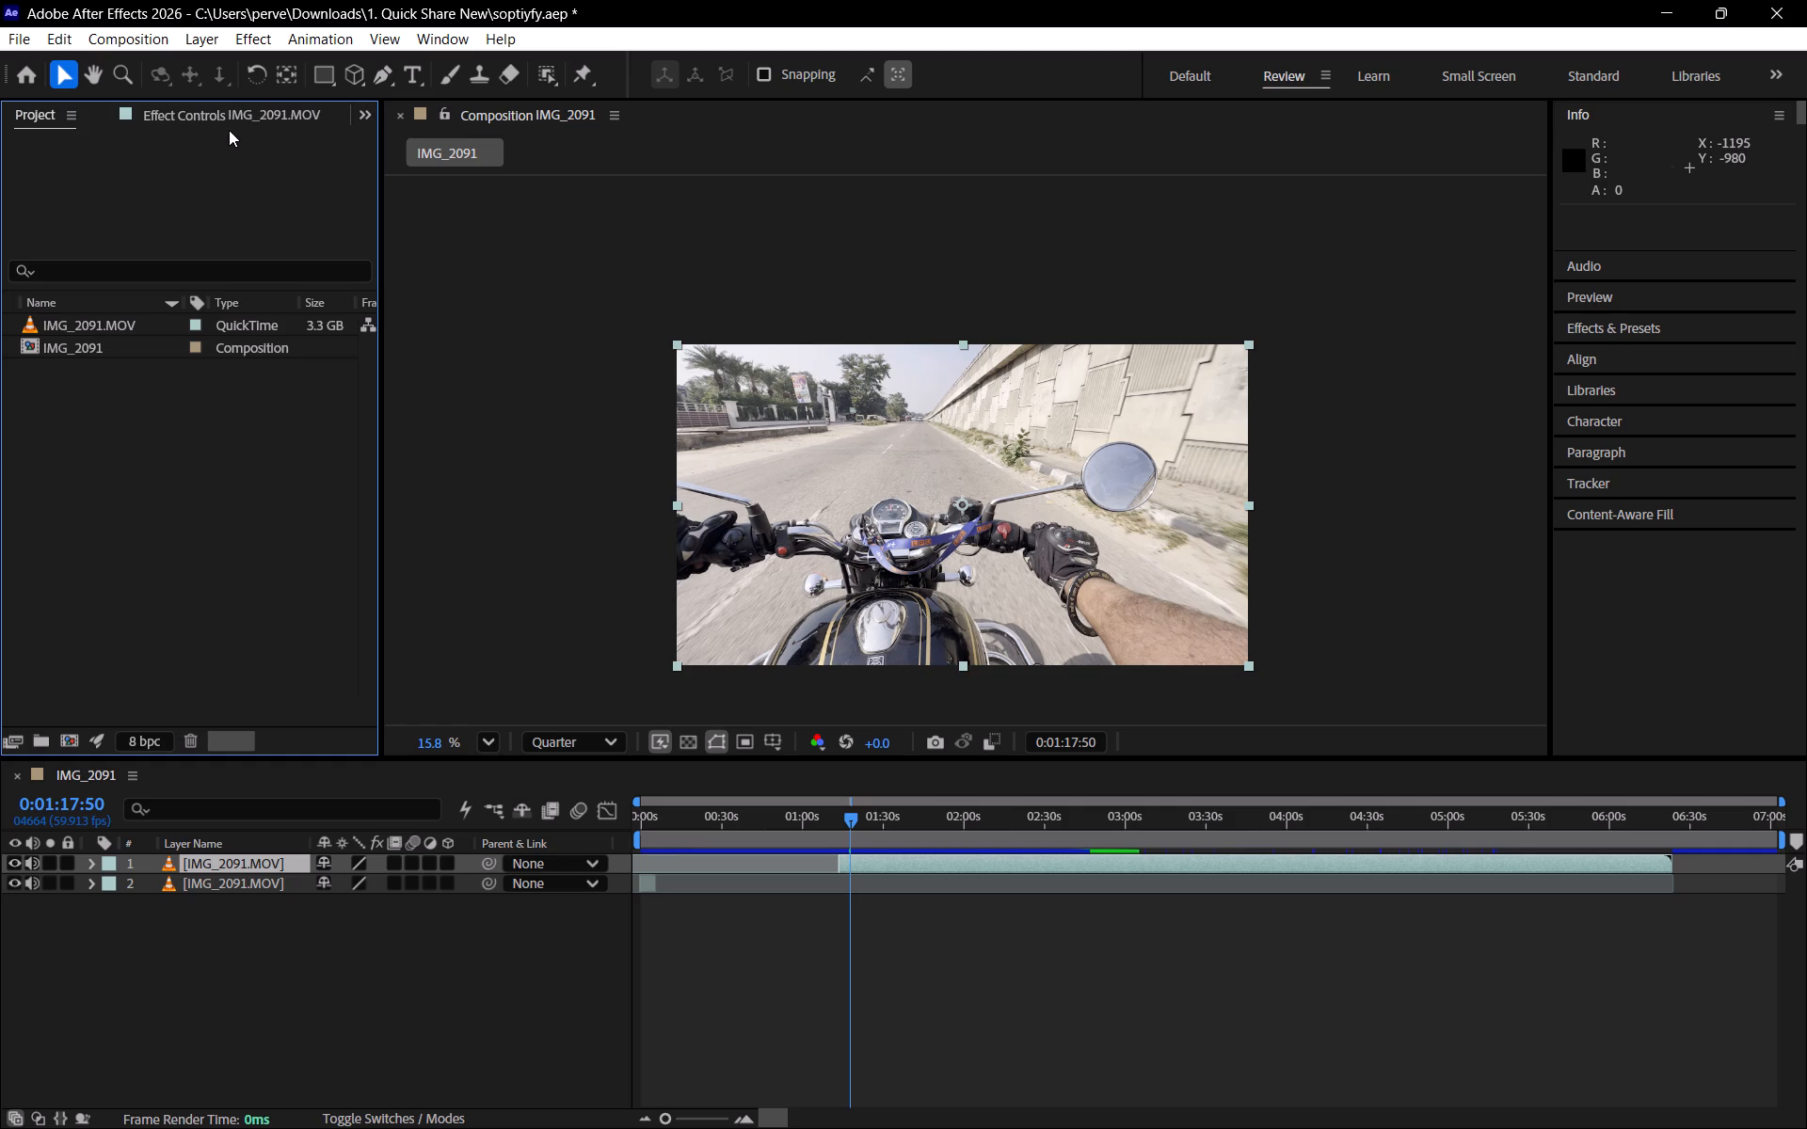
Play back the first clip from the start of the composition to about 0:00:05.
left_click_drag(837, 814, 693, 830)
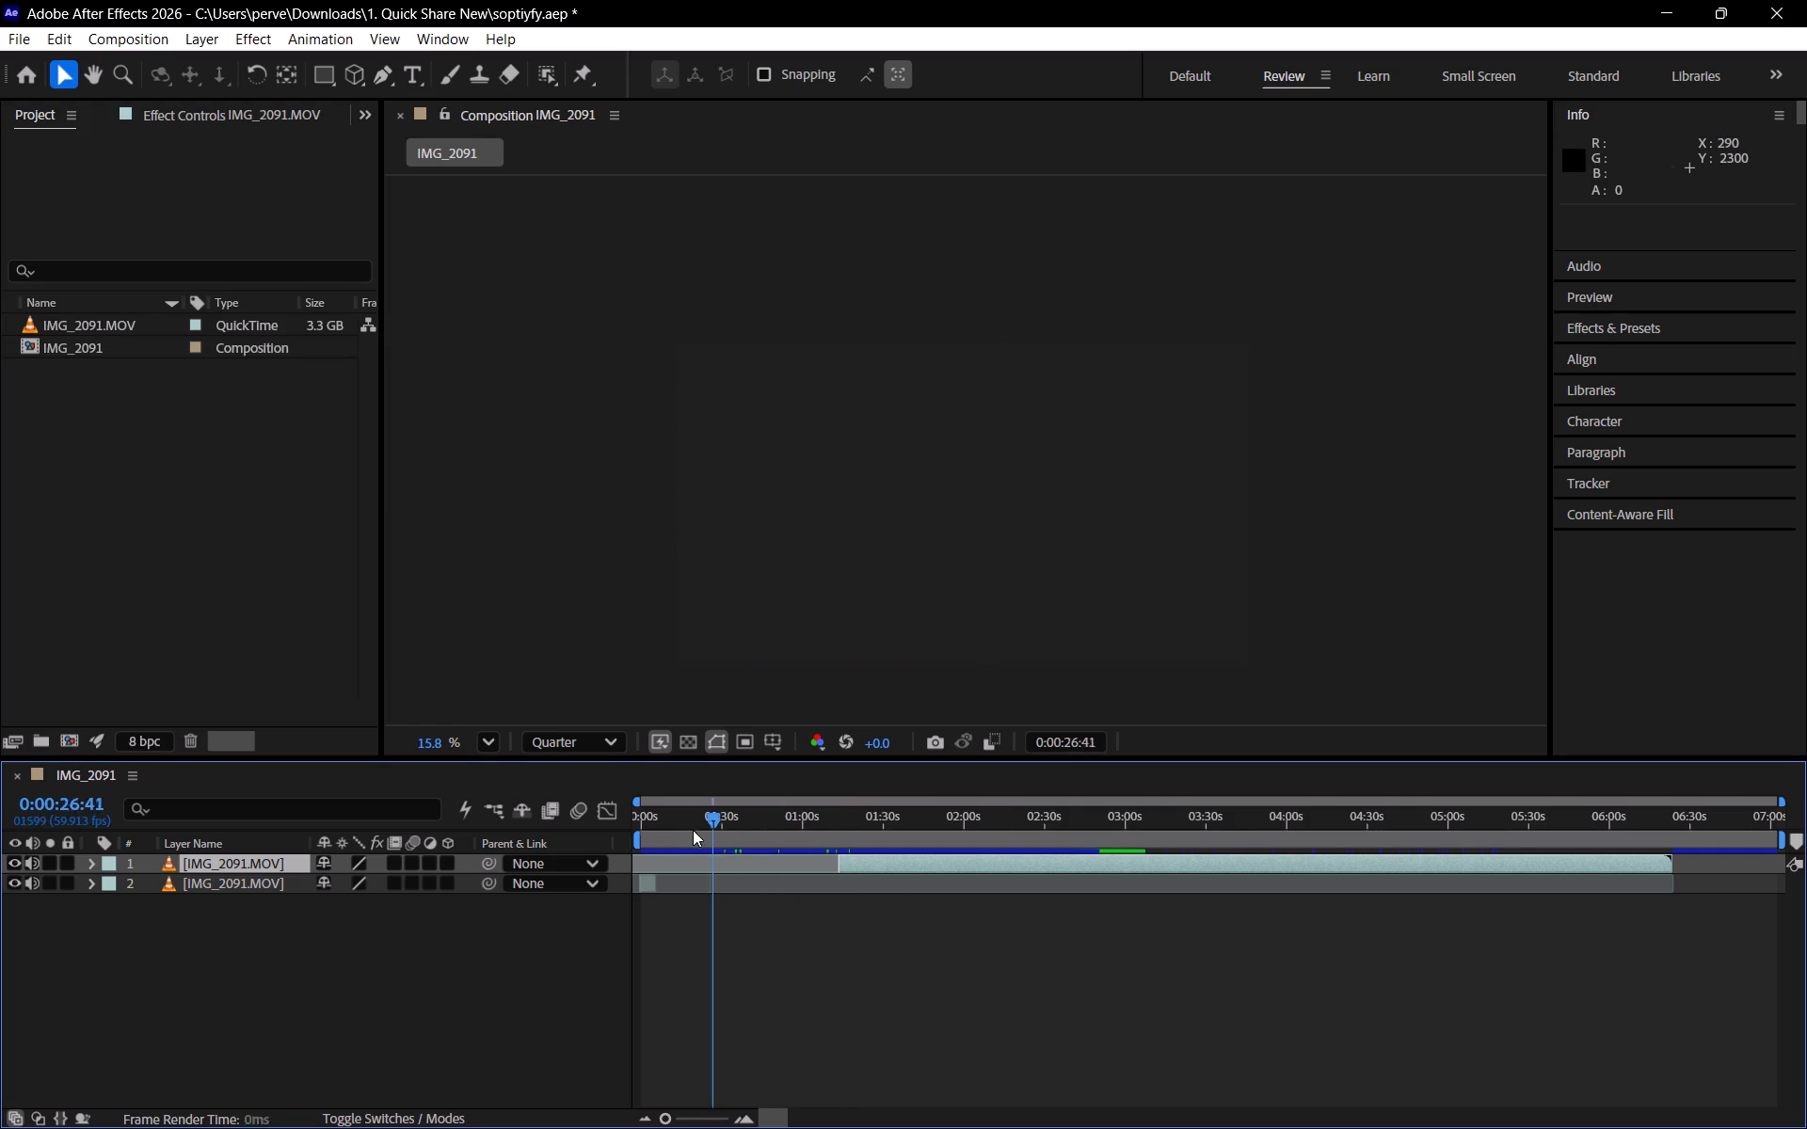
left_click_drag(693, 830, 648, 870)
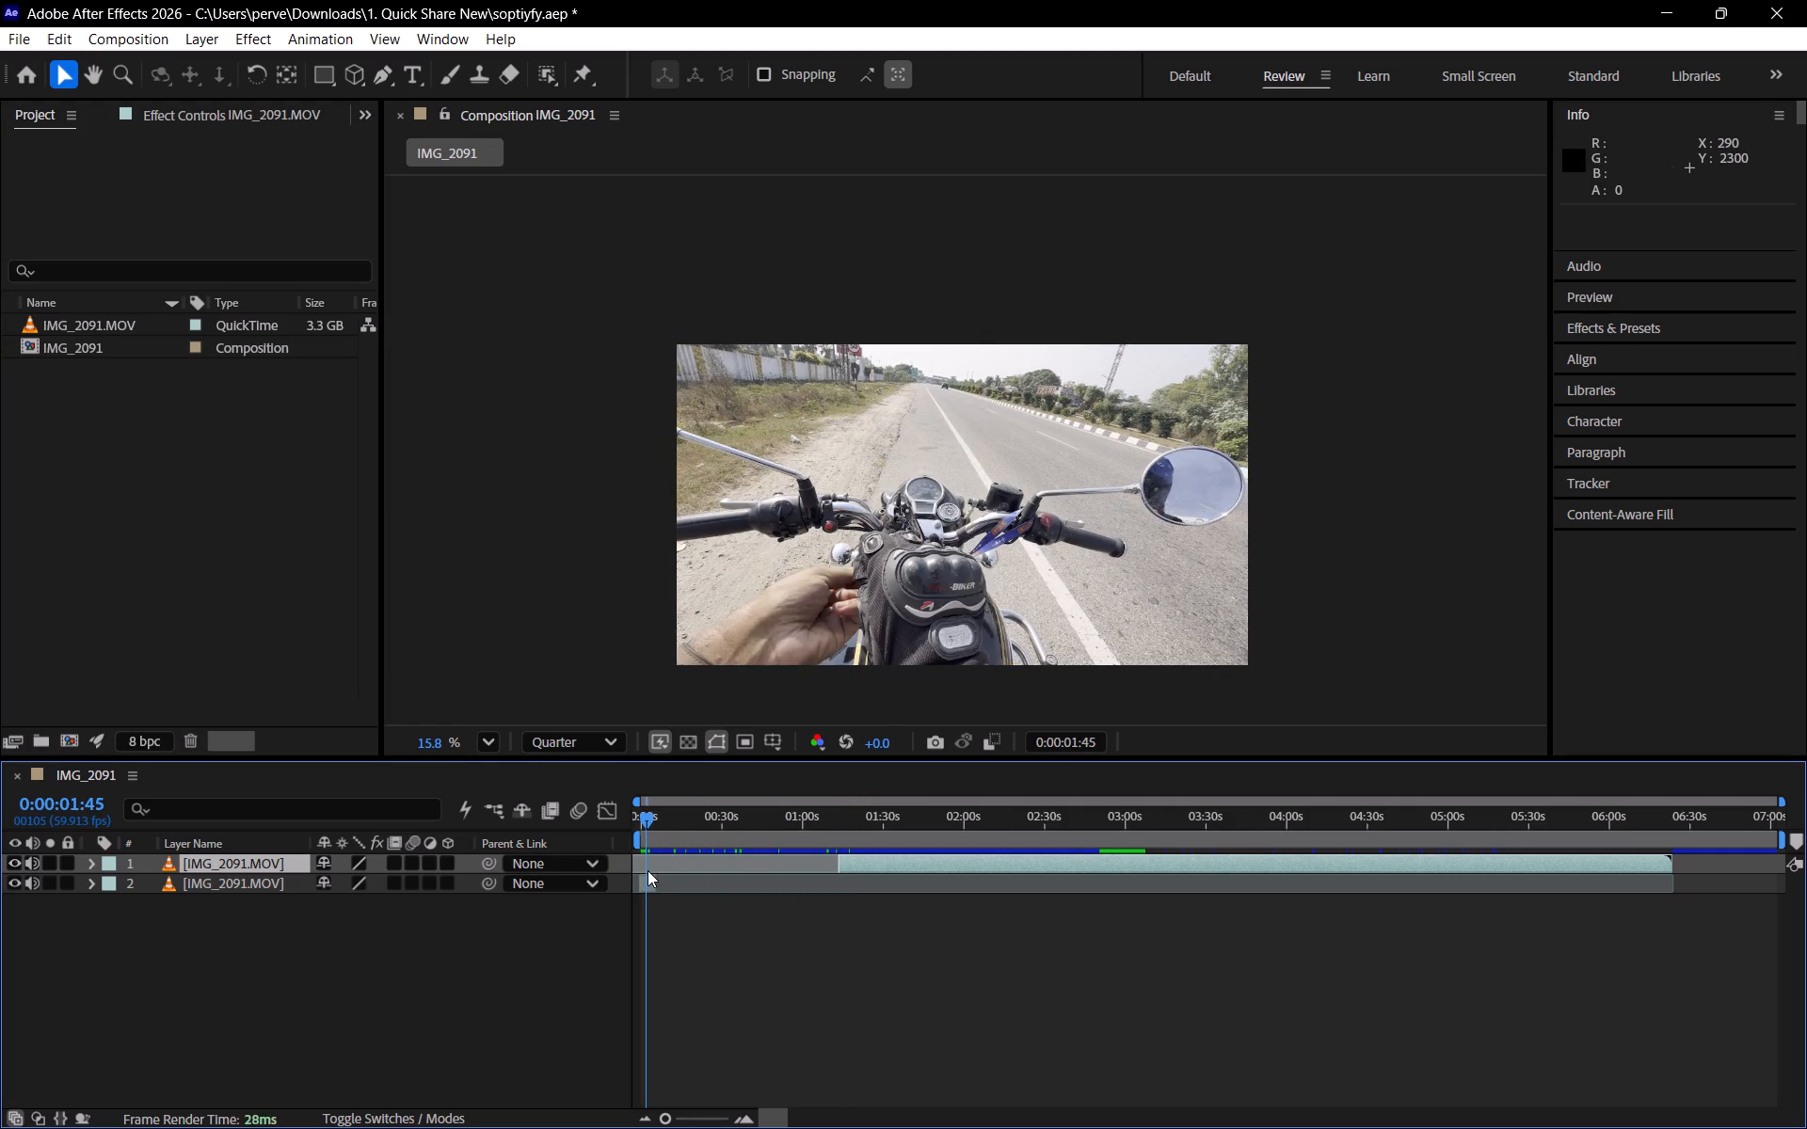
left_click_drag(648, 870, 652, 871)
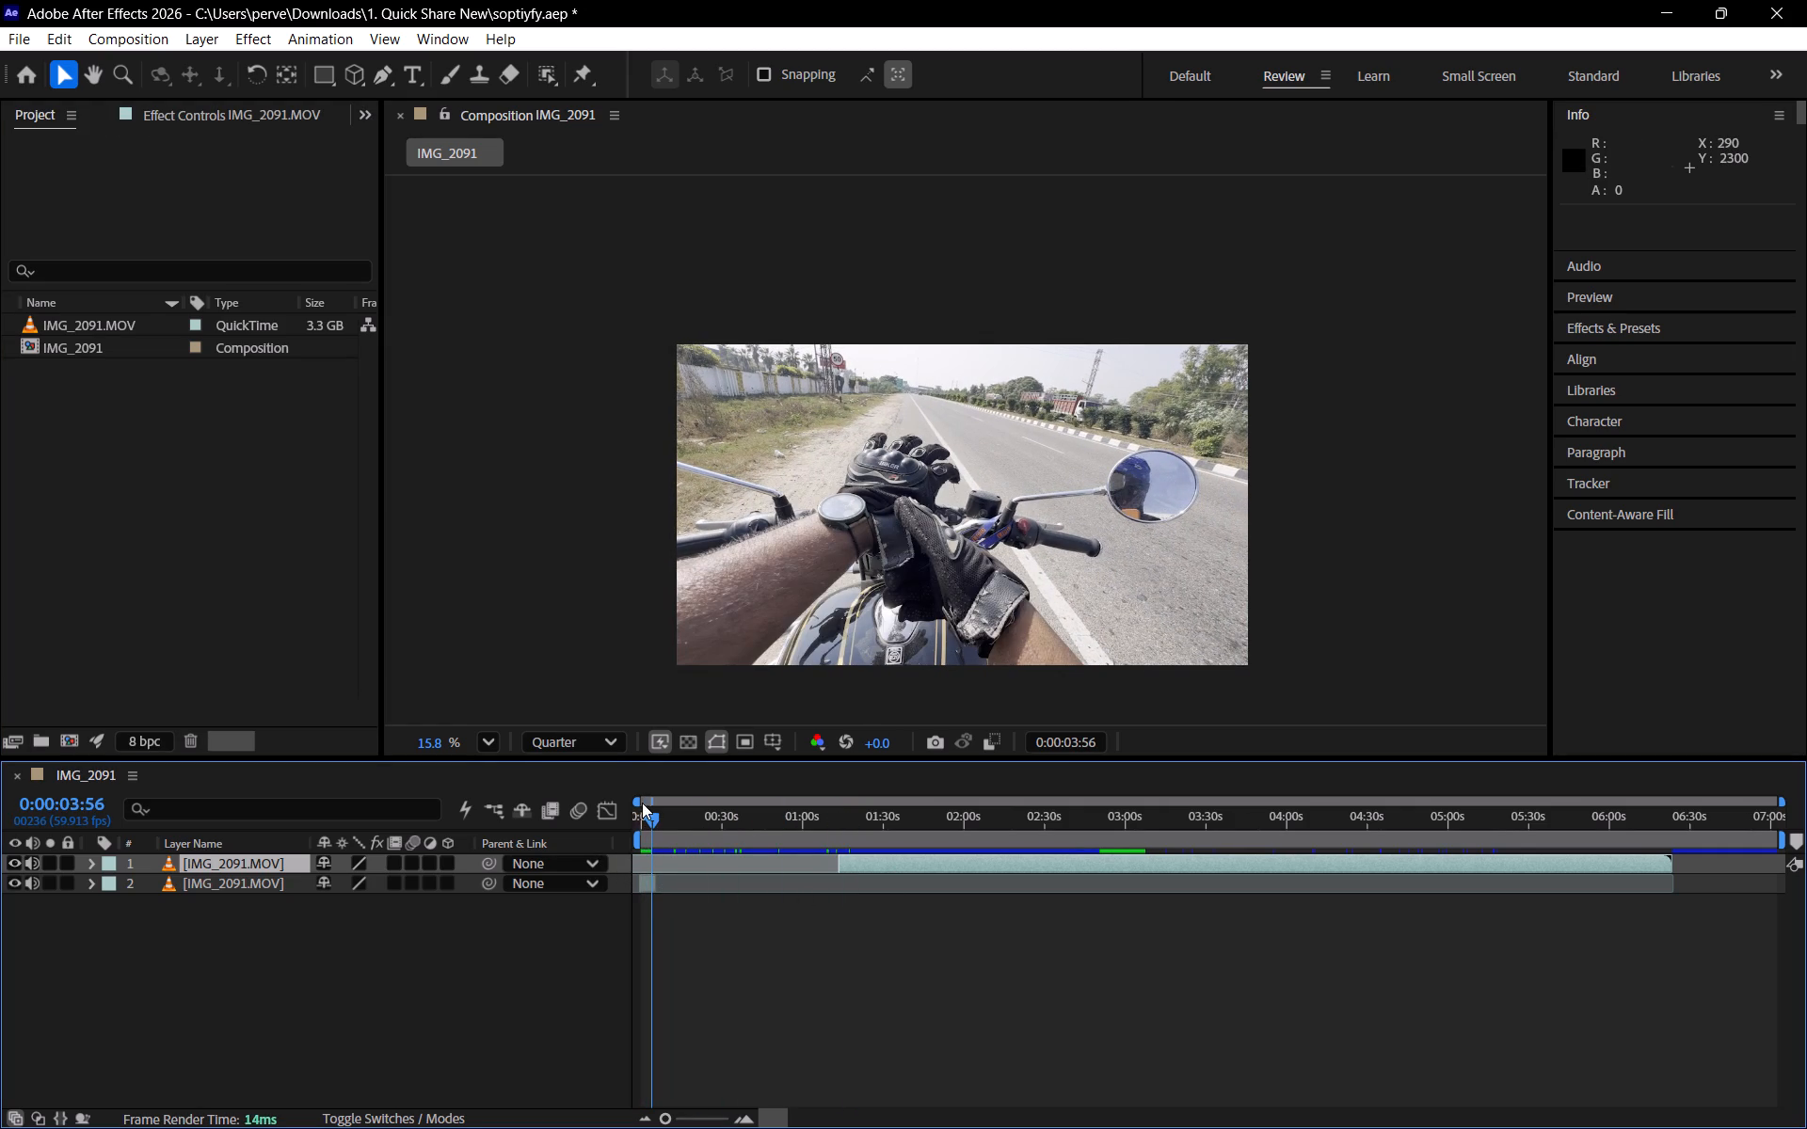
left_click_drag(647, 821, 618, 821)
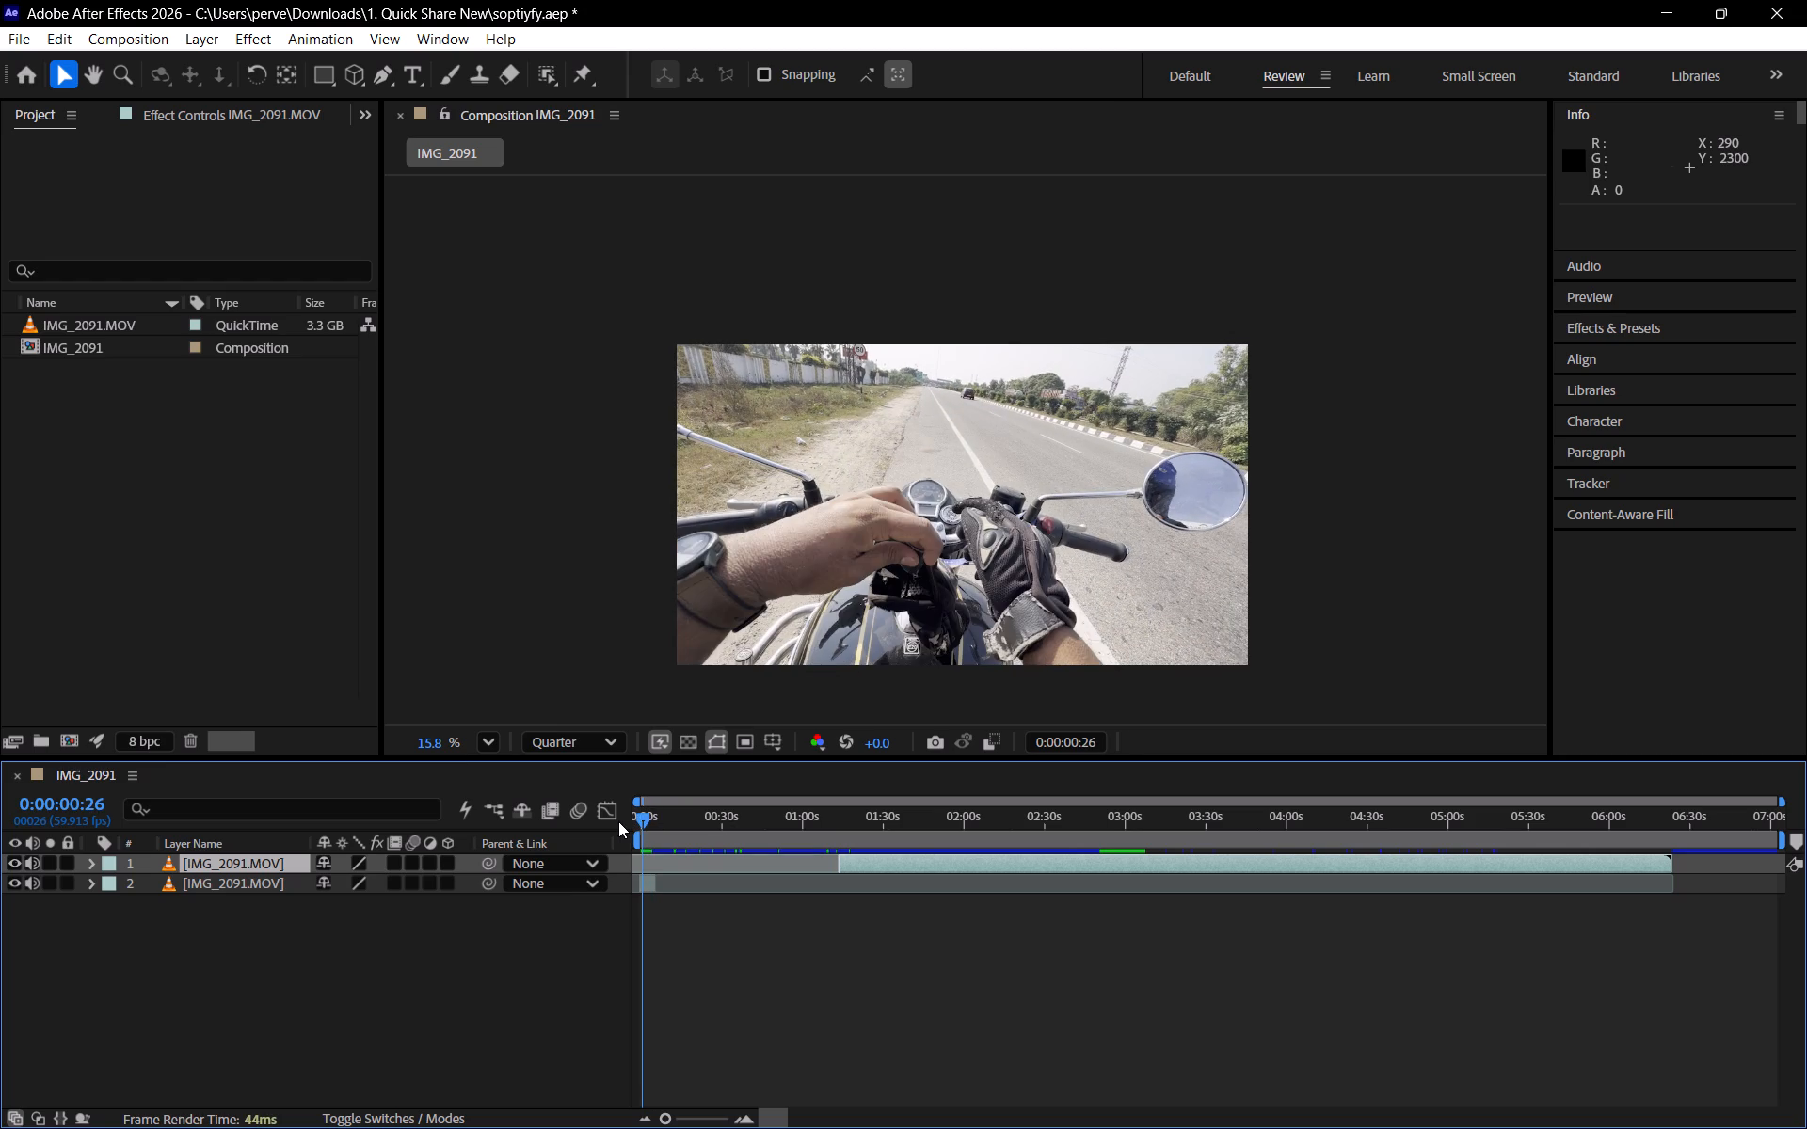
left_click_drag(618, 821, 613, 821)
key("space")
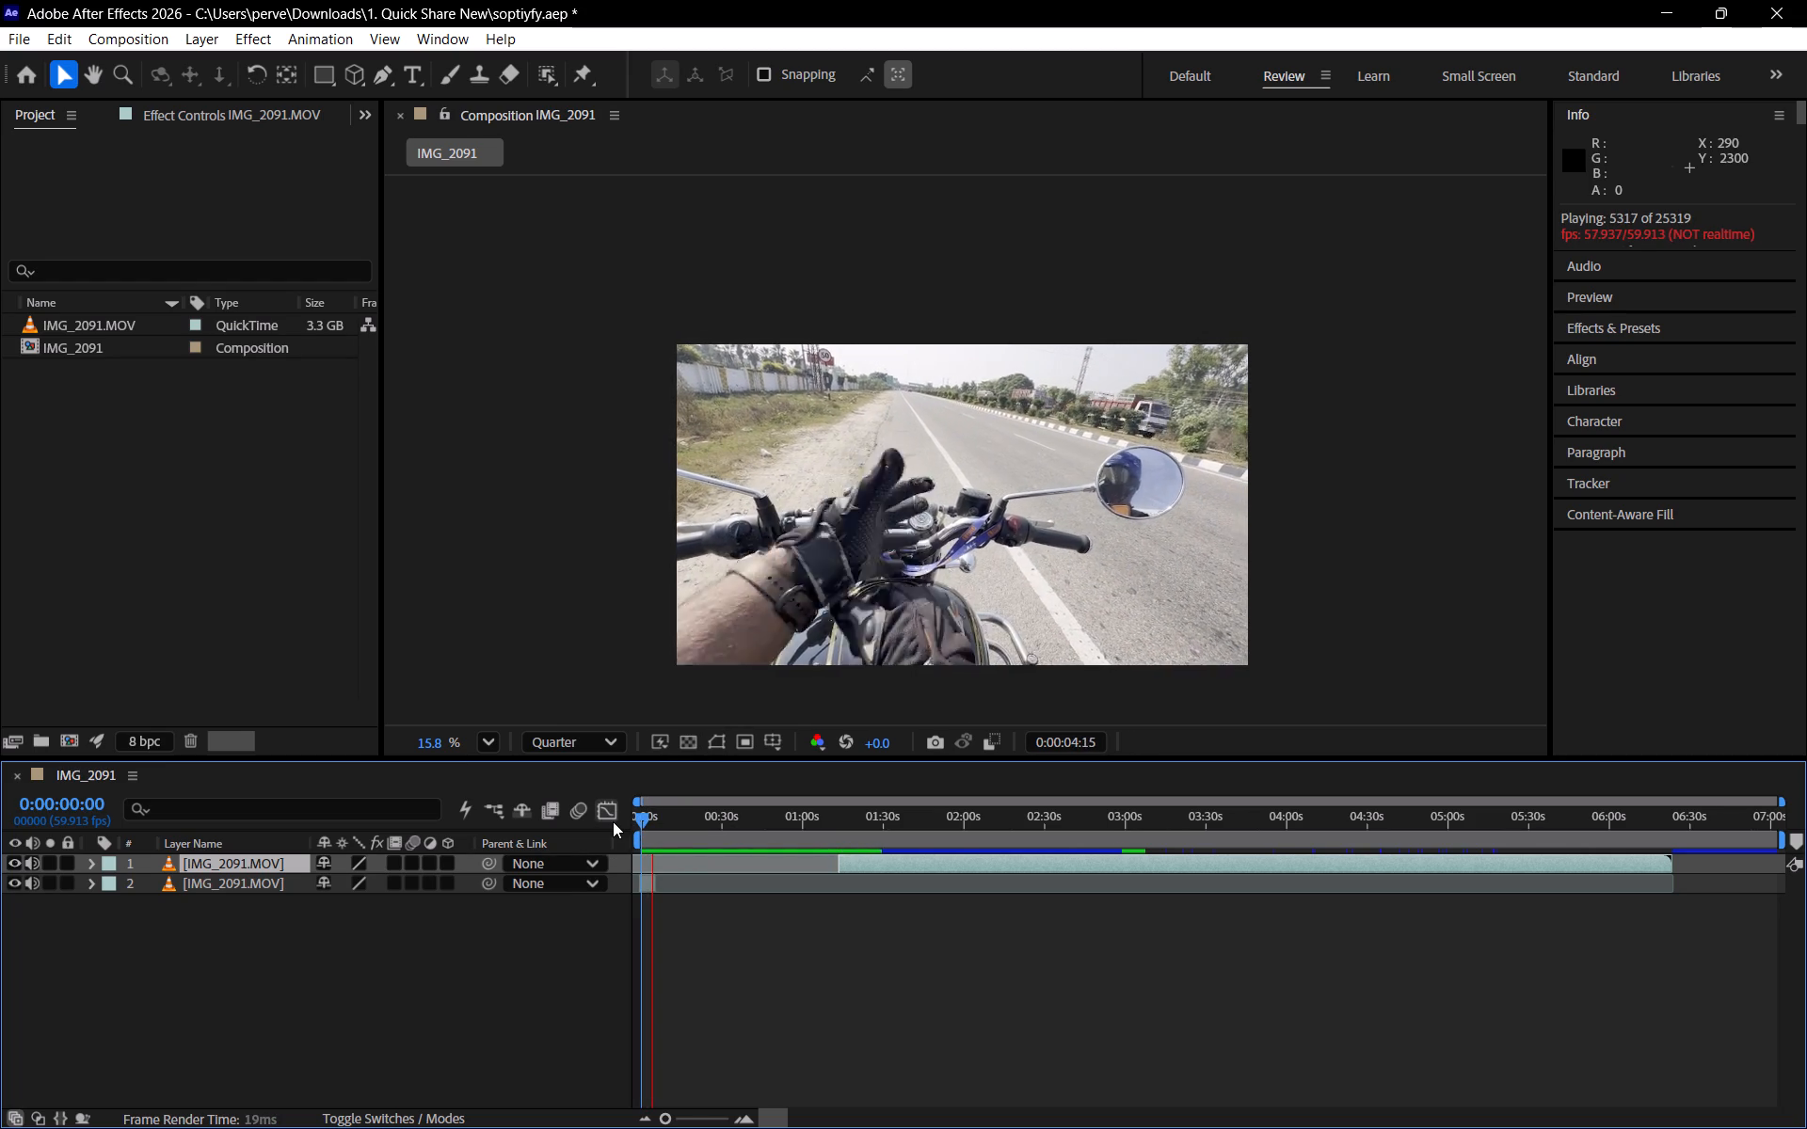
key("space")
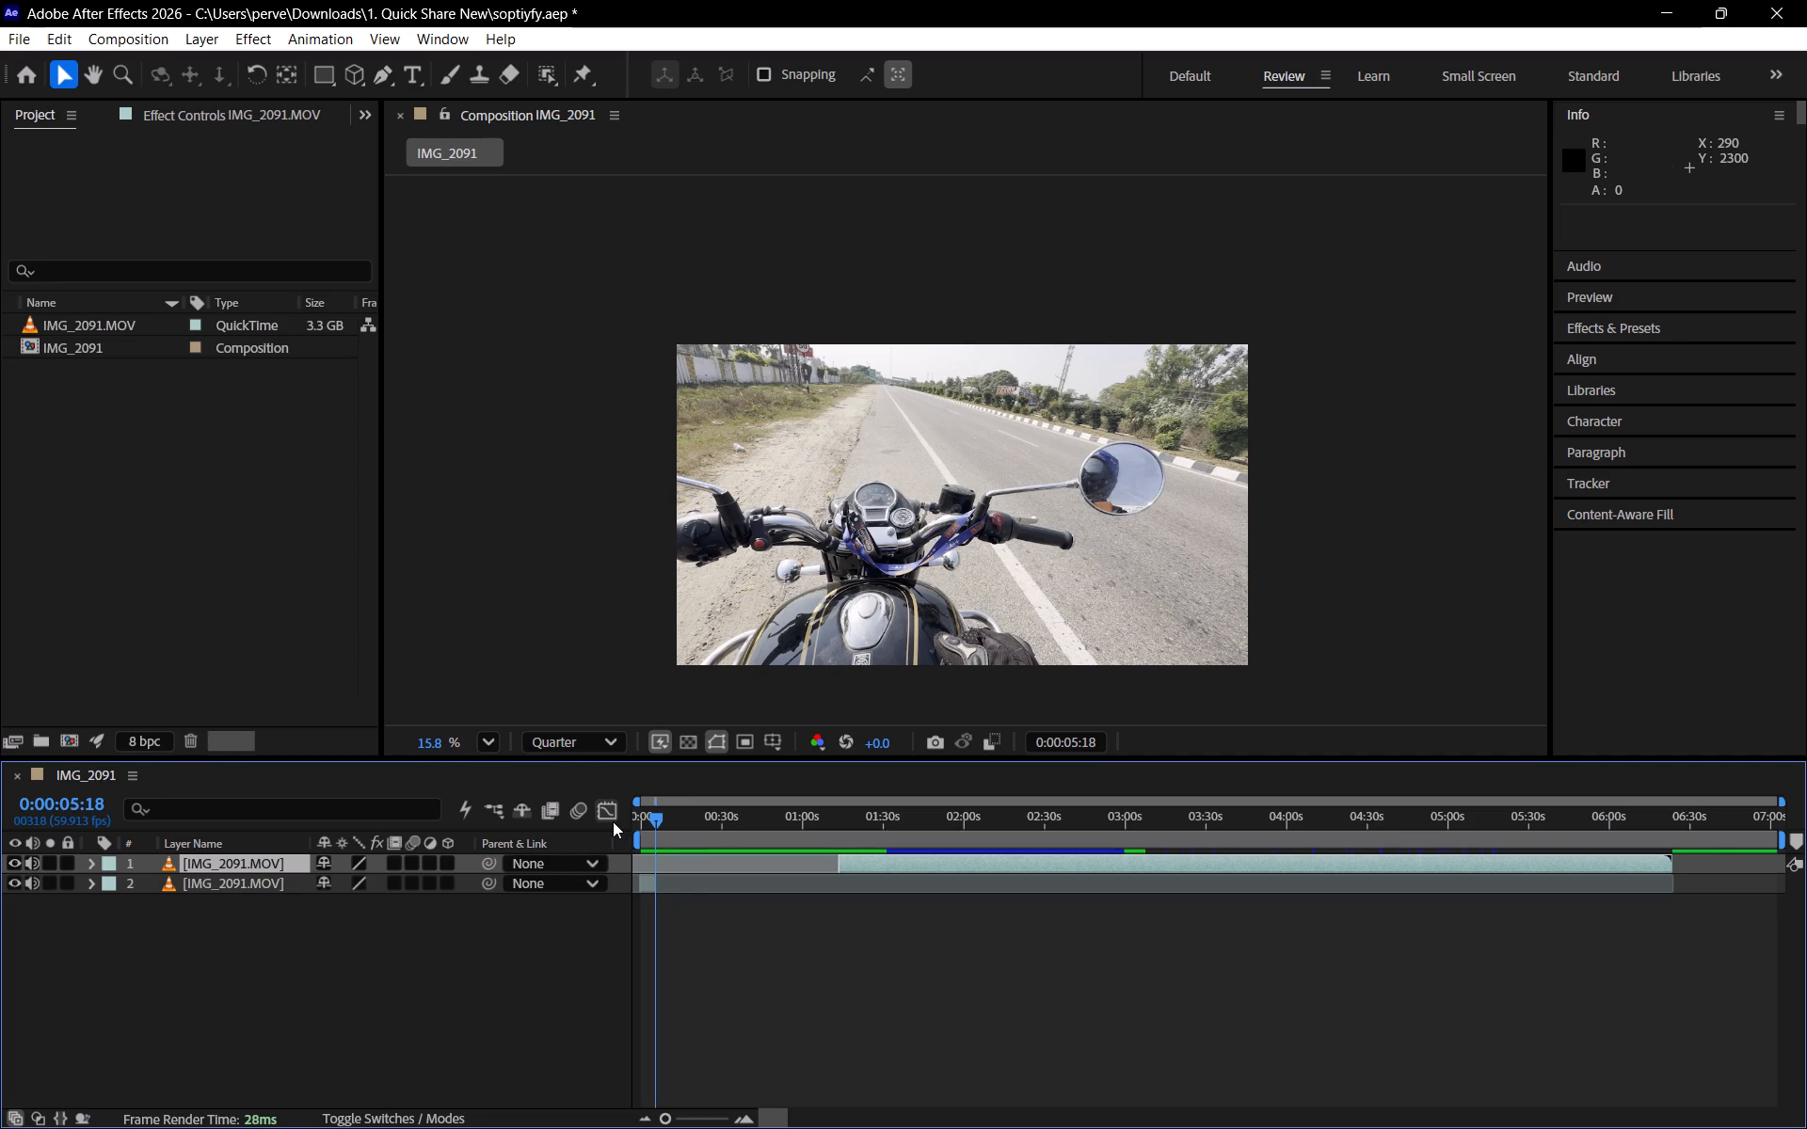
Play back the opening of the second clip from 0:01:11:44 to about 0:01:17.
left_click_drag(808, 818, 819, 819)
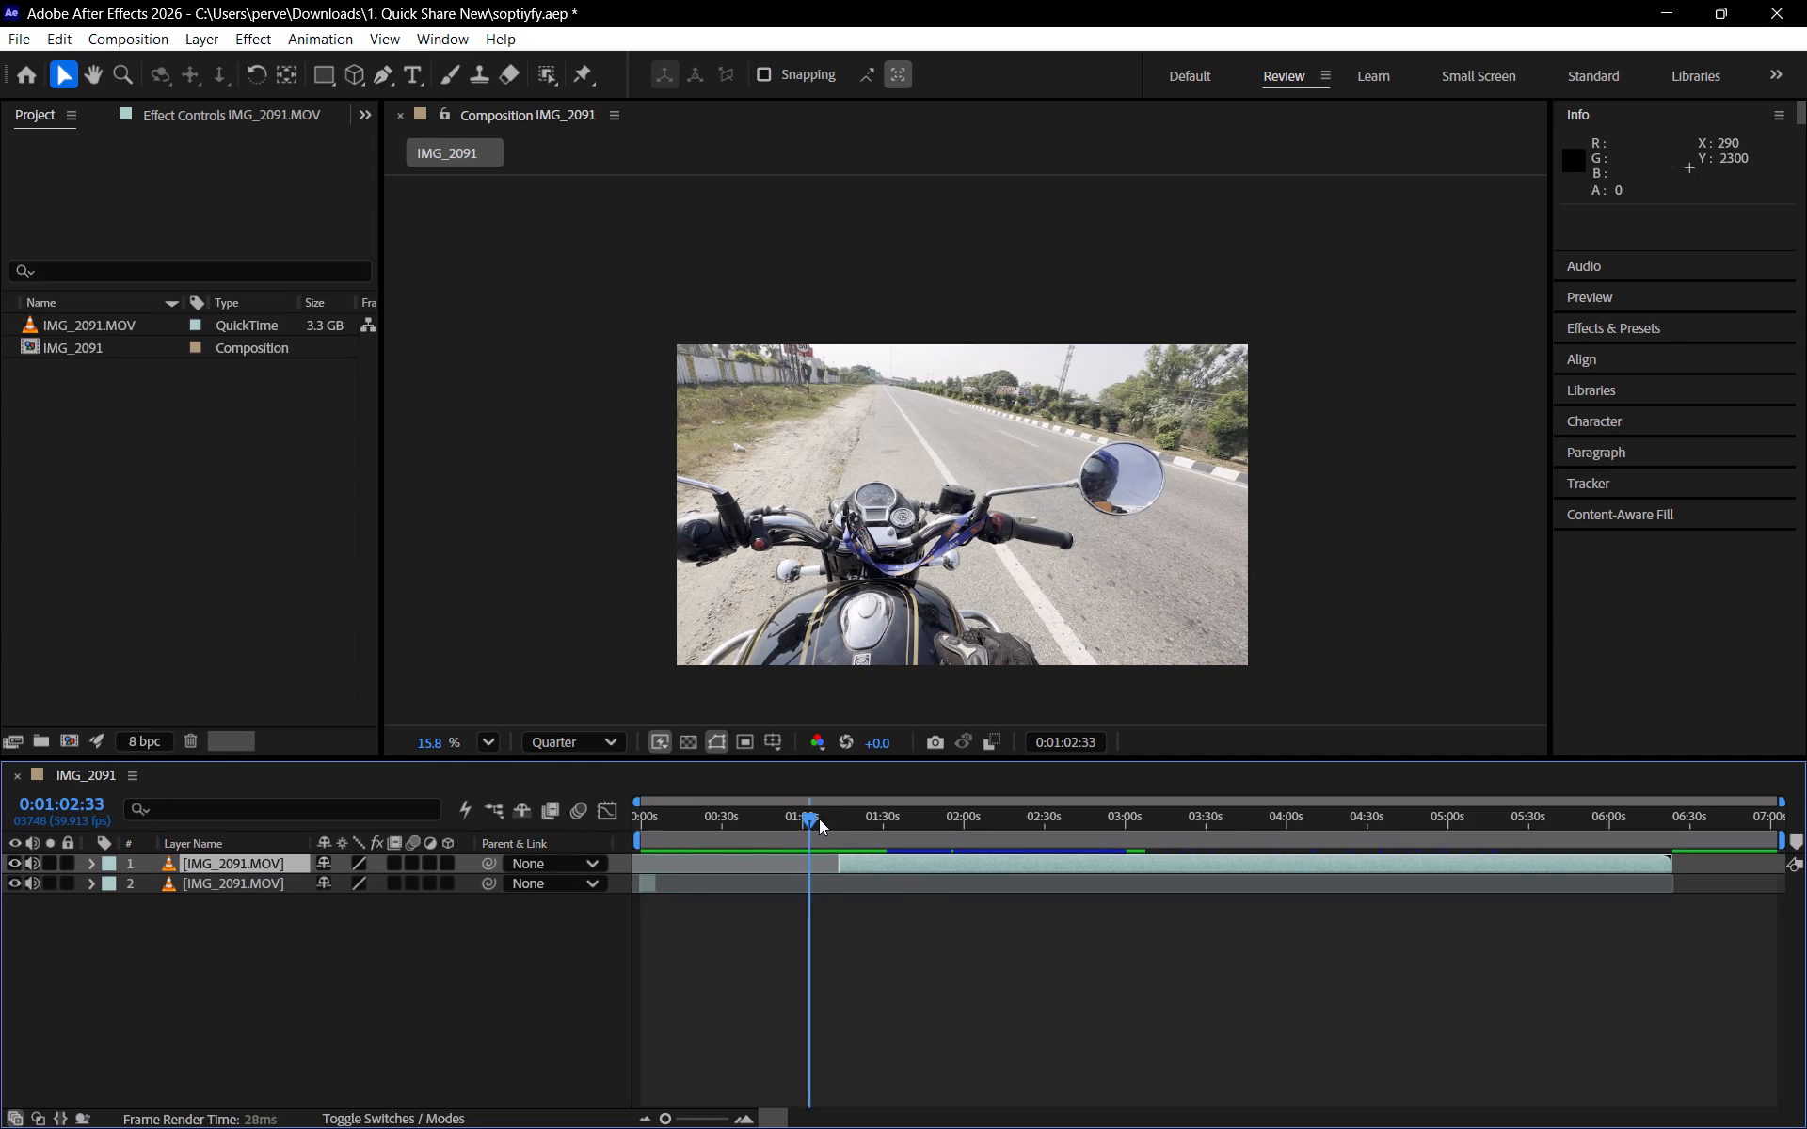
left_click_drag(819, 819, 834, 820)
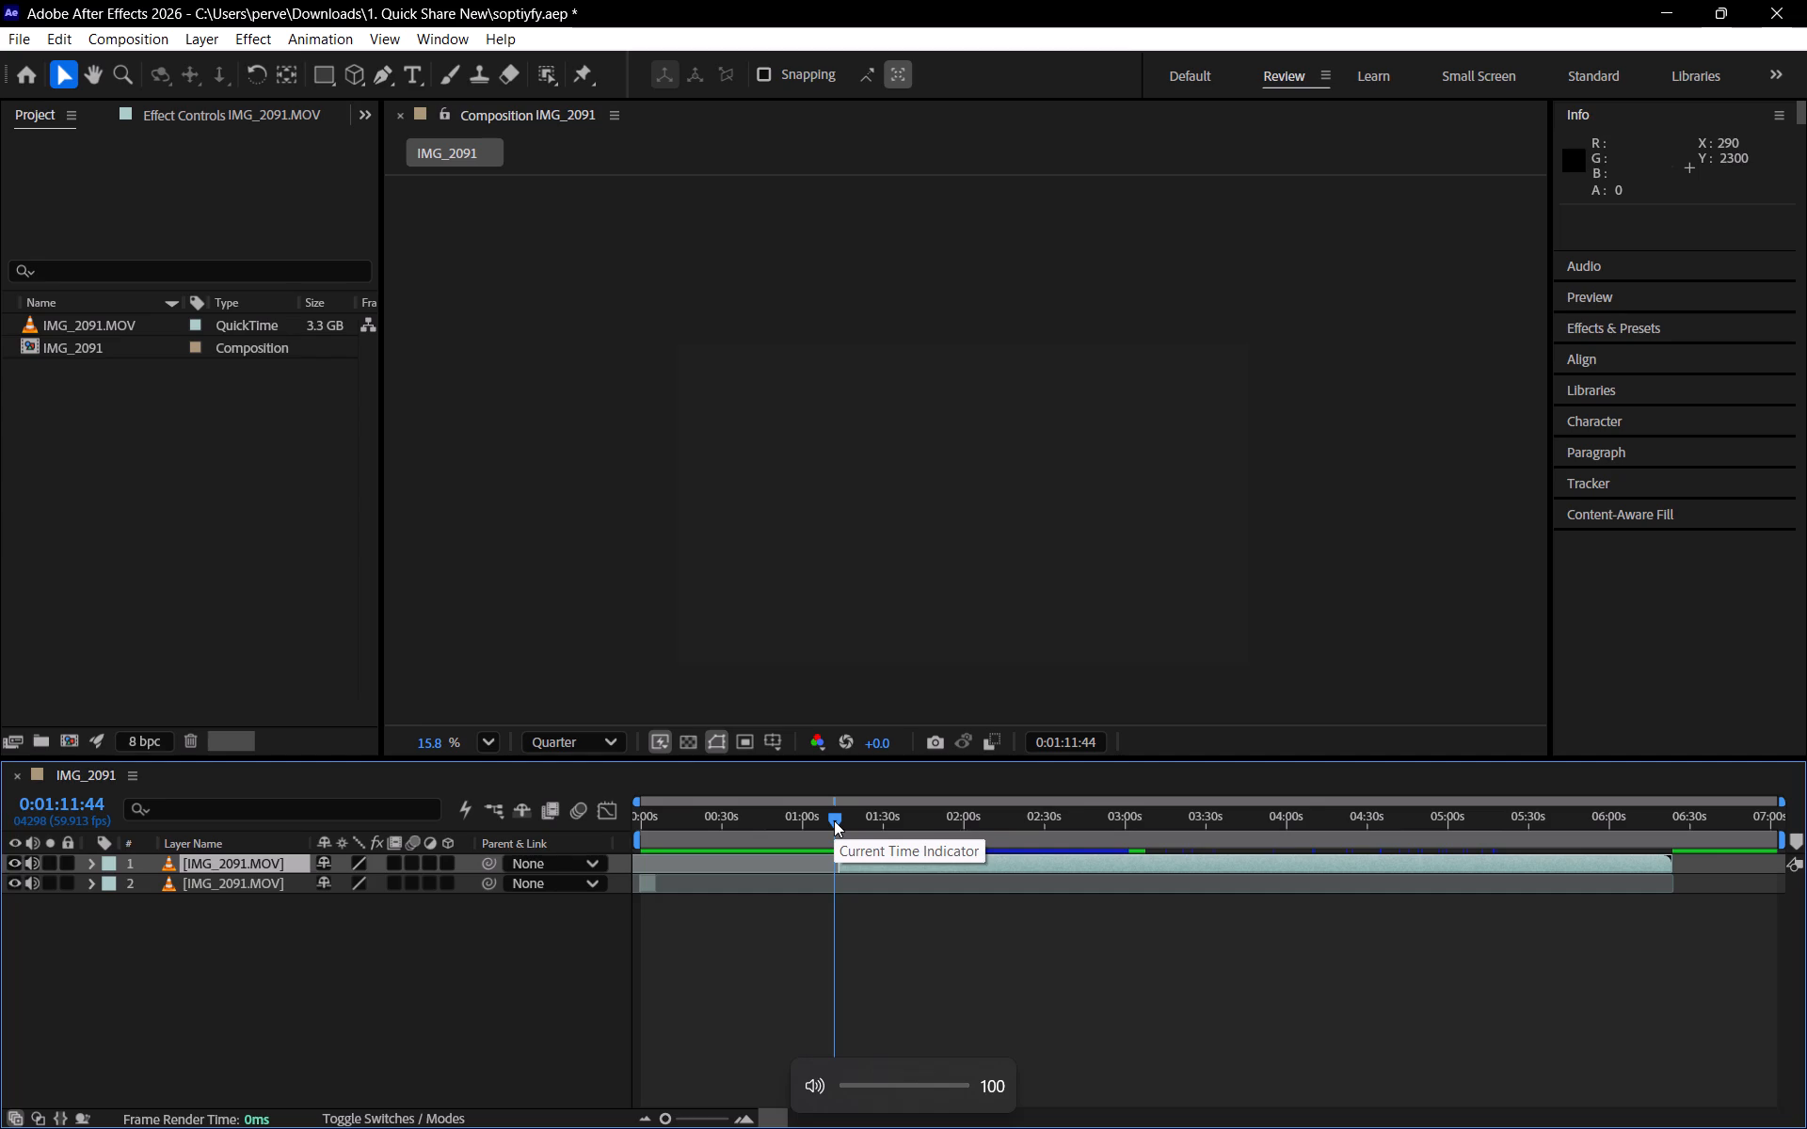
key("space")
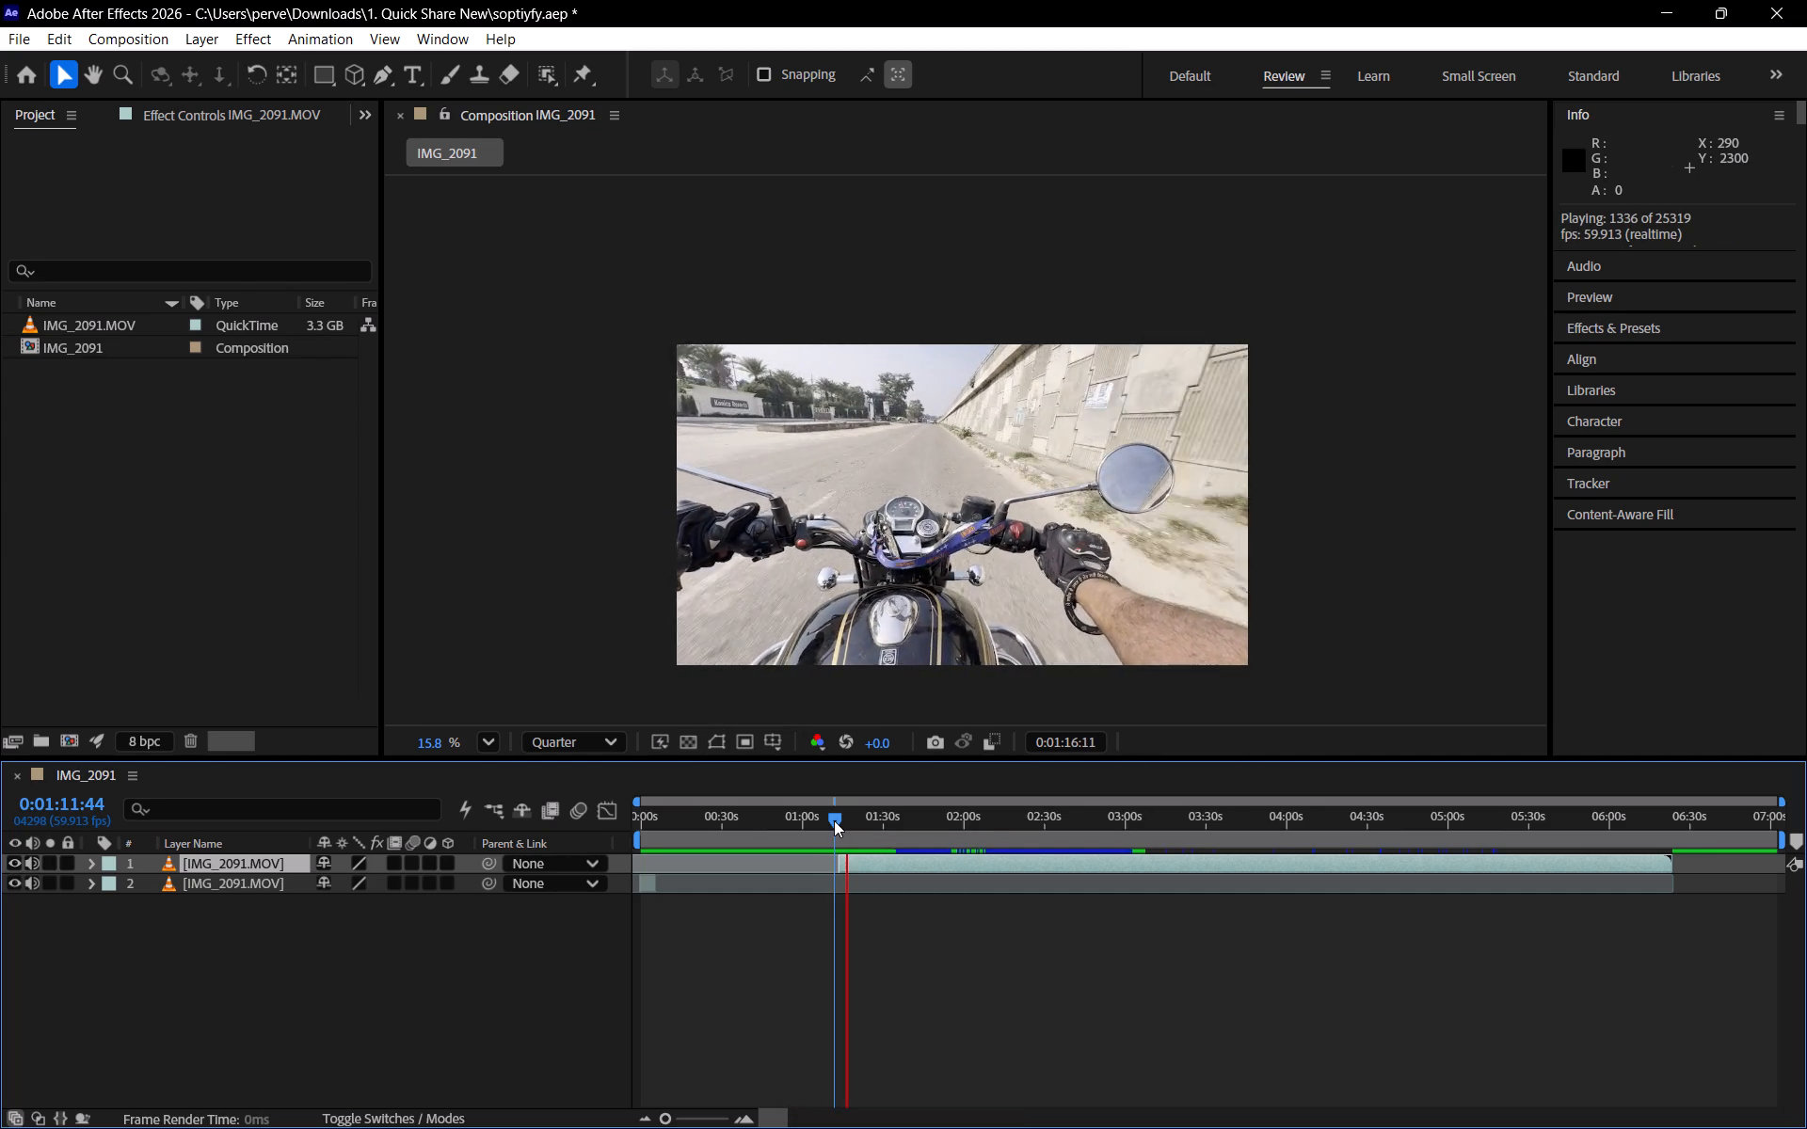
key("space")
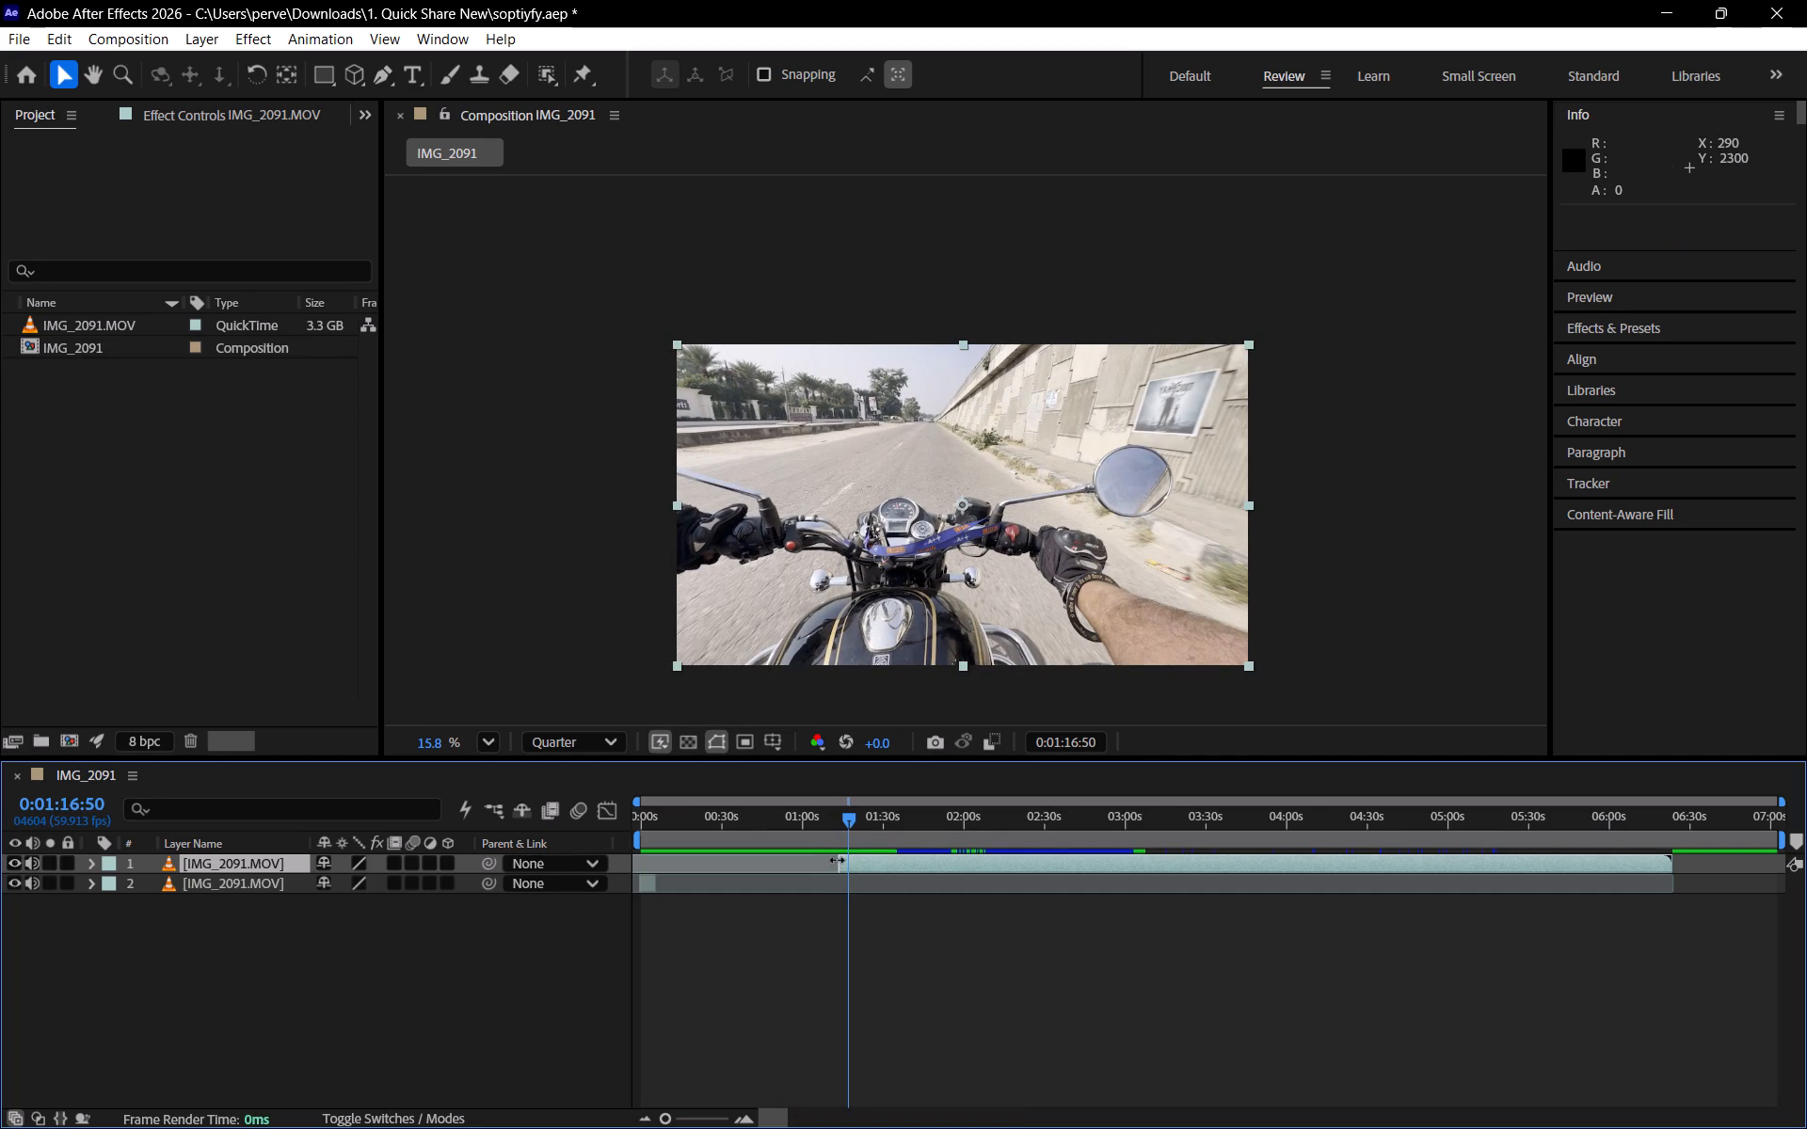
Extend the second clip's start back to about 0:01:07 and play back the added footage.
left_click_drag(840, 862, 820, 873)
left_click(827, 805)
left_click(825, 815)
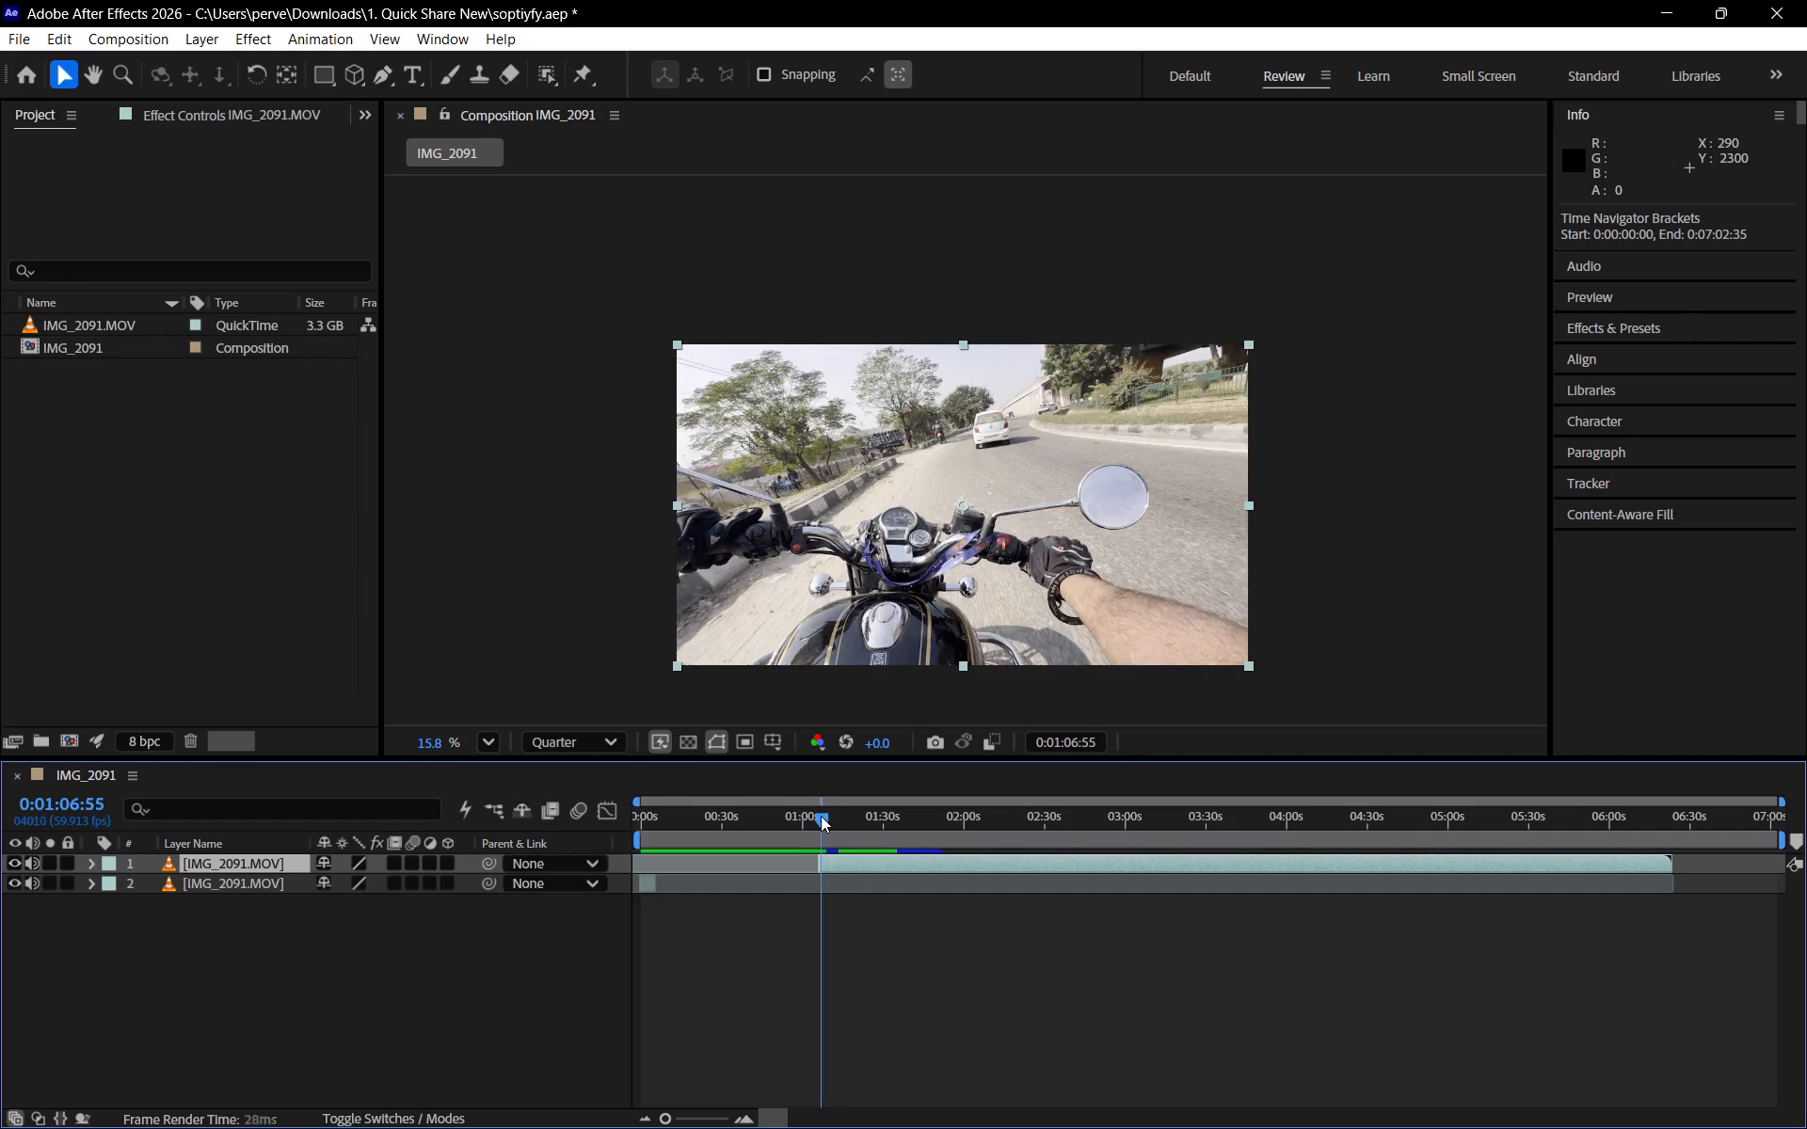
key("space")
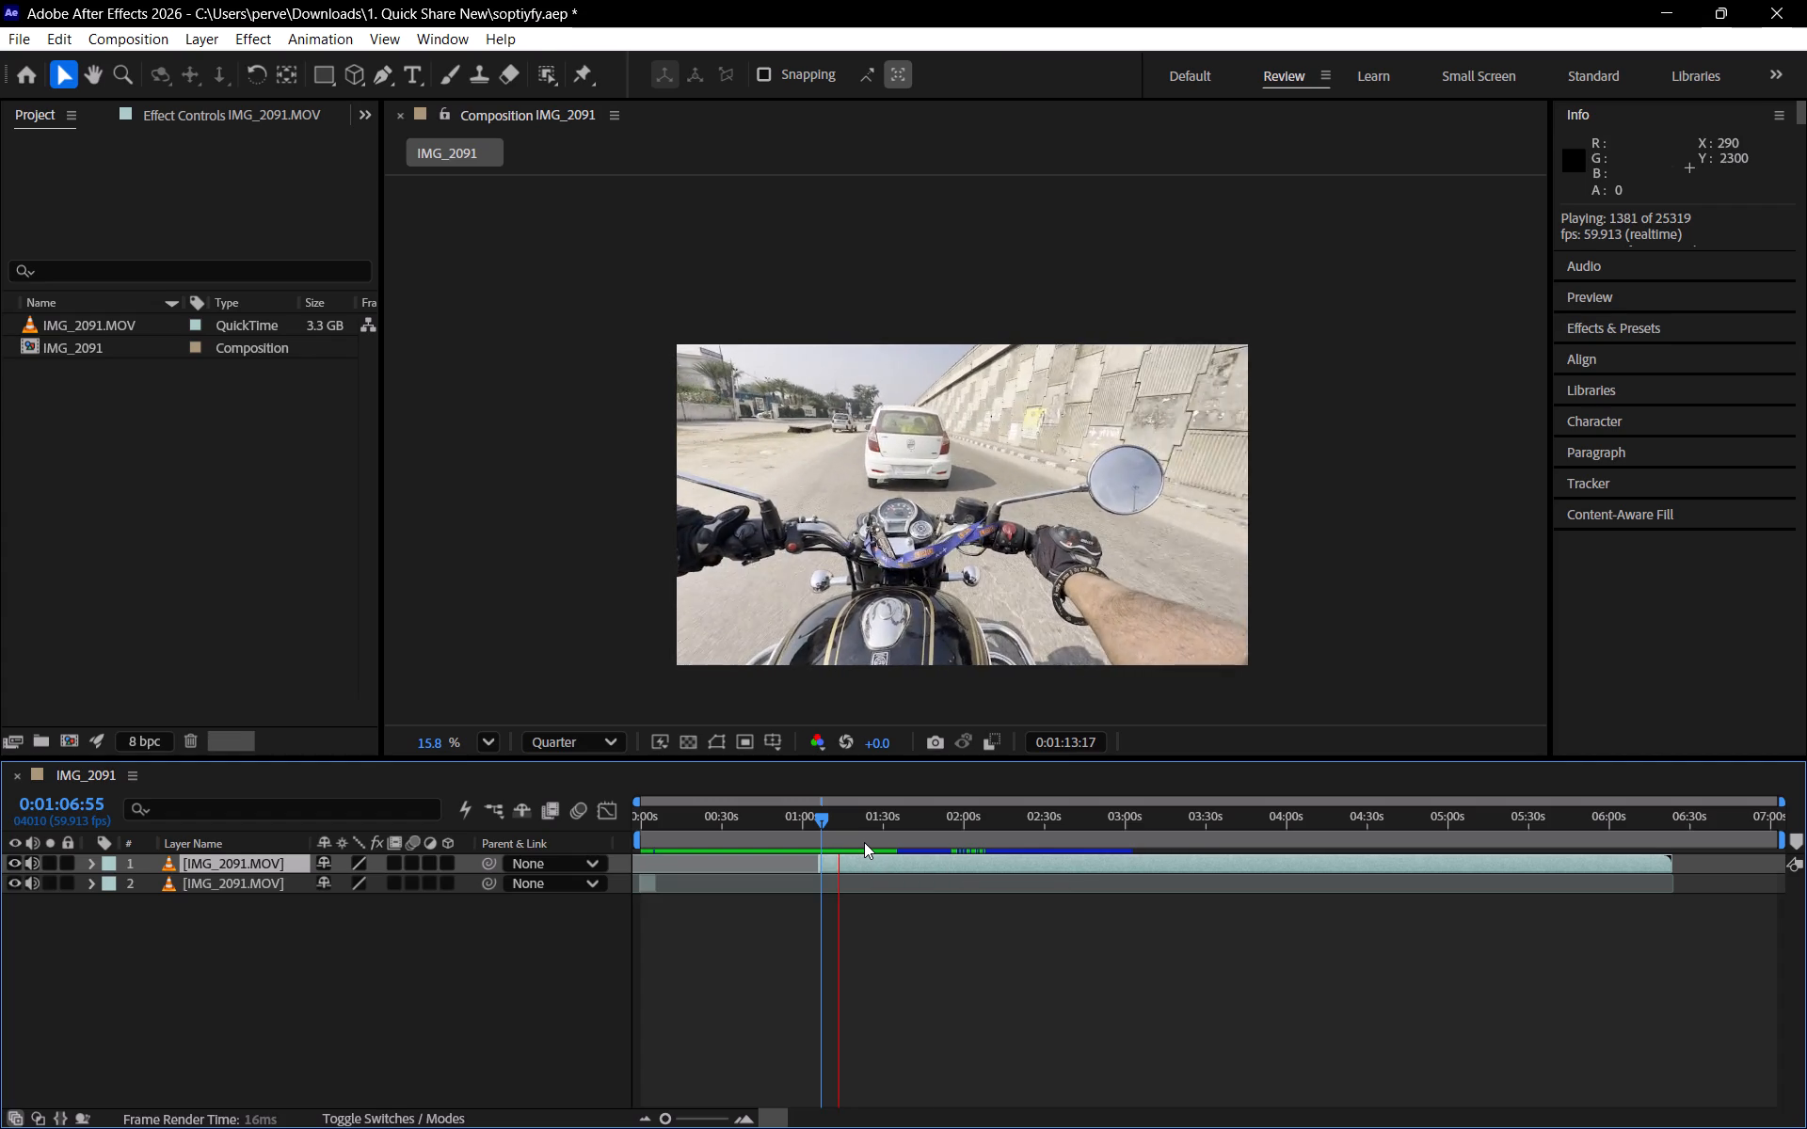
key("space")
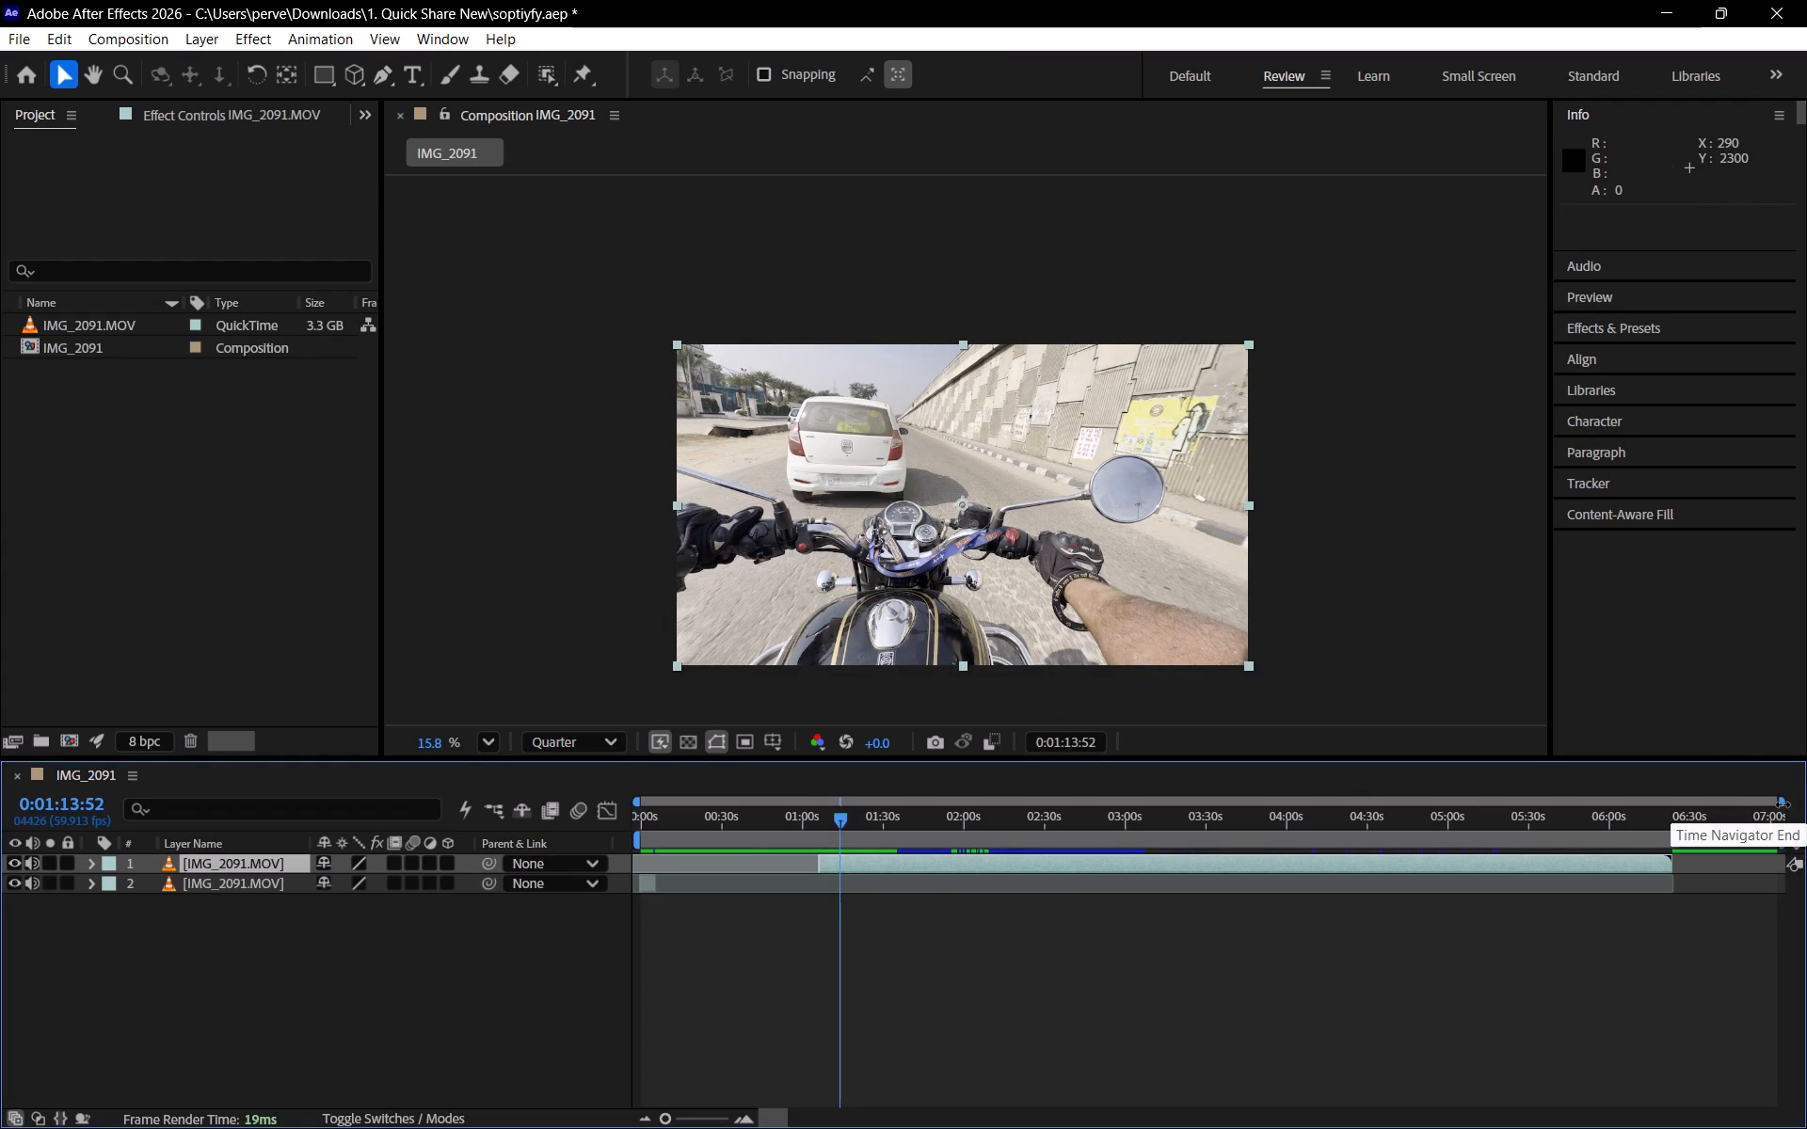
Trim the second clip's start to about 0:01:12, using a closer timeline view.
left_click_drag(1783, 804, 995, 834)
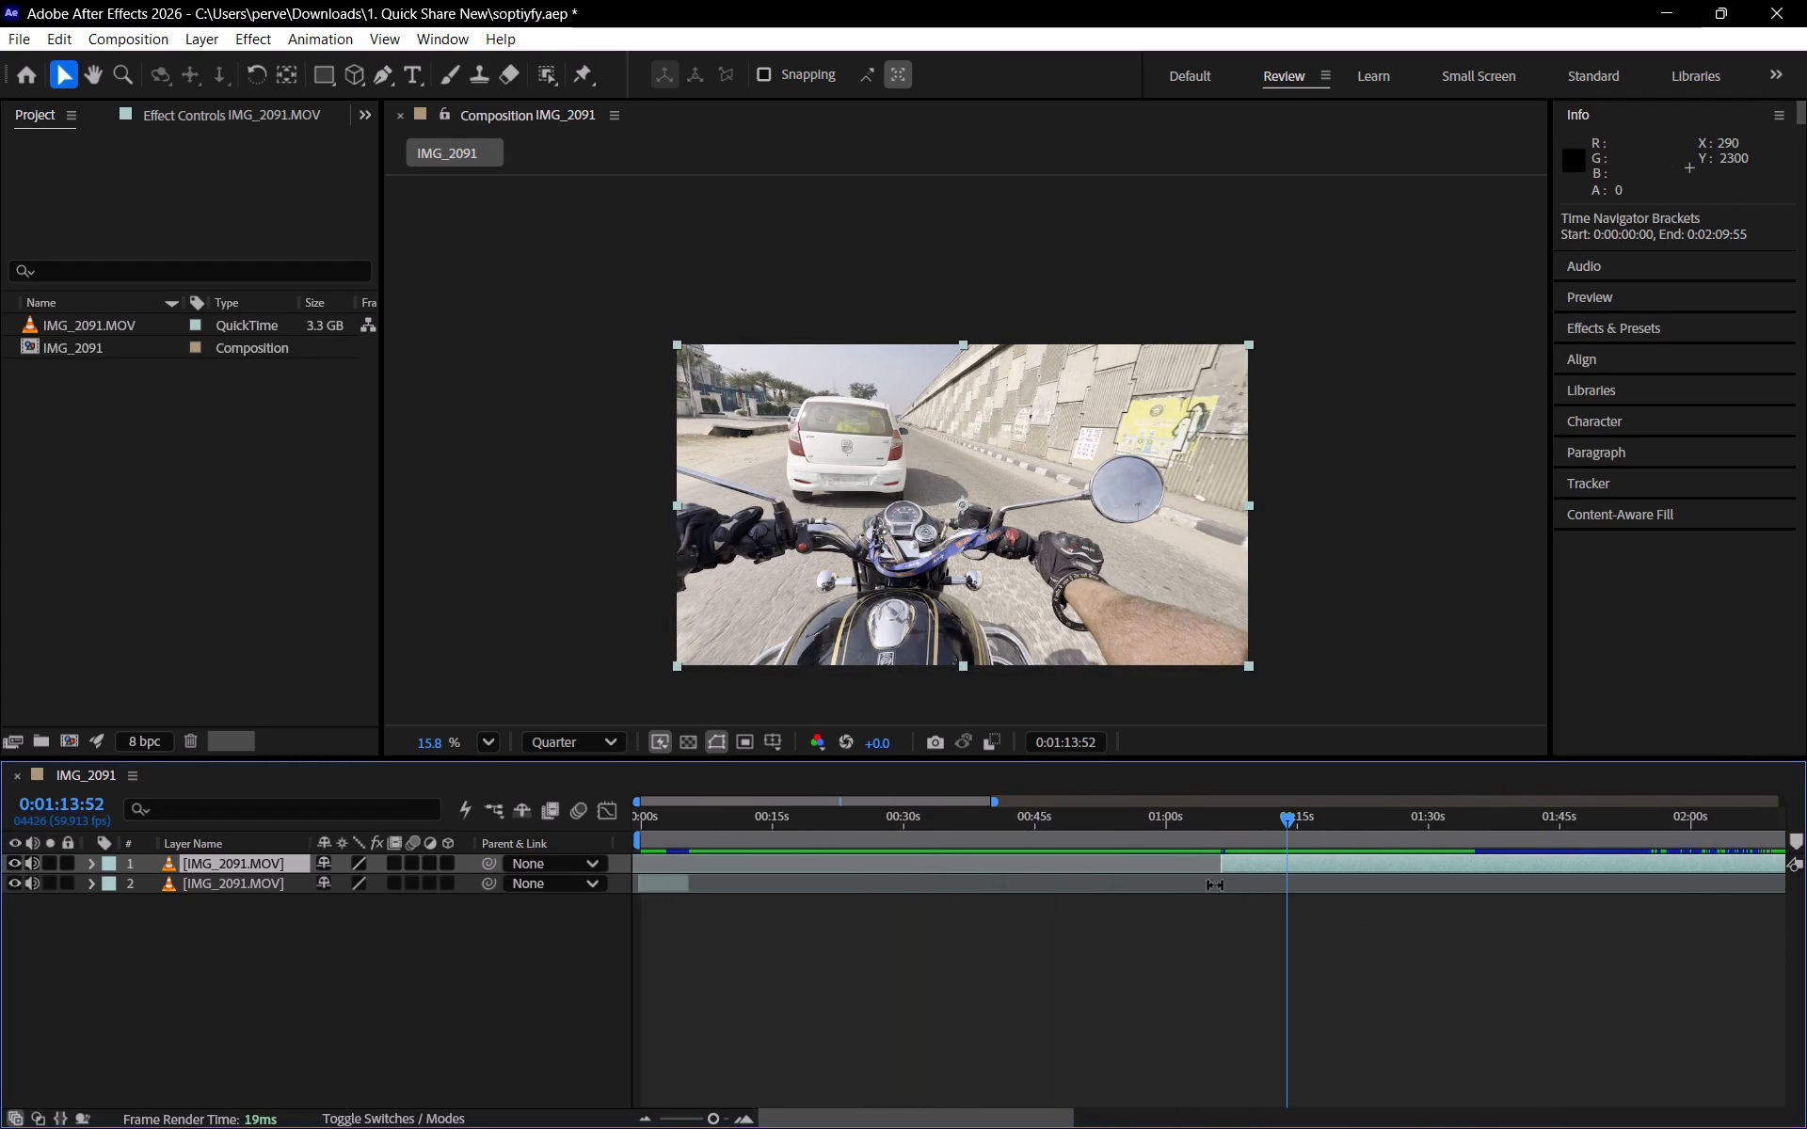
left_click_drag(1223, 864, 1271, 867)
left_click_drag(1271, 867, 1255, 867)
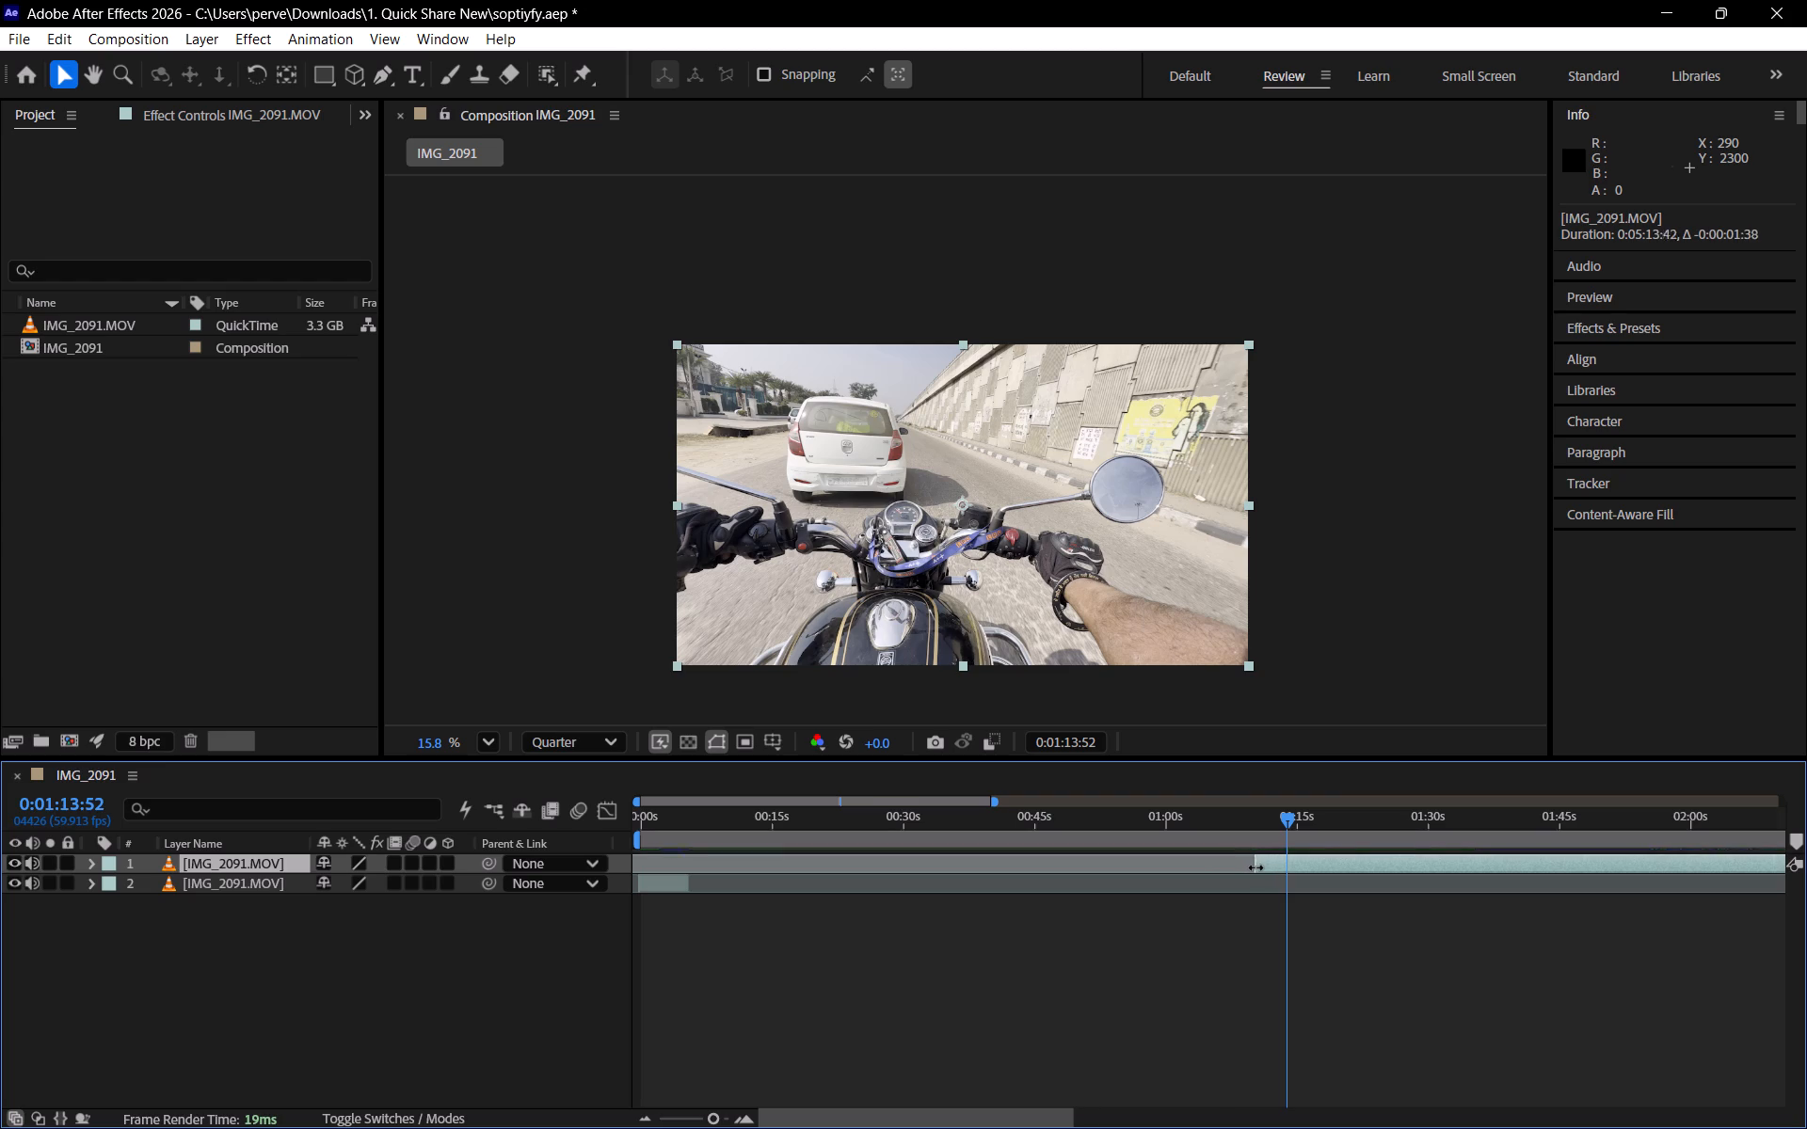
left_click_drag(1255, 867, 1251, 867)
left_click(1284, 819)
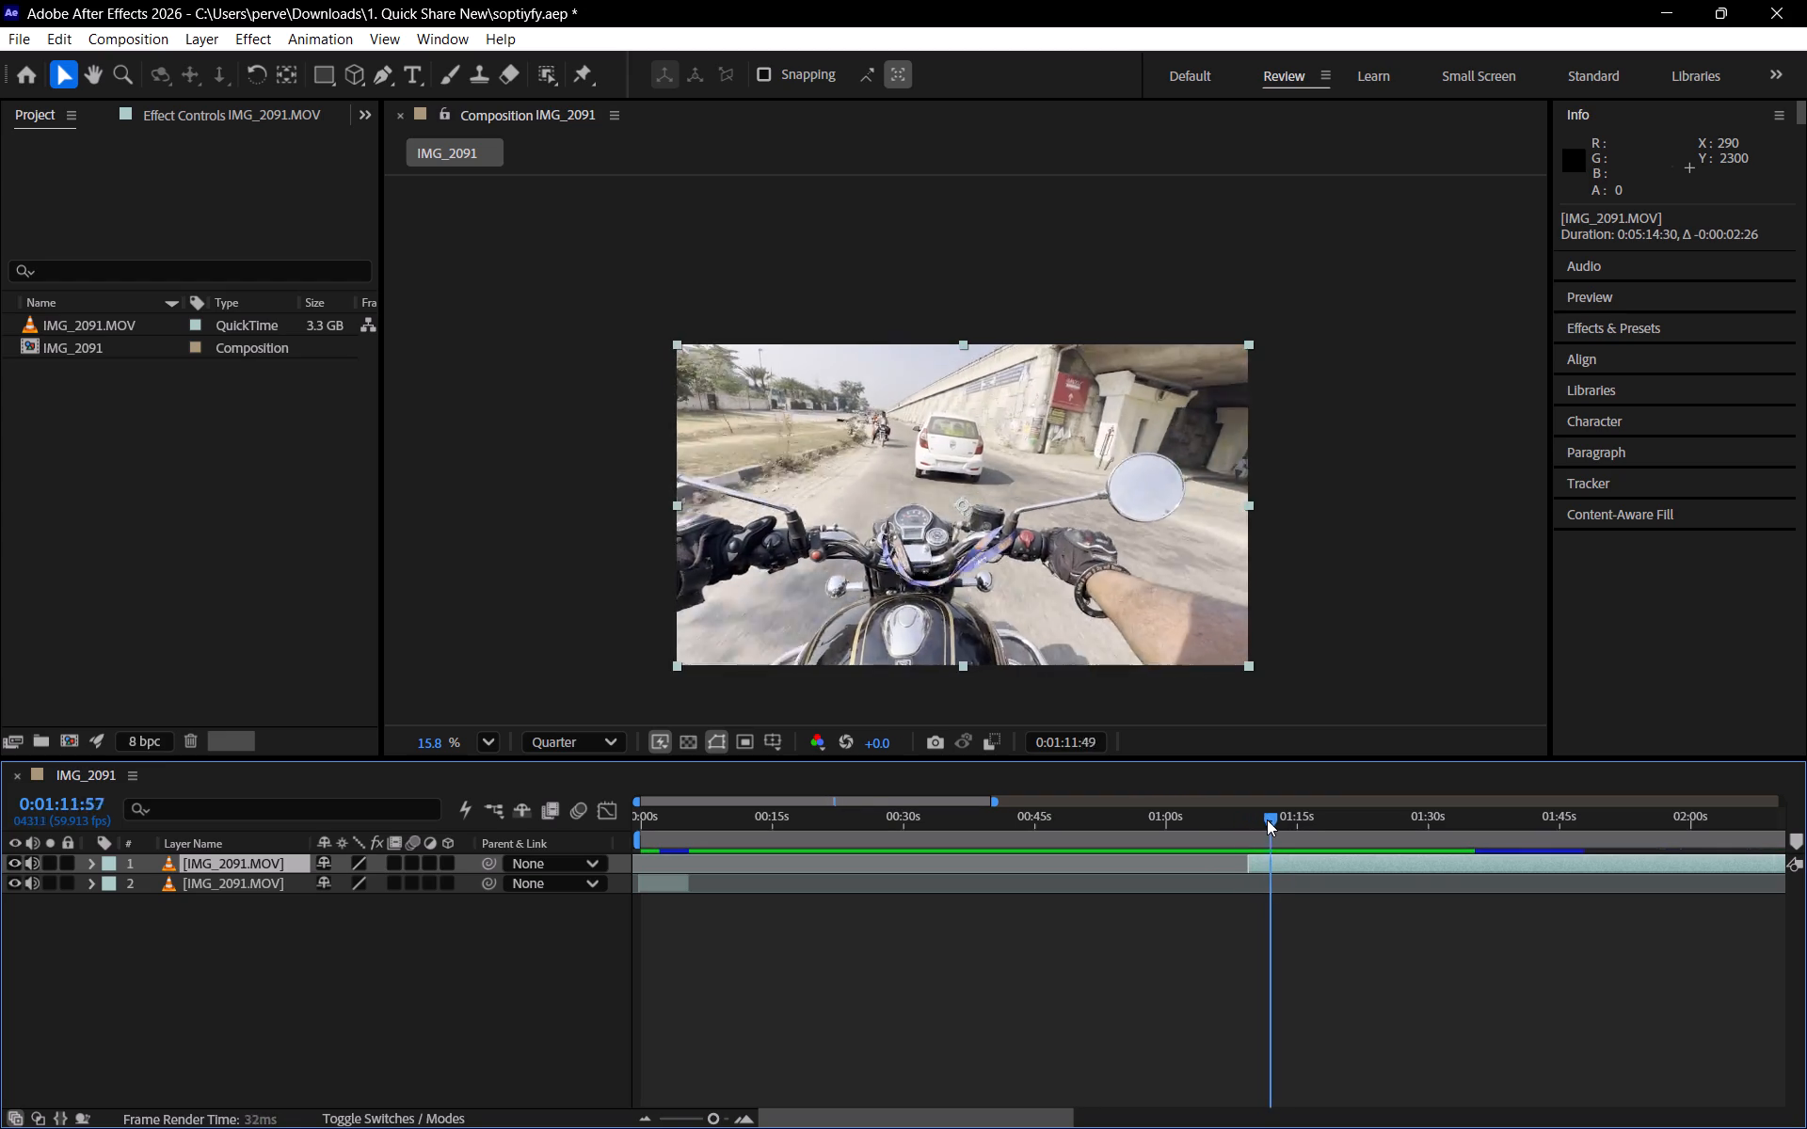
left_click_drag(1248, 867, 1250, 867)
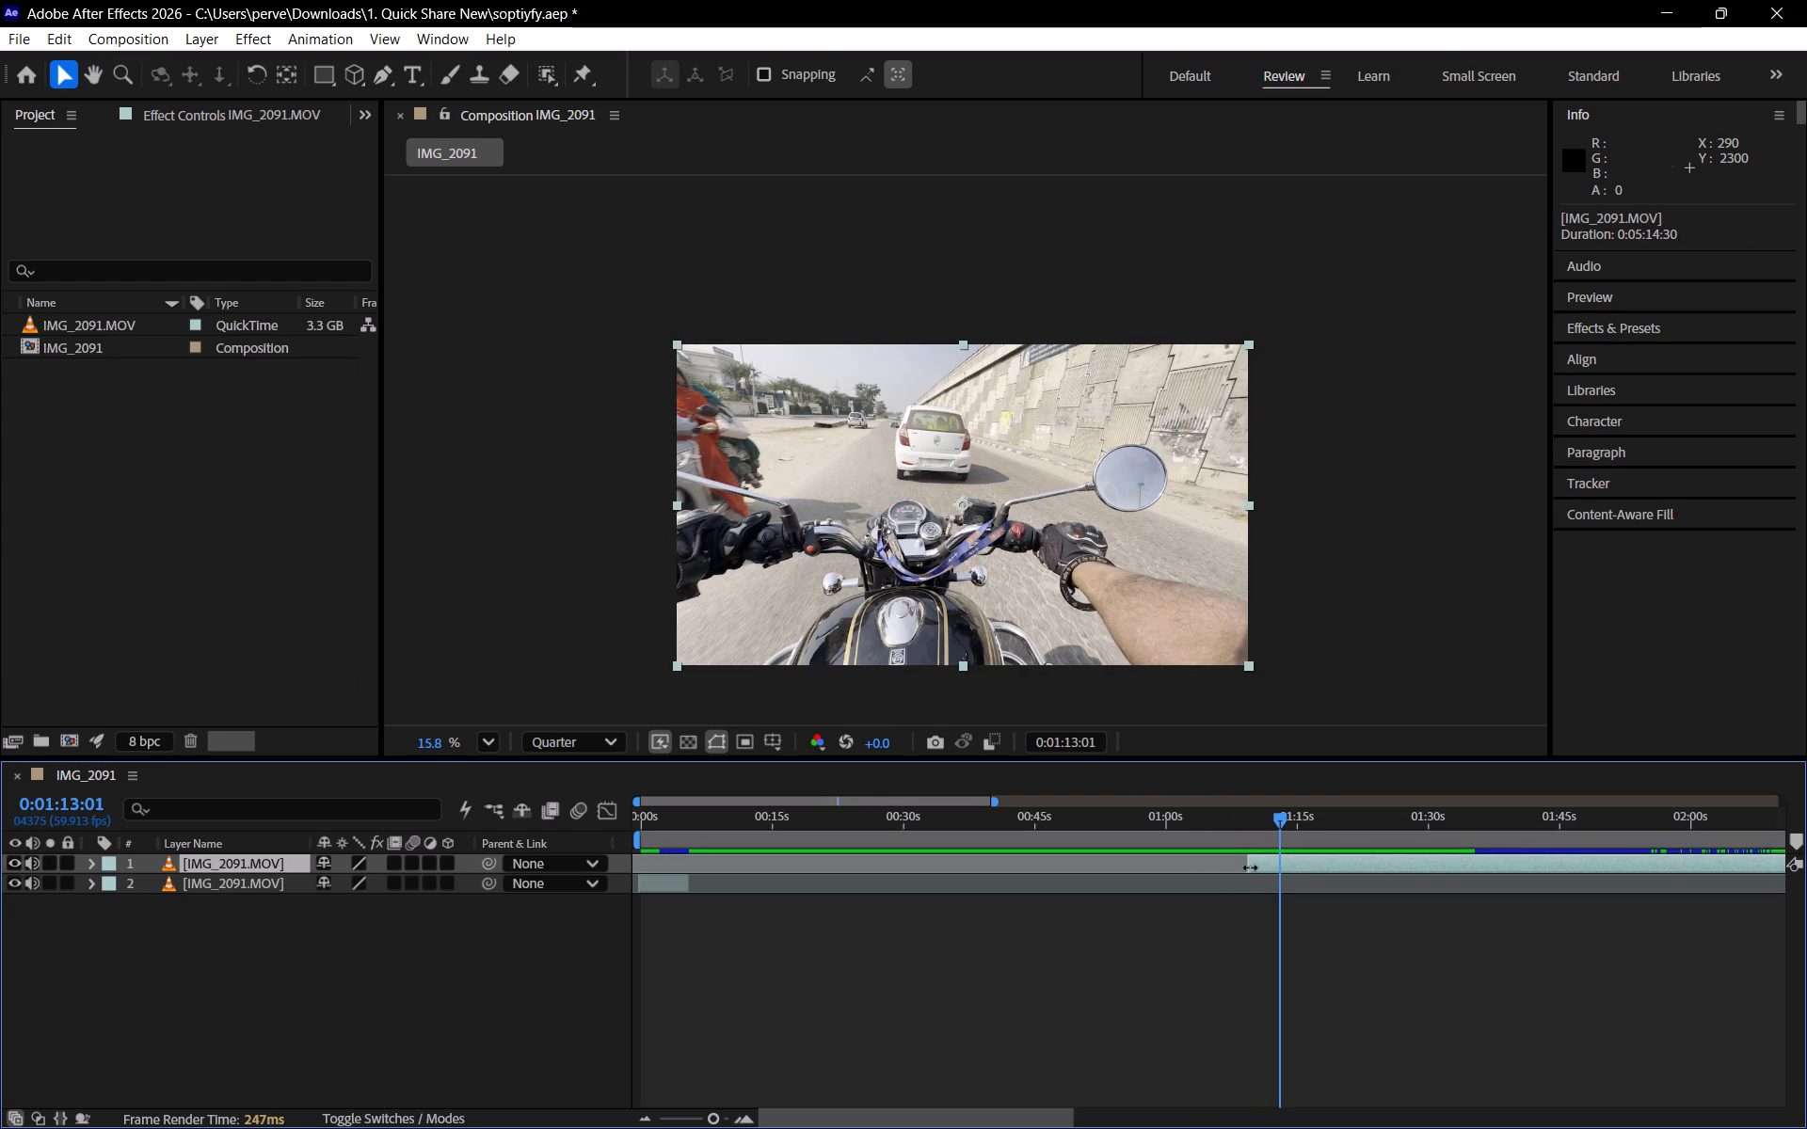
left_click_drag(1250, 867, 1270, 867)
Play the second clip from just before its start and split it at 0:01:19:23.
left_click_drag(1272, 821, 1269, 821)
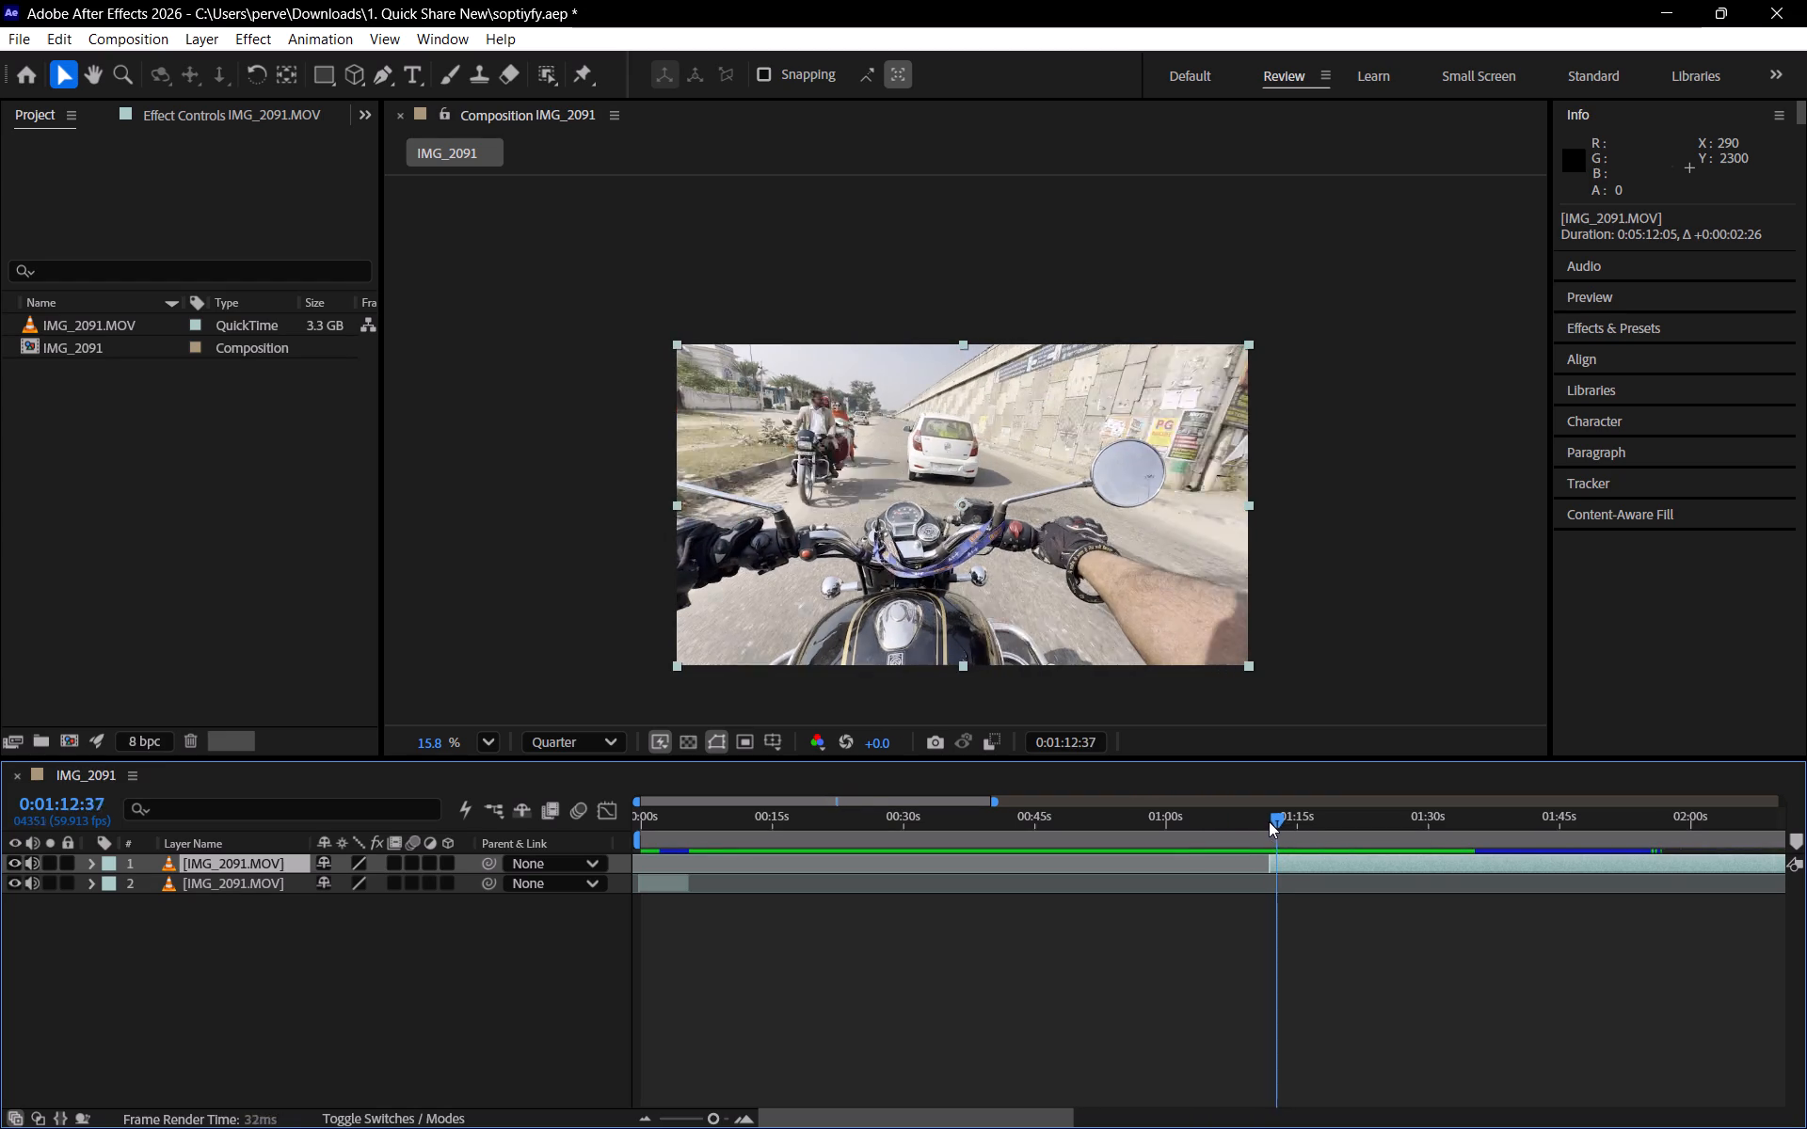
left_click_drag(1269, 821, 1256, 821)
key("space")
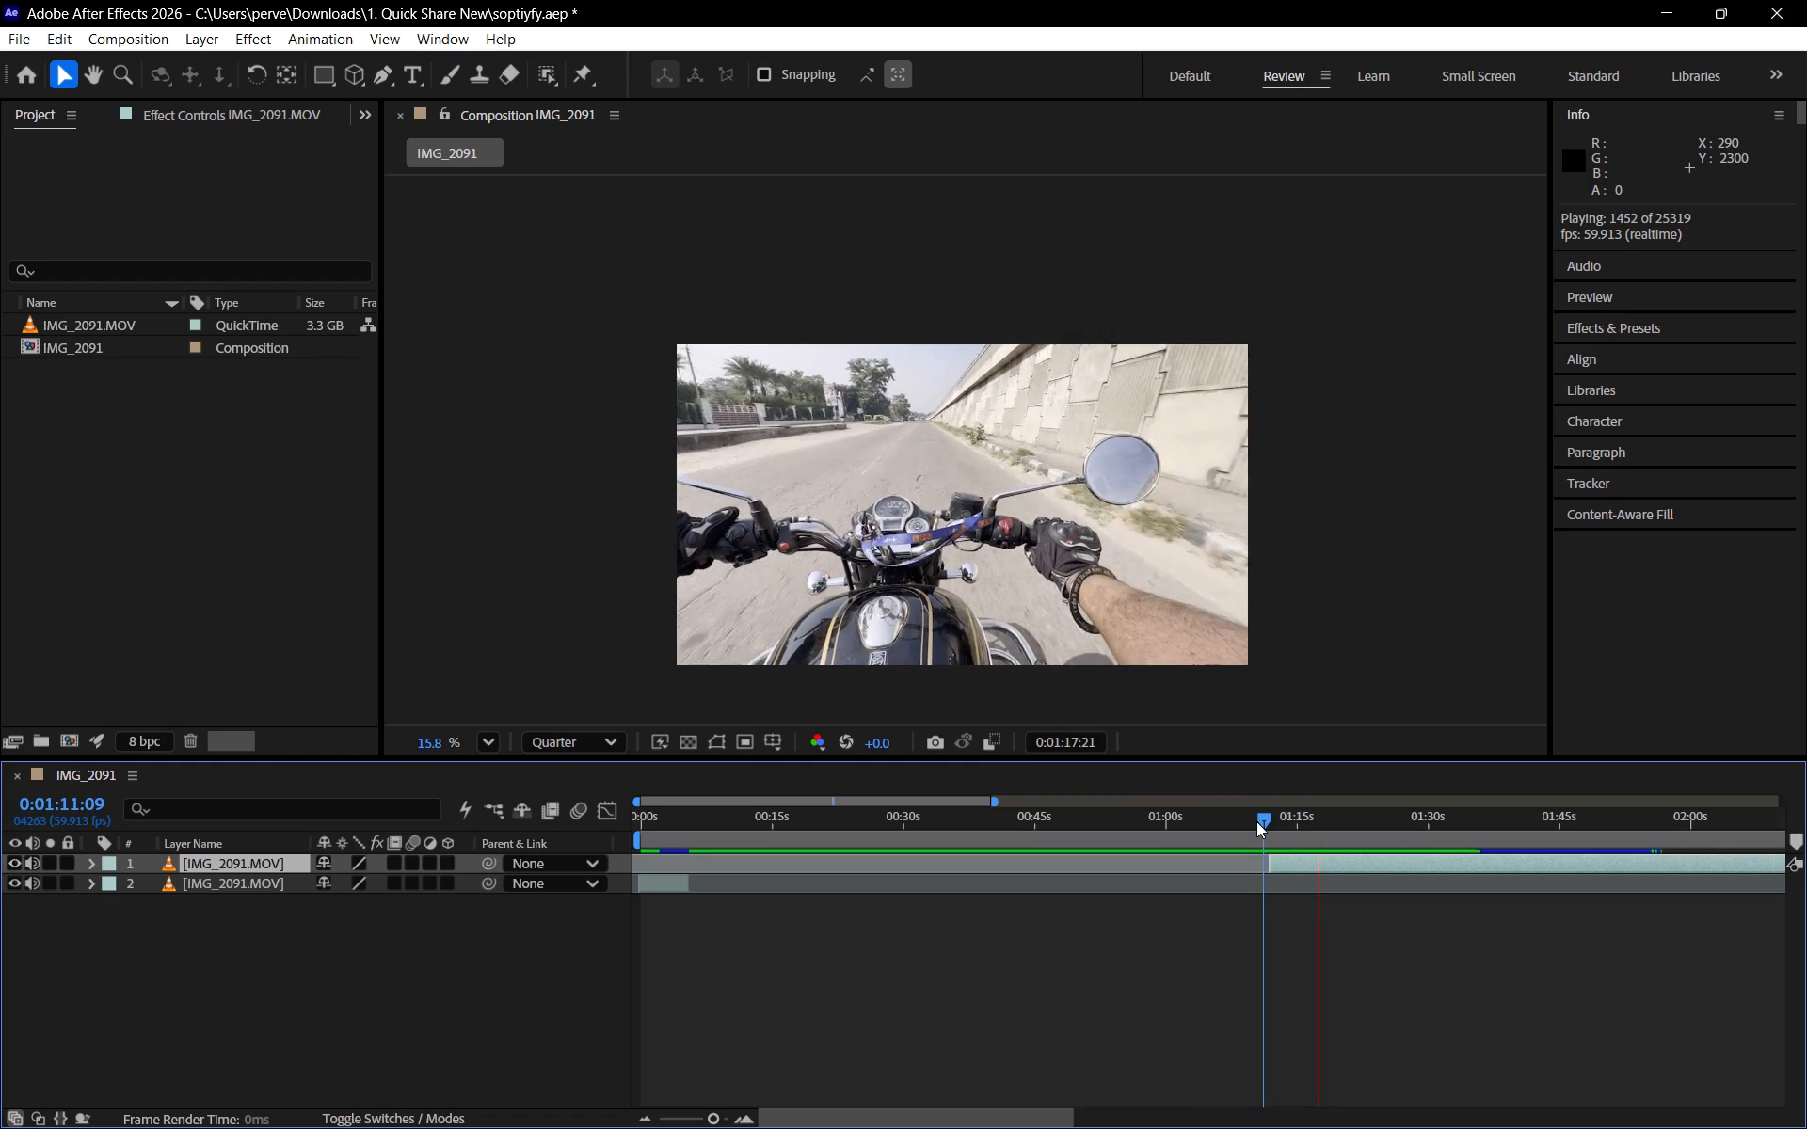
key("space")
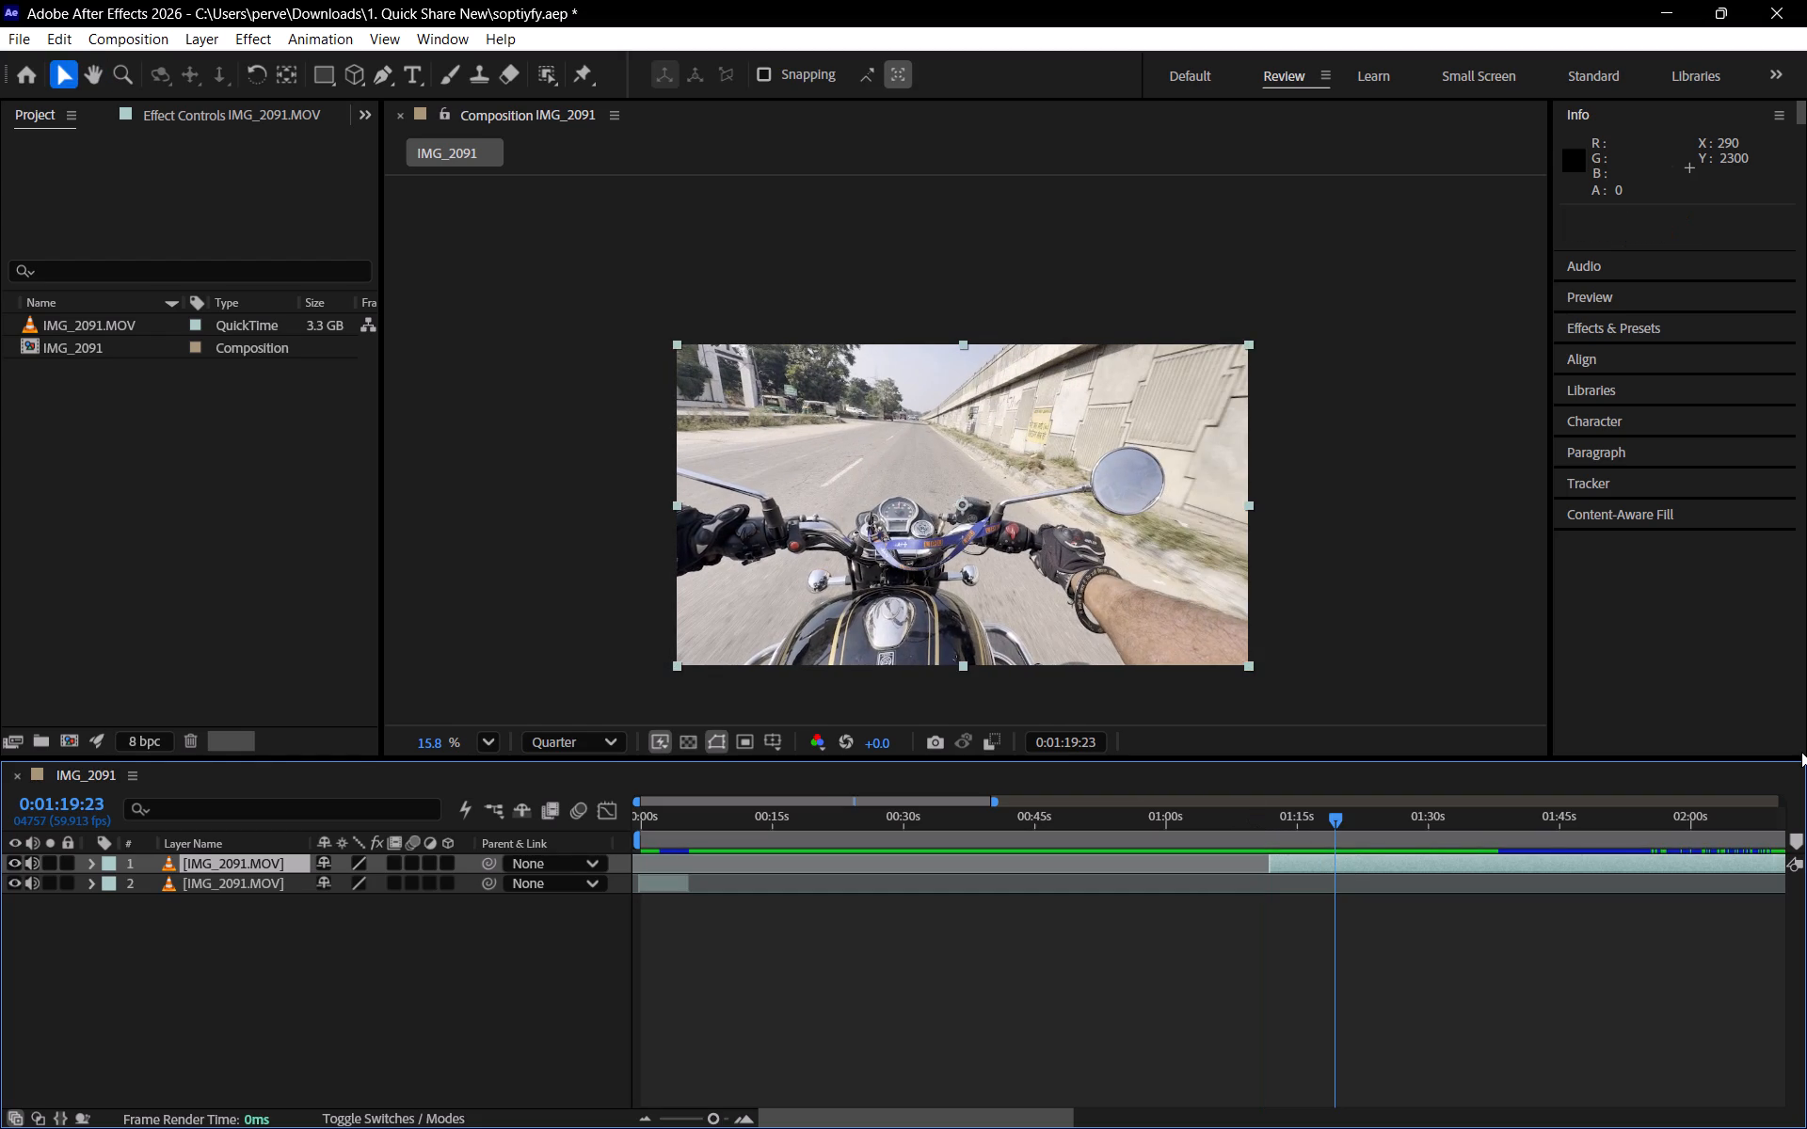
key("ctrl+shift+d")
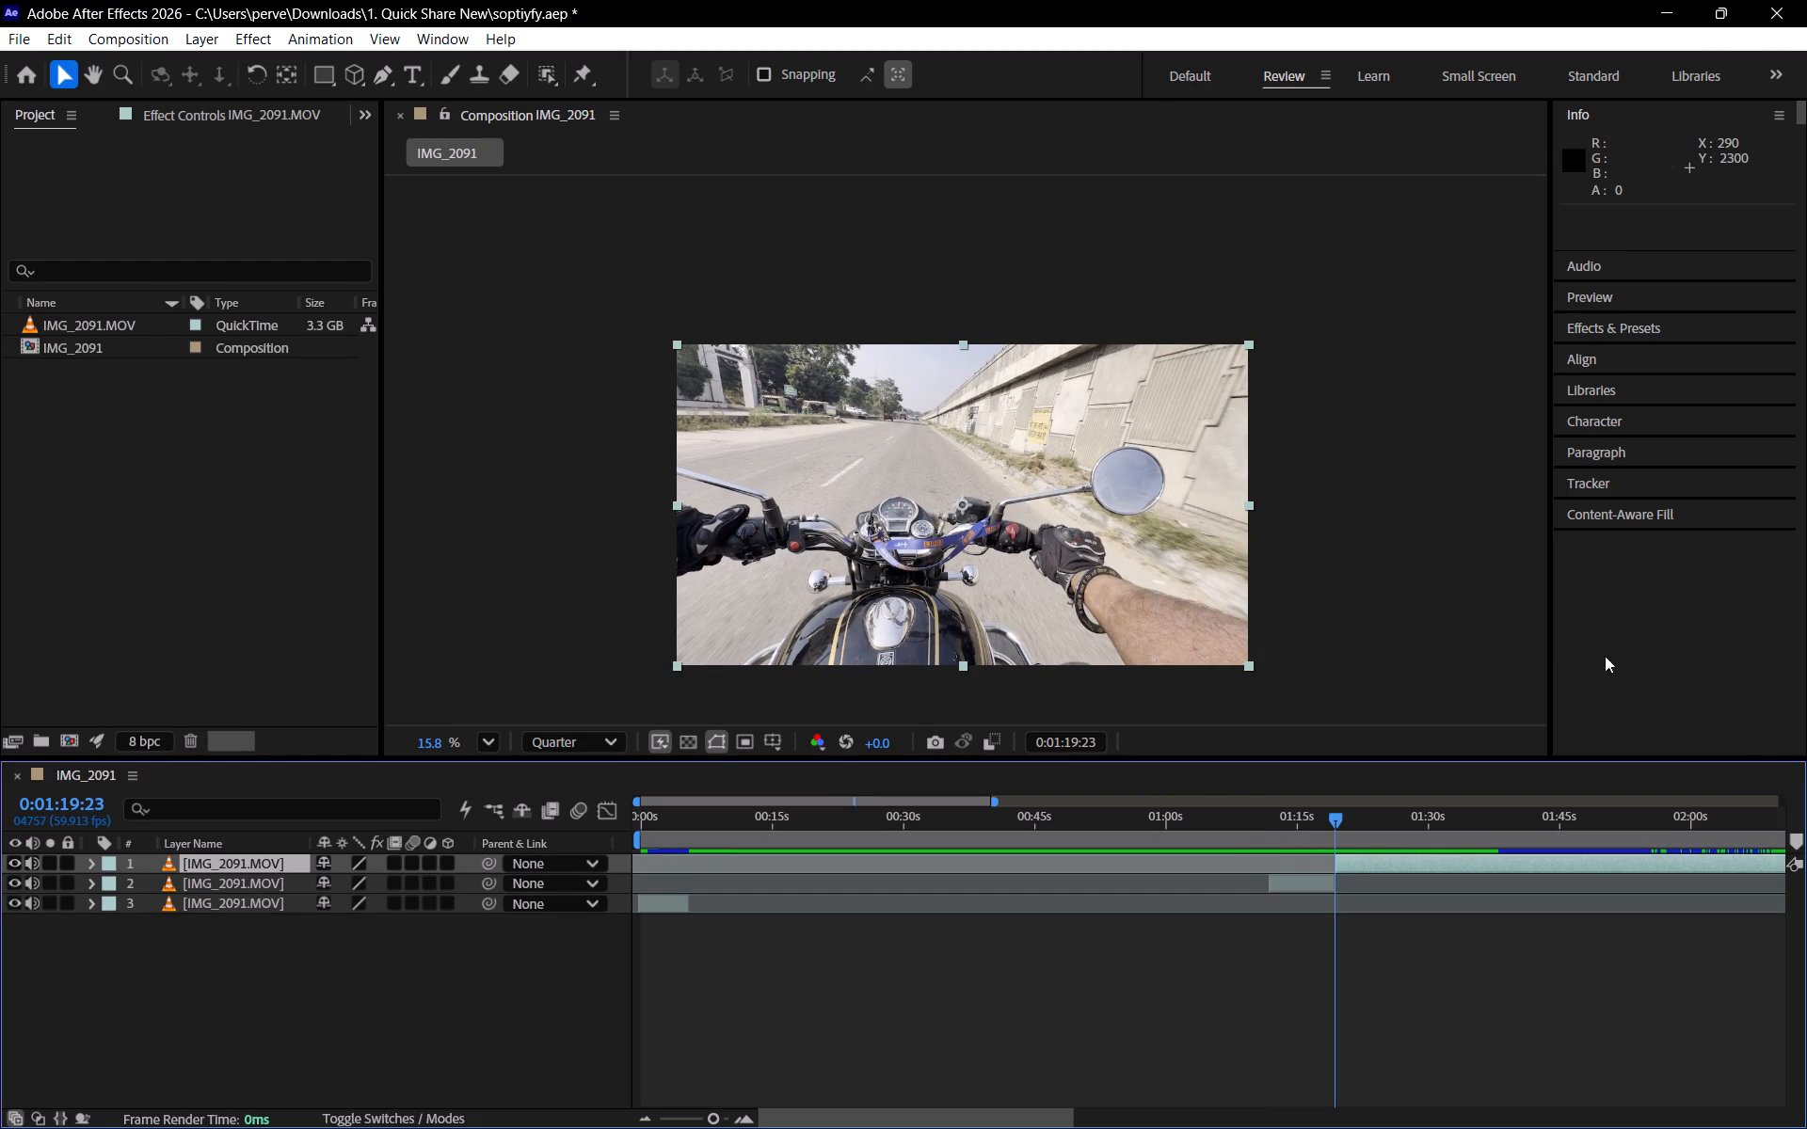
Move the short clip cut from before 0:01:19:23 so it starts right where the first clip ends, at about 0:00:05.
left_click_drag(1303, 878, 766, 910)
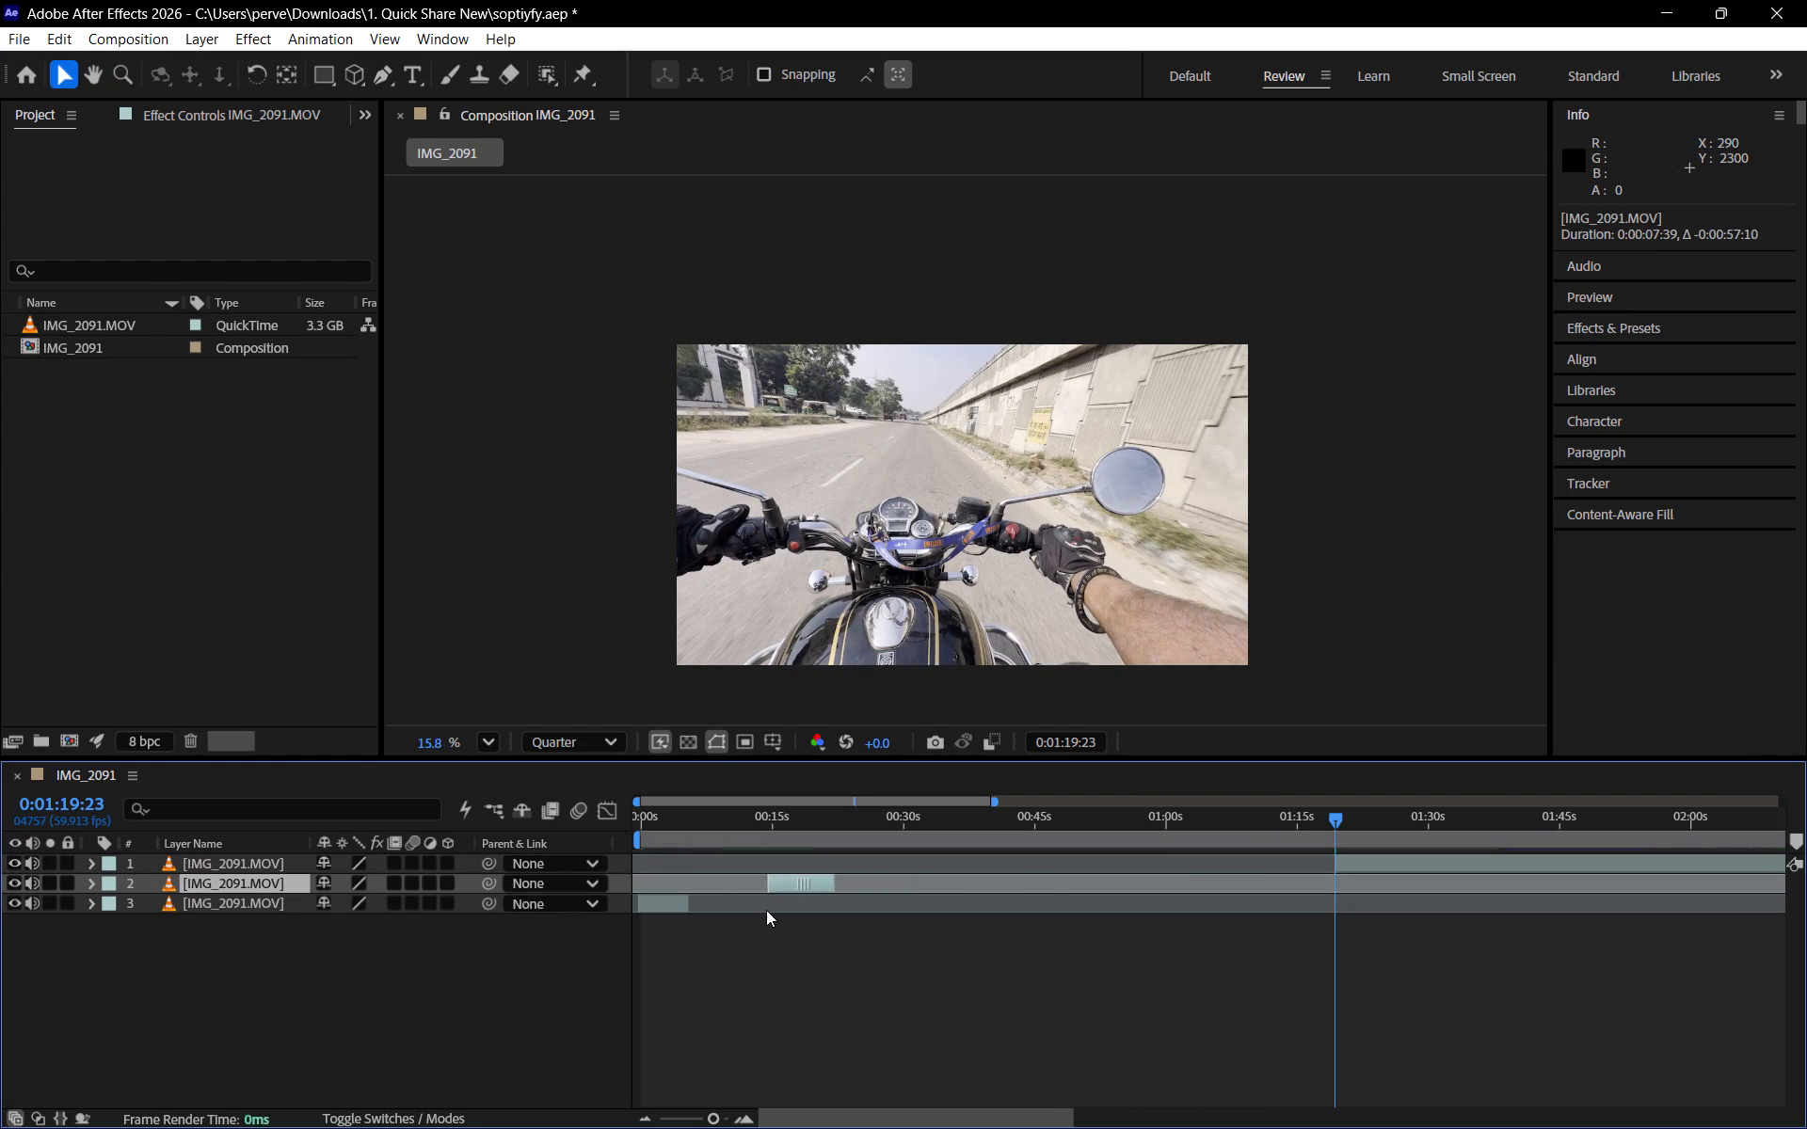
left_click_drag(766, 910, 721, 922)
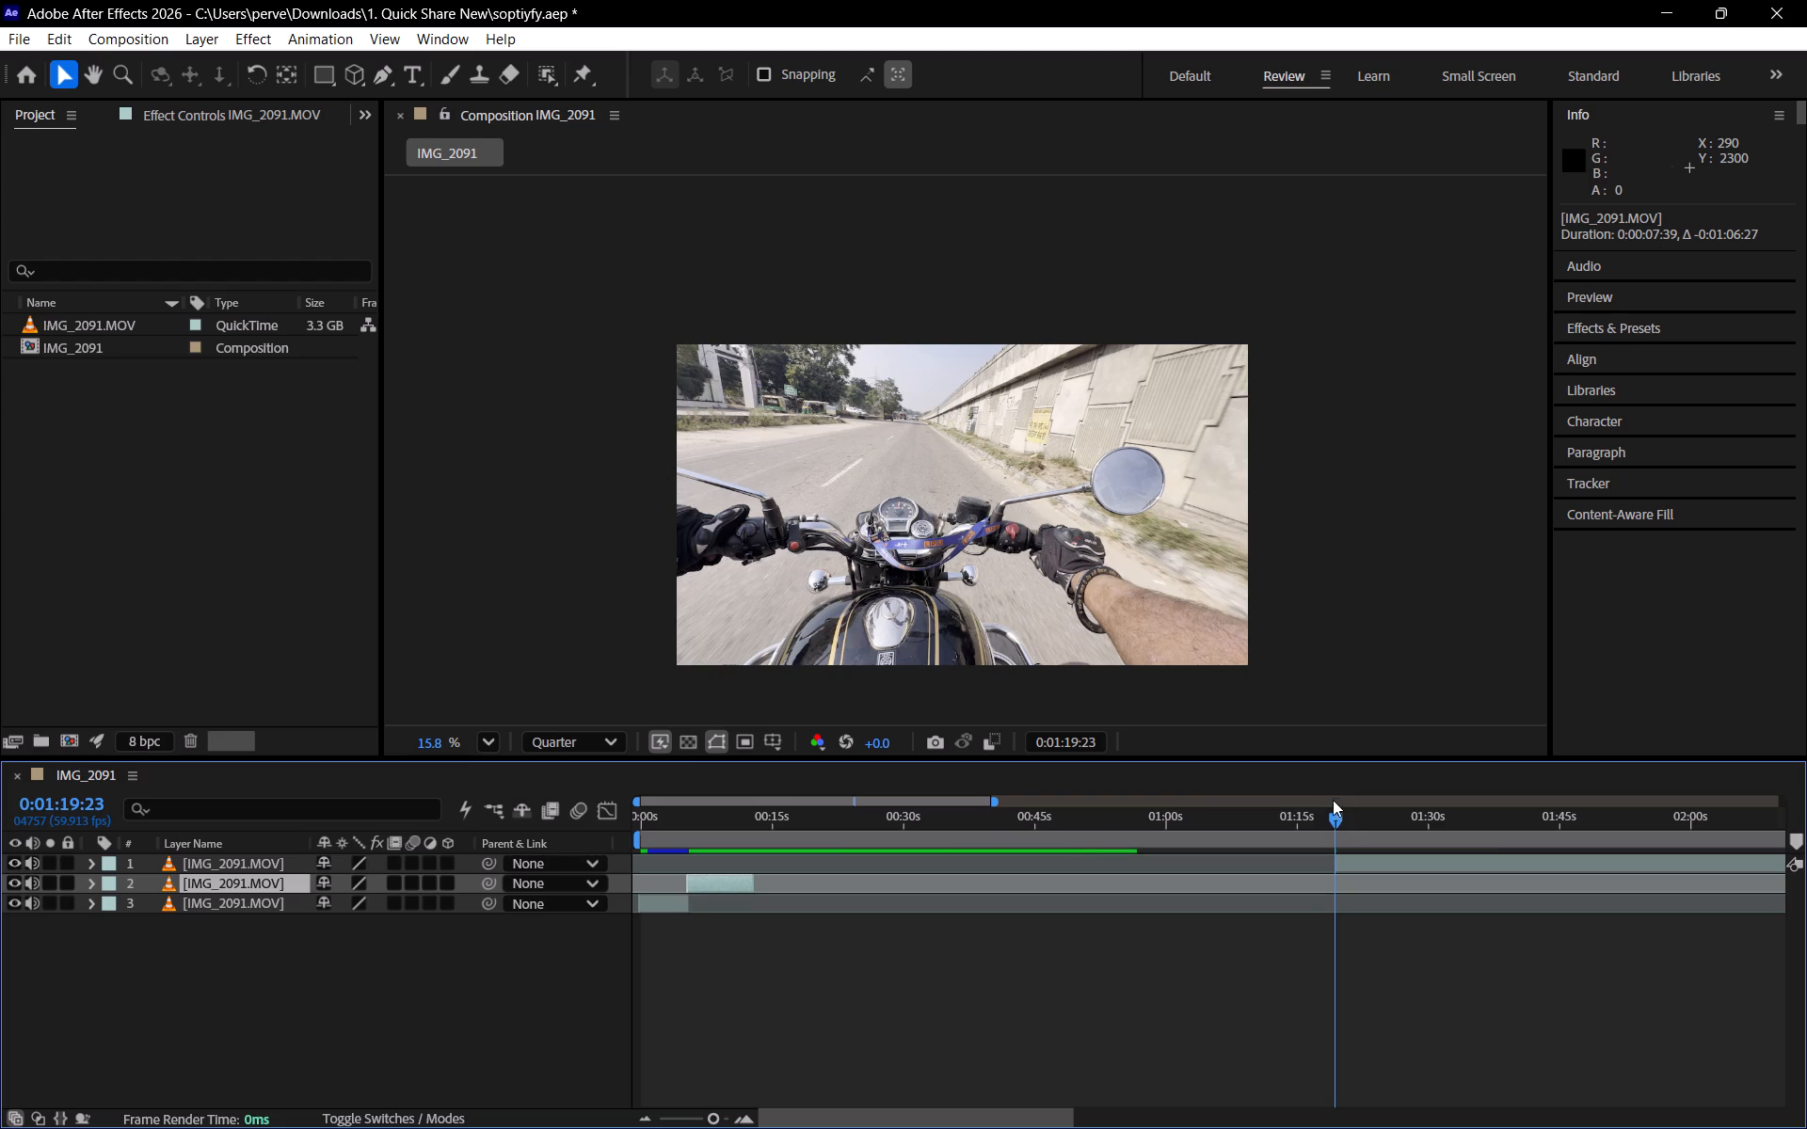
Review the remaining footage for the third clip's starting point and trim the top layer's start to about 0:01:36.
left_click_drag(1332, 817, 1422, 826)
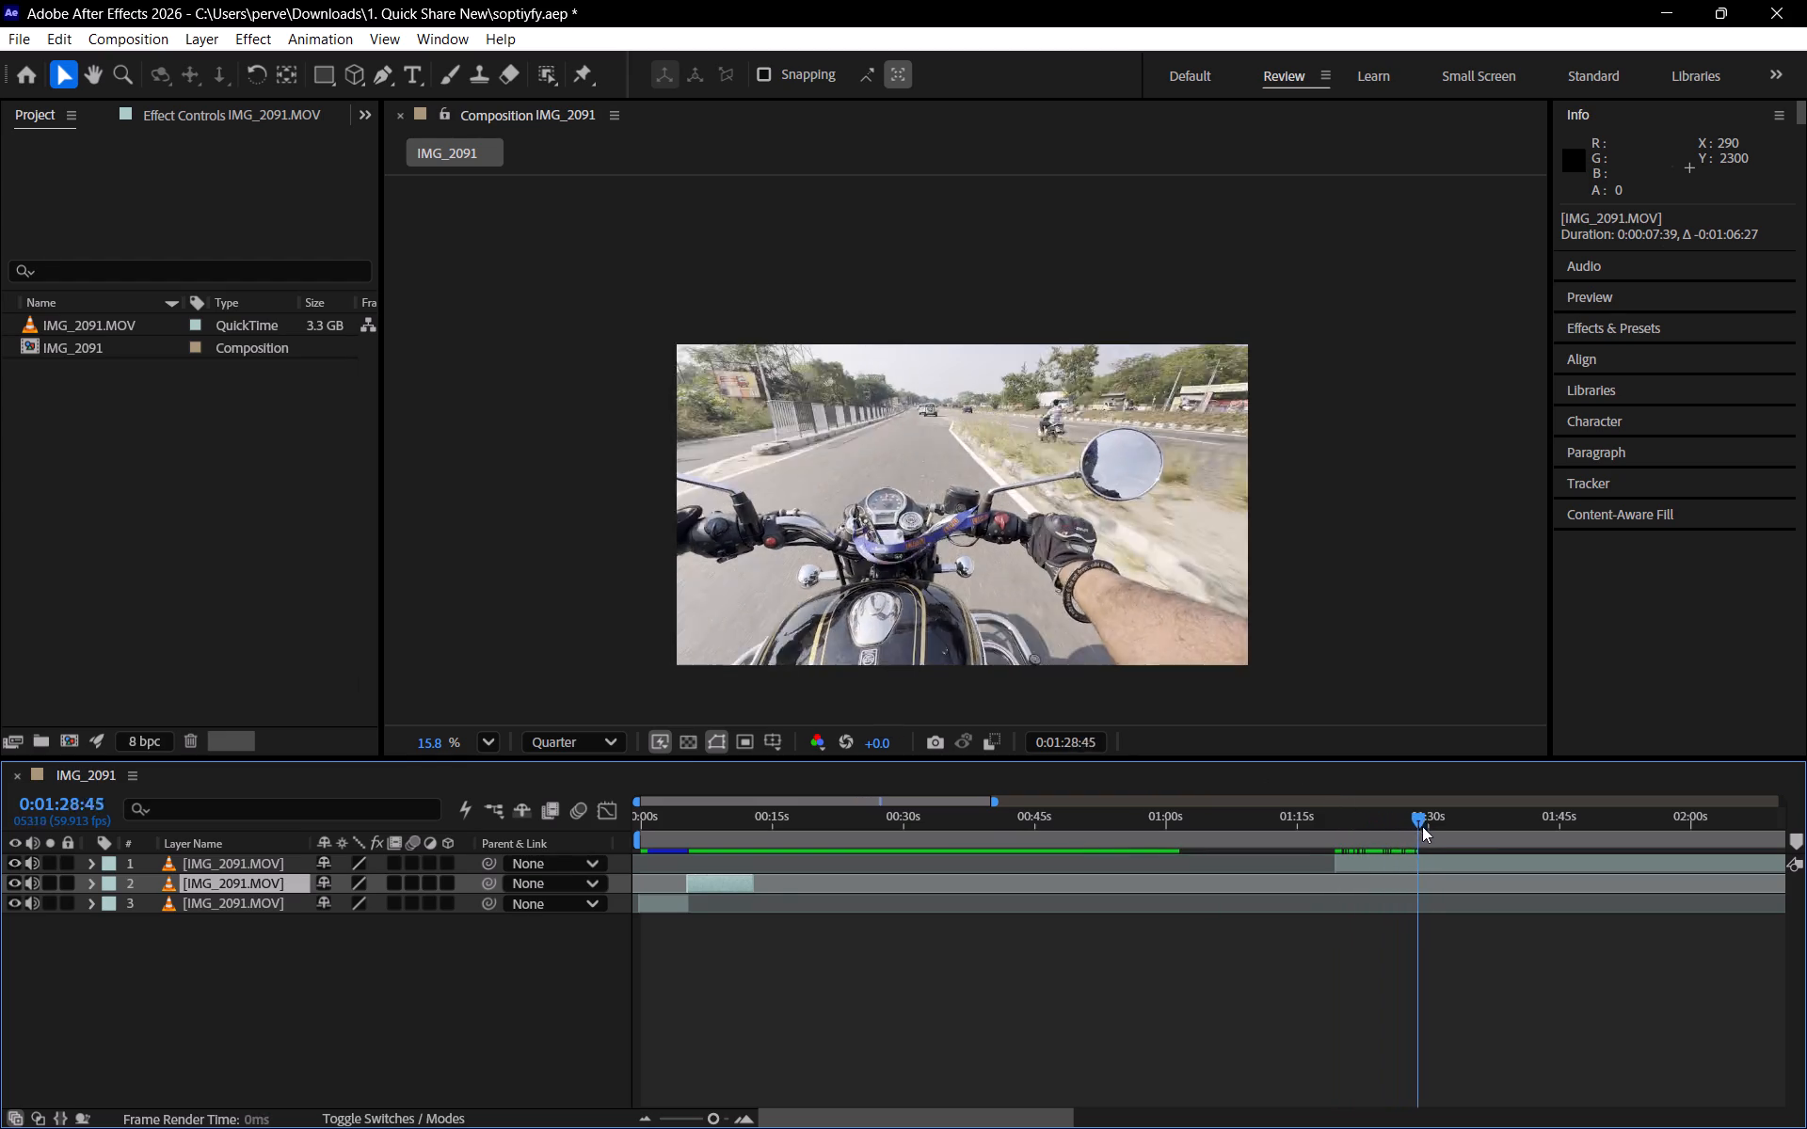
left_click_drag(1422, 826, 1457, 828)
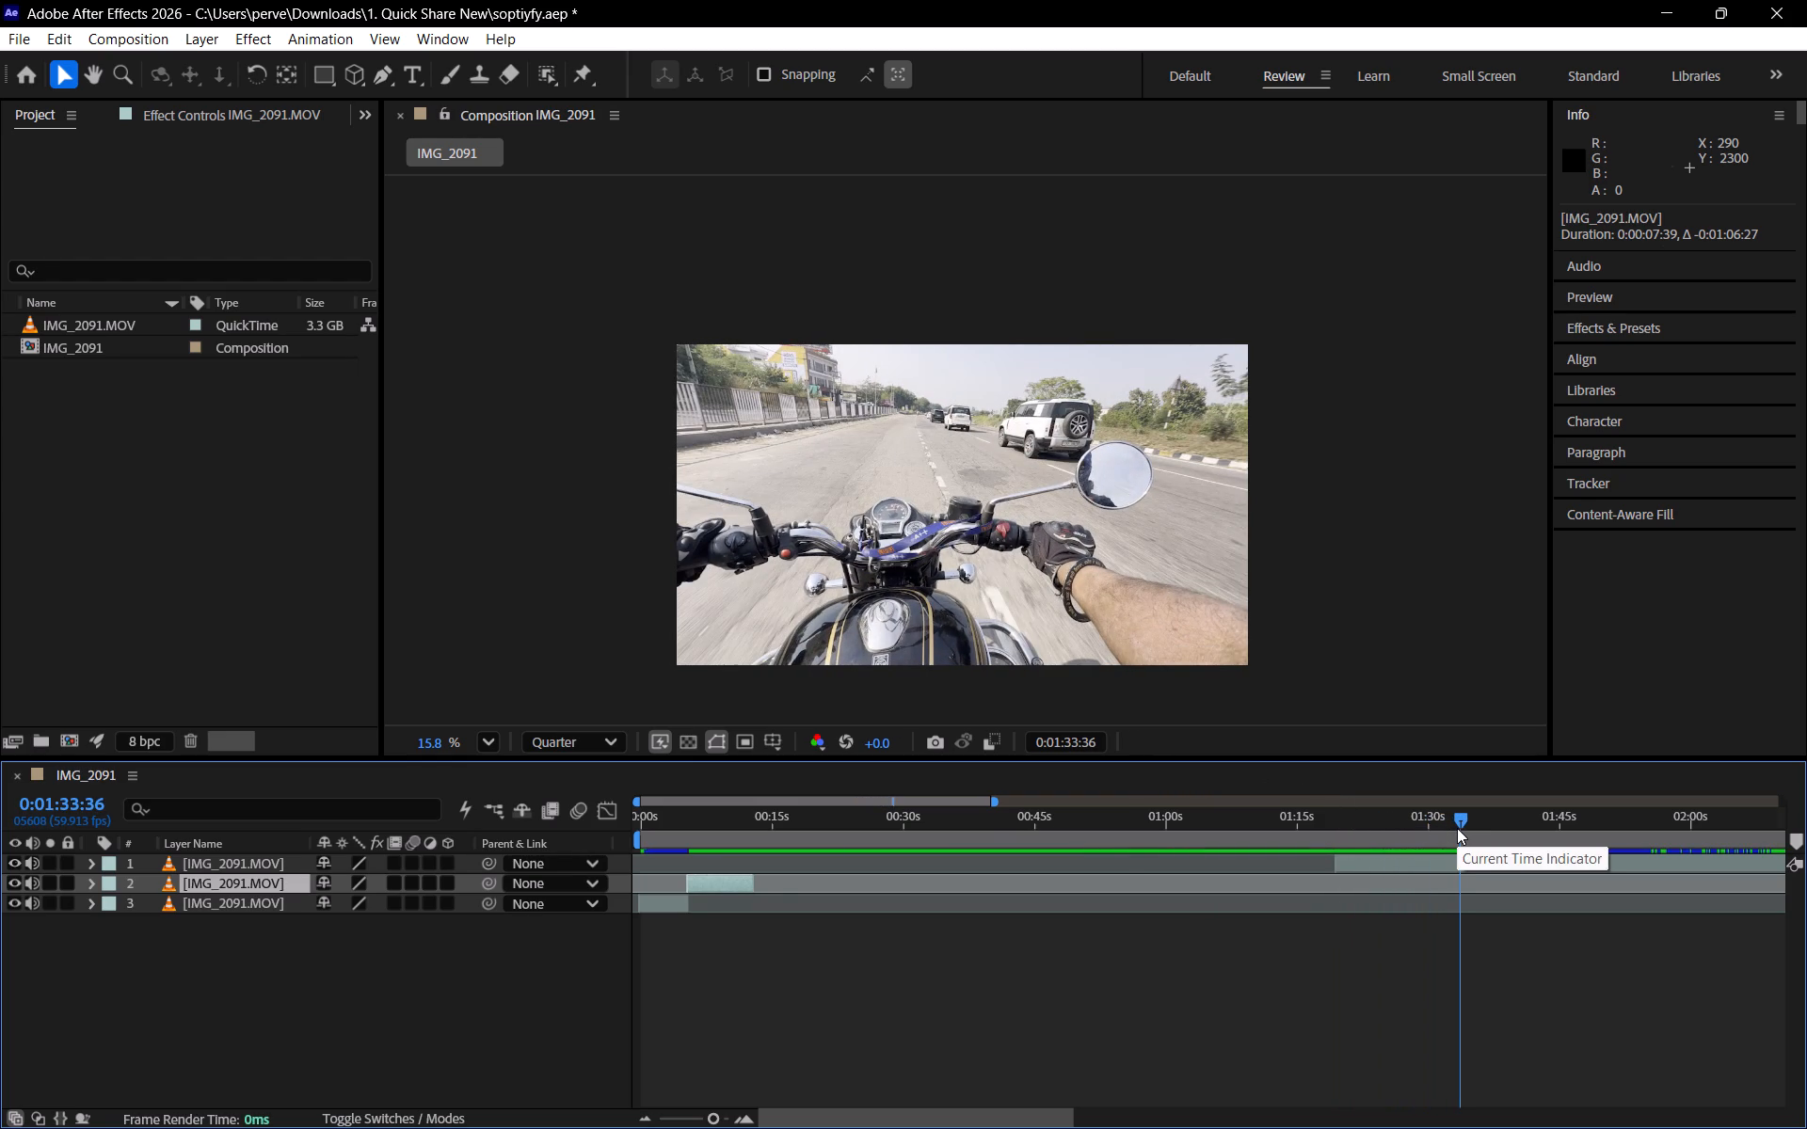
left_click_drag(1462, 819, 1499, 820)
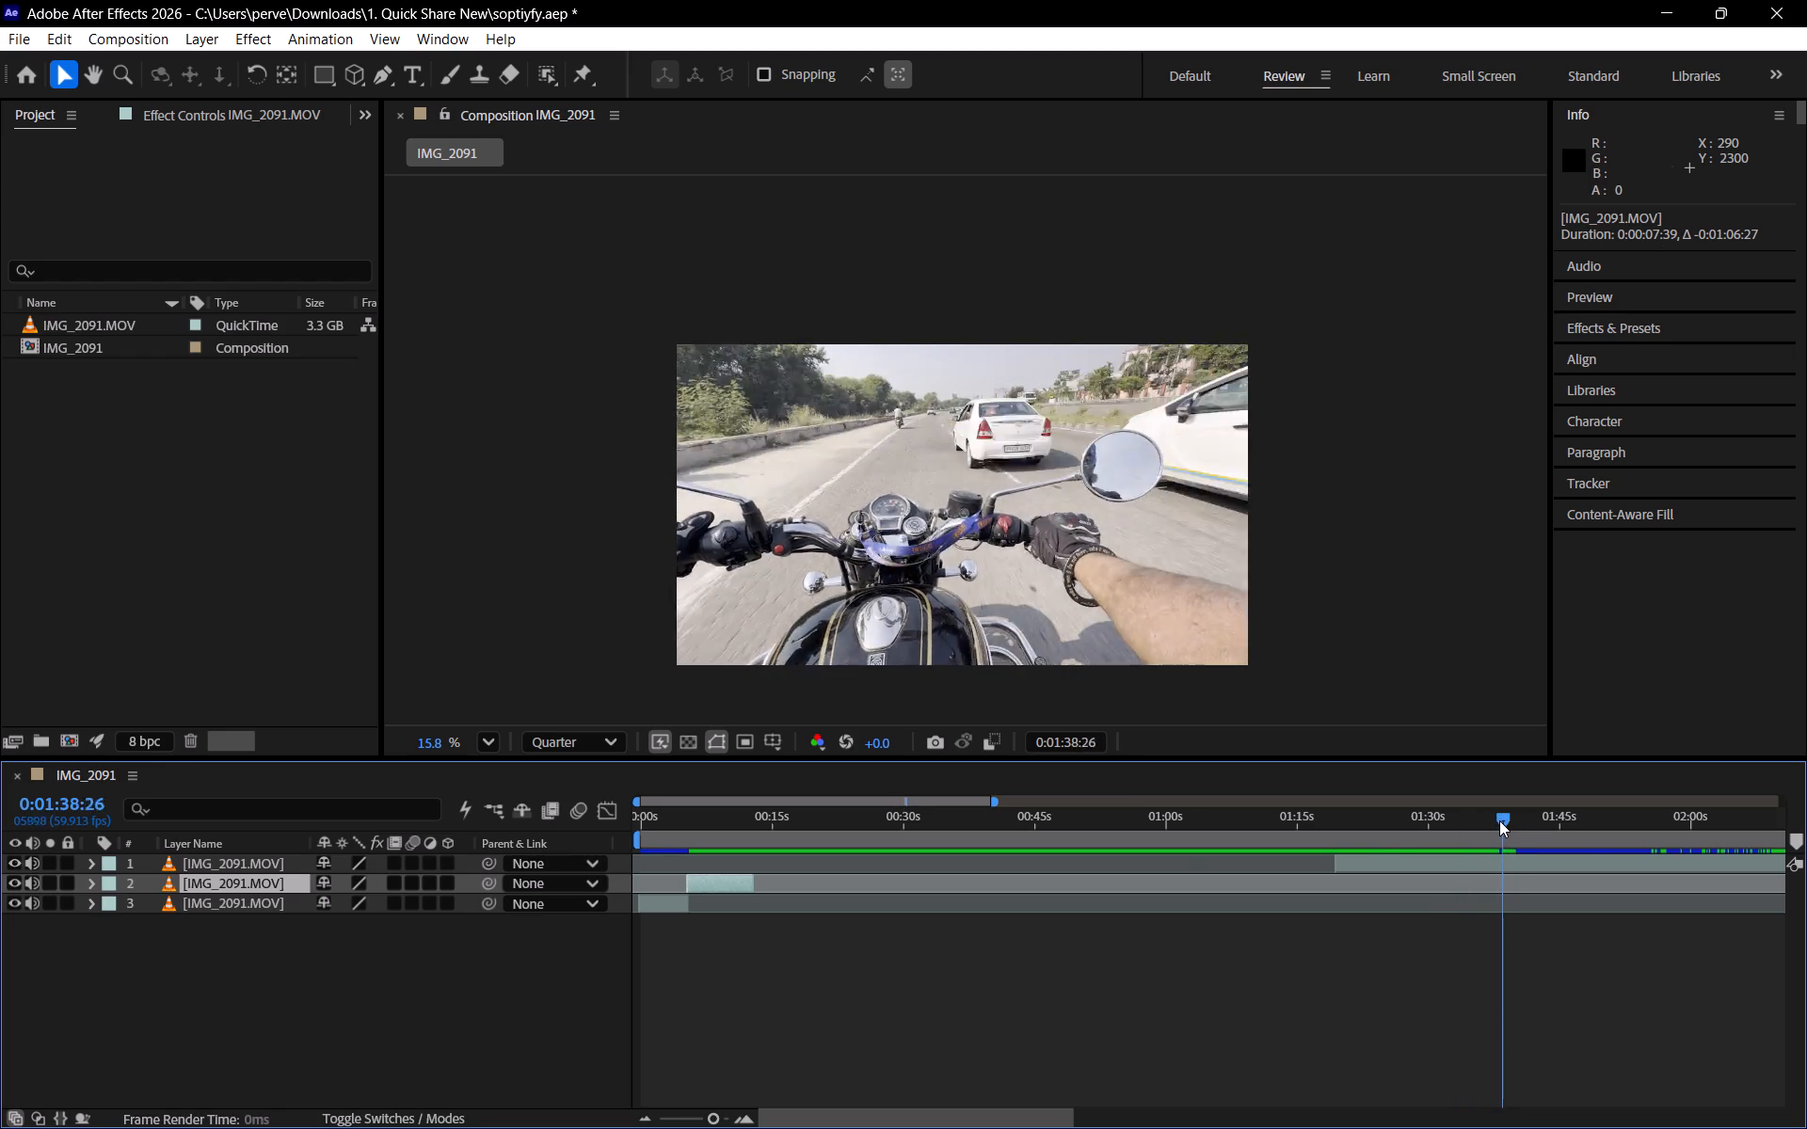
left_click_drag(1499, 820, 1488, 820)
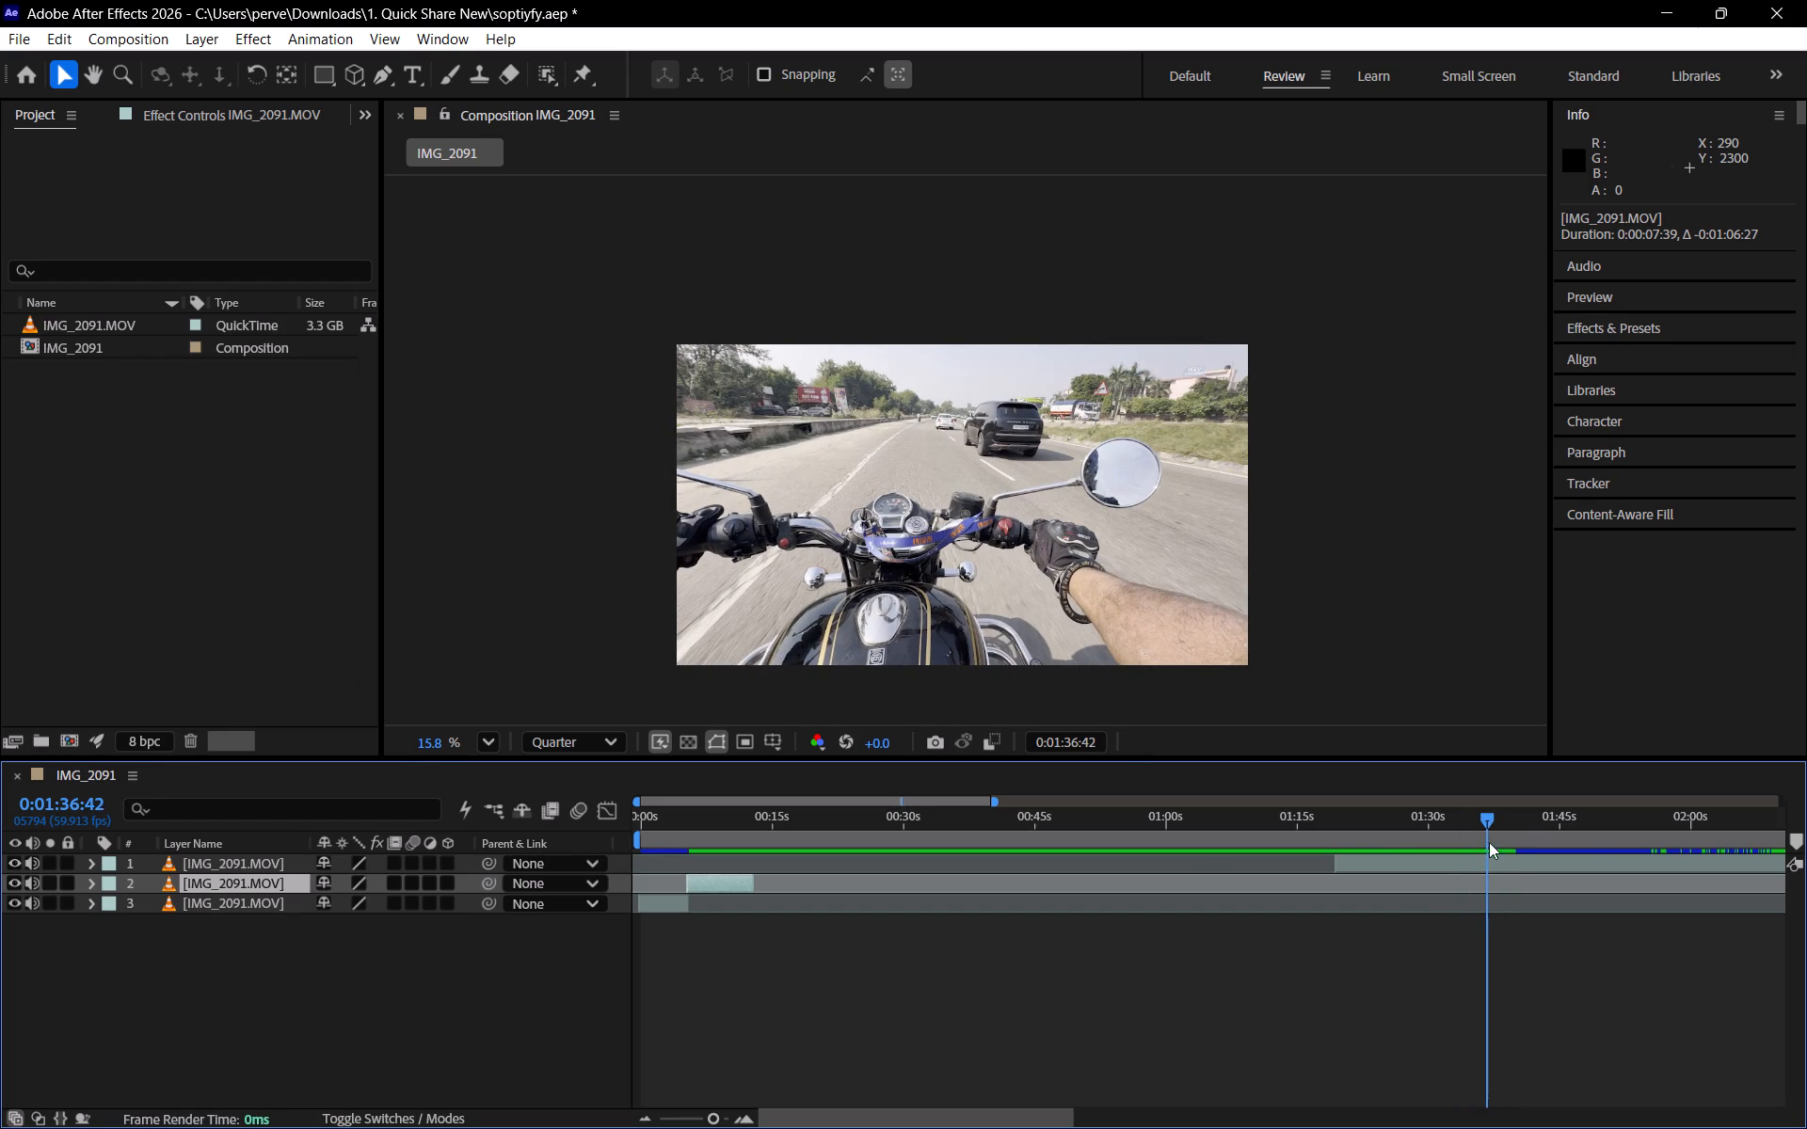
left_click(1481, 811)
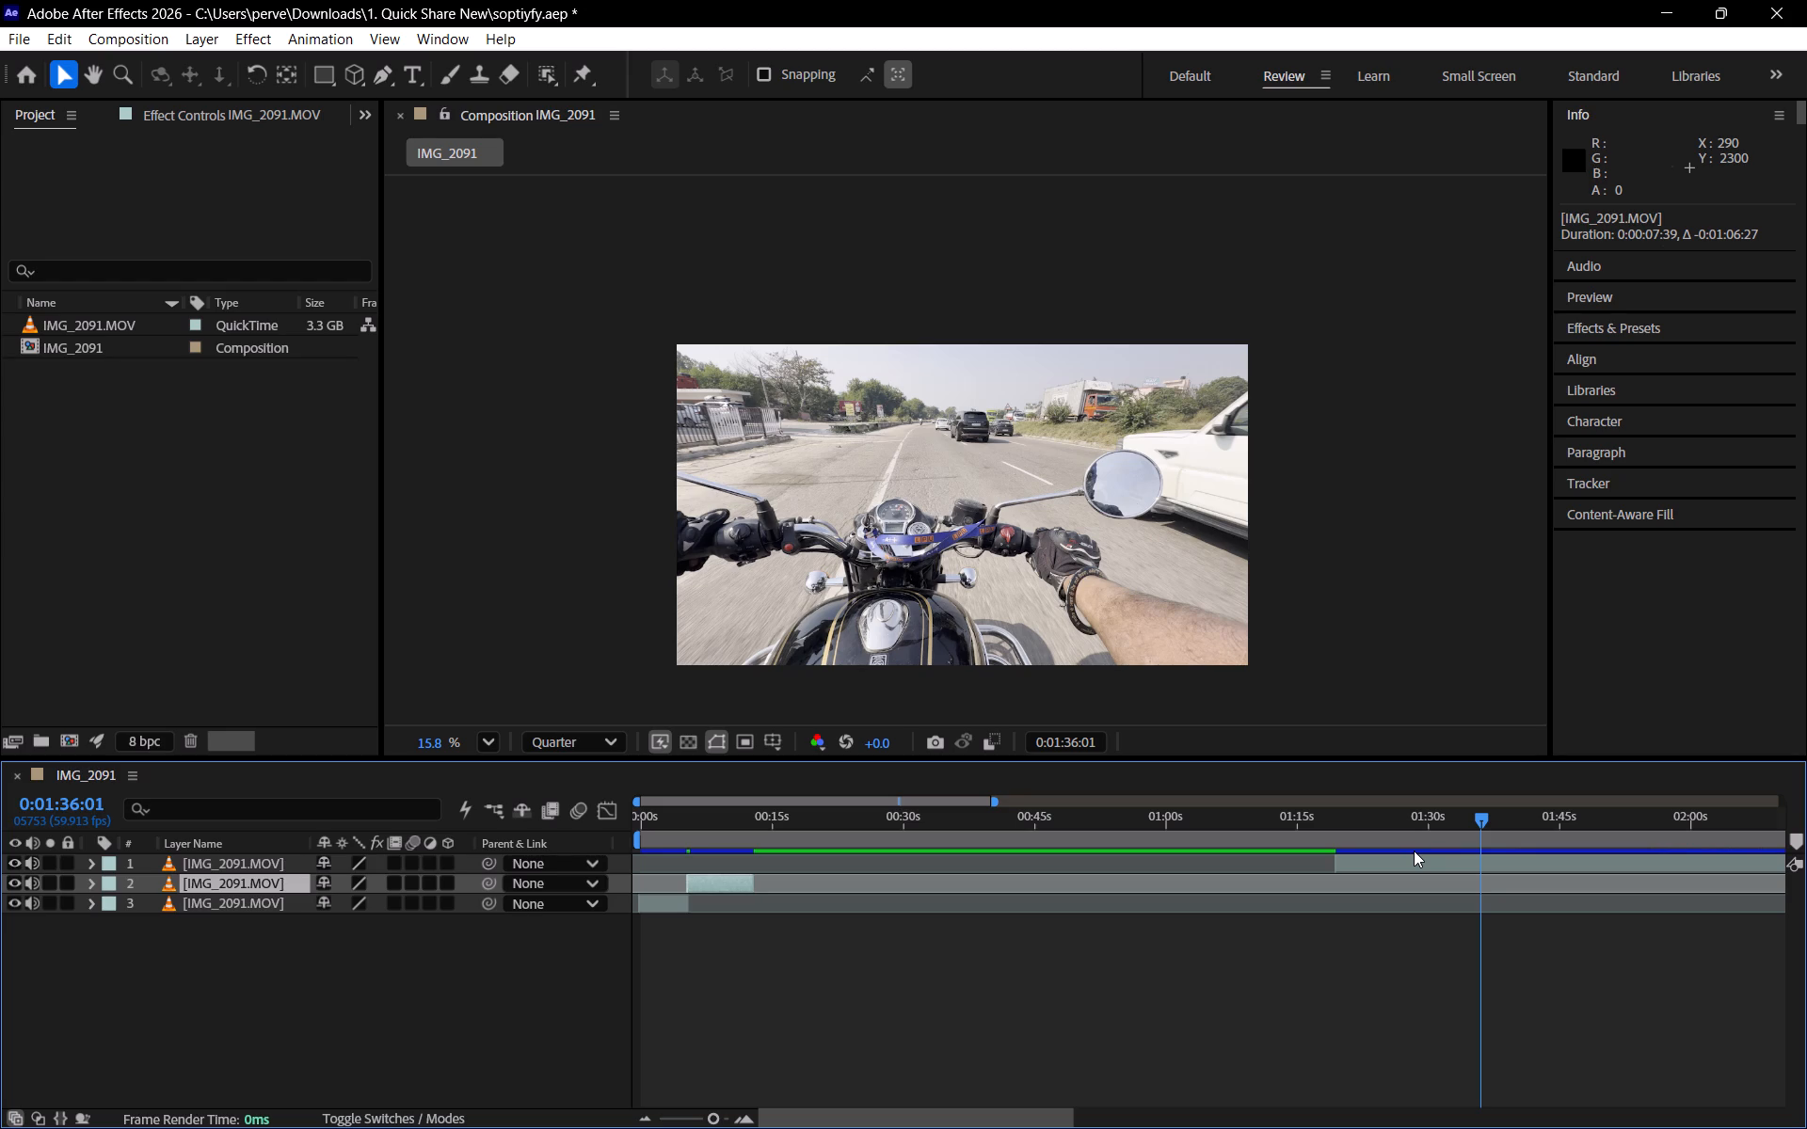
left_click_drag(1477, 813, 1476, 813)
left_click_drag(1476, 813, 1468, 812)
key("space")
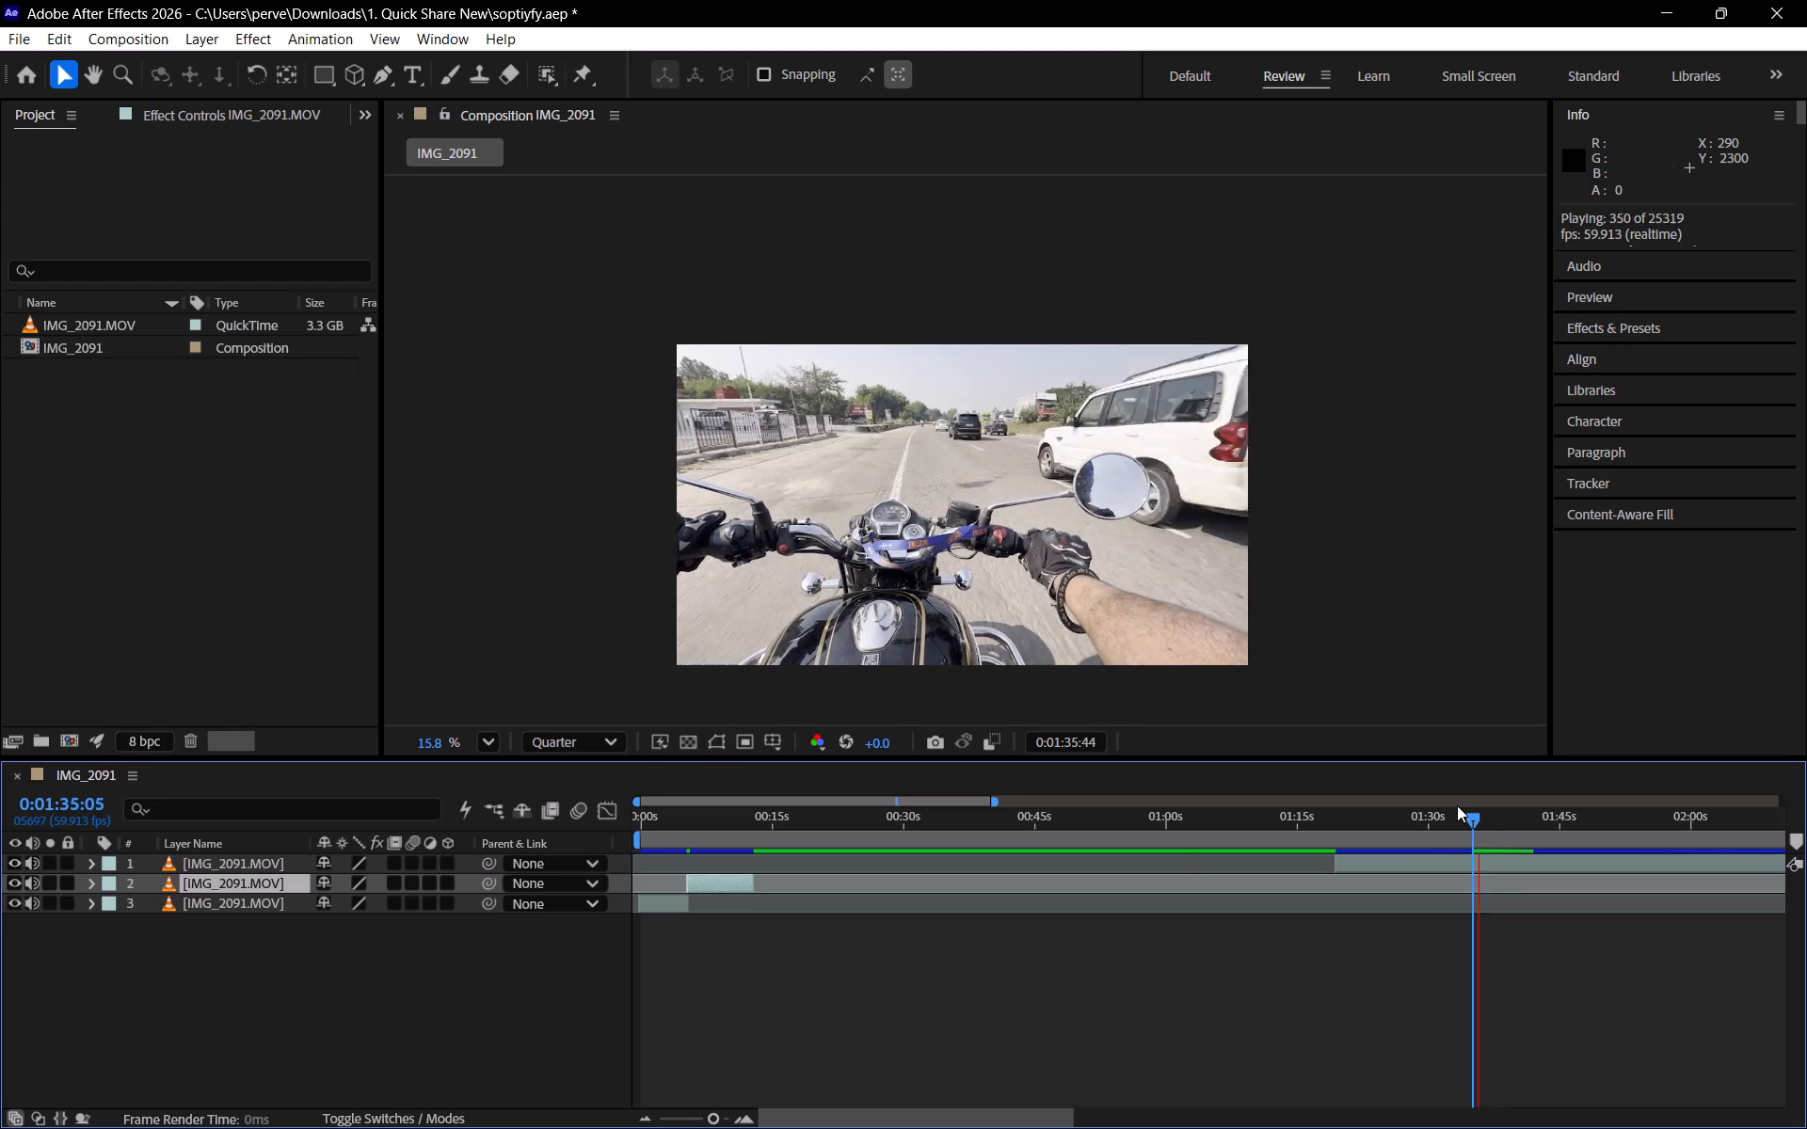
key("space")
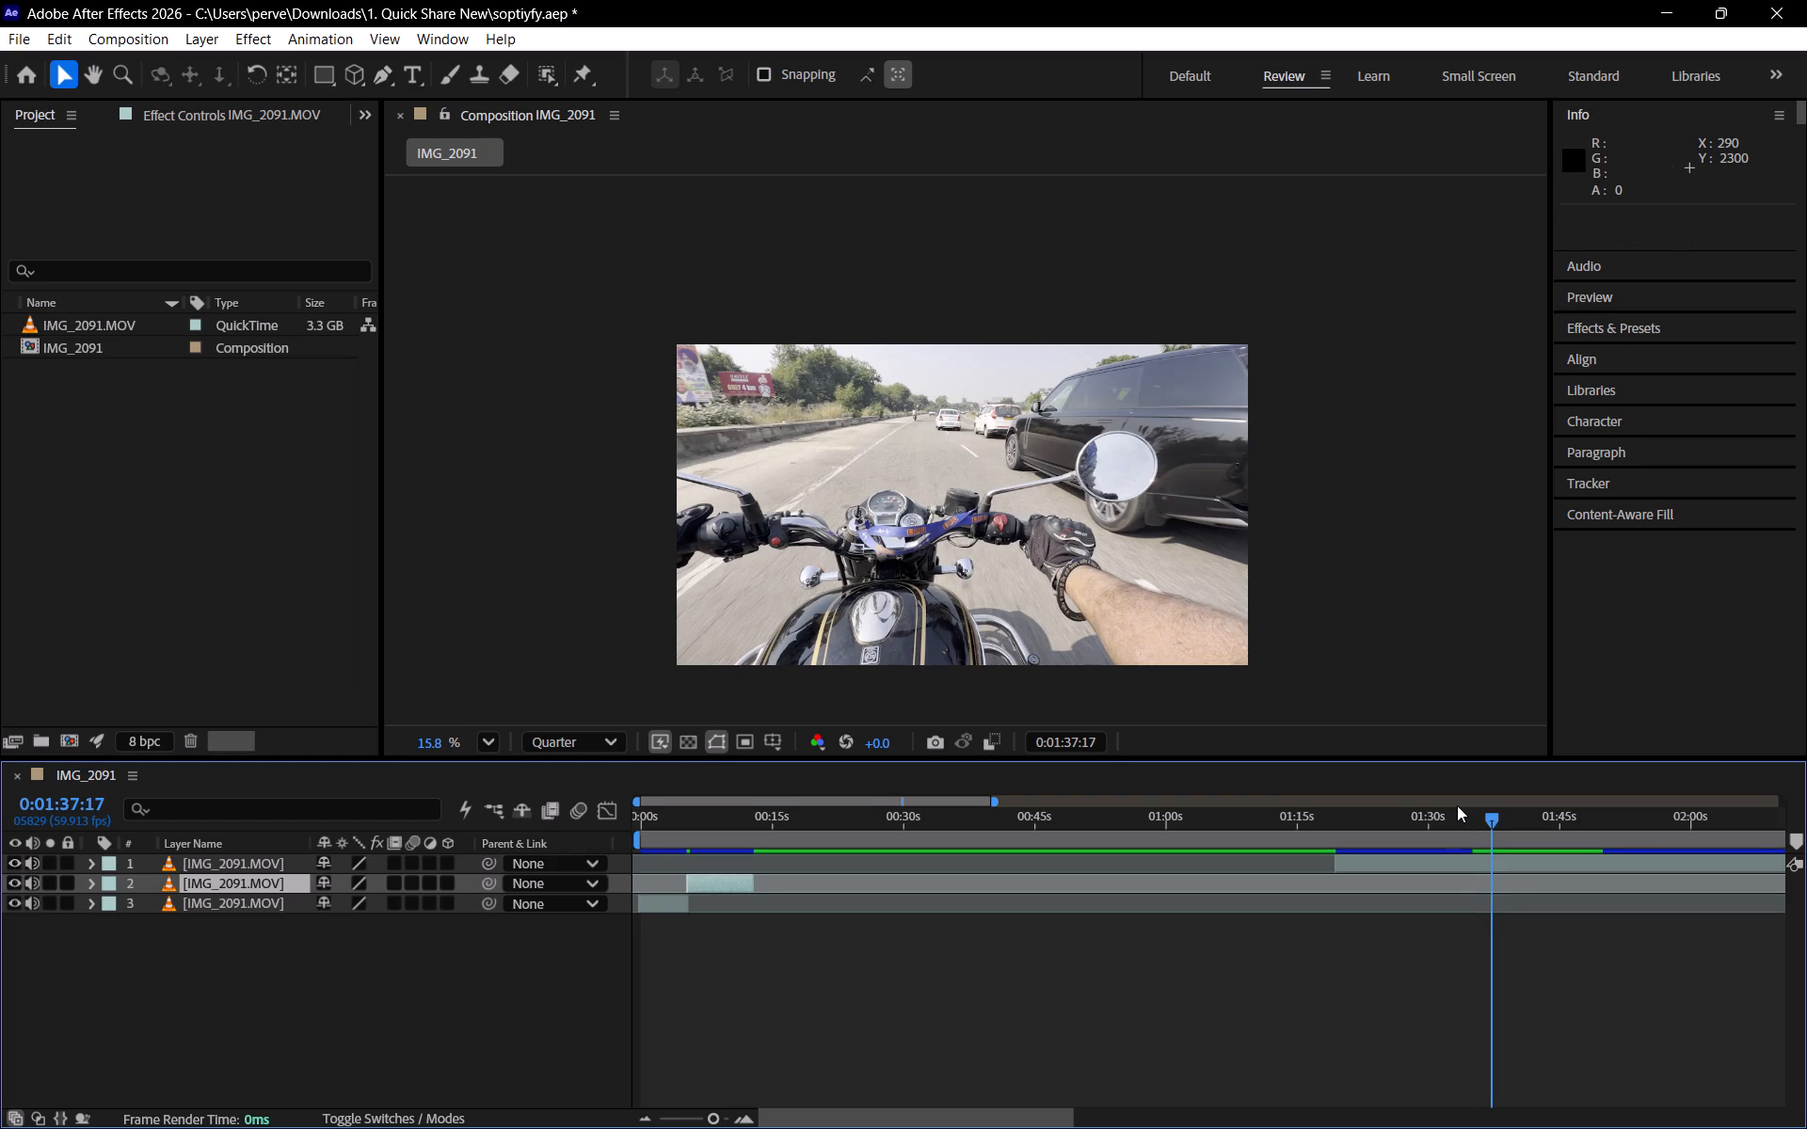
left_click(1489, 817)
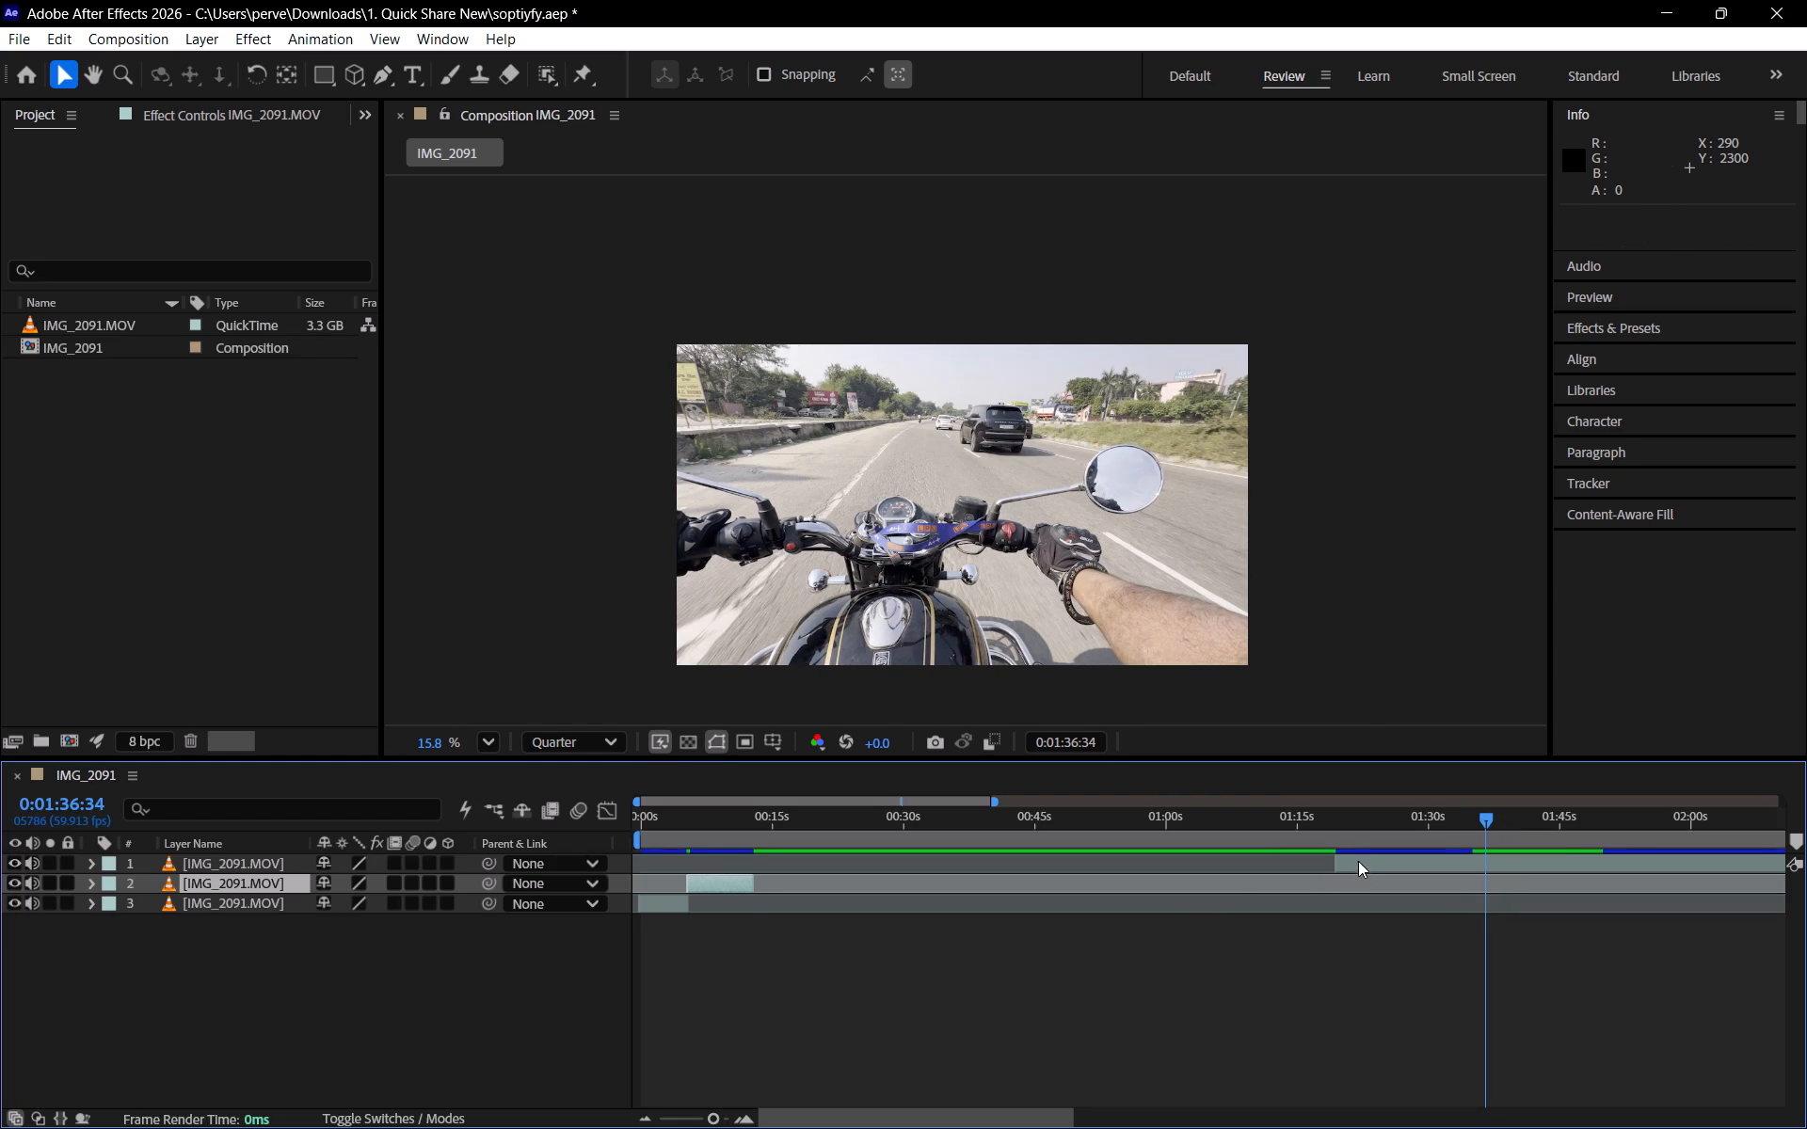
left_click_drag(1334, 858, 1481, 861)
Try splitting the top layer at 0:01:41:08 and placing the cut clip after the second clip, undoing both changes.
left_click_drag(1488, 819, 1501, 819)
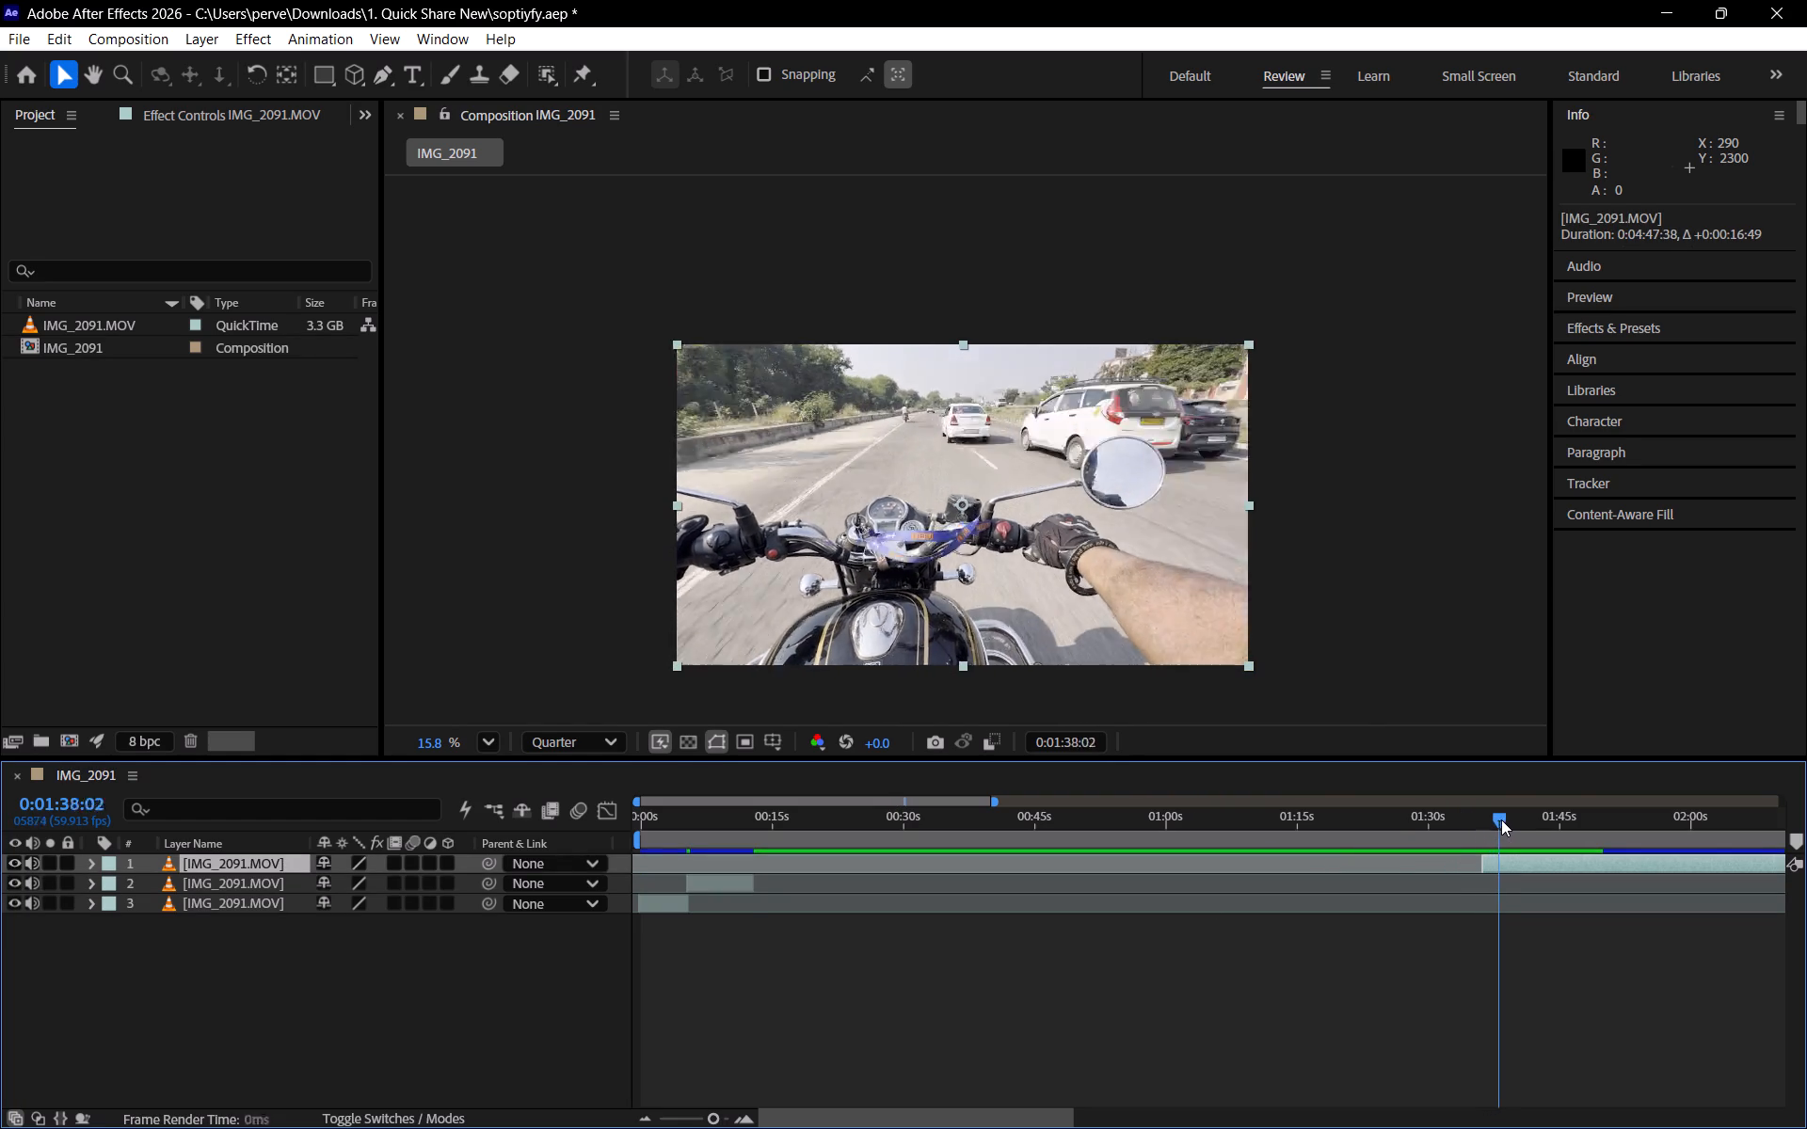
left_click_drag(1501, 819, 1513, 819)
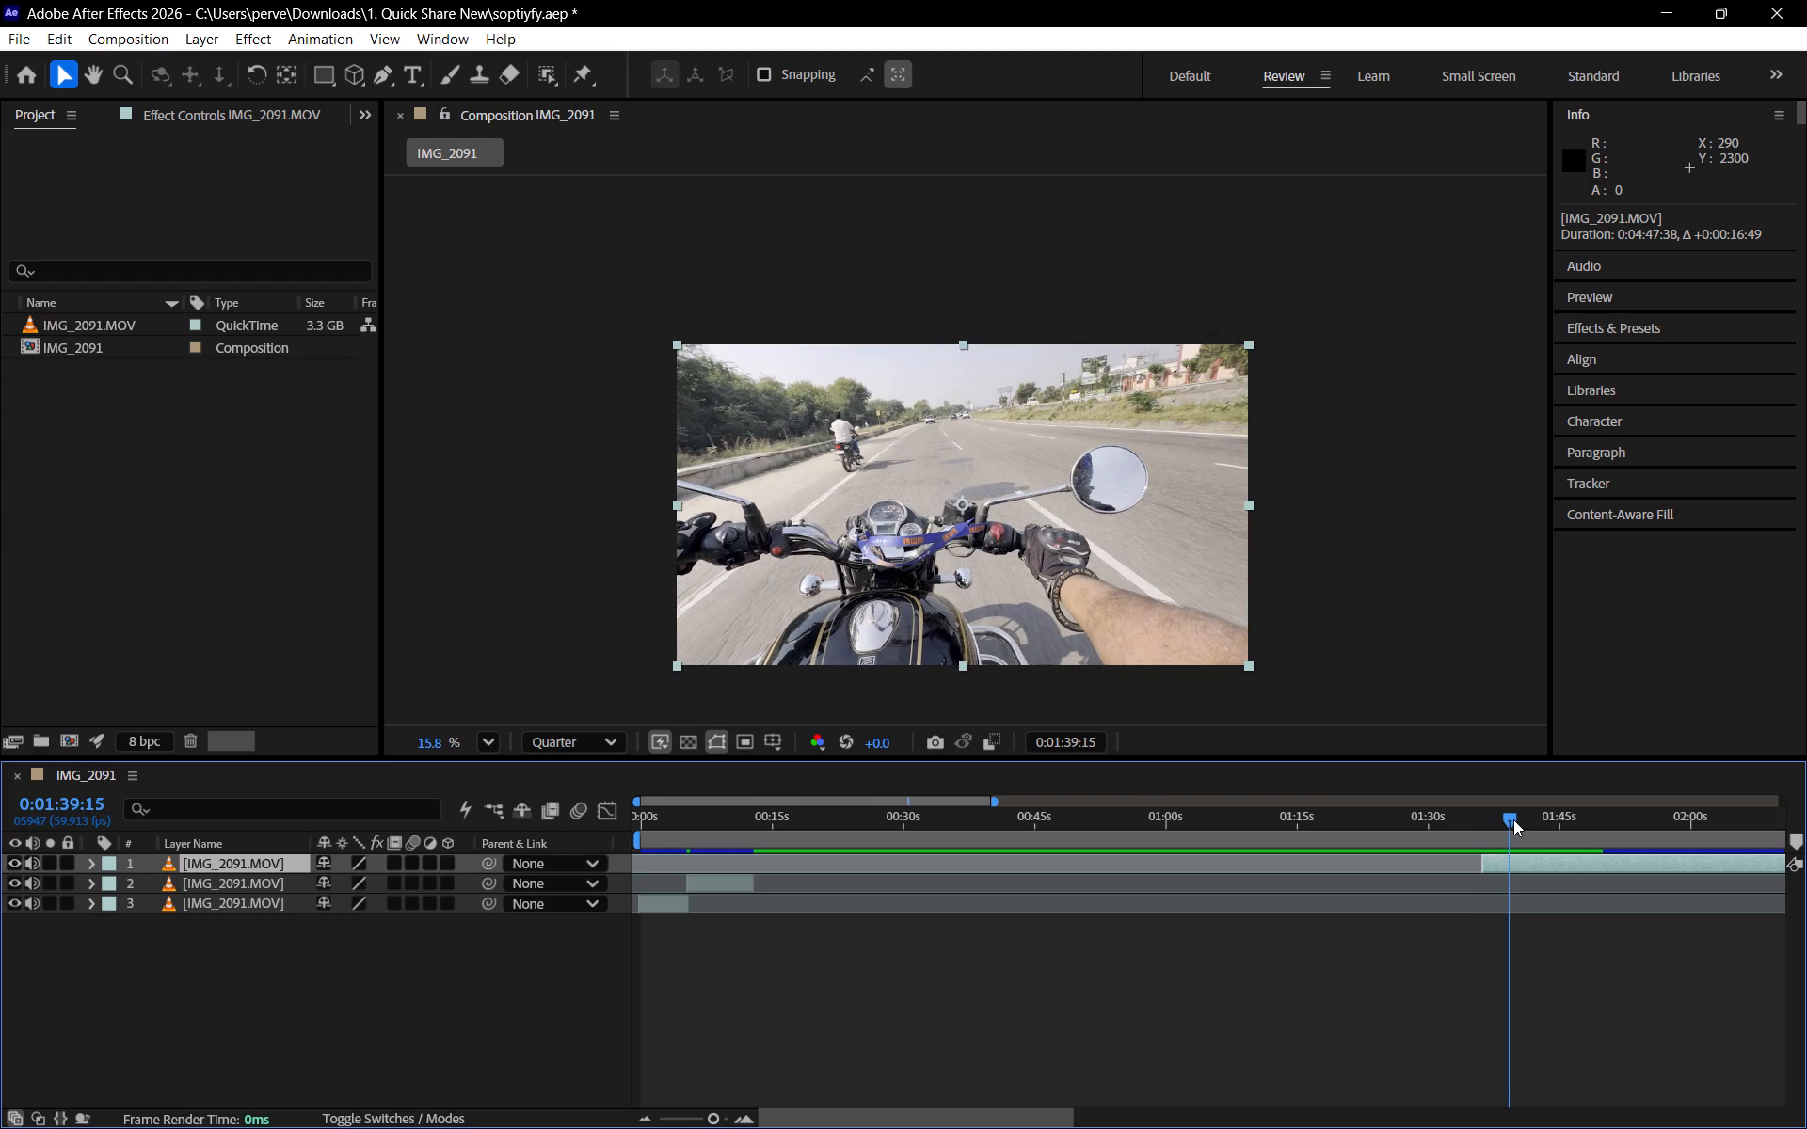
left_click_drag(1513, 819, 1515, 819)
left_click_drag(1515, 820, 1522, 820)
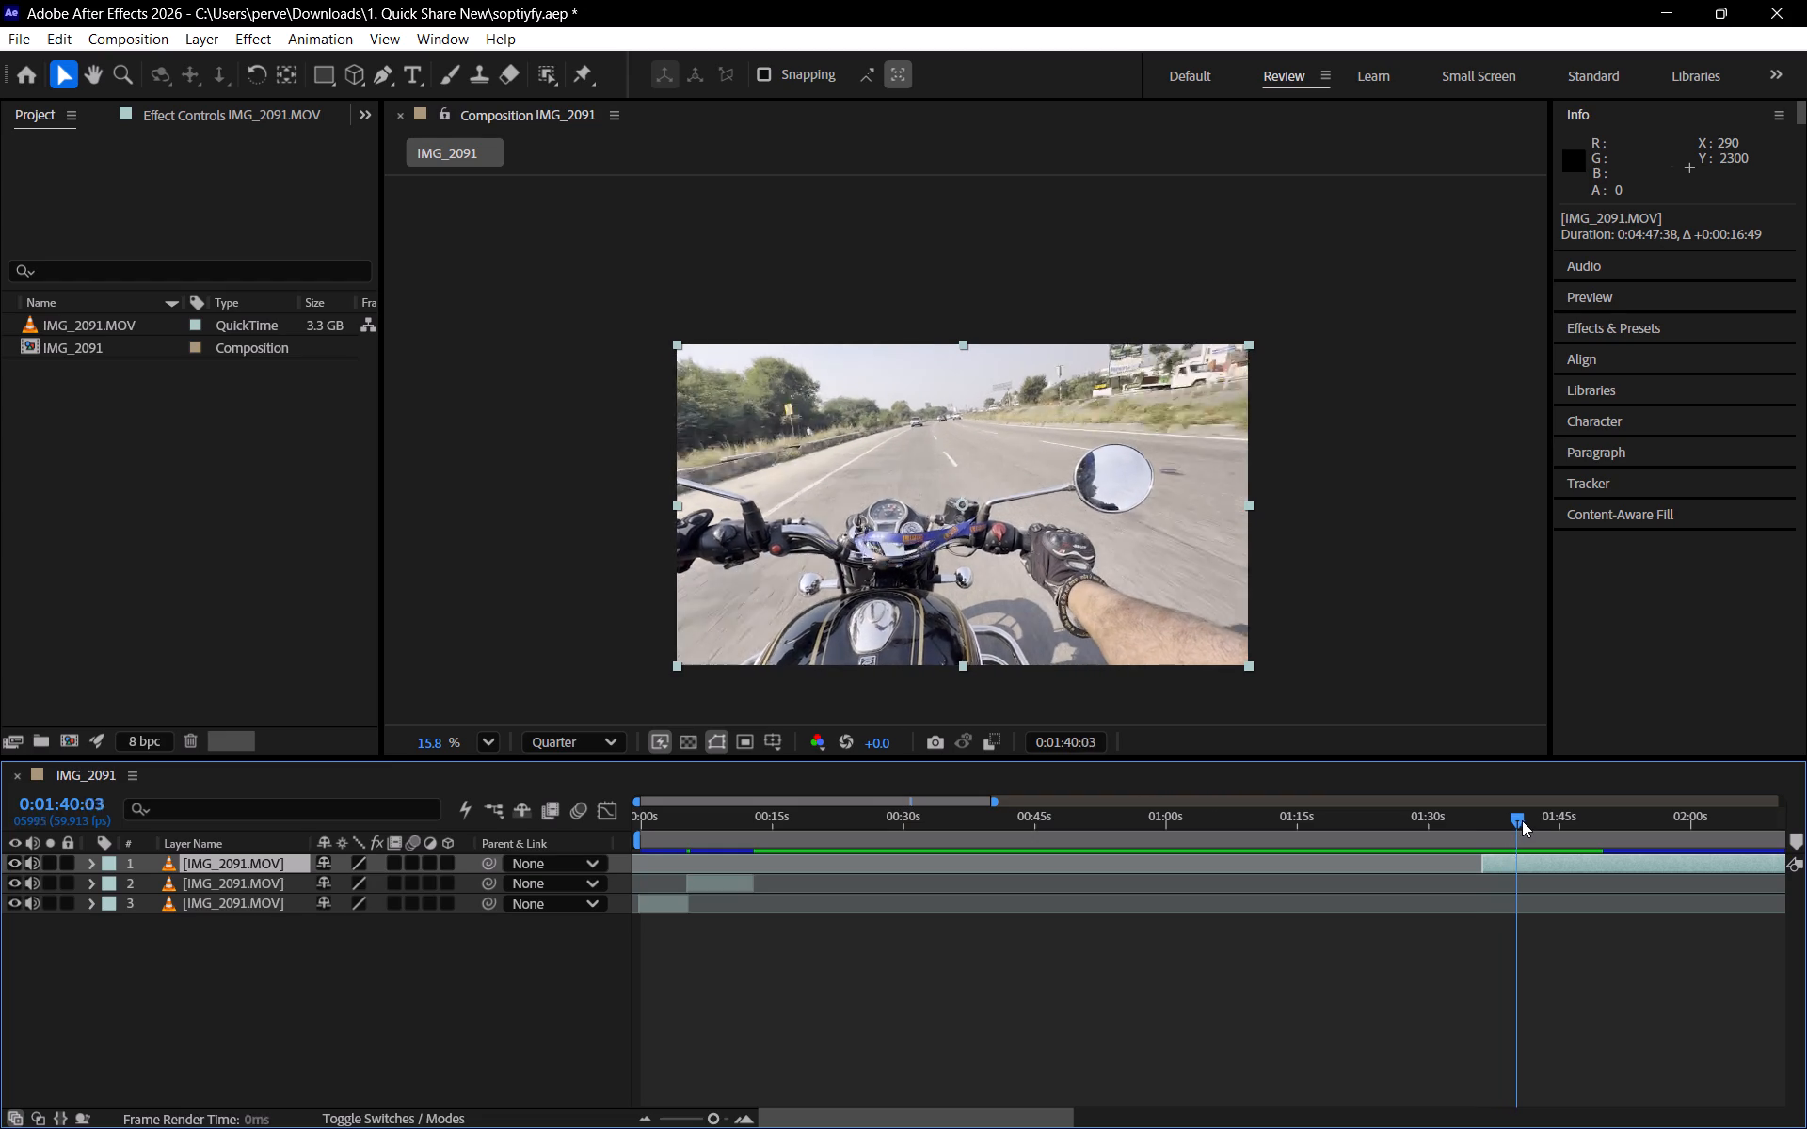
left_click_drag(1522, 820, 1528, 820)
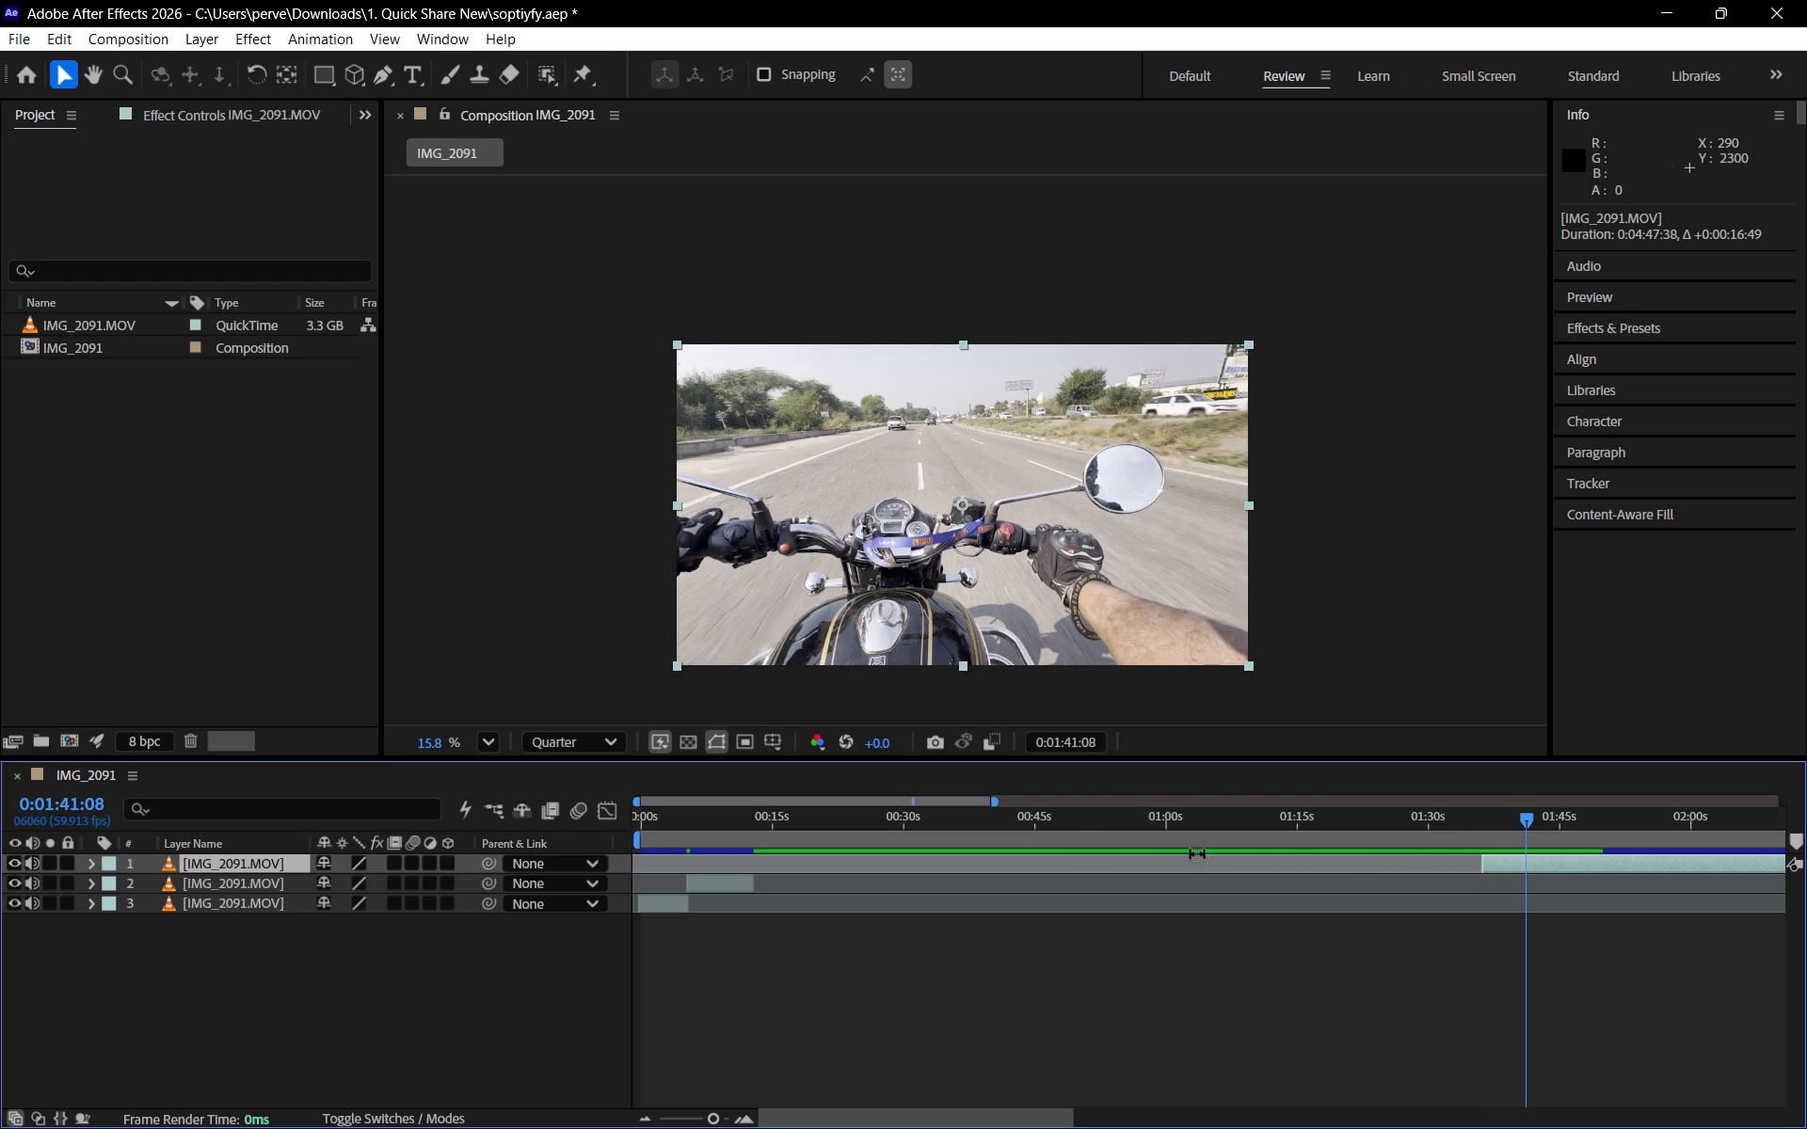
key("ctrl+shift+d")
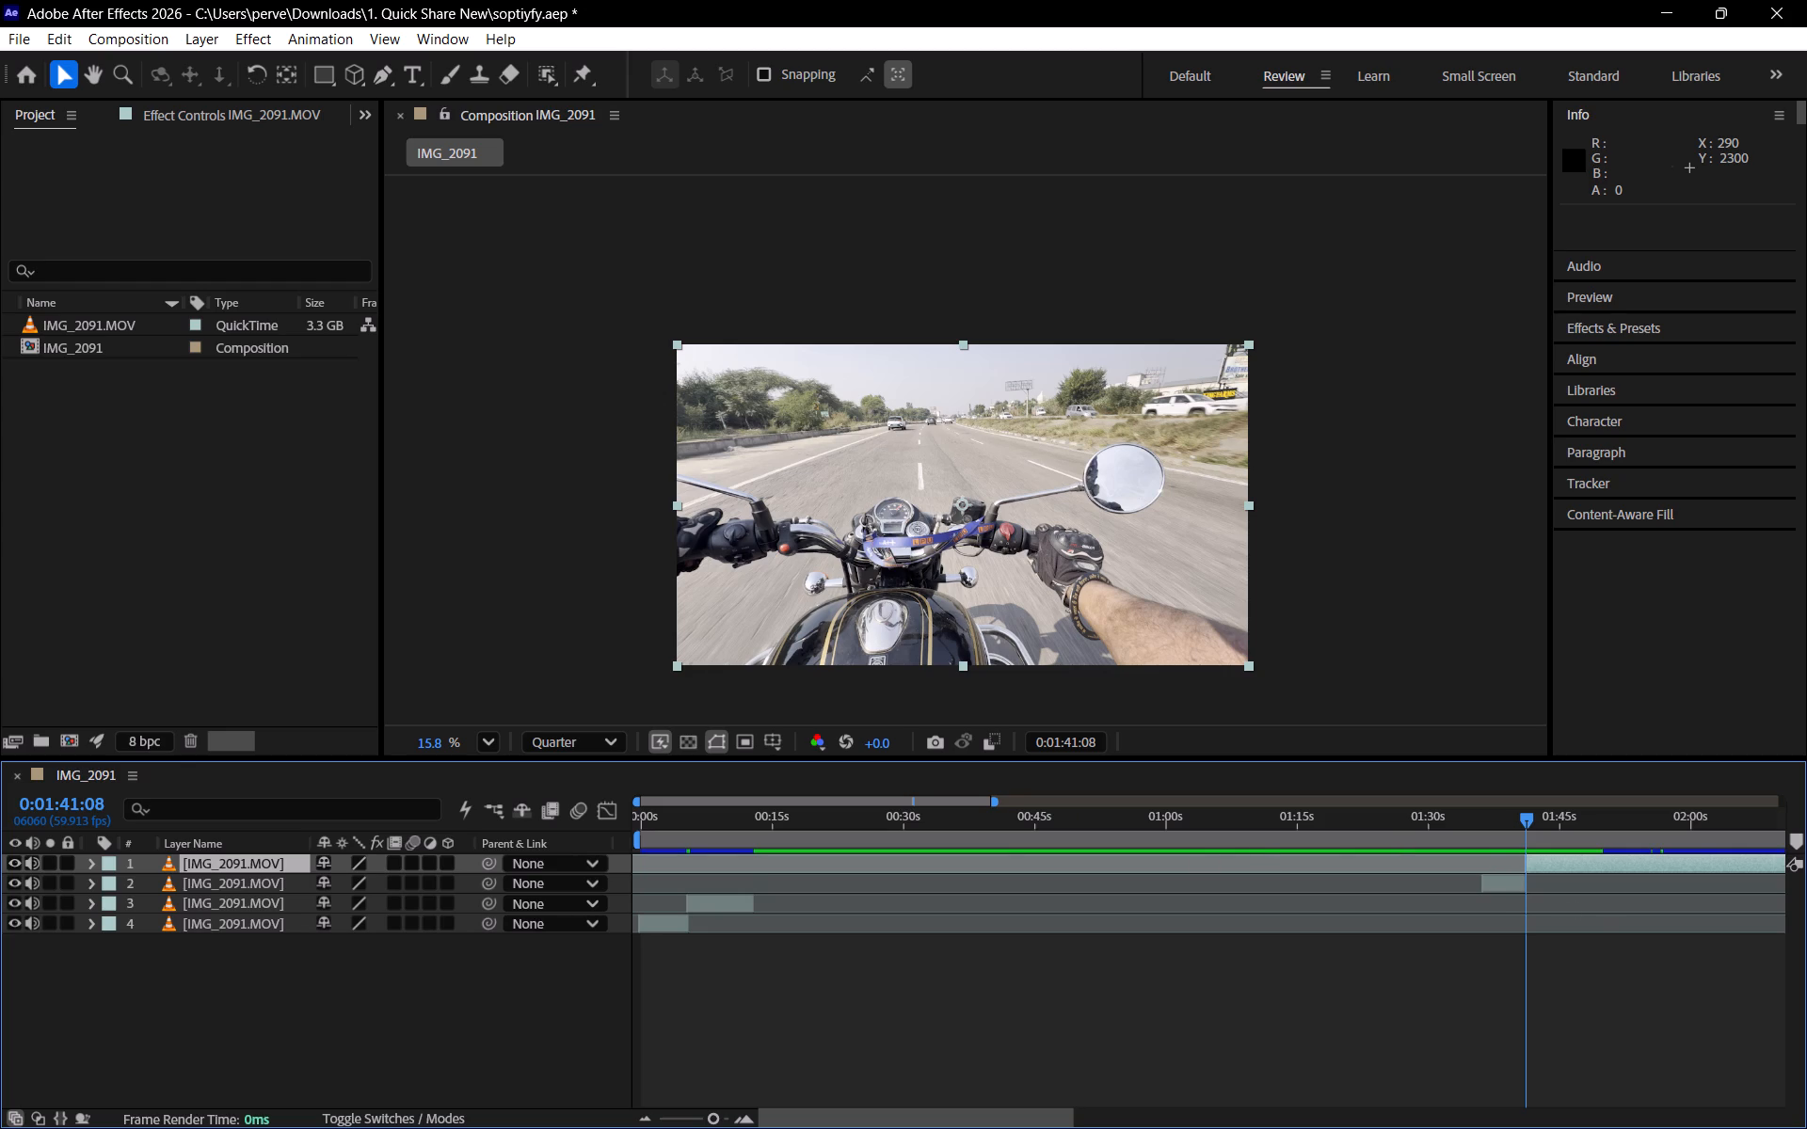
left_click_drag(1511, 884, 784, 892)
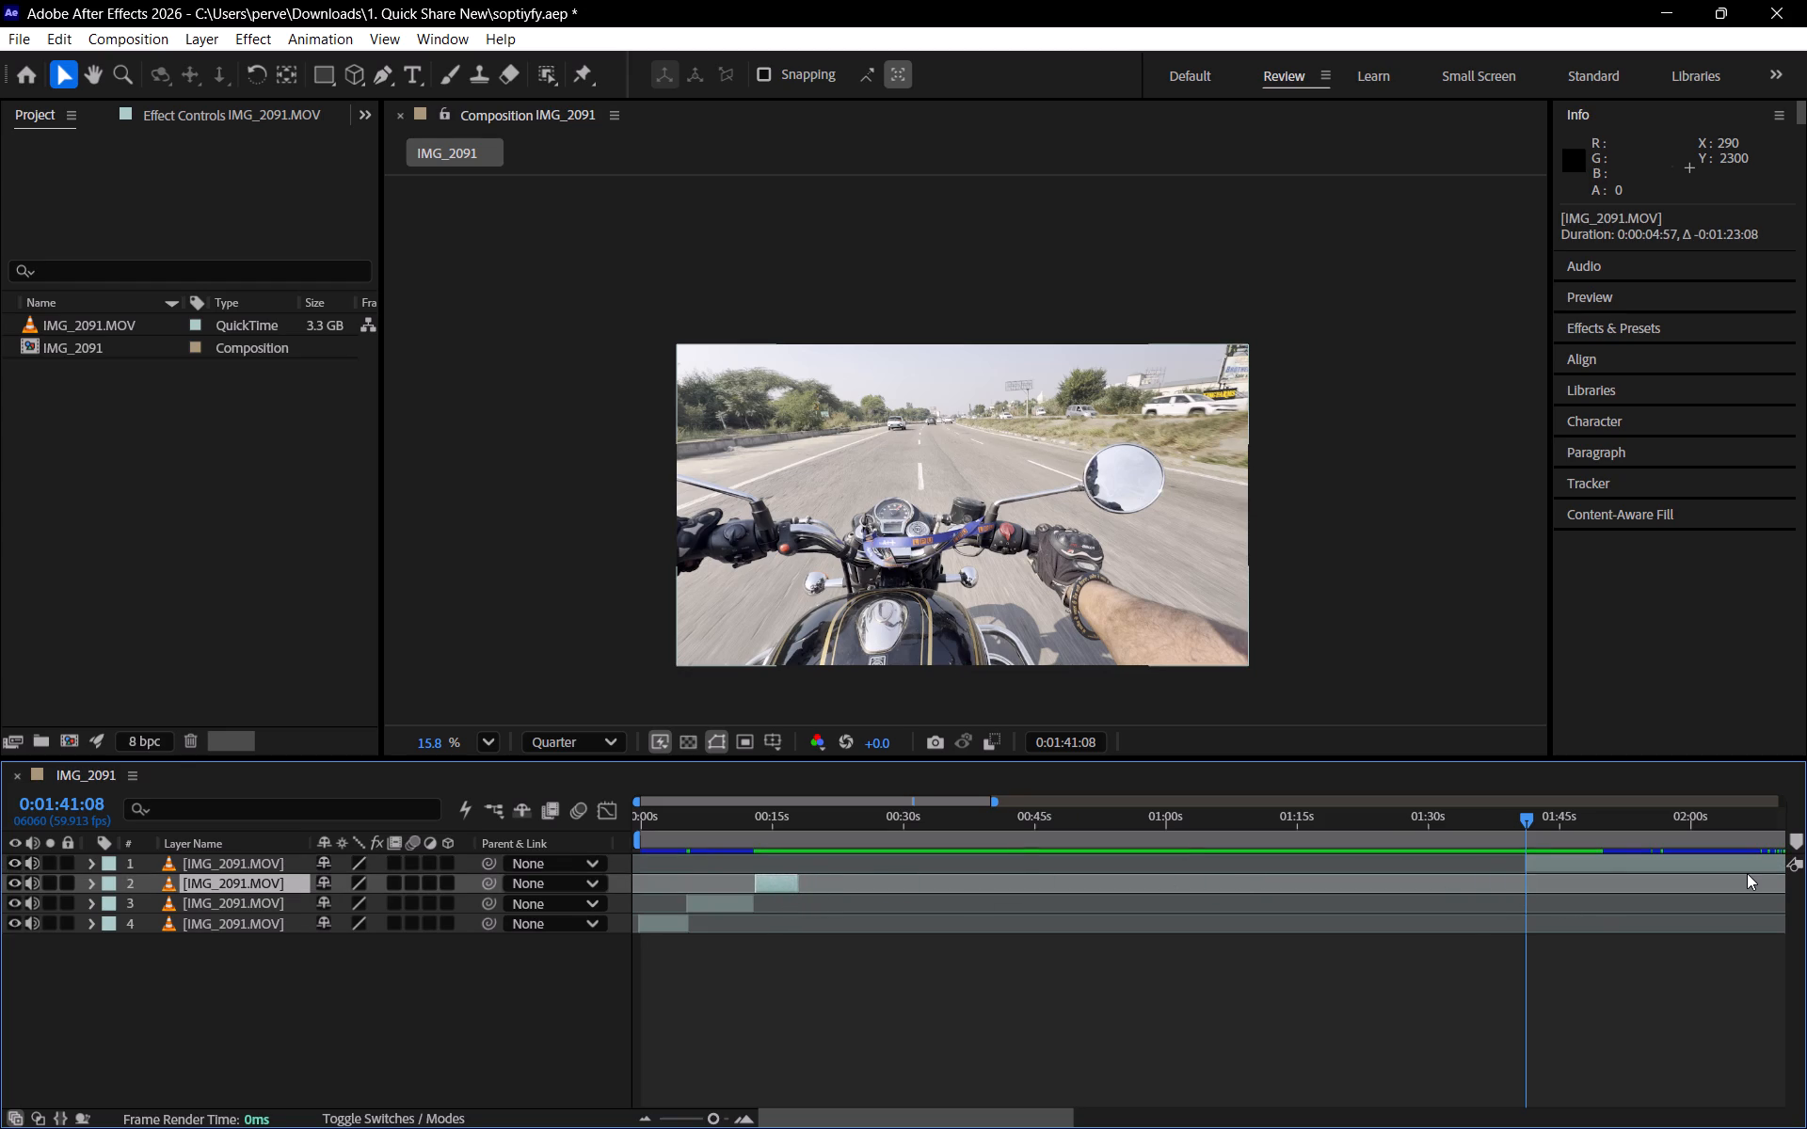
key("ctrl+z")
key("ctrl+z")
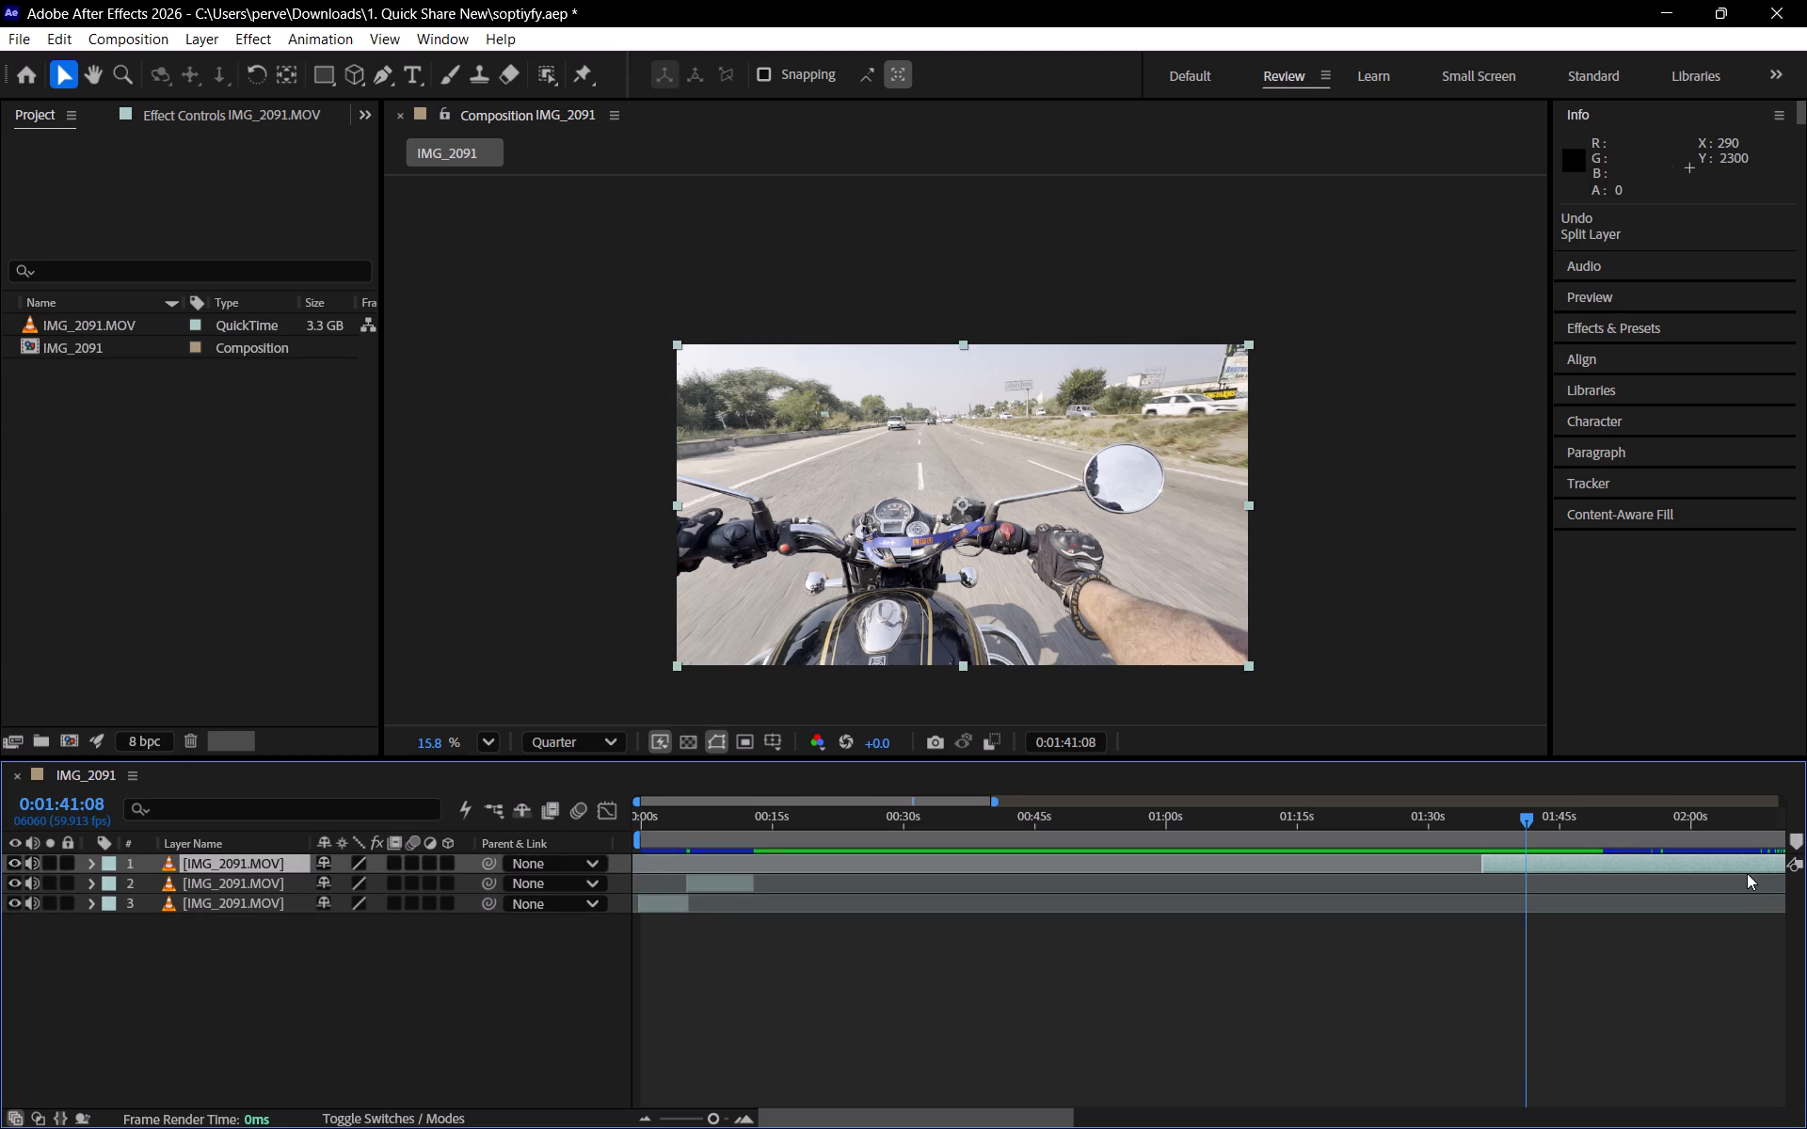
Split the top layer at 0:01:44:22 and move the third clip to start where the second ends, at about 0:00:13.
left_click_drag(1524, 819, 1530, 819)
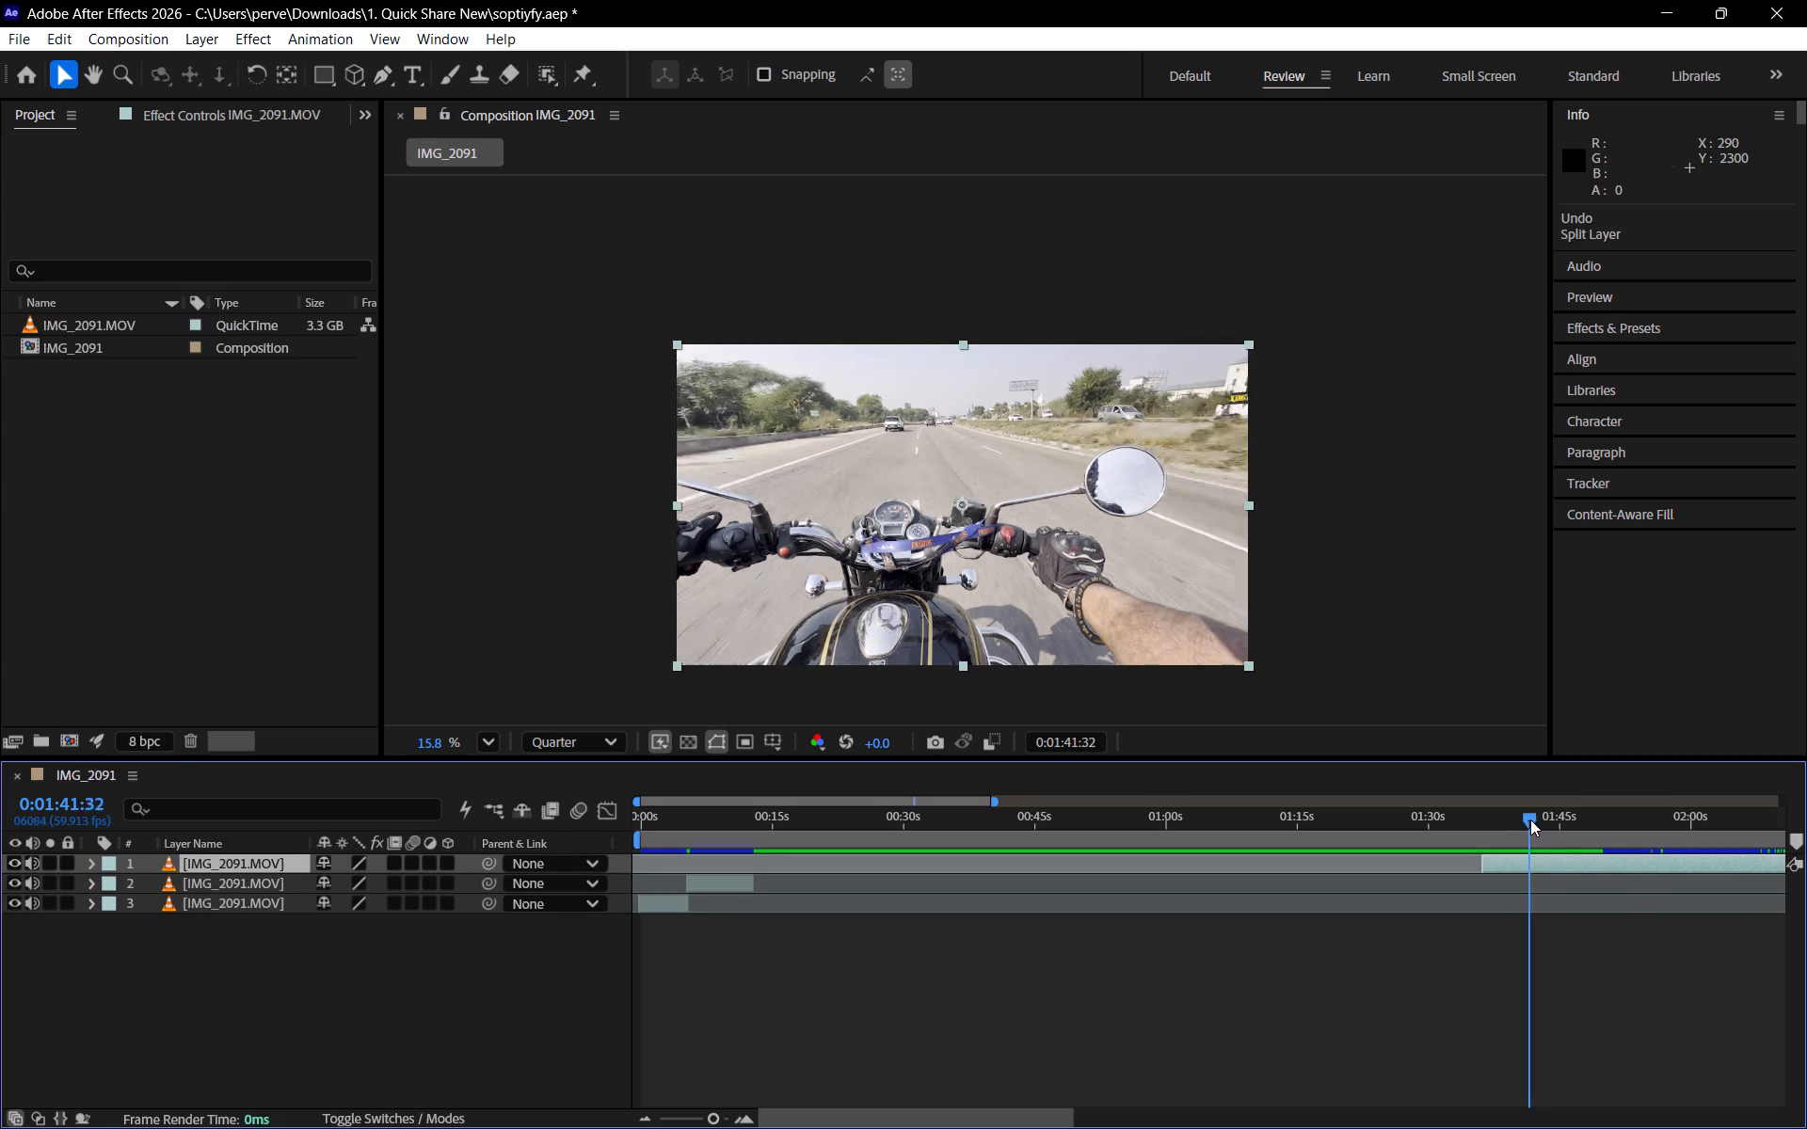
left_click_drag(1530, 819, 1552, 819)
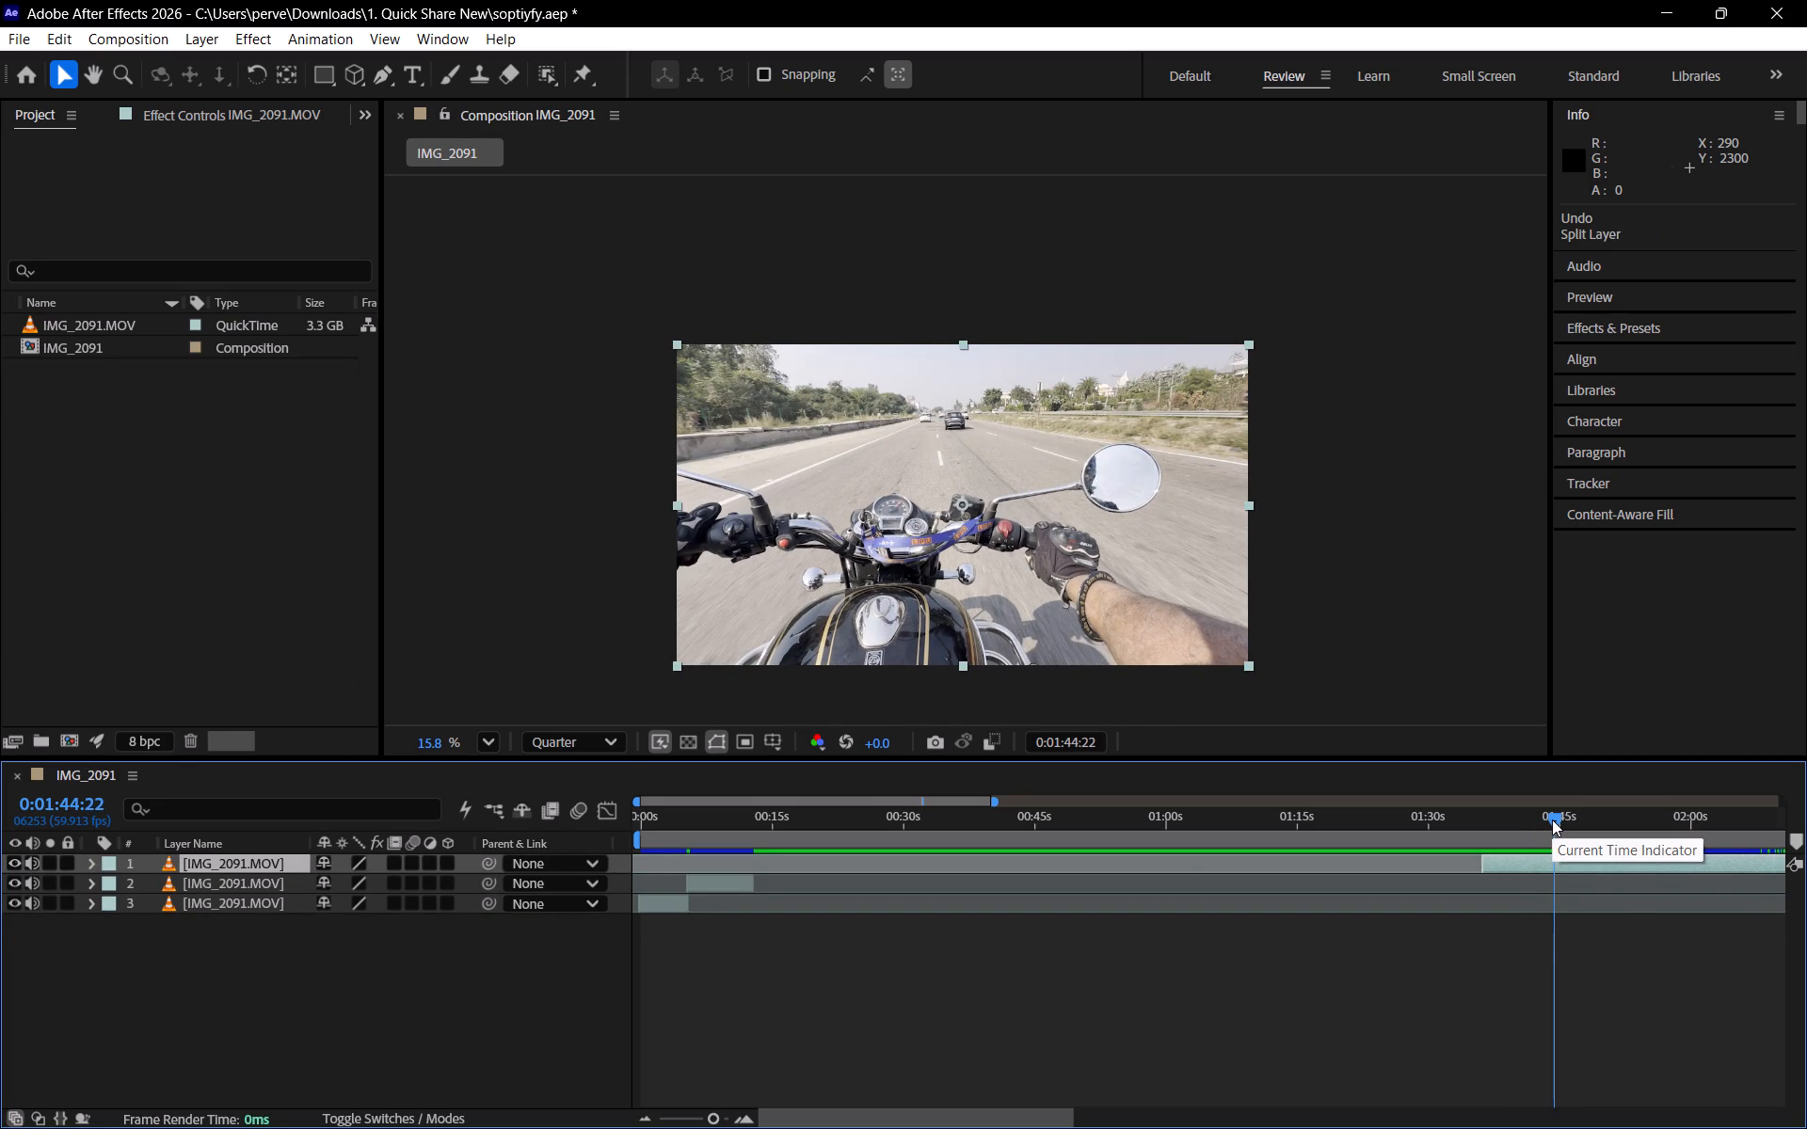
key("ctrl+shift+d")
left_click_drag(1504, 884, 1124, 875)
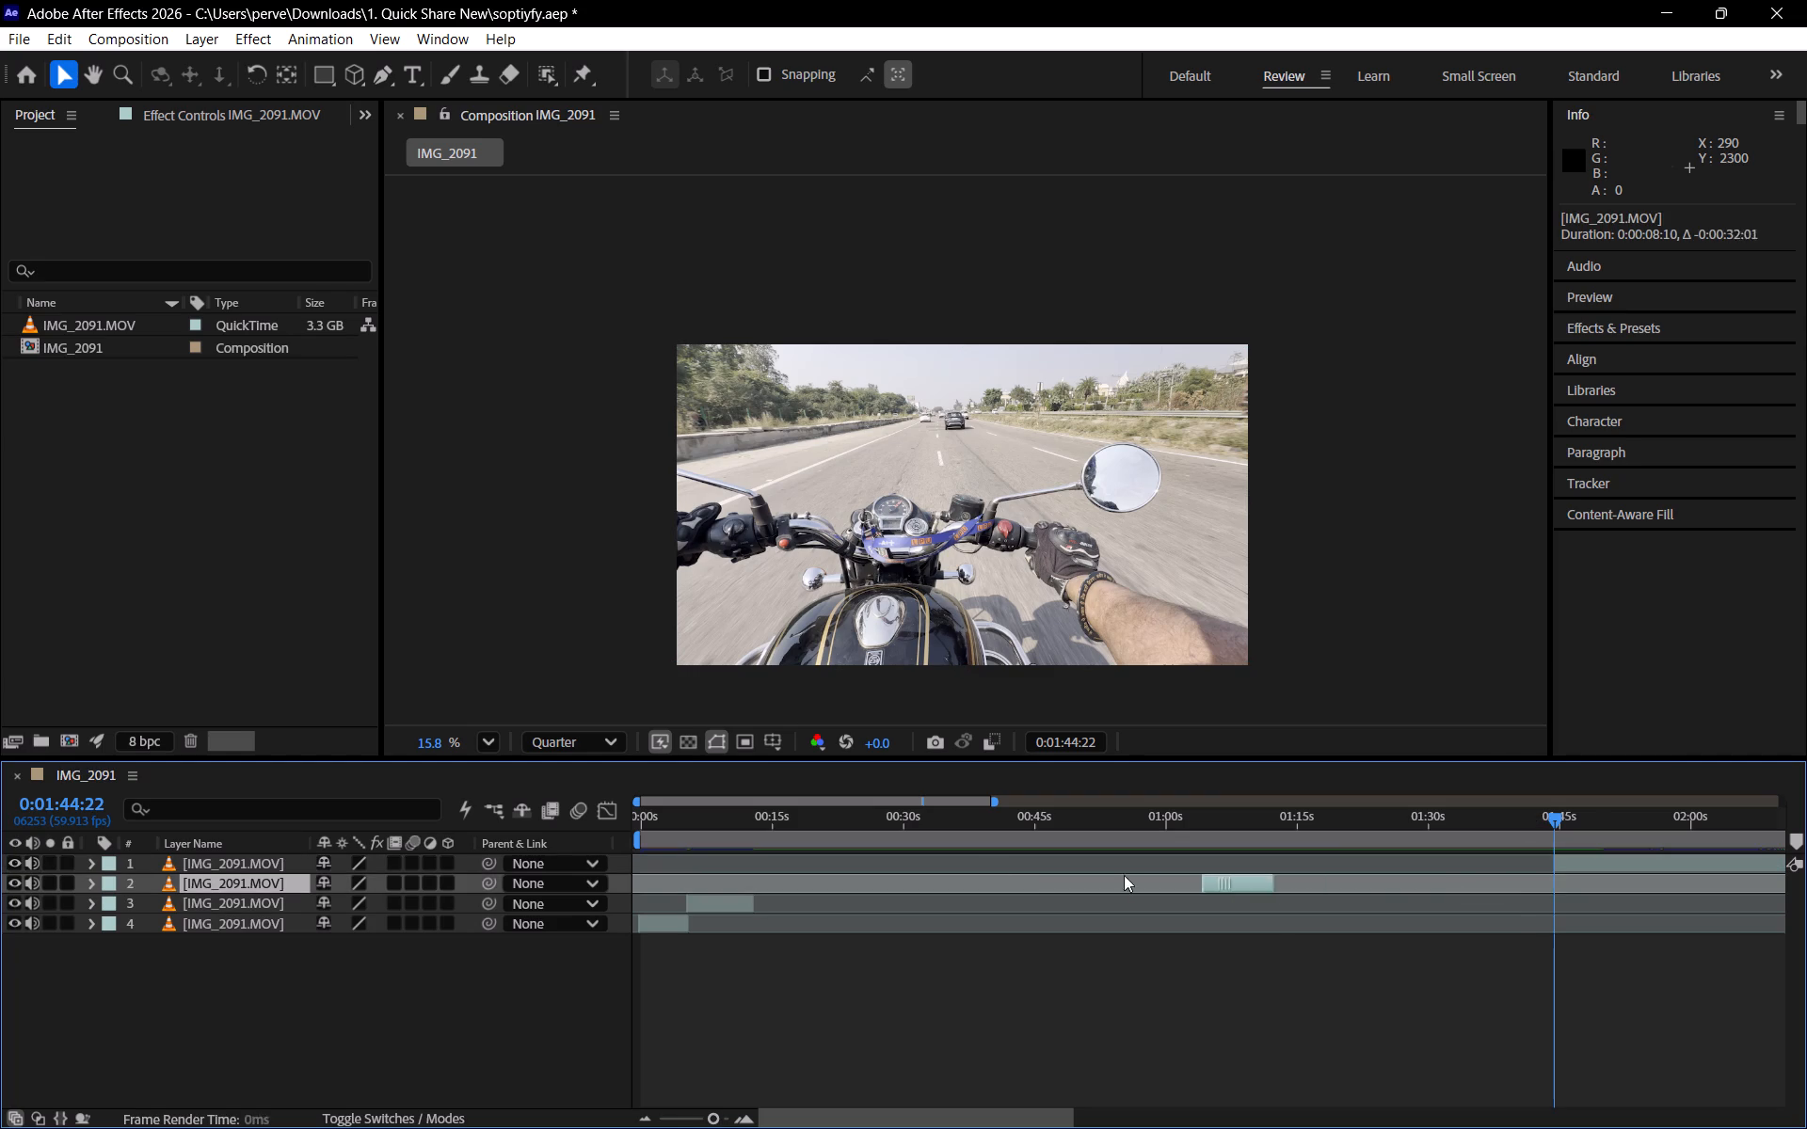
left_click_drag(1124, 875, 776, 865)
Review the footage up to about 0:02:01 for the fourth clip and trim the top layer's start to about 0:01:57.
left_click_drag(1553, 822, 1560, 822)
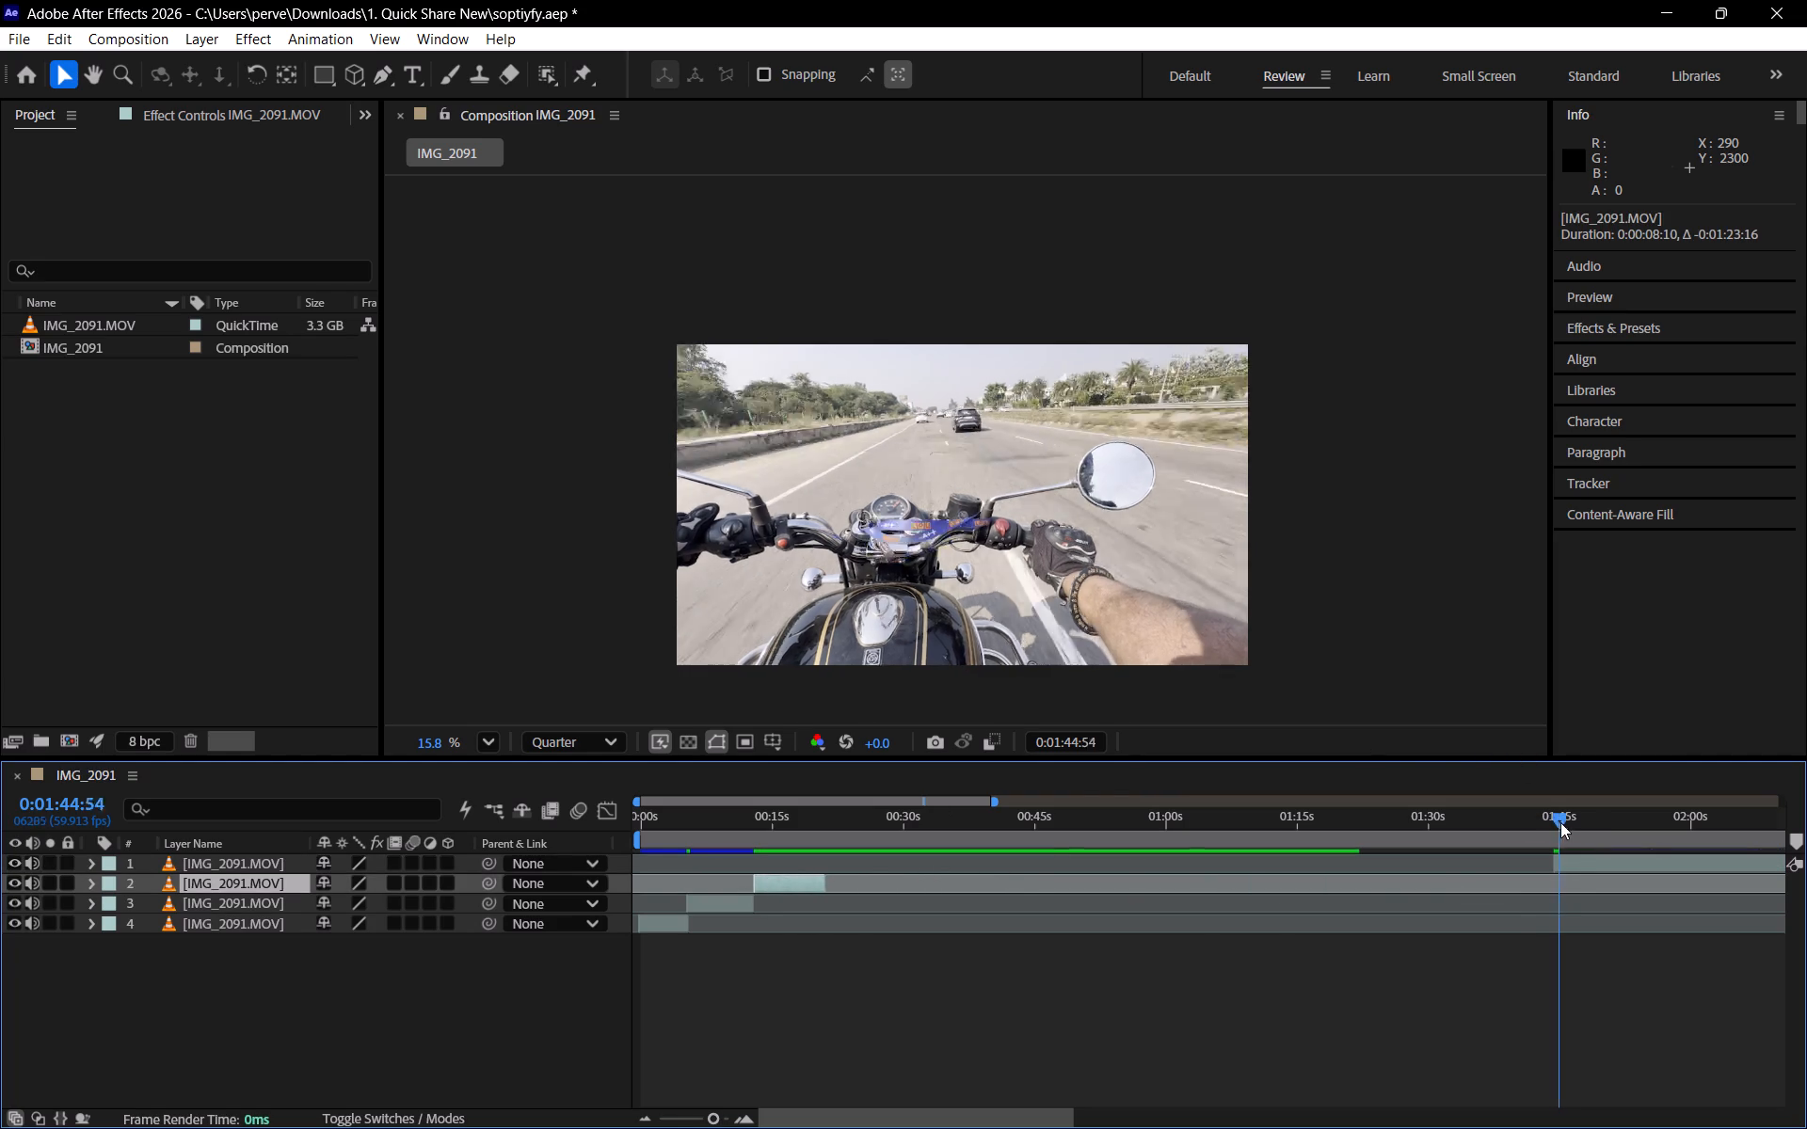
left_click_drag(1560, 822, 1641, 830)
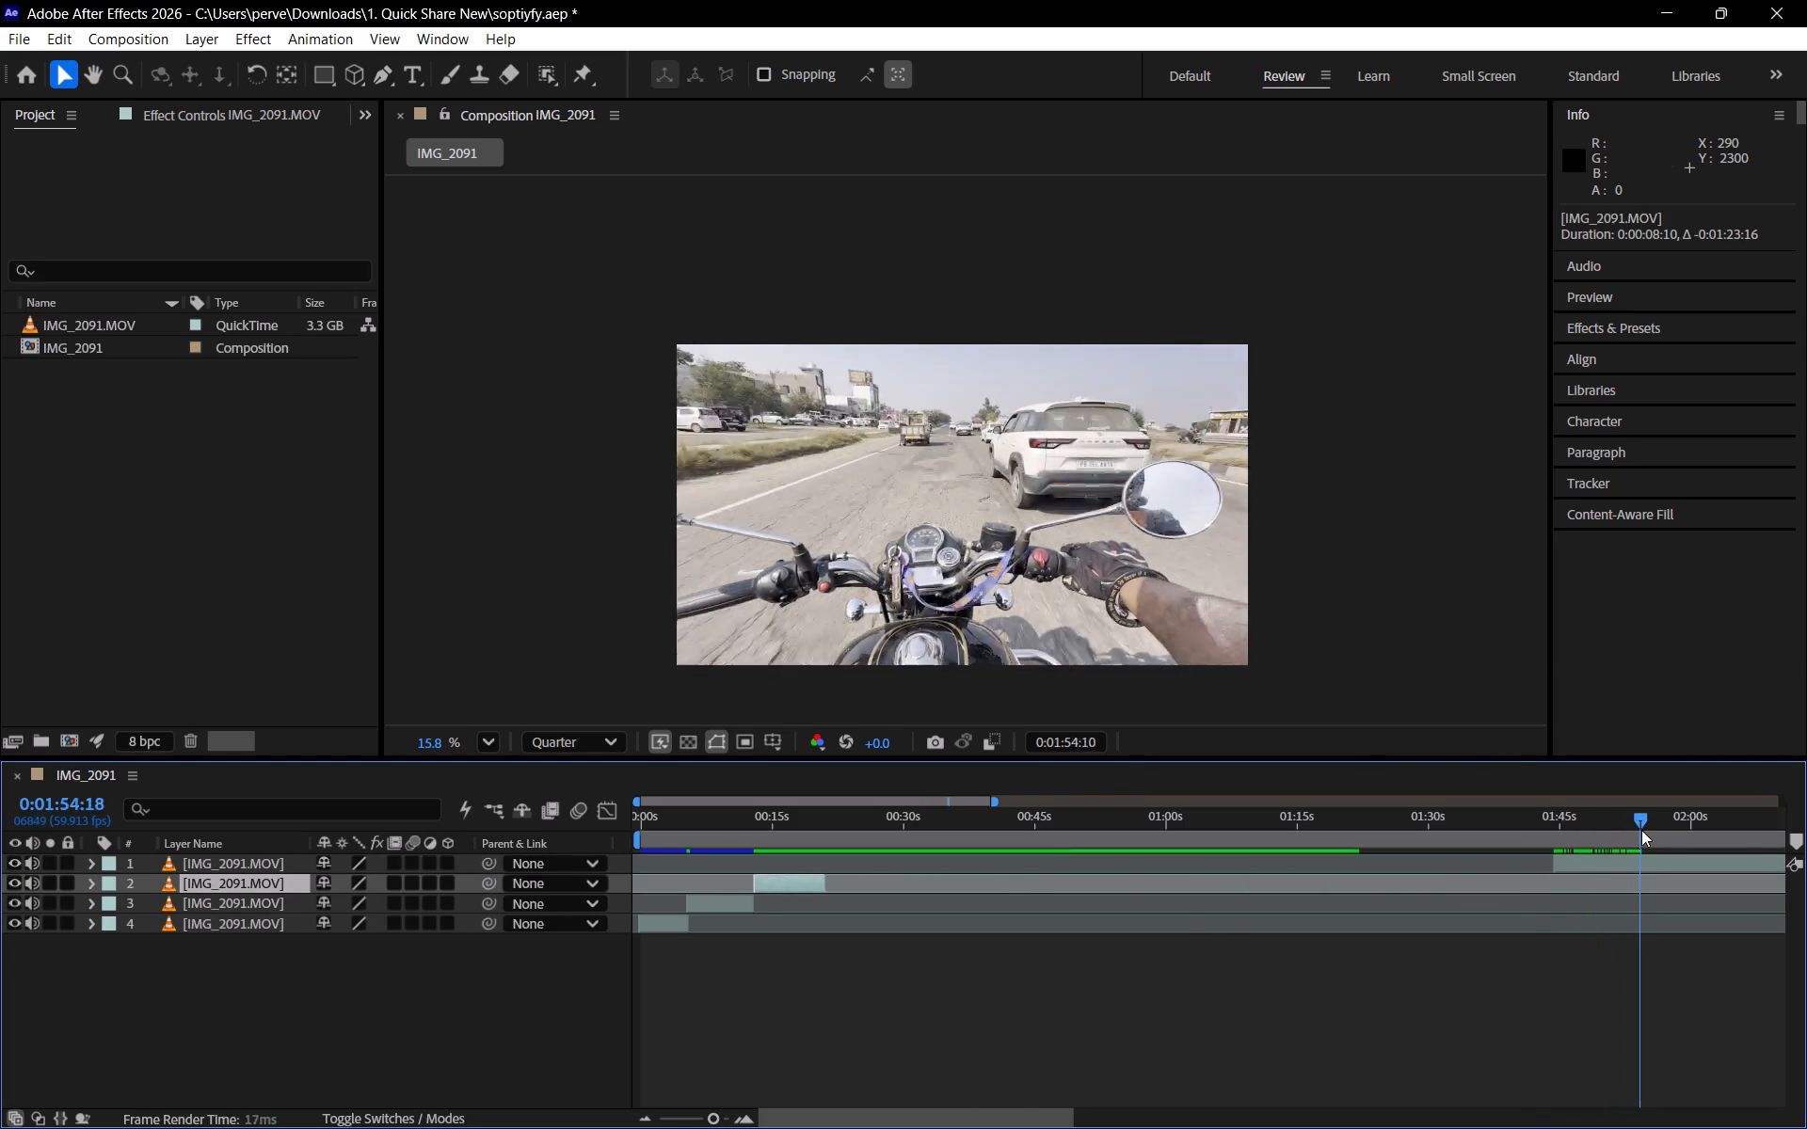
left_click_drag(1641, 830, 1701, 836)
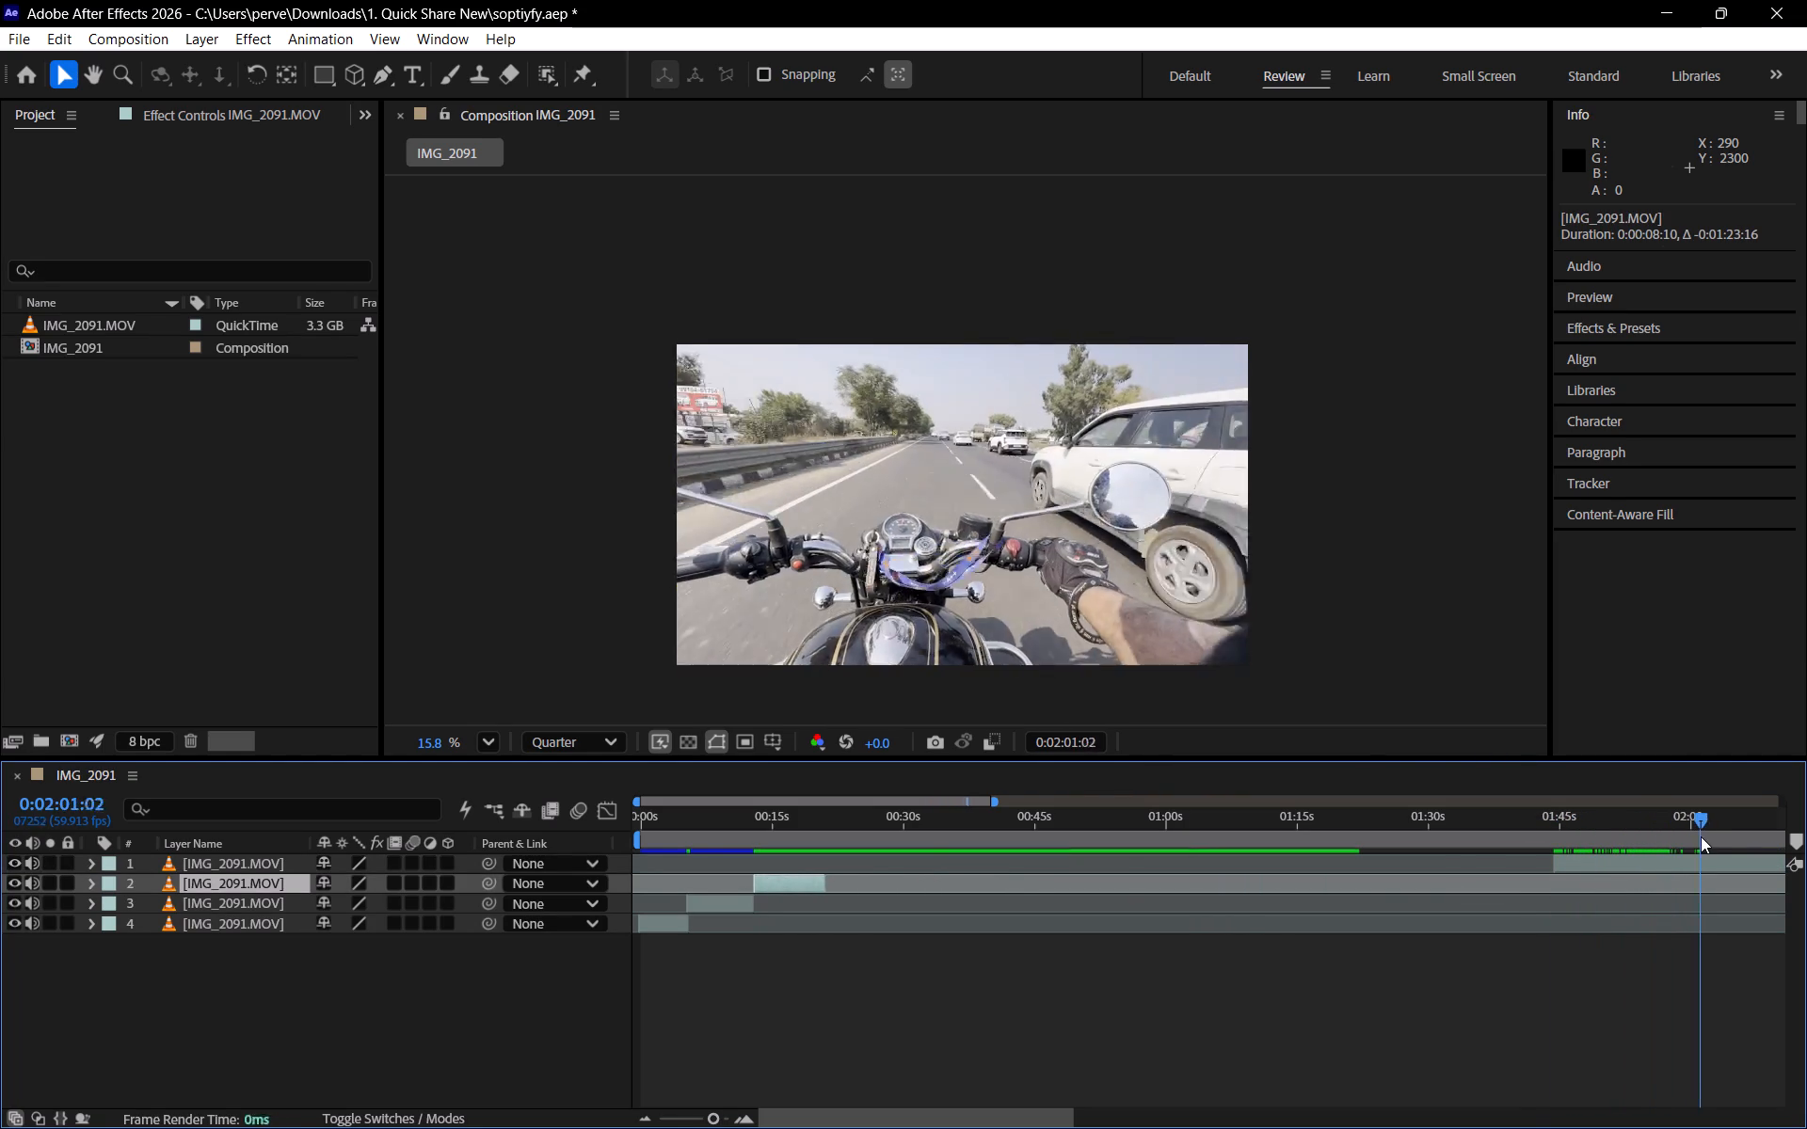
left_click_drag(1701, 836, 1688, 846)
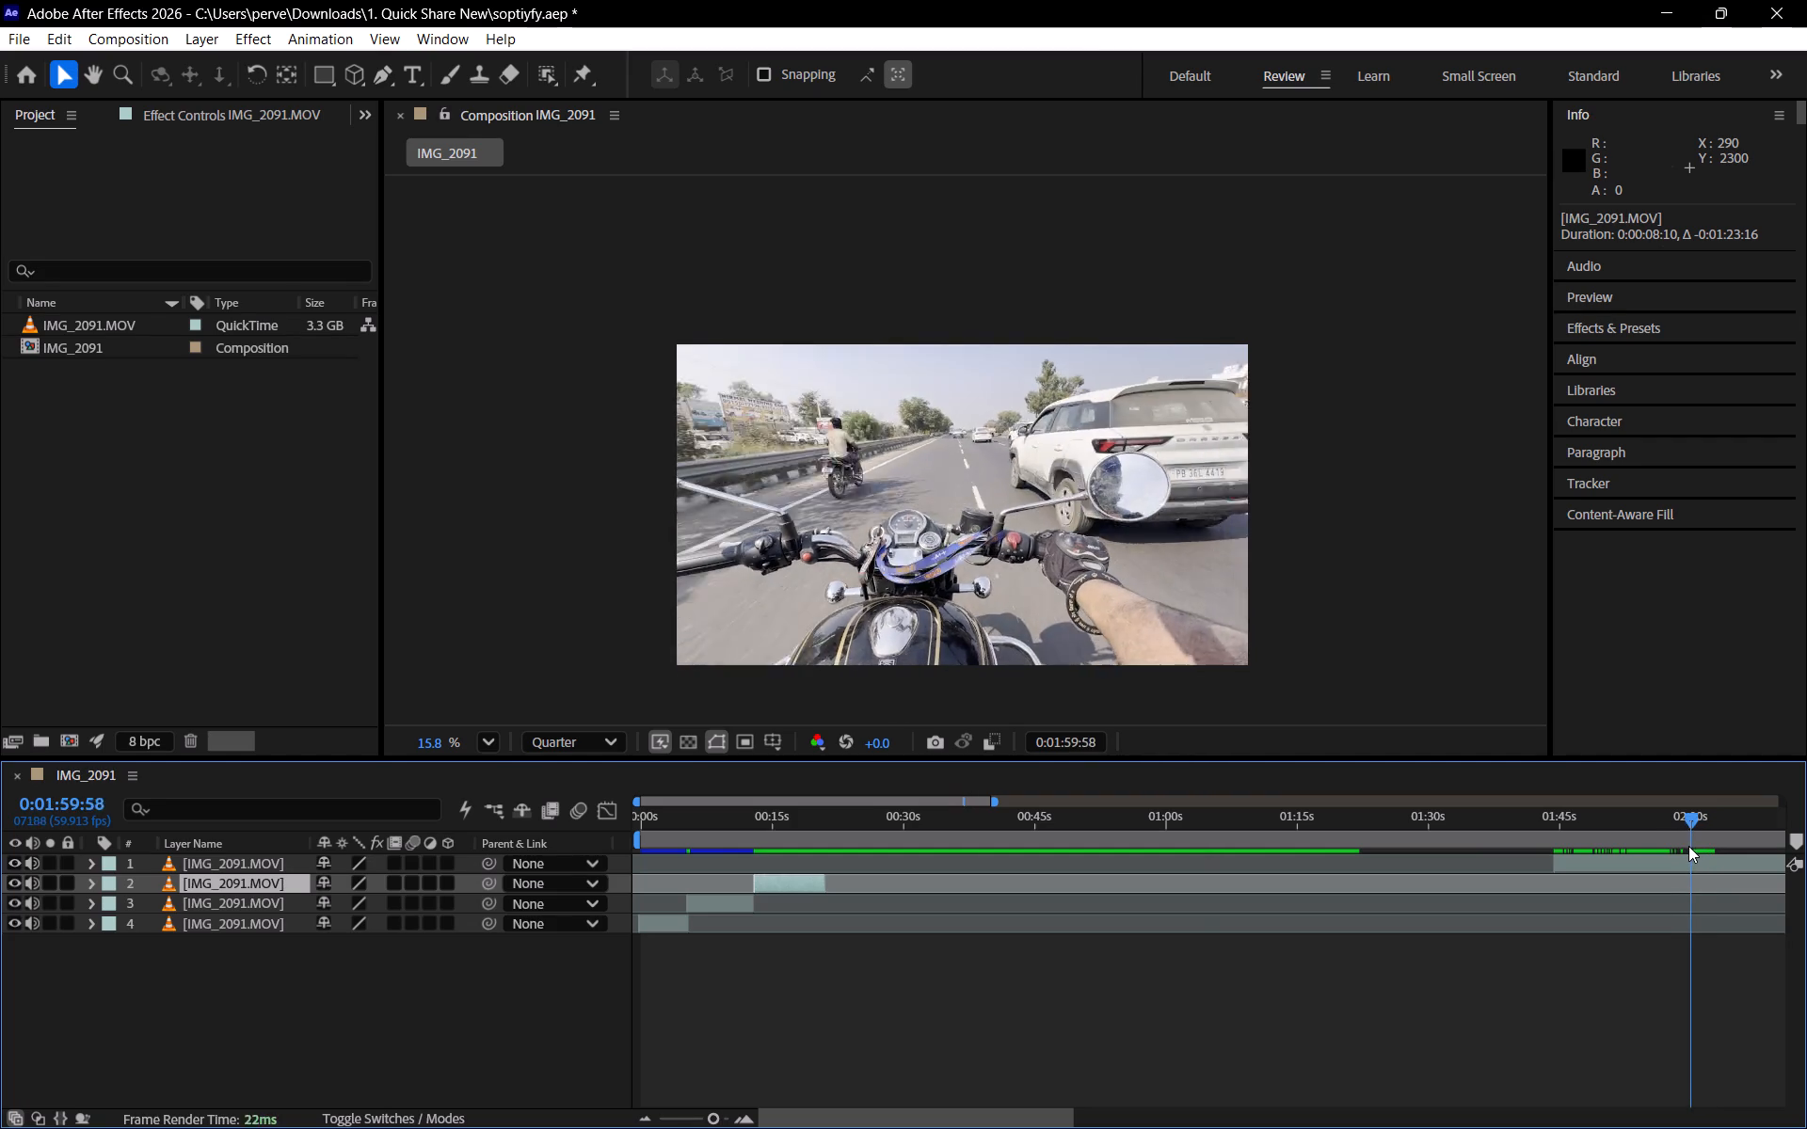
left_click_drag(1688, 846, 1671, 837)
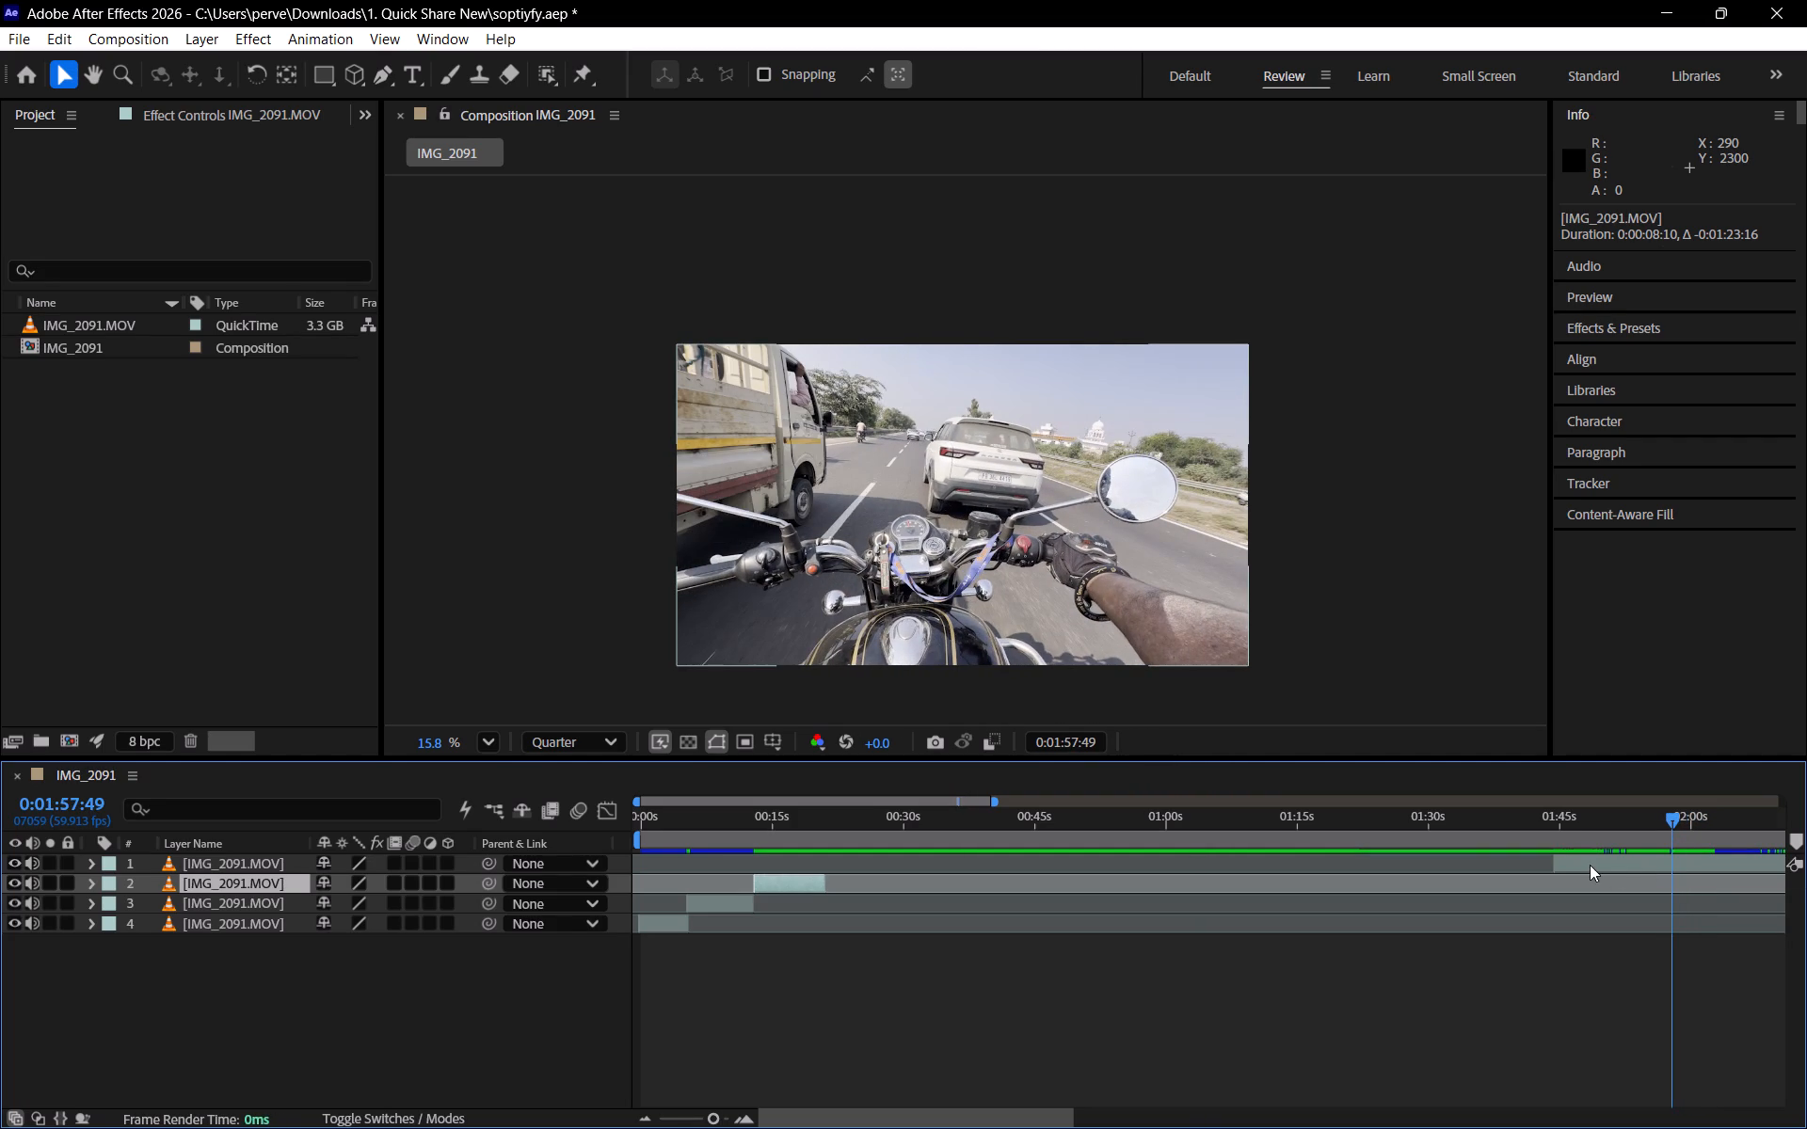
left_click_drag(1549, 865, 1664, 872)
Slide the trimmed top layer about 7 seconds earlier and split it at 0:01:57:49.
left_click_drag(1712, 856, 1681, 856)
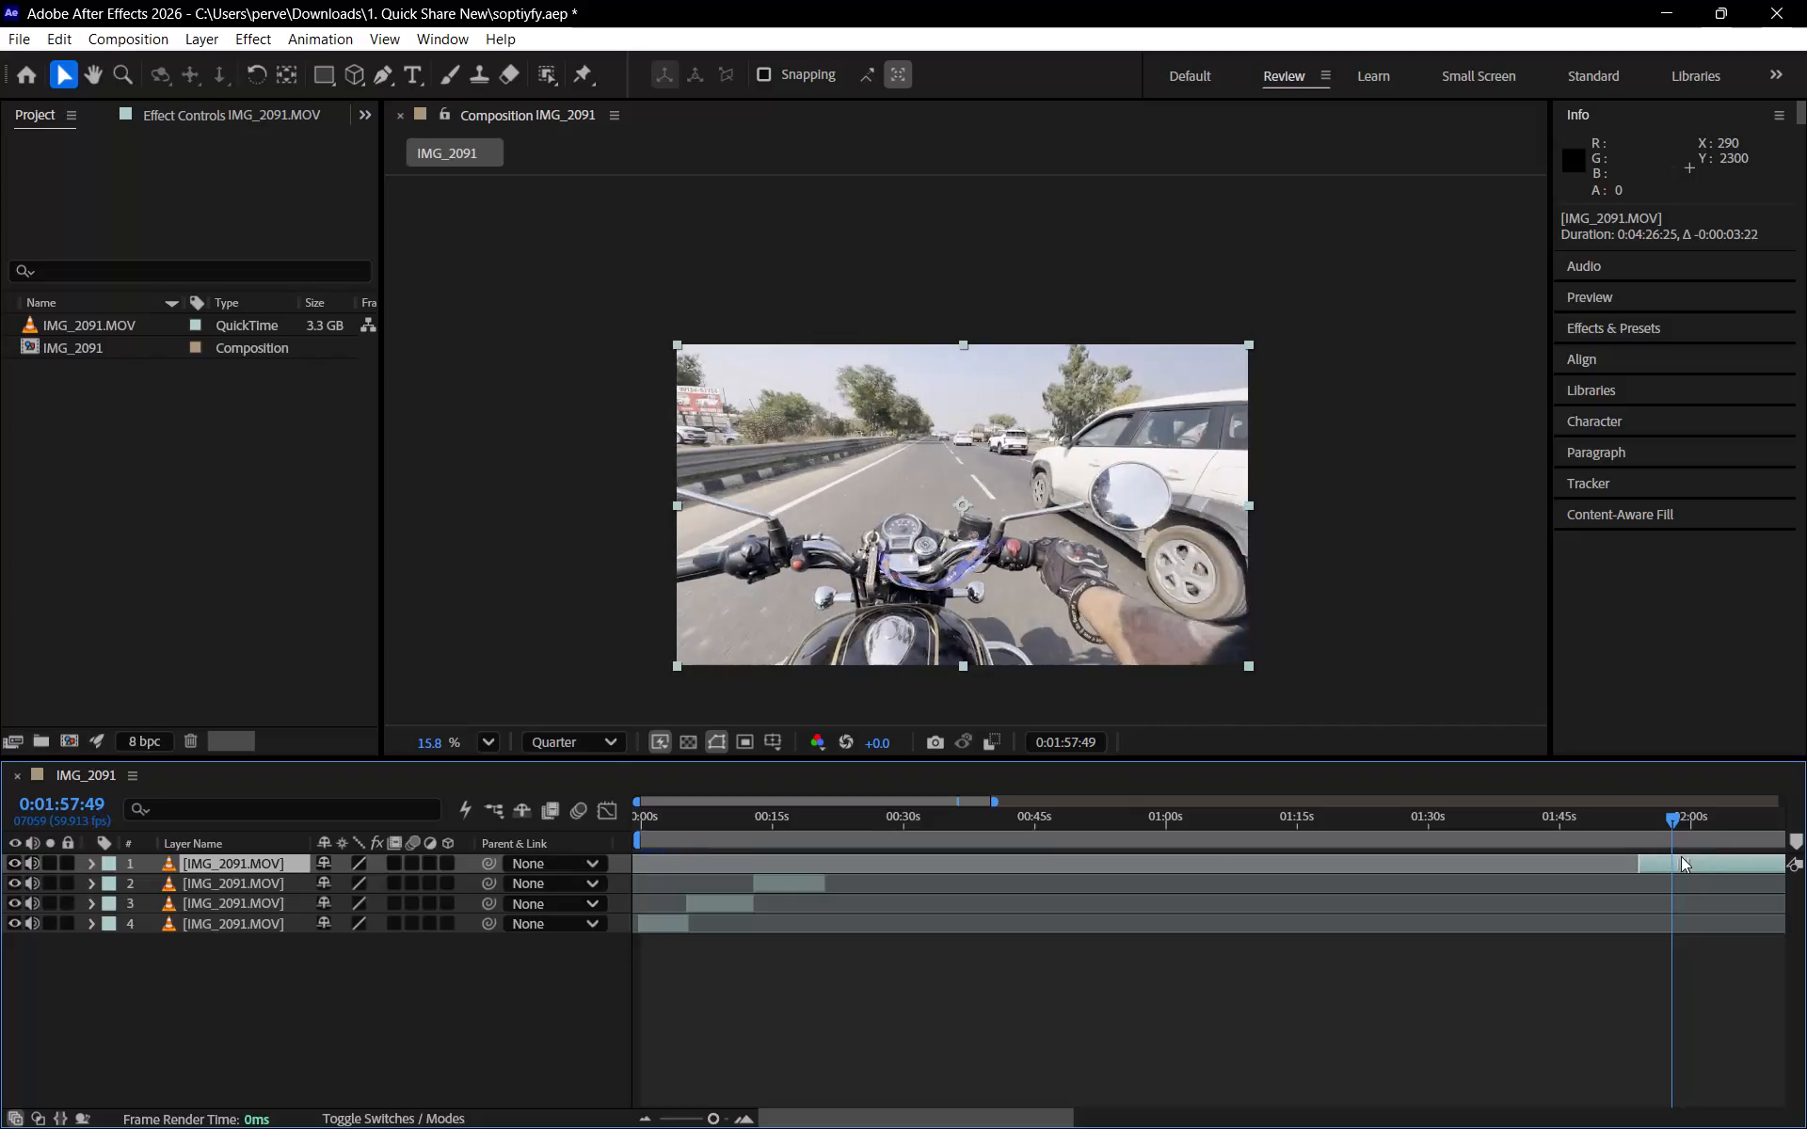
left_click_drag(1681, 856, 1658, 858)
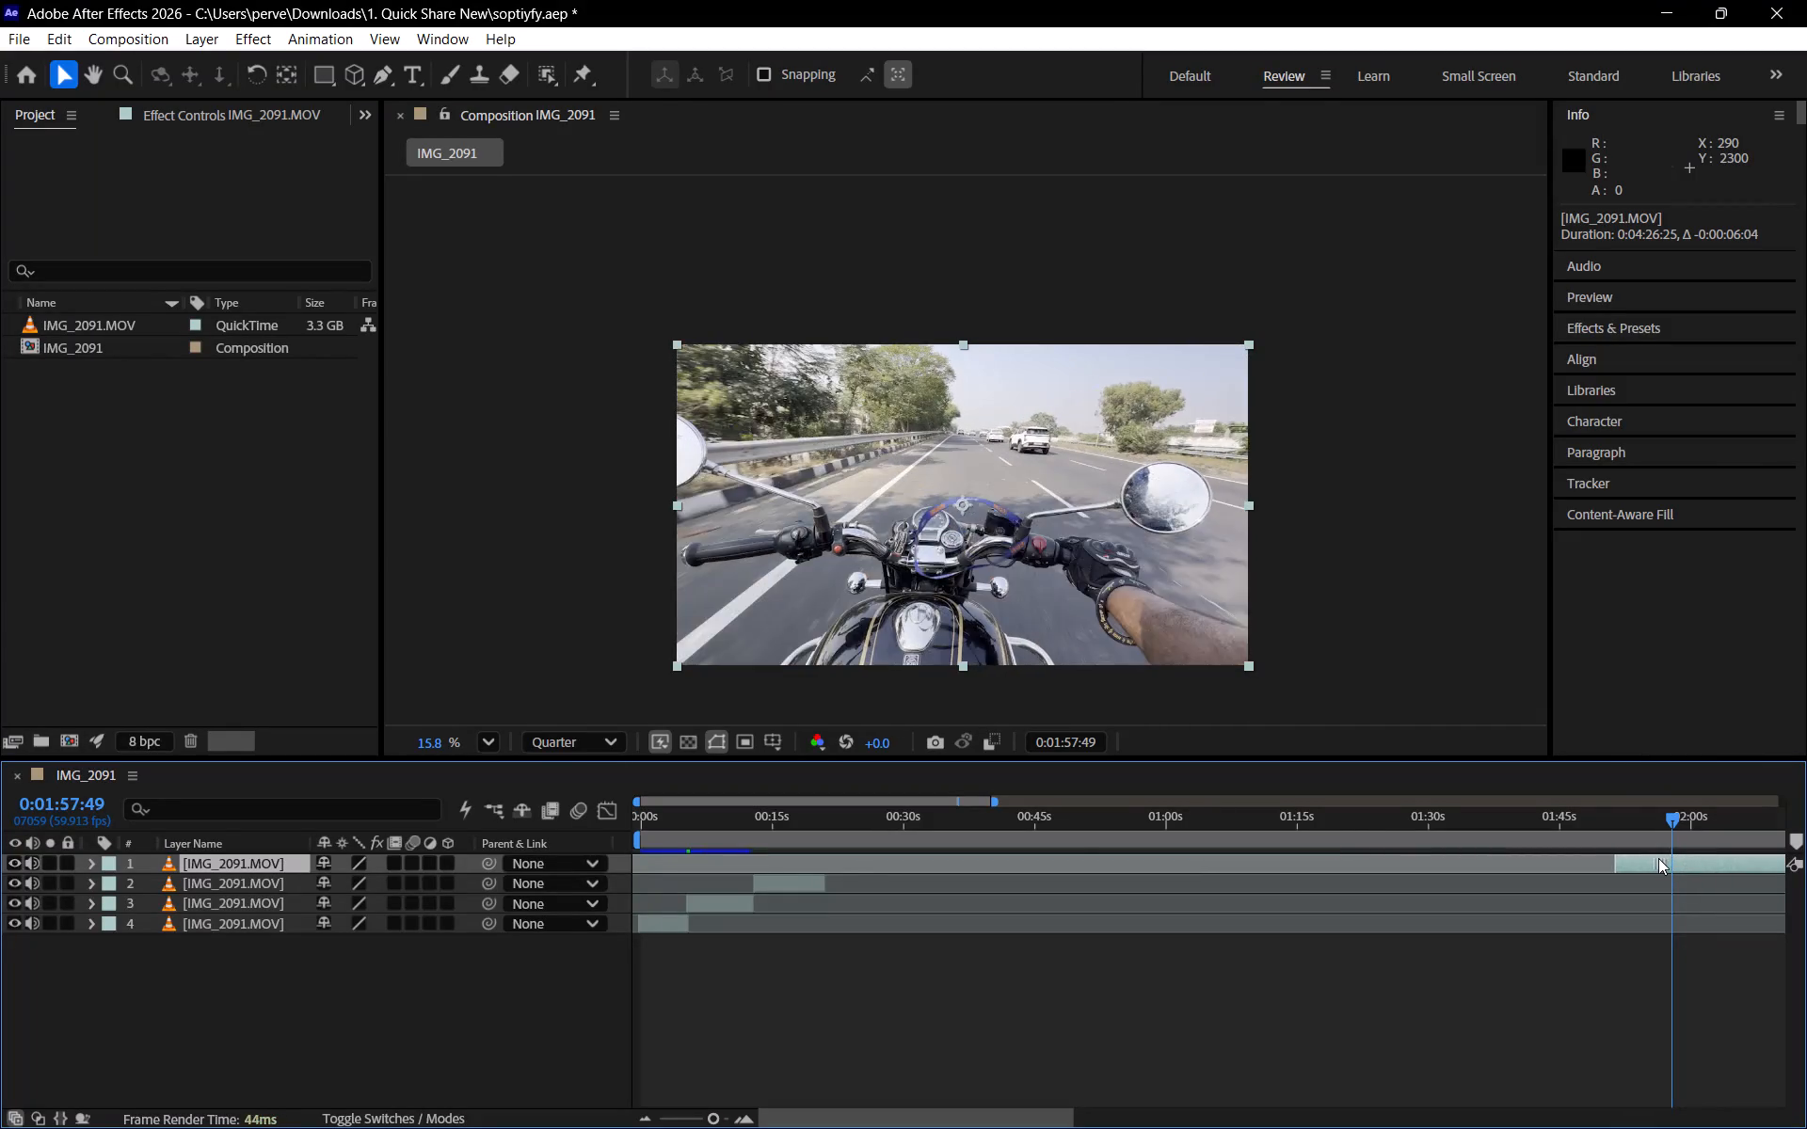
left_click_drag(1658, 858, 1651, 859)
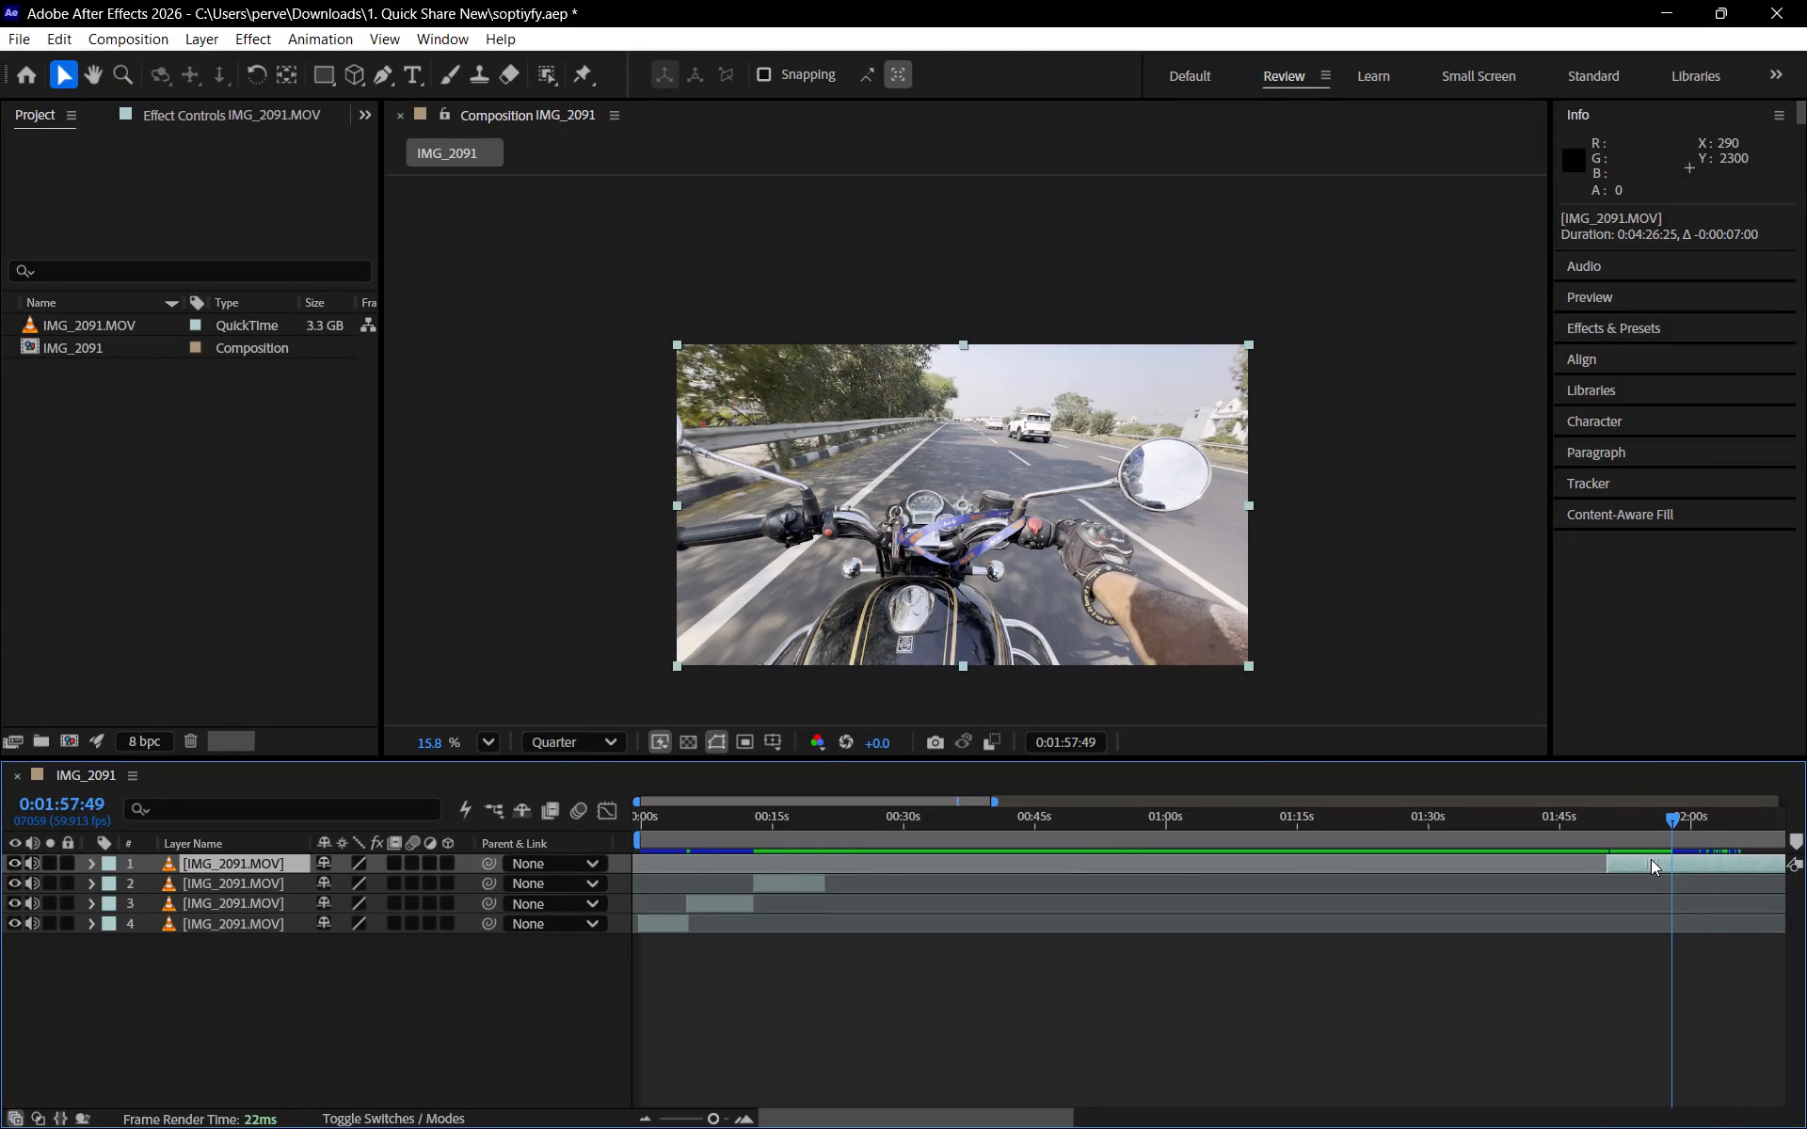
left_click_drag(1651, 859, 1647, 859)
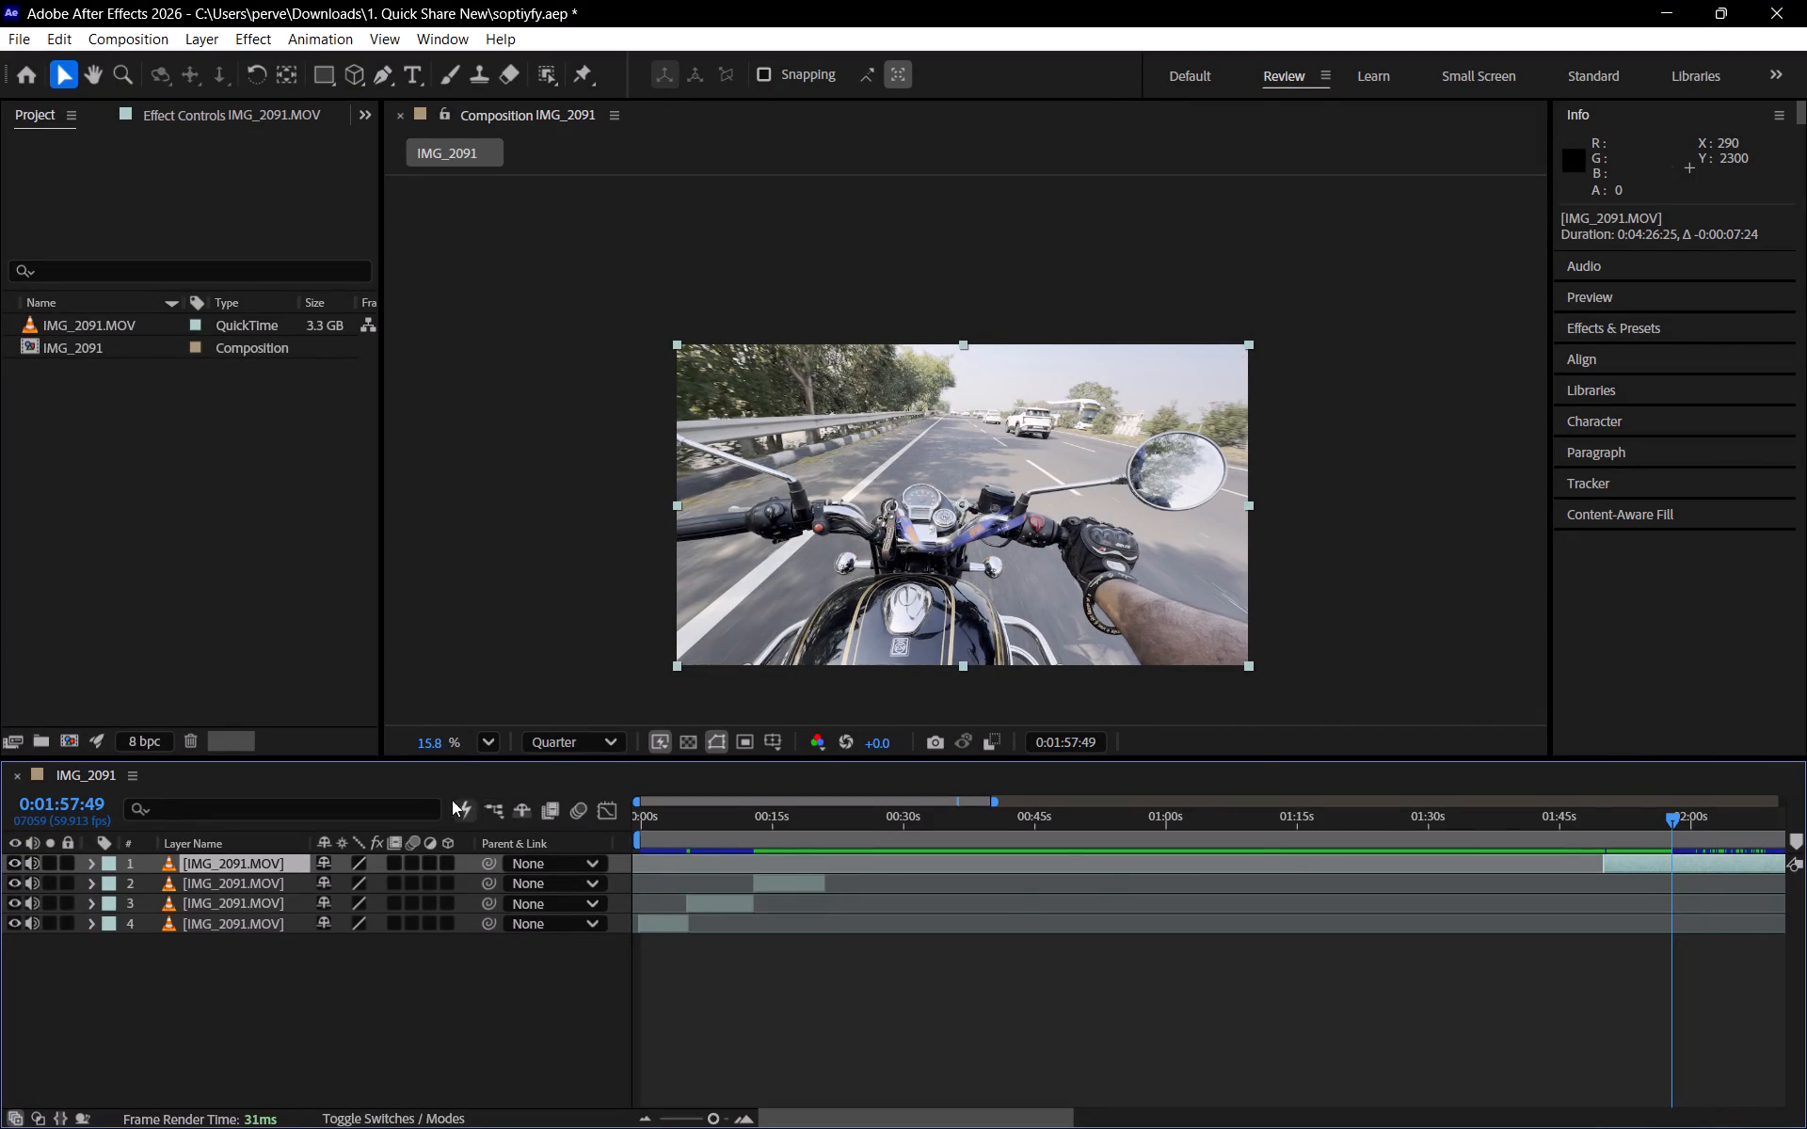
key("ctrl+shift+d")
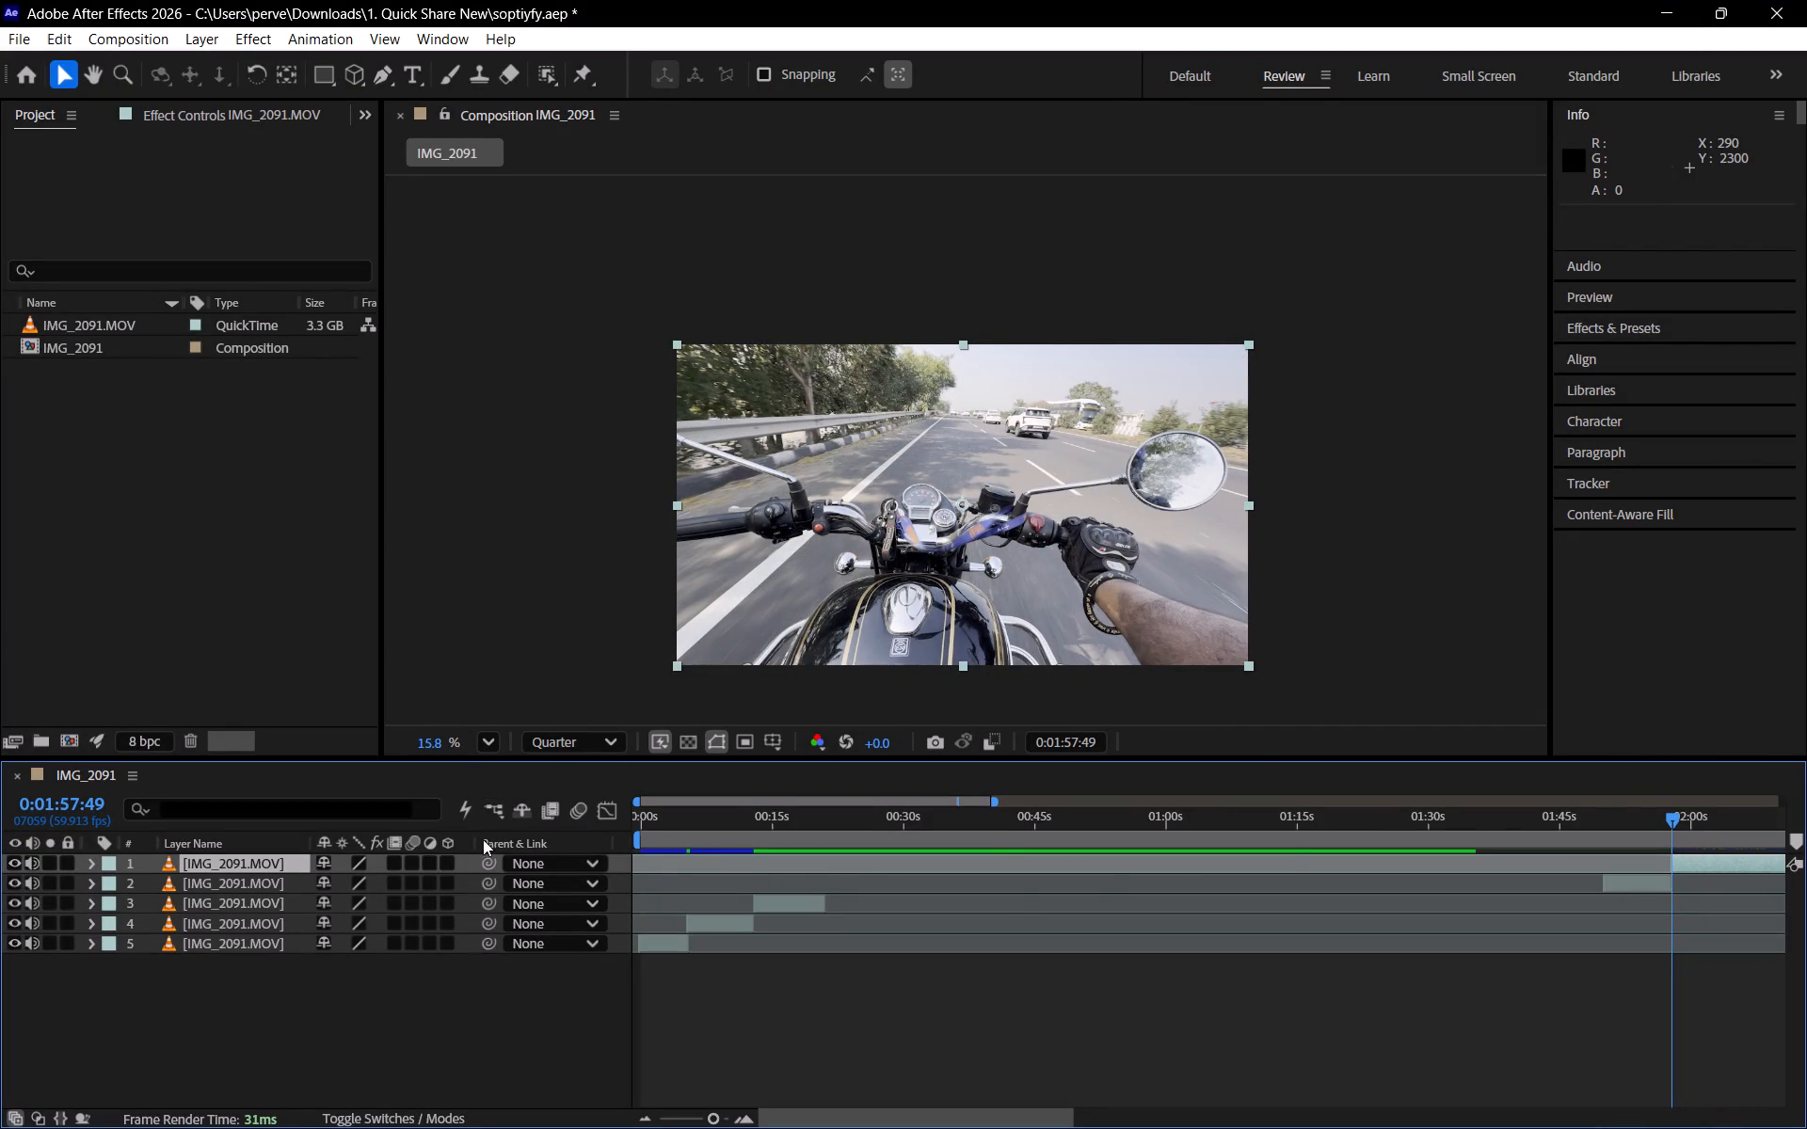
Review the remaining footage from 0:01:57:49 to about 0:02:40 for the next clip's starting point, playing it from 0:02:05:07.
left_click_drag(916, 801, 1095, 794)
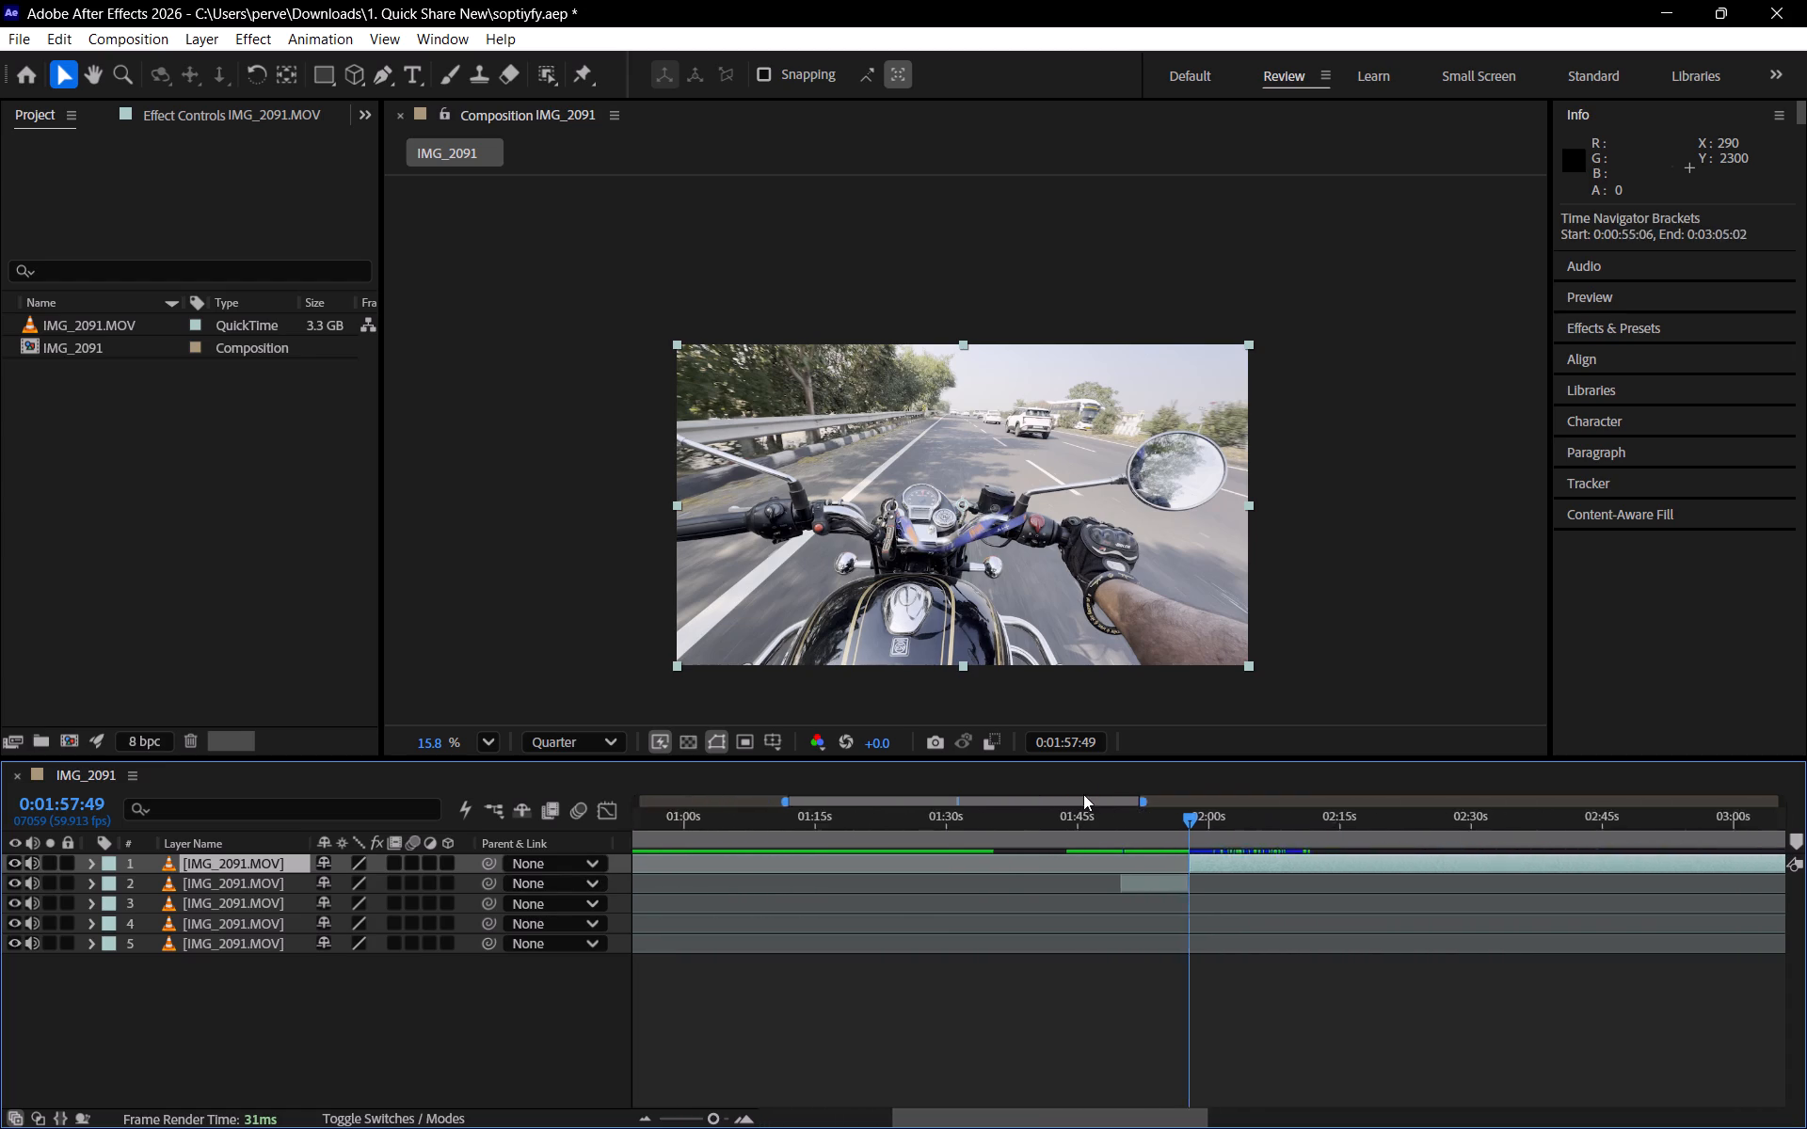
left_click_drag(1095, 794, 1109, 796)
left_click_drag(1040, 819, 1133, 841)
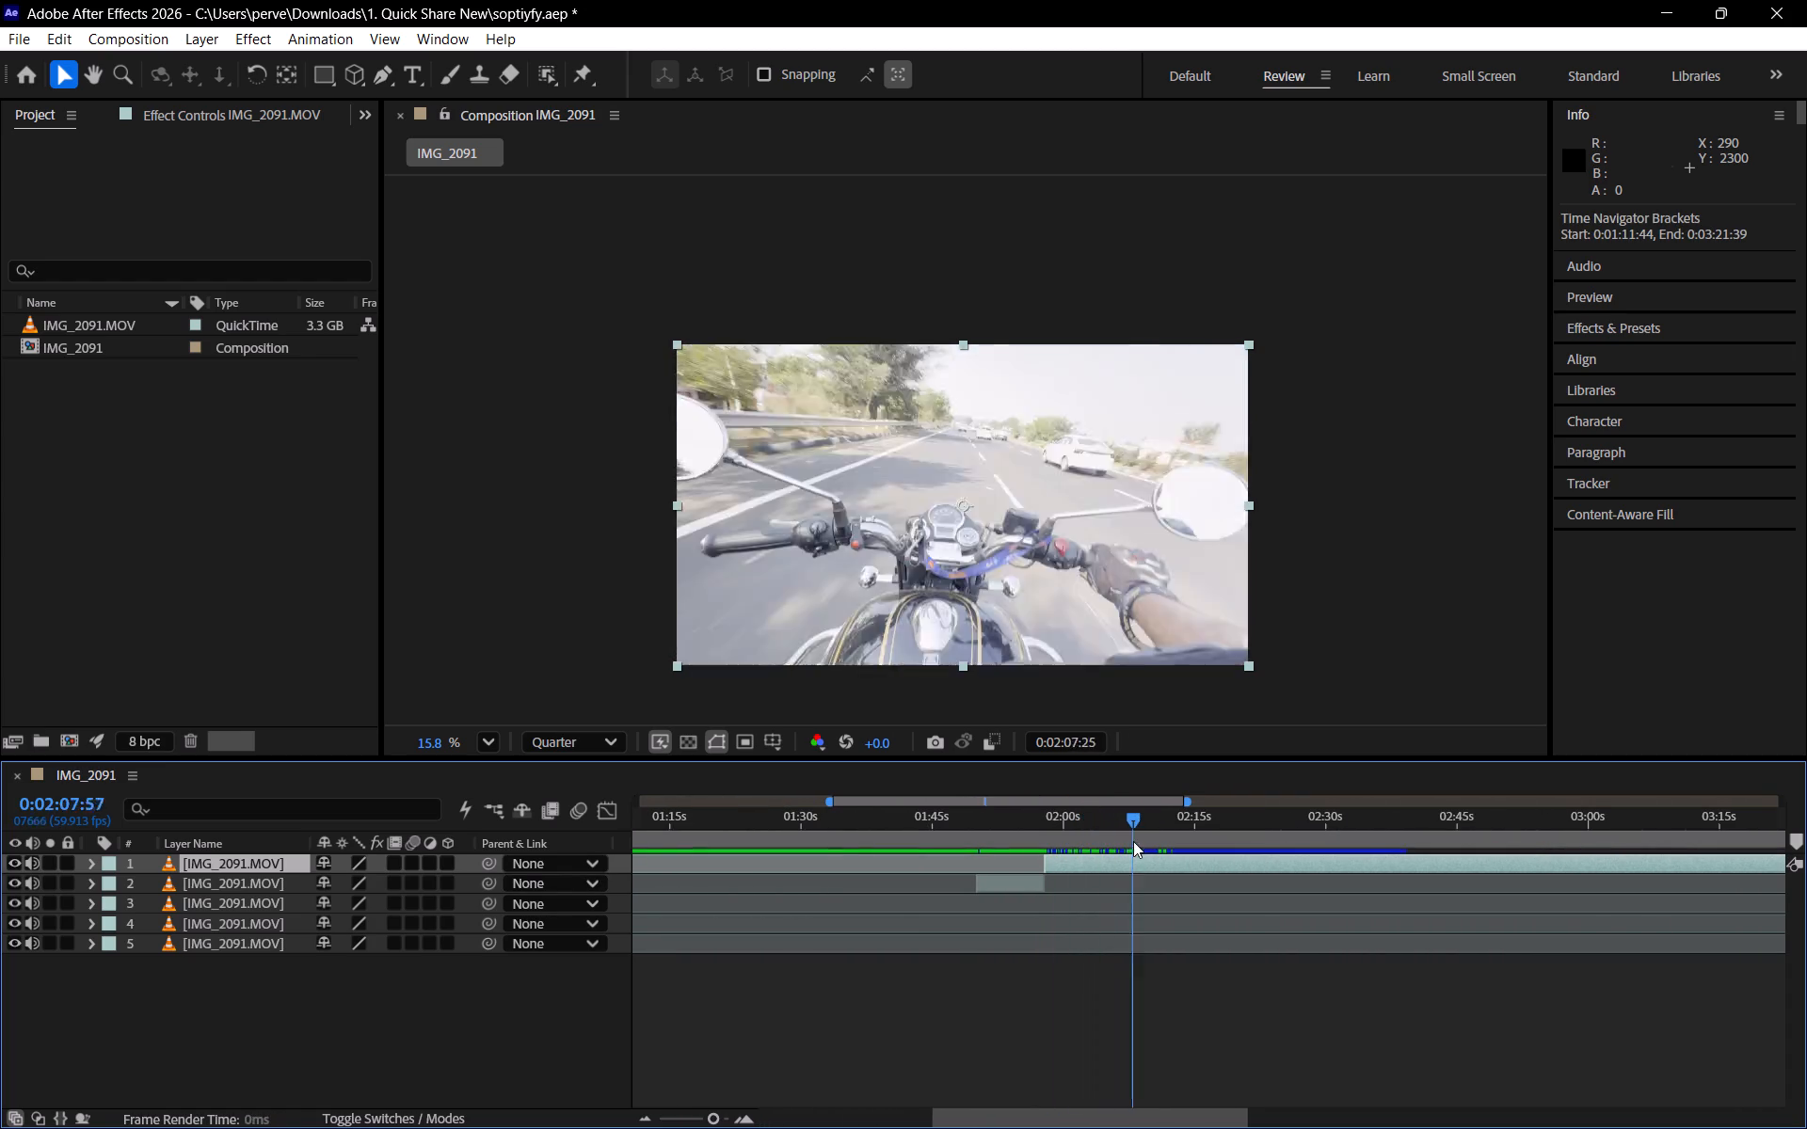
left_click_drag(1133, 841, 1155, 868)
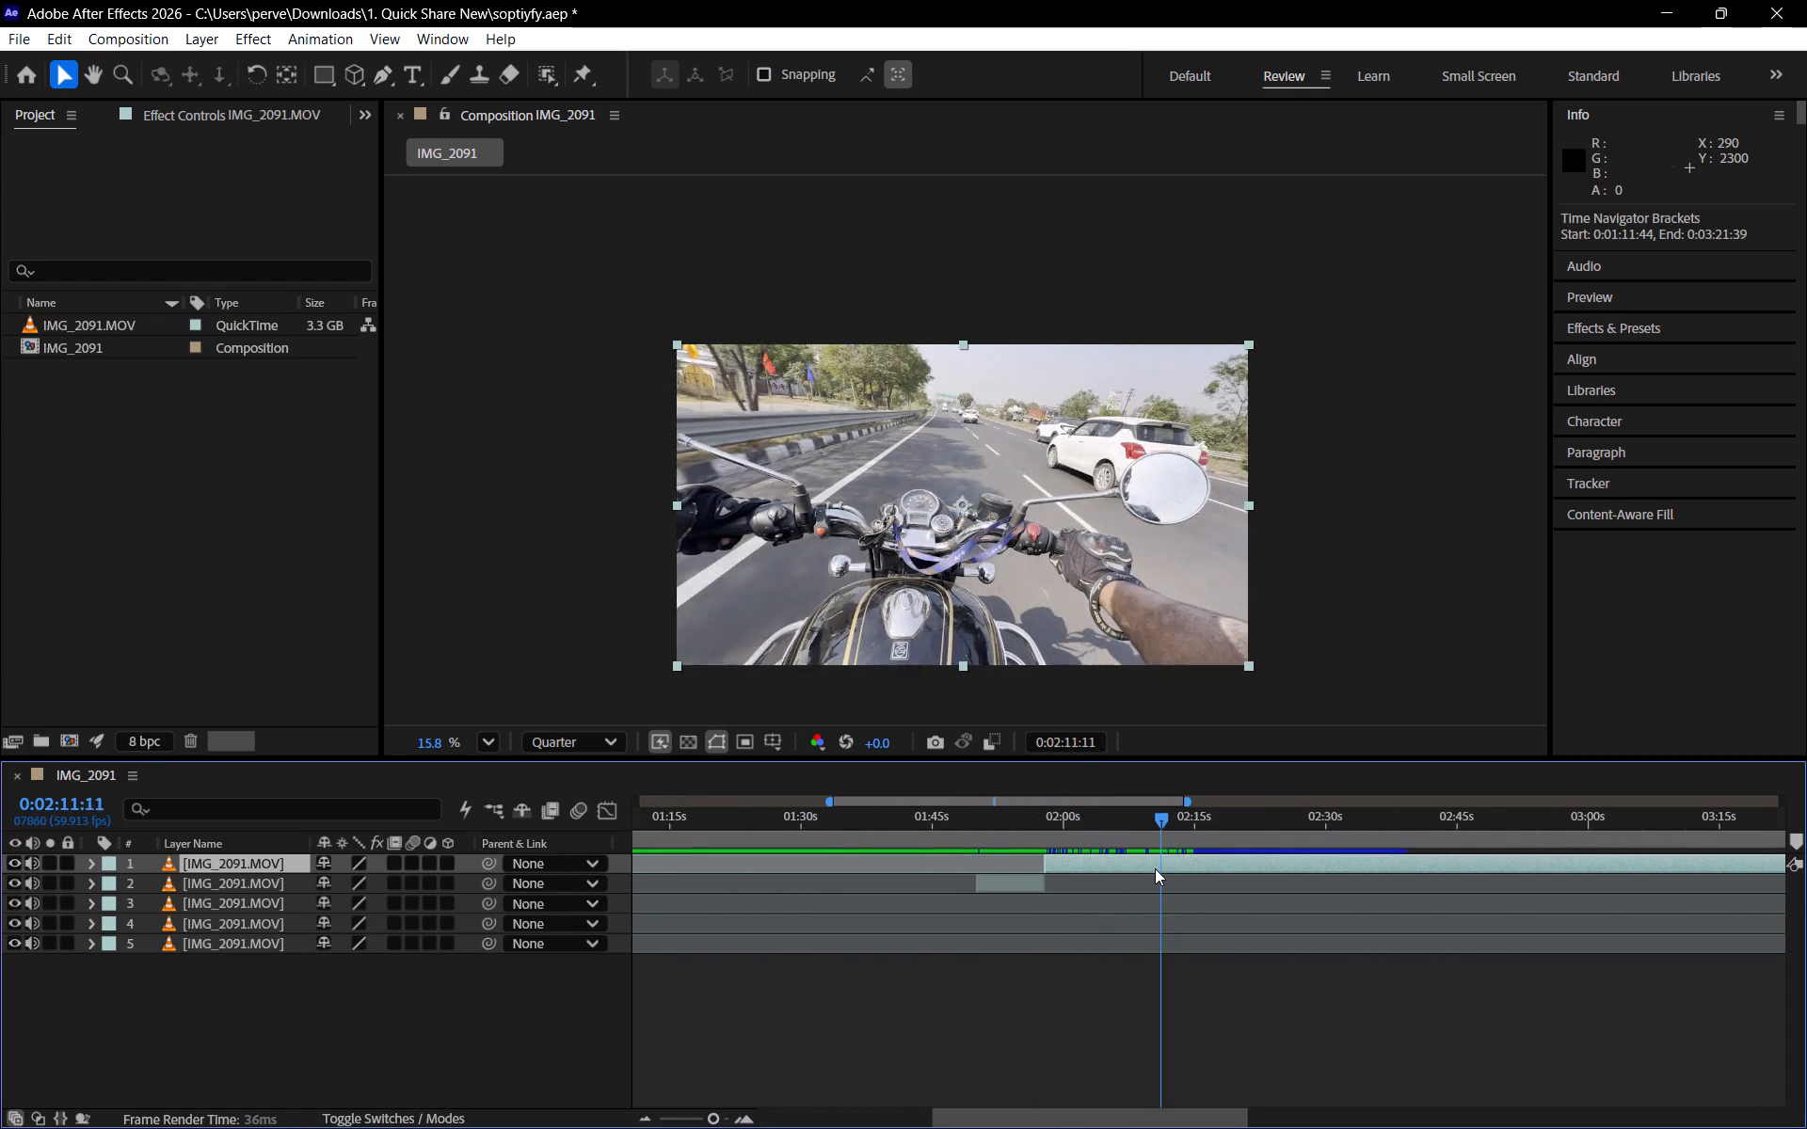
left_click_drag(1155, 868, 1103, 878)
key("space")
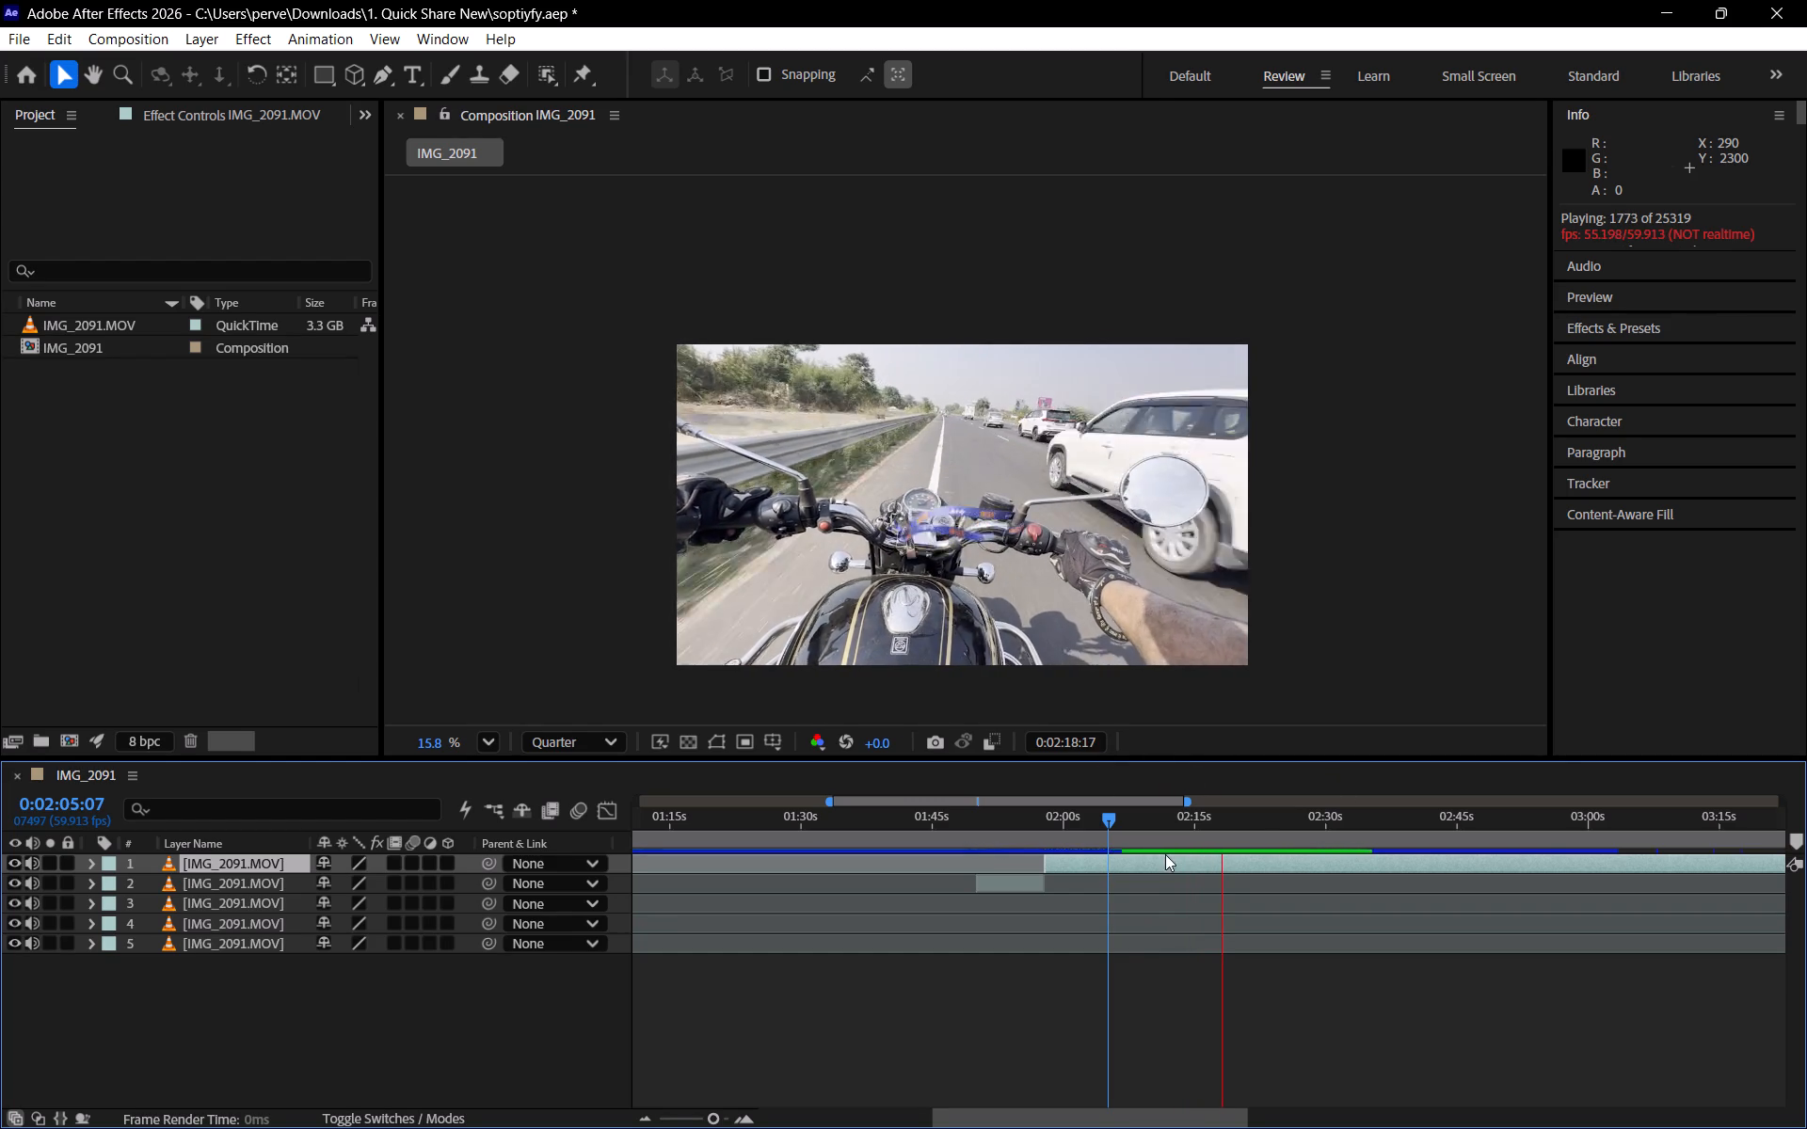
left_click_drag(1161, 821, 1231, 847)
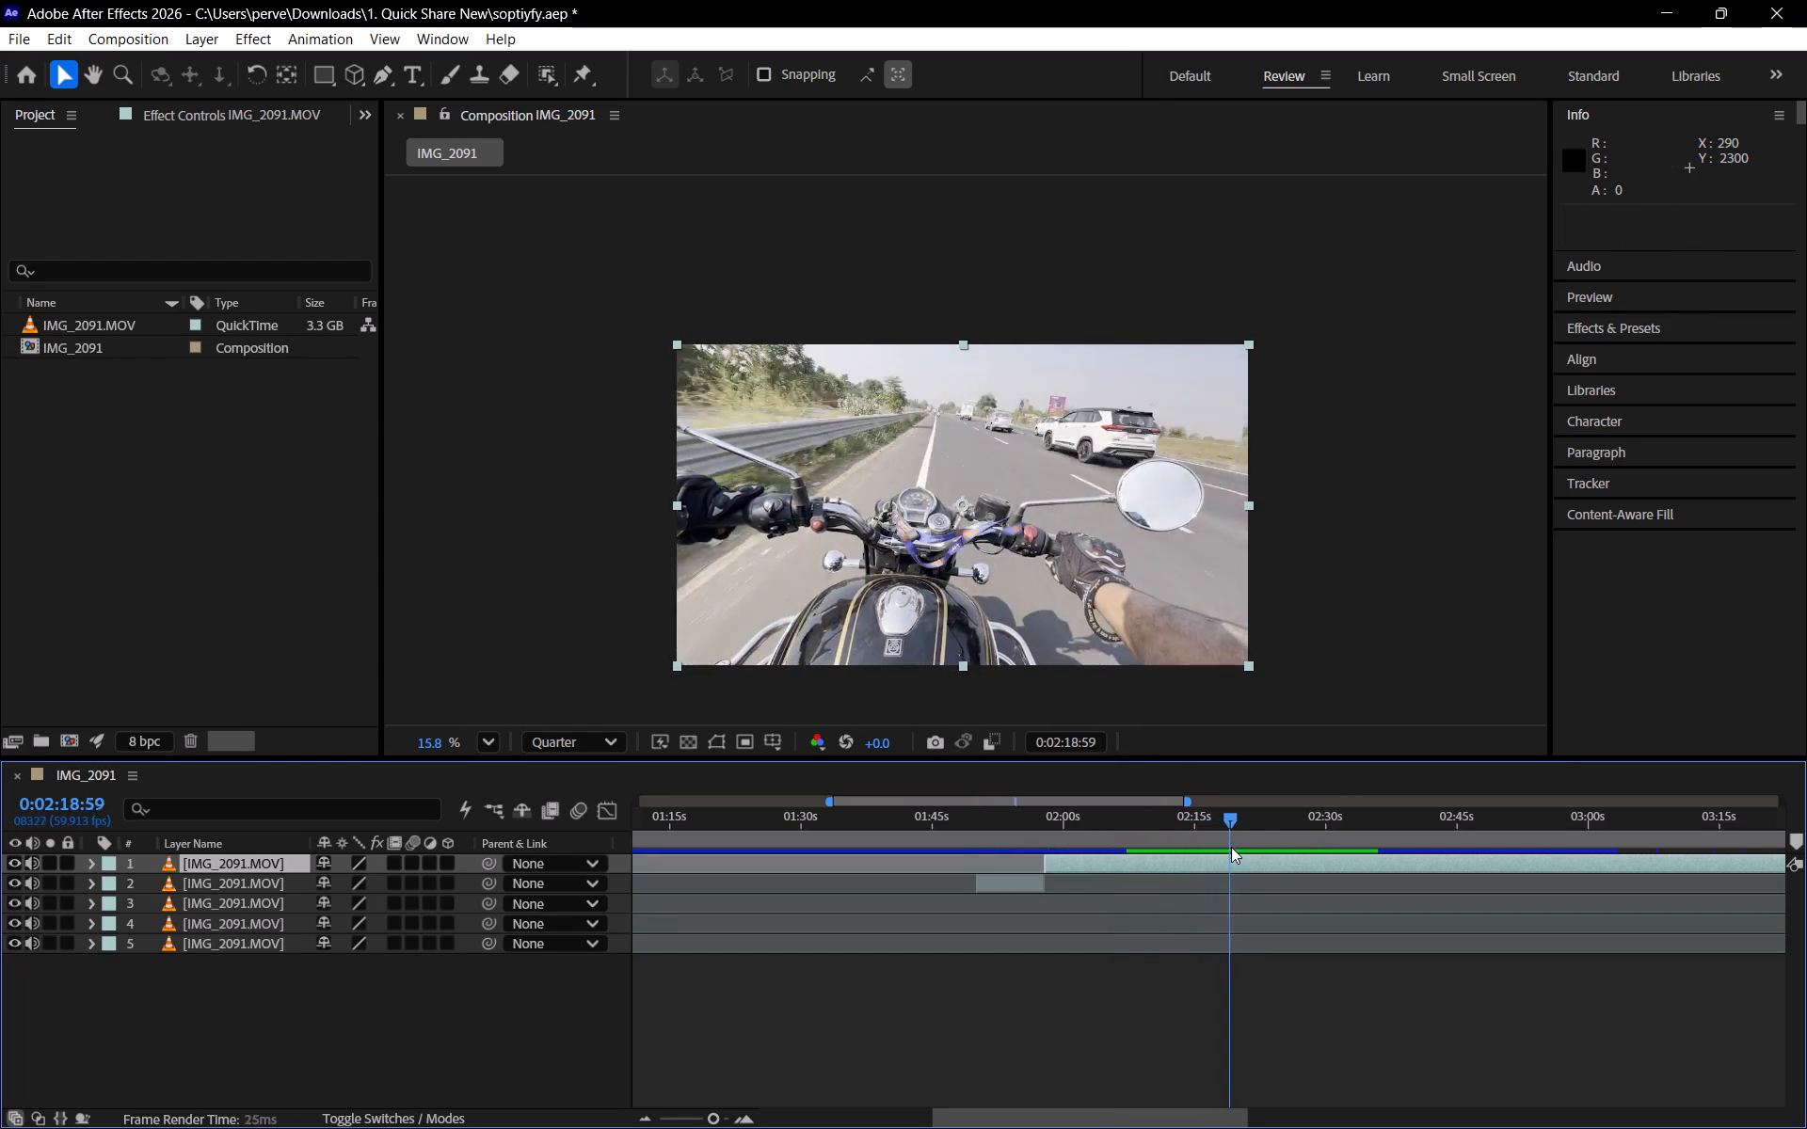
left_click_drag(1231, 847, 1311, 867)
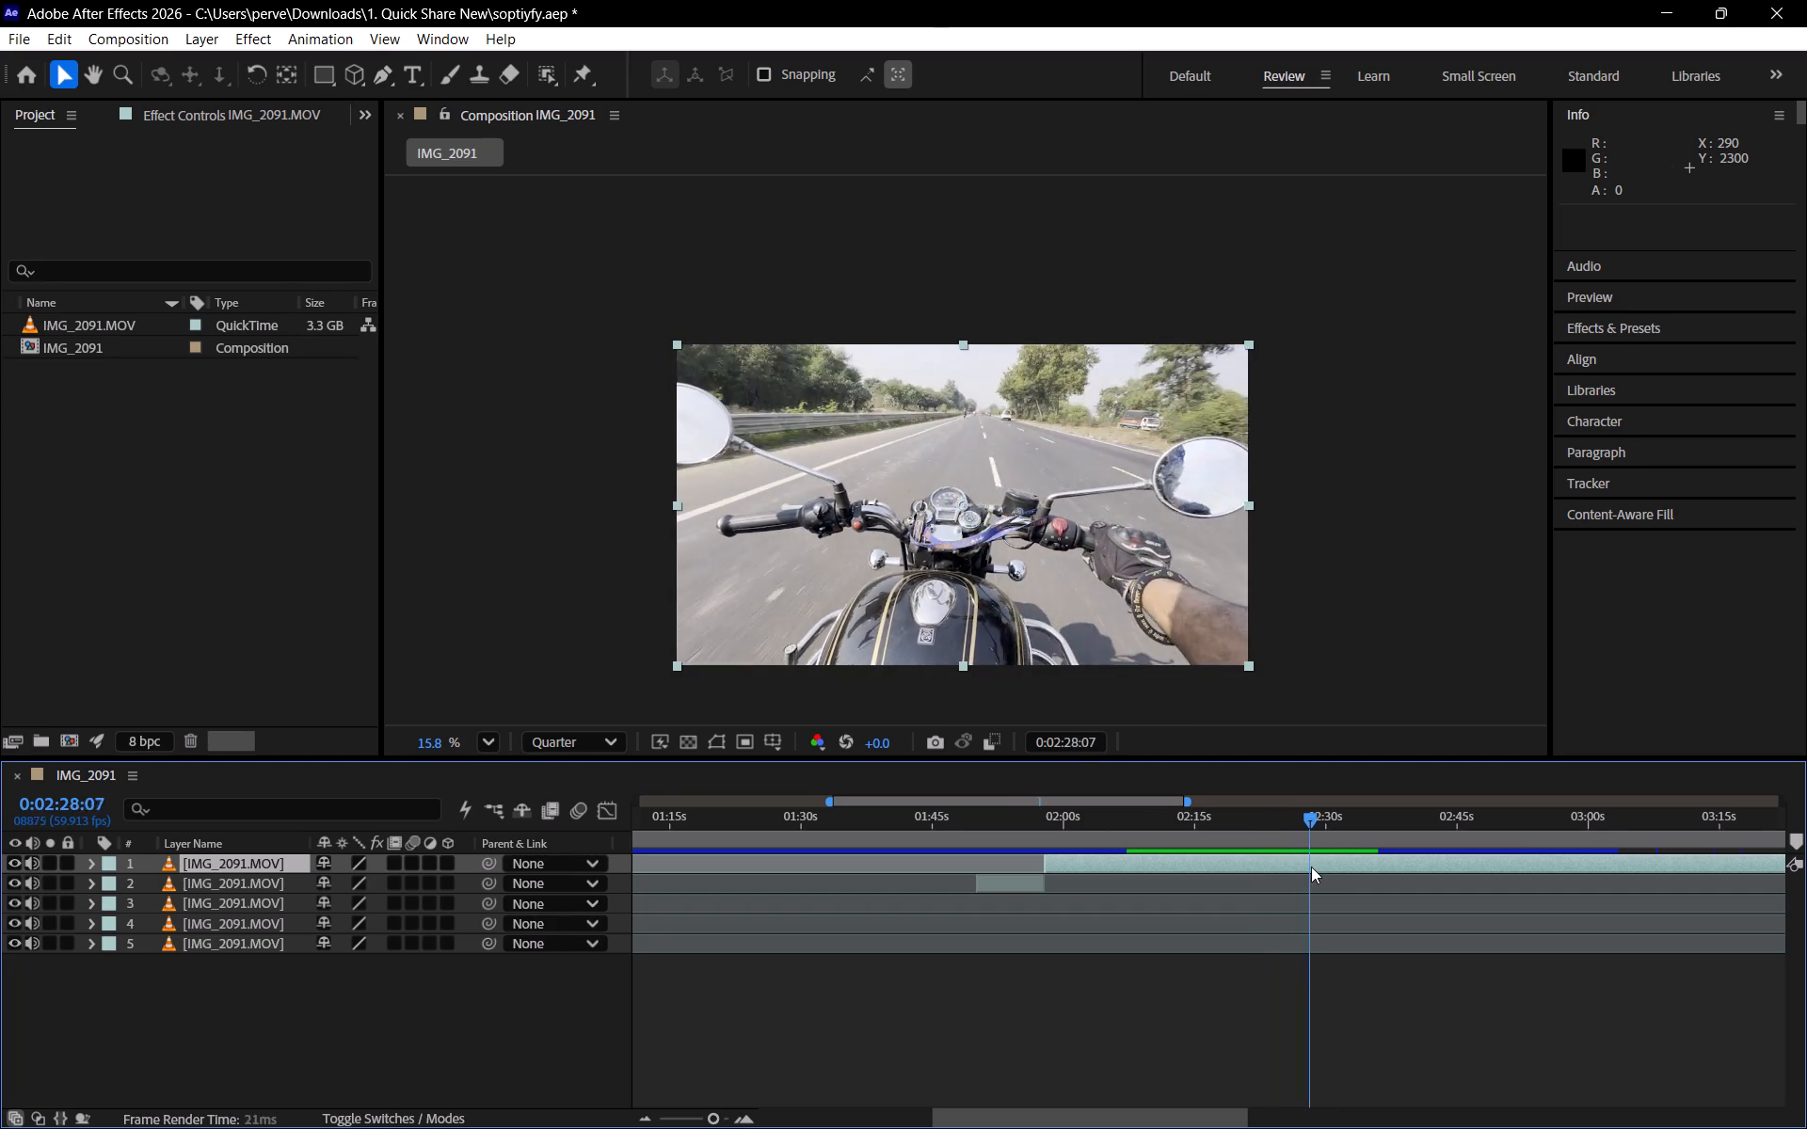
left_click_drag(1311, 867, 1384, 870)
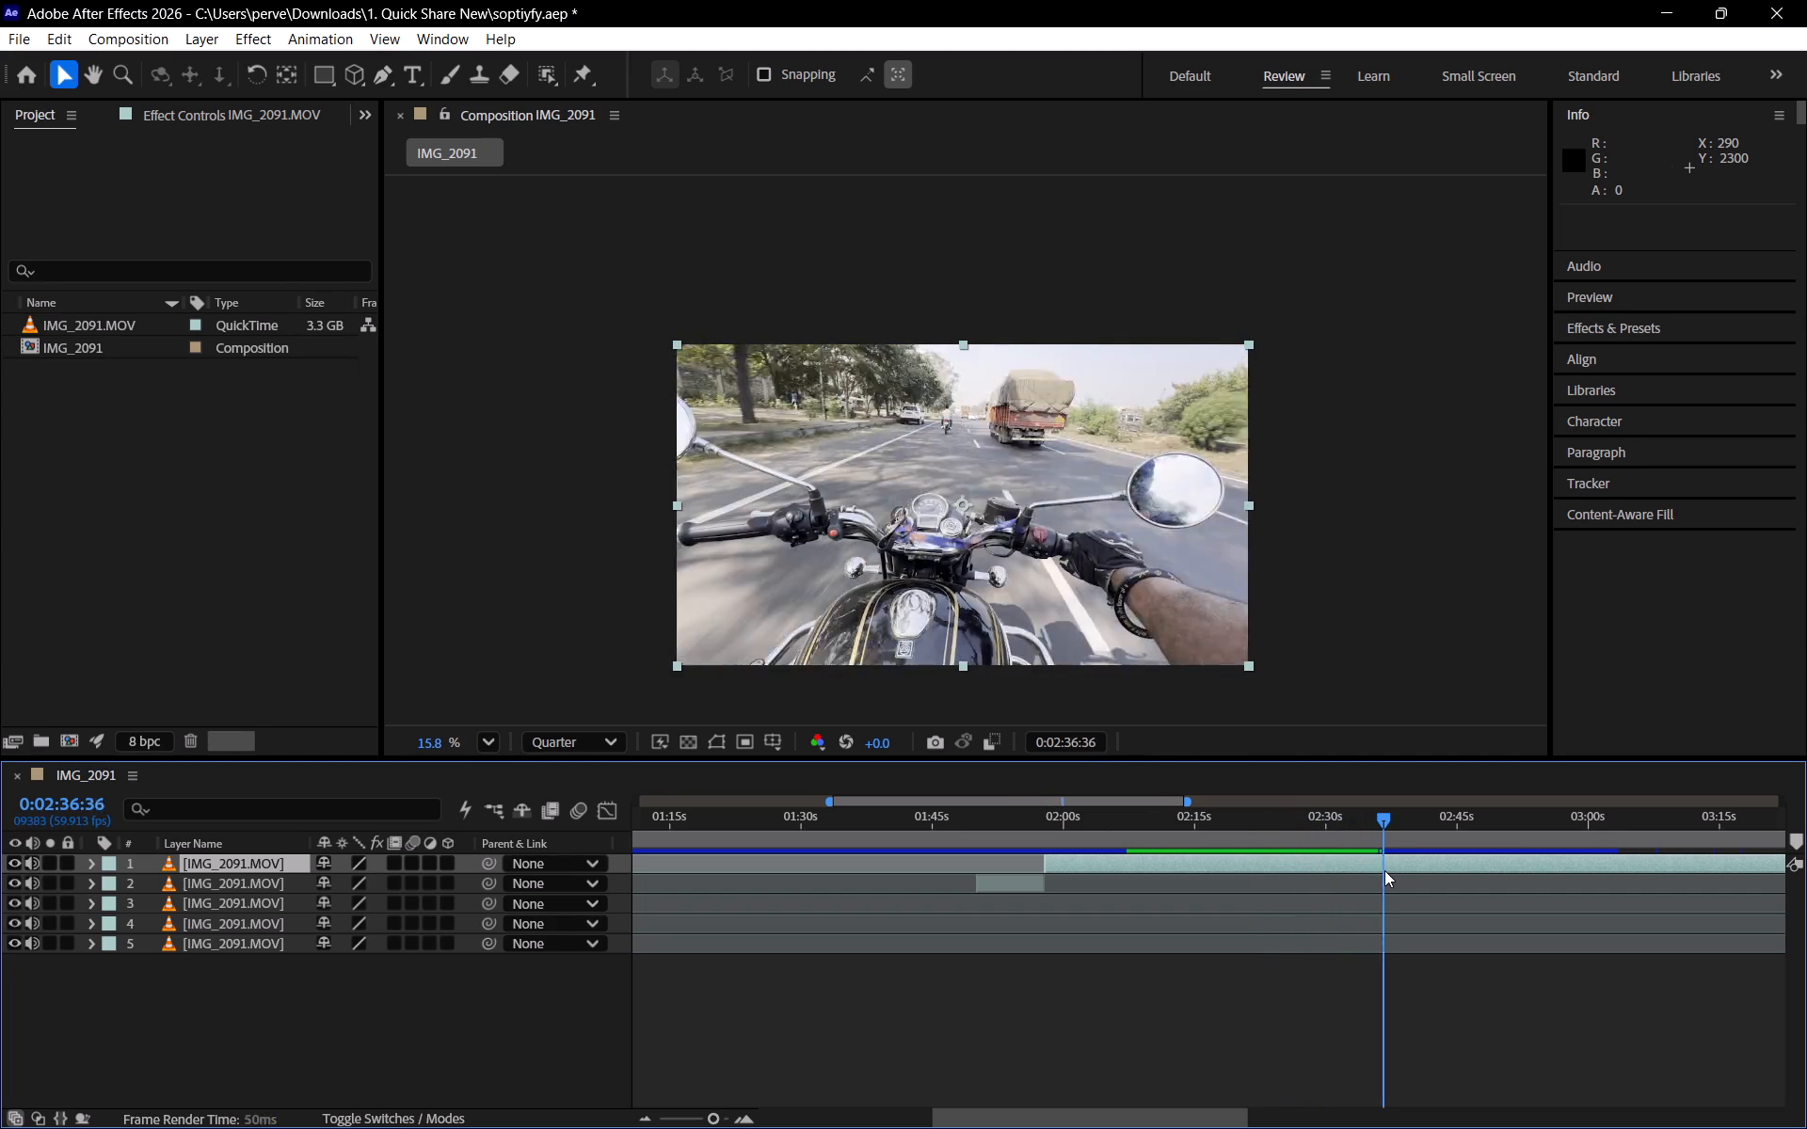
left_click_drag(1384, 870, 1417, 870)
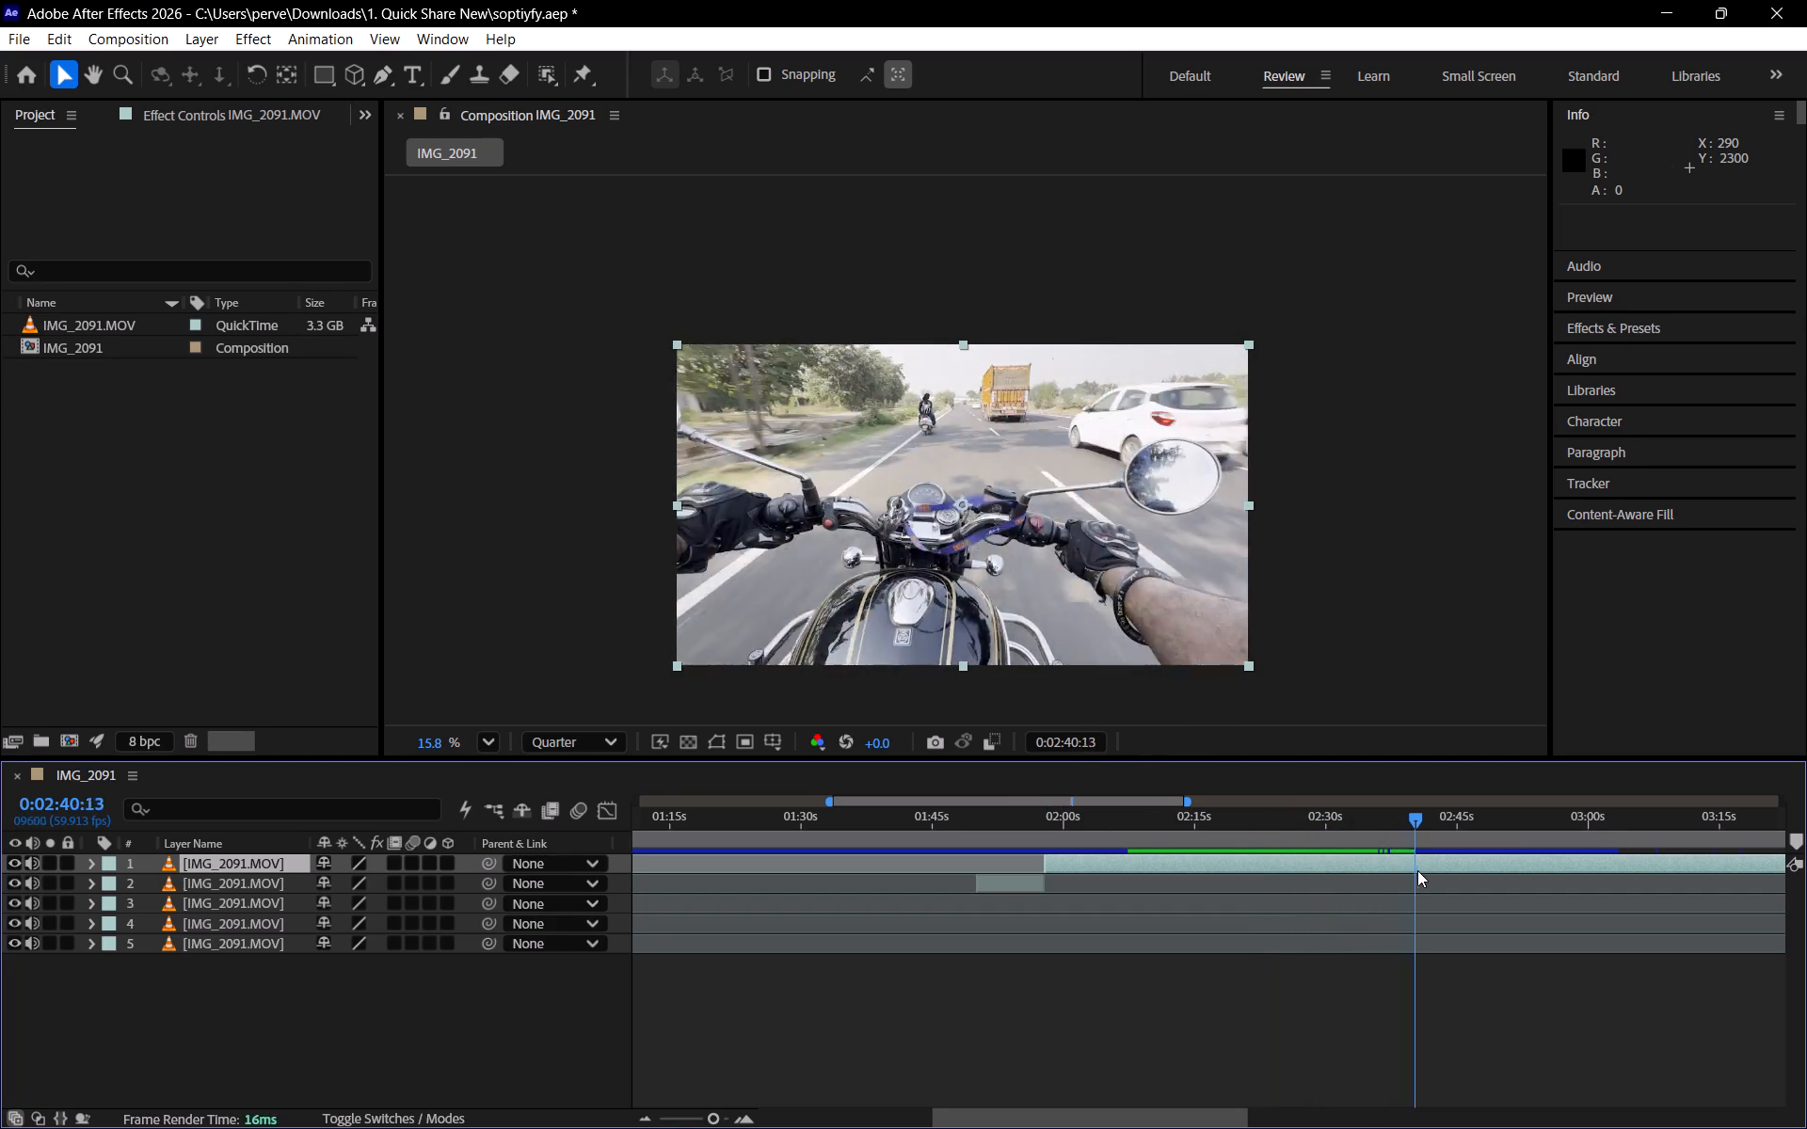
left_click_drag(1417, 870, 1405, 872)
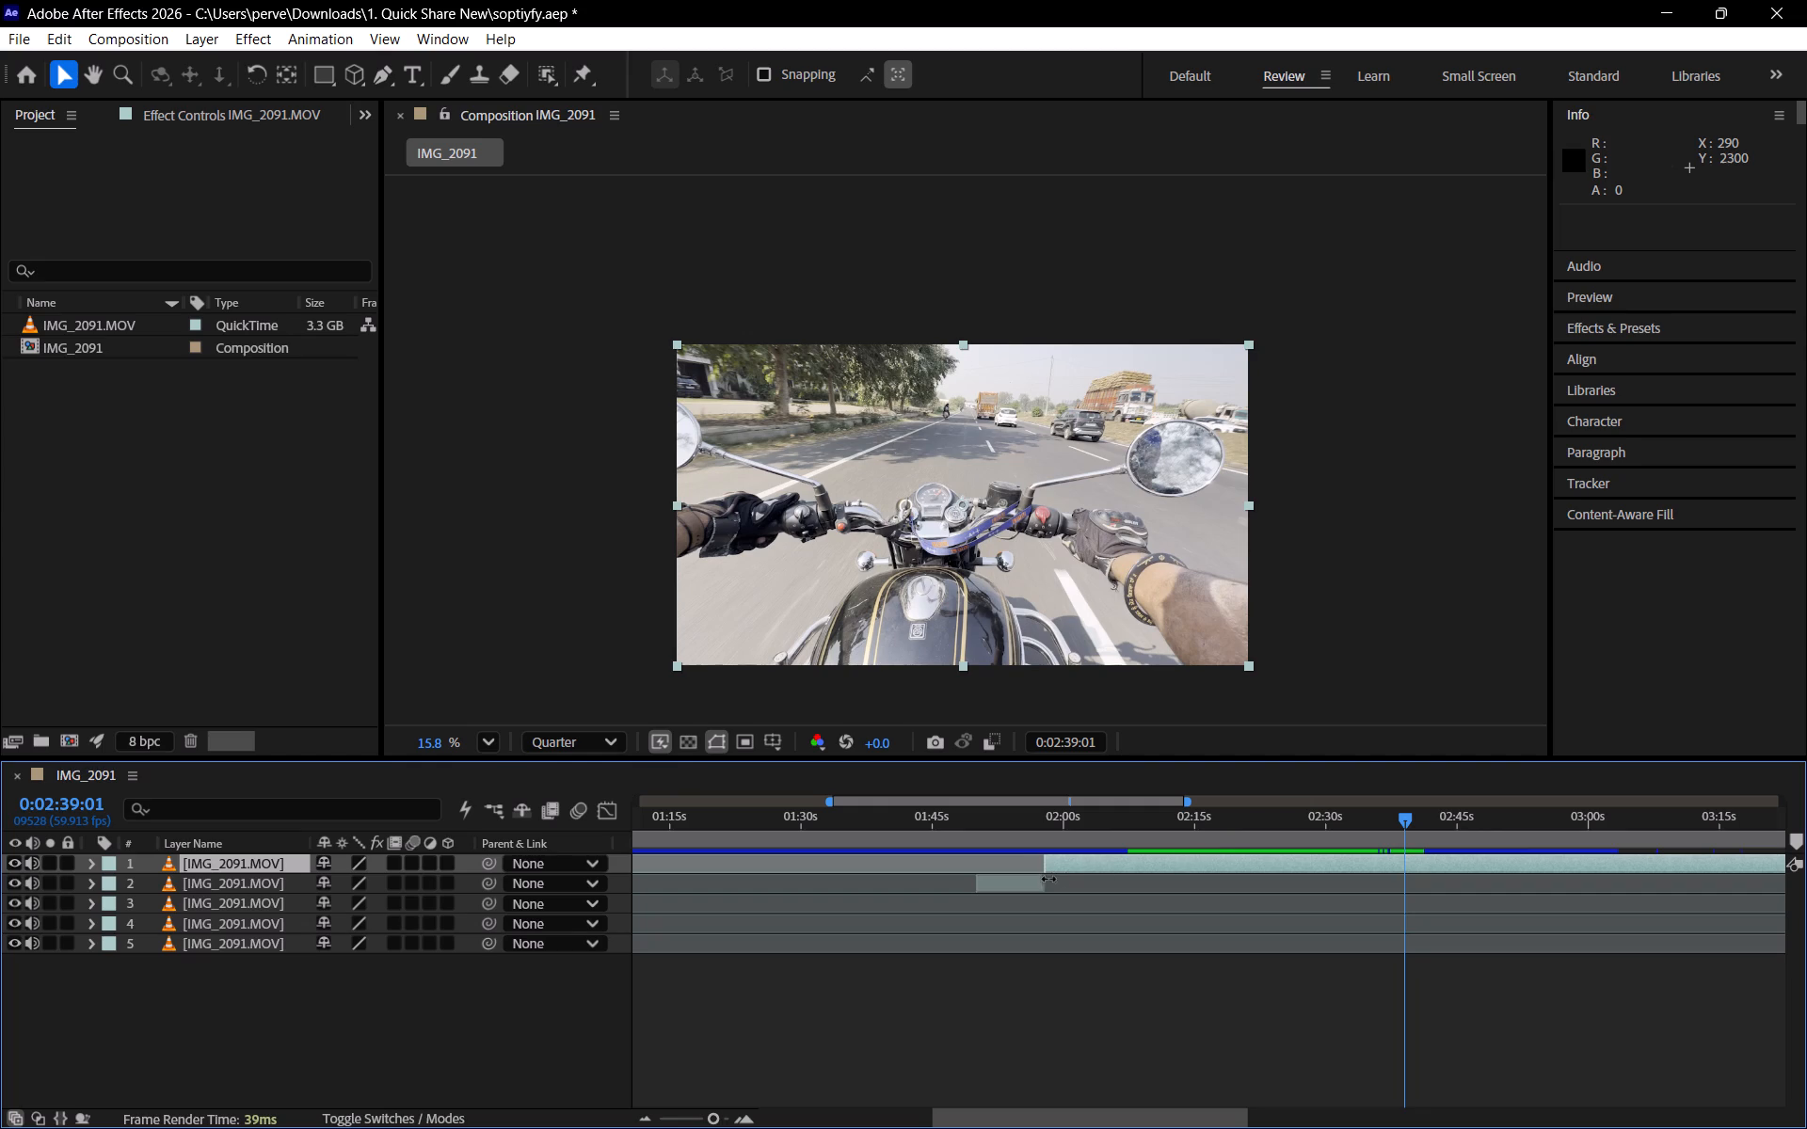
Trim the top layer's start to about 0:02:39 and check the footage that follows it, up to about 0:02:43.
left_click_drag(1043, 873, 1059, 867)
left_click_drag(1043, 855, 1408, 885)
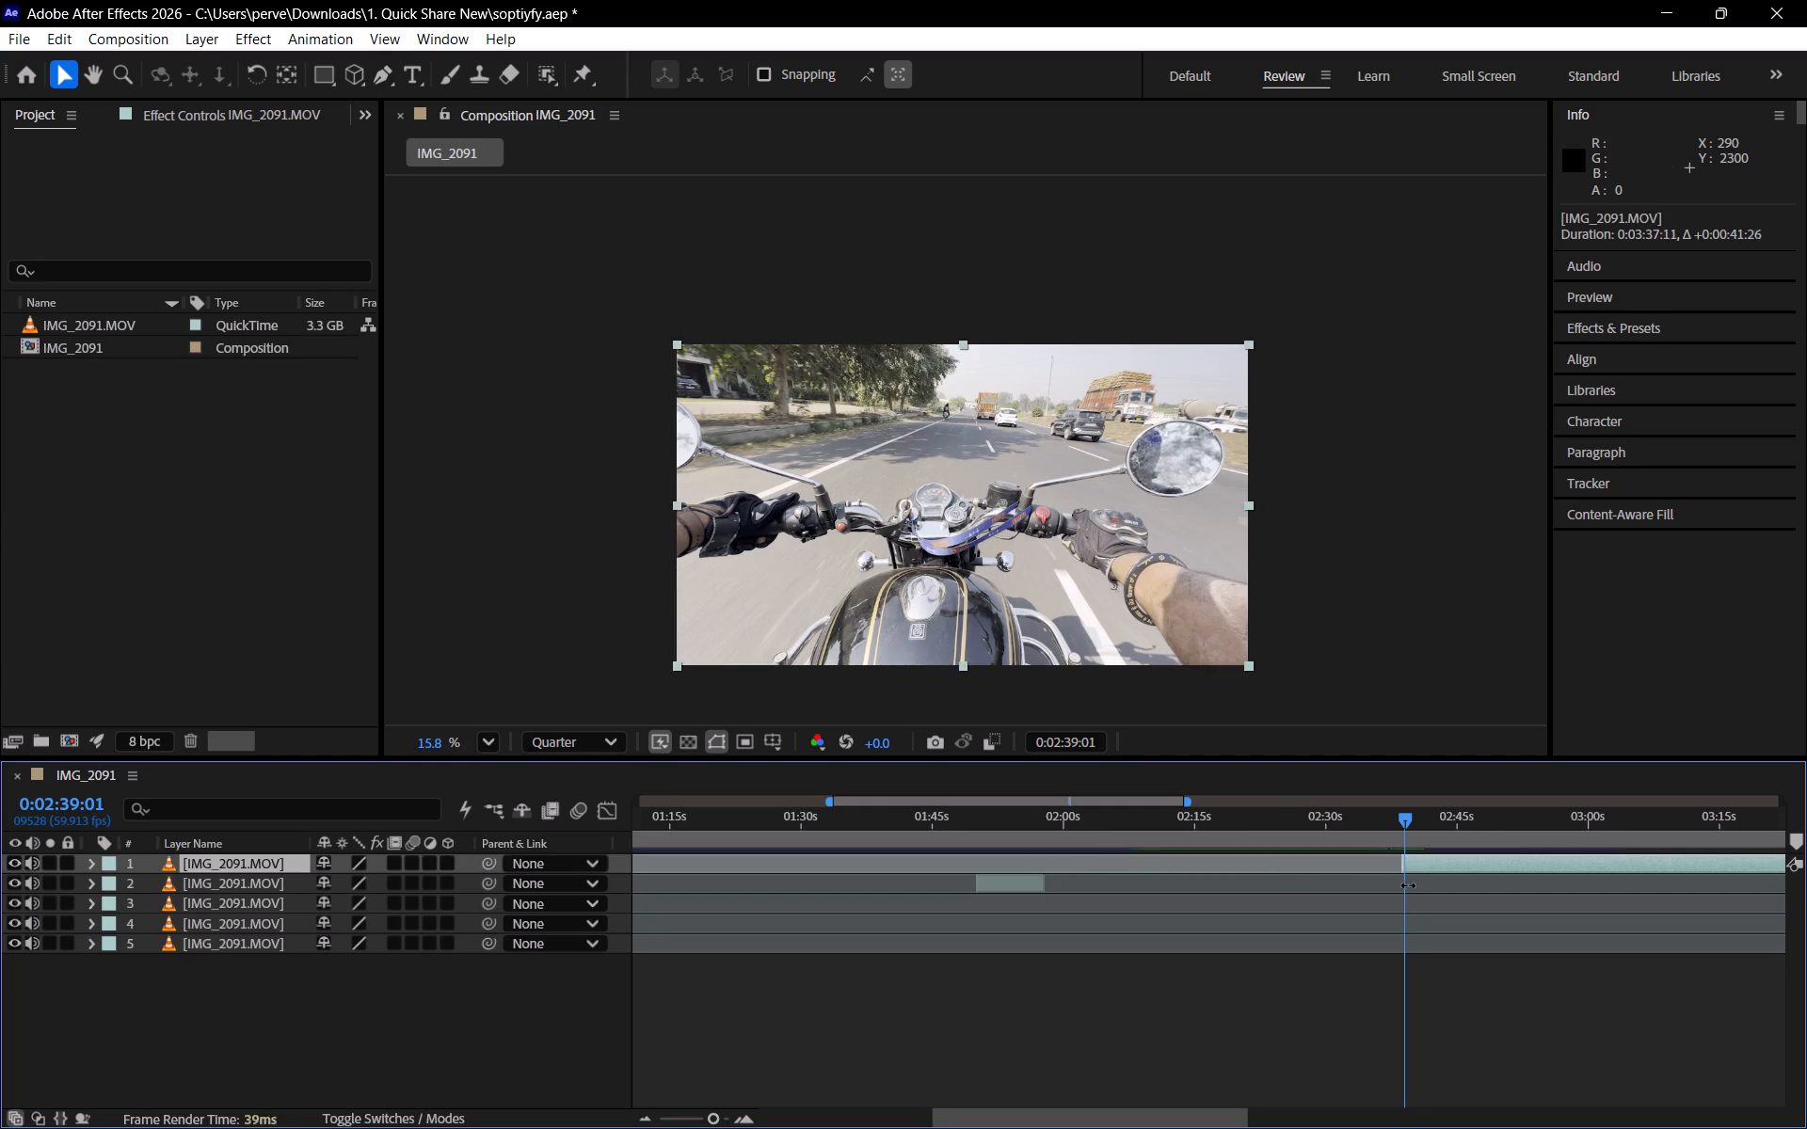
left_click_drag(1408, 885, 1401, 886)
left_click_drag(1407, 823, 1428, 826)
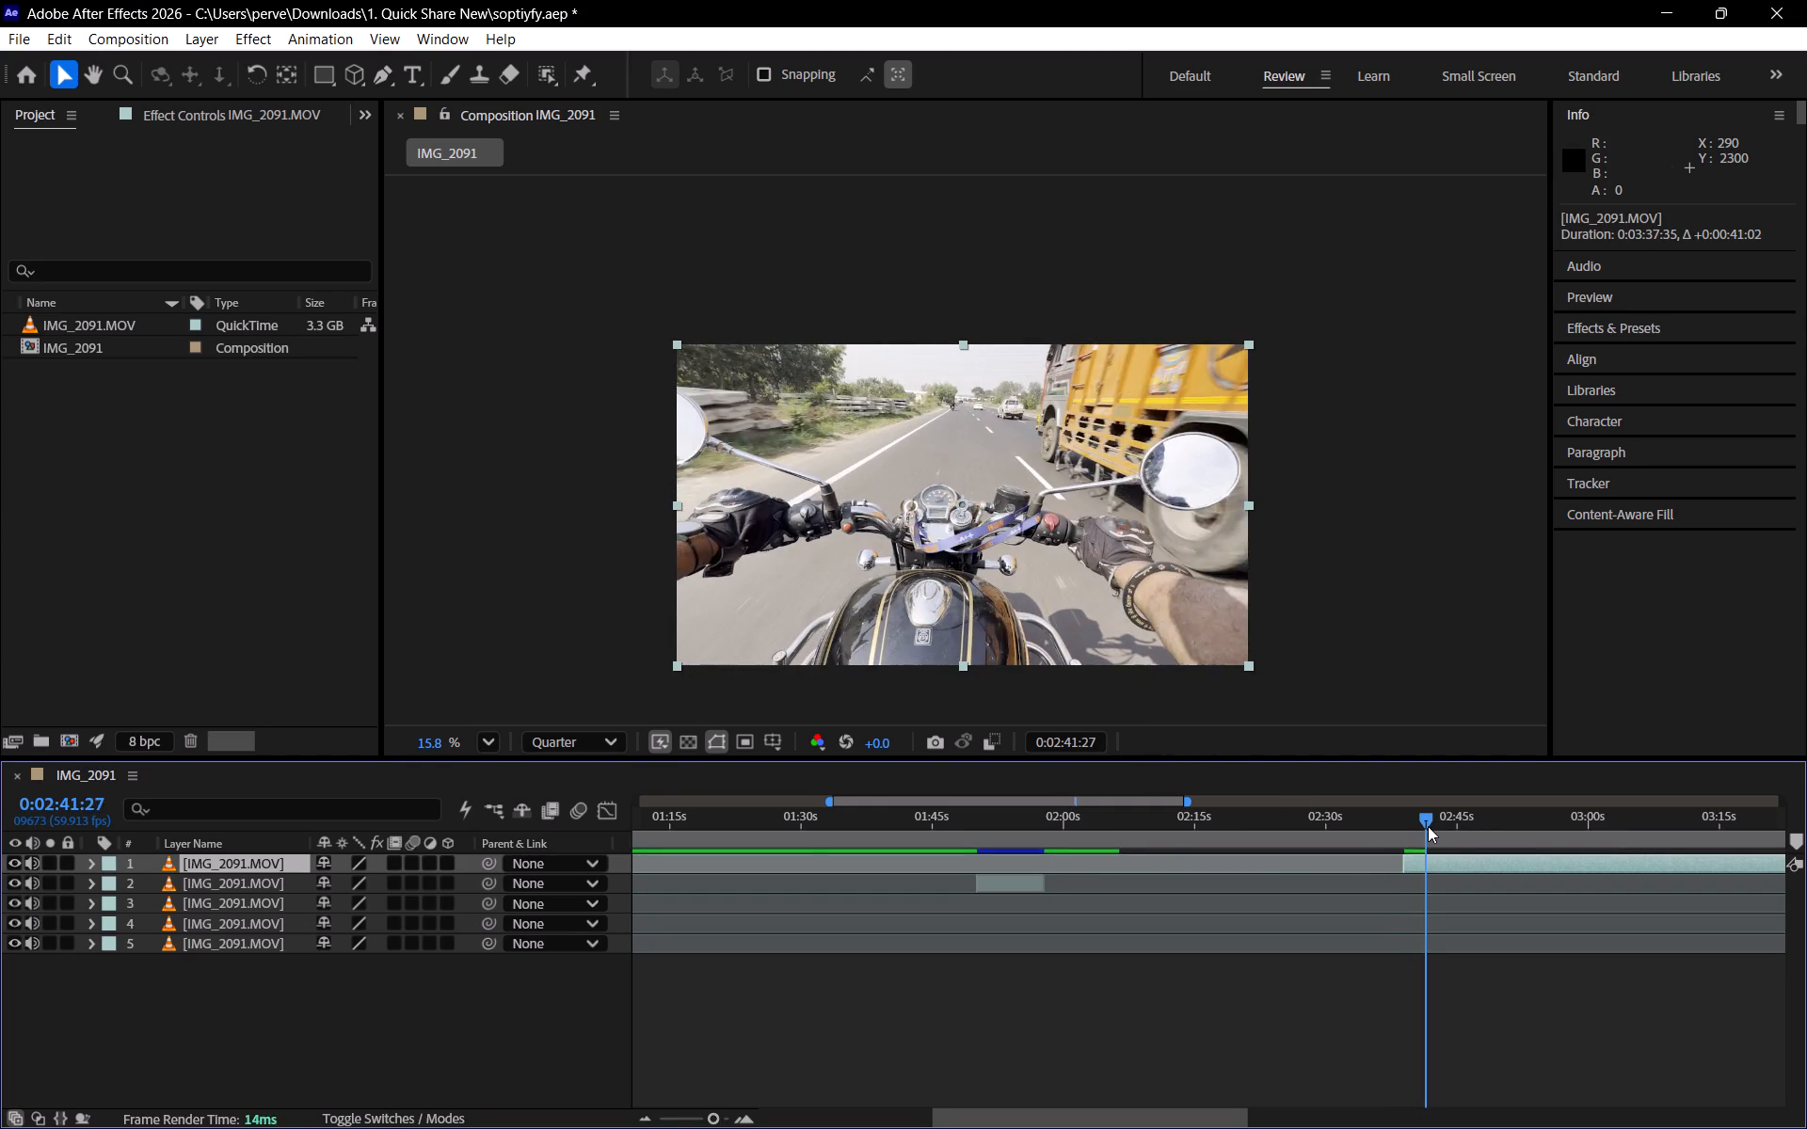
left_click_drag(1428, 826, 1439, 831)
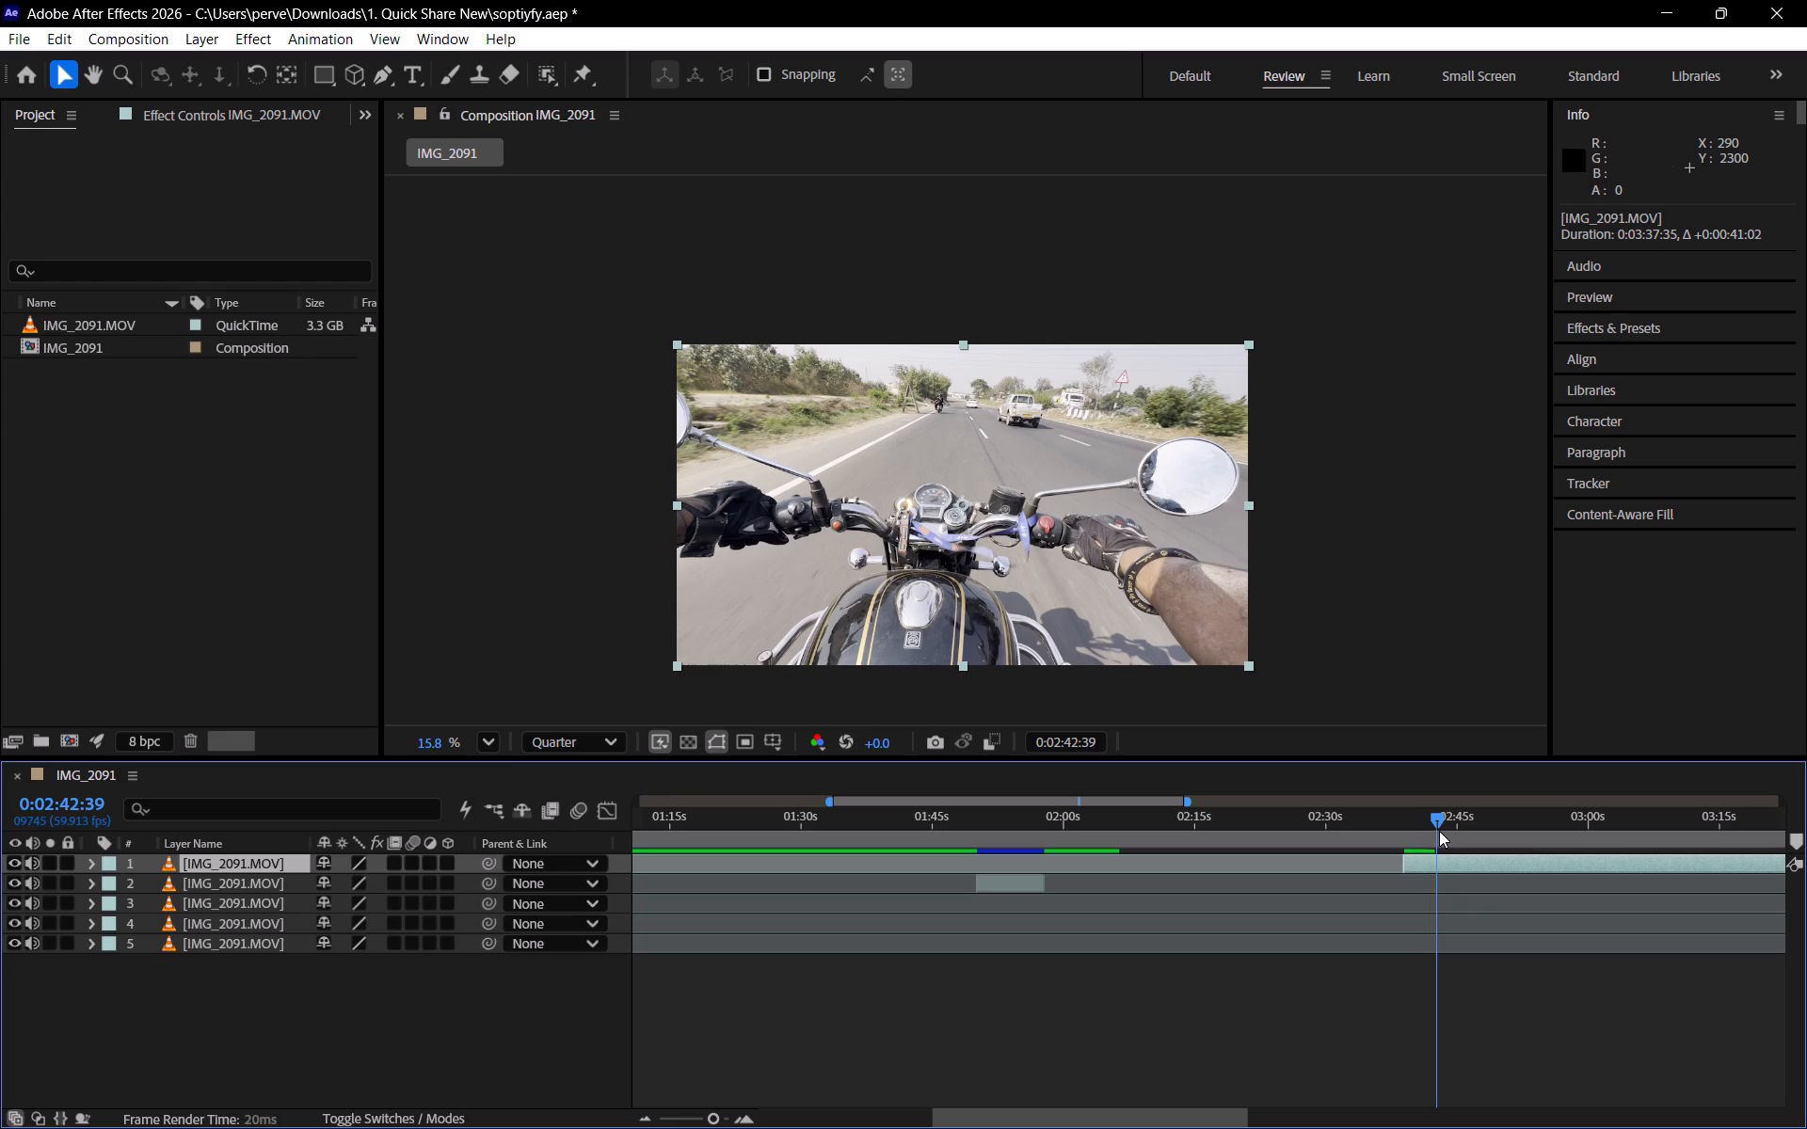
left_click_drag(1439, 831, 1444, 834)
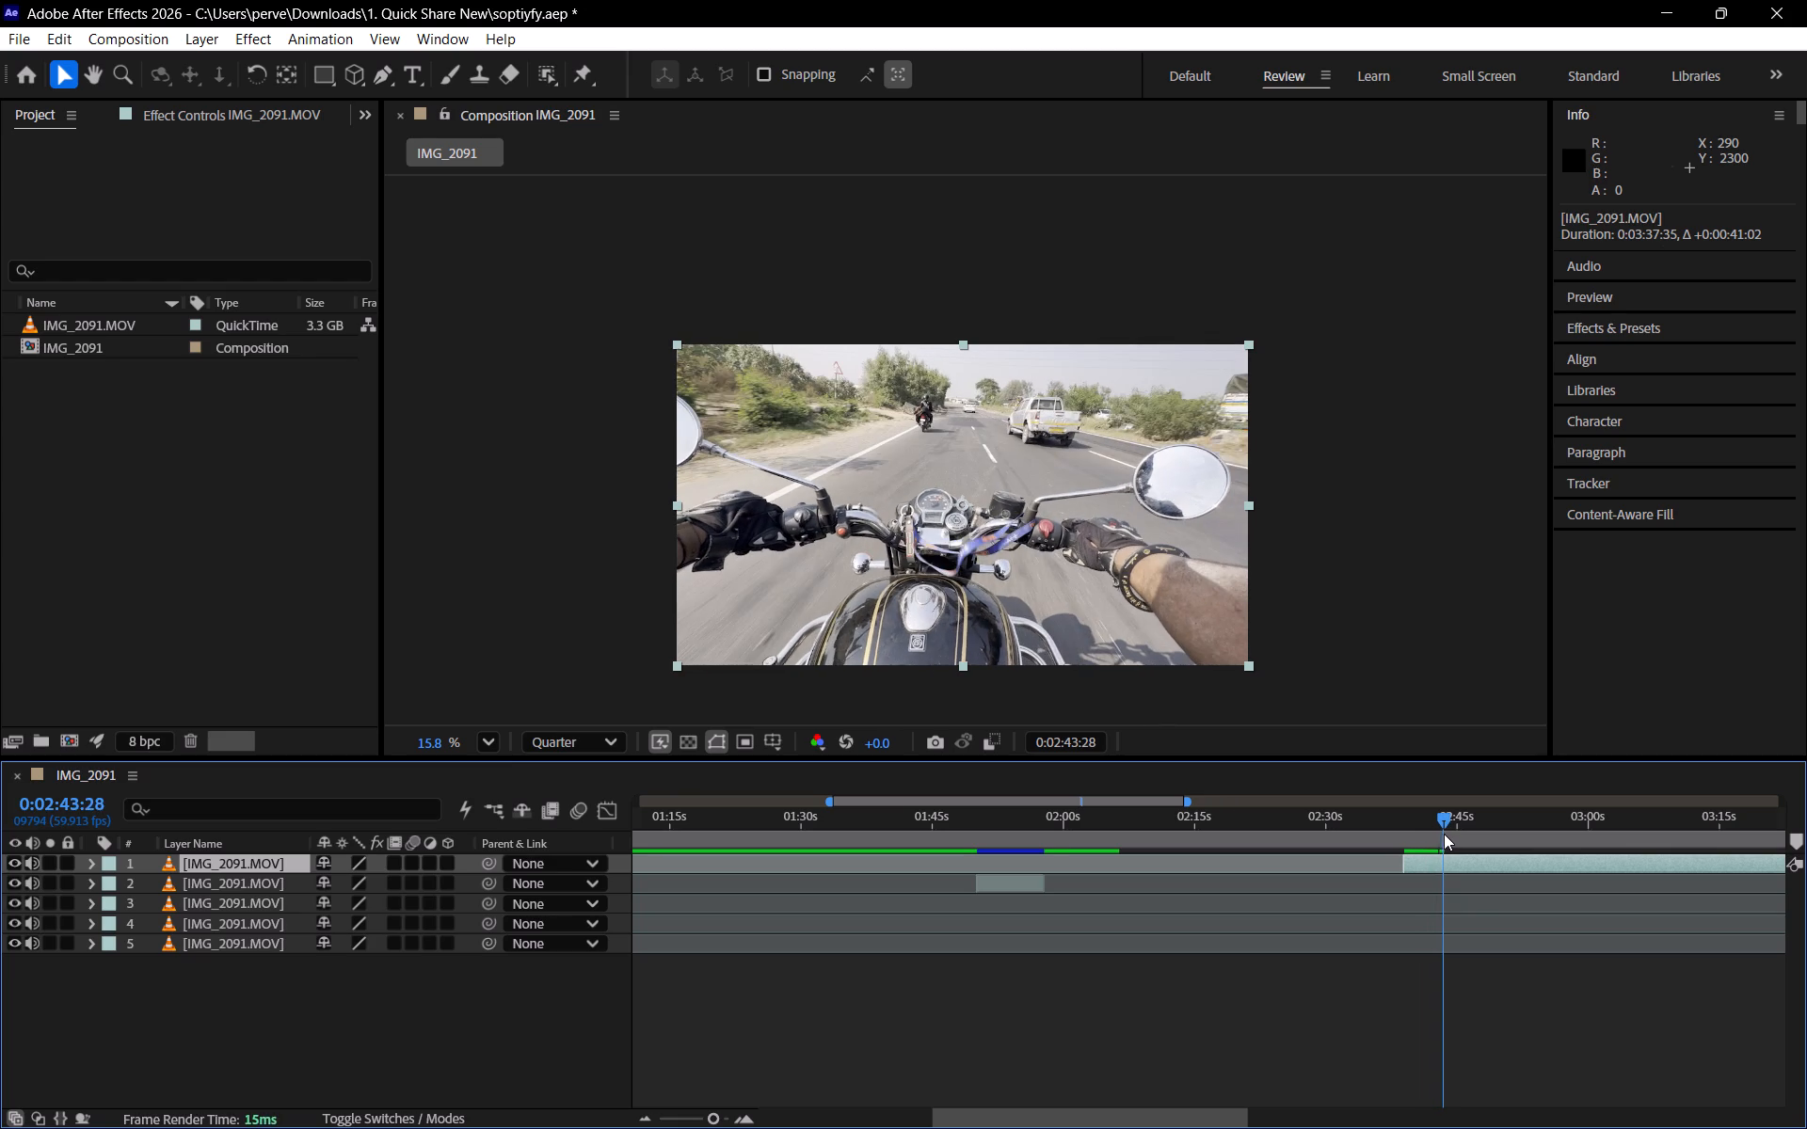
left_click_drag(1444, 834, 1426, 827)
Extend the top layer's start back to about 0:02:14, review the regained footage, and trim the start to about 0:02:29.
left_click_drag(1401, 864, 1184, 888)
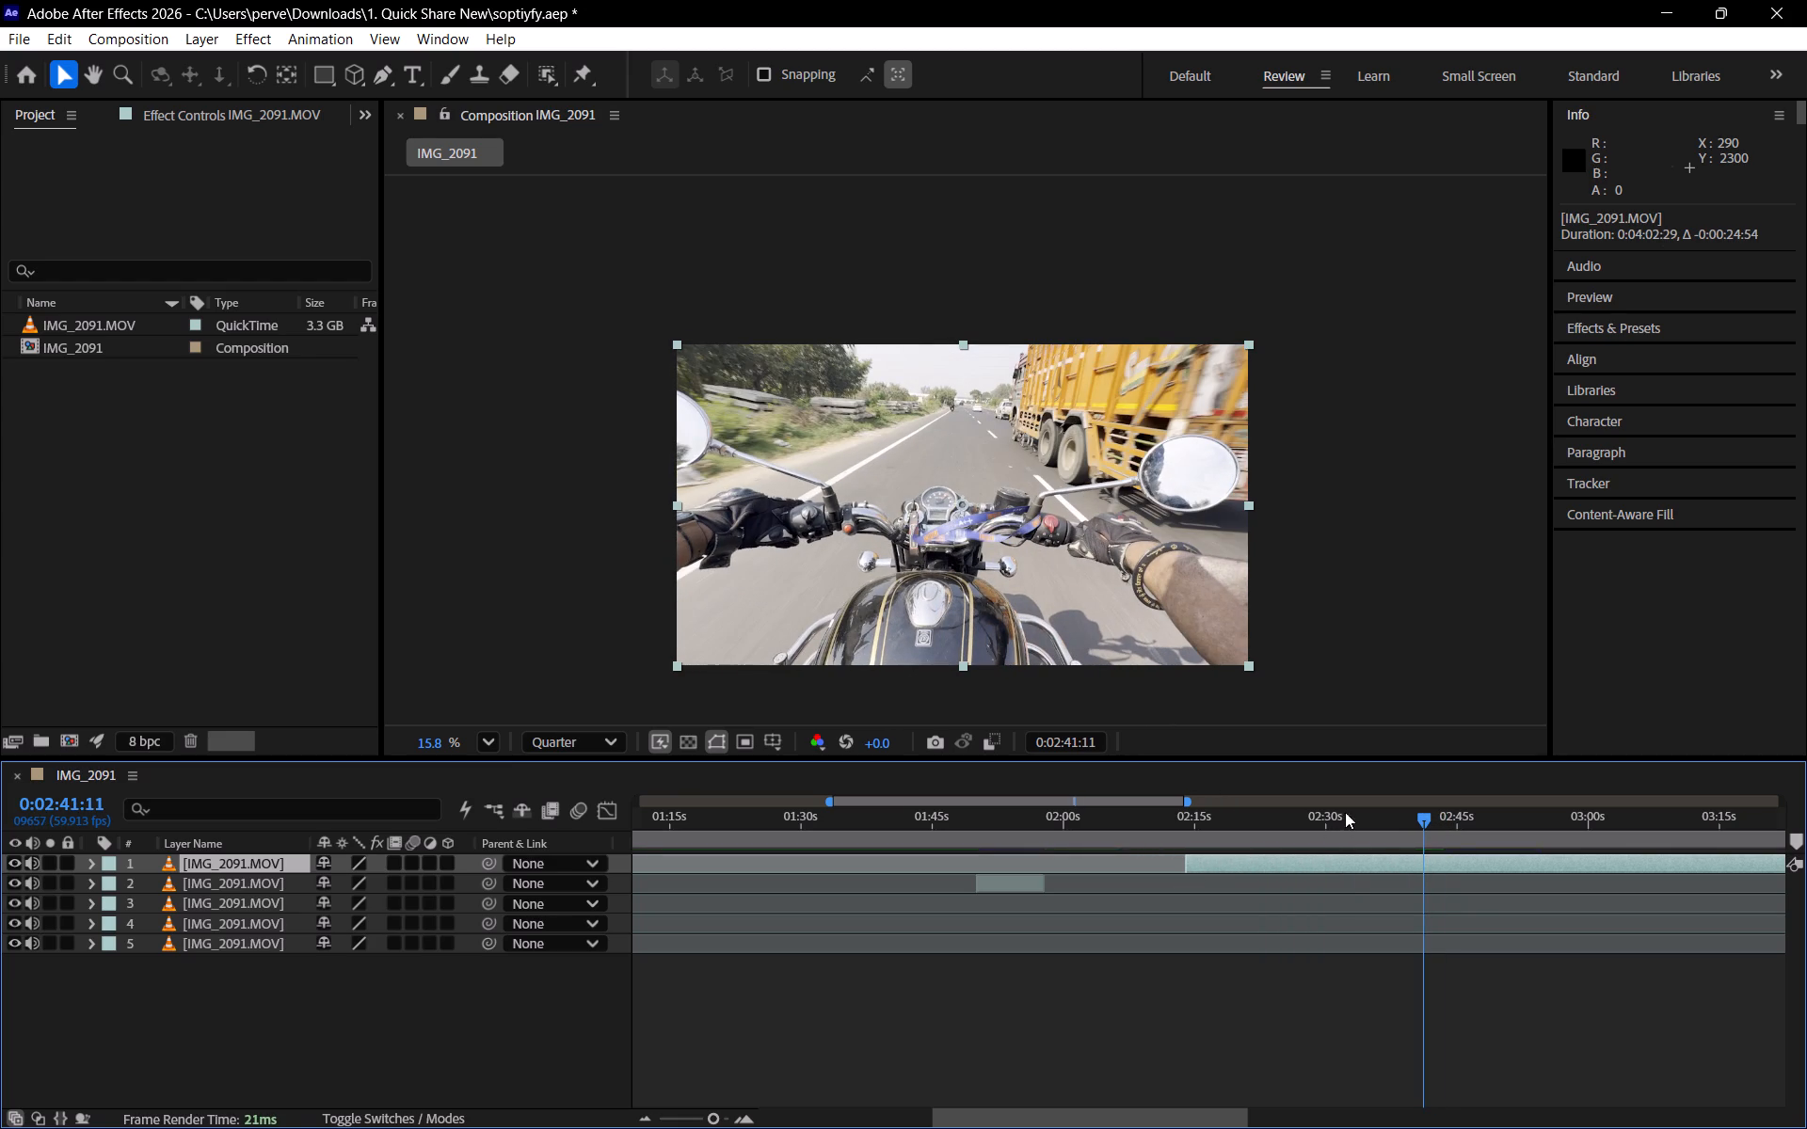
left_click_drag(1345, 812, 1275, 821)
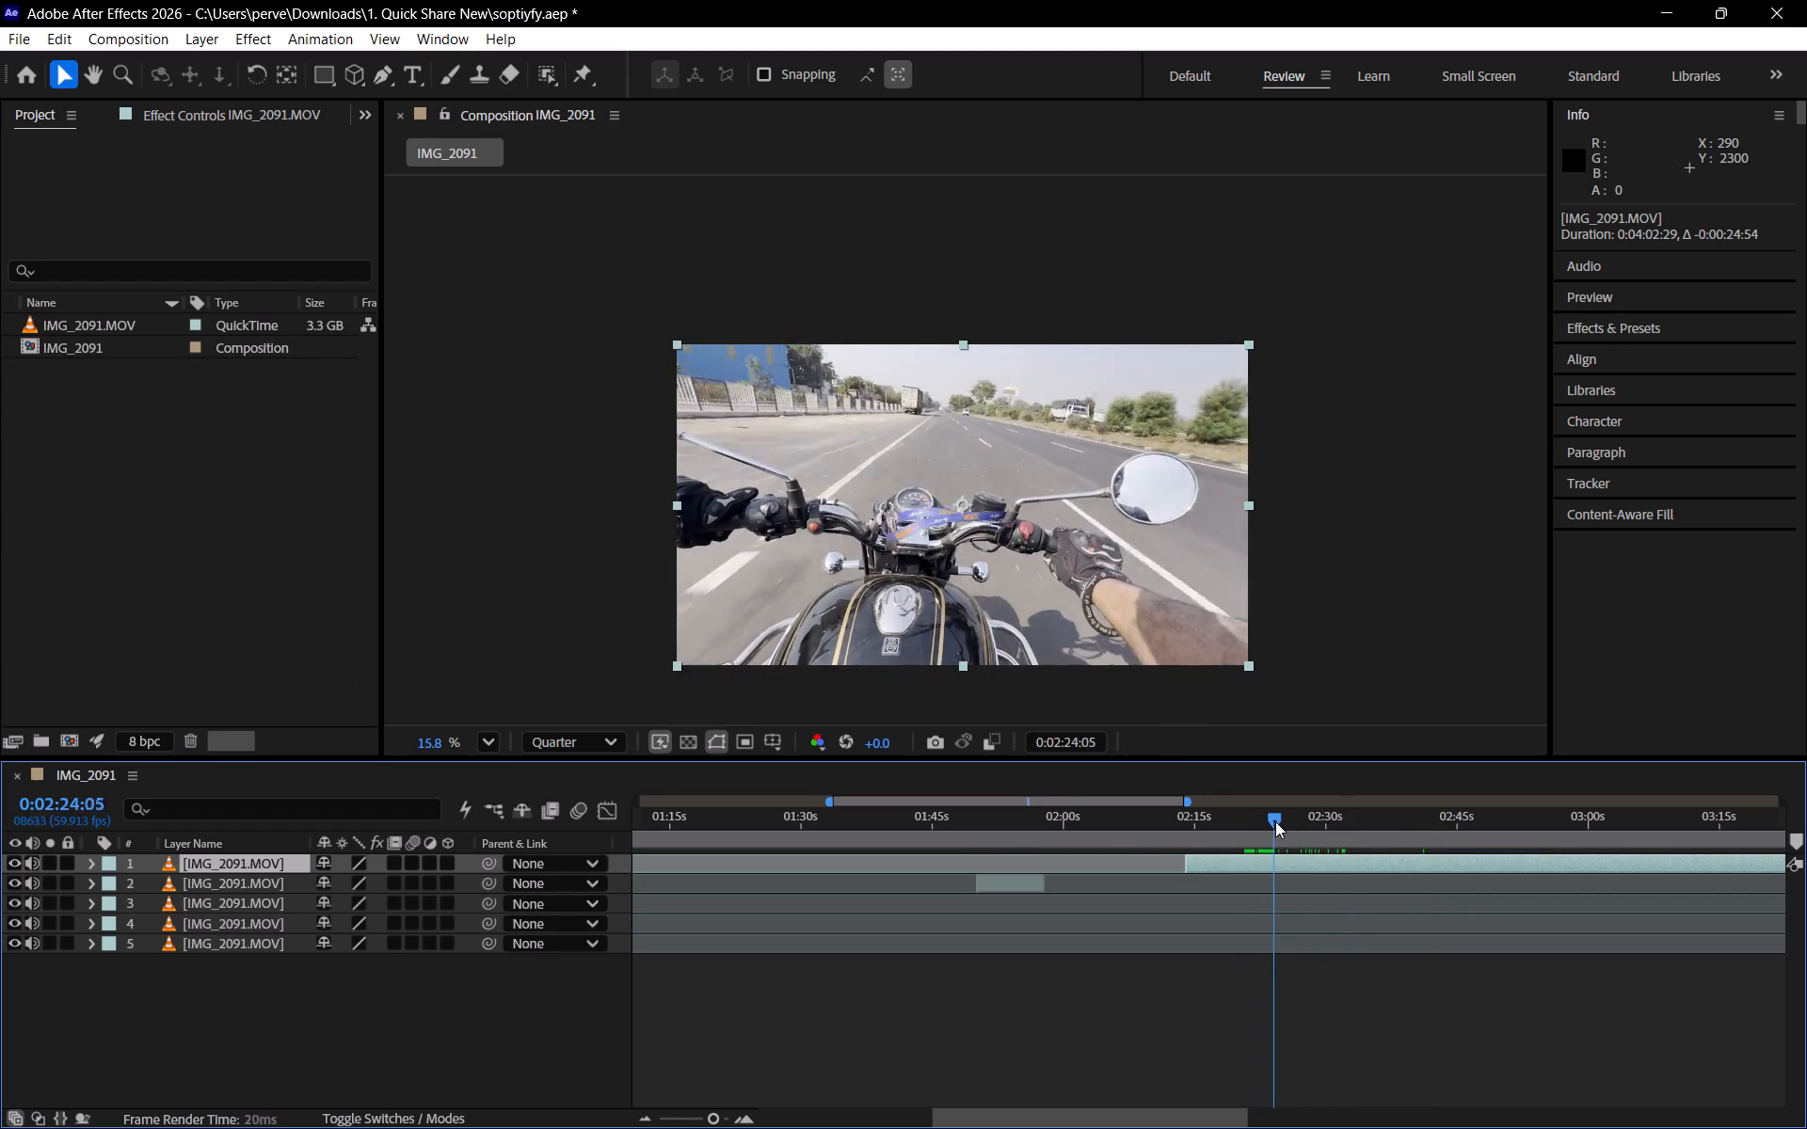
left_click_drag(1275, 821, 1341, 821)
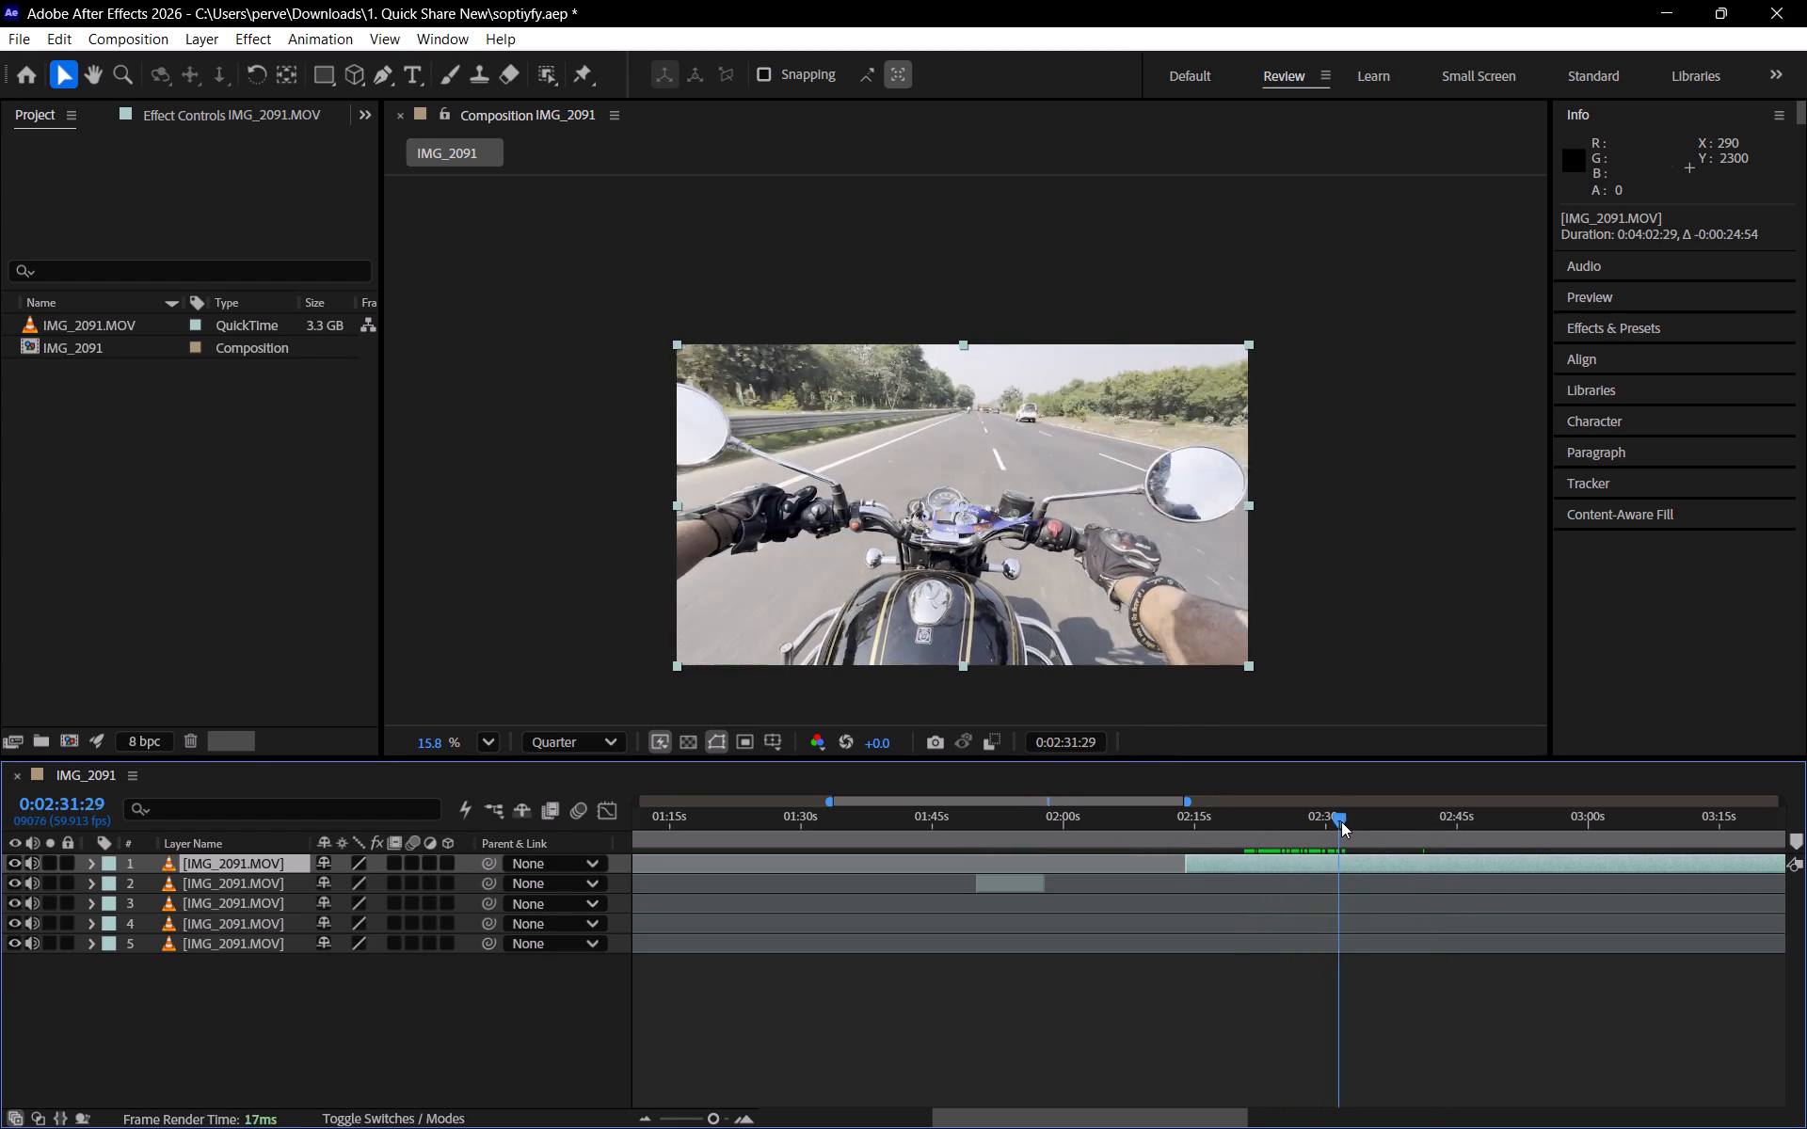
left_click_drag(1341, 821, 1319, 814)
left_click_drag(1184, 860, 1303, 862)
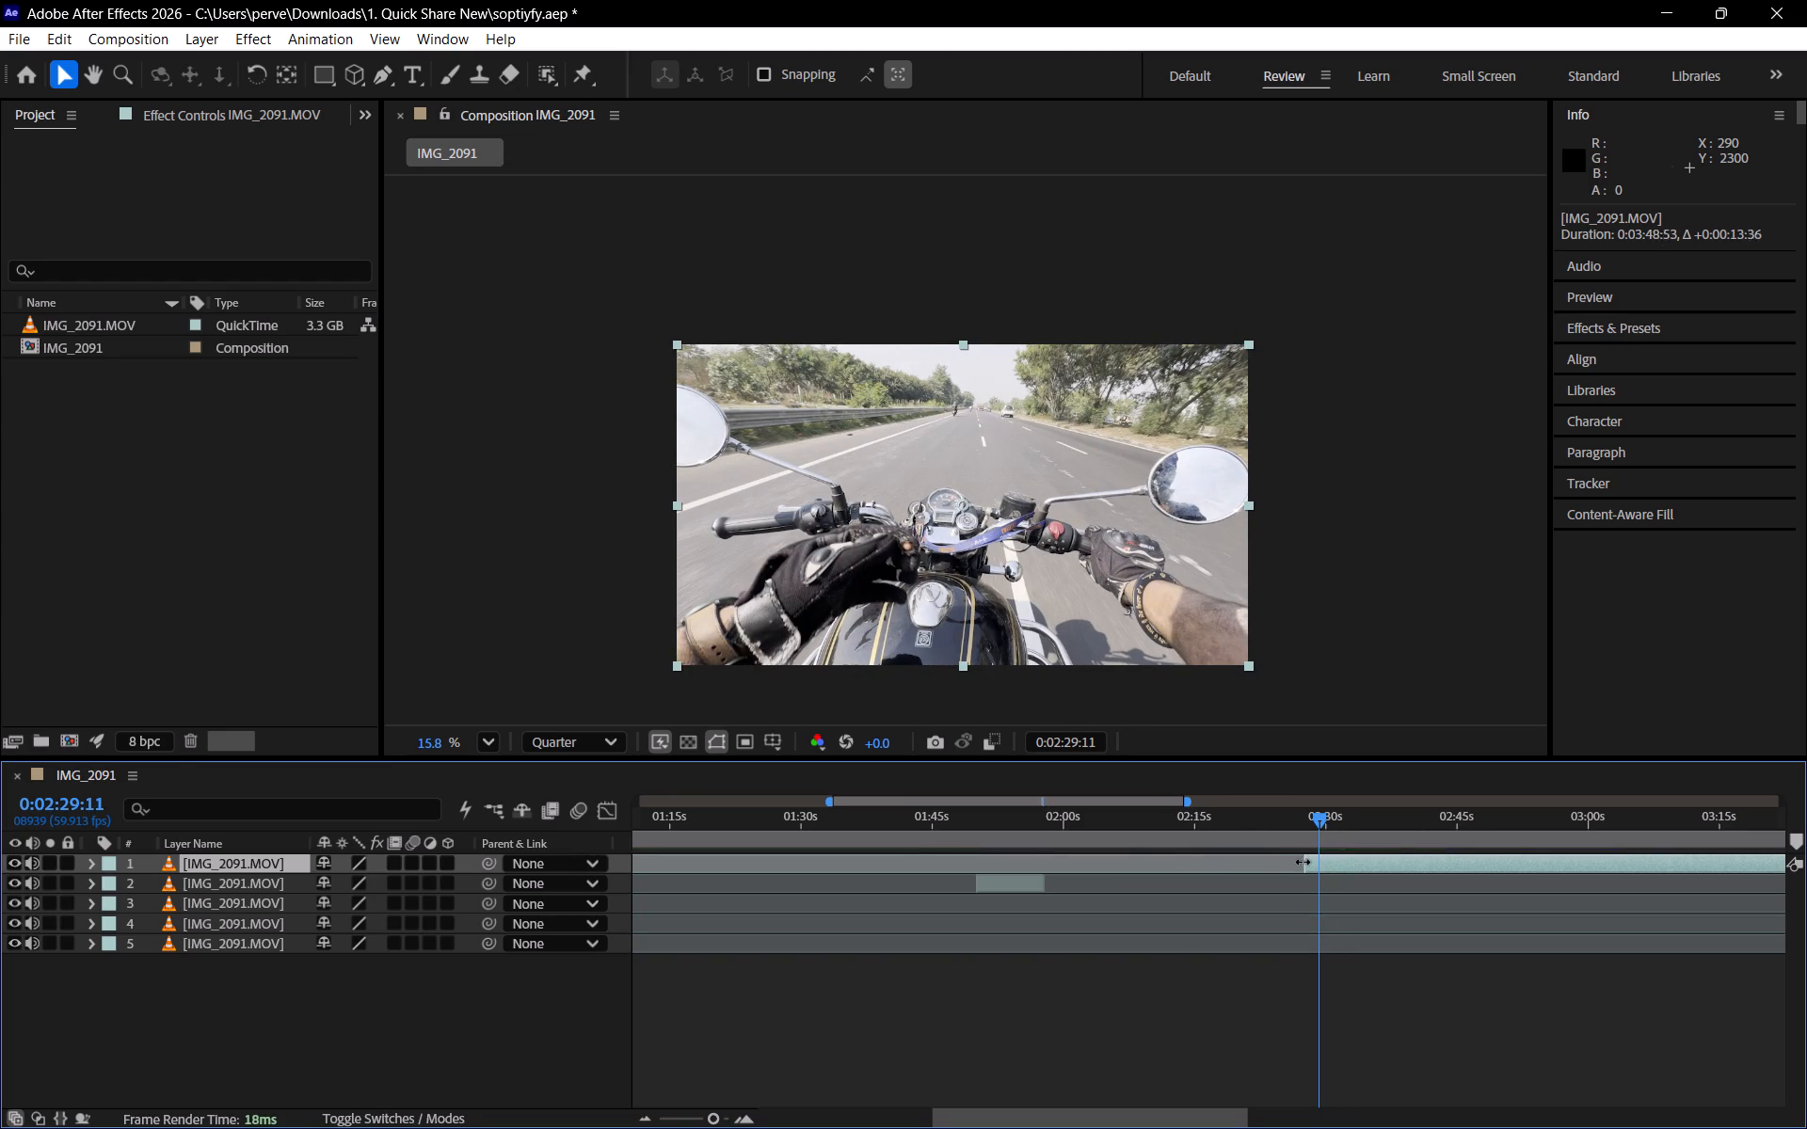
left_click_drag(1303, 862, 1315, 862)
Review the footage between about 0:02:29 and 0:02:41 and trim the top layer's start to about 0:02:35.
left_click_drag(1319, 819, 1337, 819)
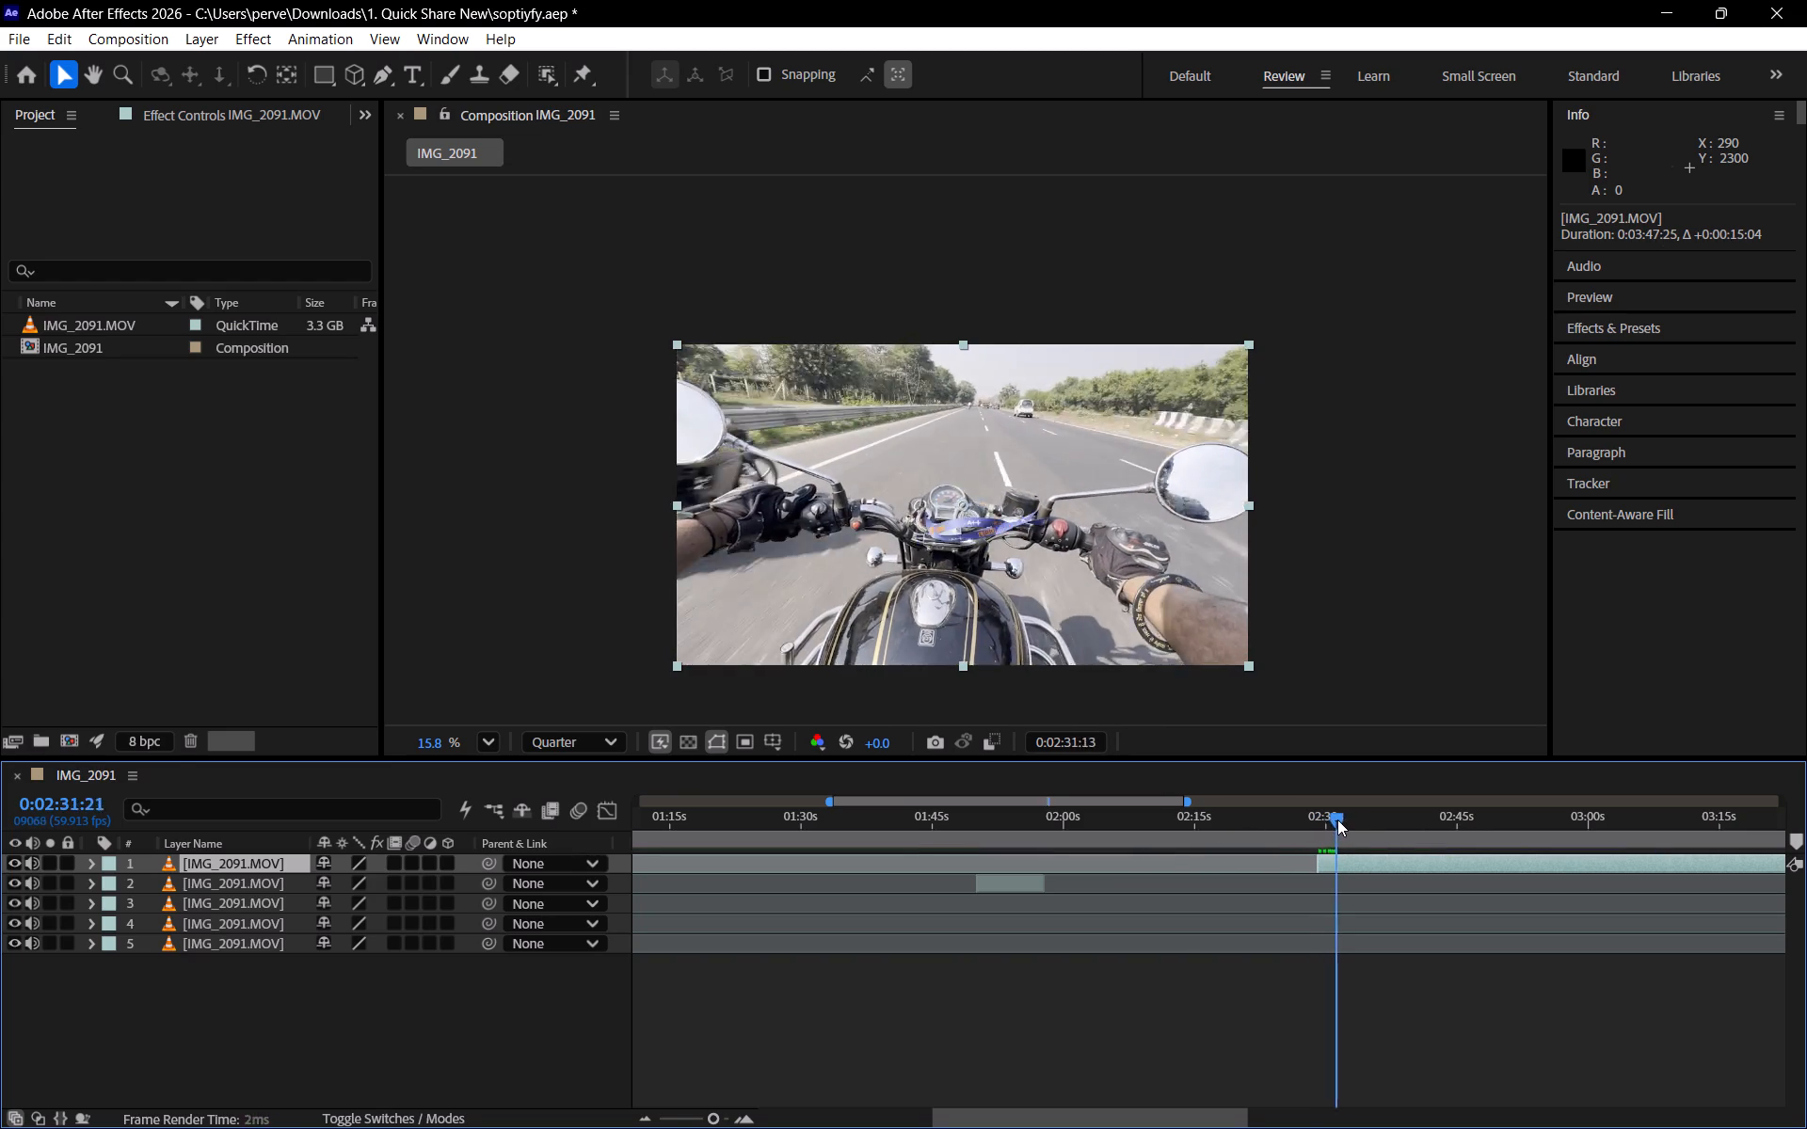
left_click_drag(1337, 819, 1361, 821)
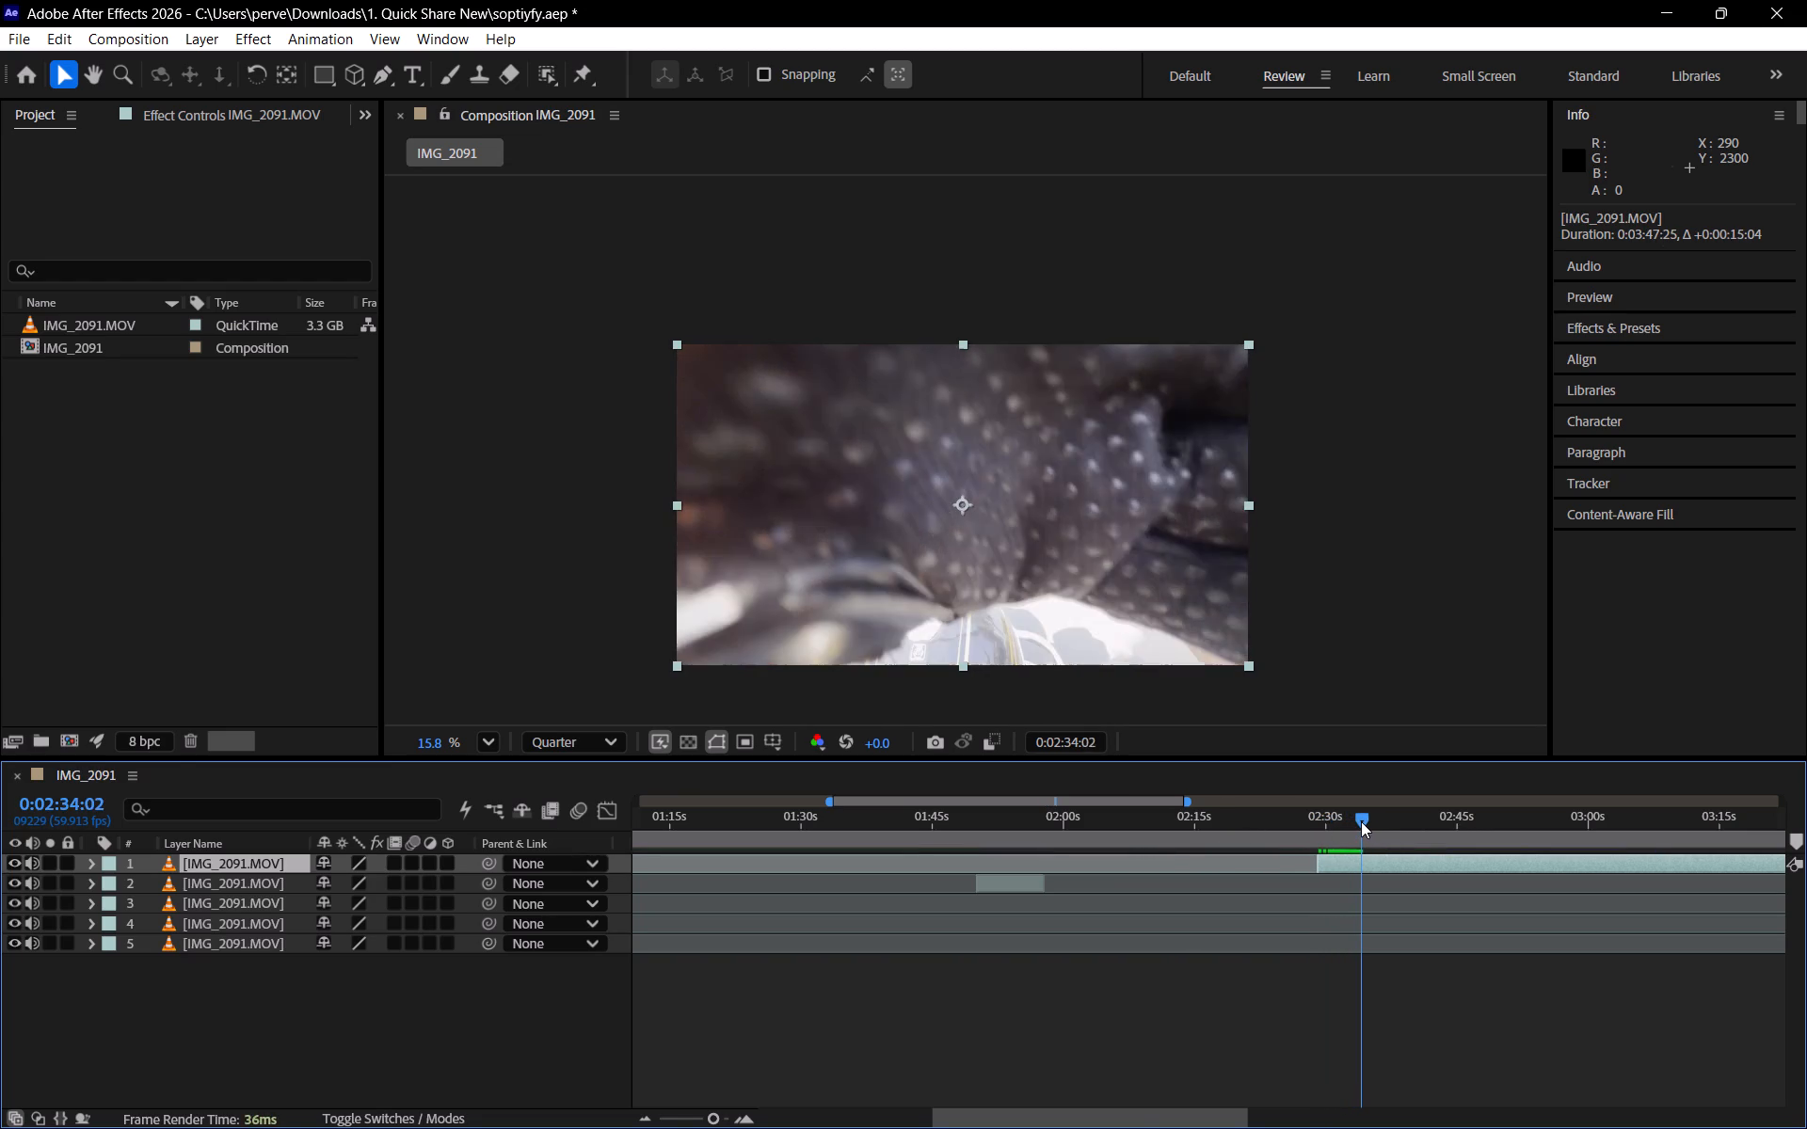
left_click_drag(1361, 821, 1353, 821)
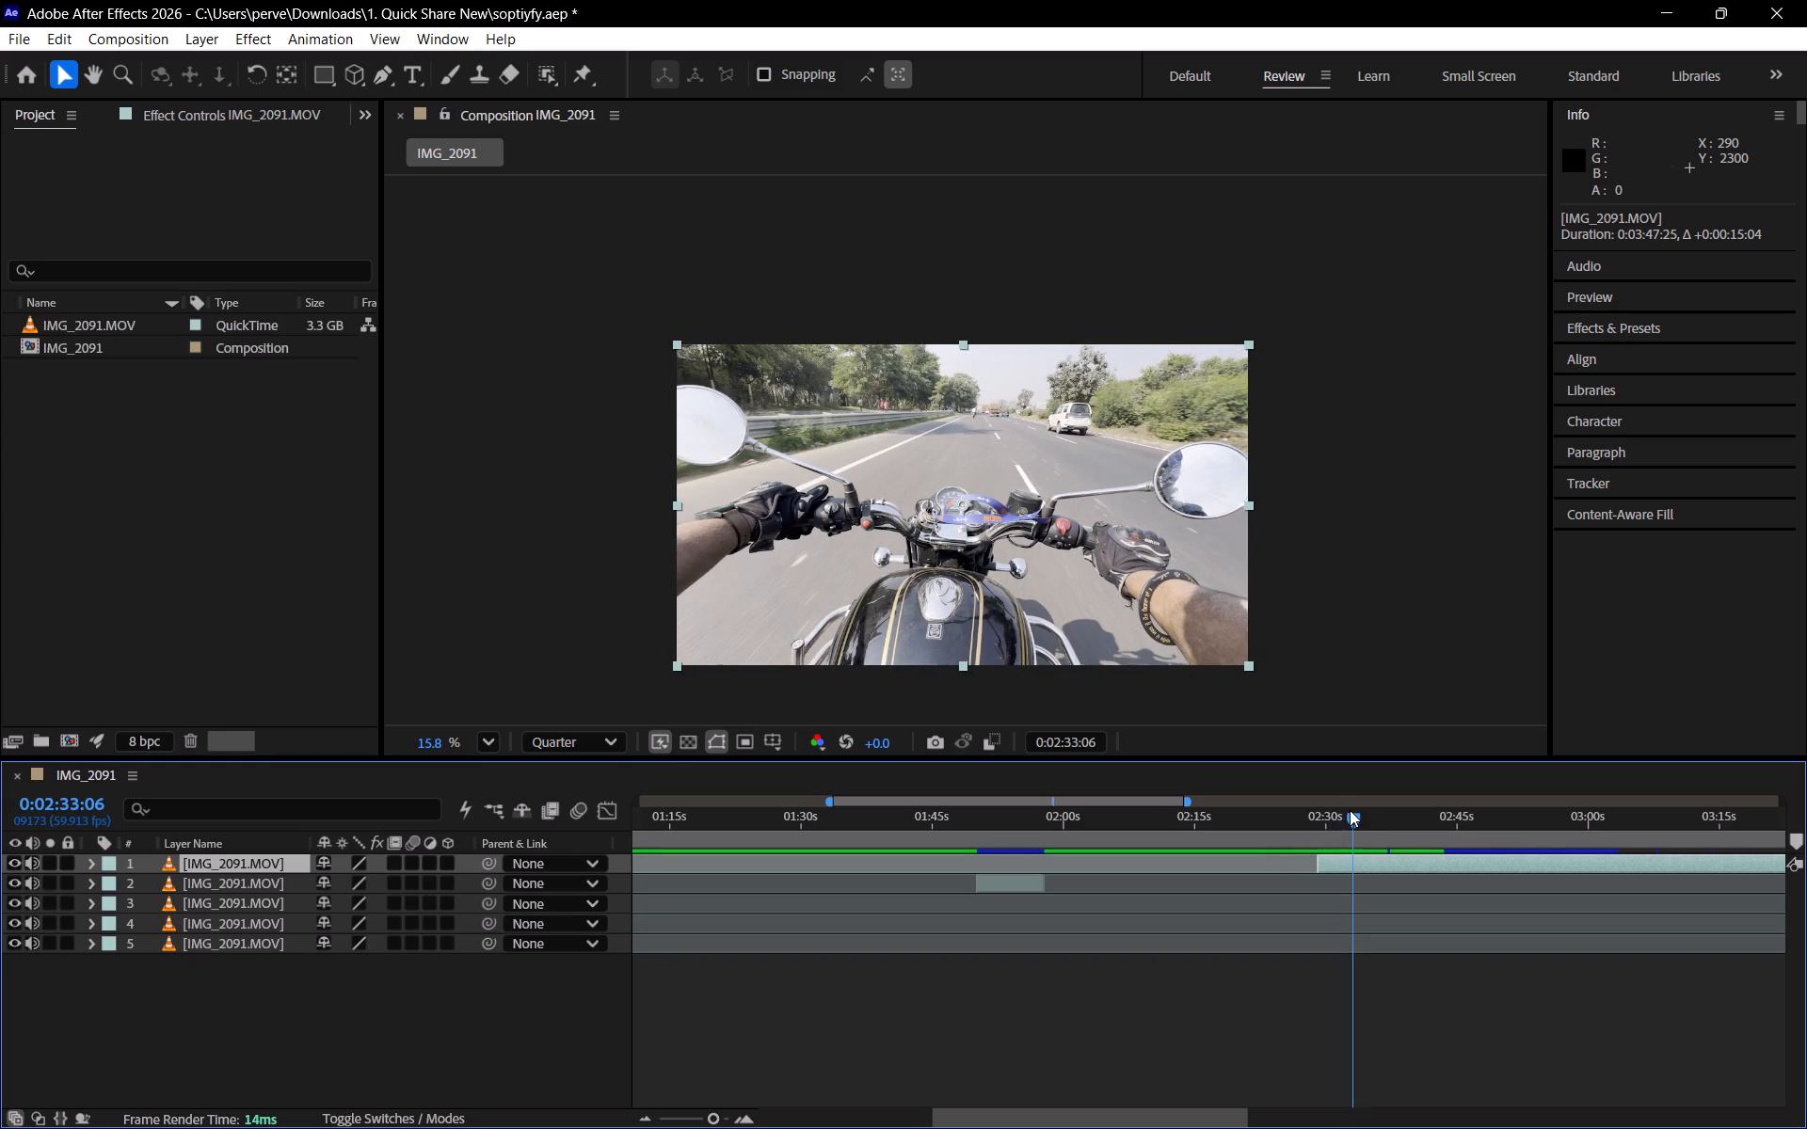
left_click_drag(1354, 811, 1424, 828)
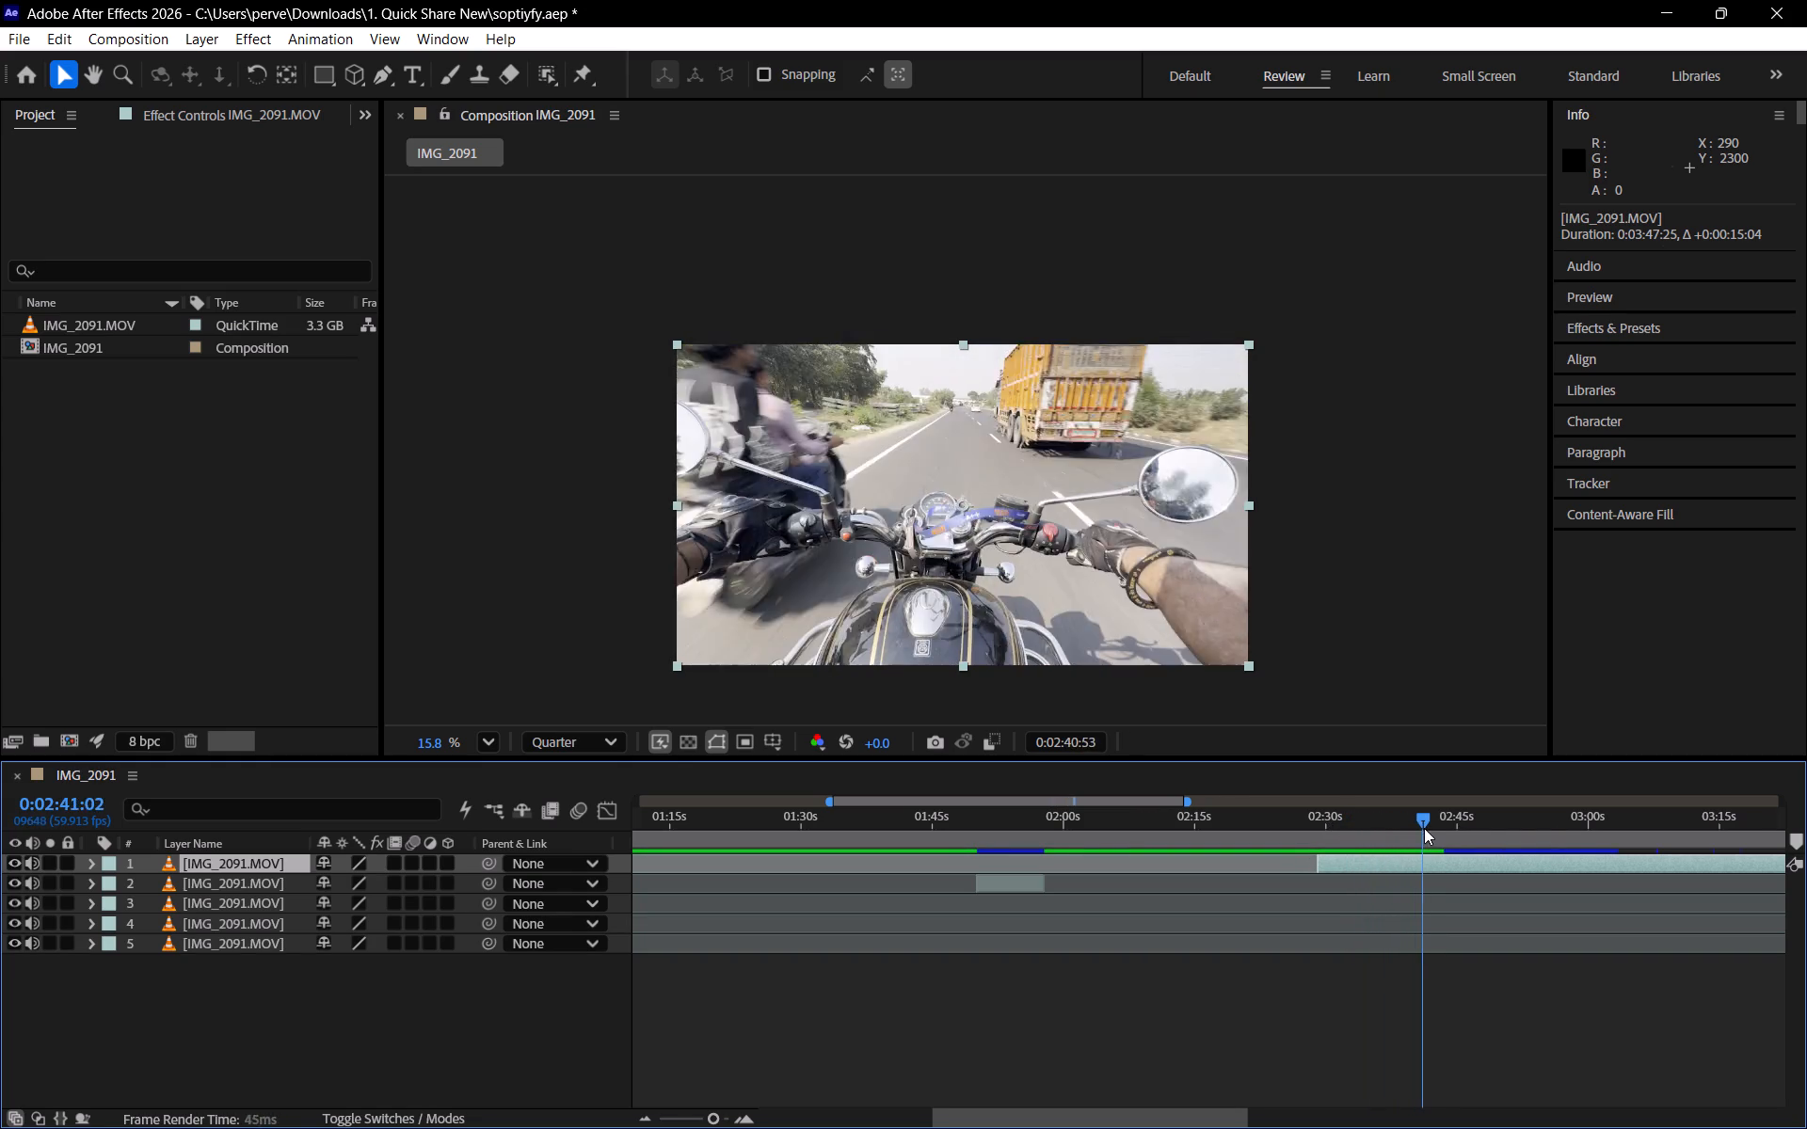
left_click_drag(1424, 828, 1377, 826)
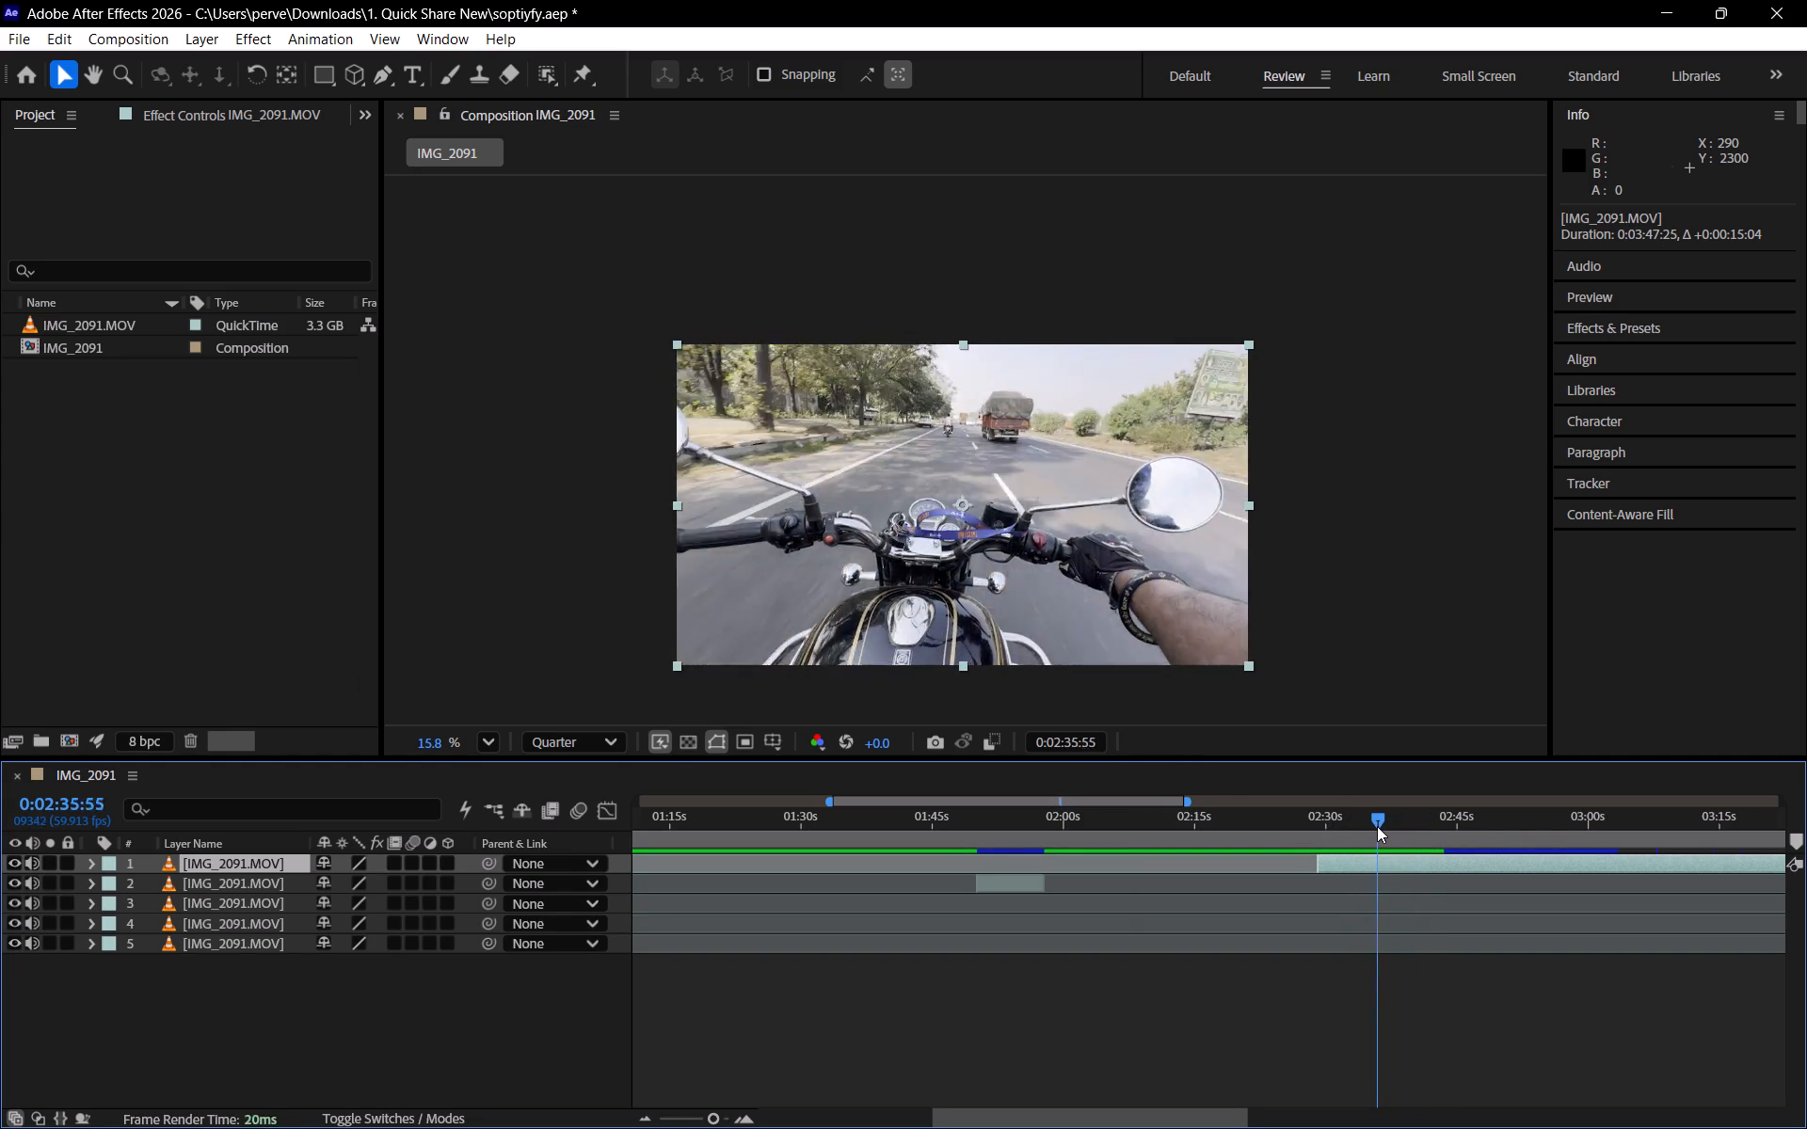
left_click_drag(1377, 826, 1367, 825)
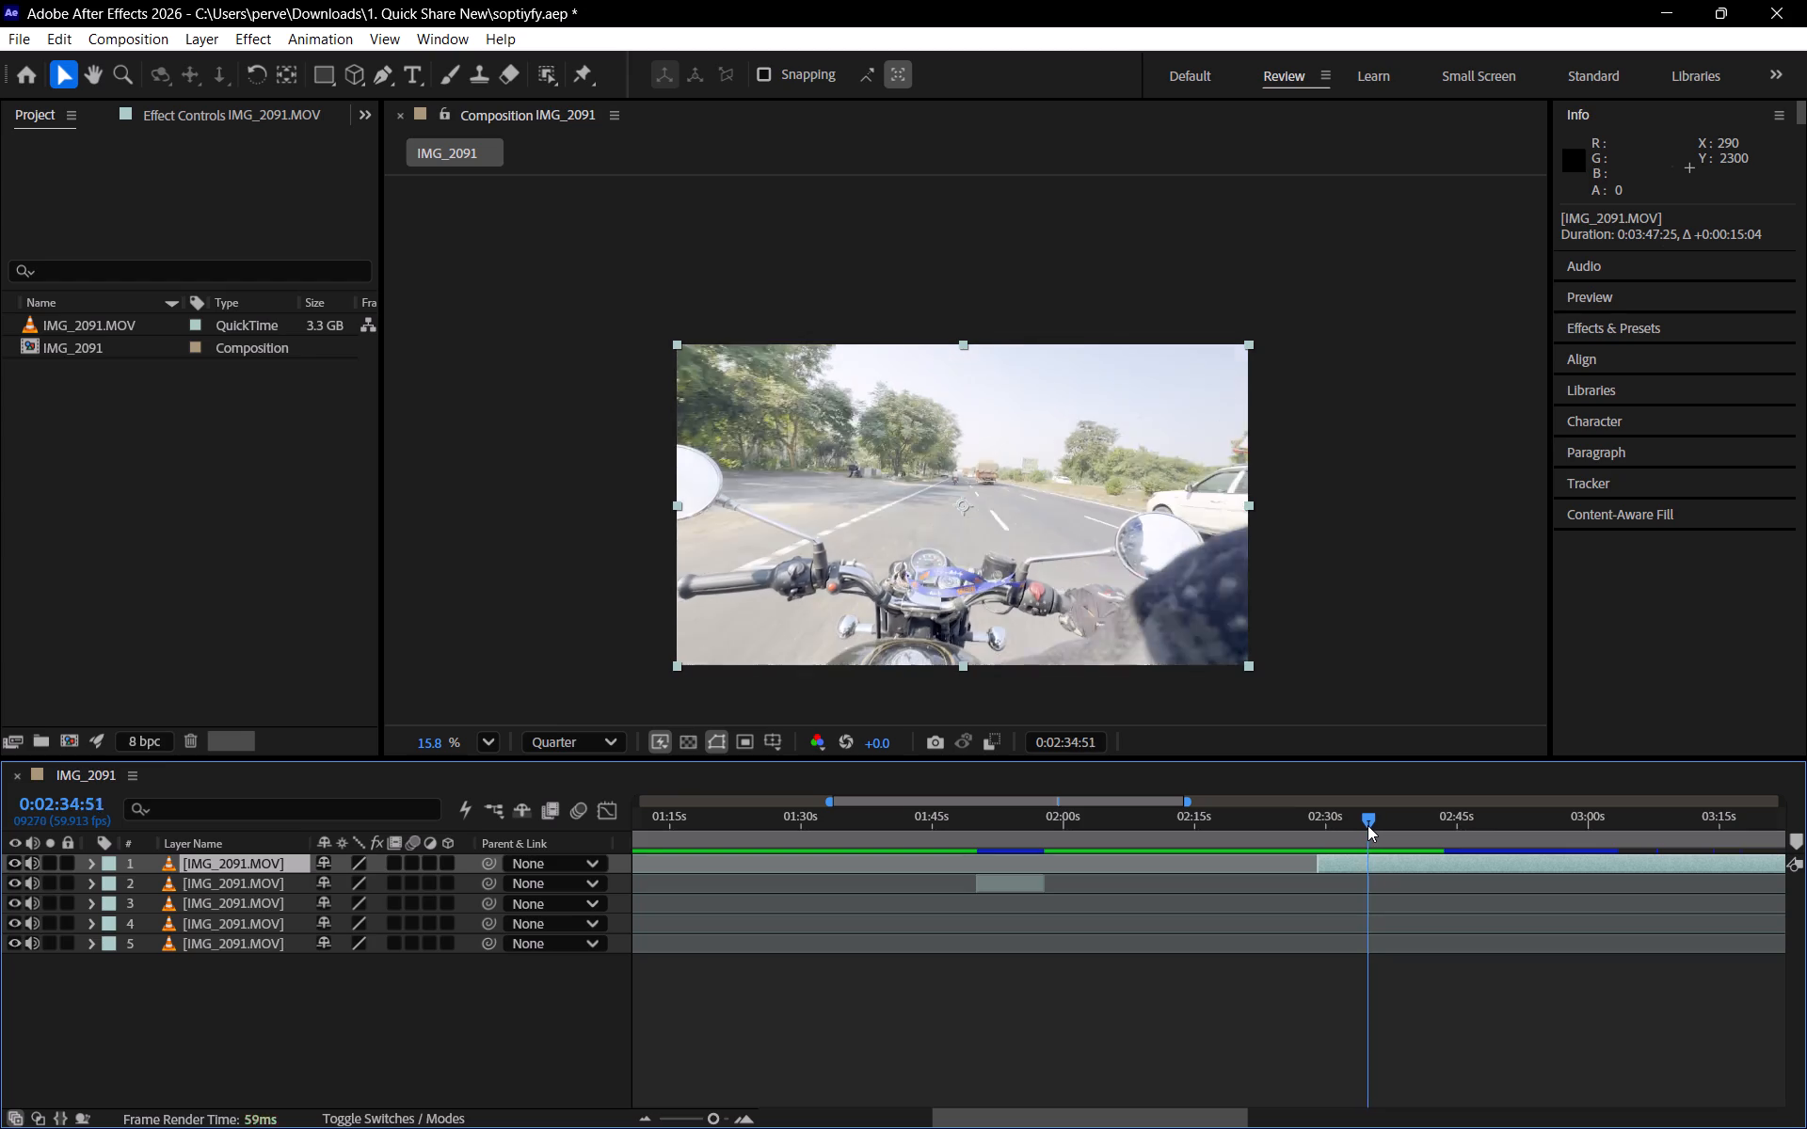
left_click_drag(1367, 825, 1374, 827)
left_click_drag(1318, 858, 1344, 867)
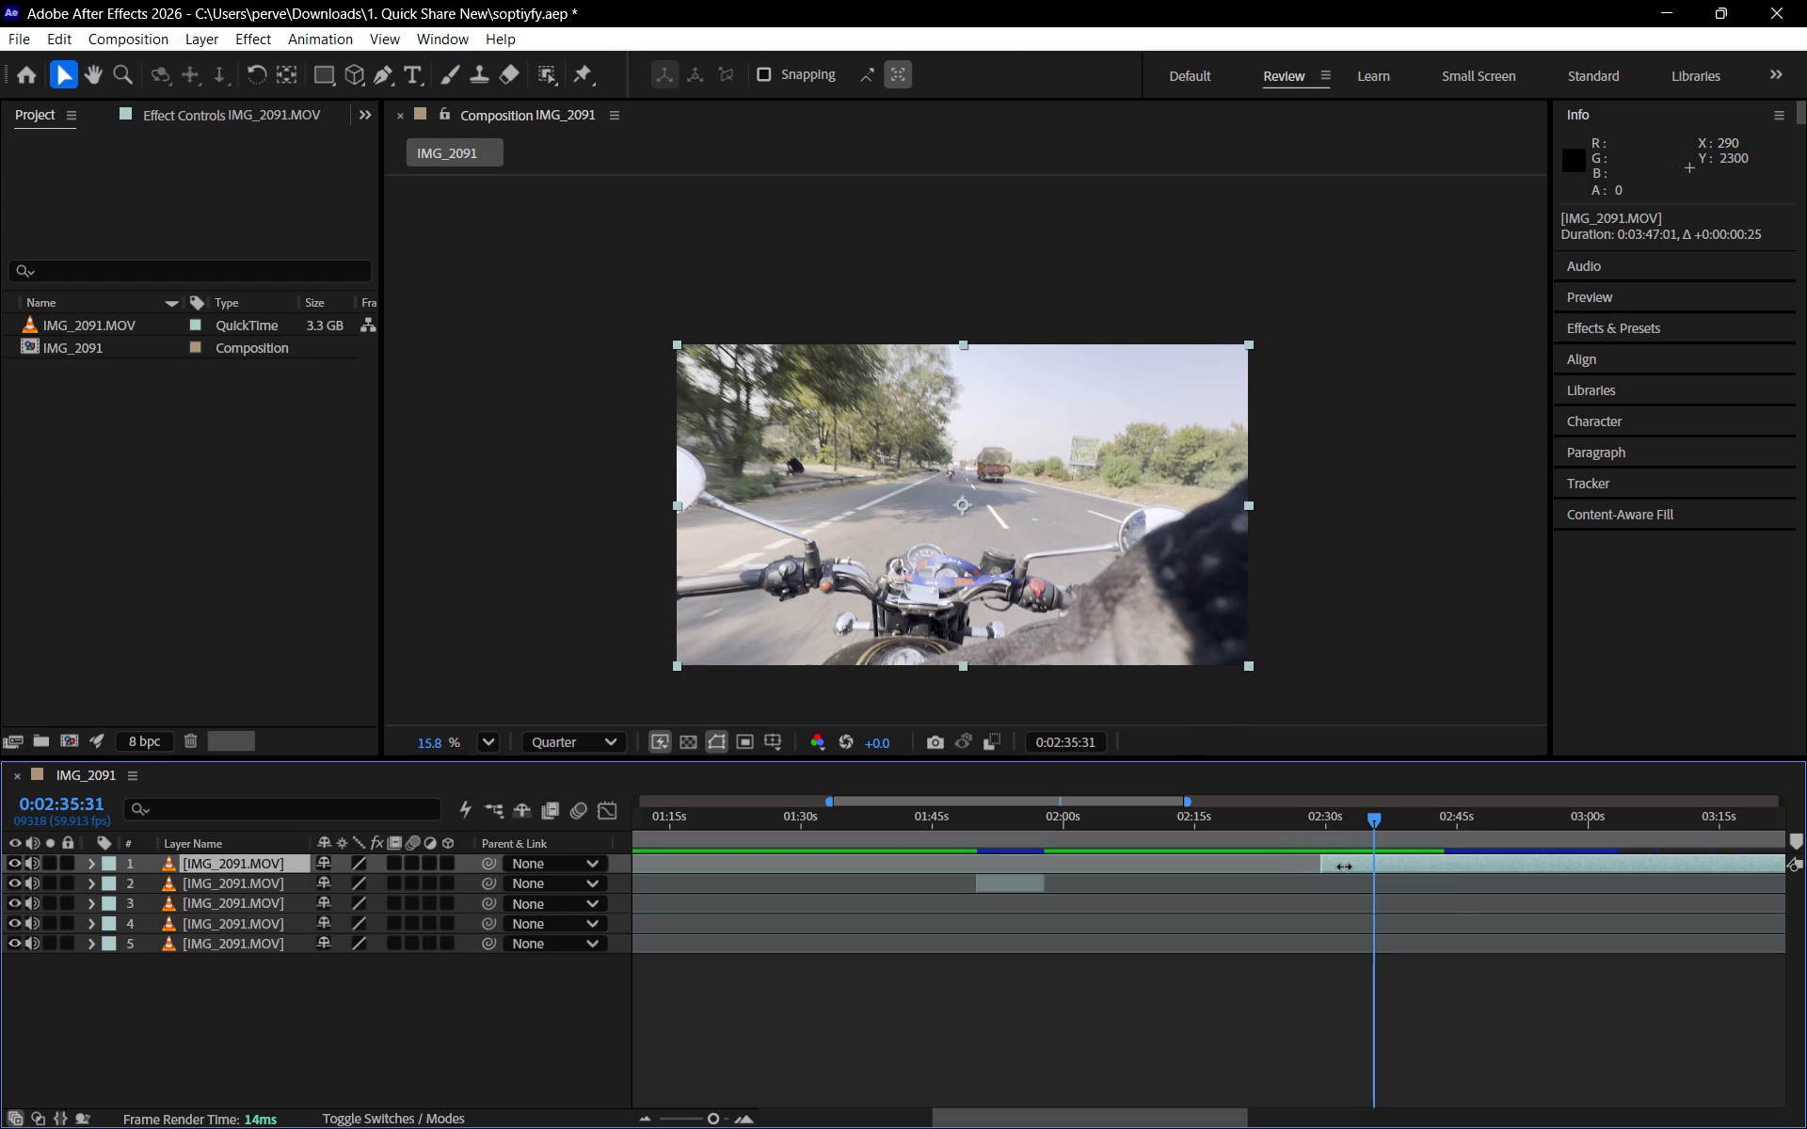
left_click_drag(1344, 867, 1371, 869)
Split the top layer at 0:02:42:47 and slide the clip before the split about 29 seconds earlier.
left_click_drag(1370, 820, 1414, 823)
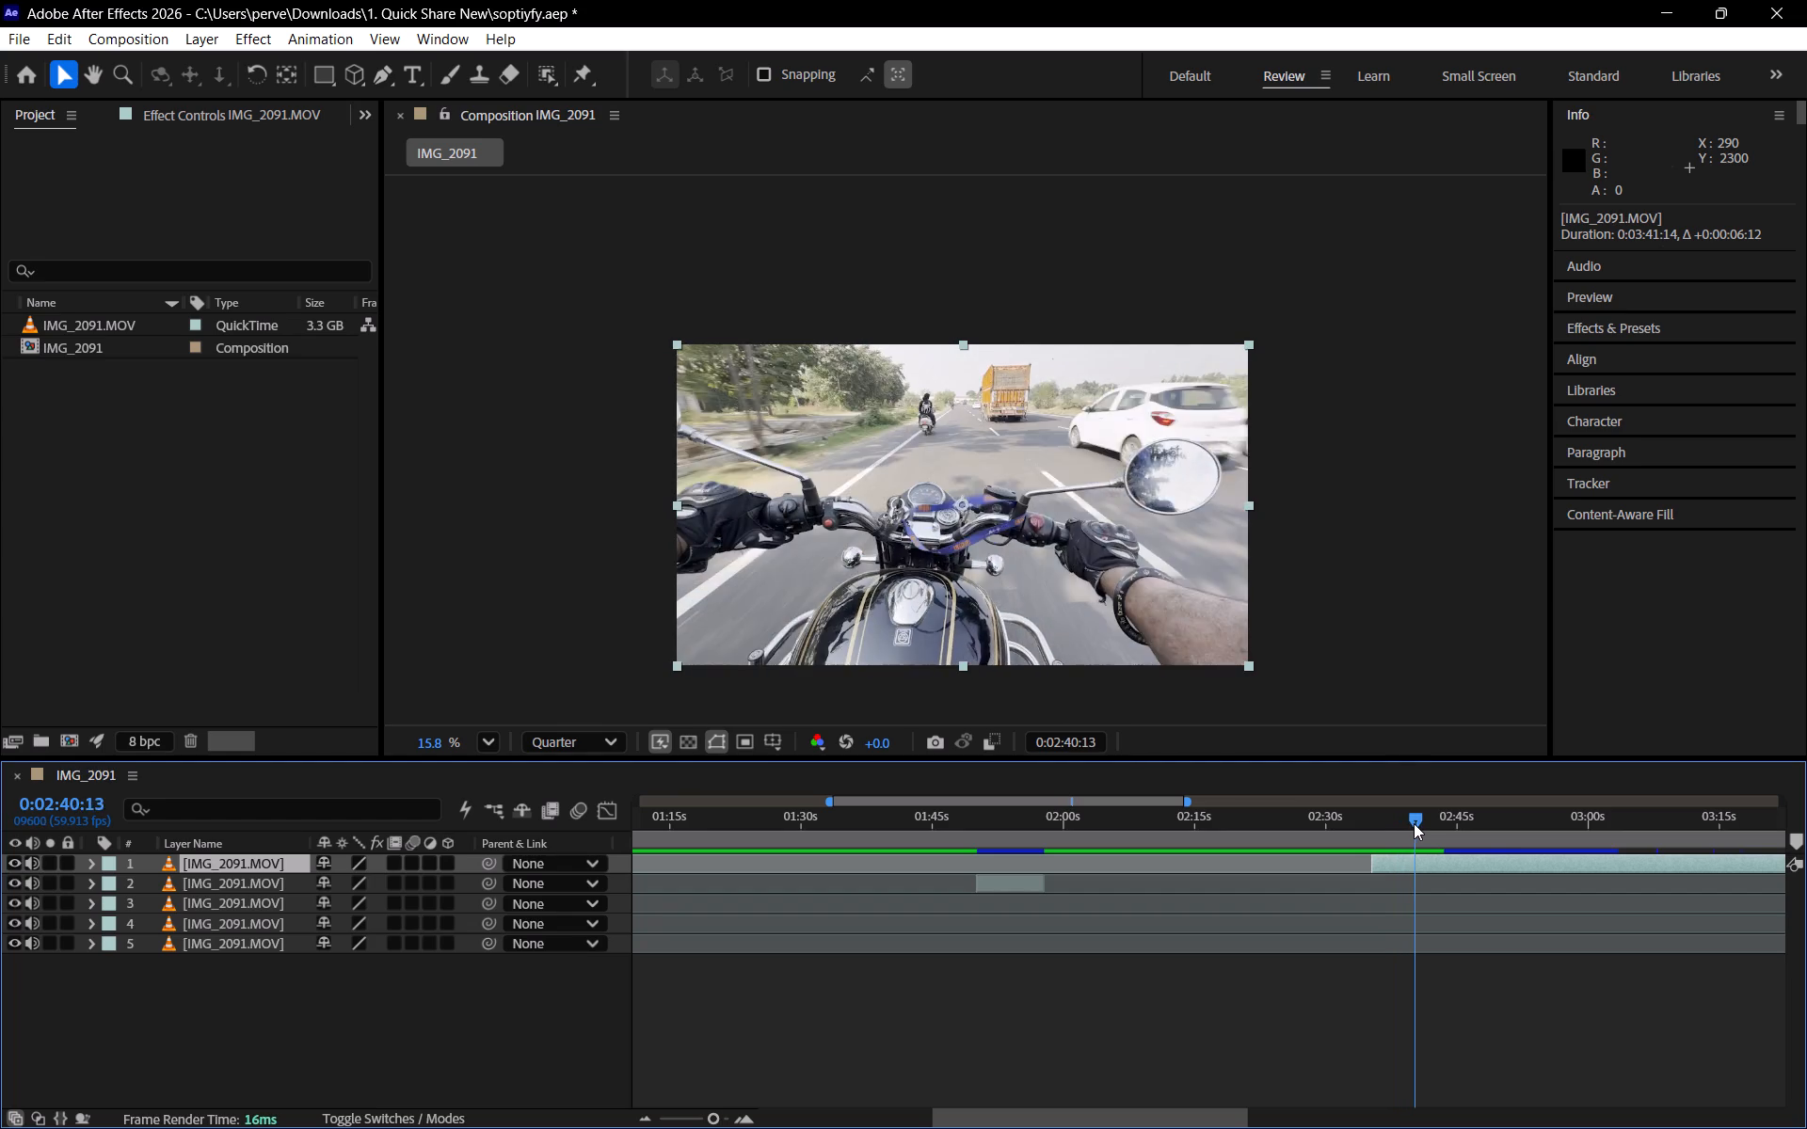
left_click_drag(1414, 823, 1422, 823)
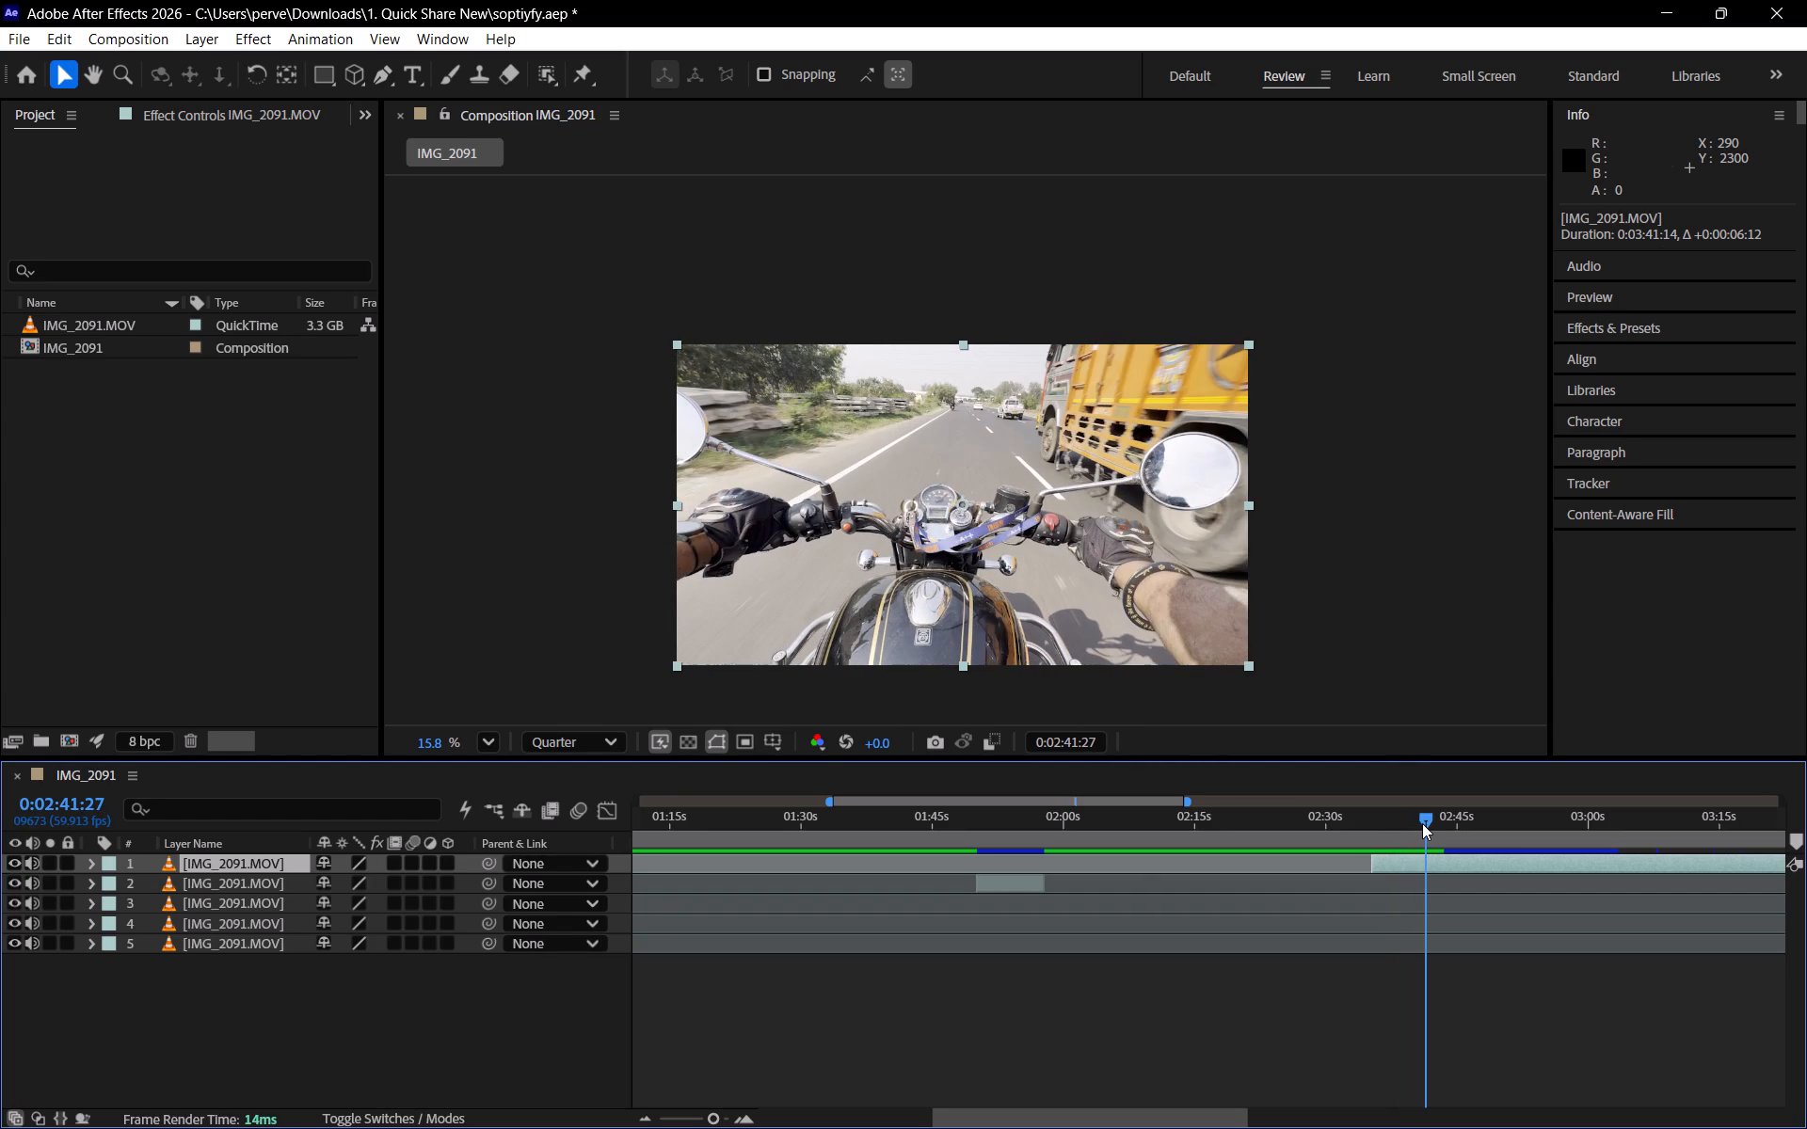
left_click_drag(1422, 823, 1428, 825)
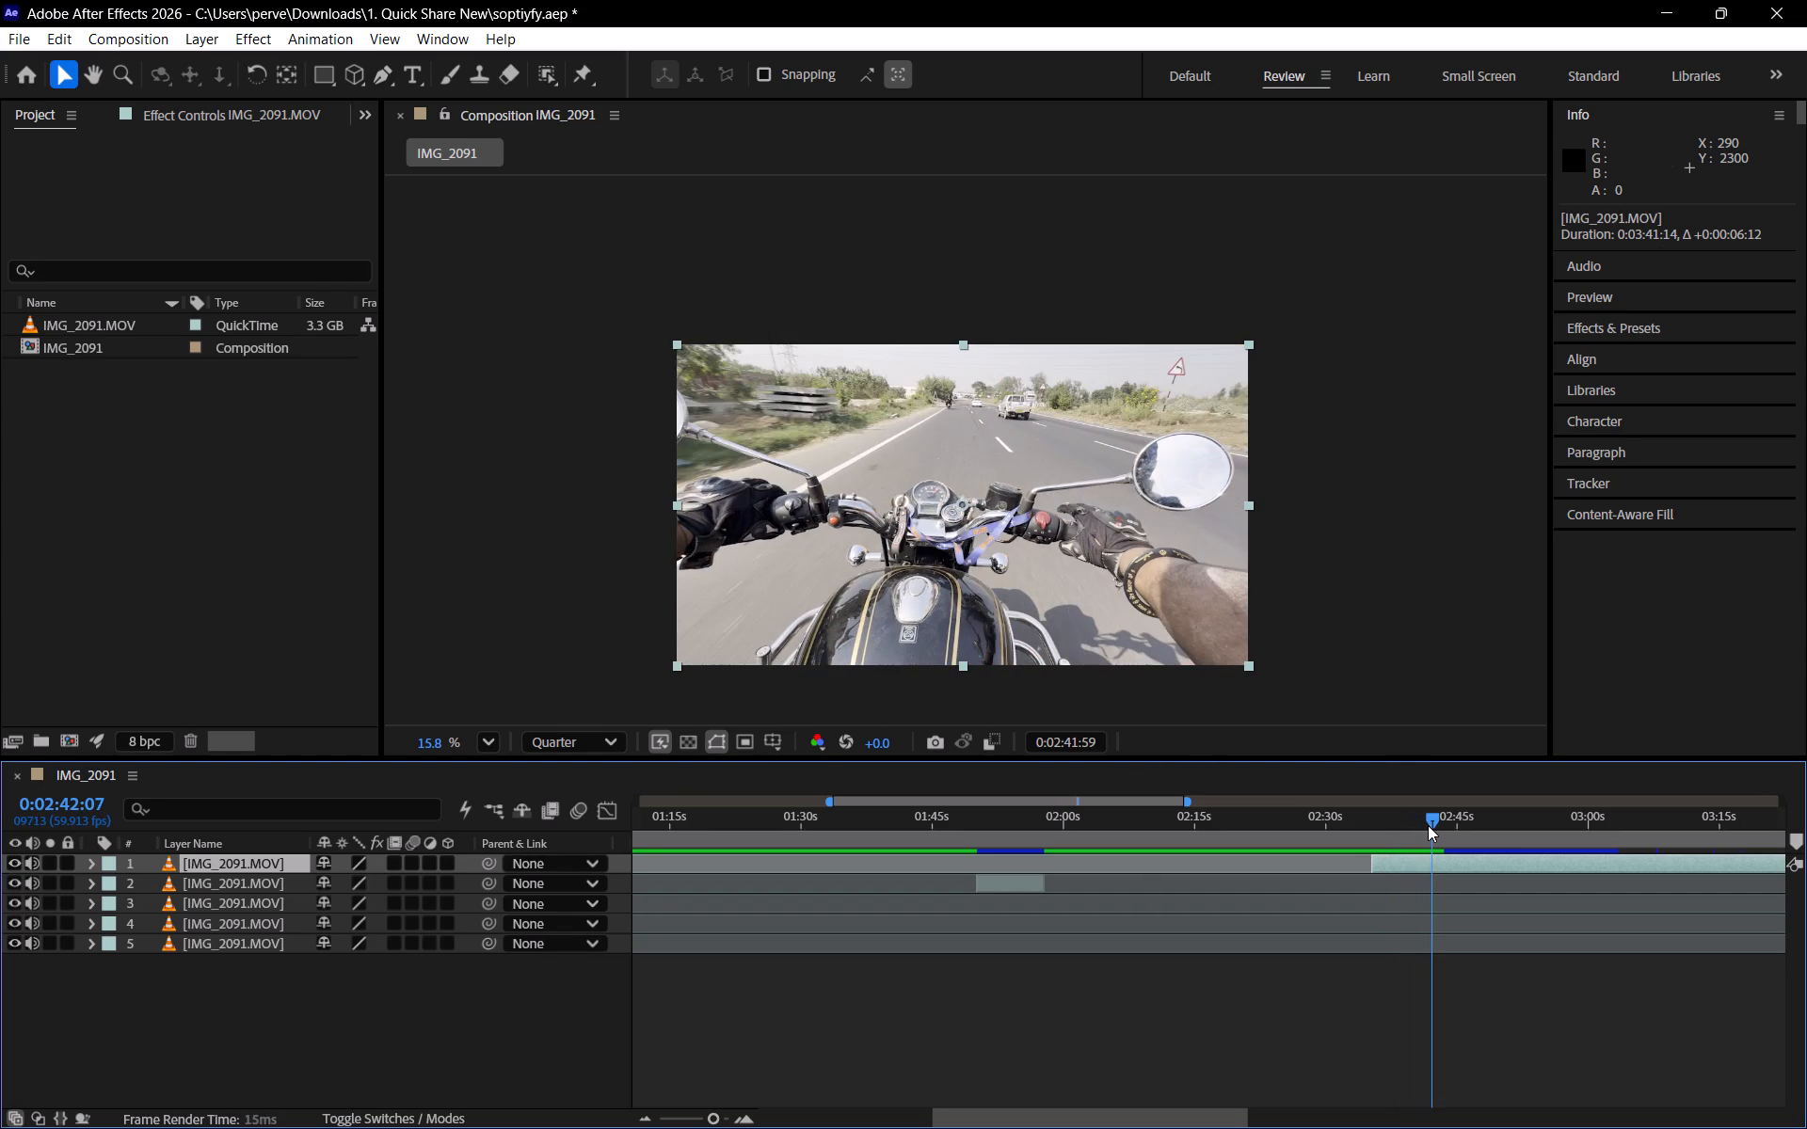
left_click_drag(1428, 825, 1437, 825)
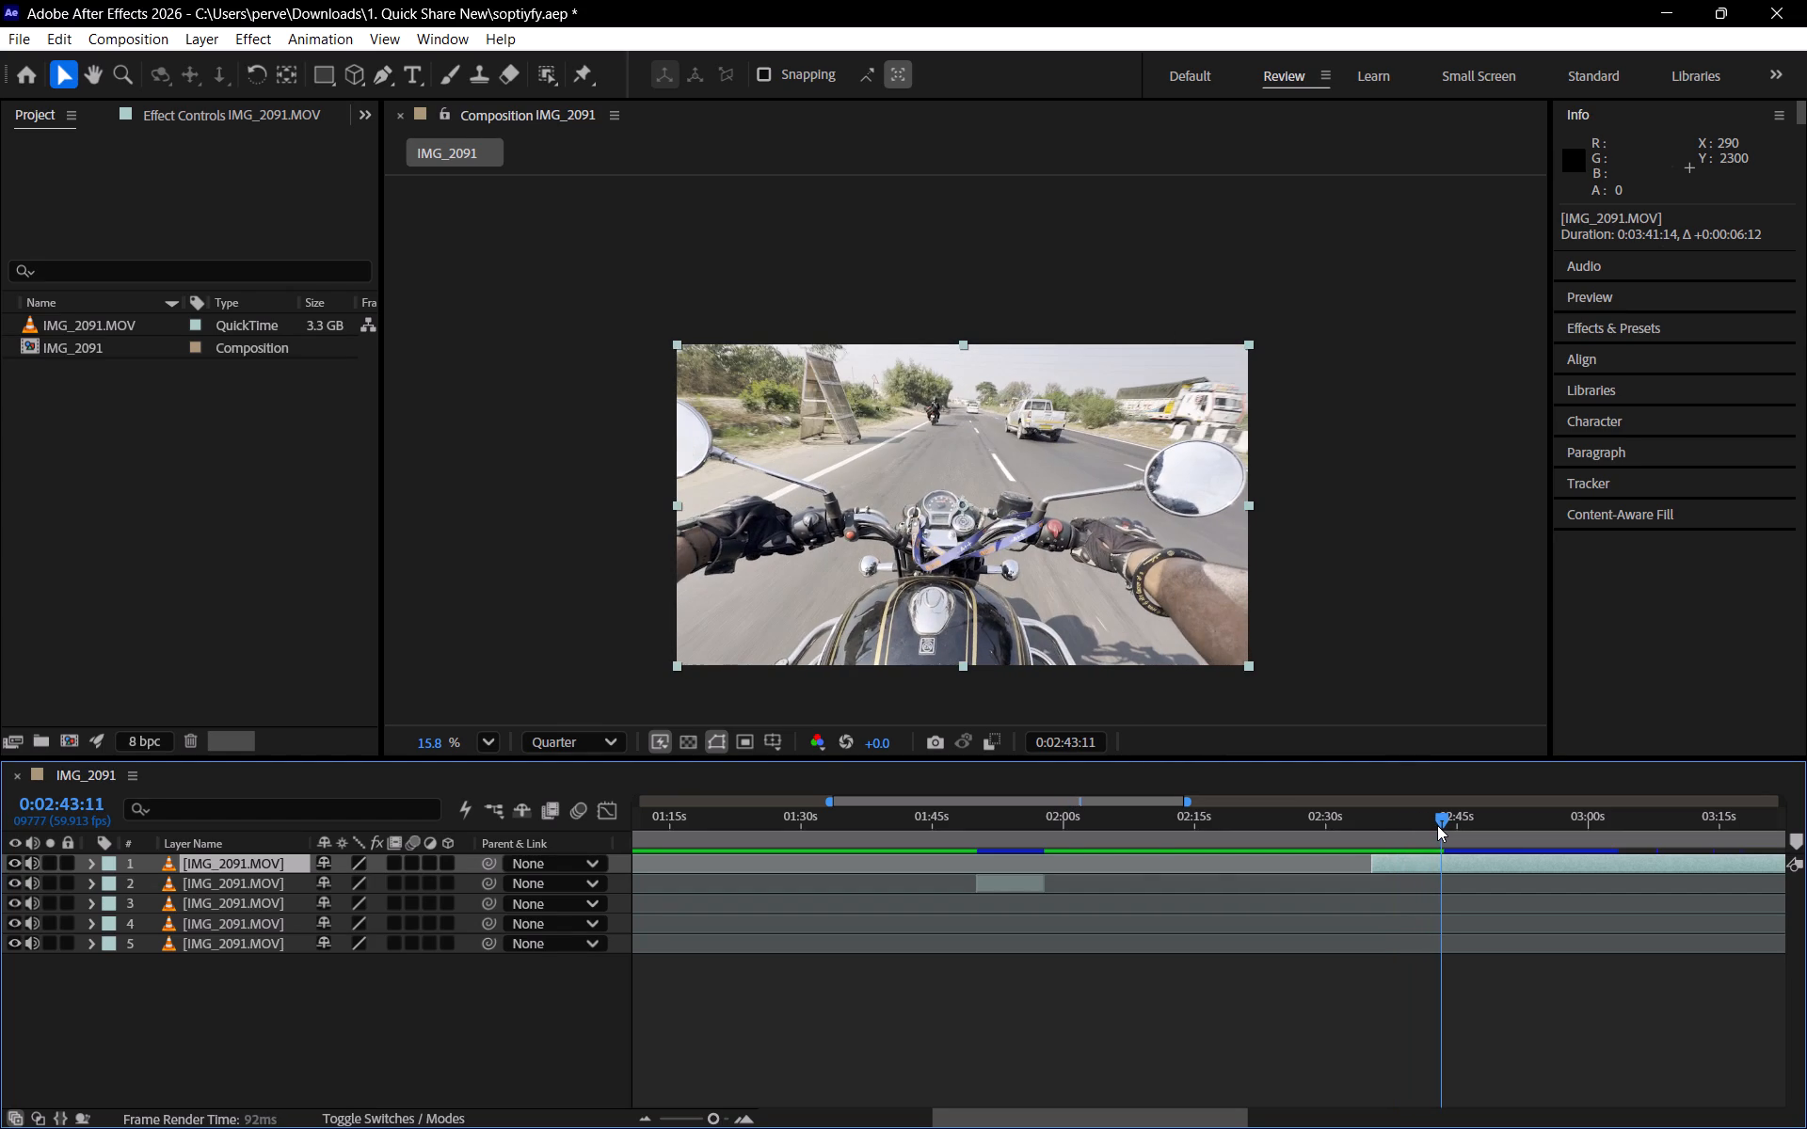
left_click_drag(1437, 825, 1429, 819)
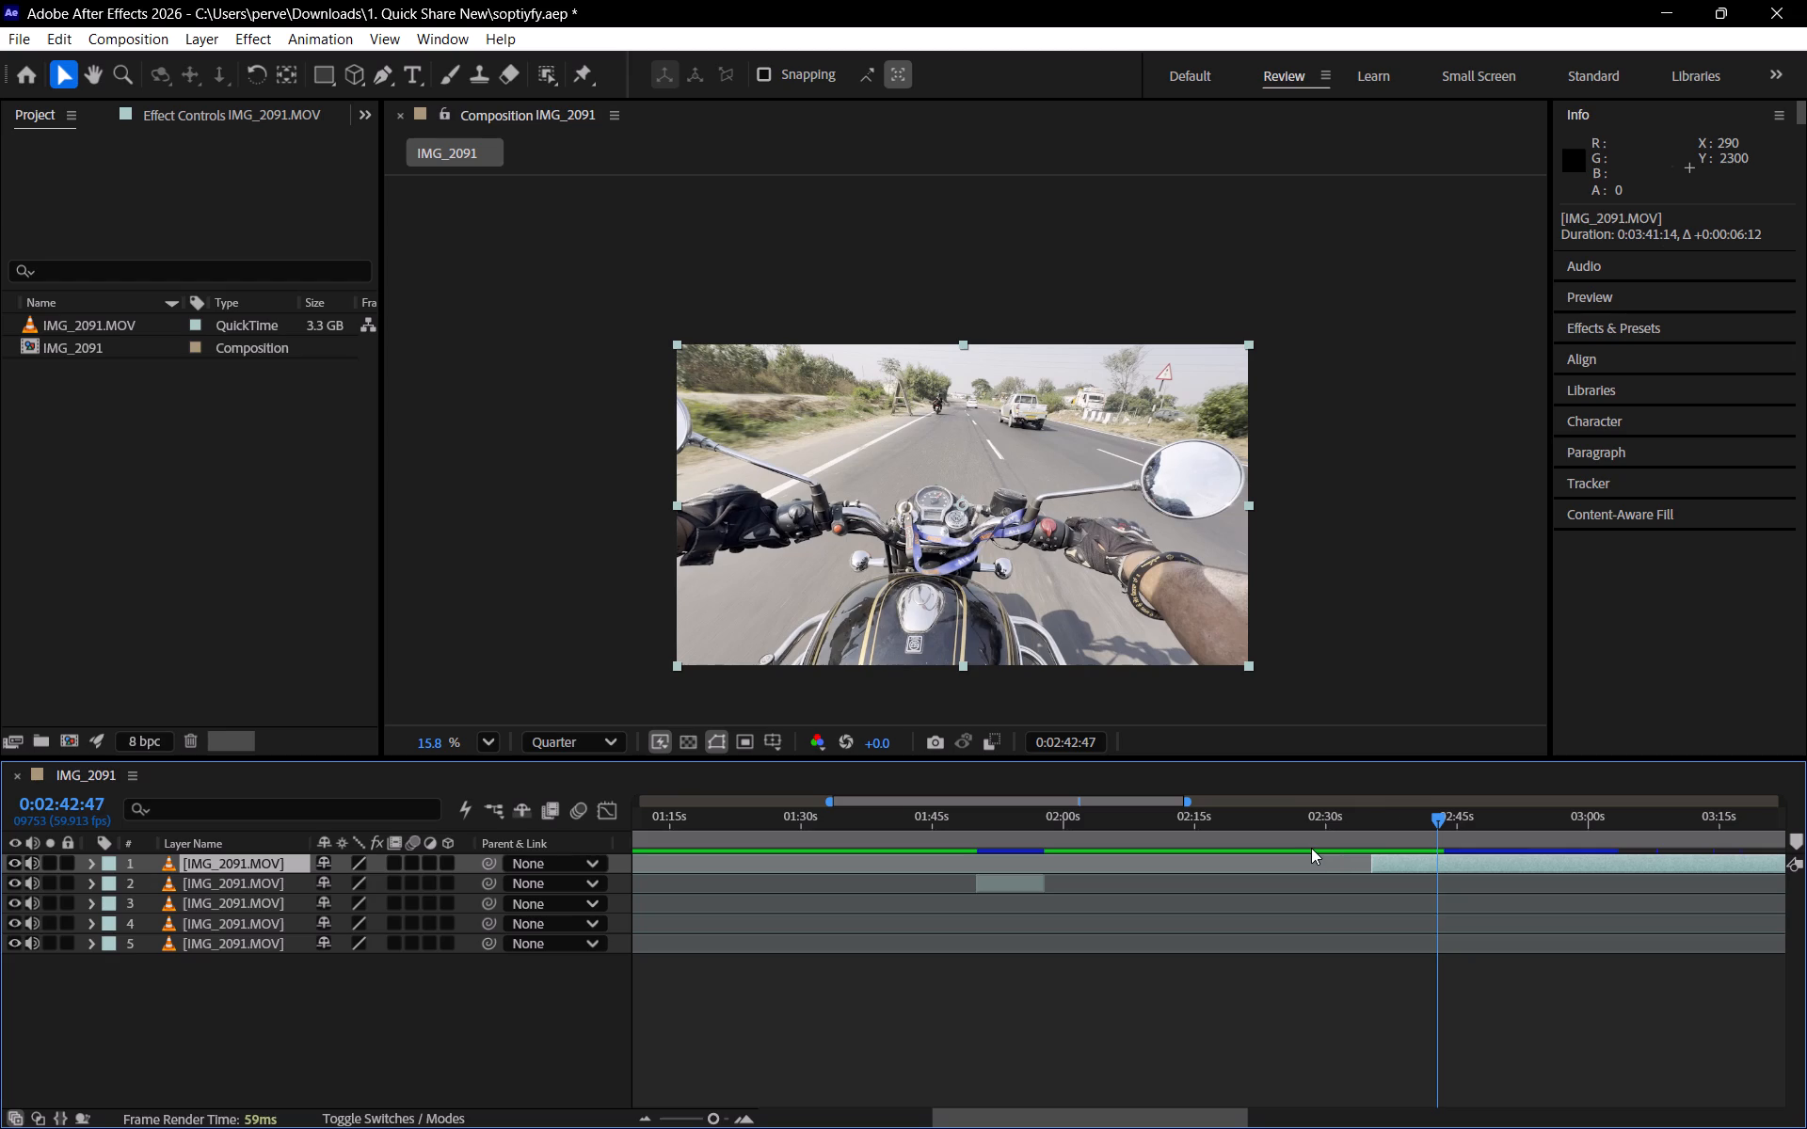
key("ctrl+shift+d")
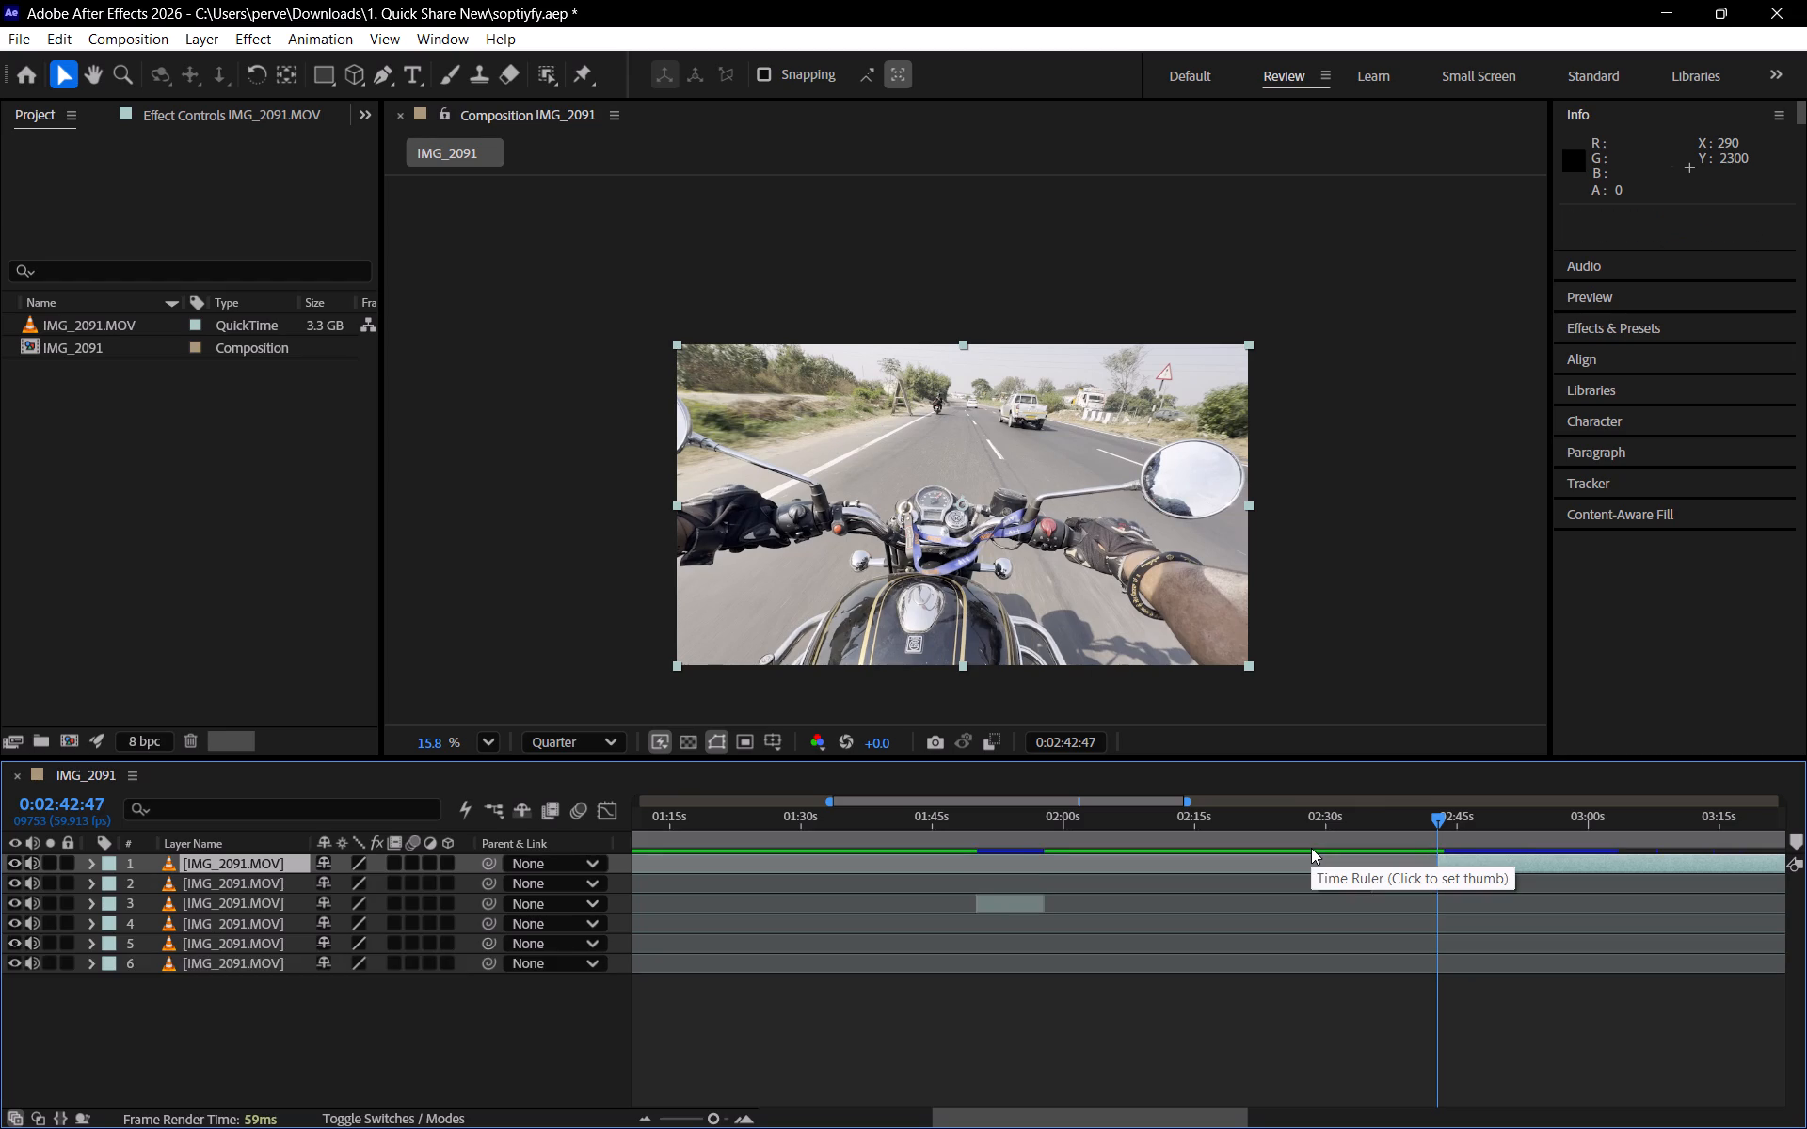
left_click_drag(1394, 879, 1138, 883)
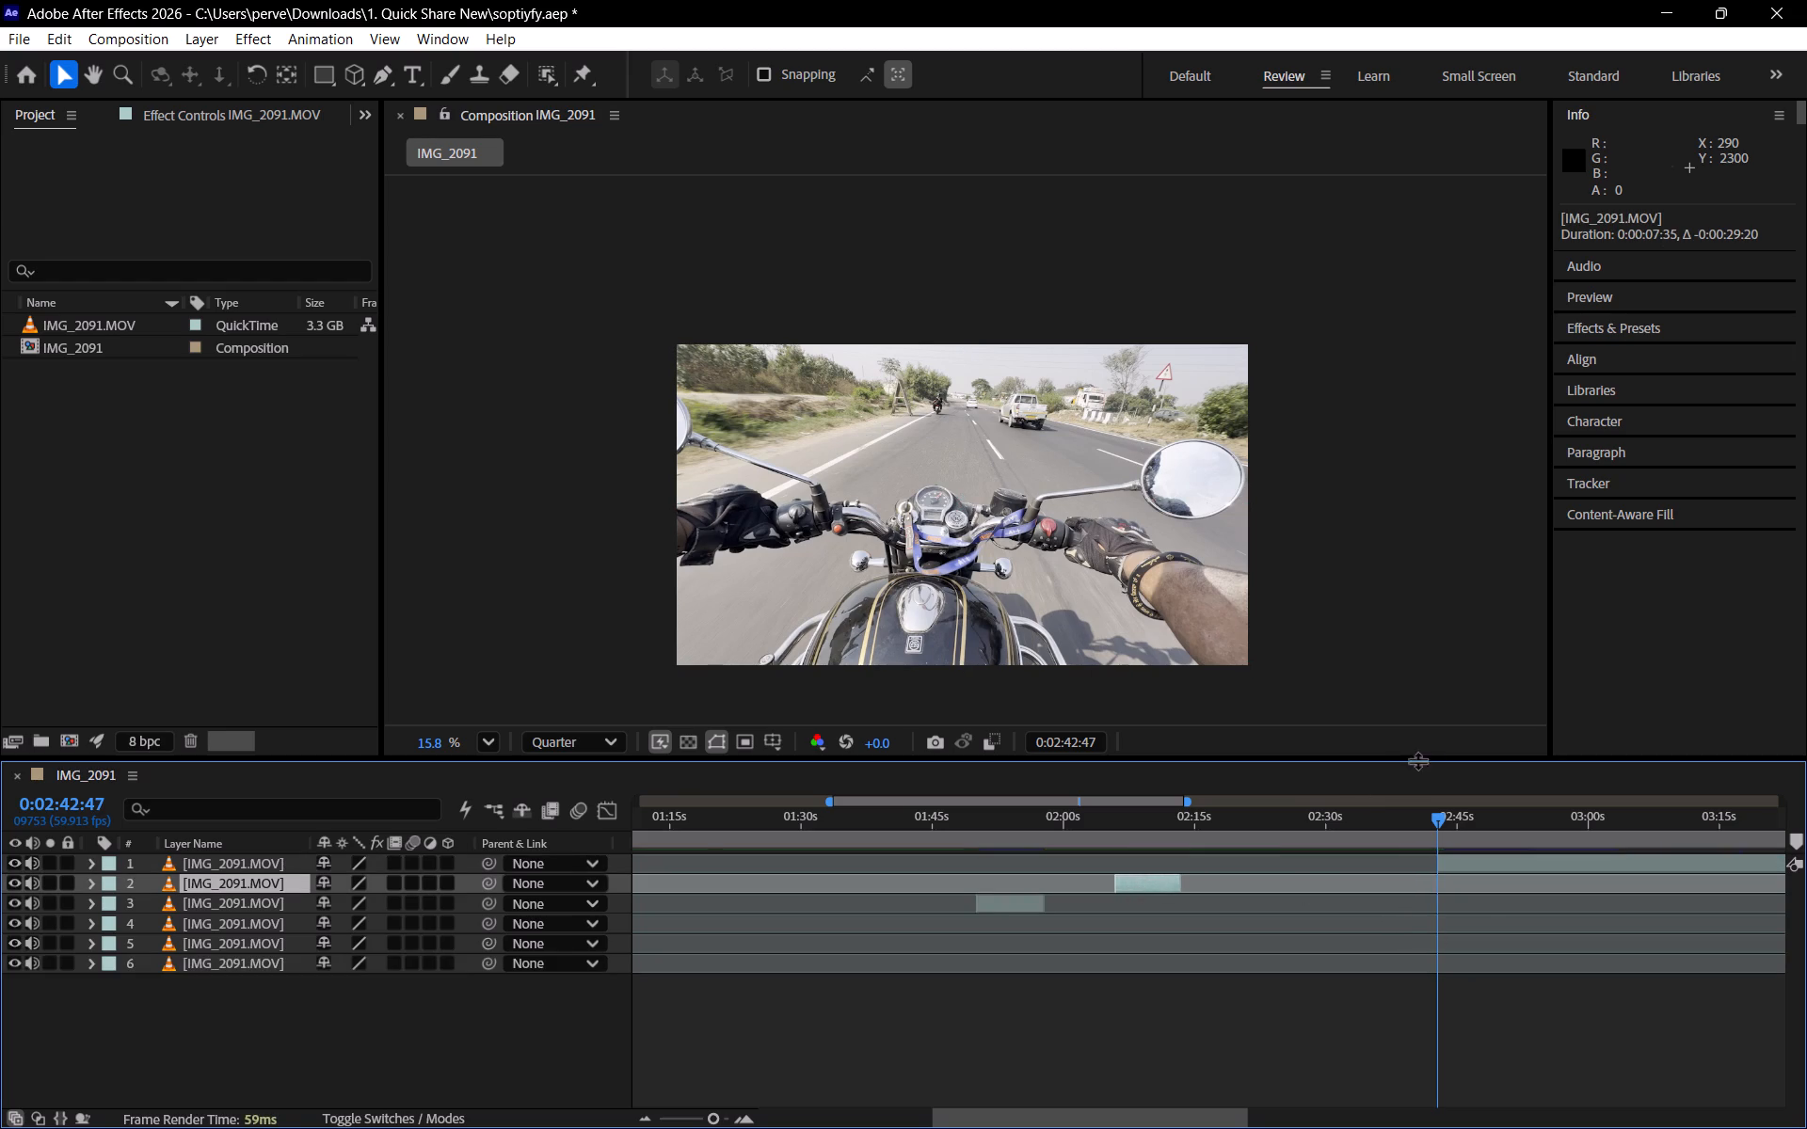
Review the remaining footage up to about 0:02:52 and trim the top layer's start to about 0:02:50:27.
left_click_drag(1436, 815, 1474, 826)
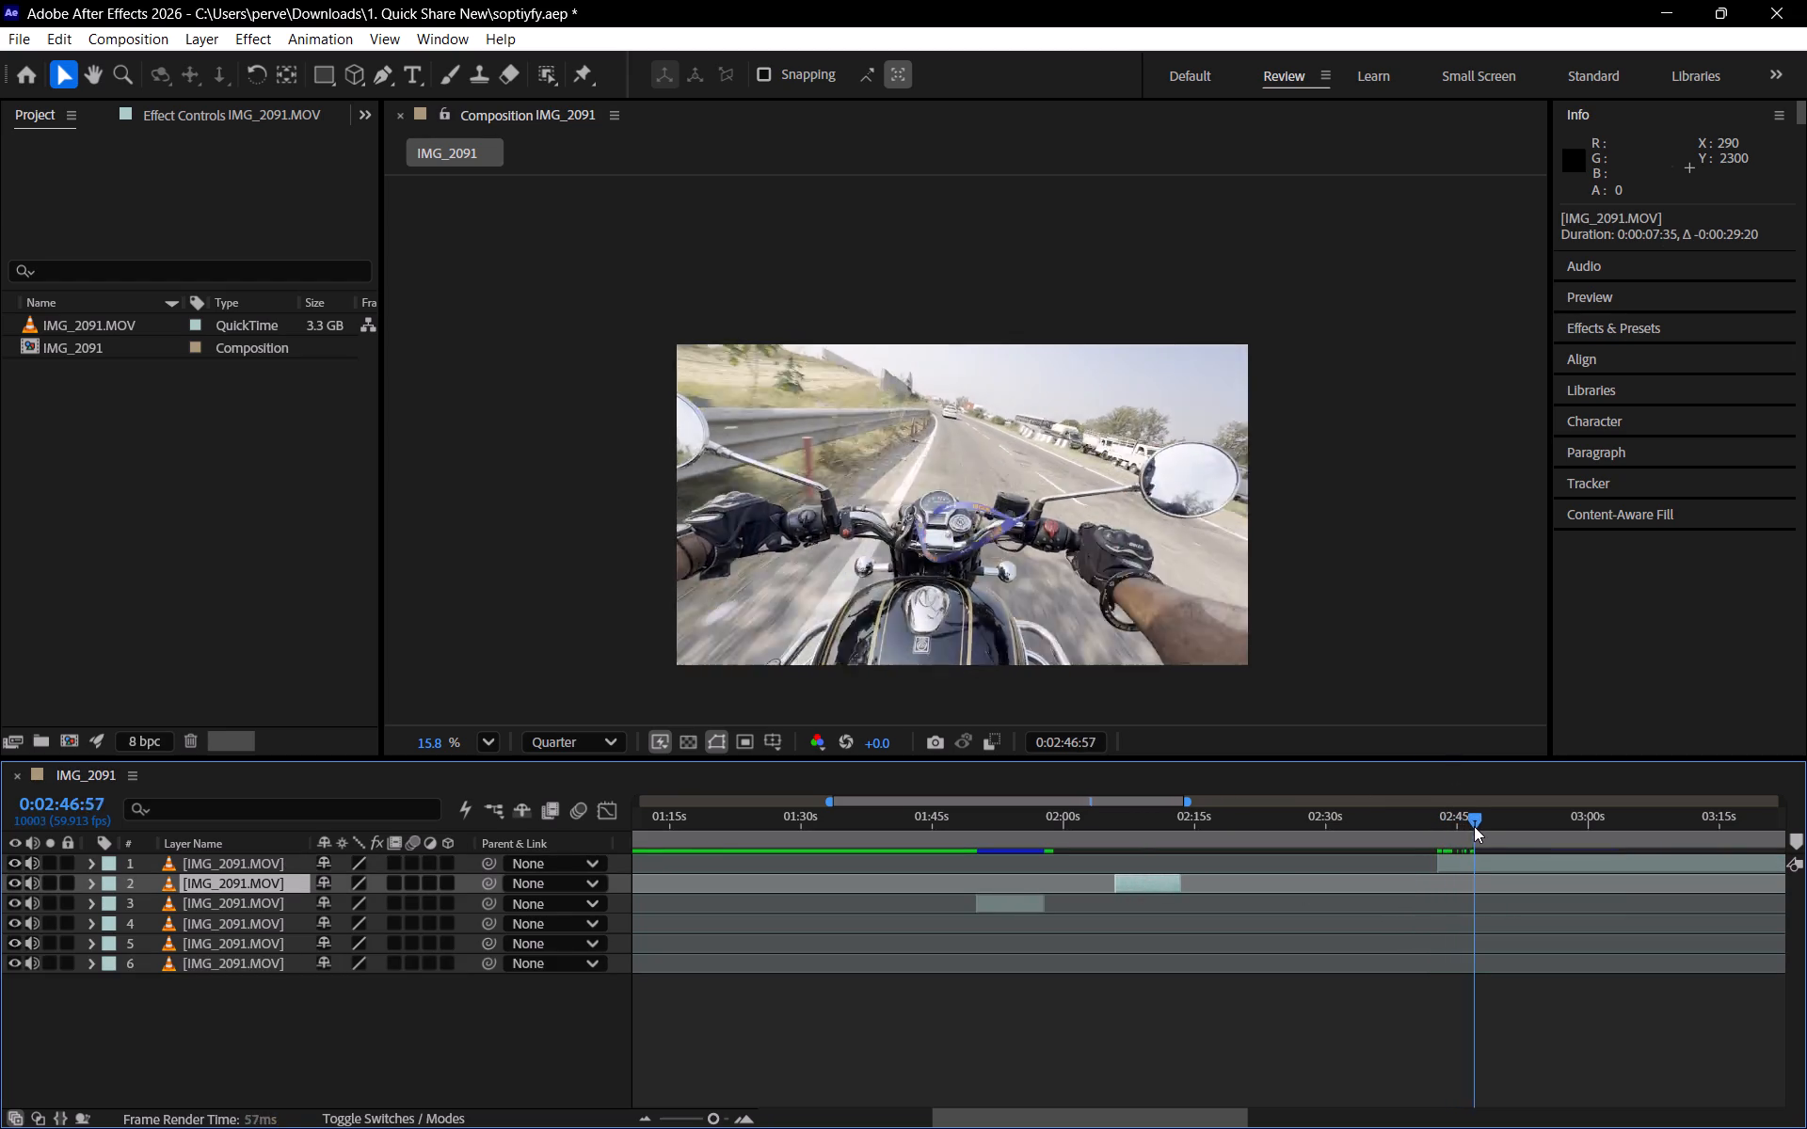
left_click_drag(1474, 826, 1506, 831)
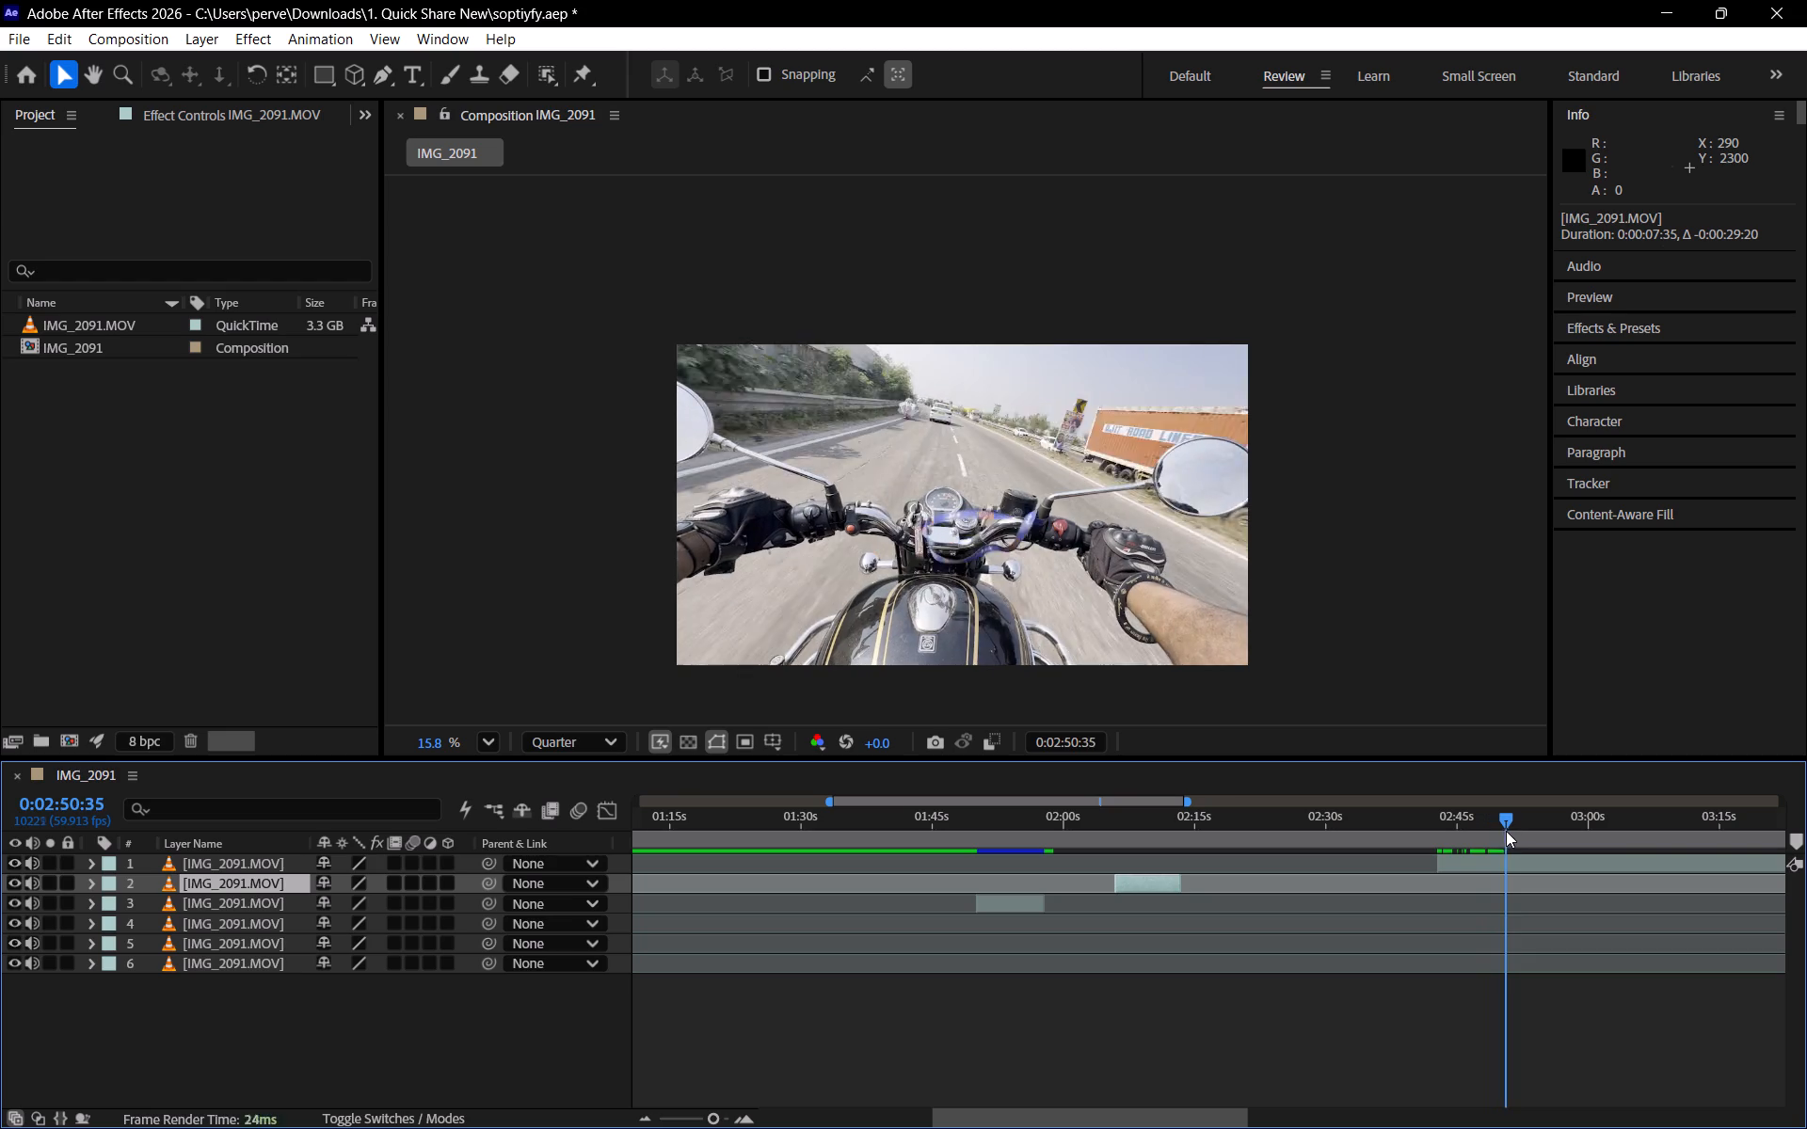
left_click_drag(1506, 831, 1516, 831)
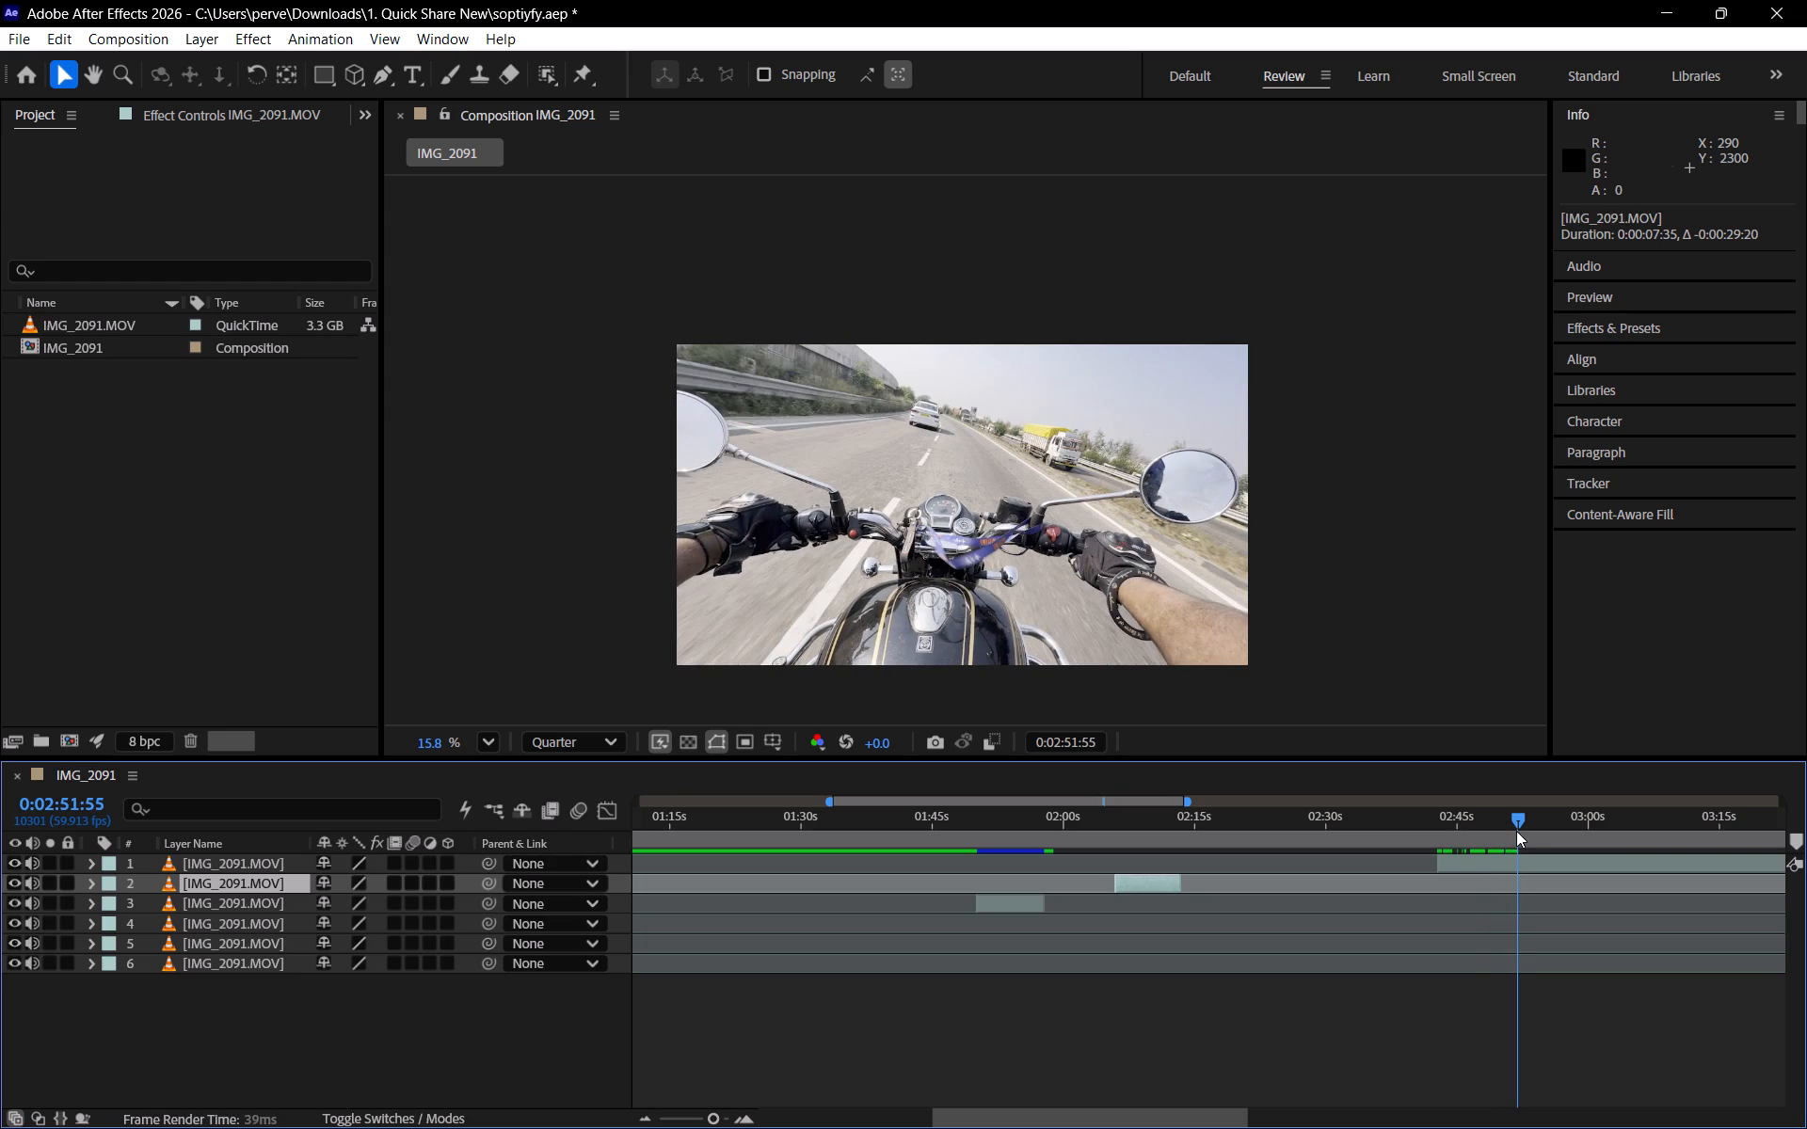
left_click_drag(1516, 831, 1503, 837)
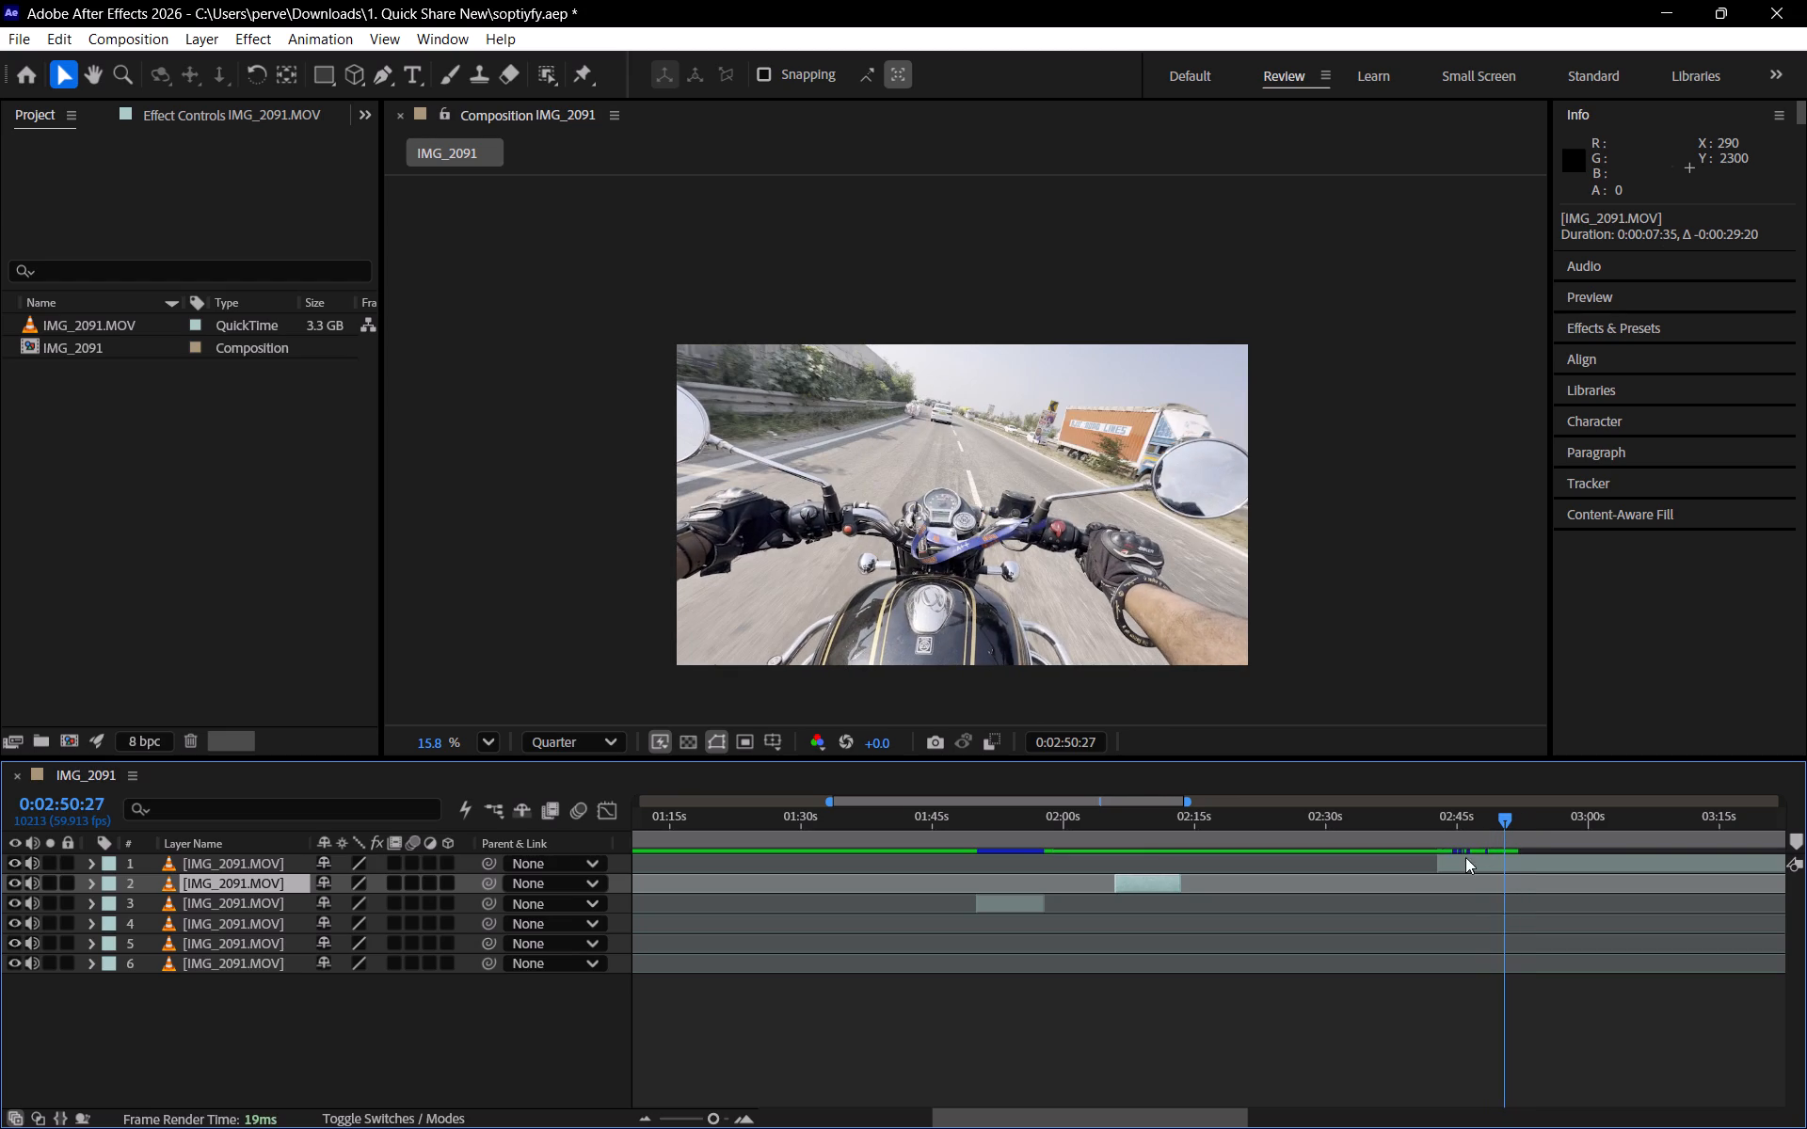
left_click_drag(1436, 860, 1504, 876)
Split the top layer at 0:02:57:59 and slide the clip before the split about 36 seconds earlier.
left_click_drag(1503, 815, 1534, 817)
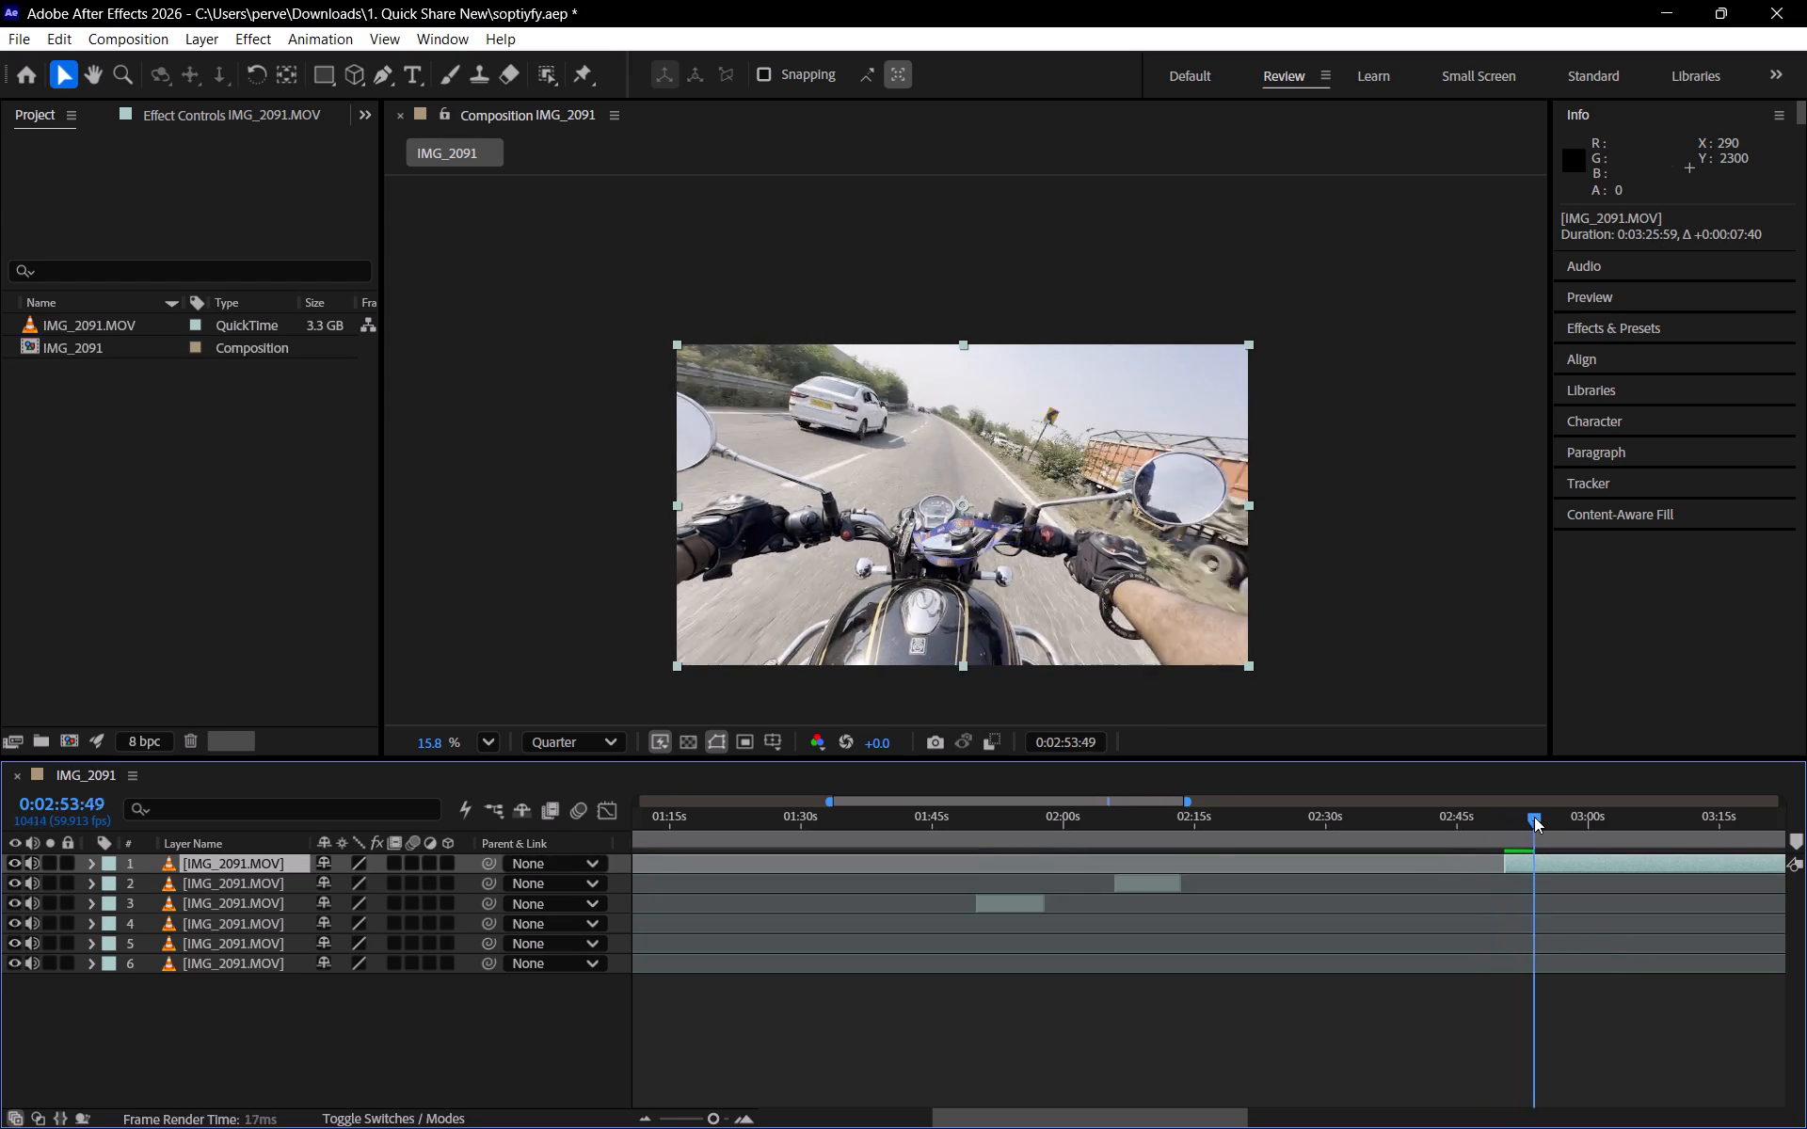
left_click_drag(1534, 817, 1552, 817)
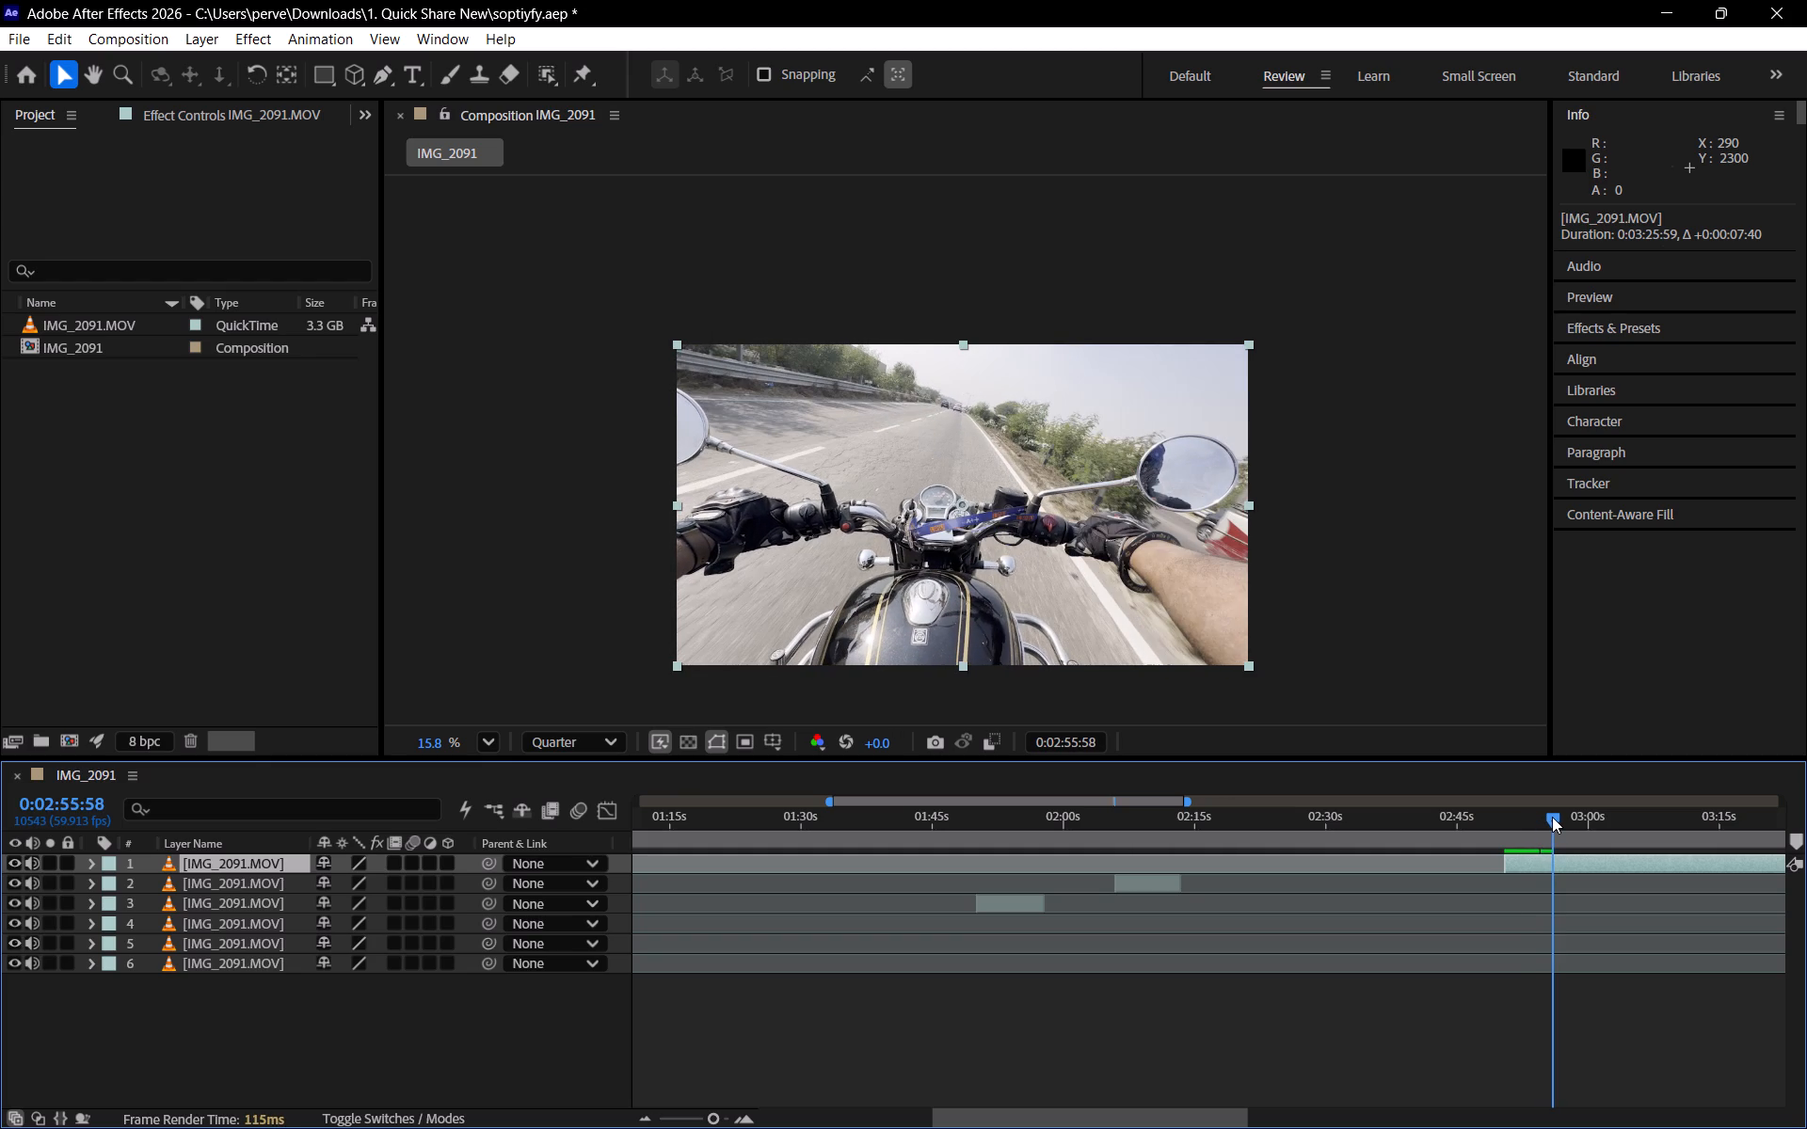
left_click_drag(1552, 817, 1568, 818)
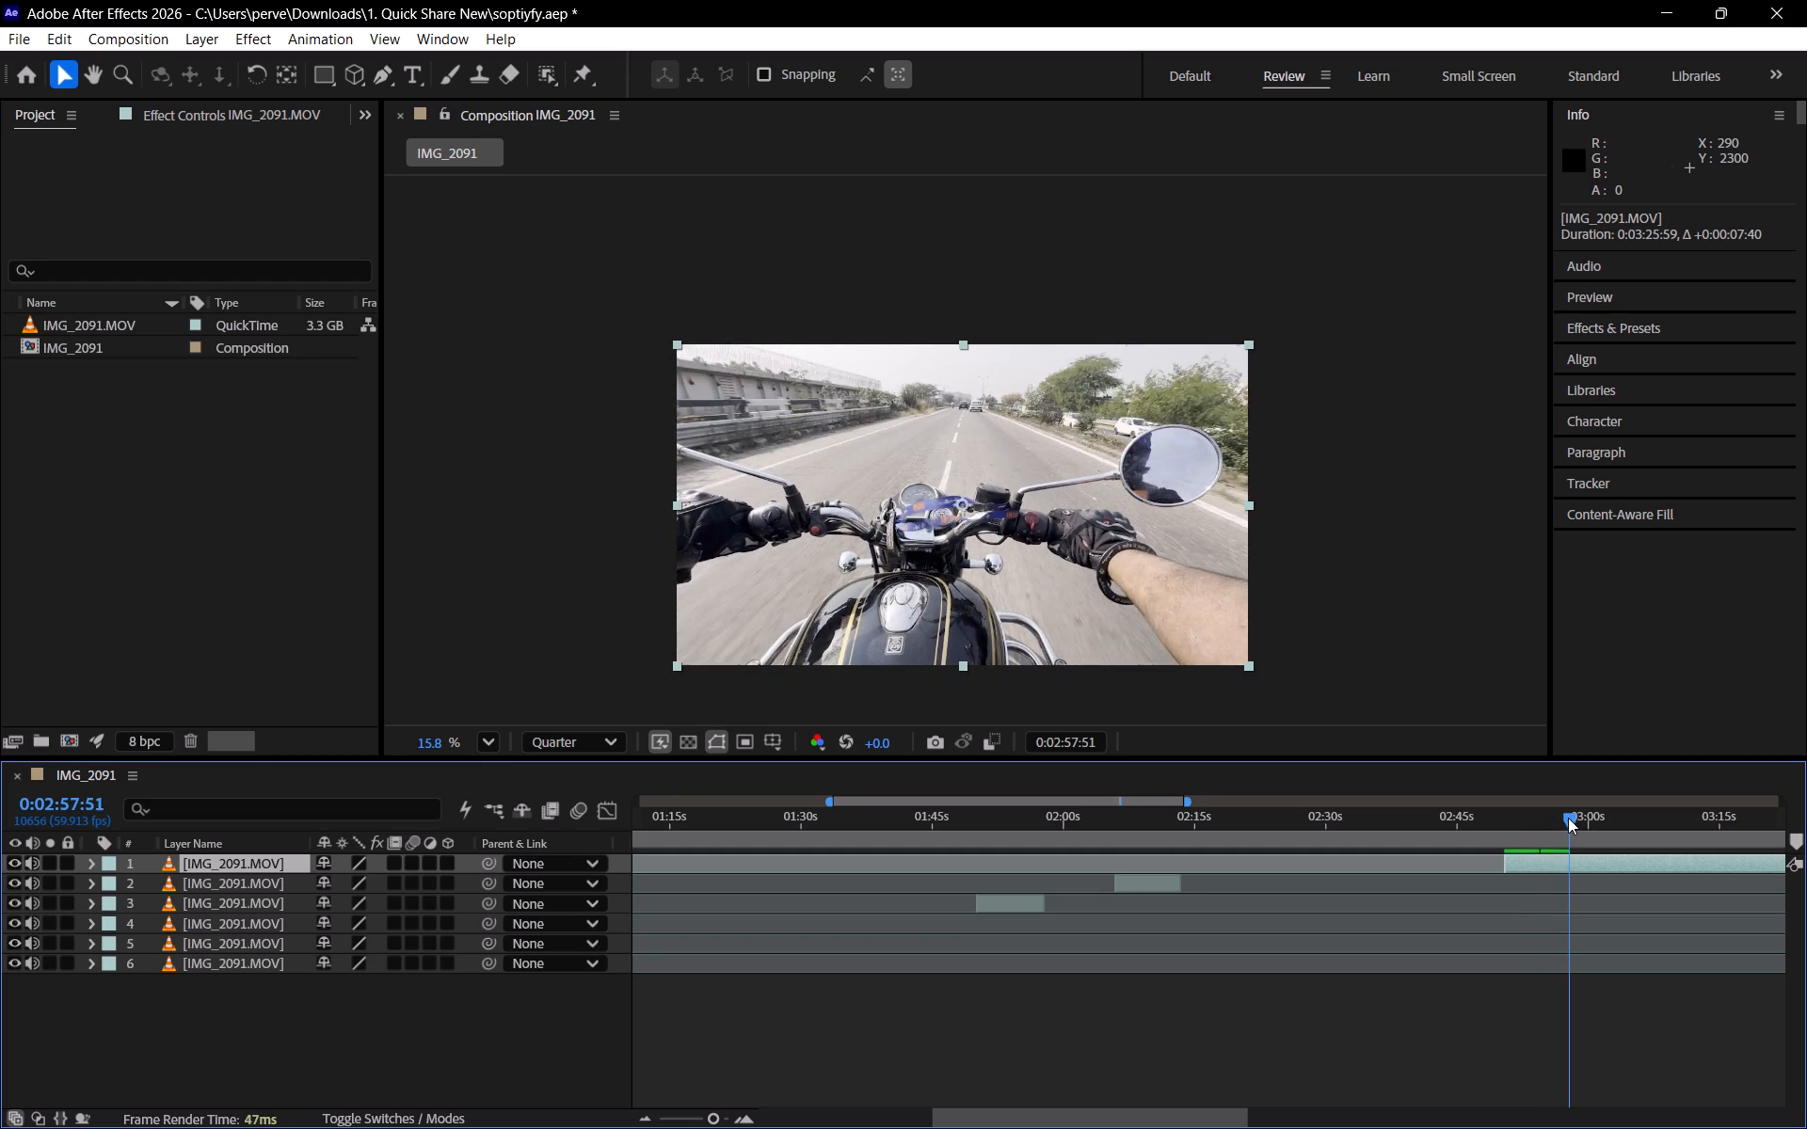
left_click_drag(1568, 818, 1570, 818)
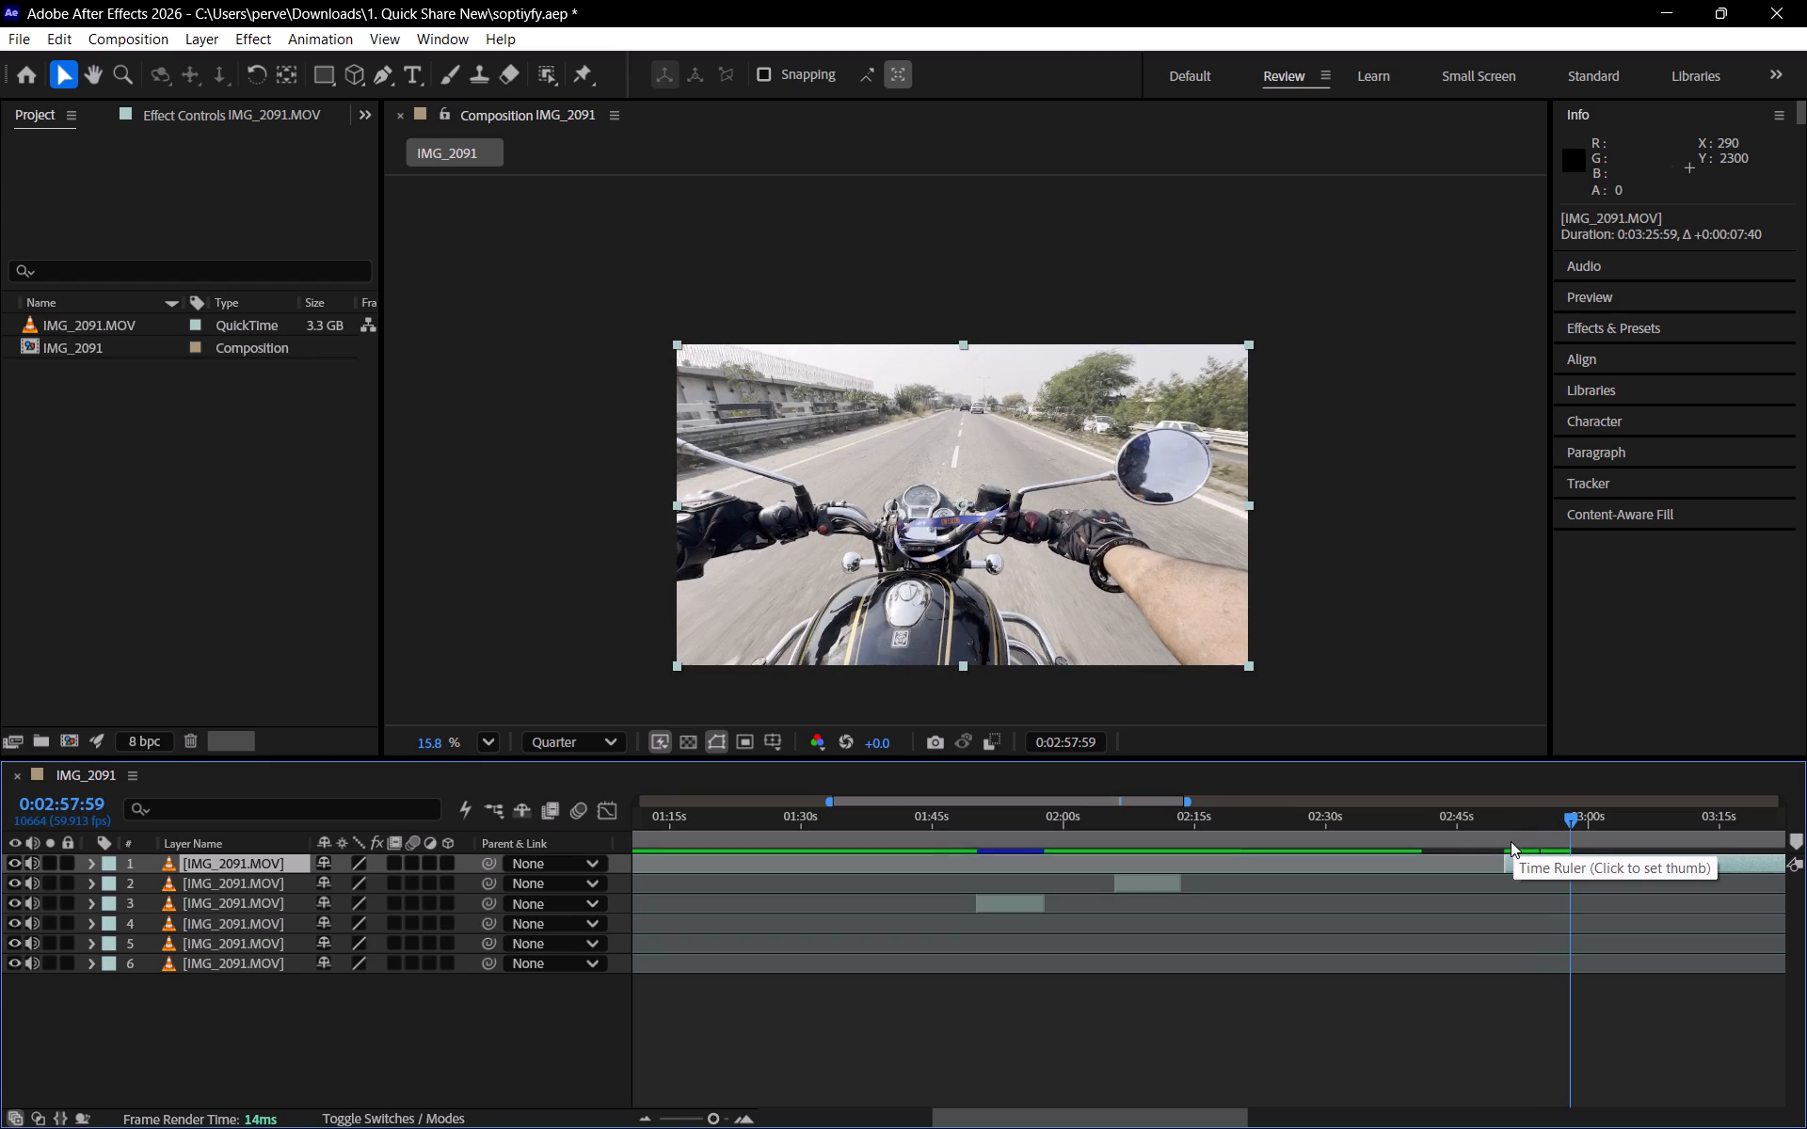
key("ctrl+shift+d")
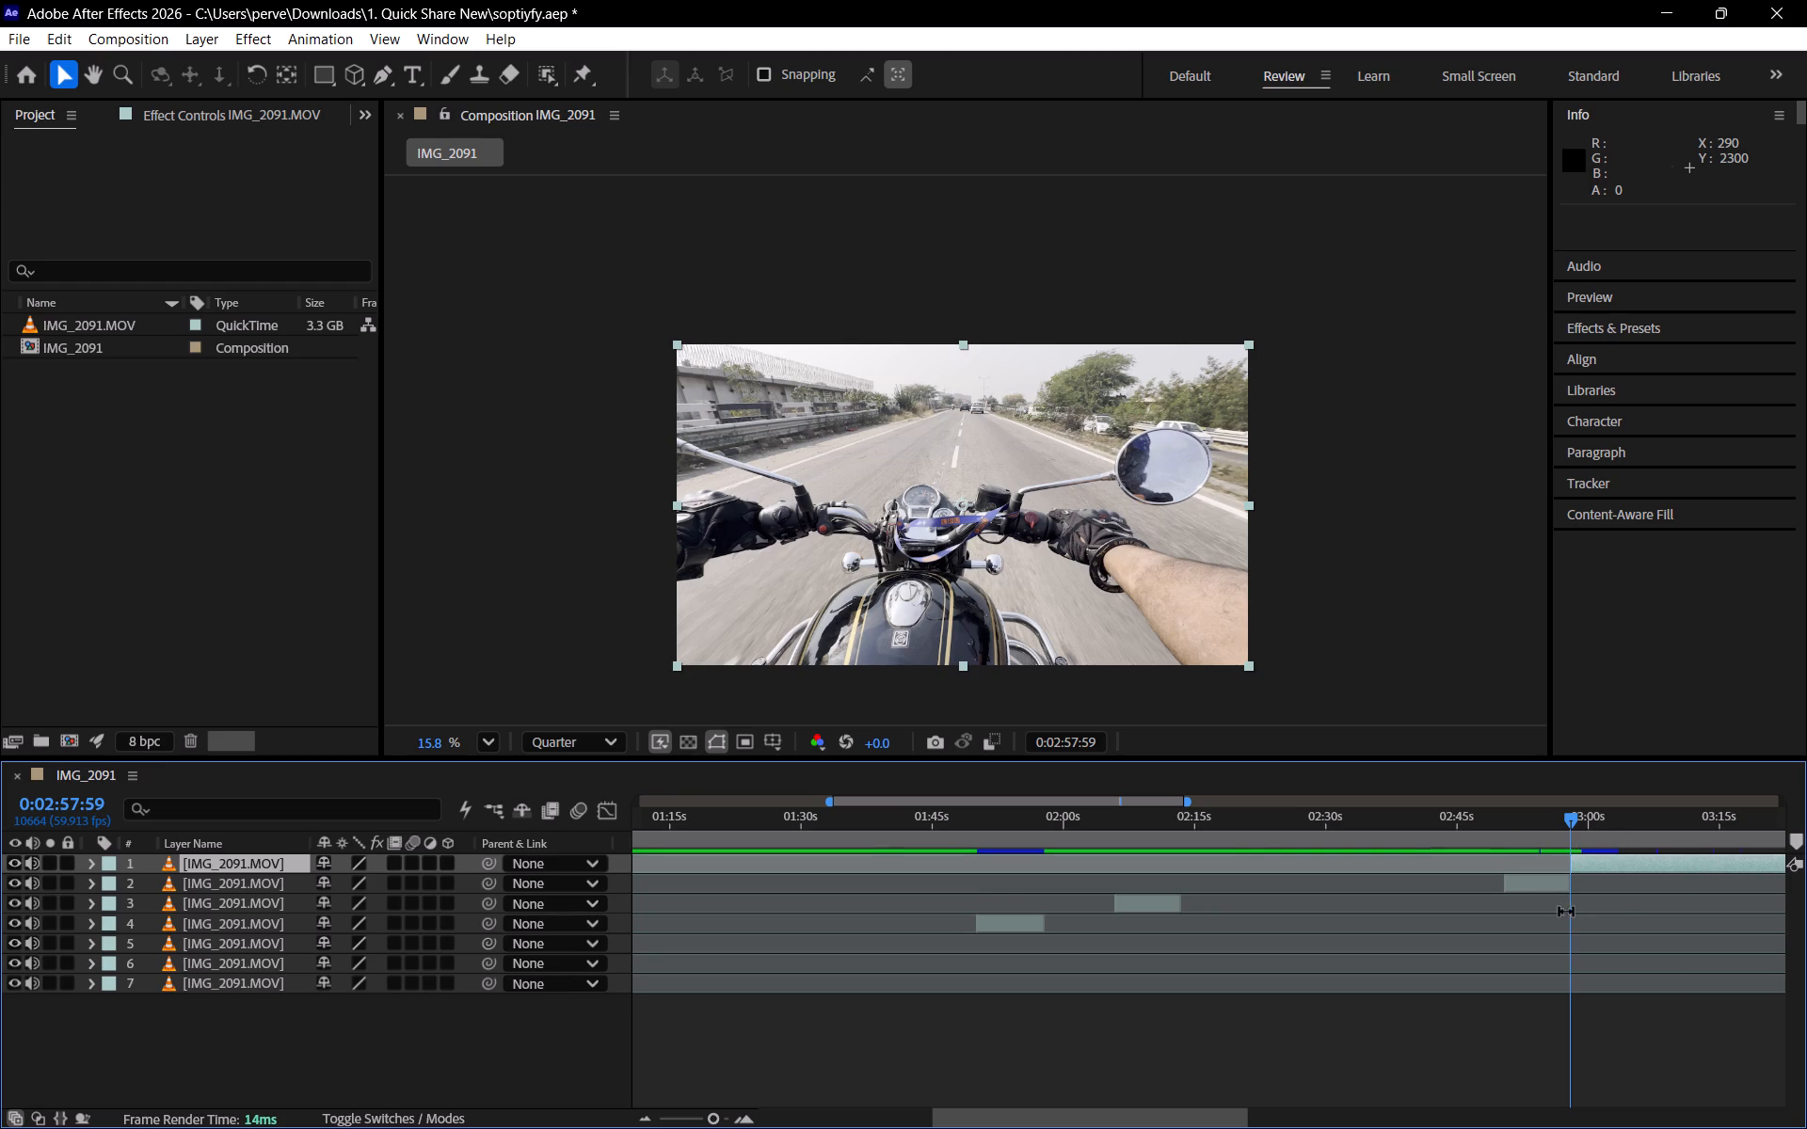
left_click_drag(1541, 882, 1226, 865)
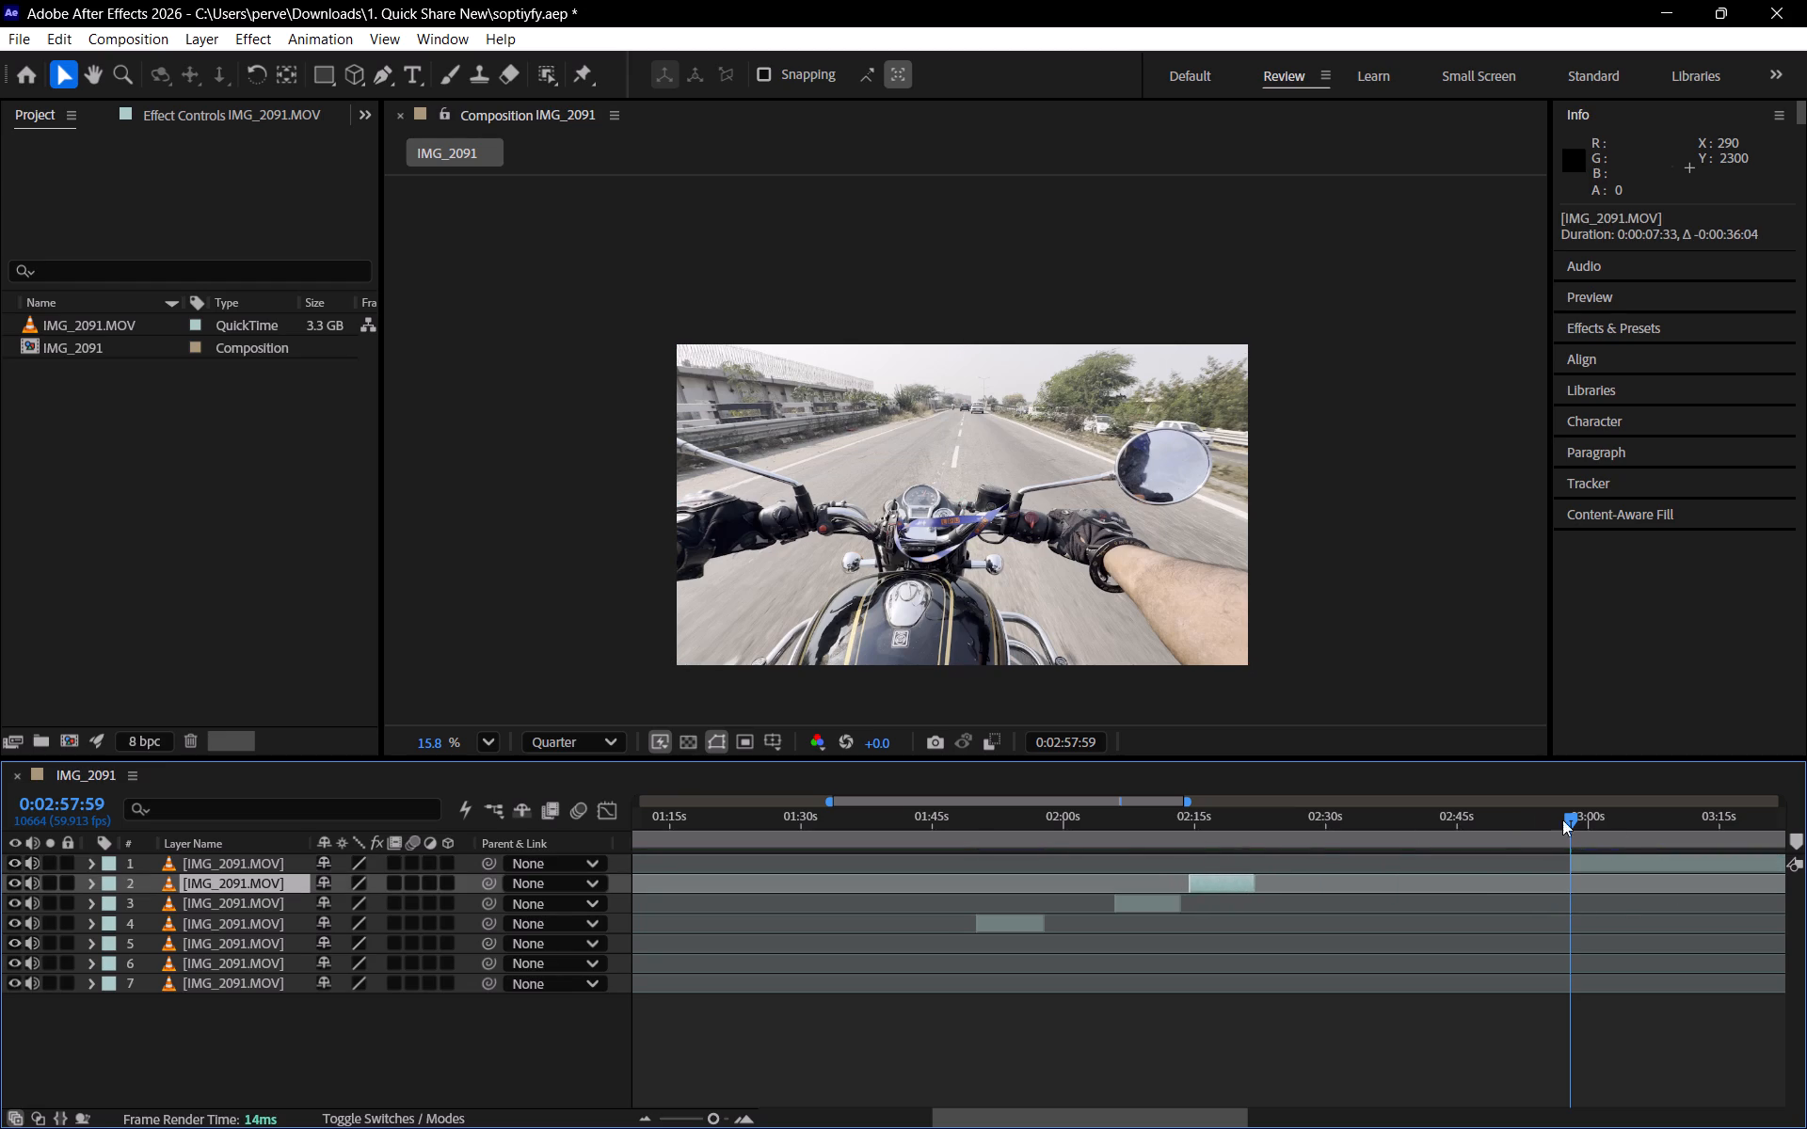
Slide the top layer about 89 seconds earlier so that it starts at about 0:01:29.
left_click_drag(1611, 861, 1433, 885)
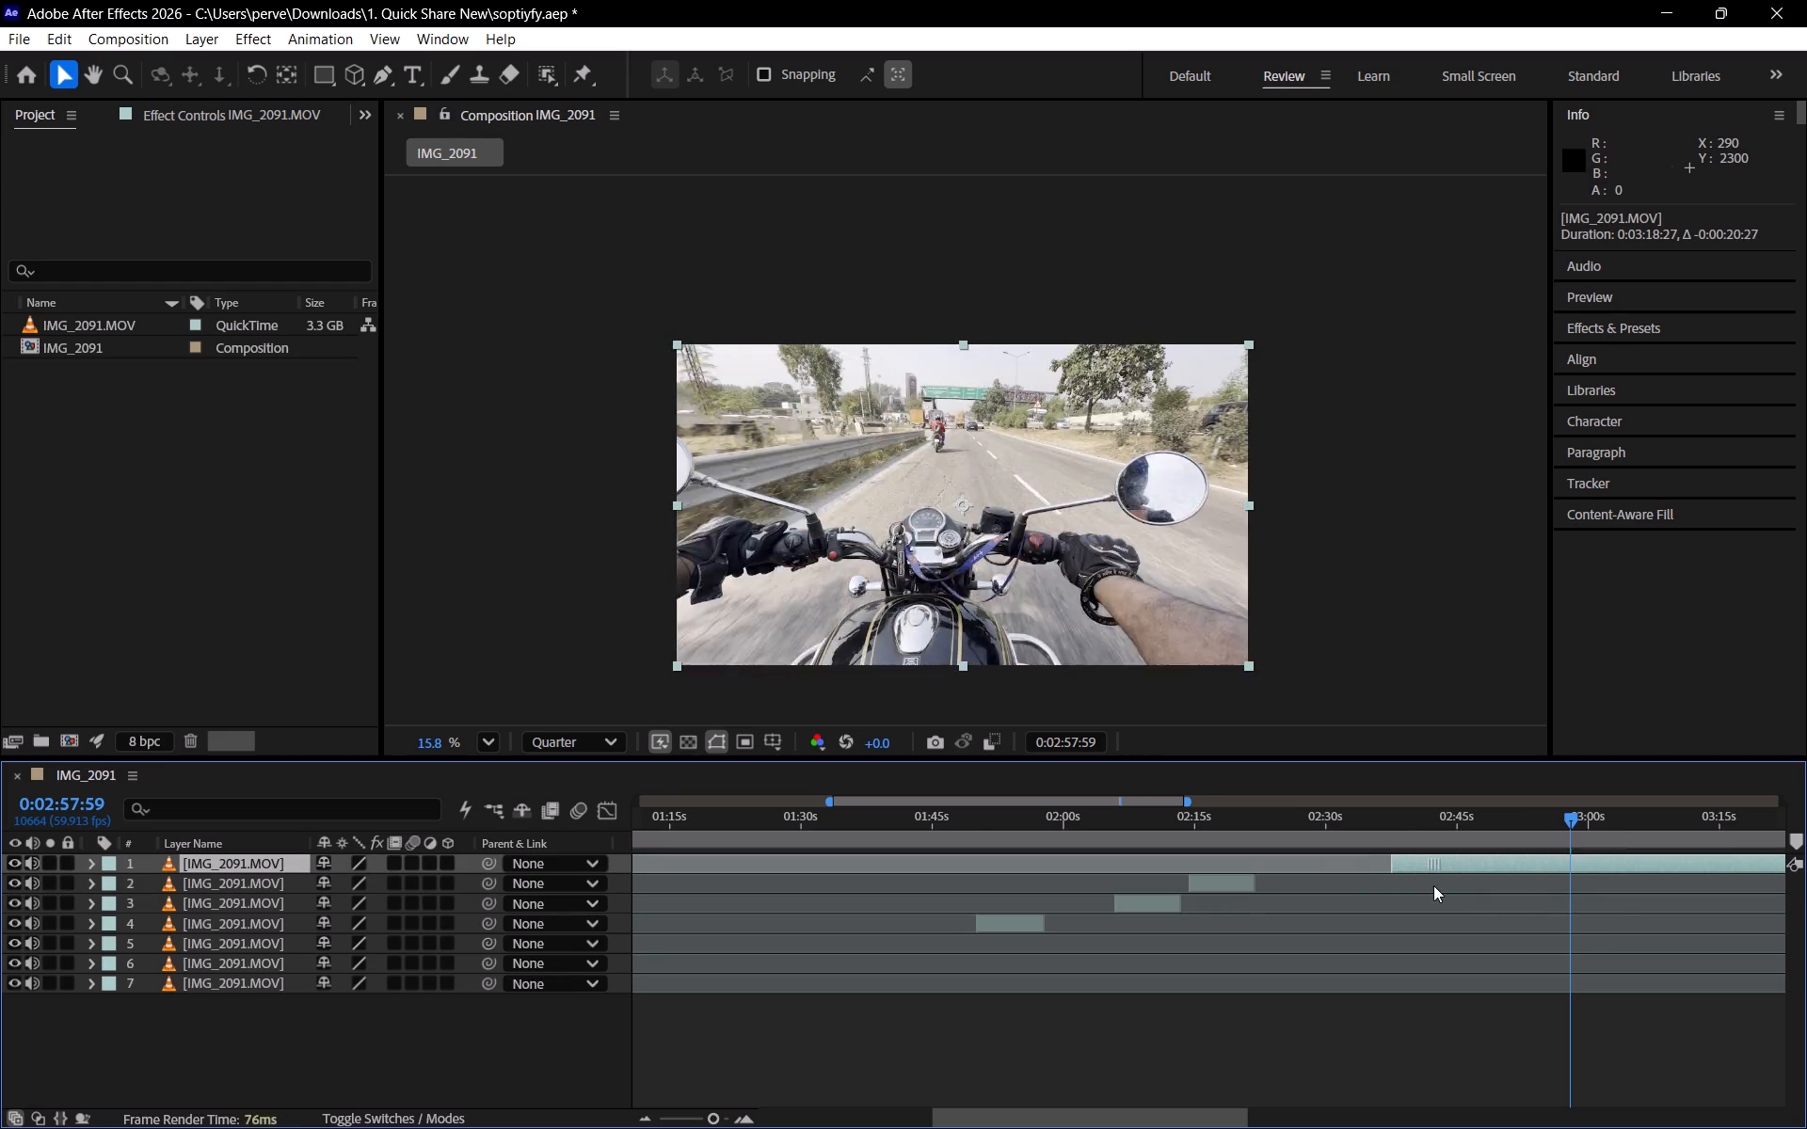
left_click_drag(1433, 885, 1245, 914)
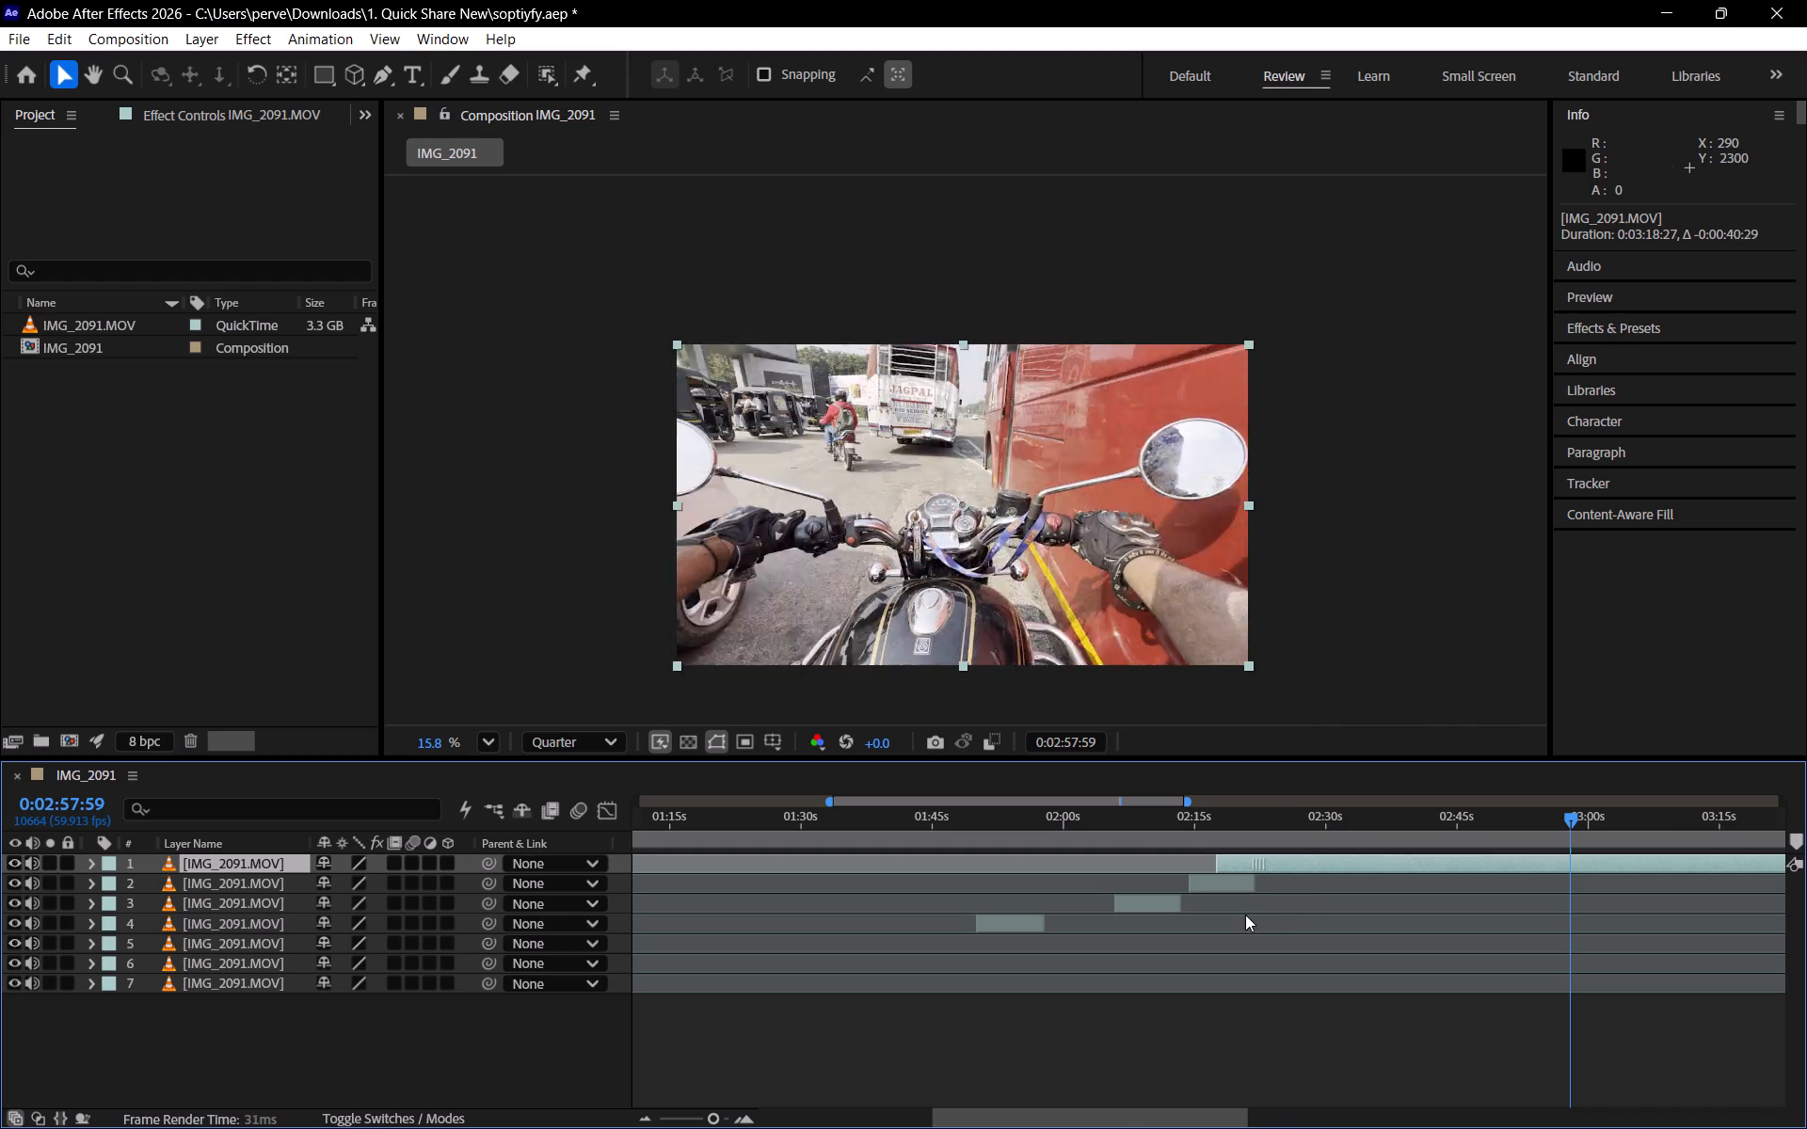
left_click_drag(1245, 914, 1189, 916)
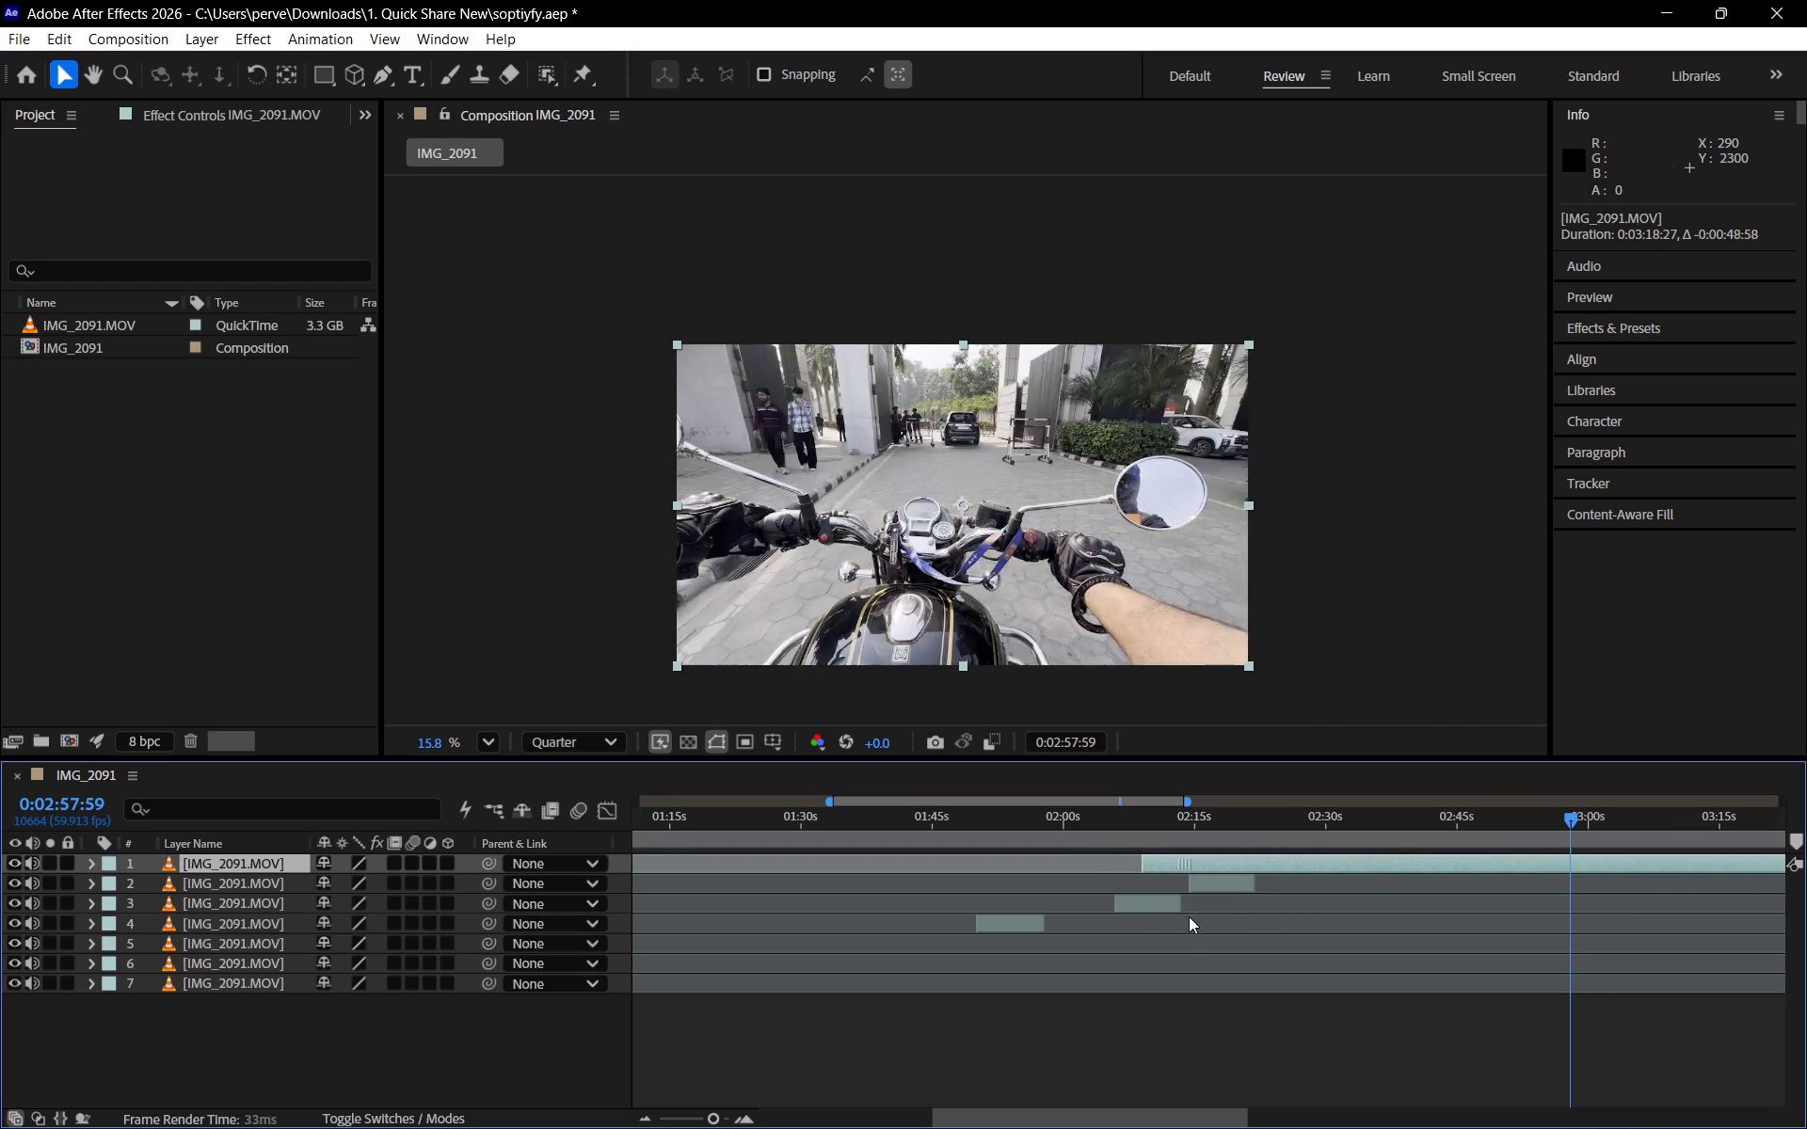
left_click_drag(1189, 916, 1201, 924)
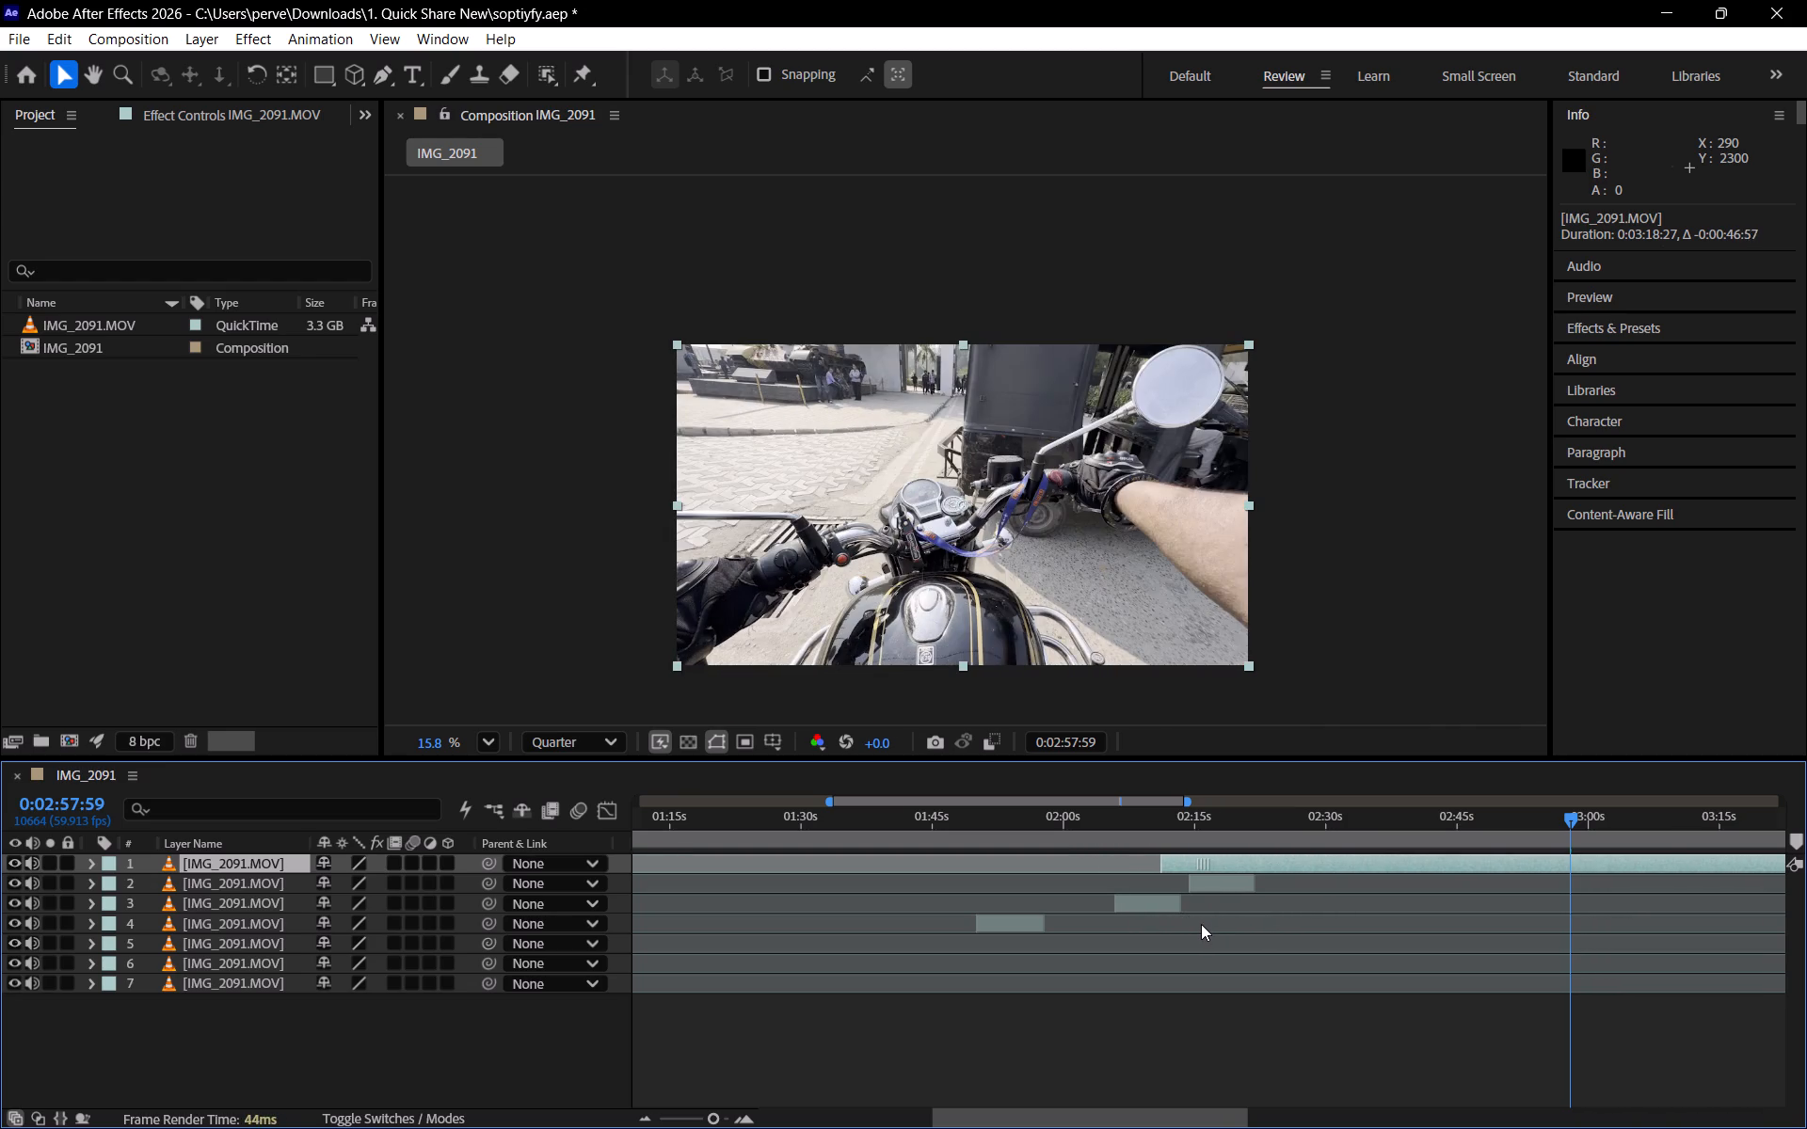
left_click_drag(1201, 924, 1188, 924)
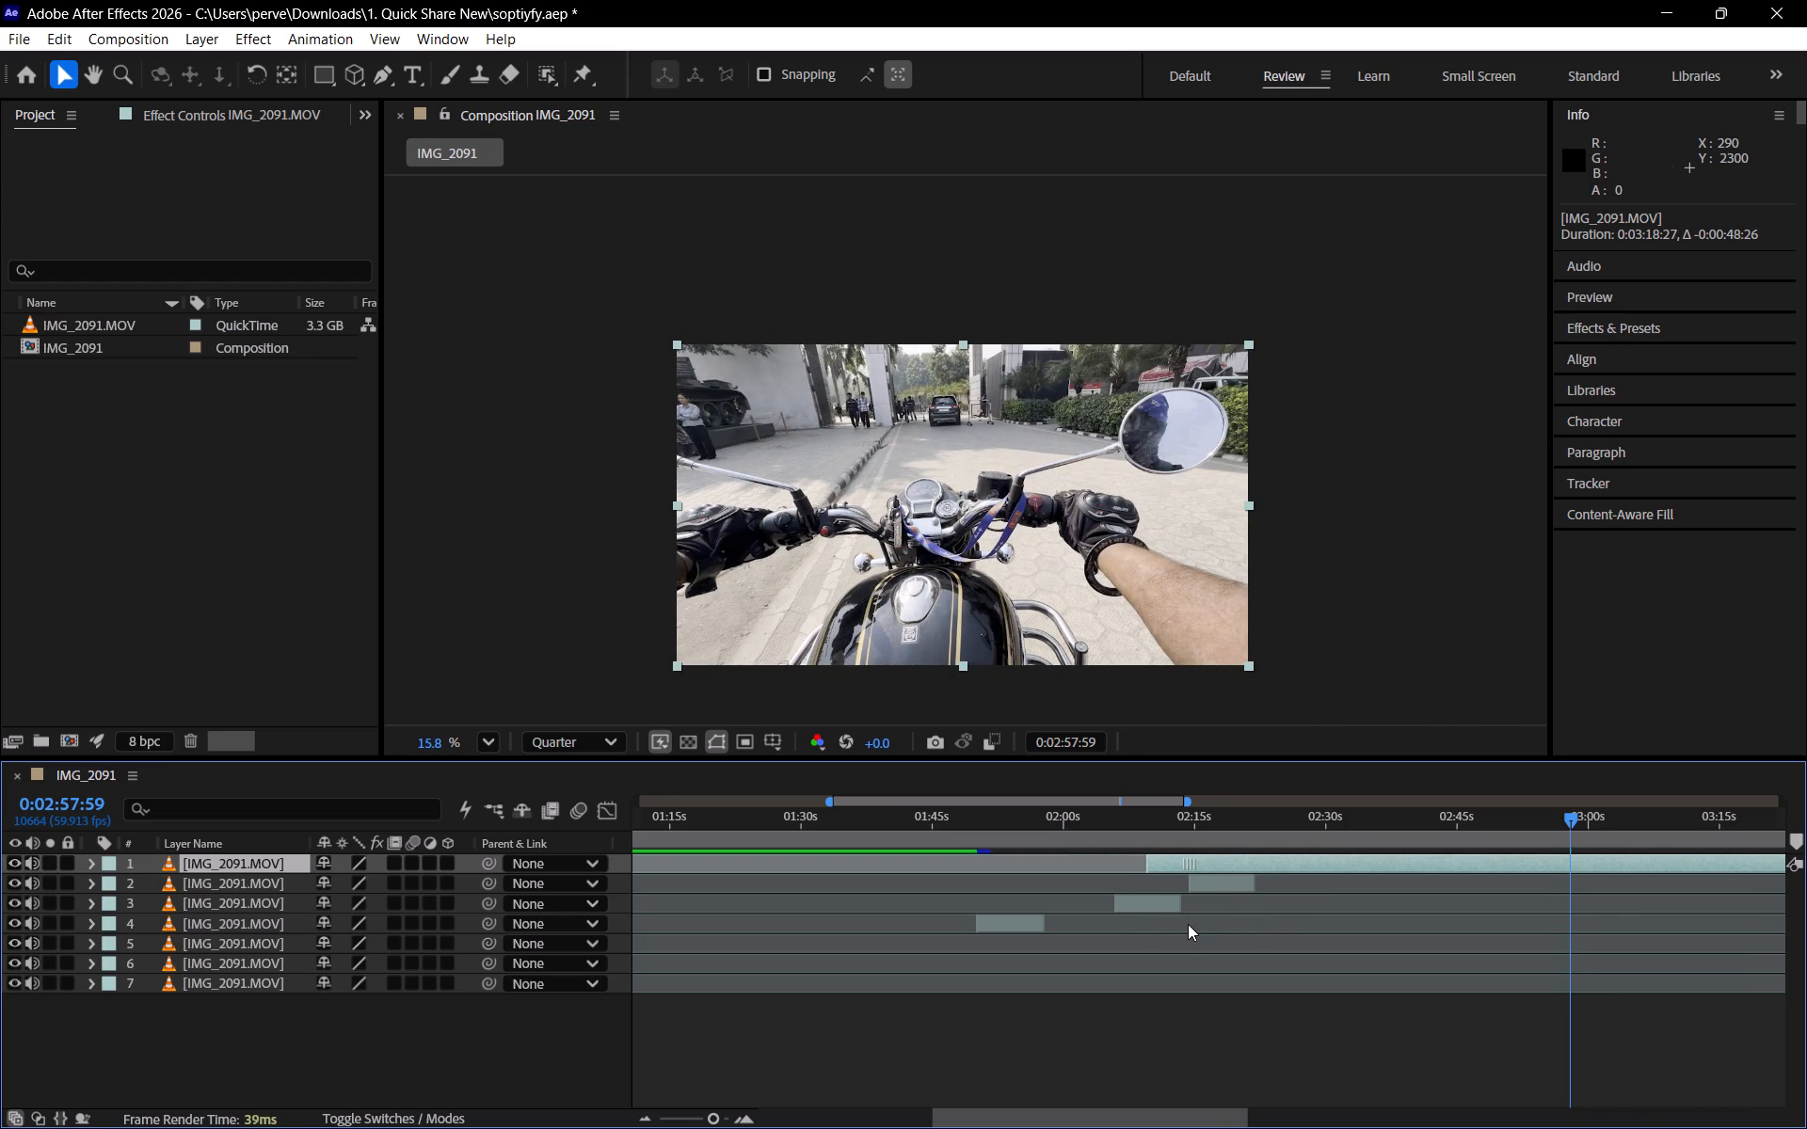
left_click_drag(1188, 924, 1171, 922)
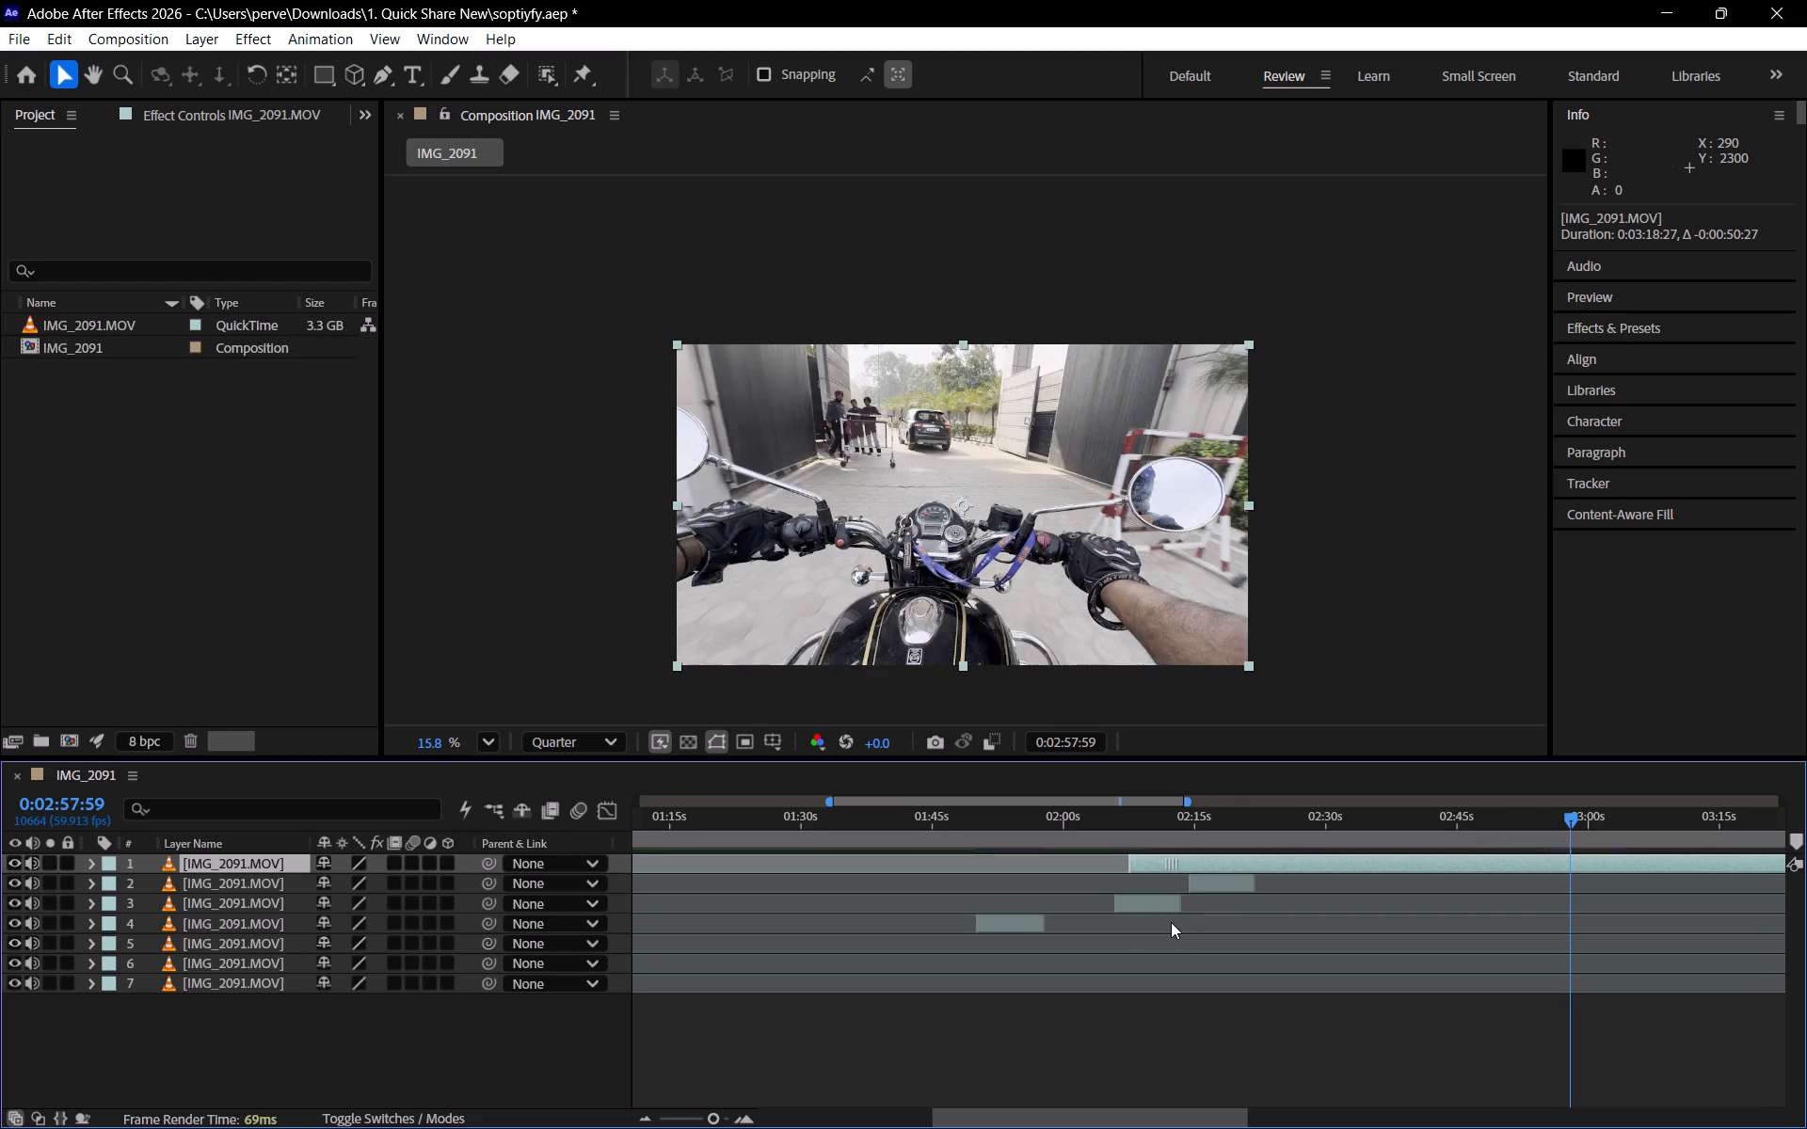
left_click_drag(1171, 922, 1077, 905)
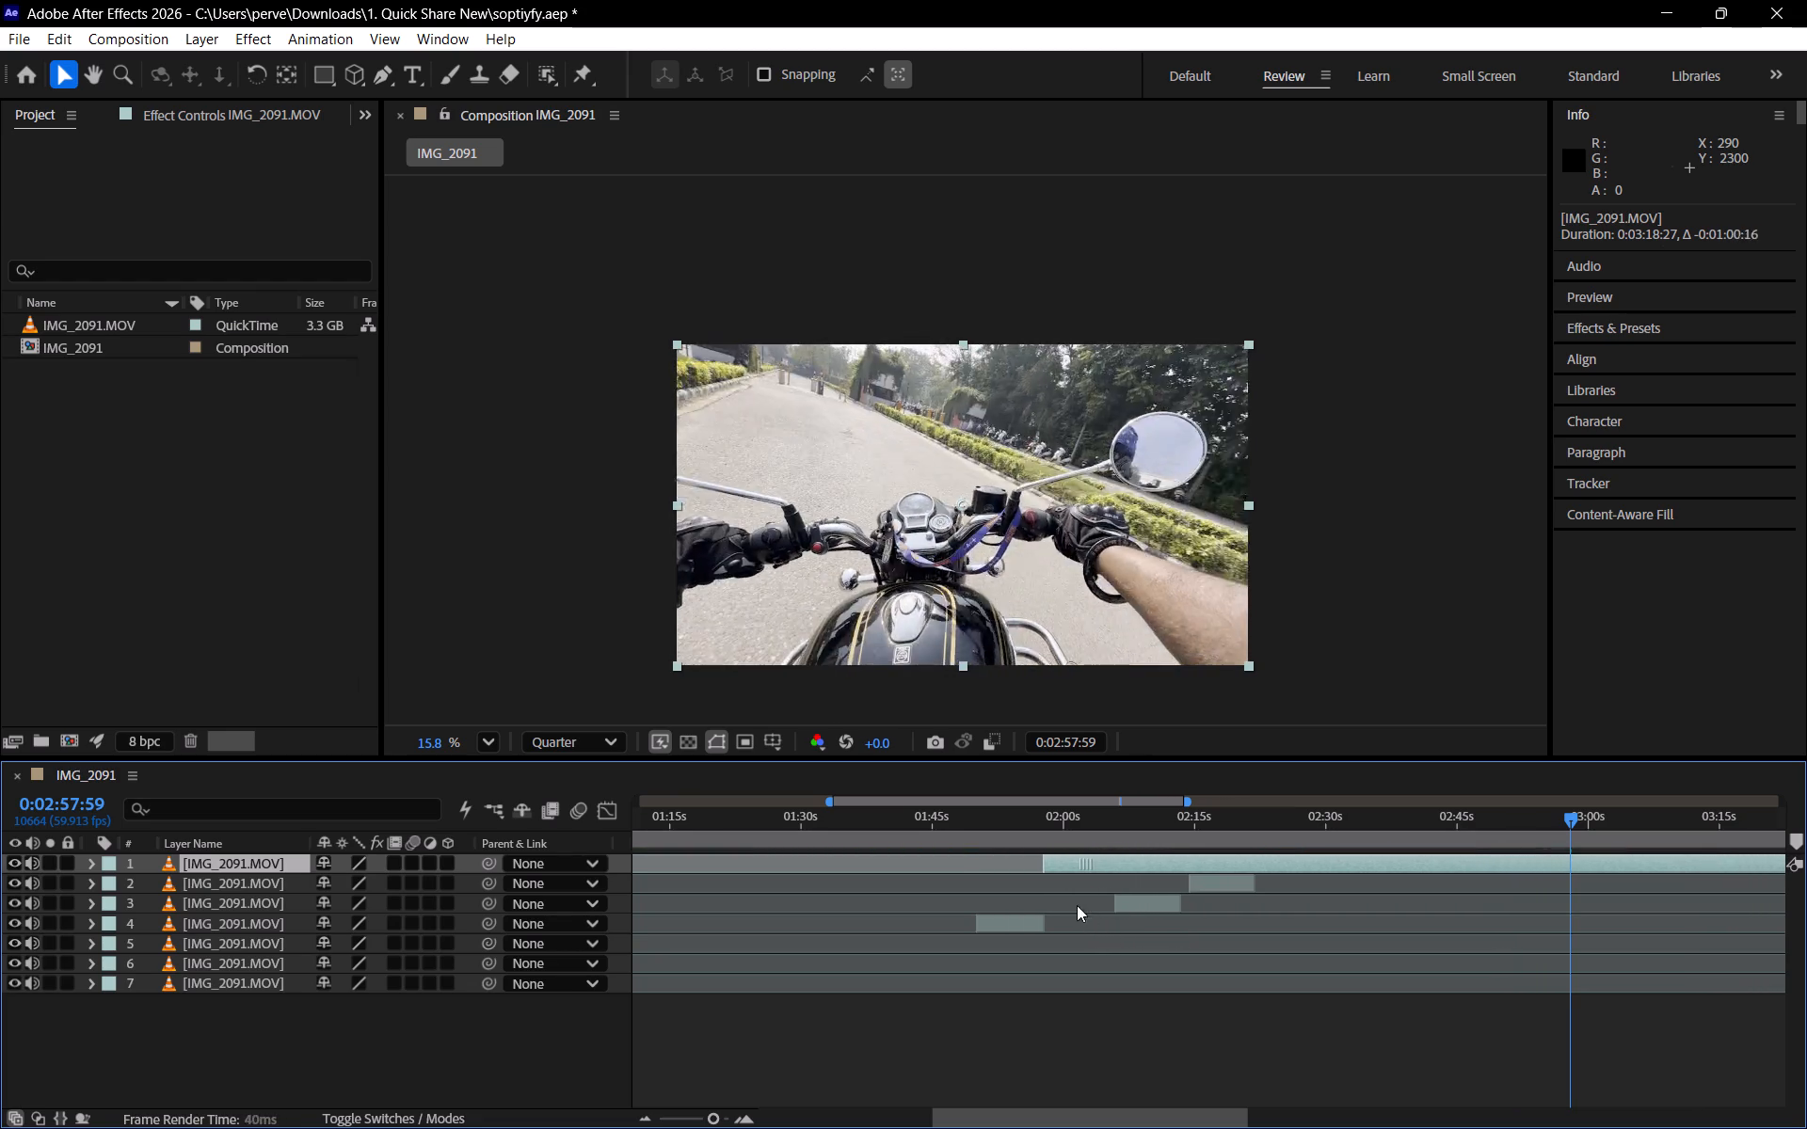
left_click_drag(1077, 905, 957, 872)
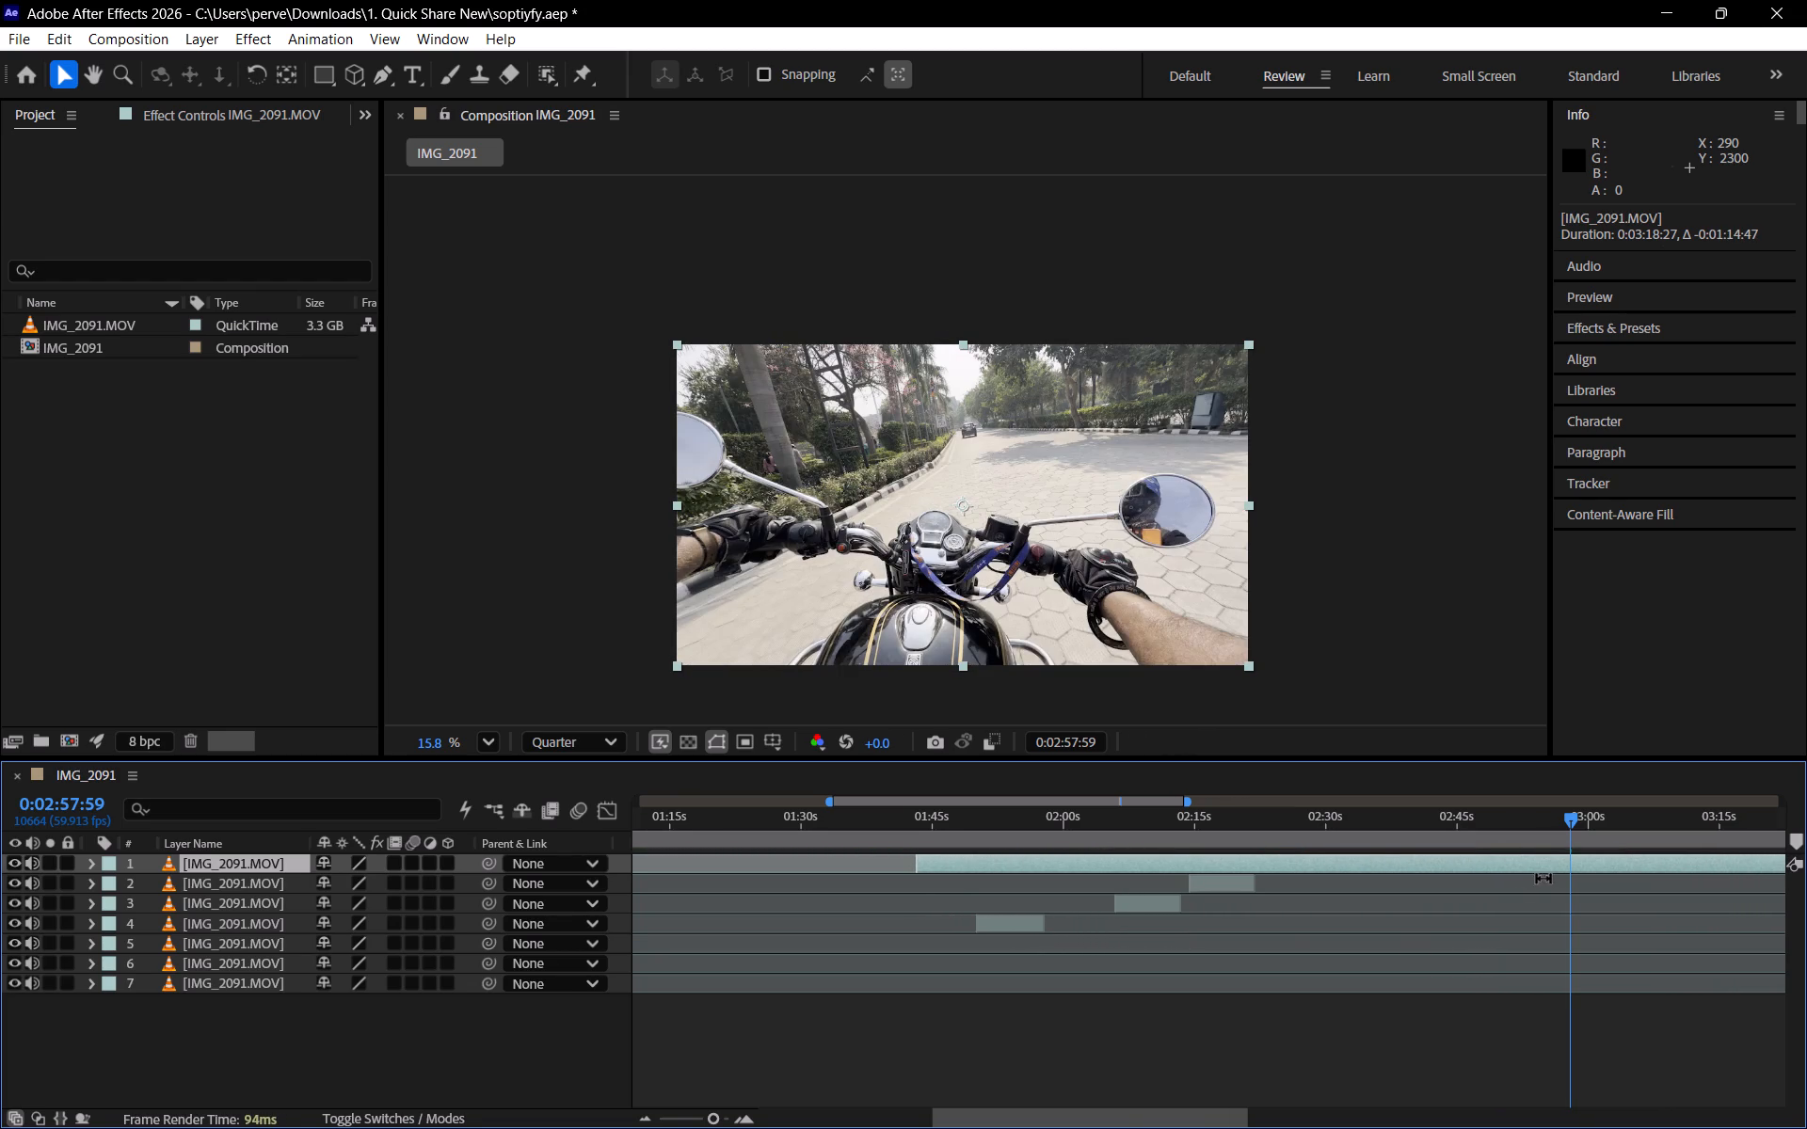
left_click_drag(1546, 860, 1310, 857)
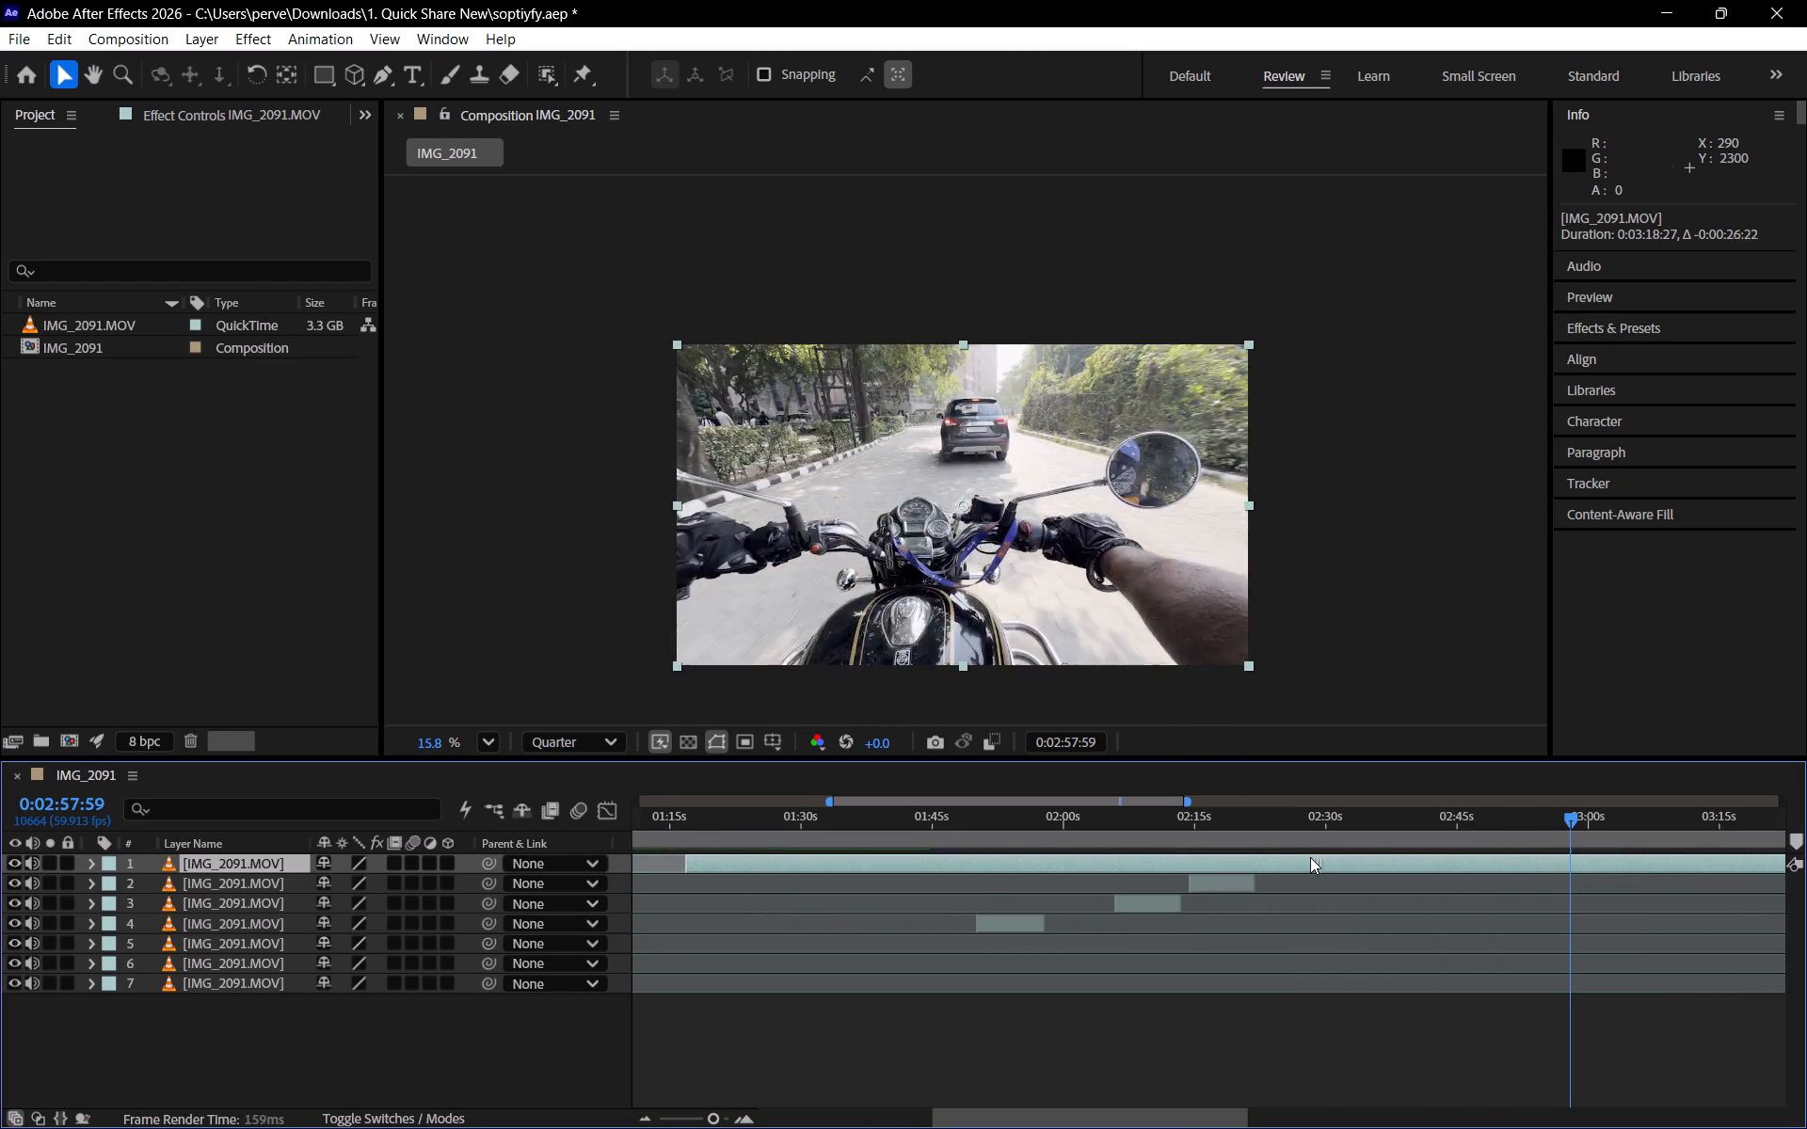
left_click_drag(1310, 857, 897, 878)
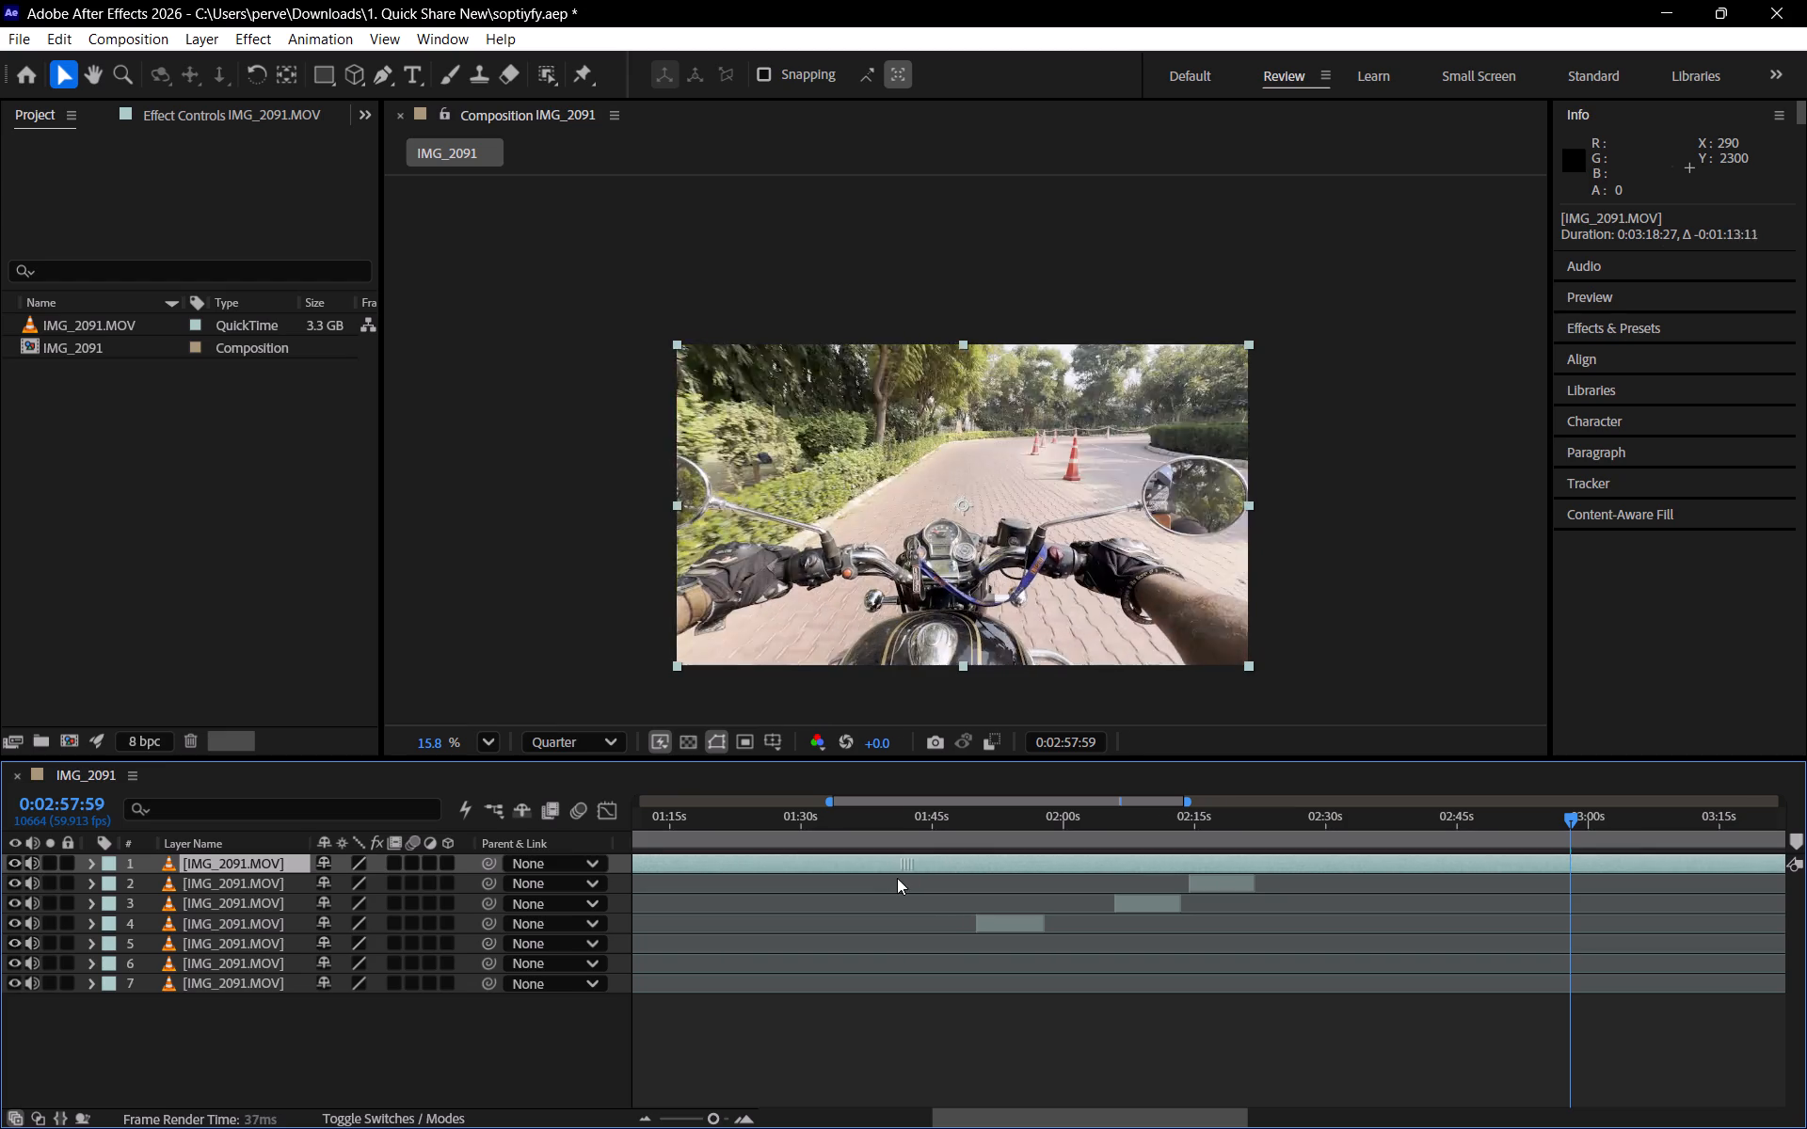
left_click_drag(897, 878, 1186, 881)
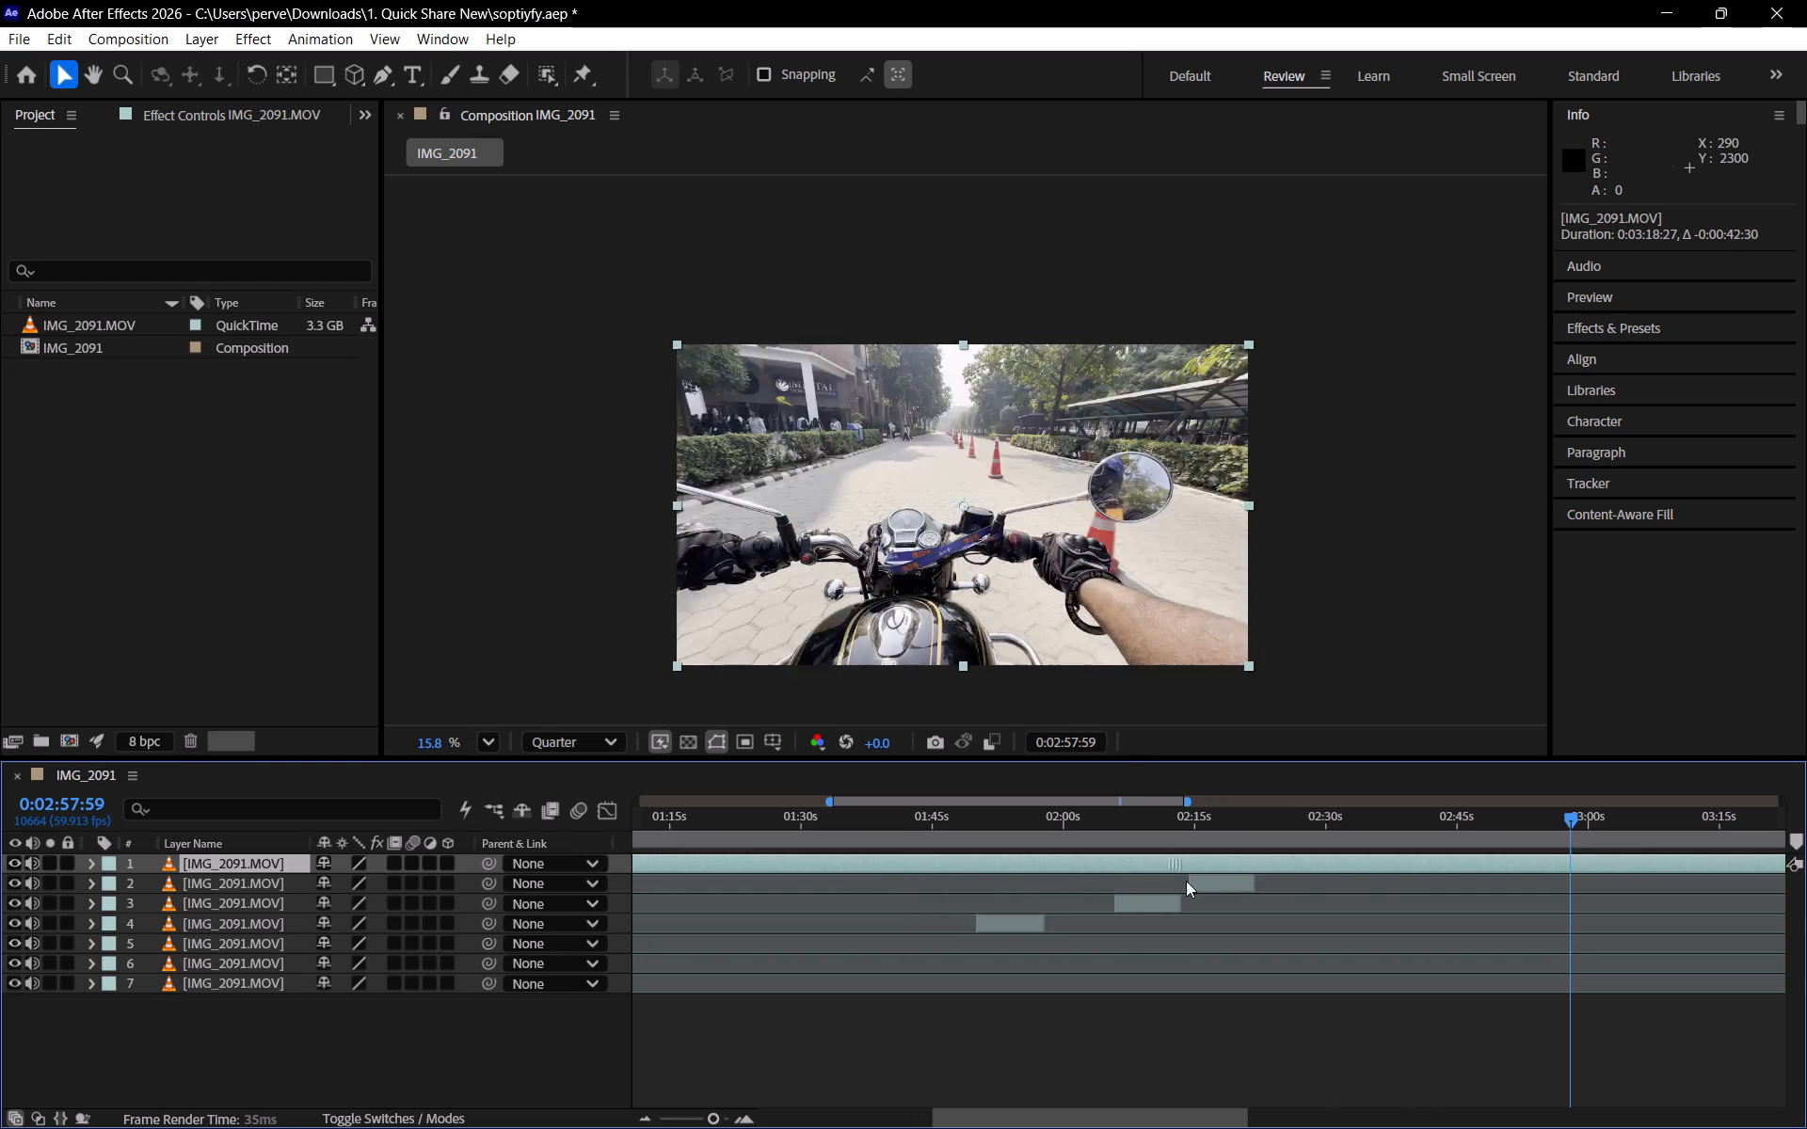
left_click_drag(1186, 881, 1469, 896)
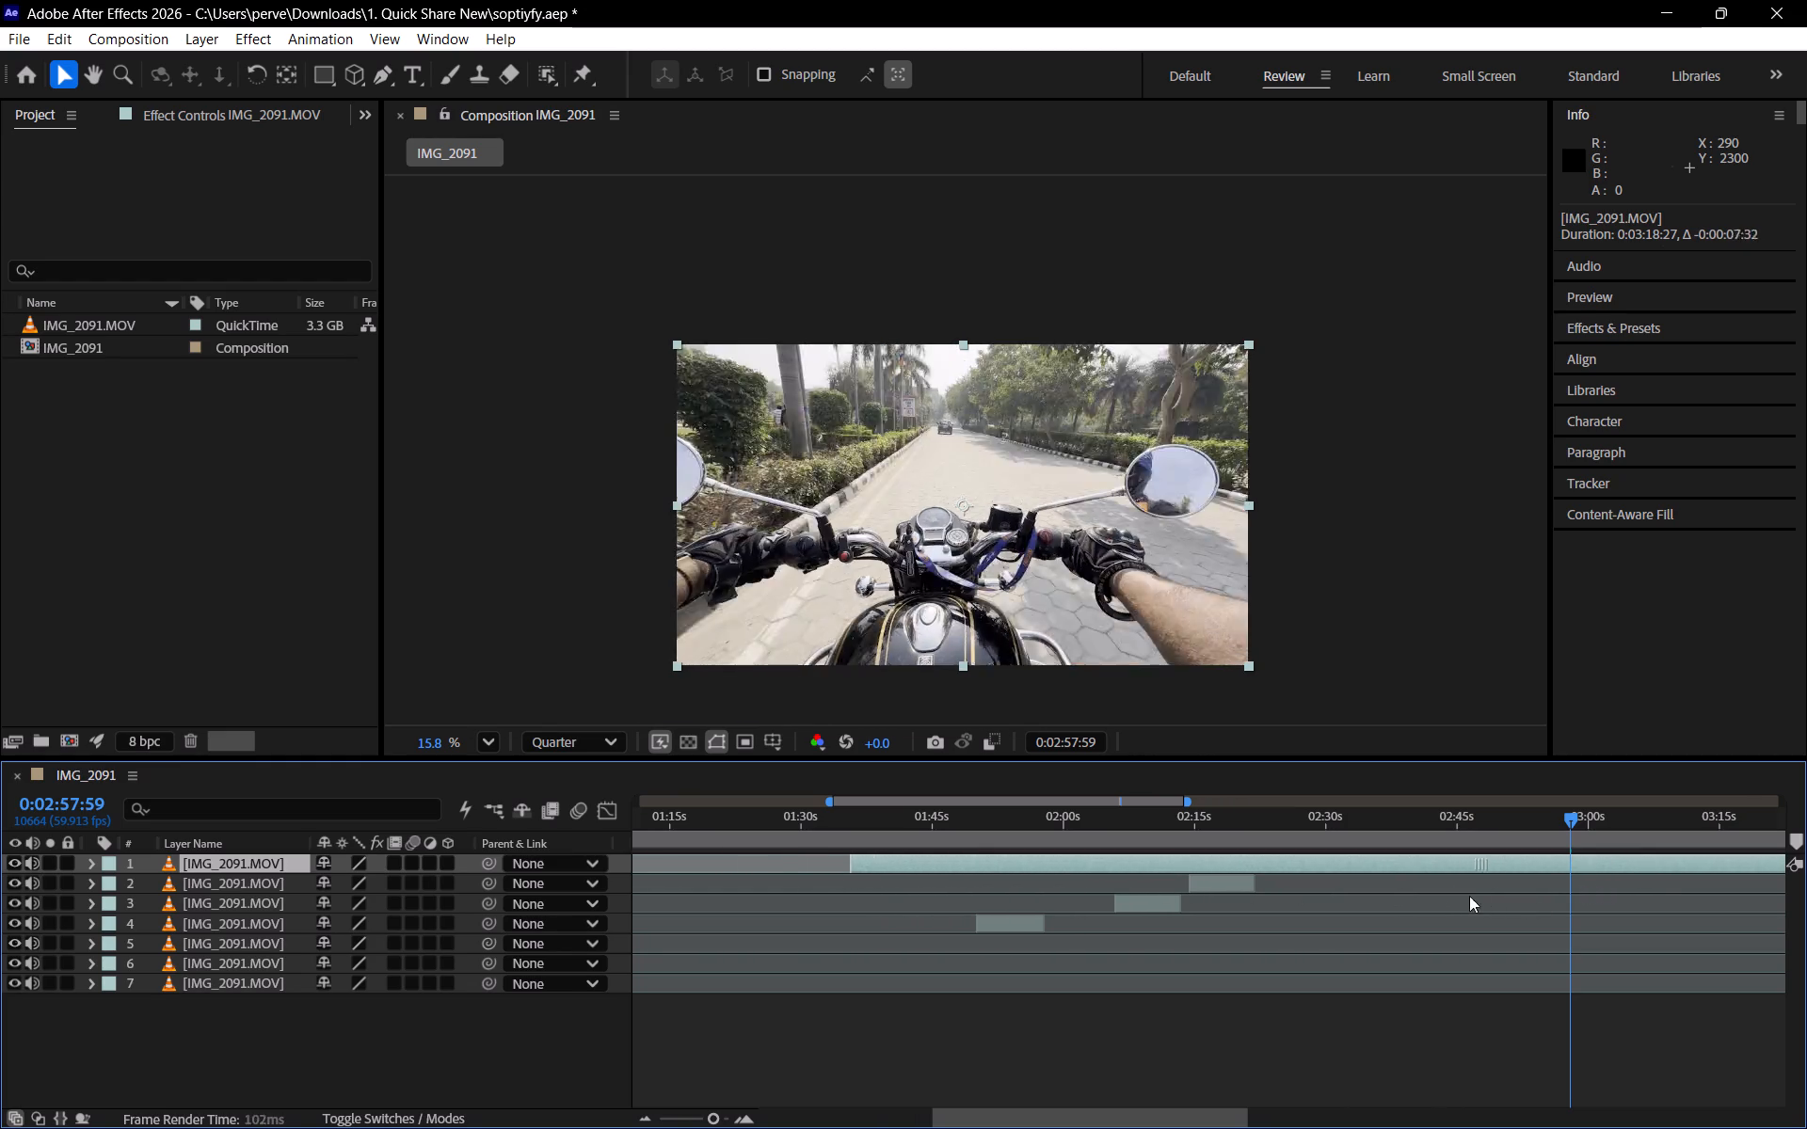
left_click_drag(1469, 896, 1423, 896)
Review the top layer's footage from 0:02:57:59 onward, especially between about 0:03:24 and 0:03:39, for the next segment to keep.
key("space")
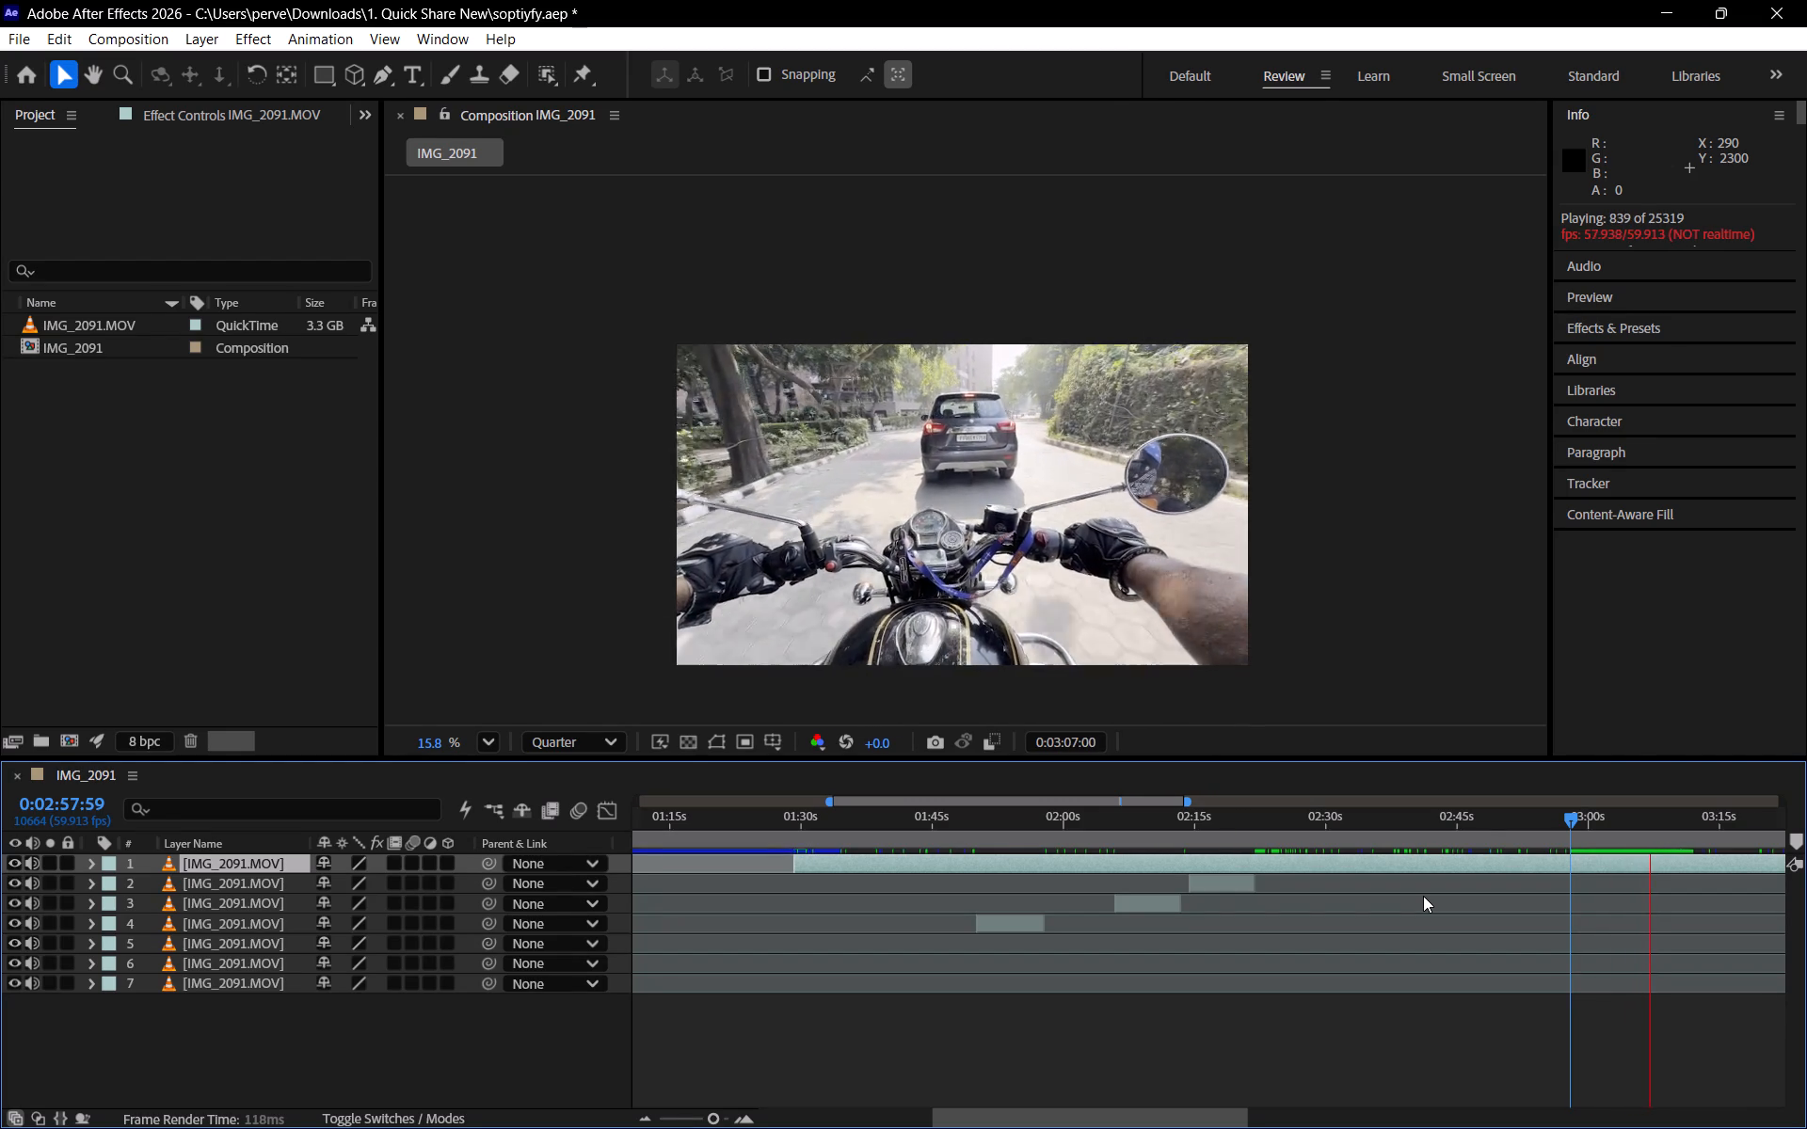
left_click_drag(1576, 813, 1642, 821)
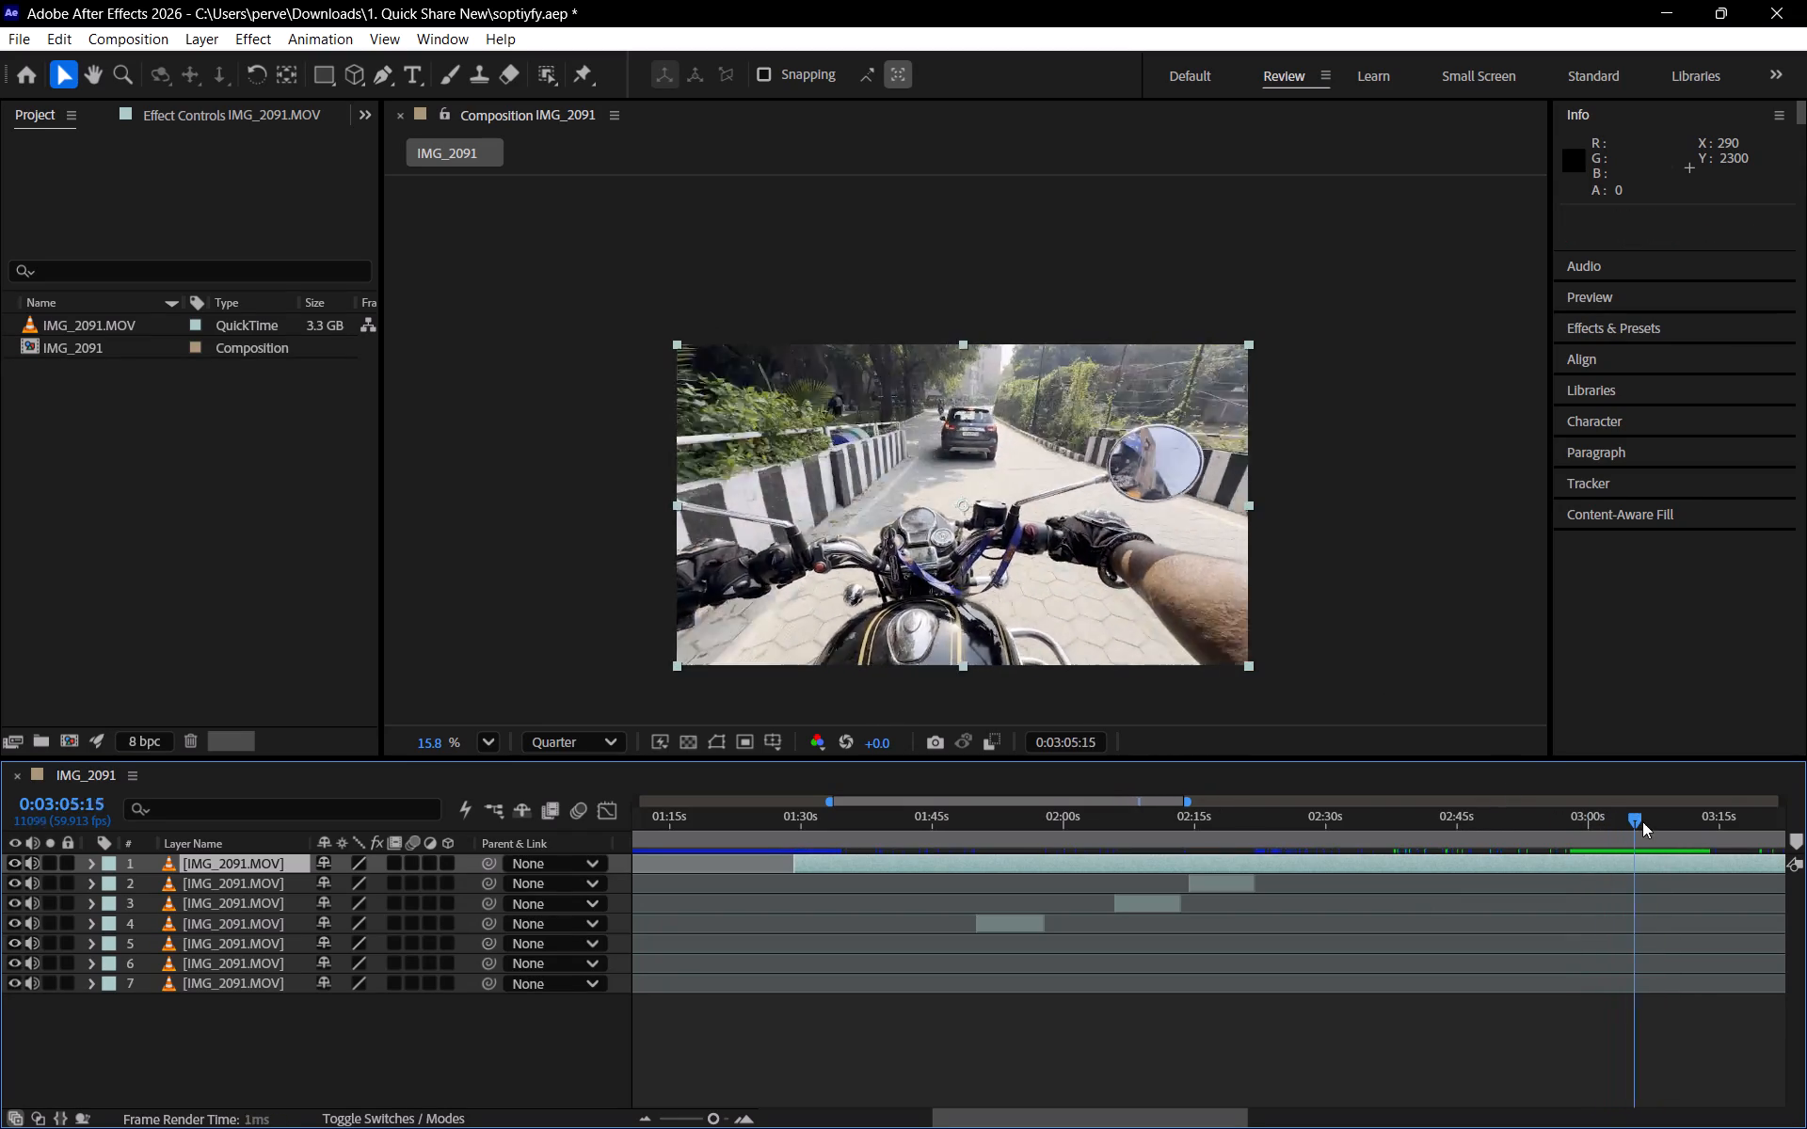
left_click_drag(1642, 821, 1787, 872)
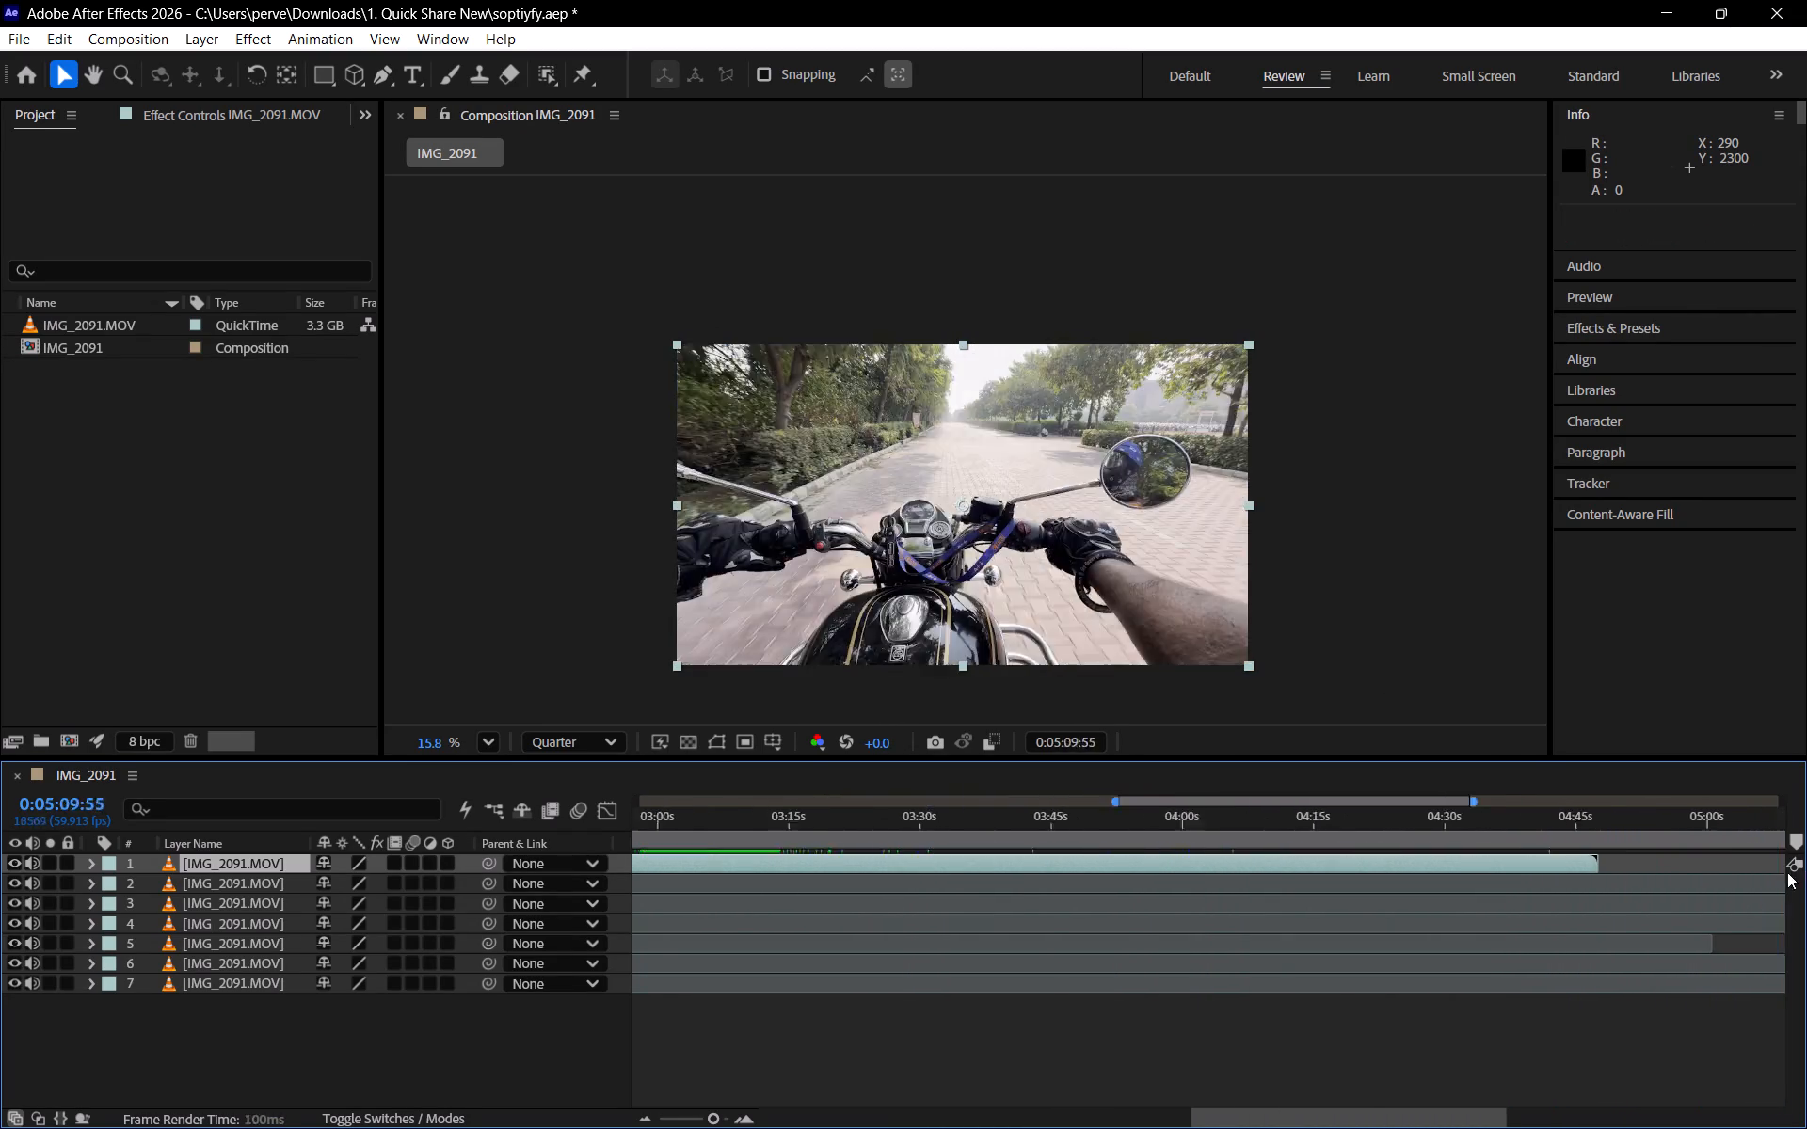
left_click_drag(1787, 872, 825, 898)
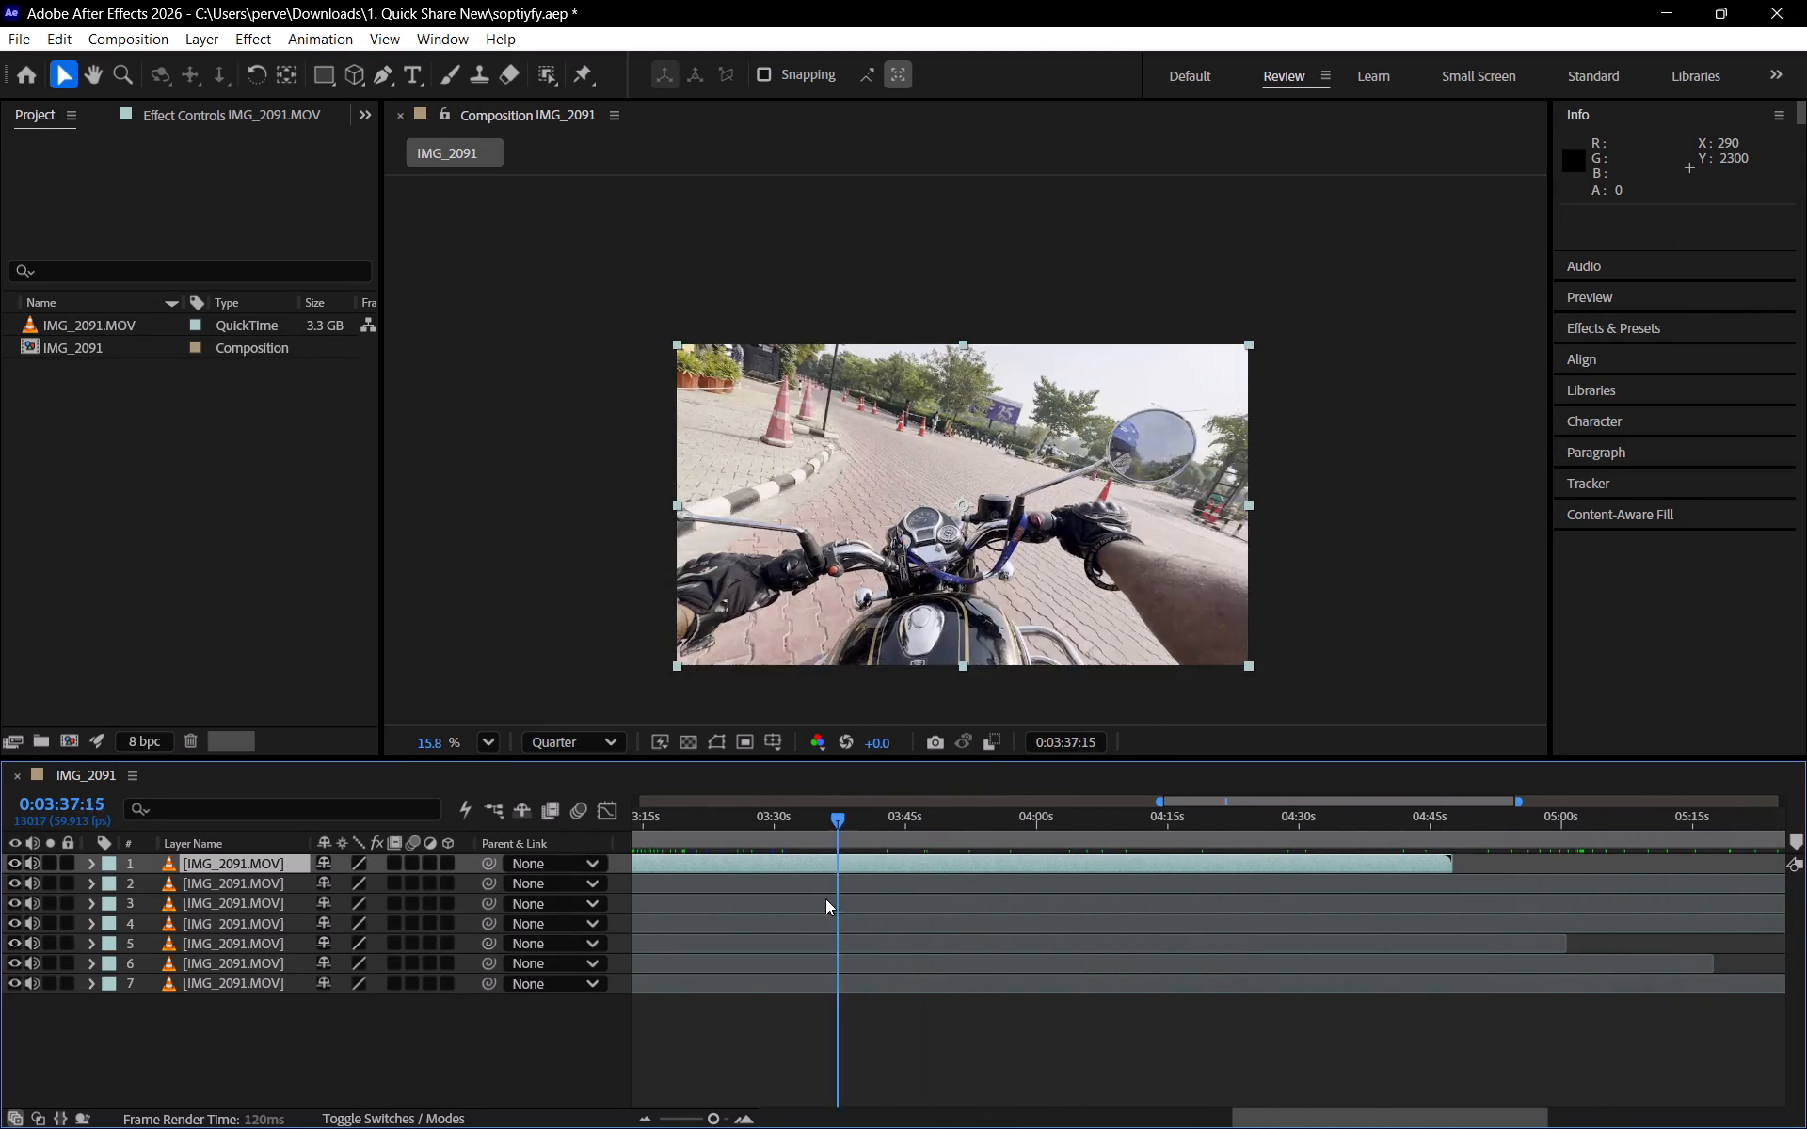
left_click_drag(825, 898, 726, 913)
key("space")
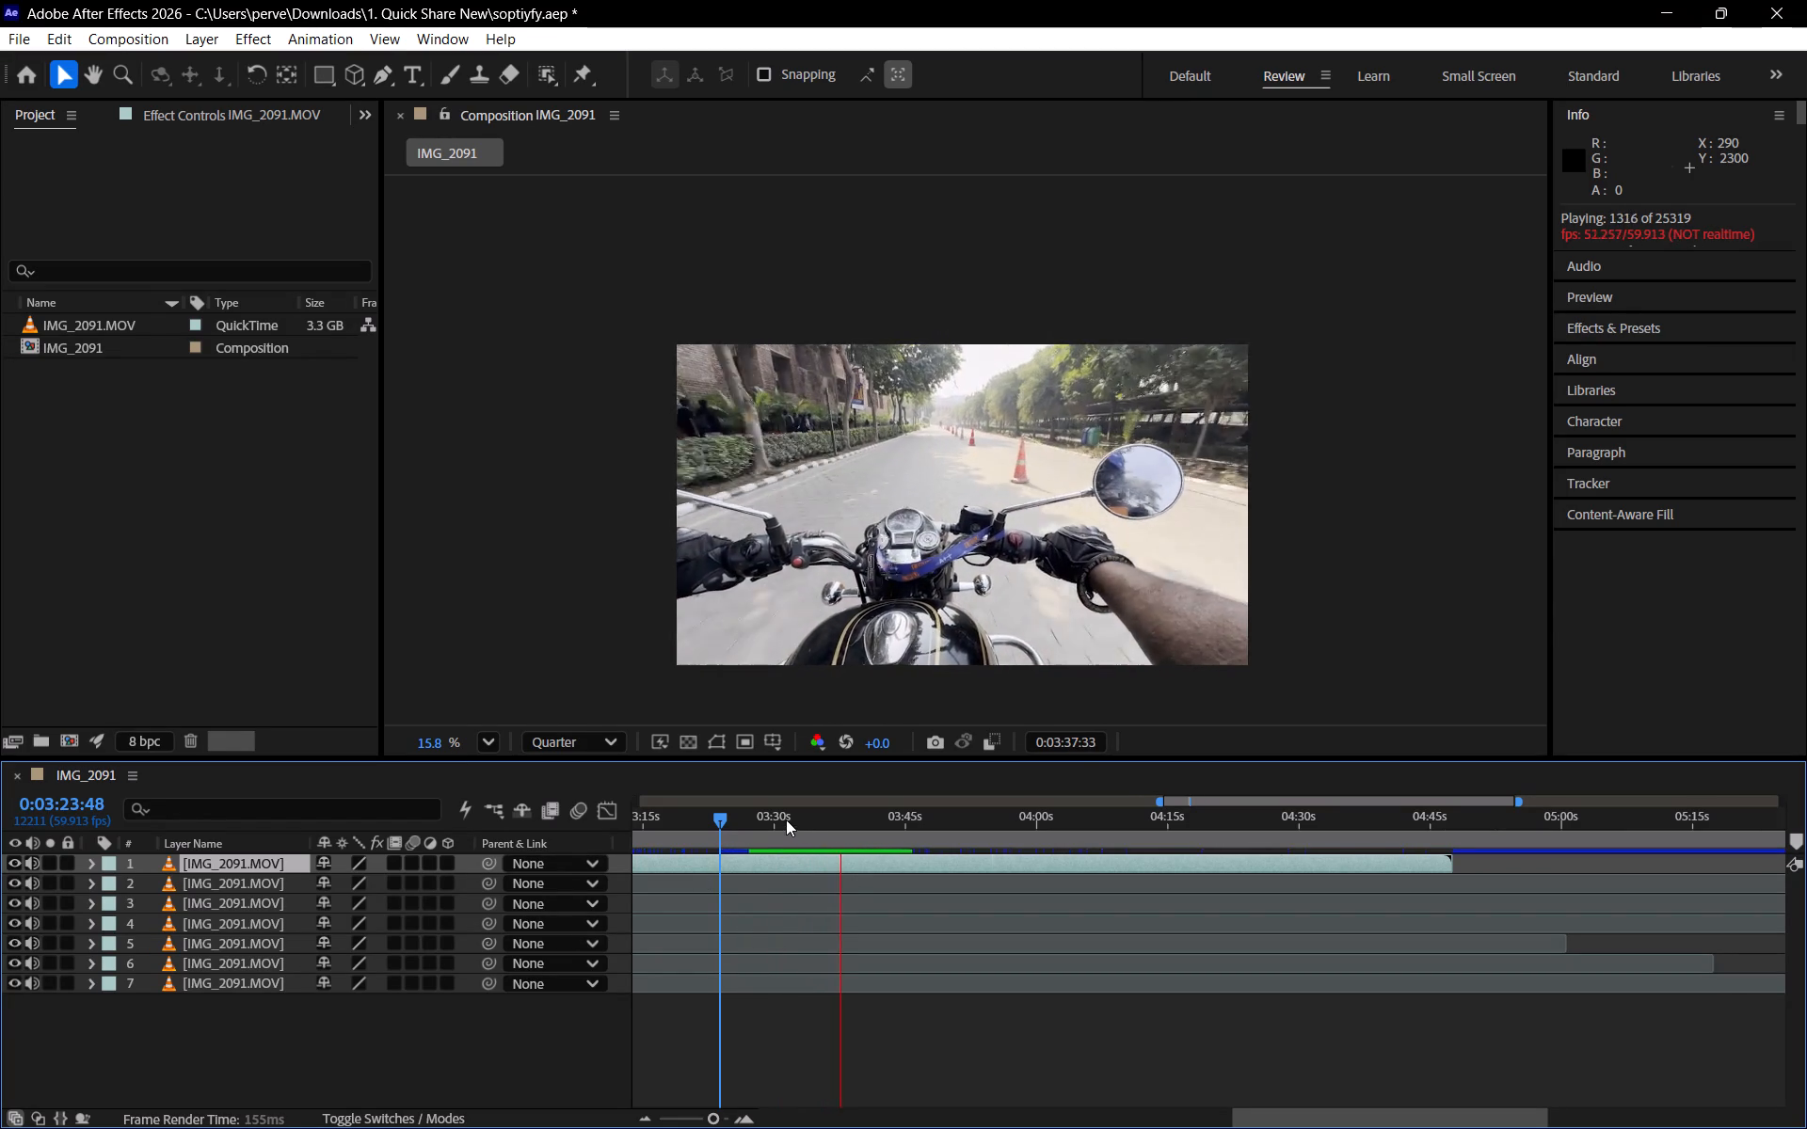
left_click_drag(786, 819, 766, 819)
key("space")
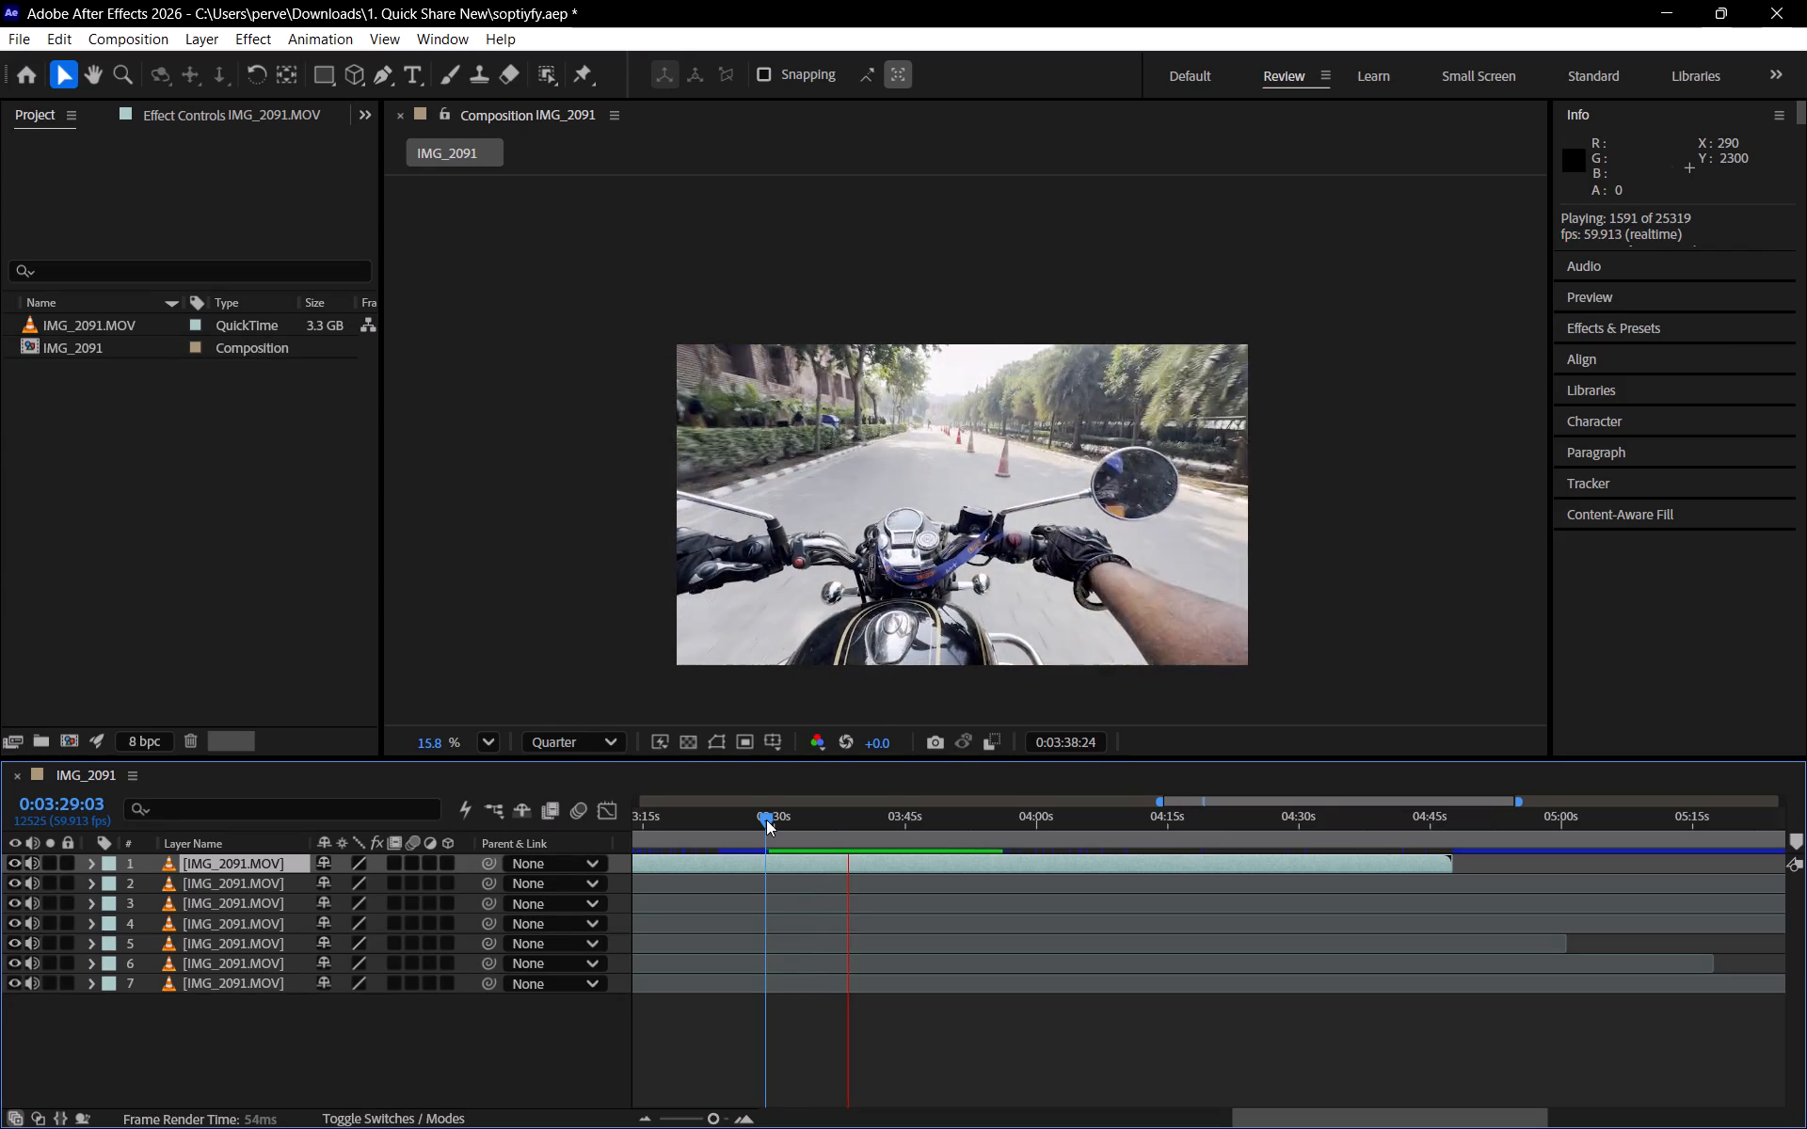
key("space")
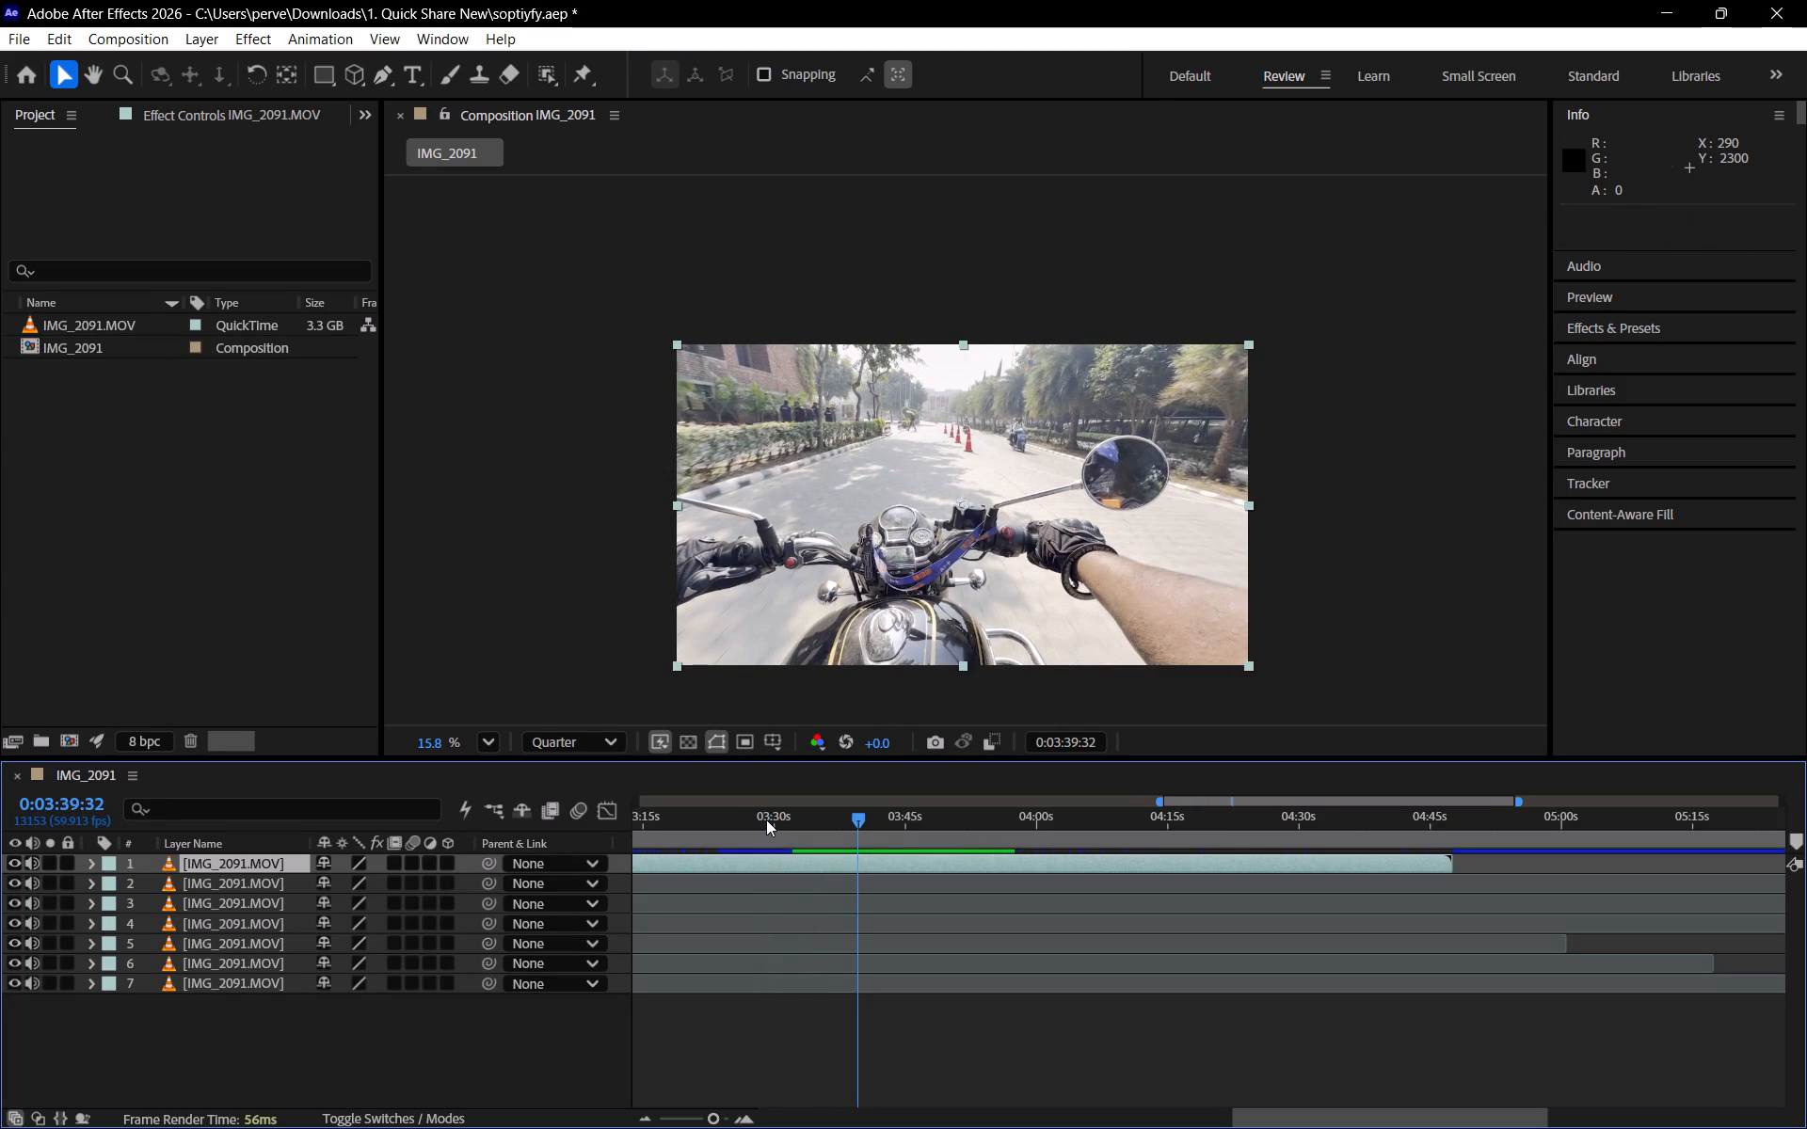
Split the top layer at 0:03:42:18 and delete the part after the split.
left_click_drag(785, 829, 816, 830)
key("space")
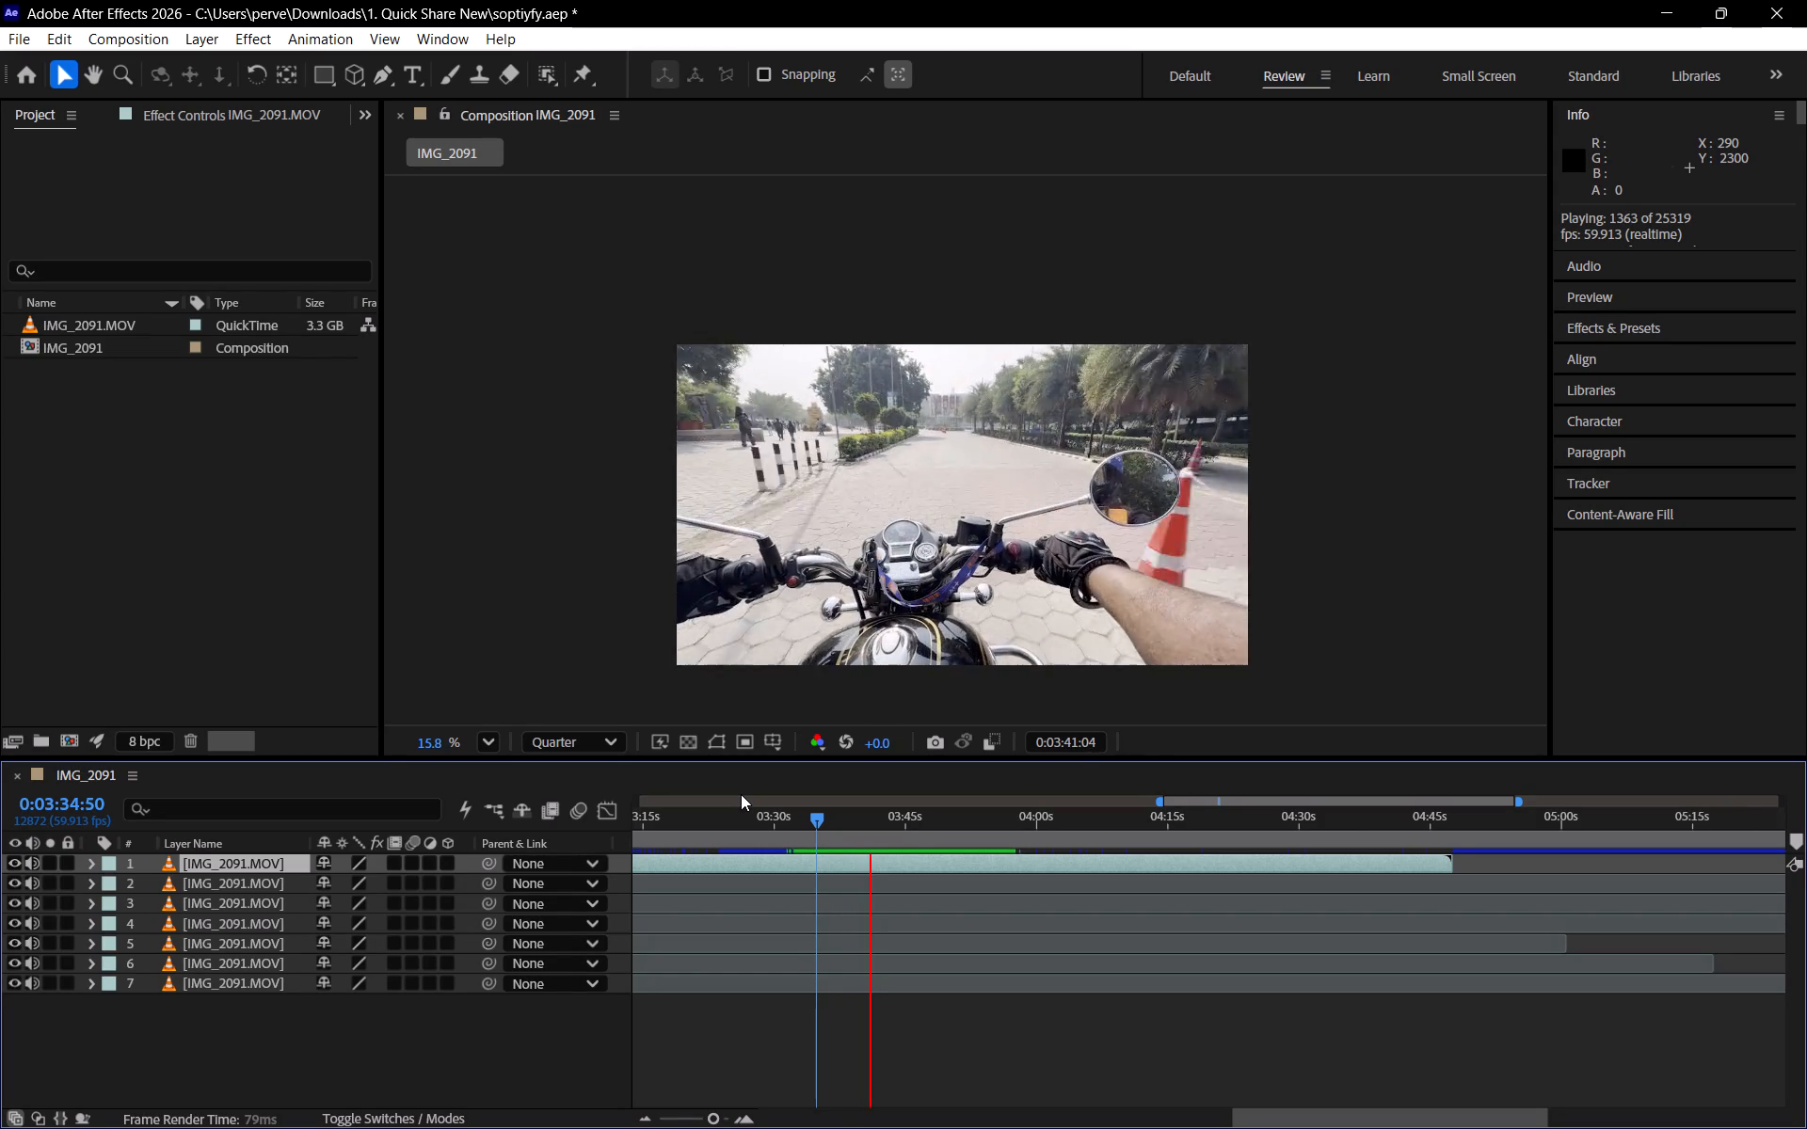
key("space")
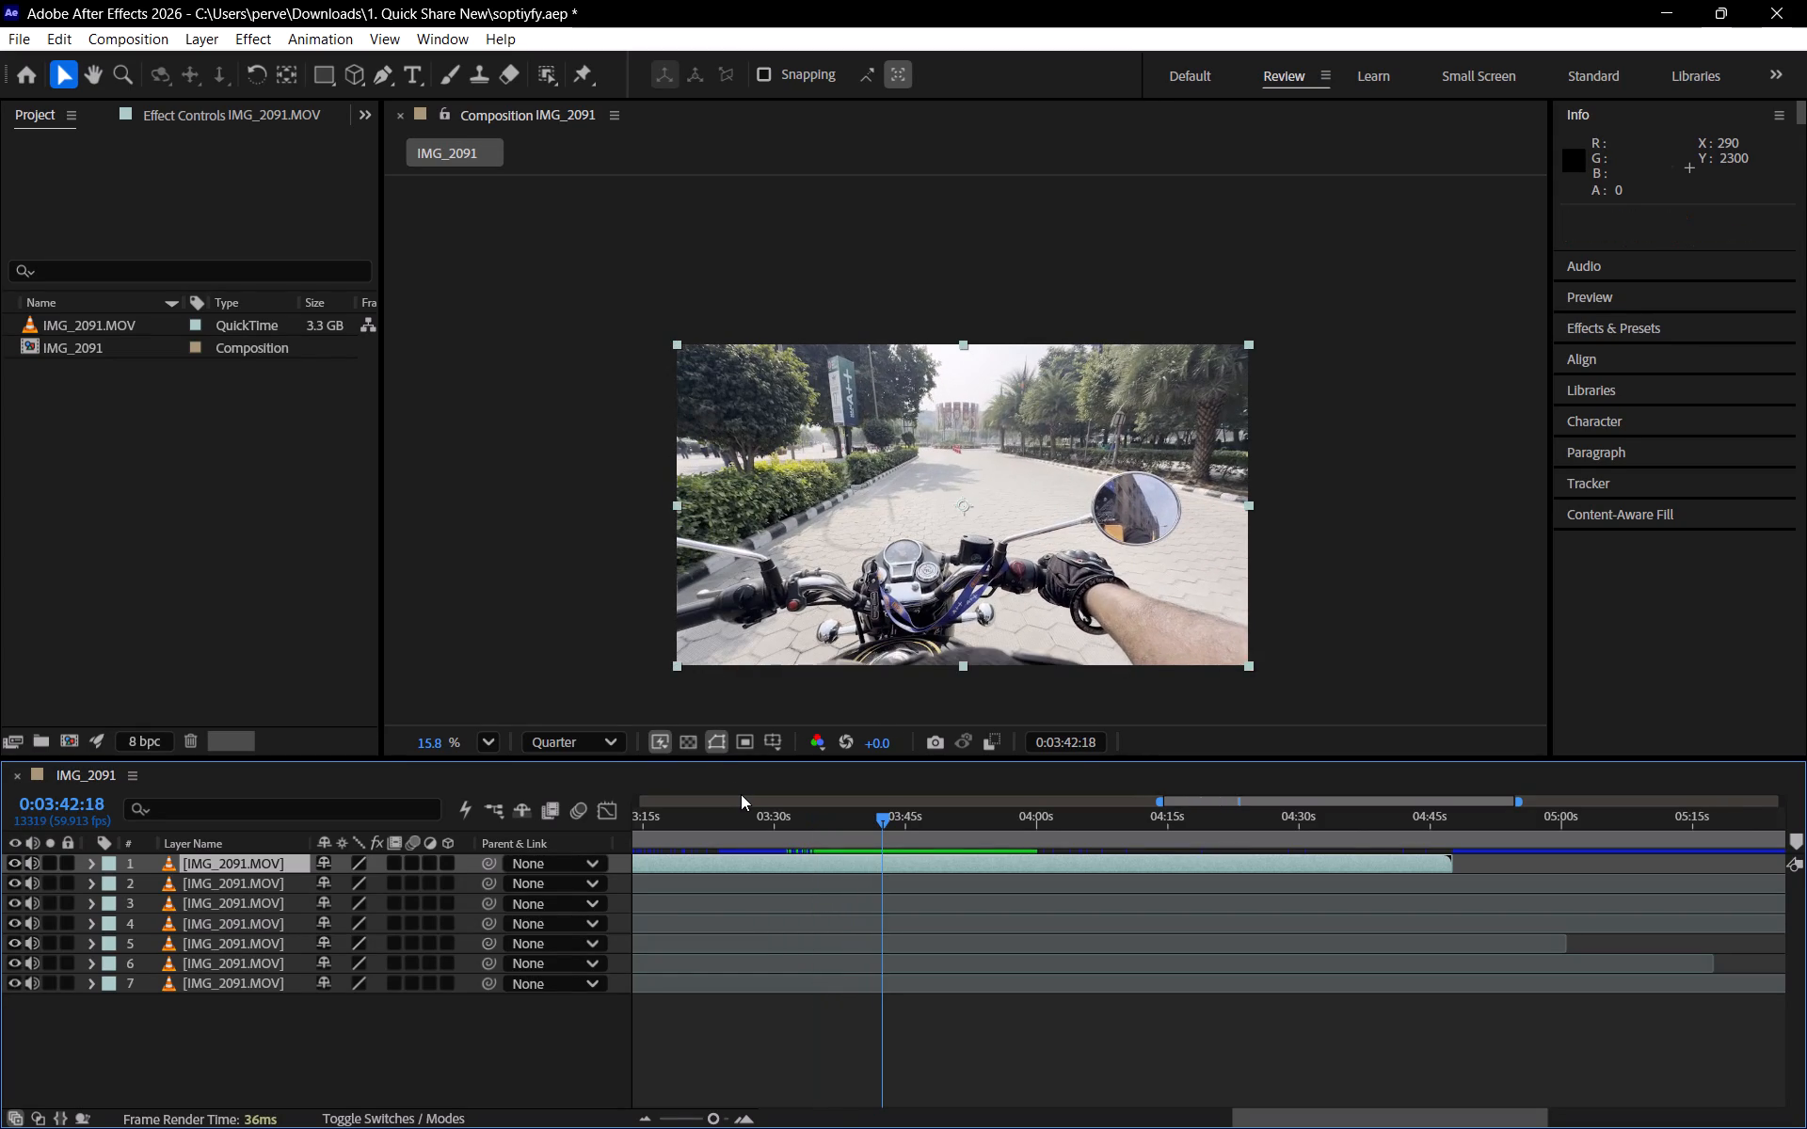
key("ctrl+shift+d")
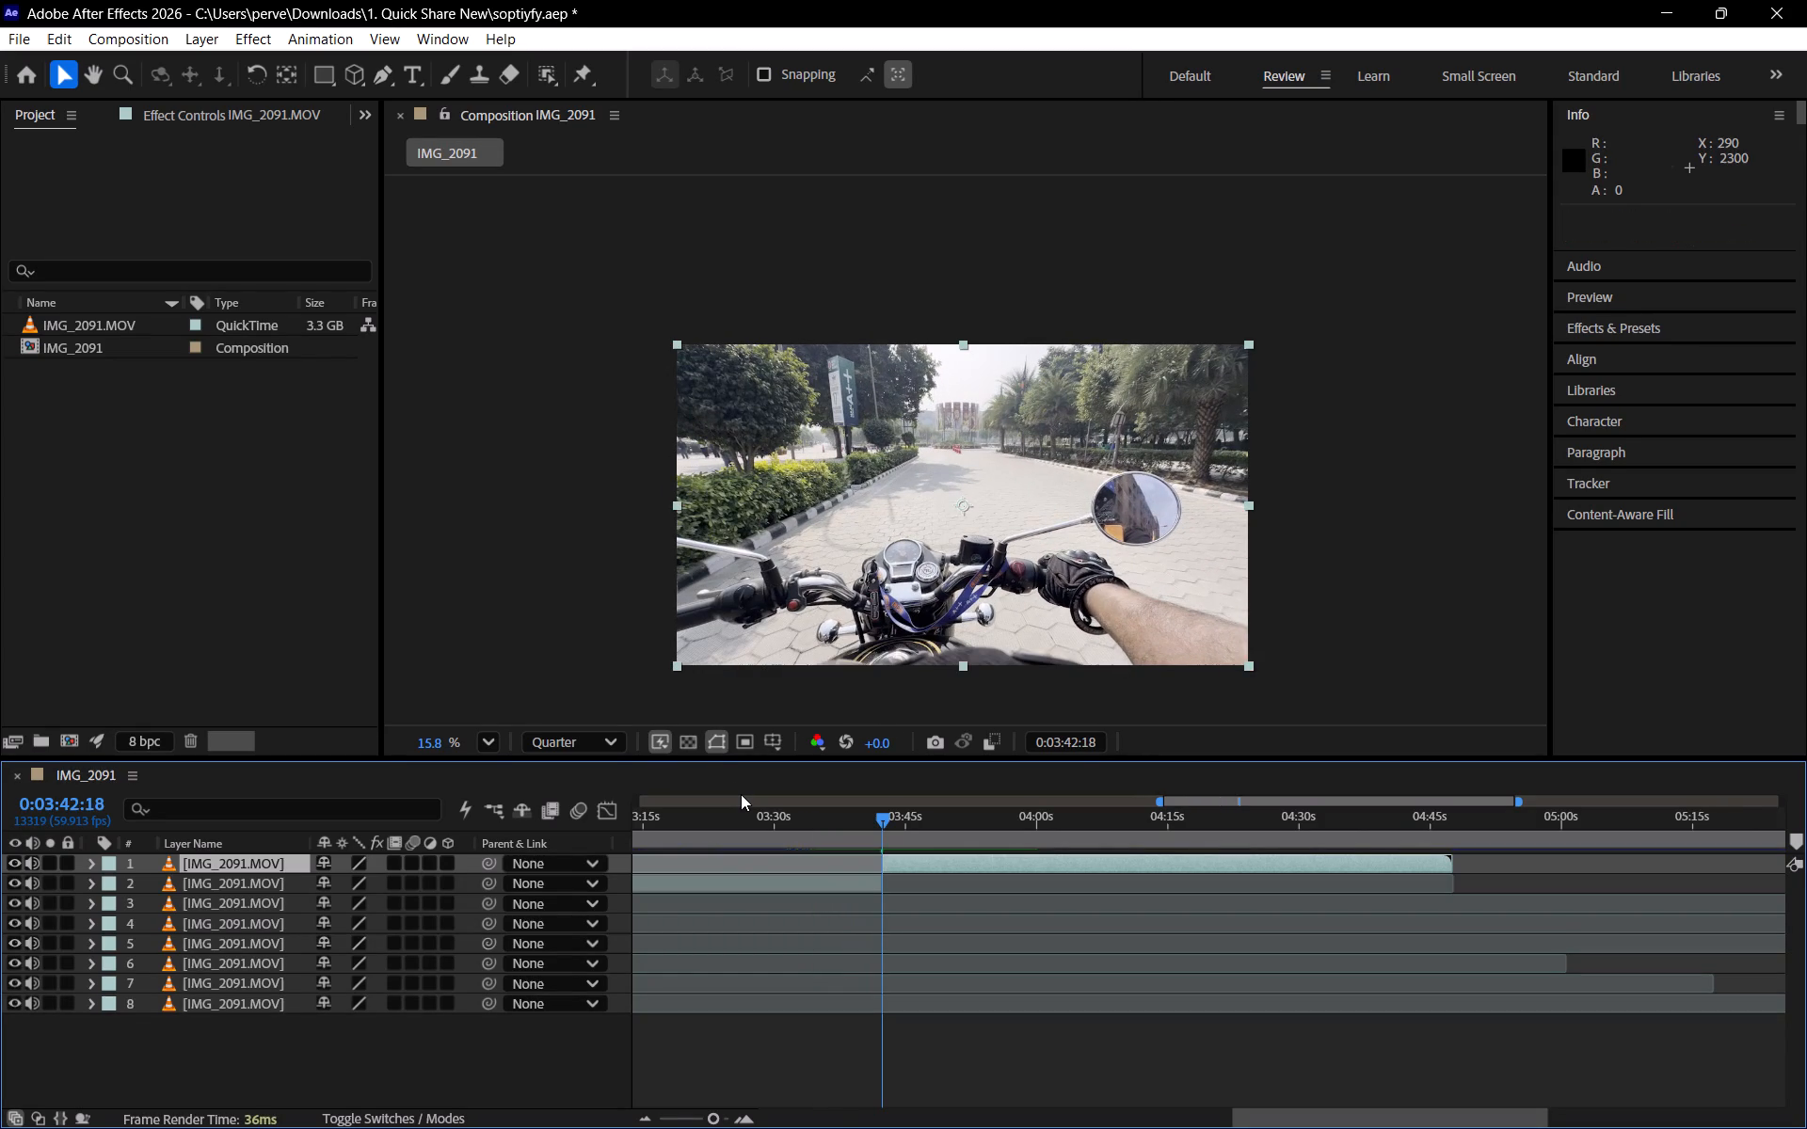
left_click(948, 856)
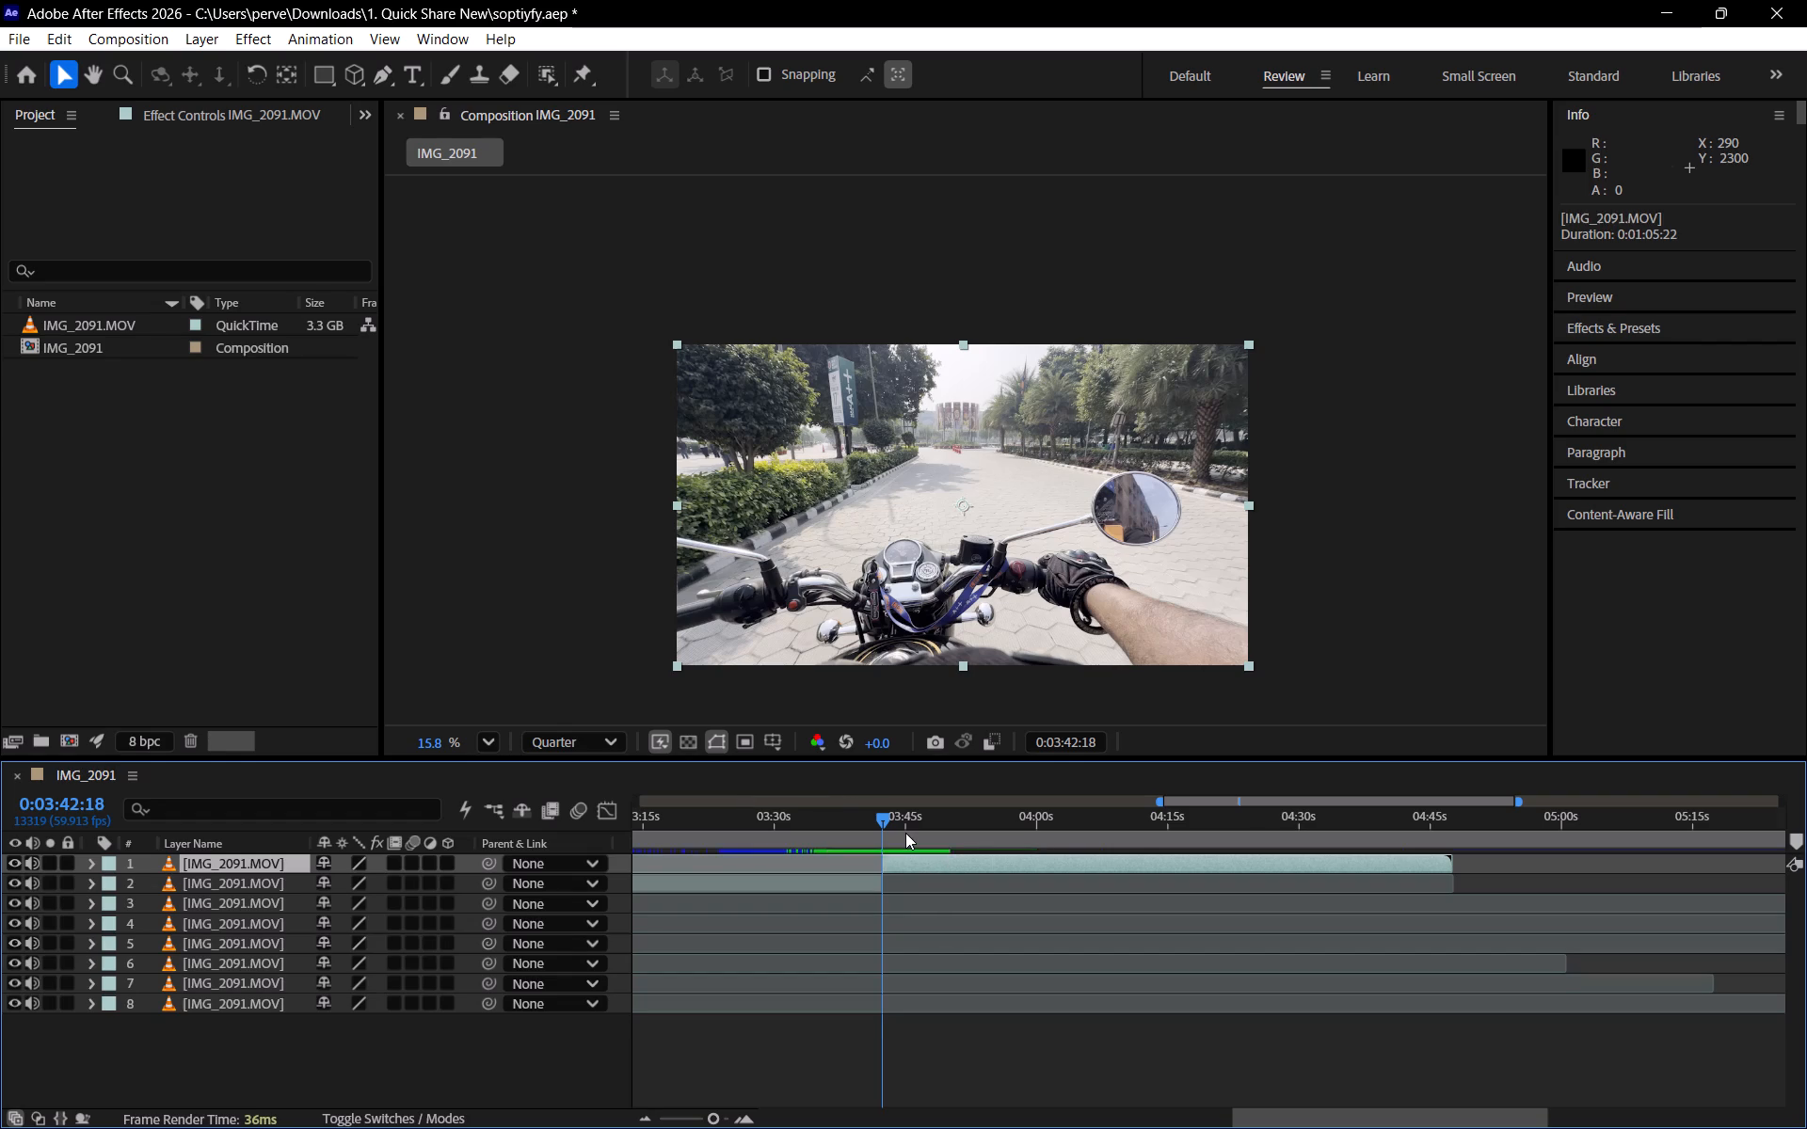
key("Delete")
Review the top layer back from about 0:03:40, split it at 0:03:32:57 and delete the part before the split.
left_click_drag(885, 819, 865, 819)
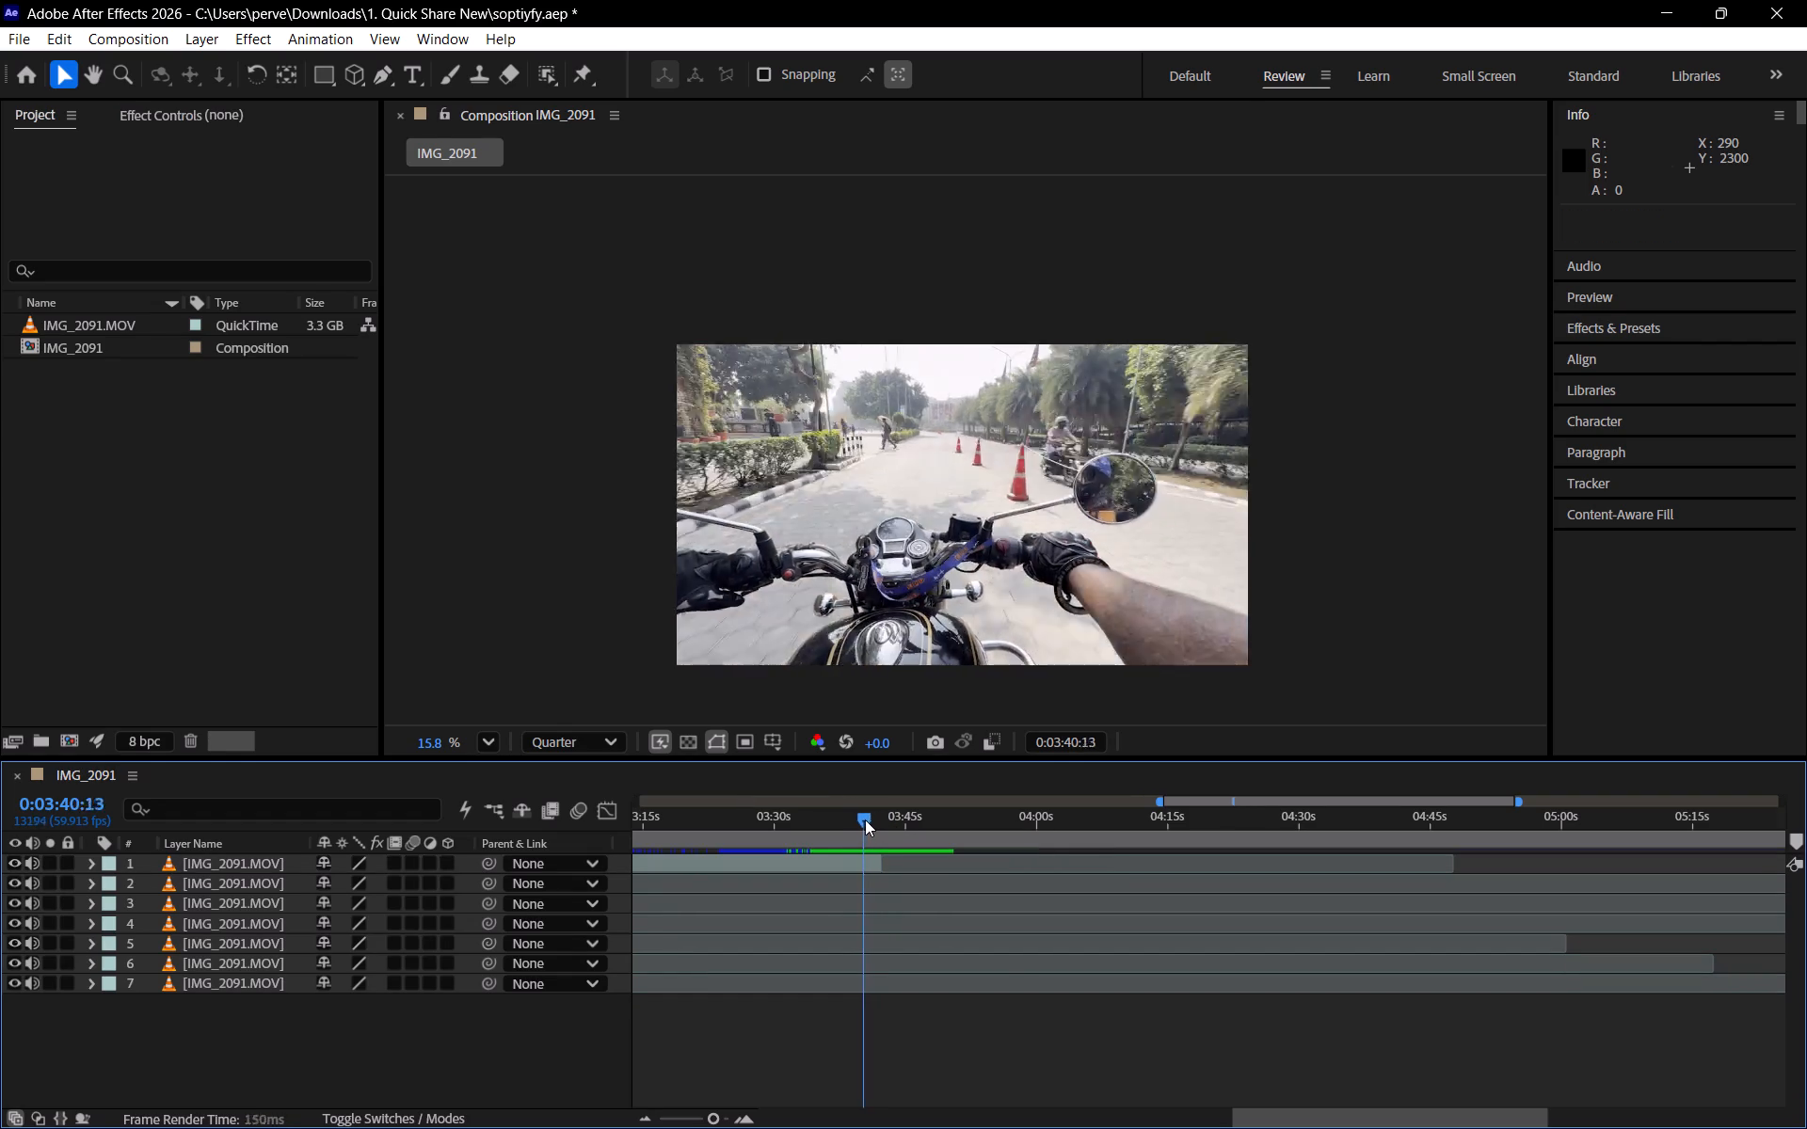
left_click_drag(865, 819, 826, 826)
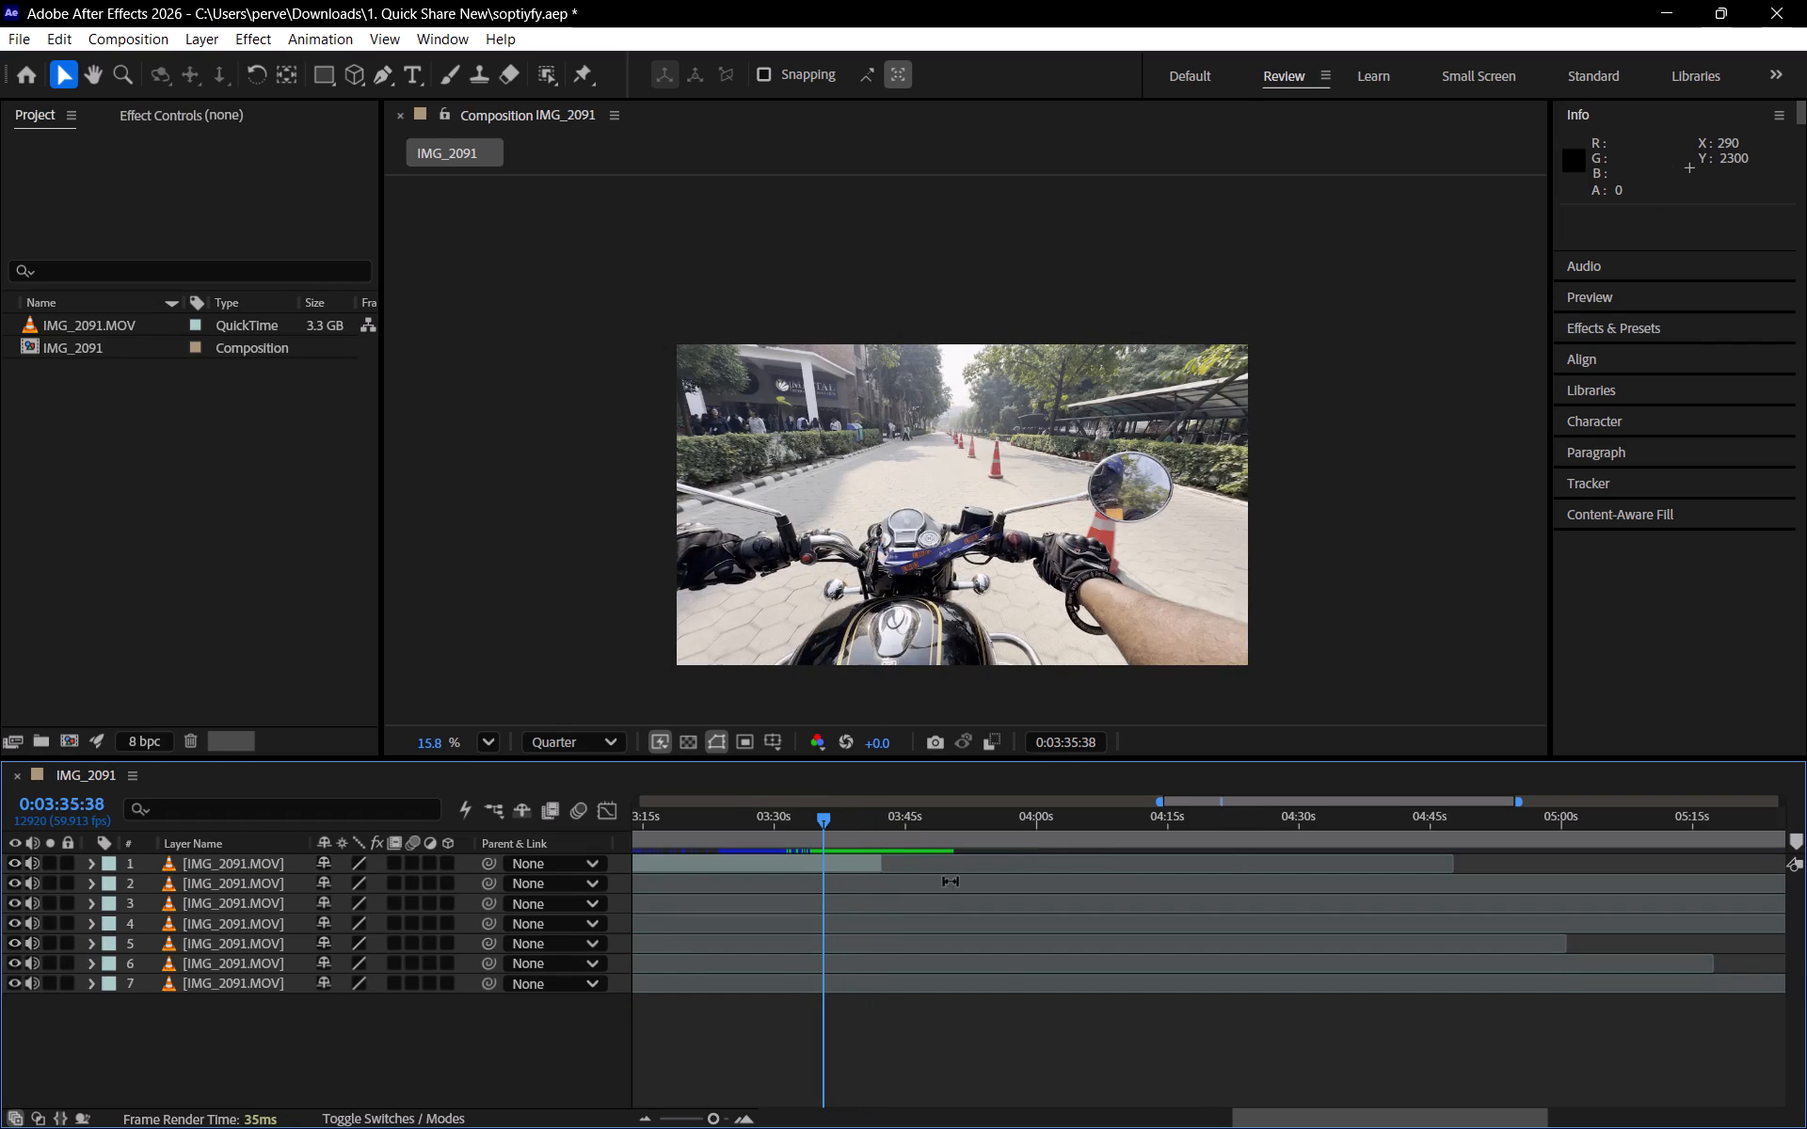
key("space")
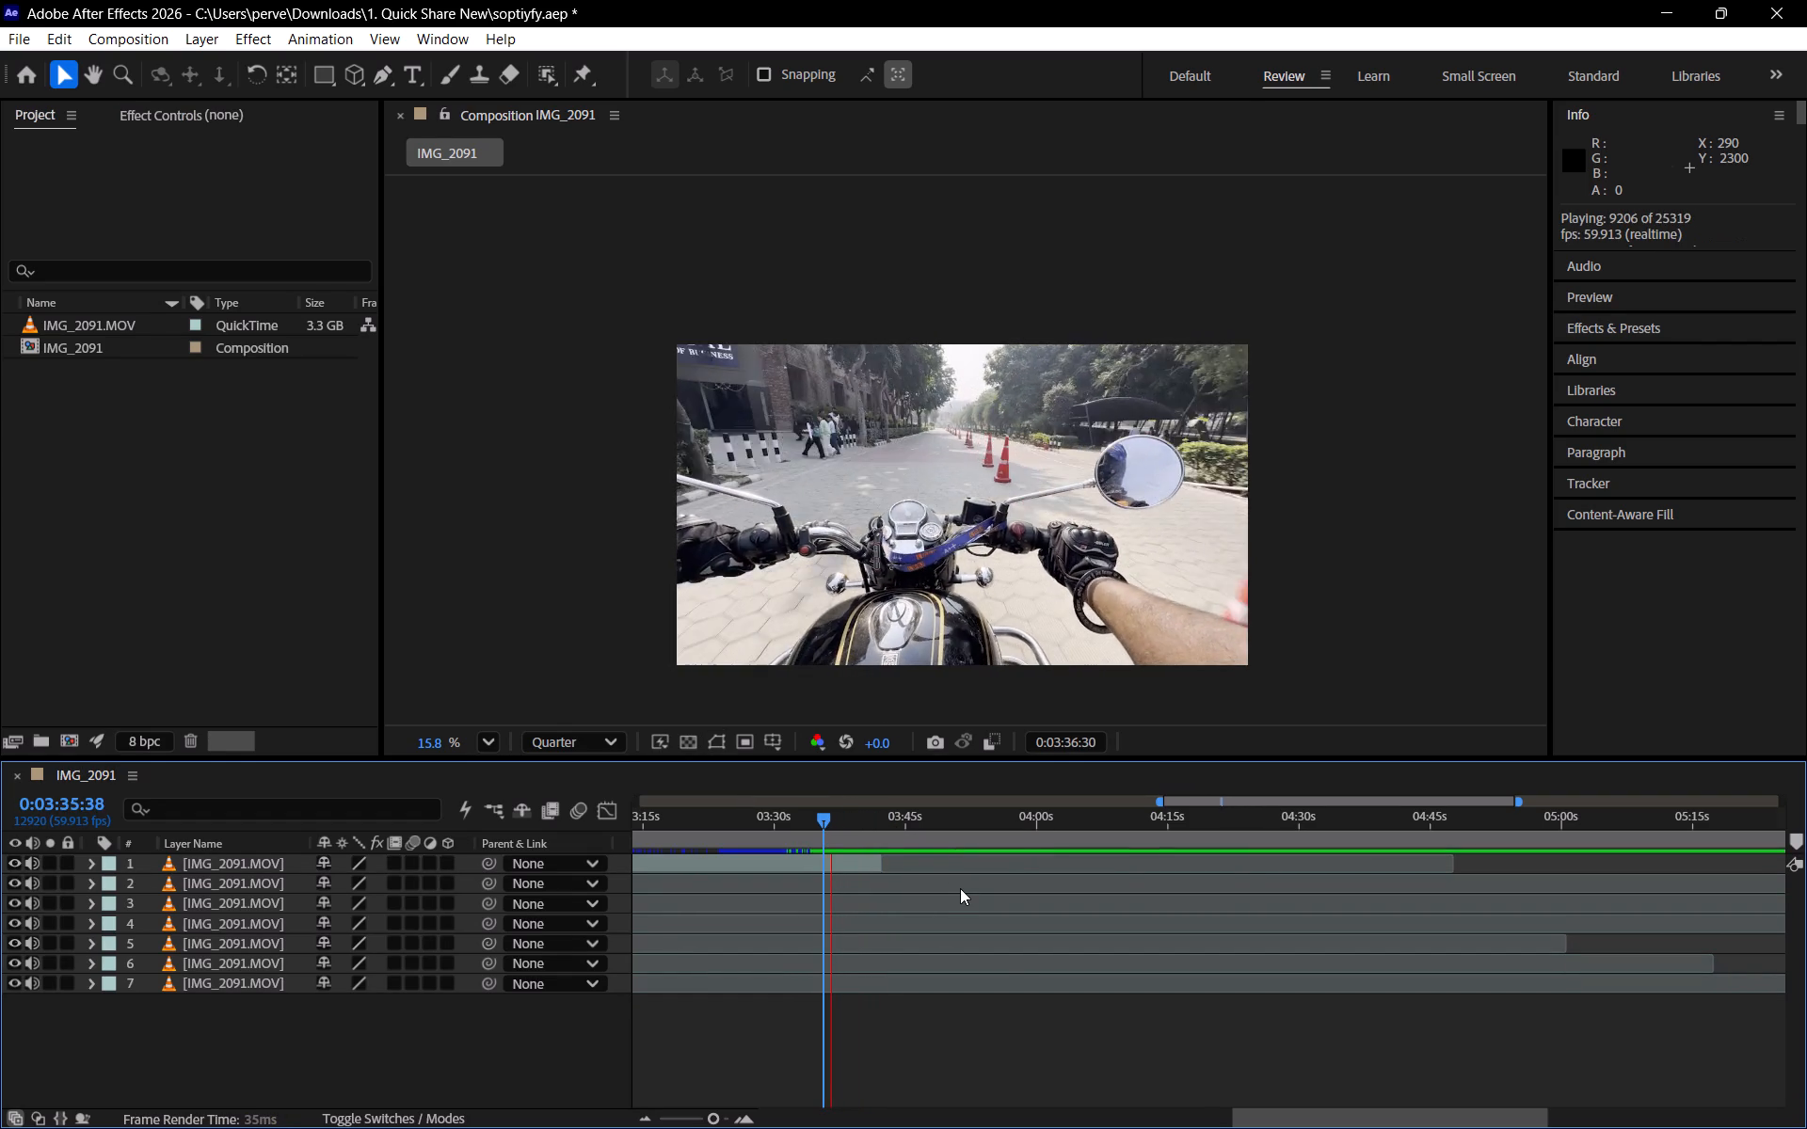
key("space")
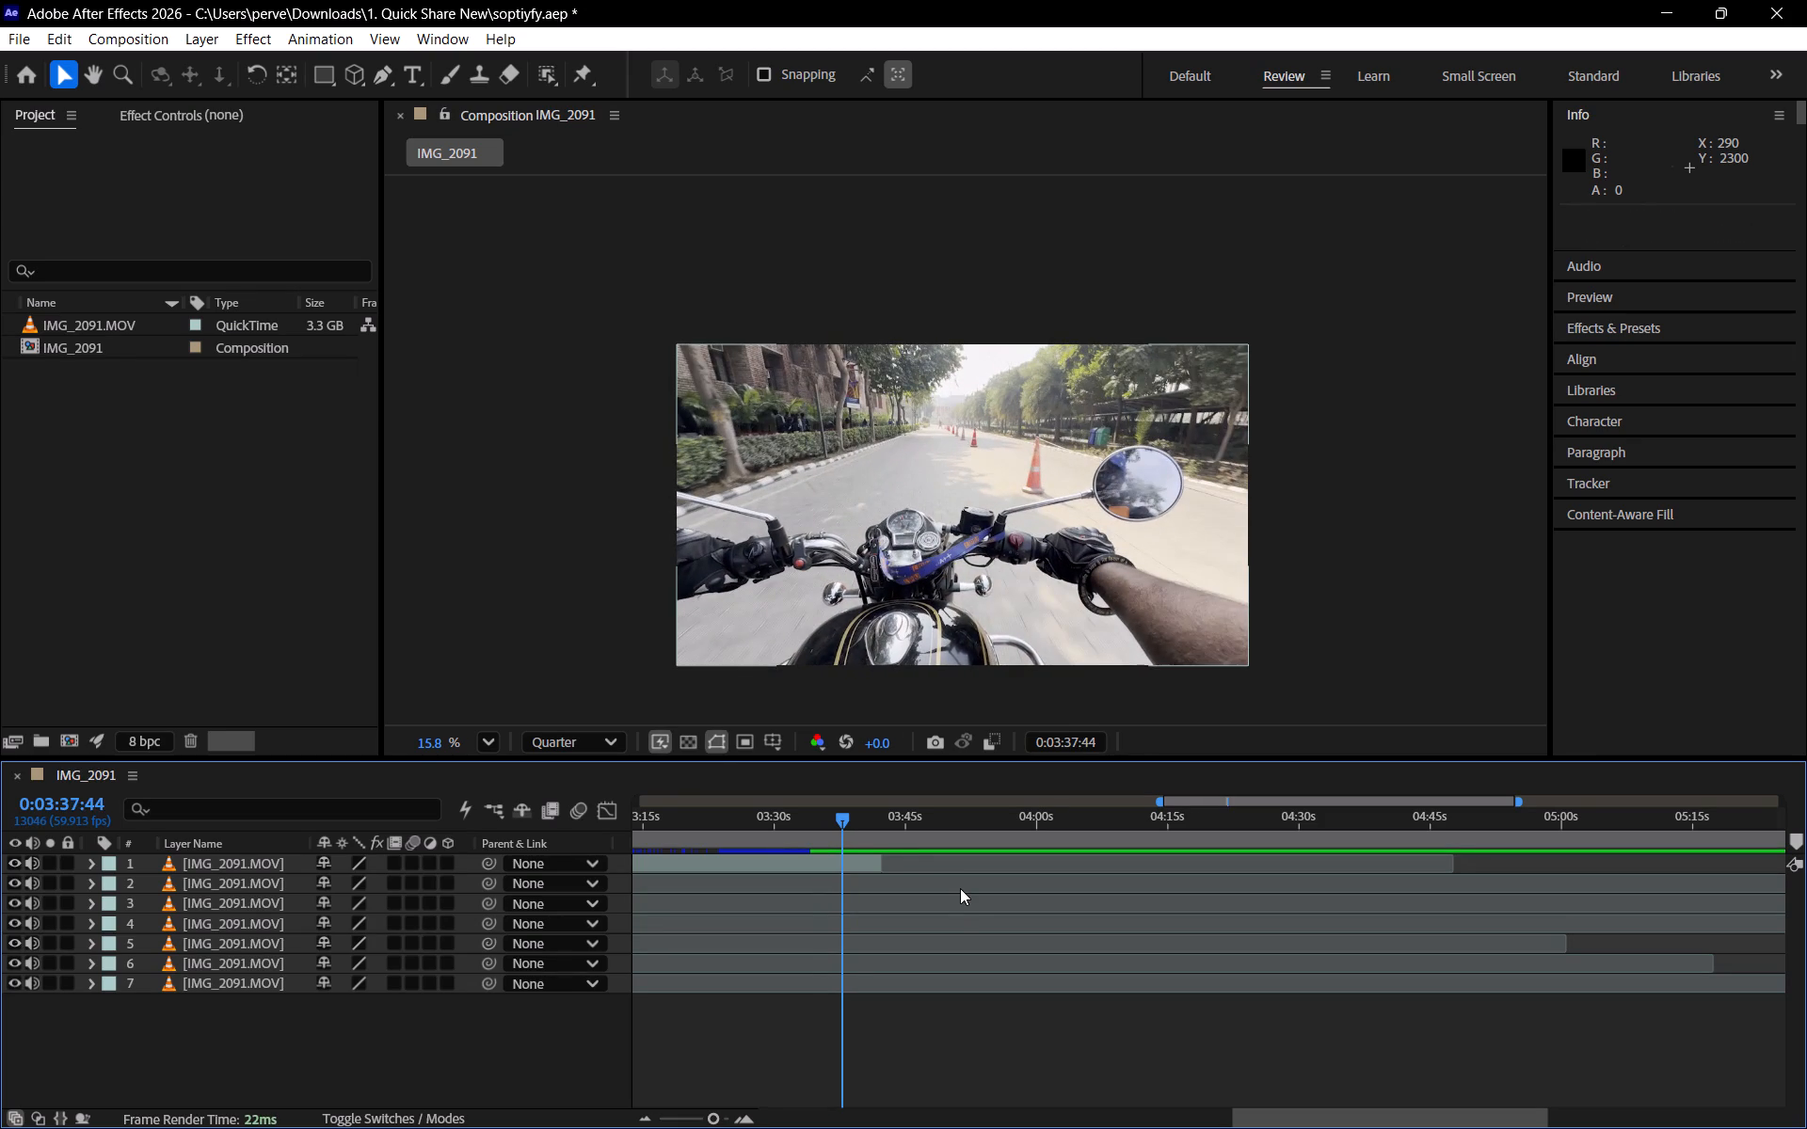
left_click_drag(834, 814, 800, 802)
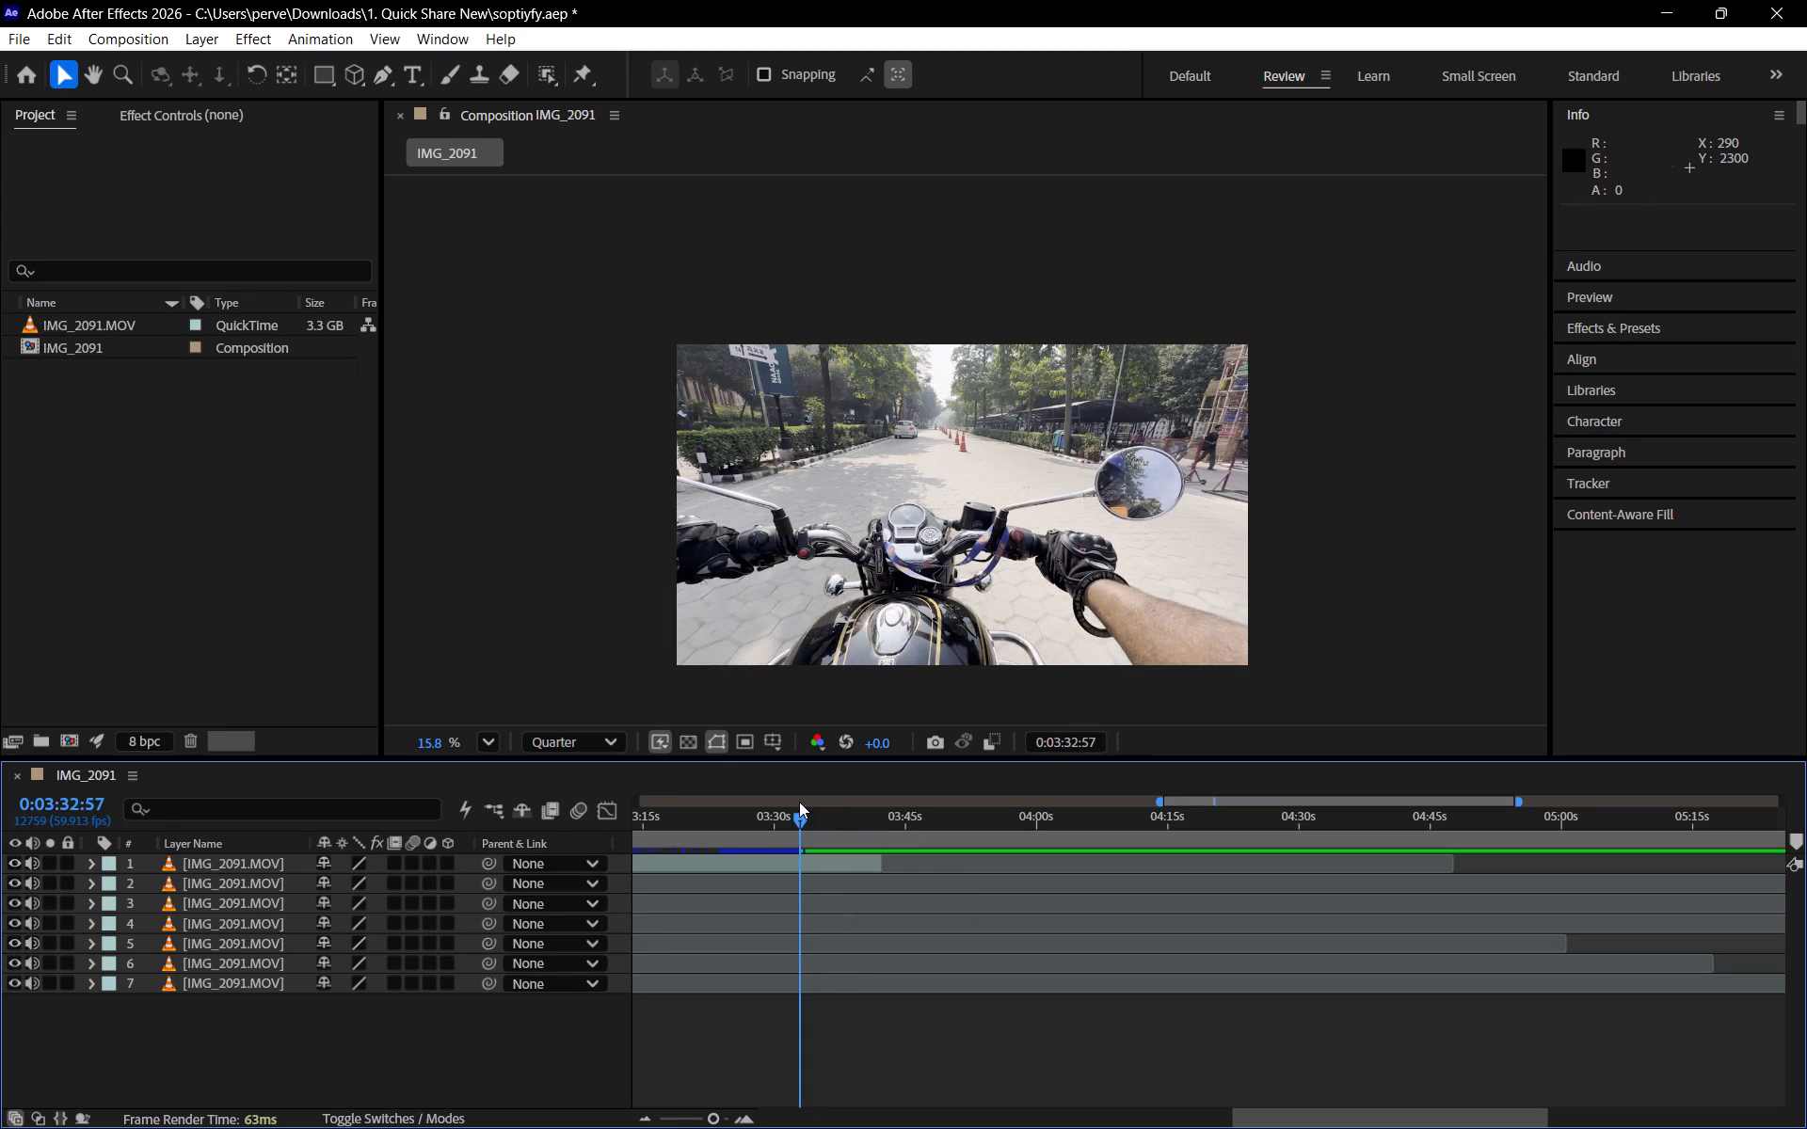
key("ctrl+shift+d")
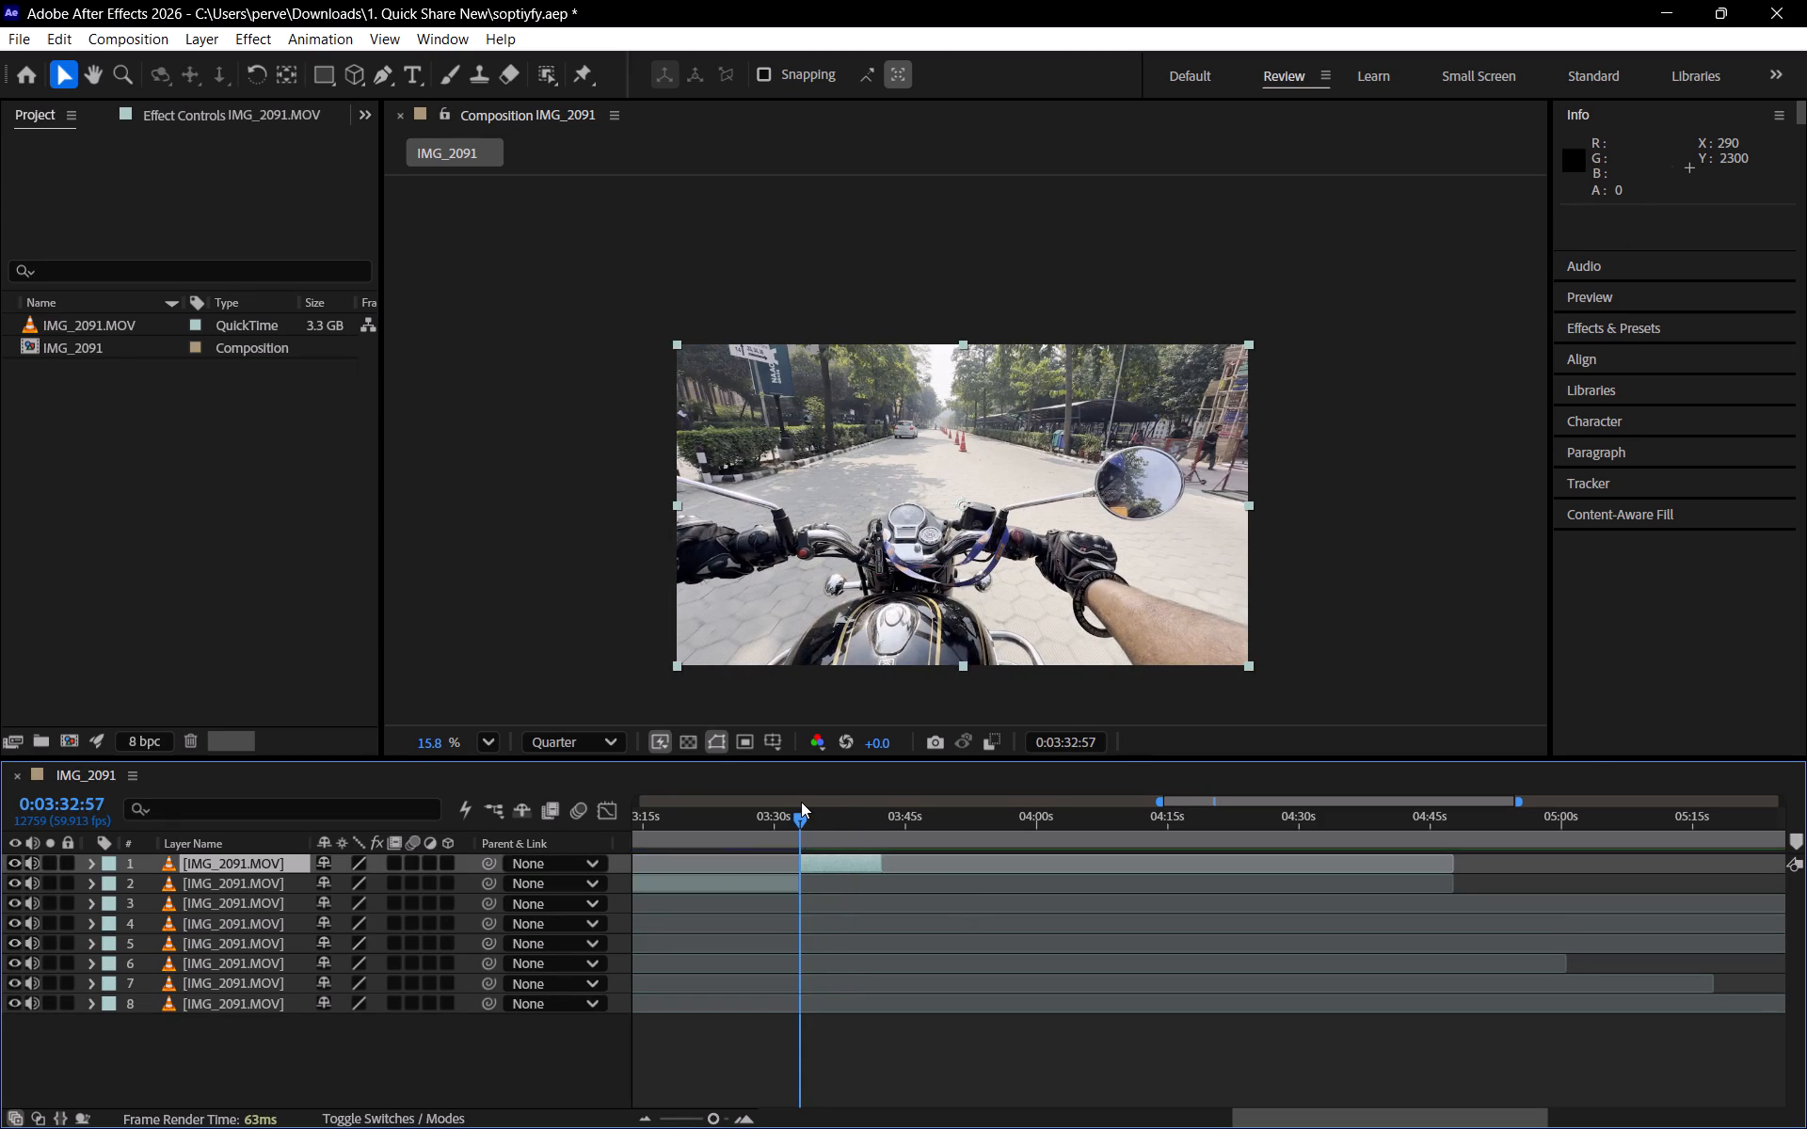
left_click(721, 879)
key("BackSpace")
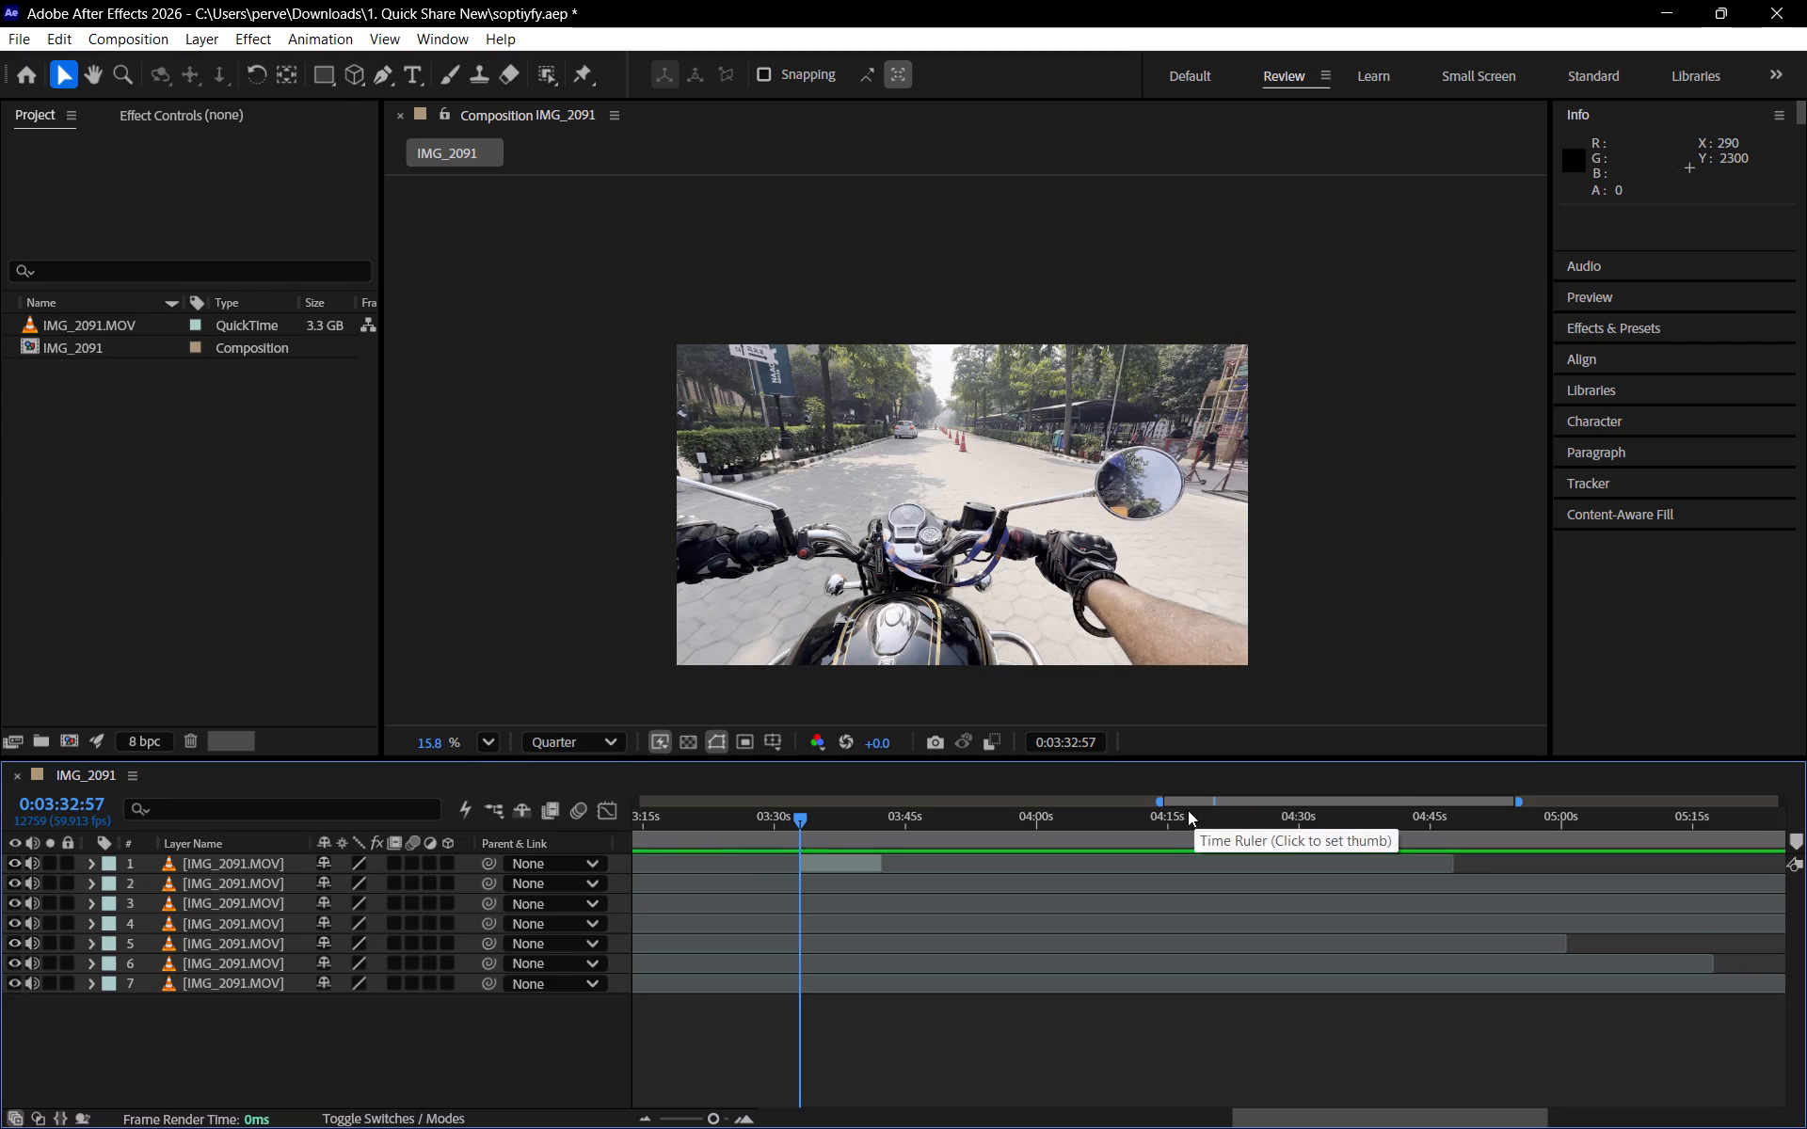
Show the timeline from its beginning and slide layer 4's clip about 88 seconds earlier, close behind layer 5's clip.
left_click_drag(1159, 796, 496, 870)
left_click(991, 853)
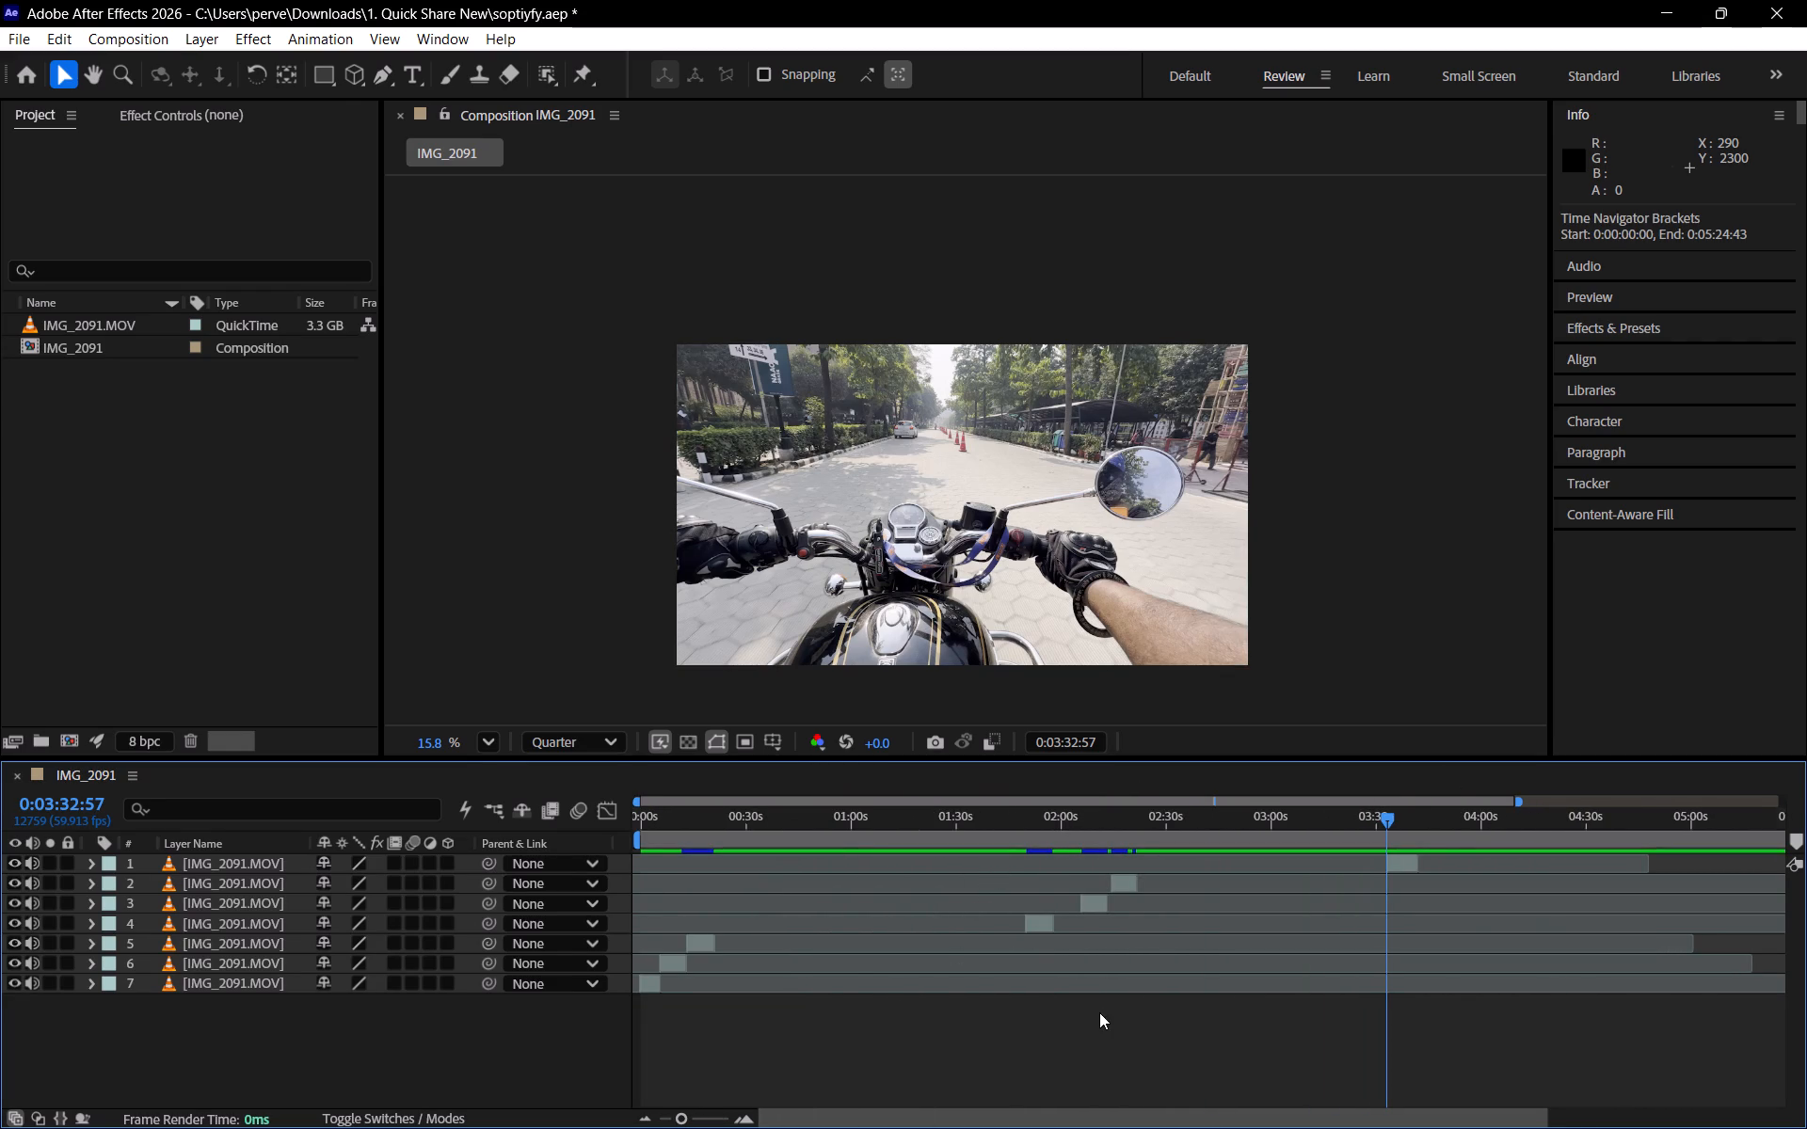
left_click(488, 1027)
left_click(276, 859)
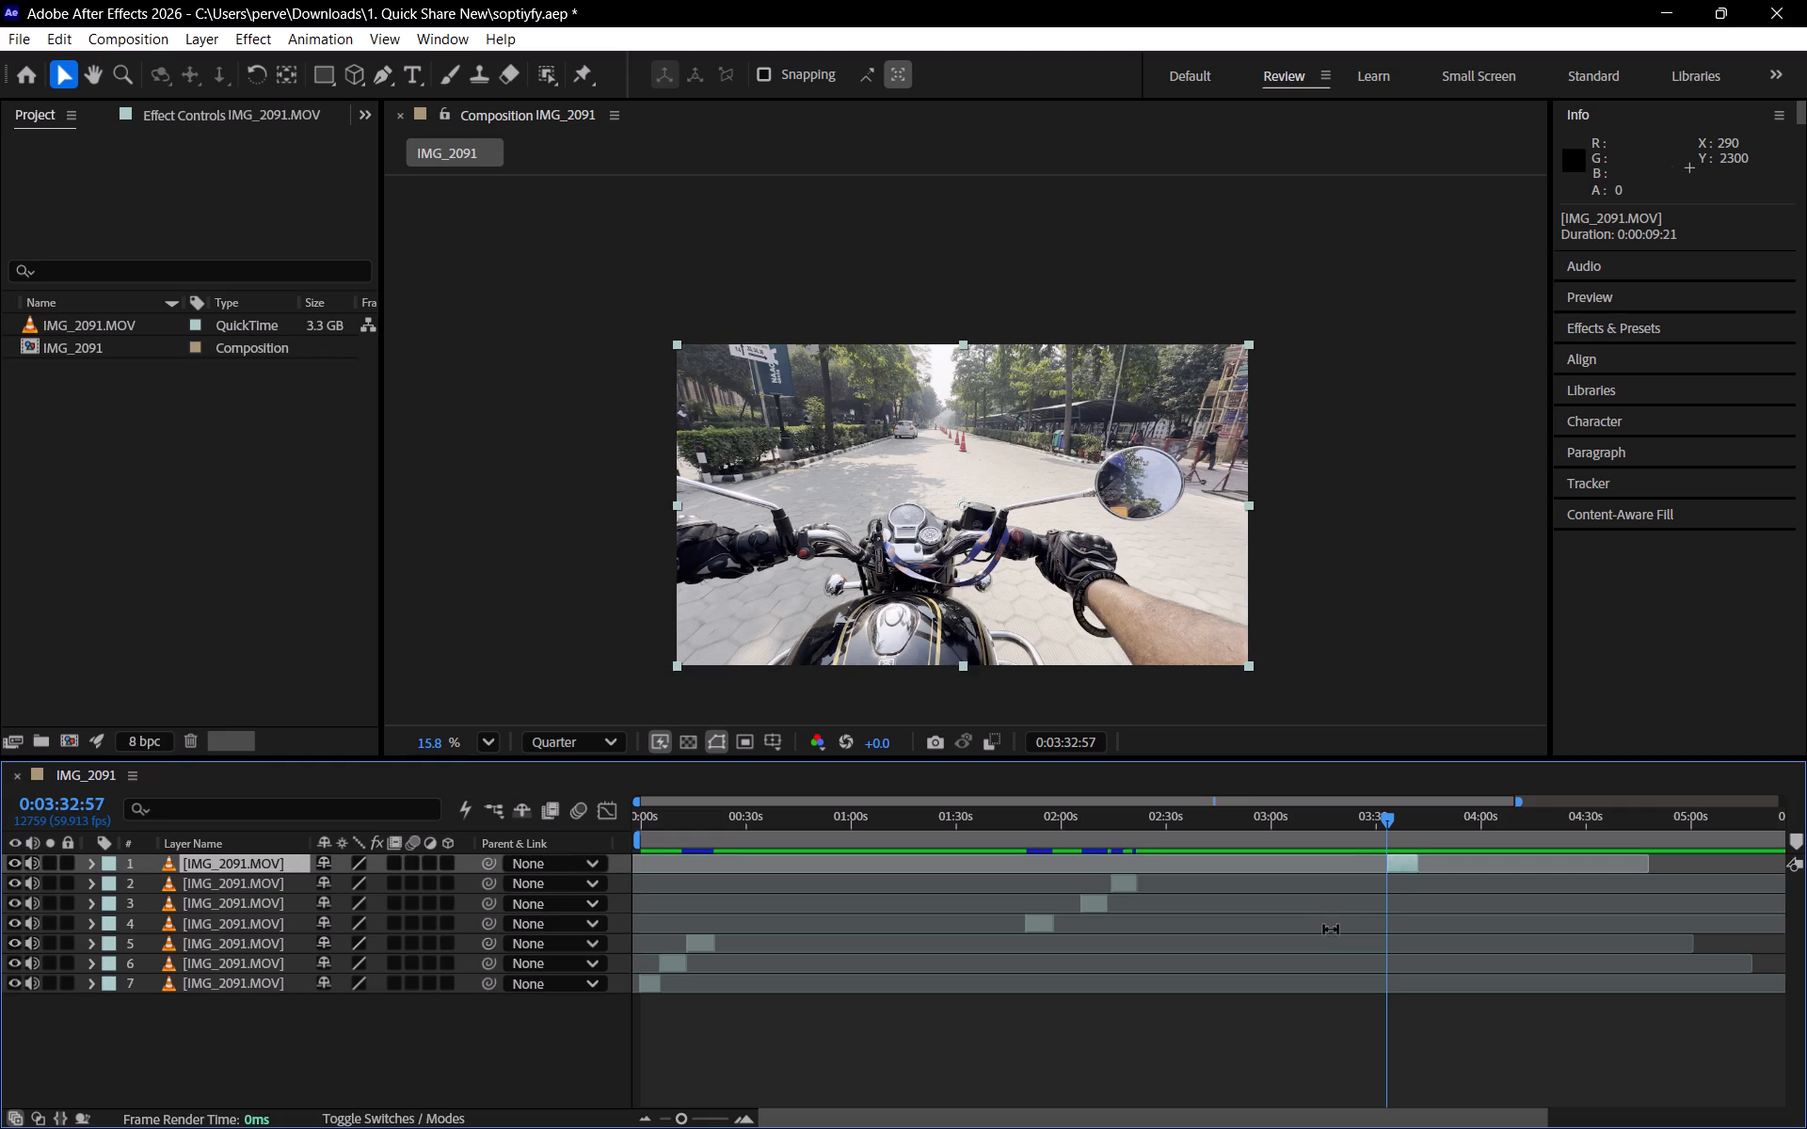
left_click_drag(1040, 920, 884, 937)
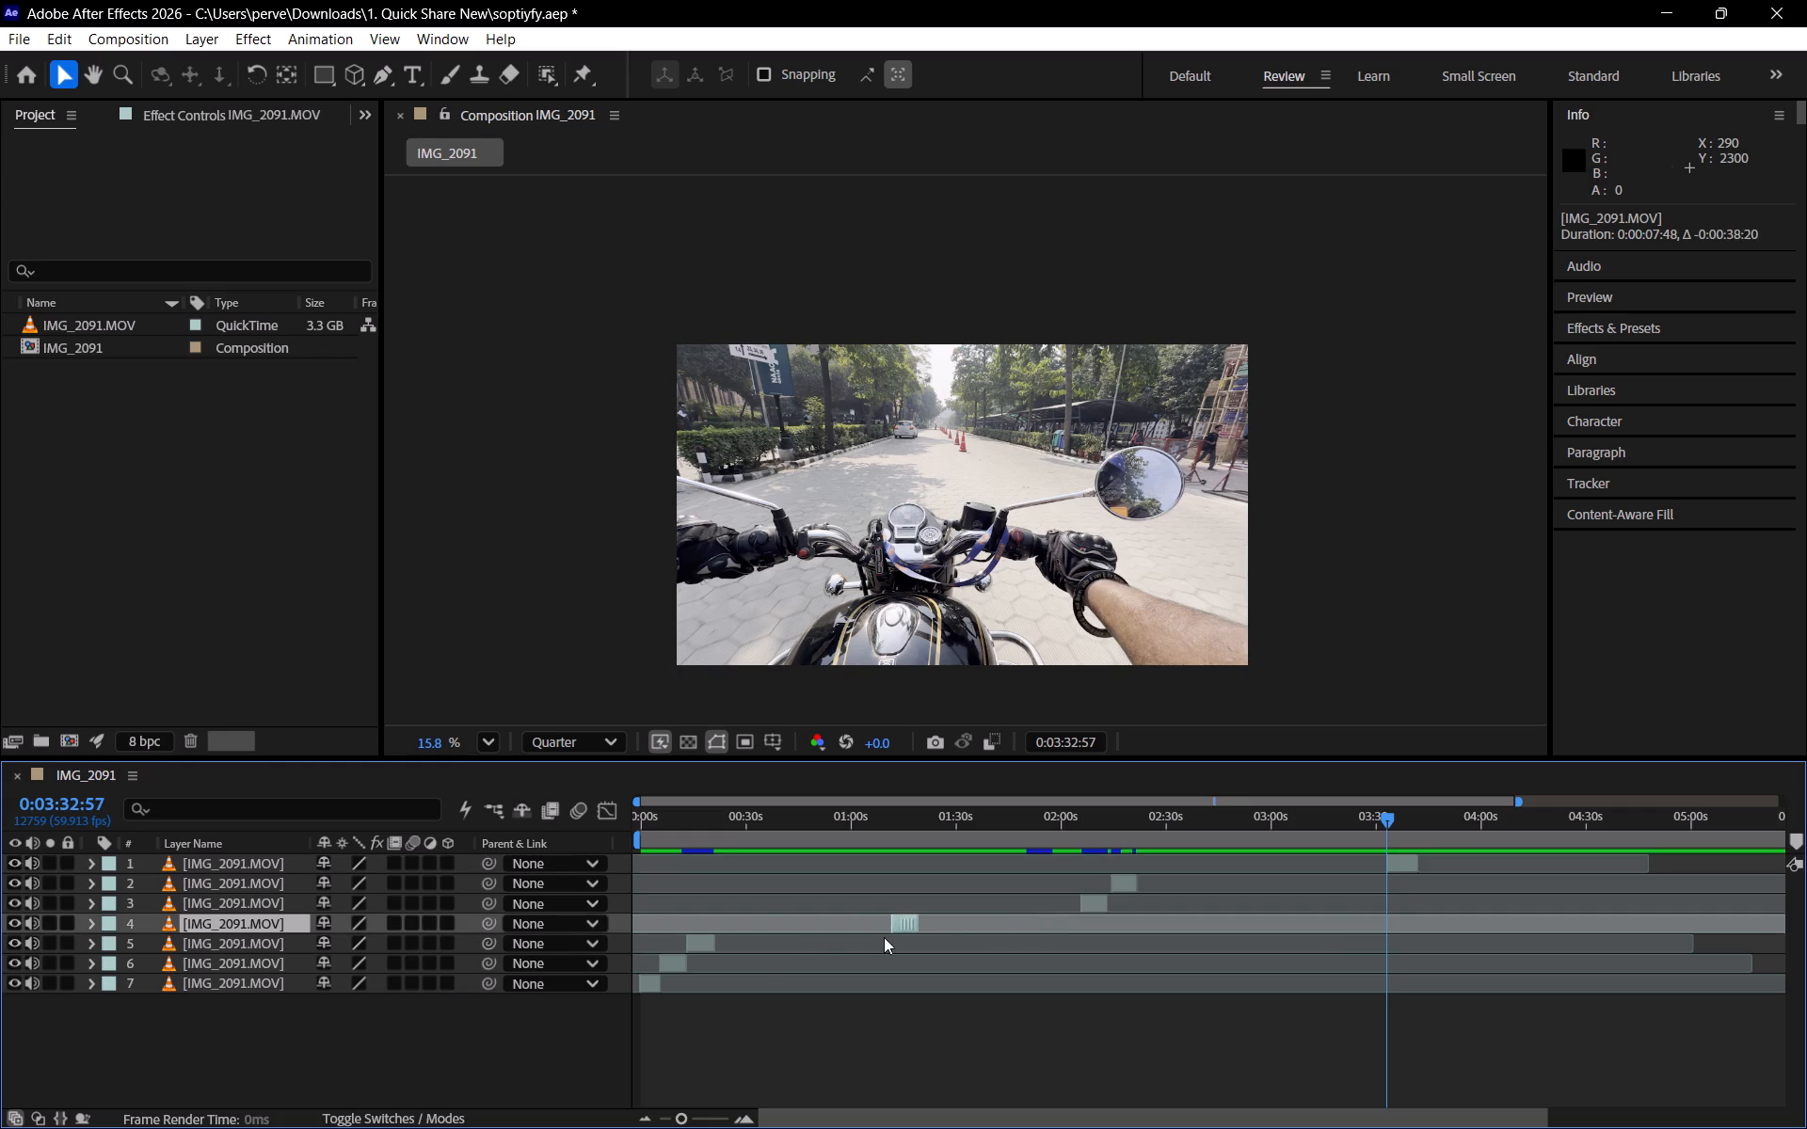
left_click_drag(884, 937, 731, 959)
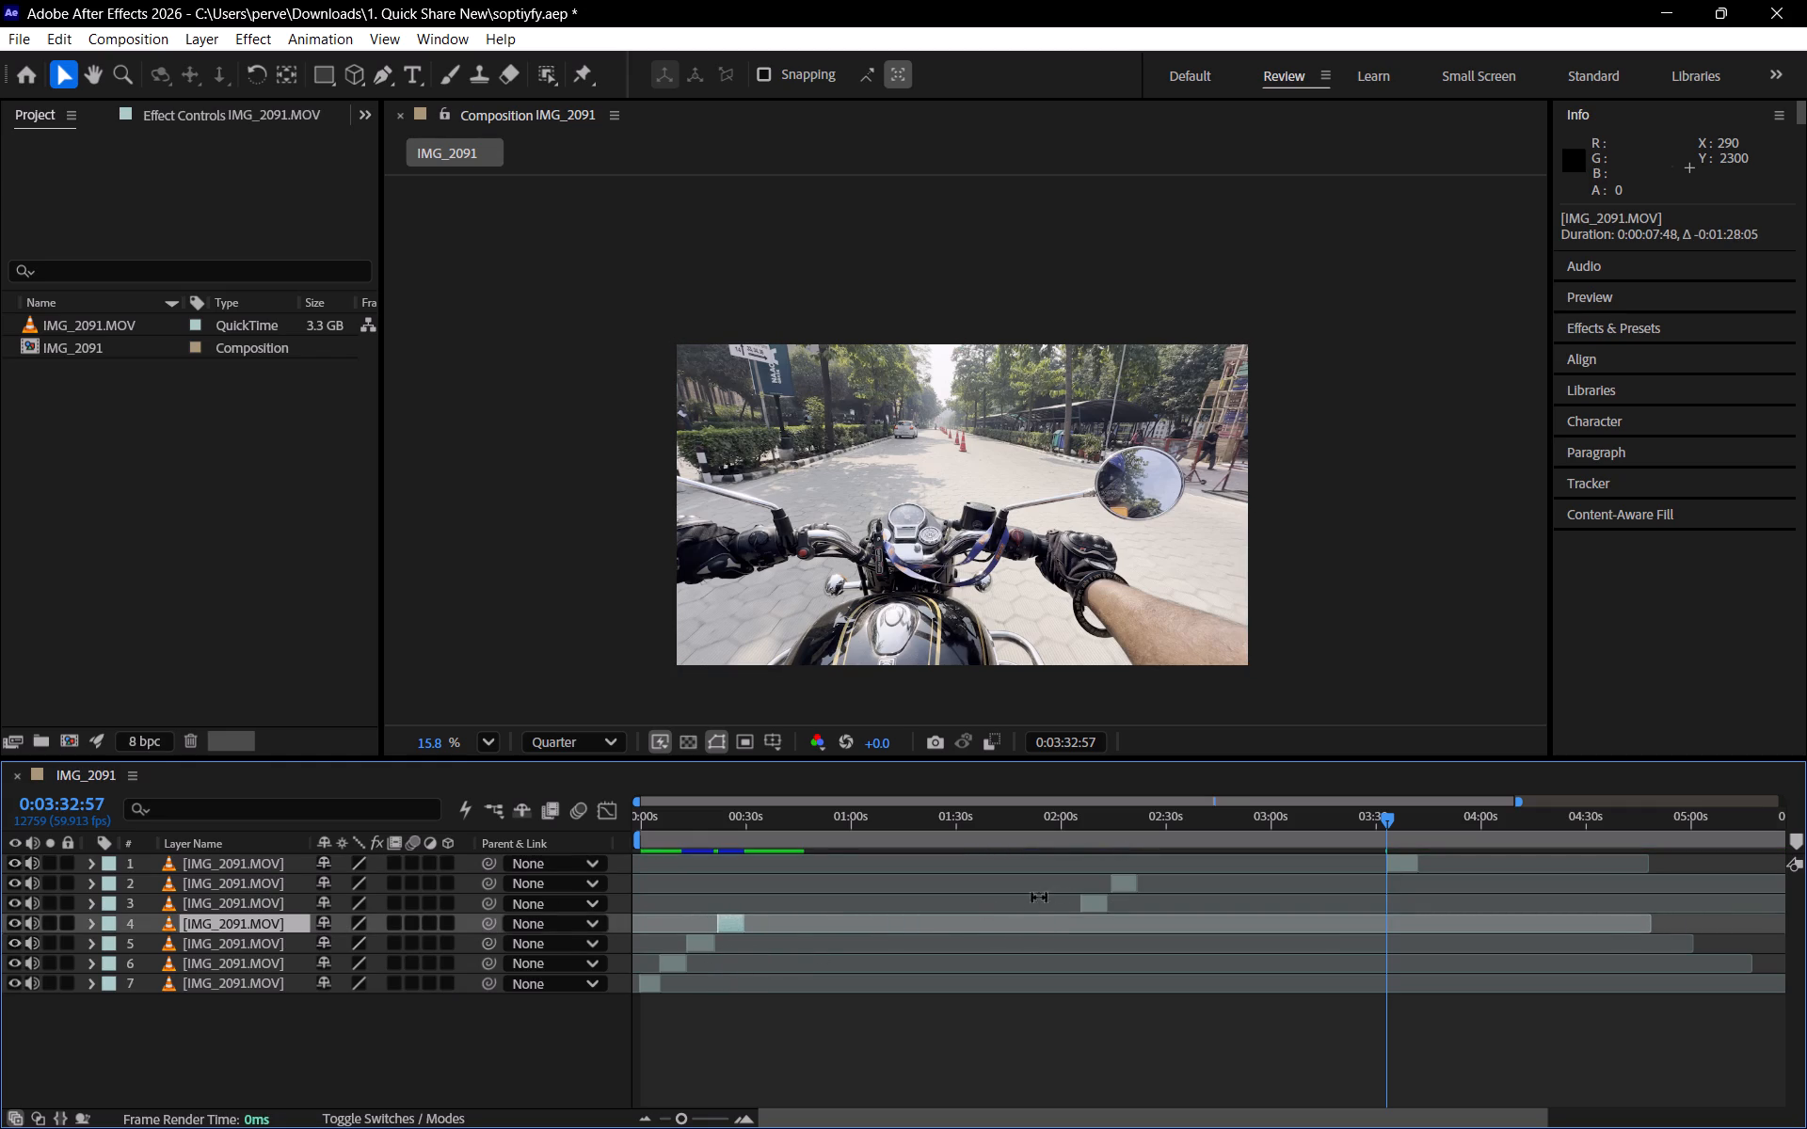
Slide the clips of layers 3, 2 and 1 earlier so each follows close behind the preceding clip, then return to 0:00:00:00.
left_click_drag(1092, 905, 763, 949)
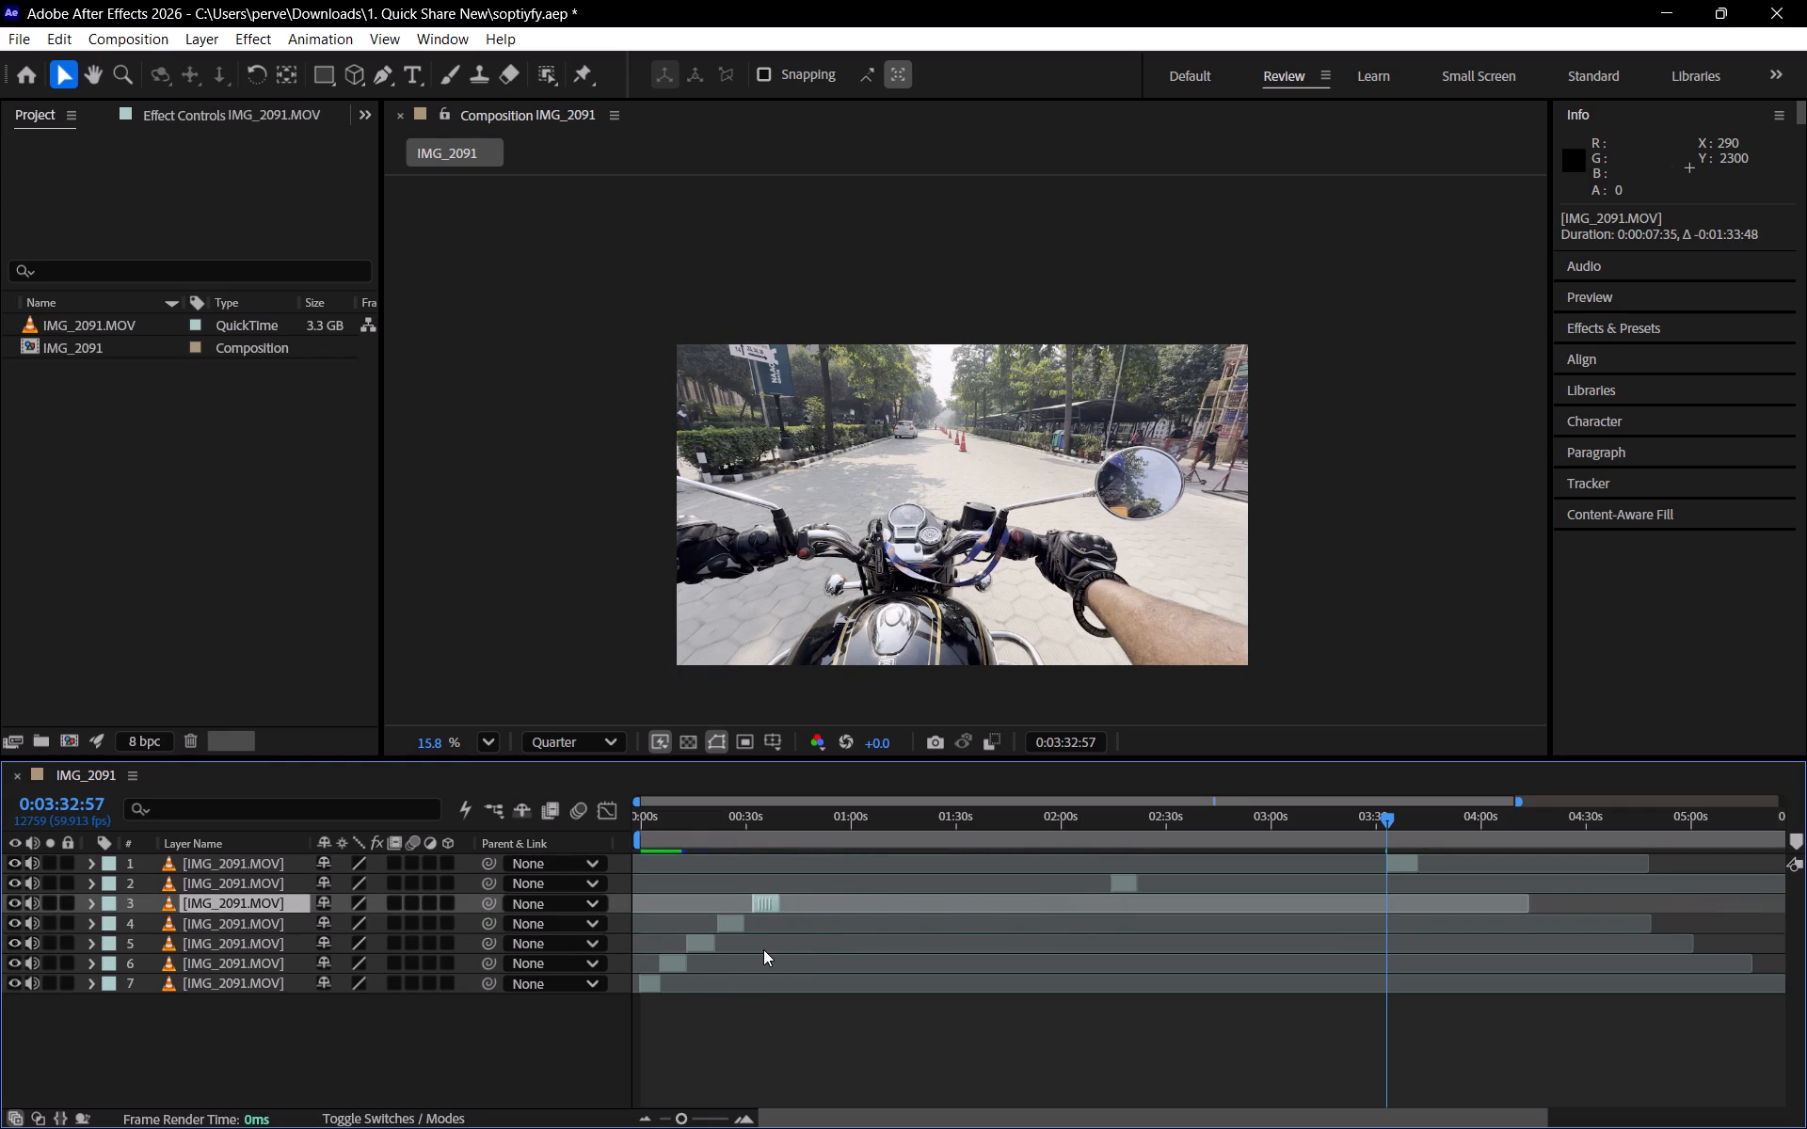
left_click_drag(763, 949, 755, 949)
left_click_drag(1118, 885, 1037, 898)
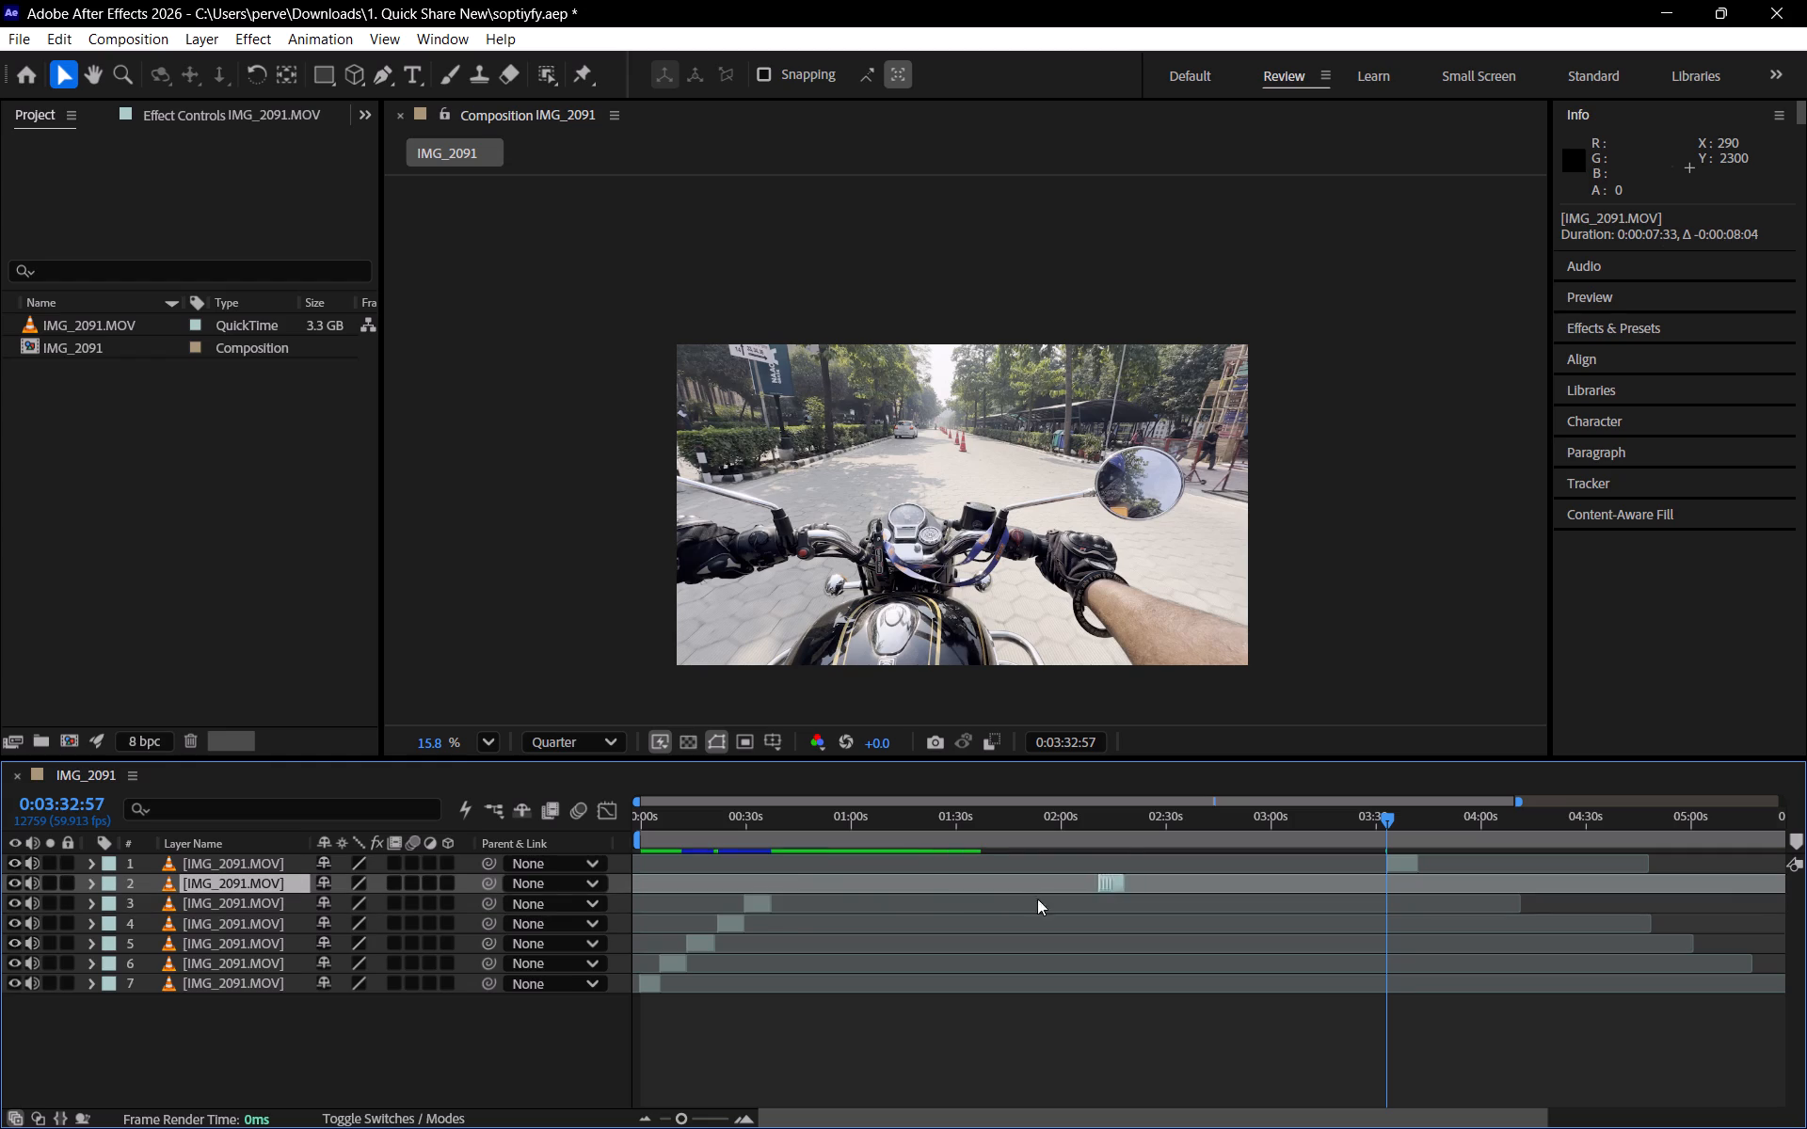
left_click_drag(1037, 898, 776, 940)
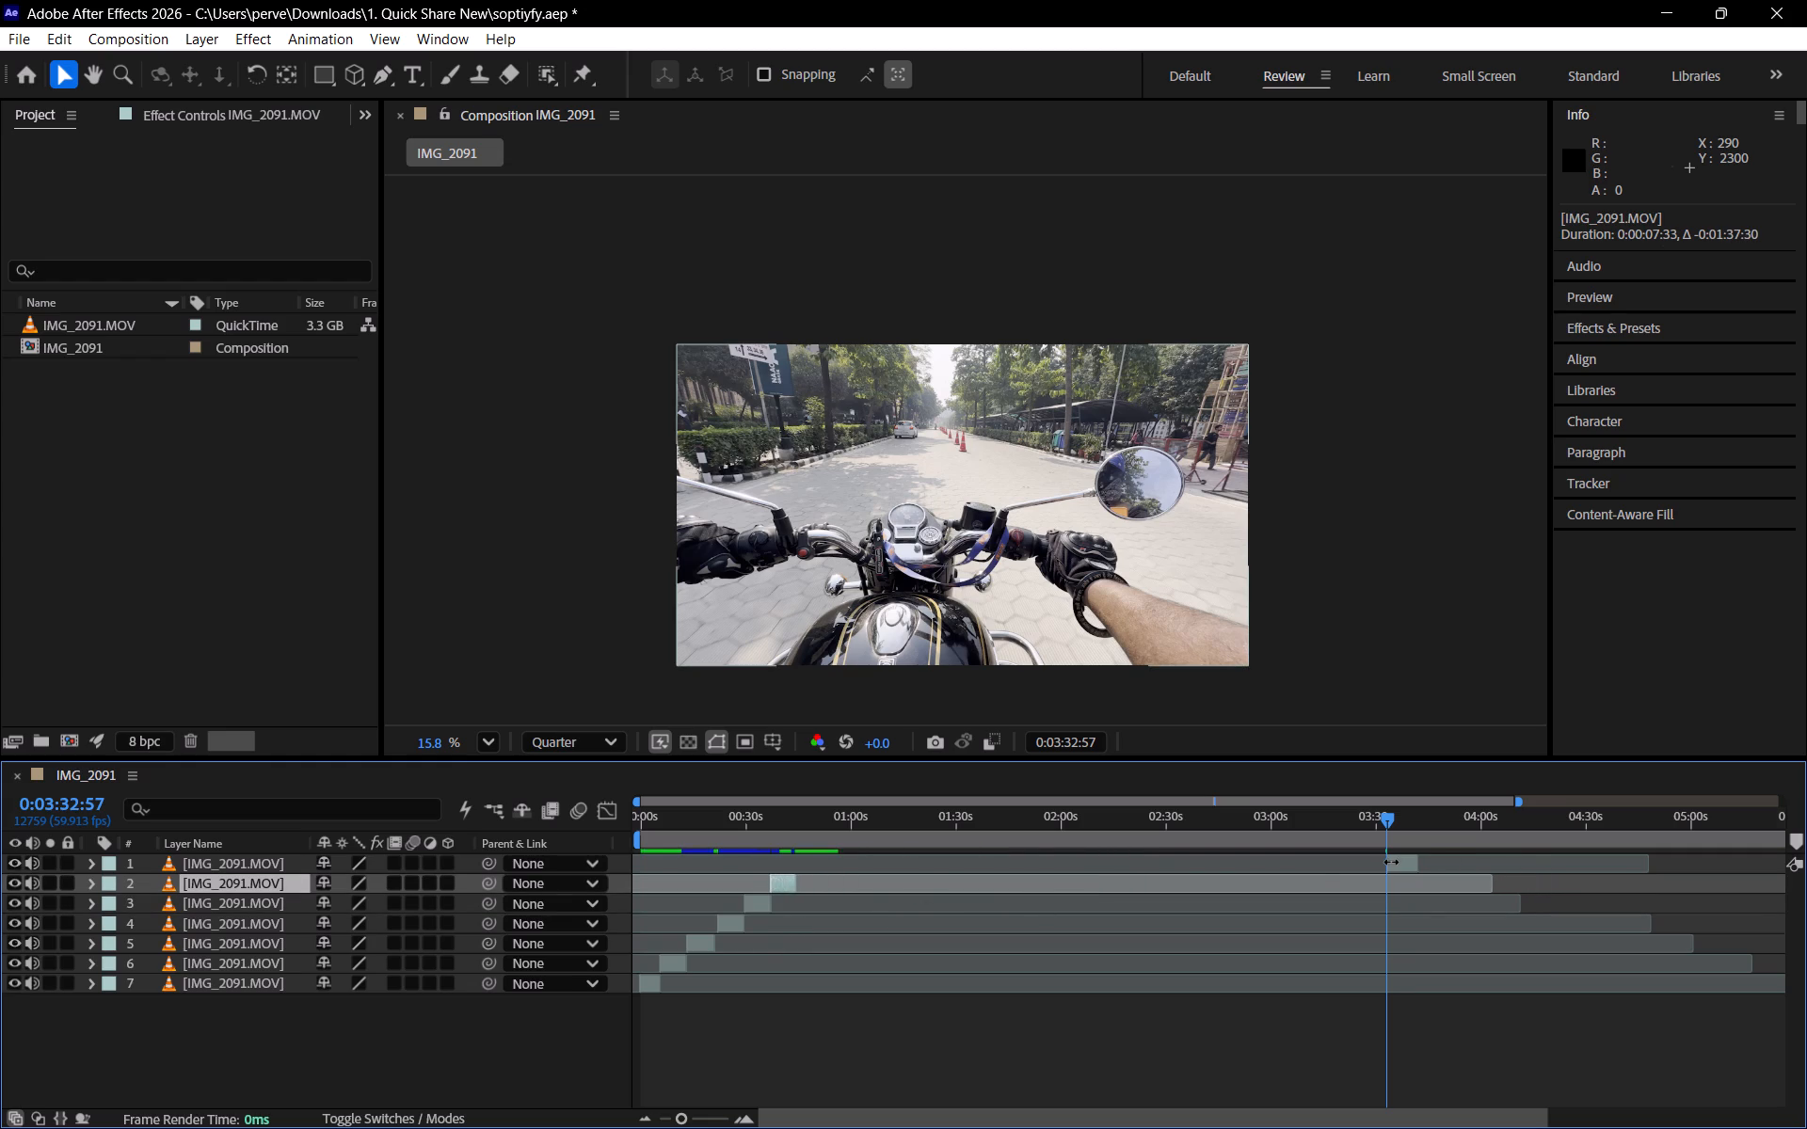
left_click_drag(1399, 862, 809, 924)
left_click_drag(957, 808, 334, 911)
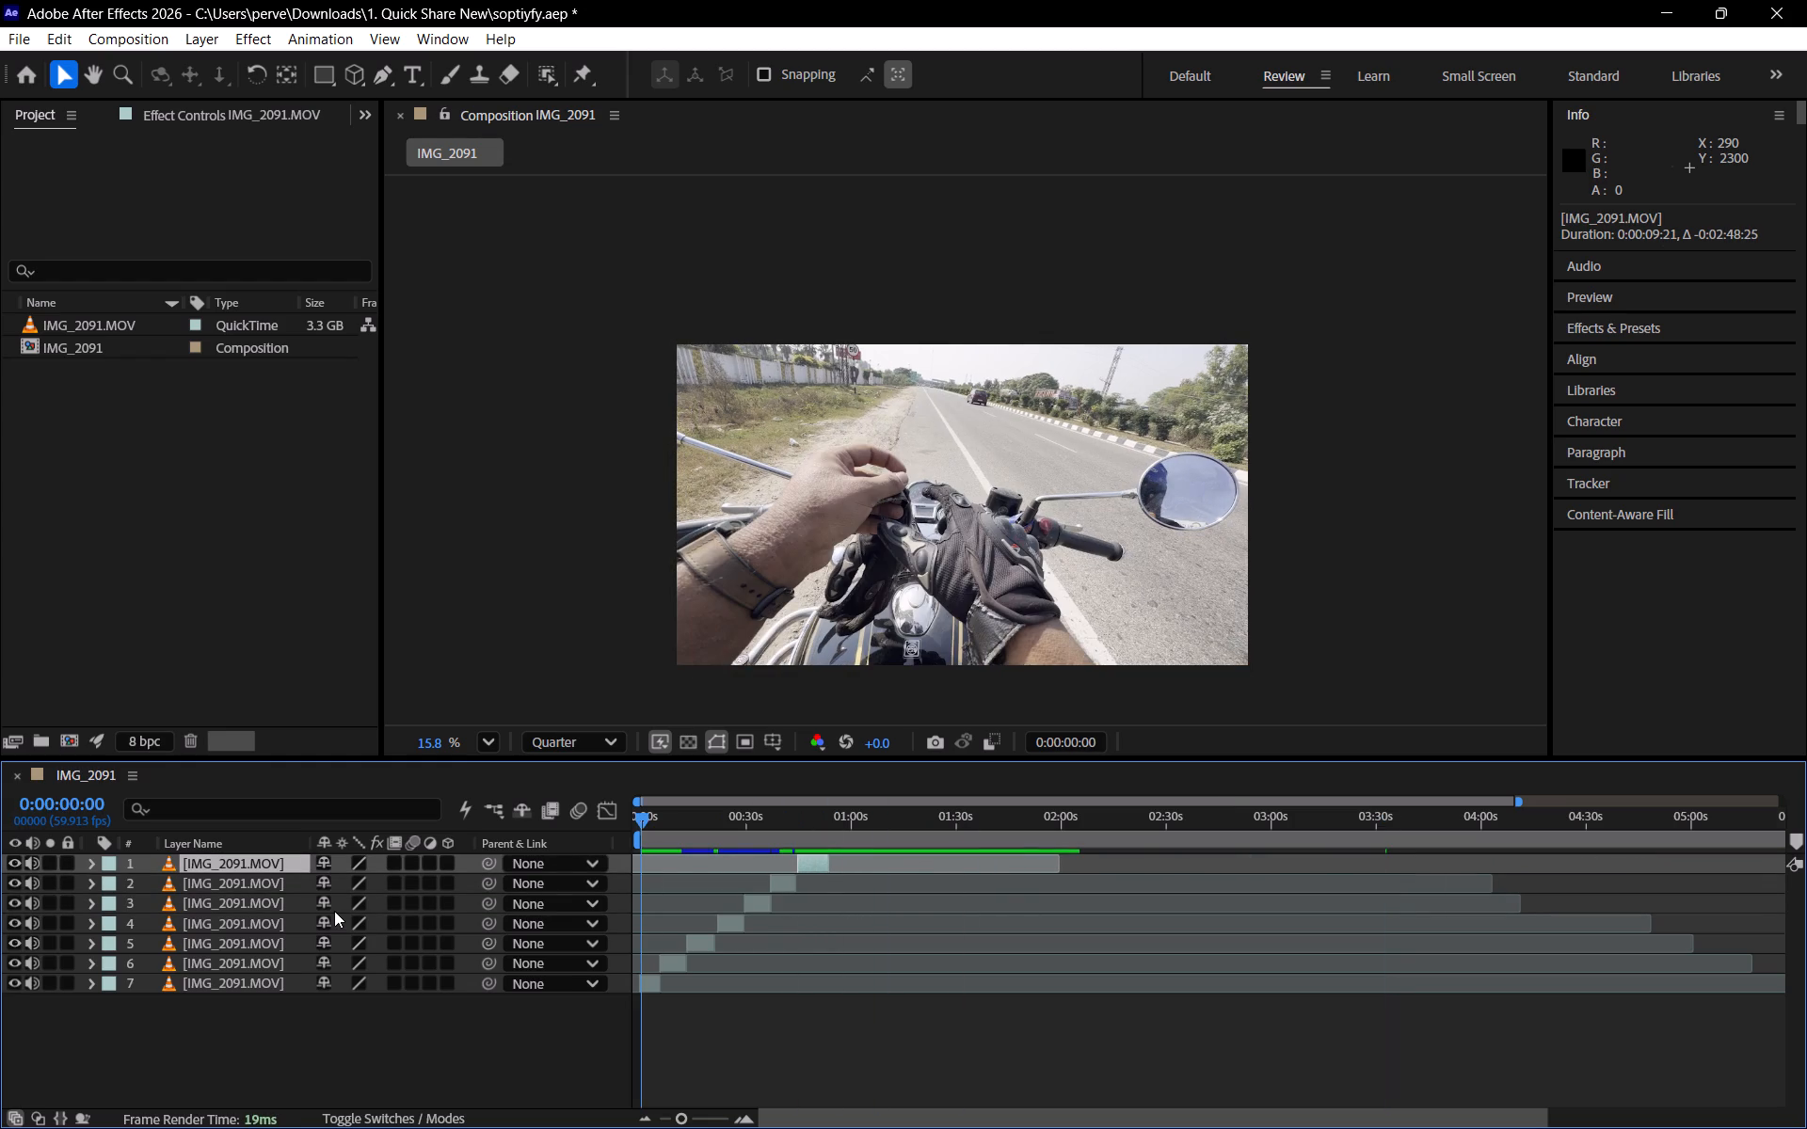
Switch to Chrome and open the song Jugni from the liked videos on YouTube.
left_click(1600, 0)
left_click(1649, 0)
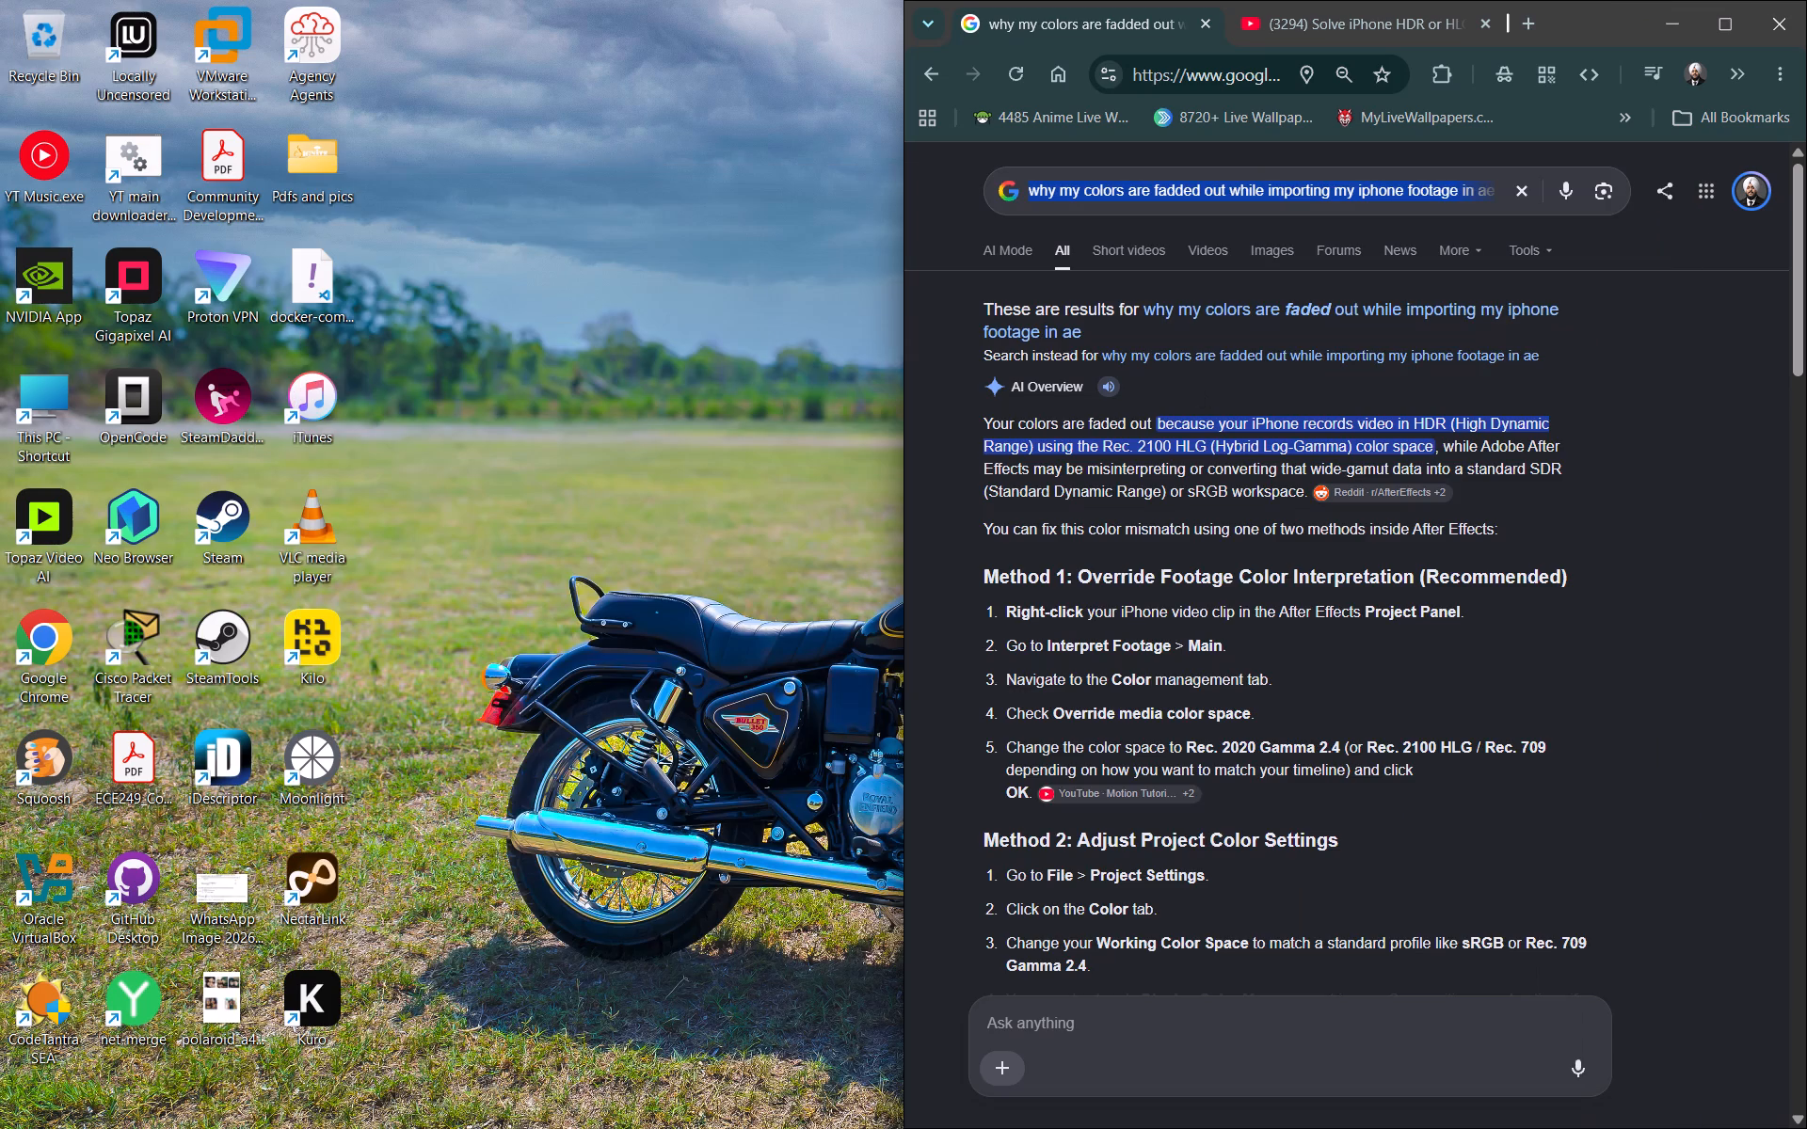
left_click(1691, 39)
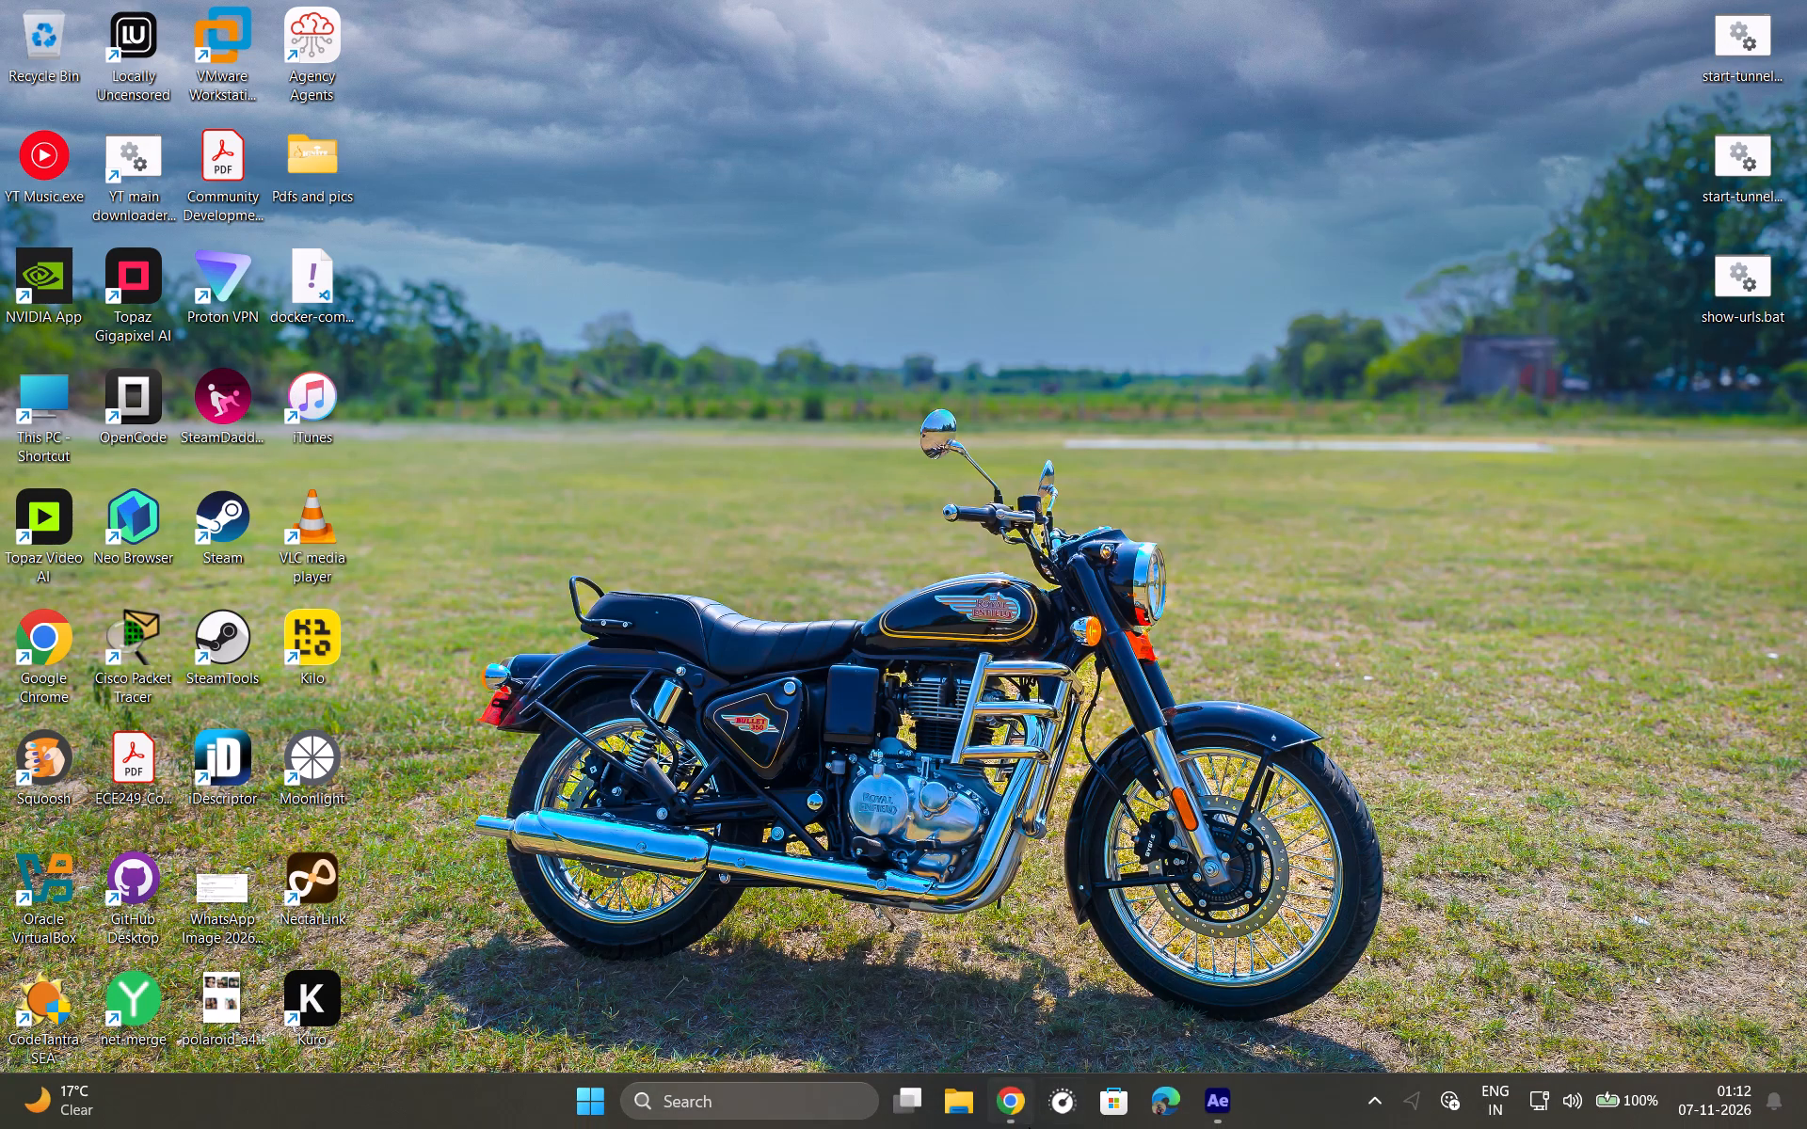
left_click(1010, 1110)
left_click(1731, 26)
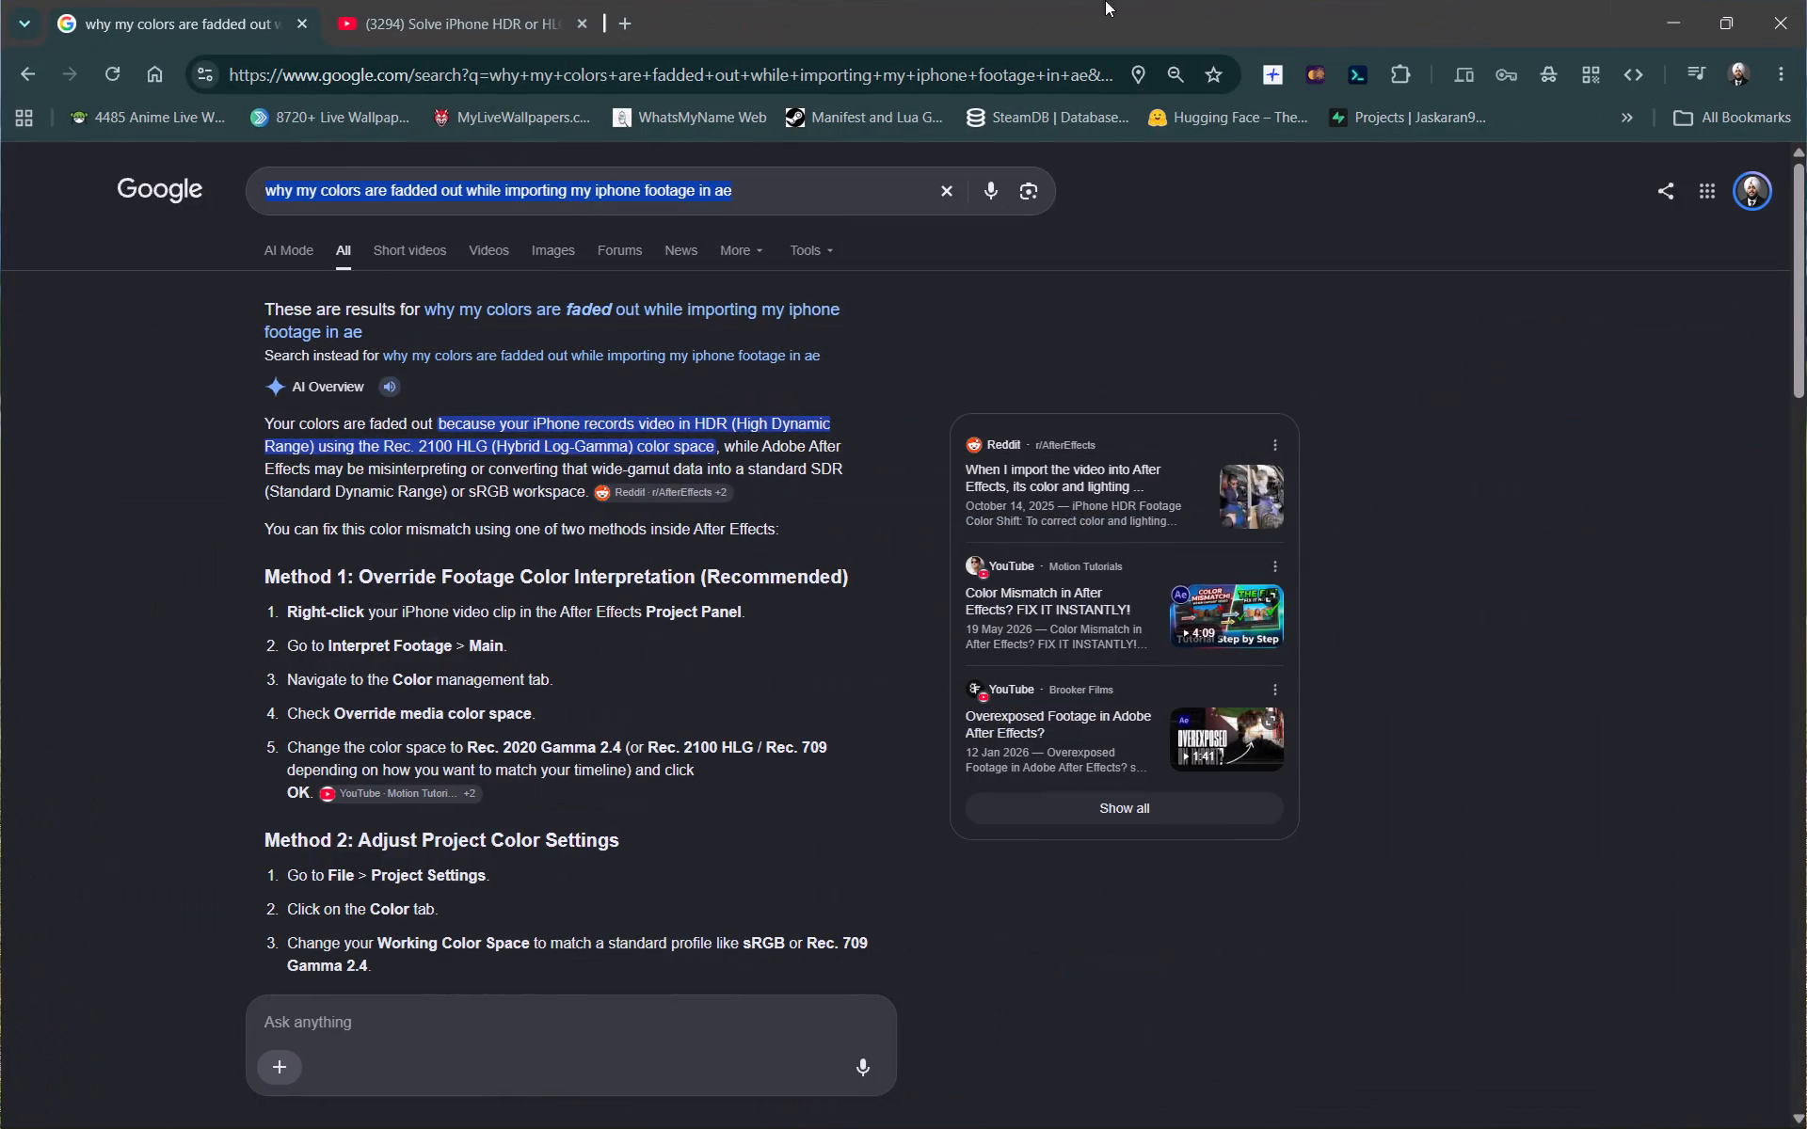
left_click(474, 0)
left_click(156, 167)
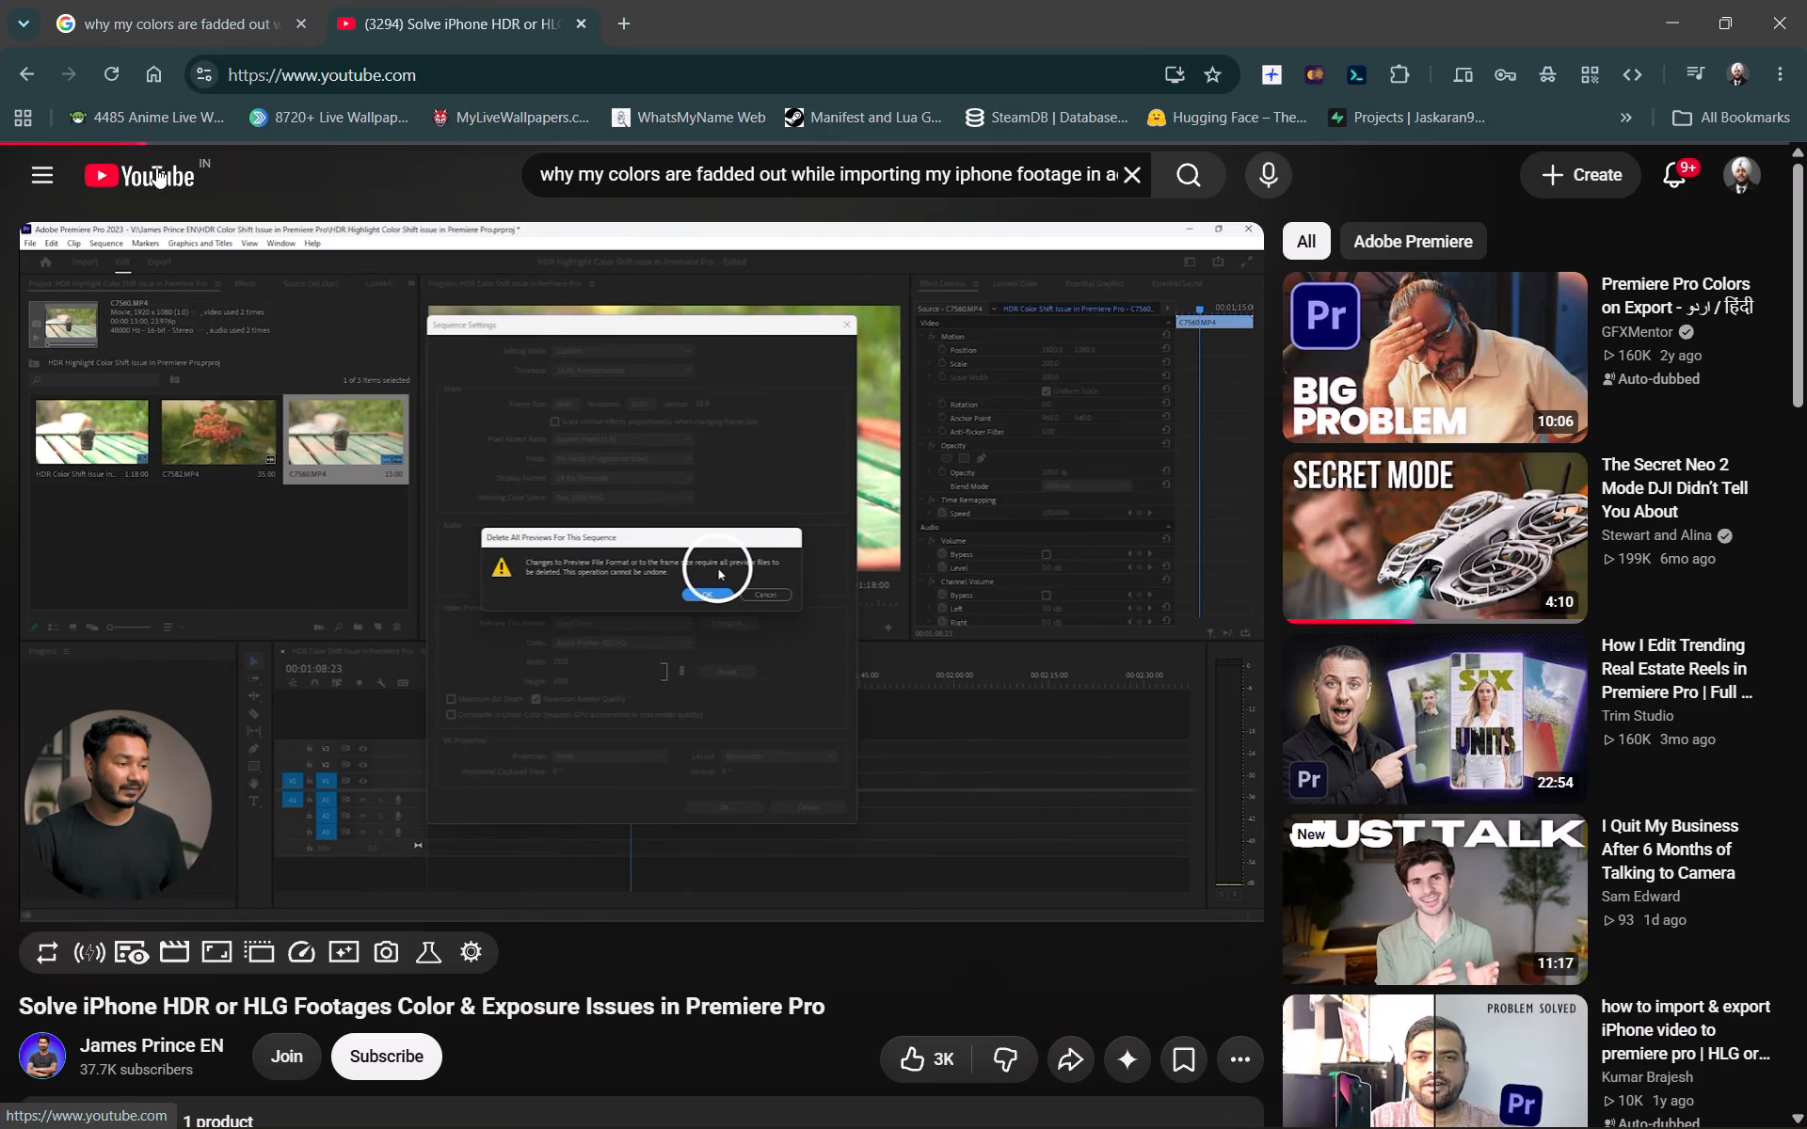
left_click(40, 193)
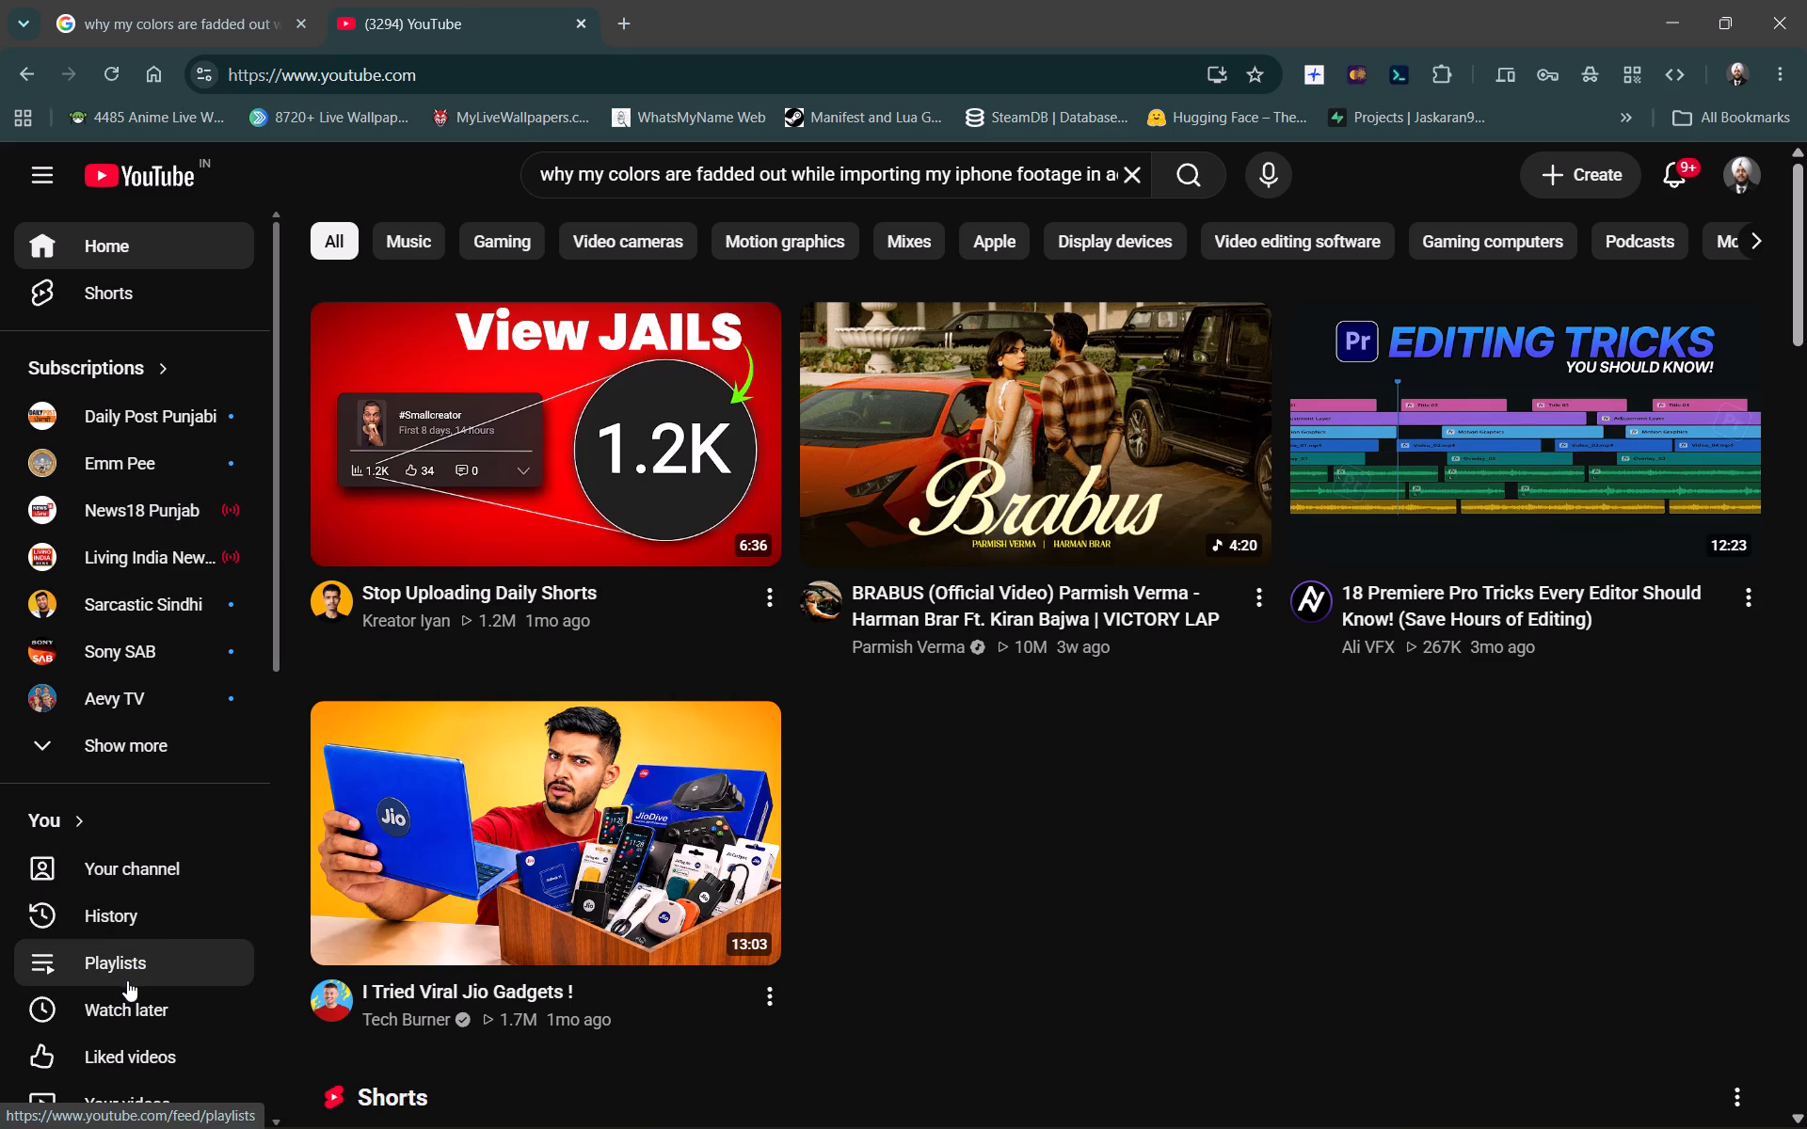
left_click(123, 1044)
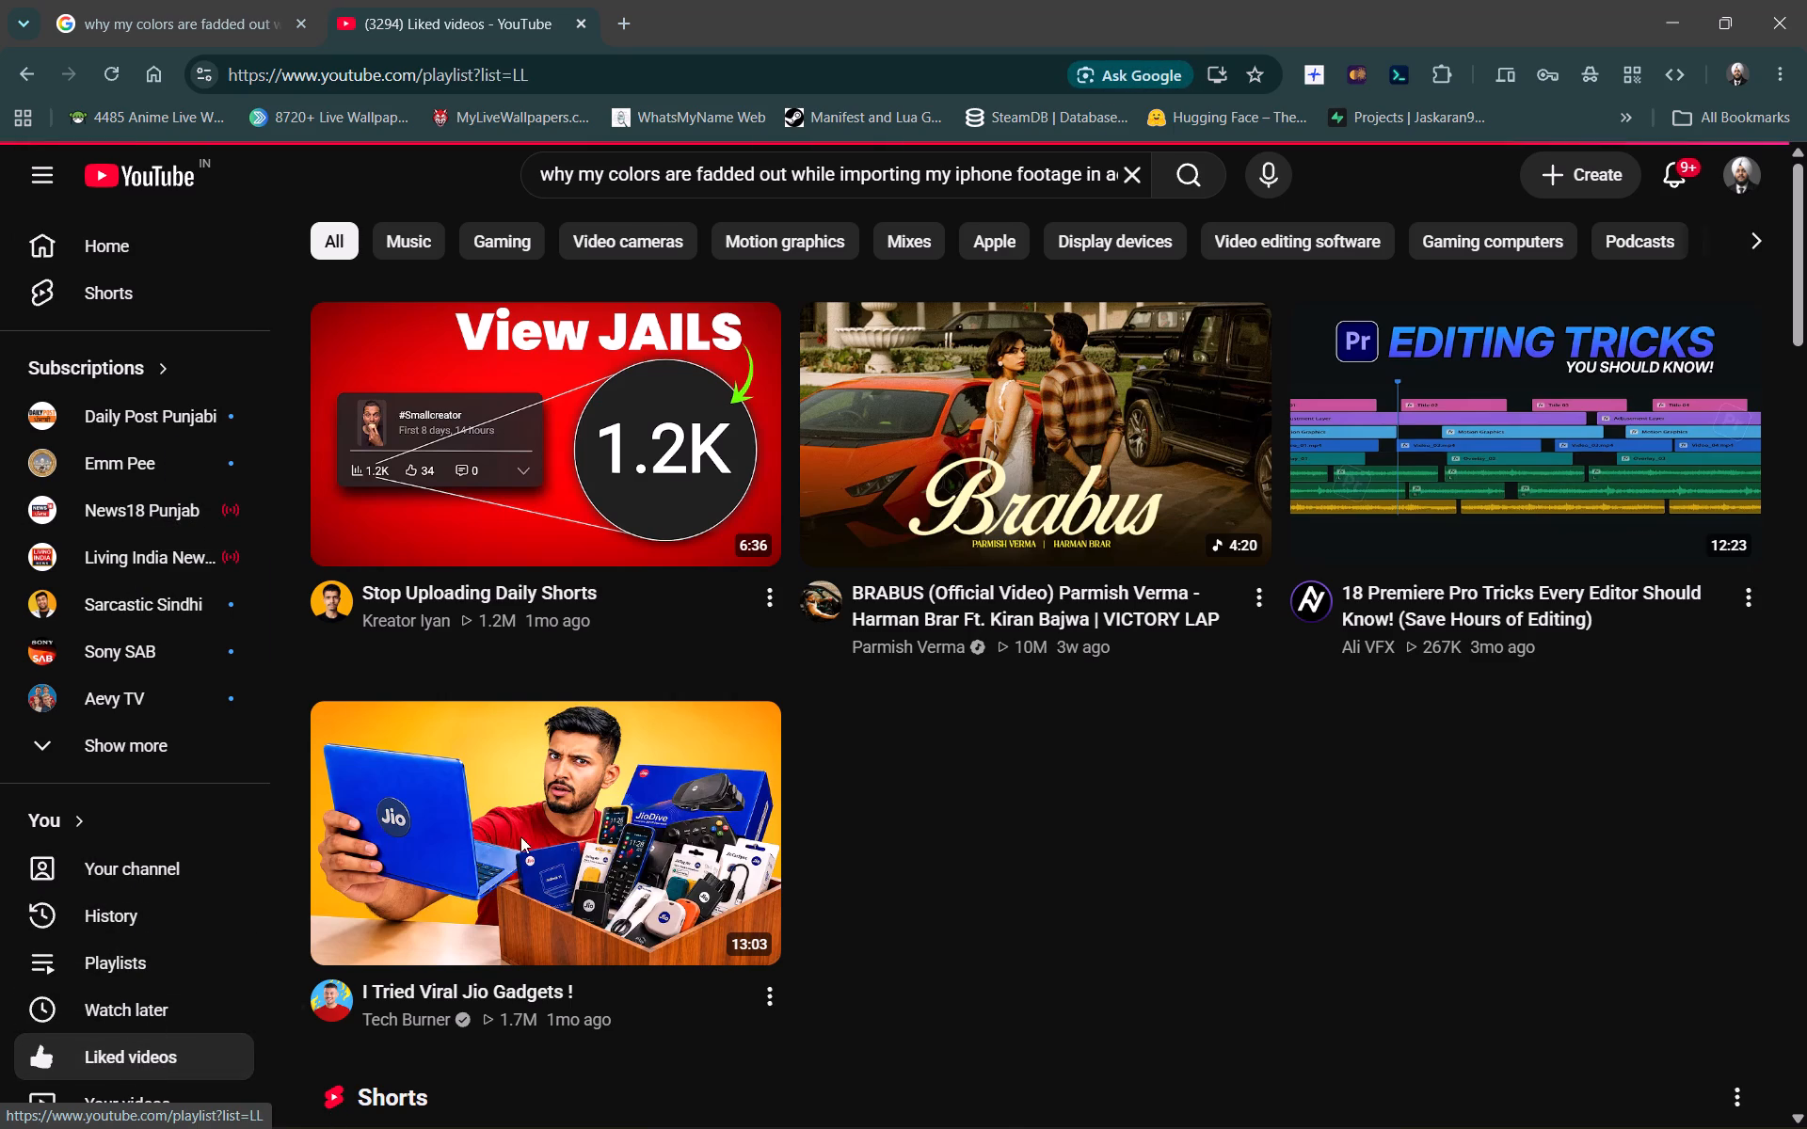
left_click(900, 499)
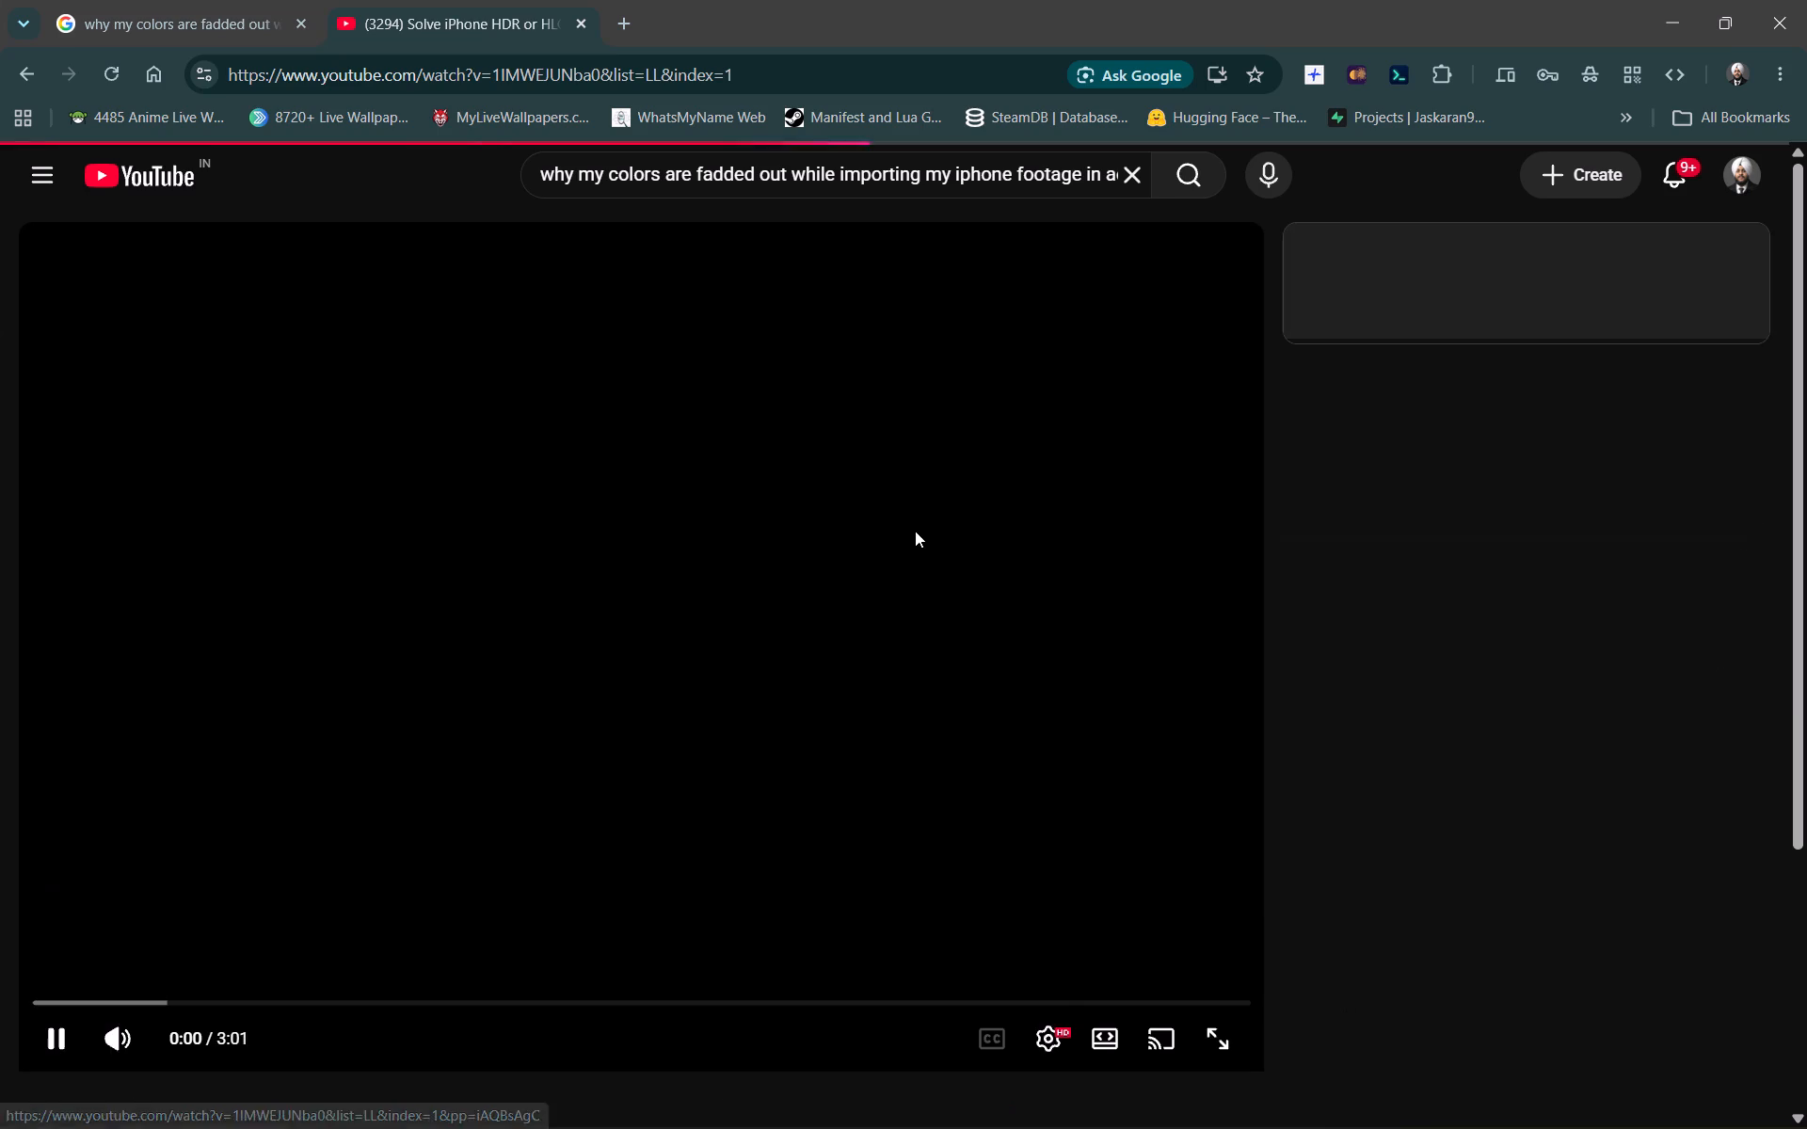
Copy the share link of the Jugni video and minimize the browser.
scroll(951, 931, "down", 3)
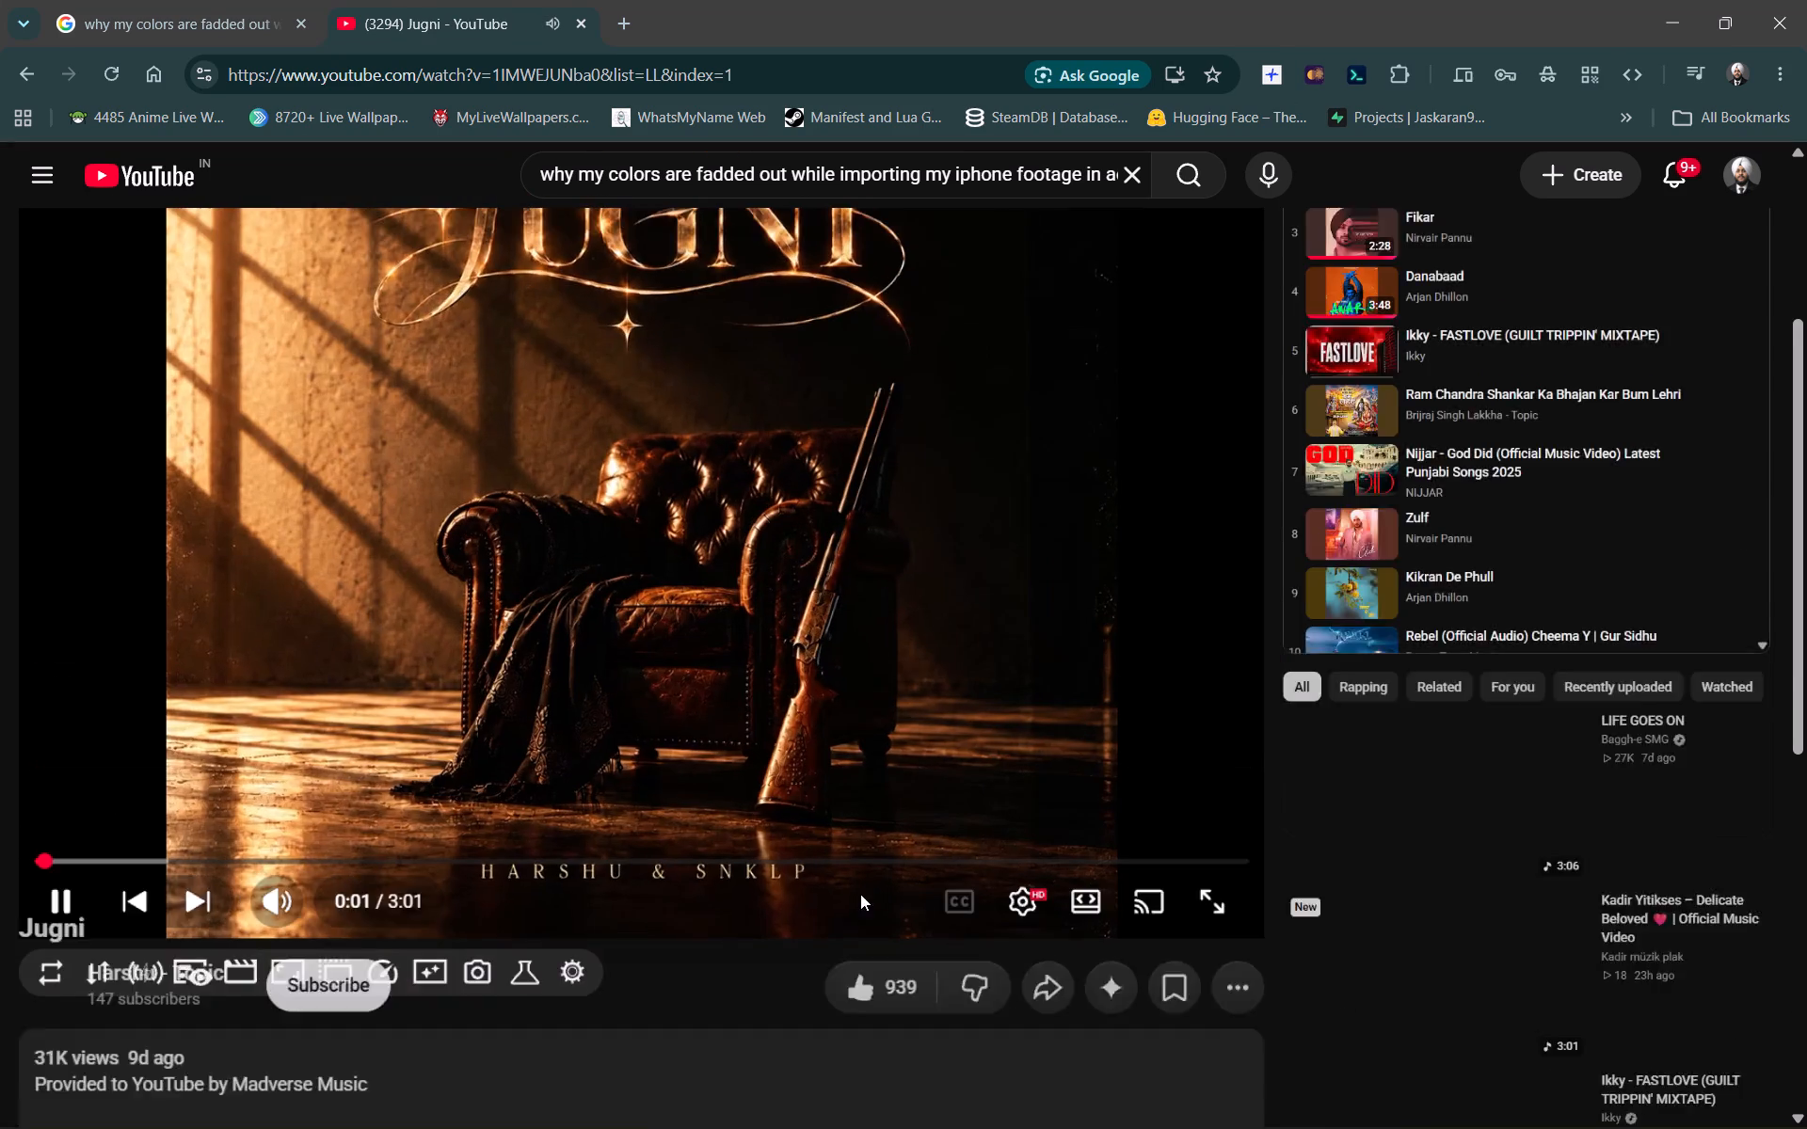
left_click(948, 845)
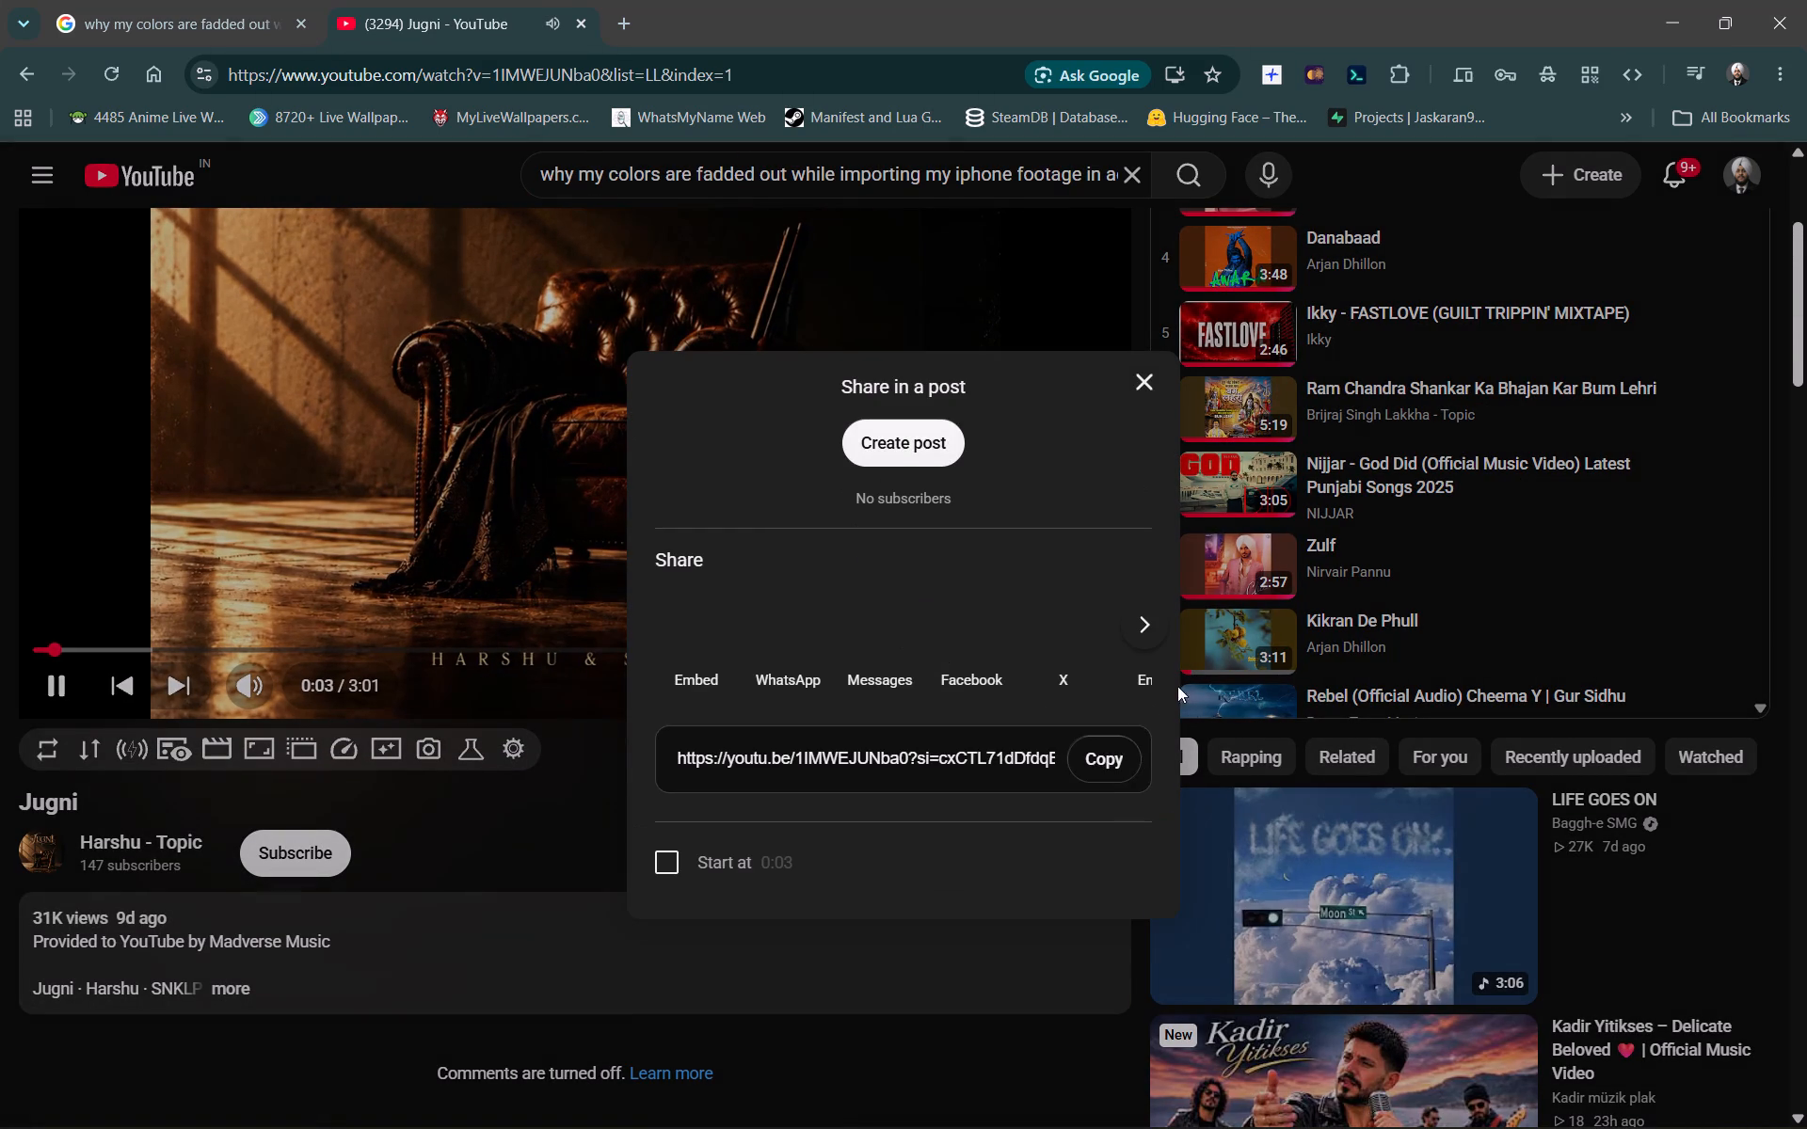
left_click(1122, 744)
left_click(1806, 0)
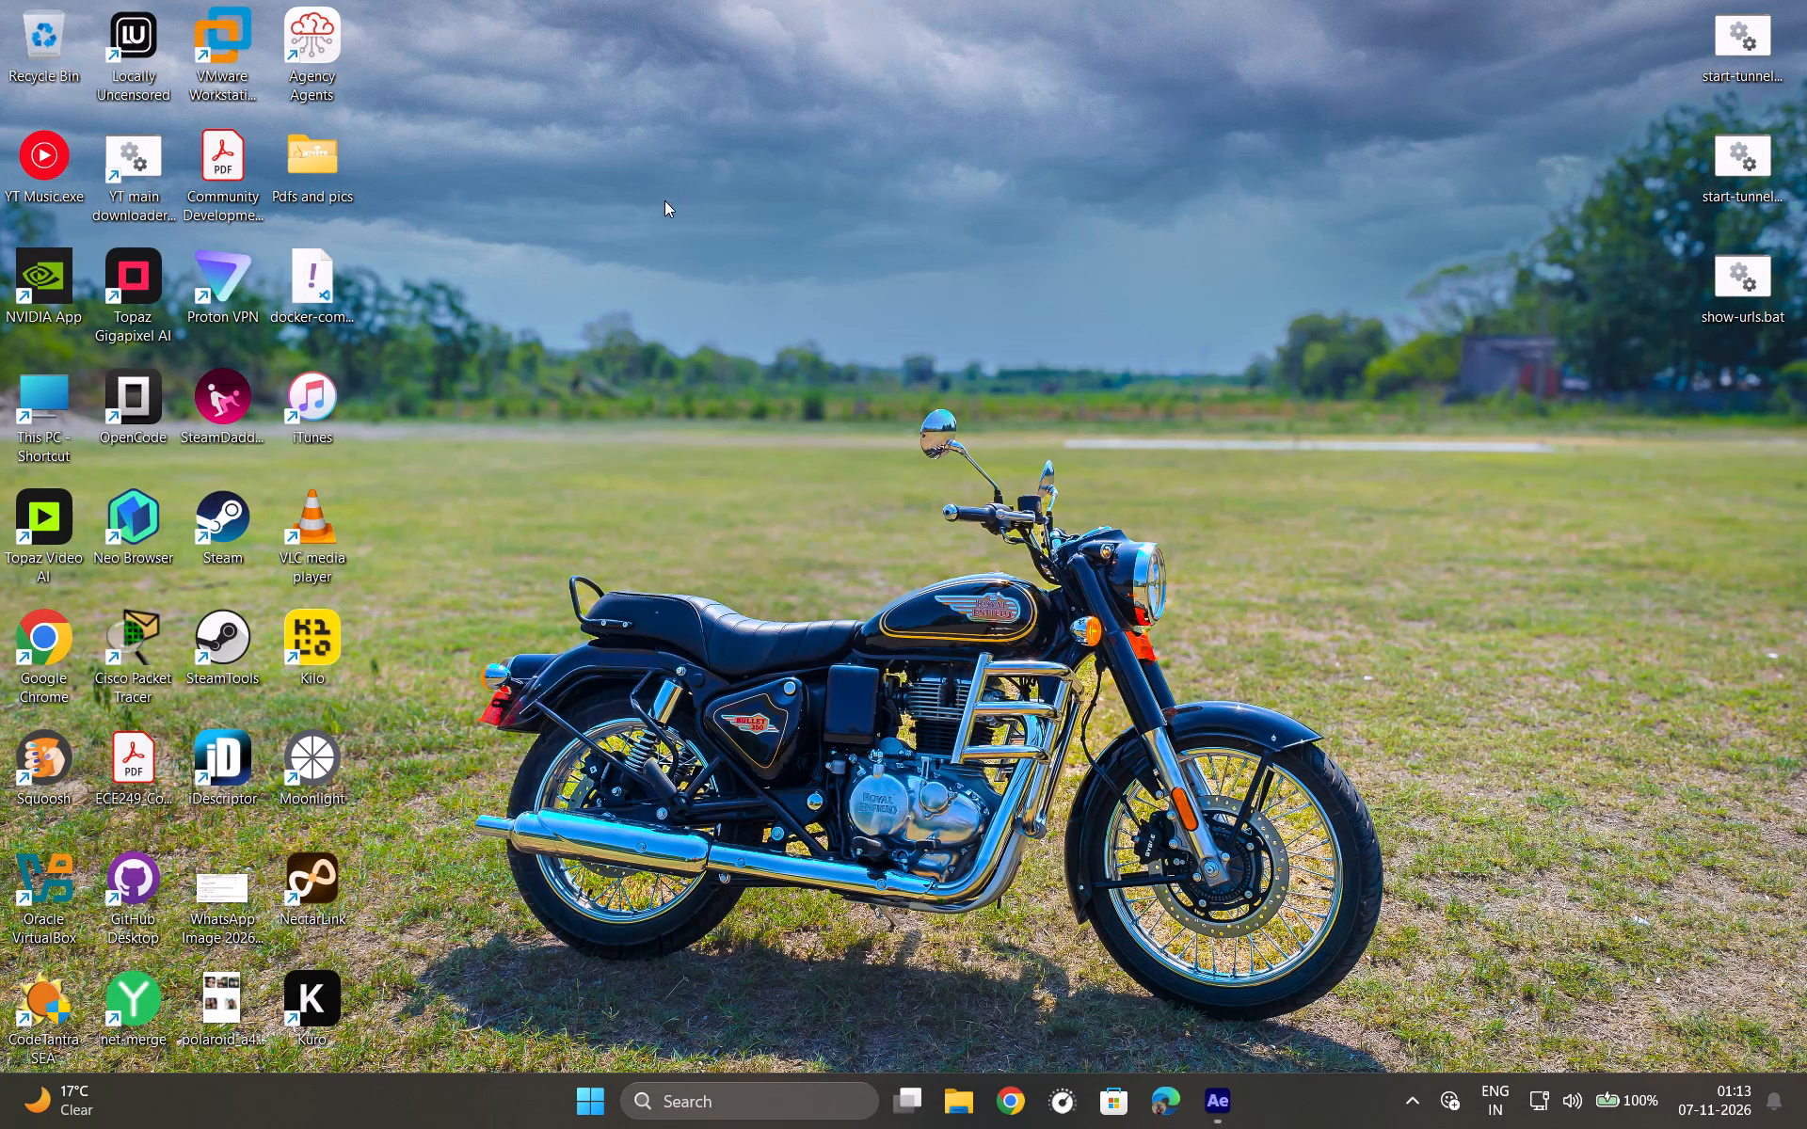
Launch the desktop YouTube downloader and paste the copied Jugni link at its prompt, clearing the duplicated paste.
double_click(130, 153)
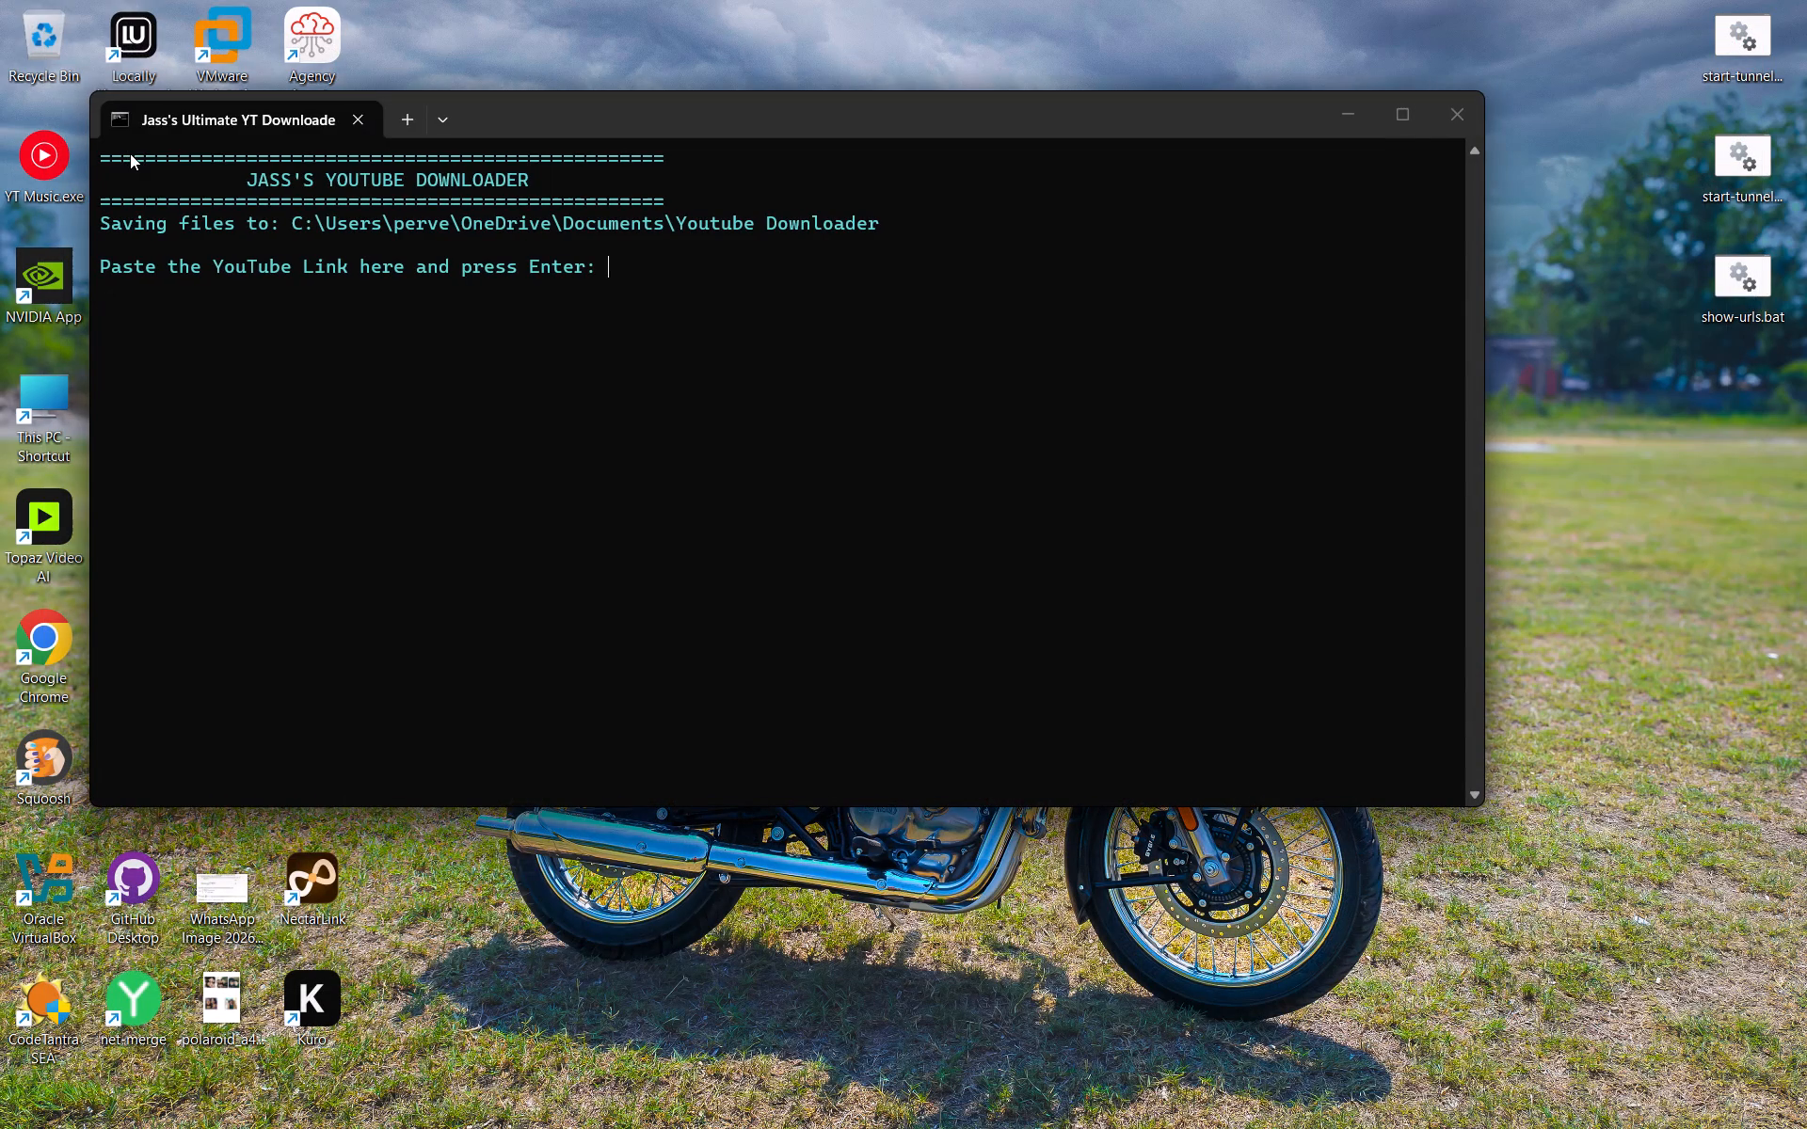
right_click(644, 360)
right_click(644, 360)
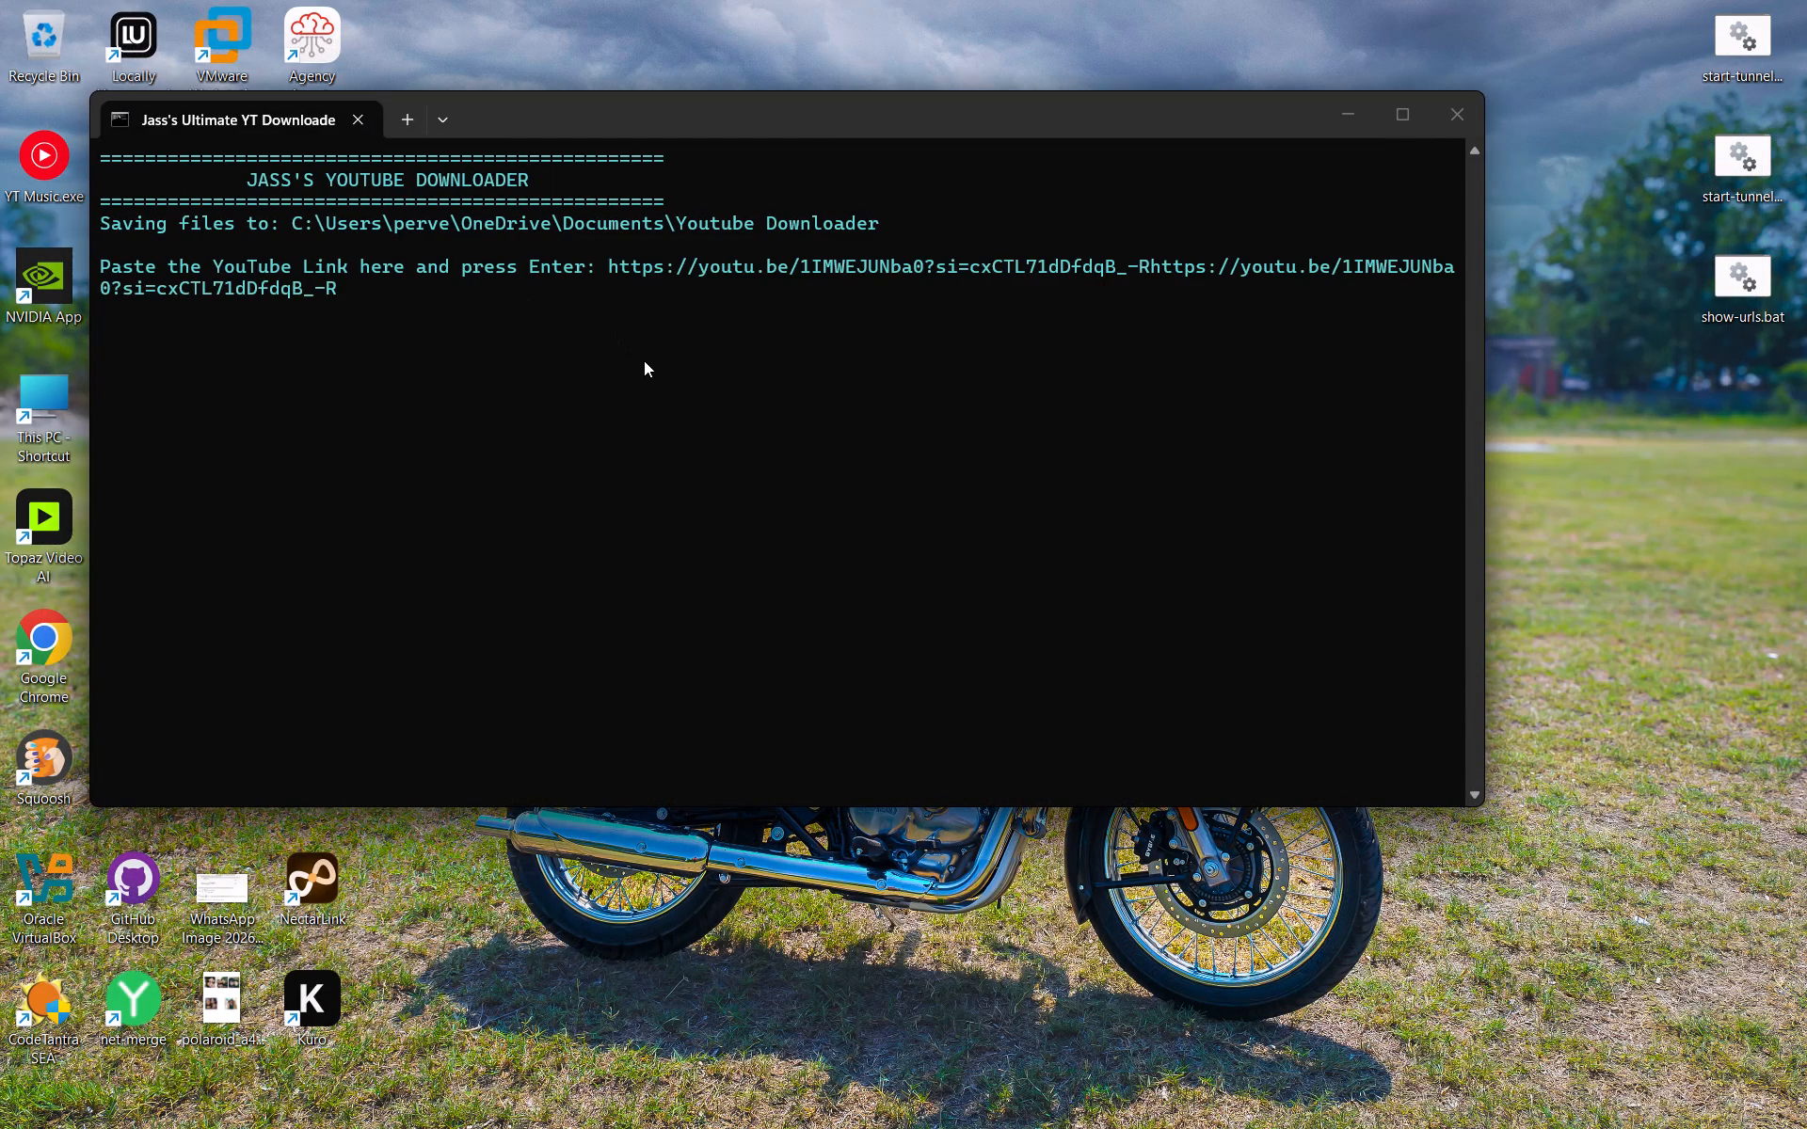
key("BackSpace")
key("BackSpace")
key("BackSpace")
key("BackSpace")
key("BackSpace")
key("BackSpace")
key("BackSpace")
key("BackSpace")
key("BackSpace")
key("BackSpace")
key("BackSpace")
key("BackSpace")
key("BackSpace")
key("BackSpace")
key("BackSpace")
key("BackSpace")
key("BackSpace")
key("BackSpace")
key("BackSpace")
key("BackSpace")
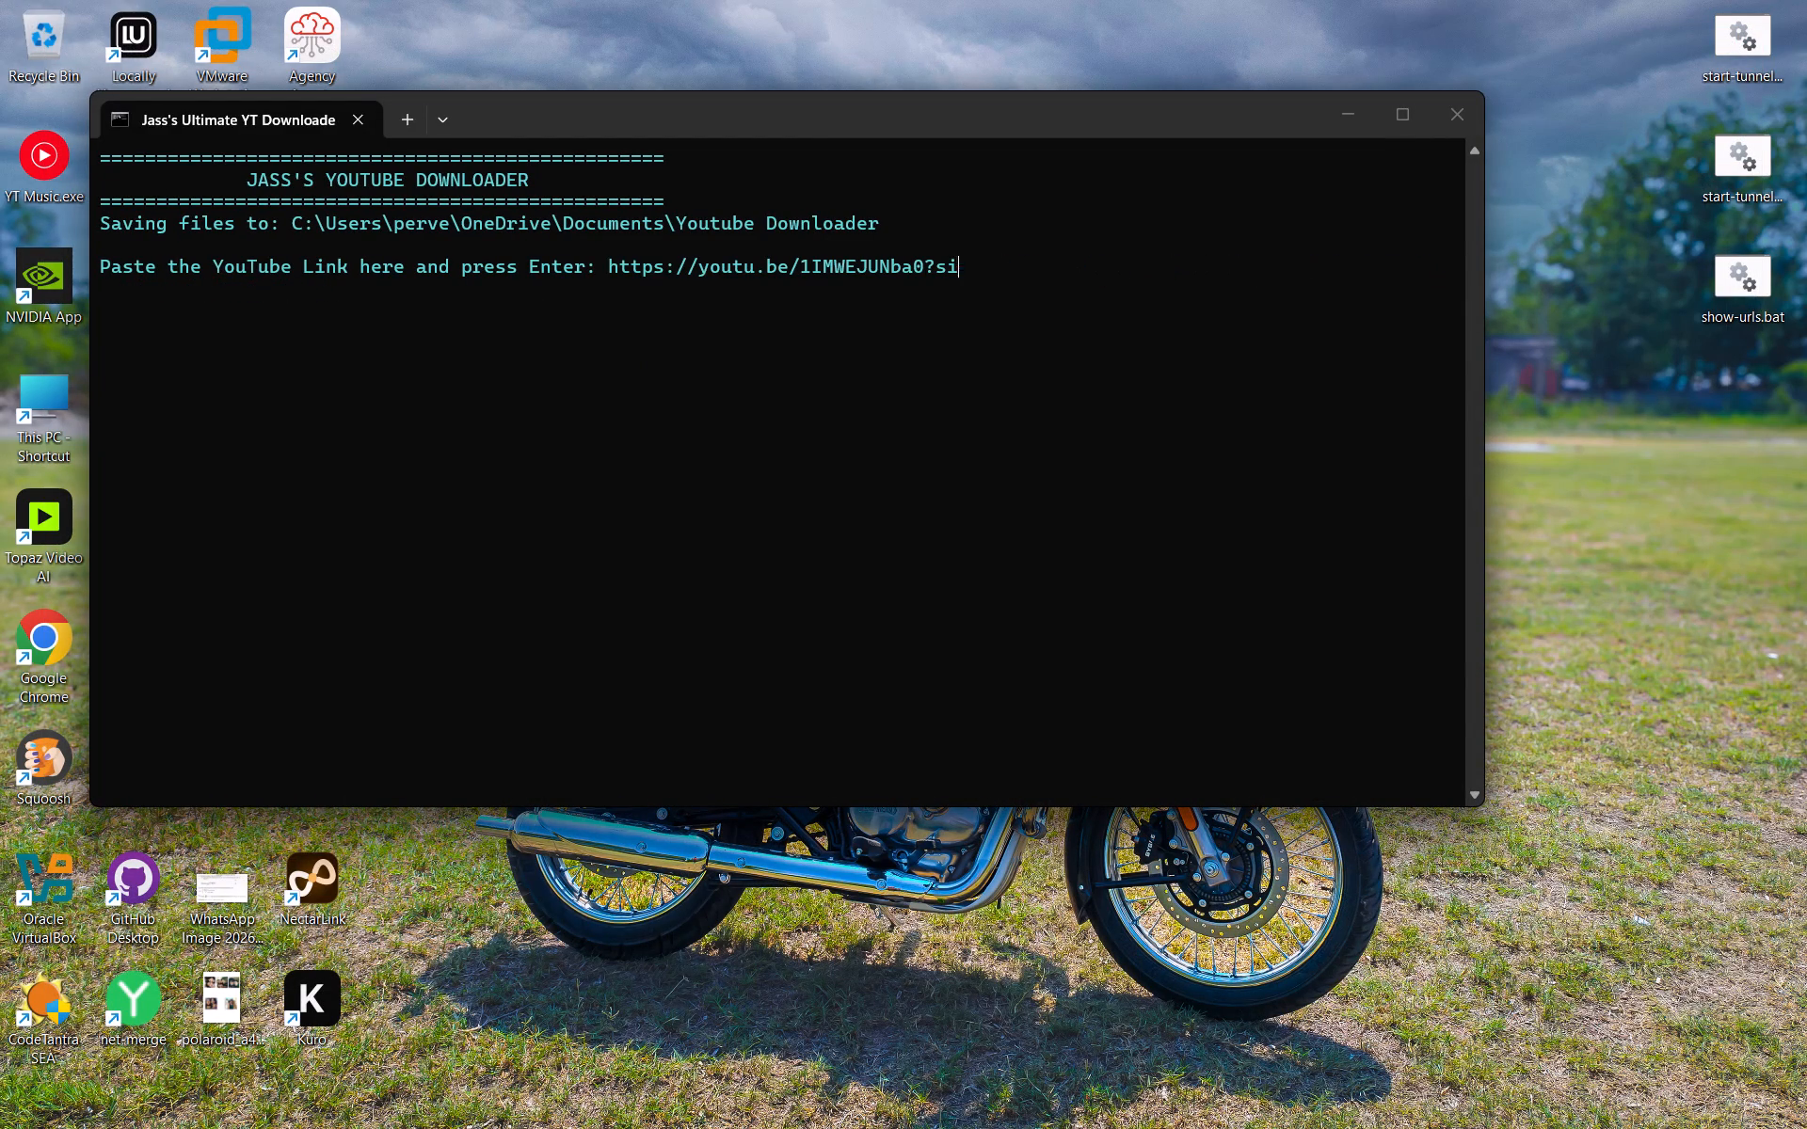
right_click(644, 360)
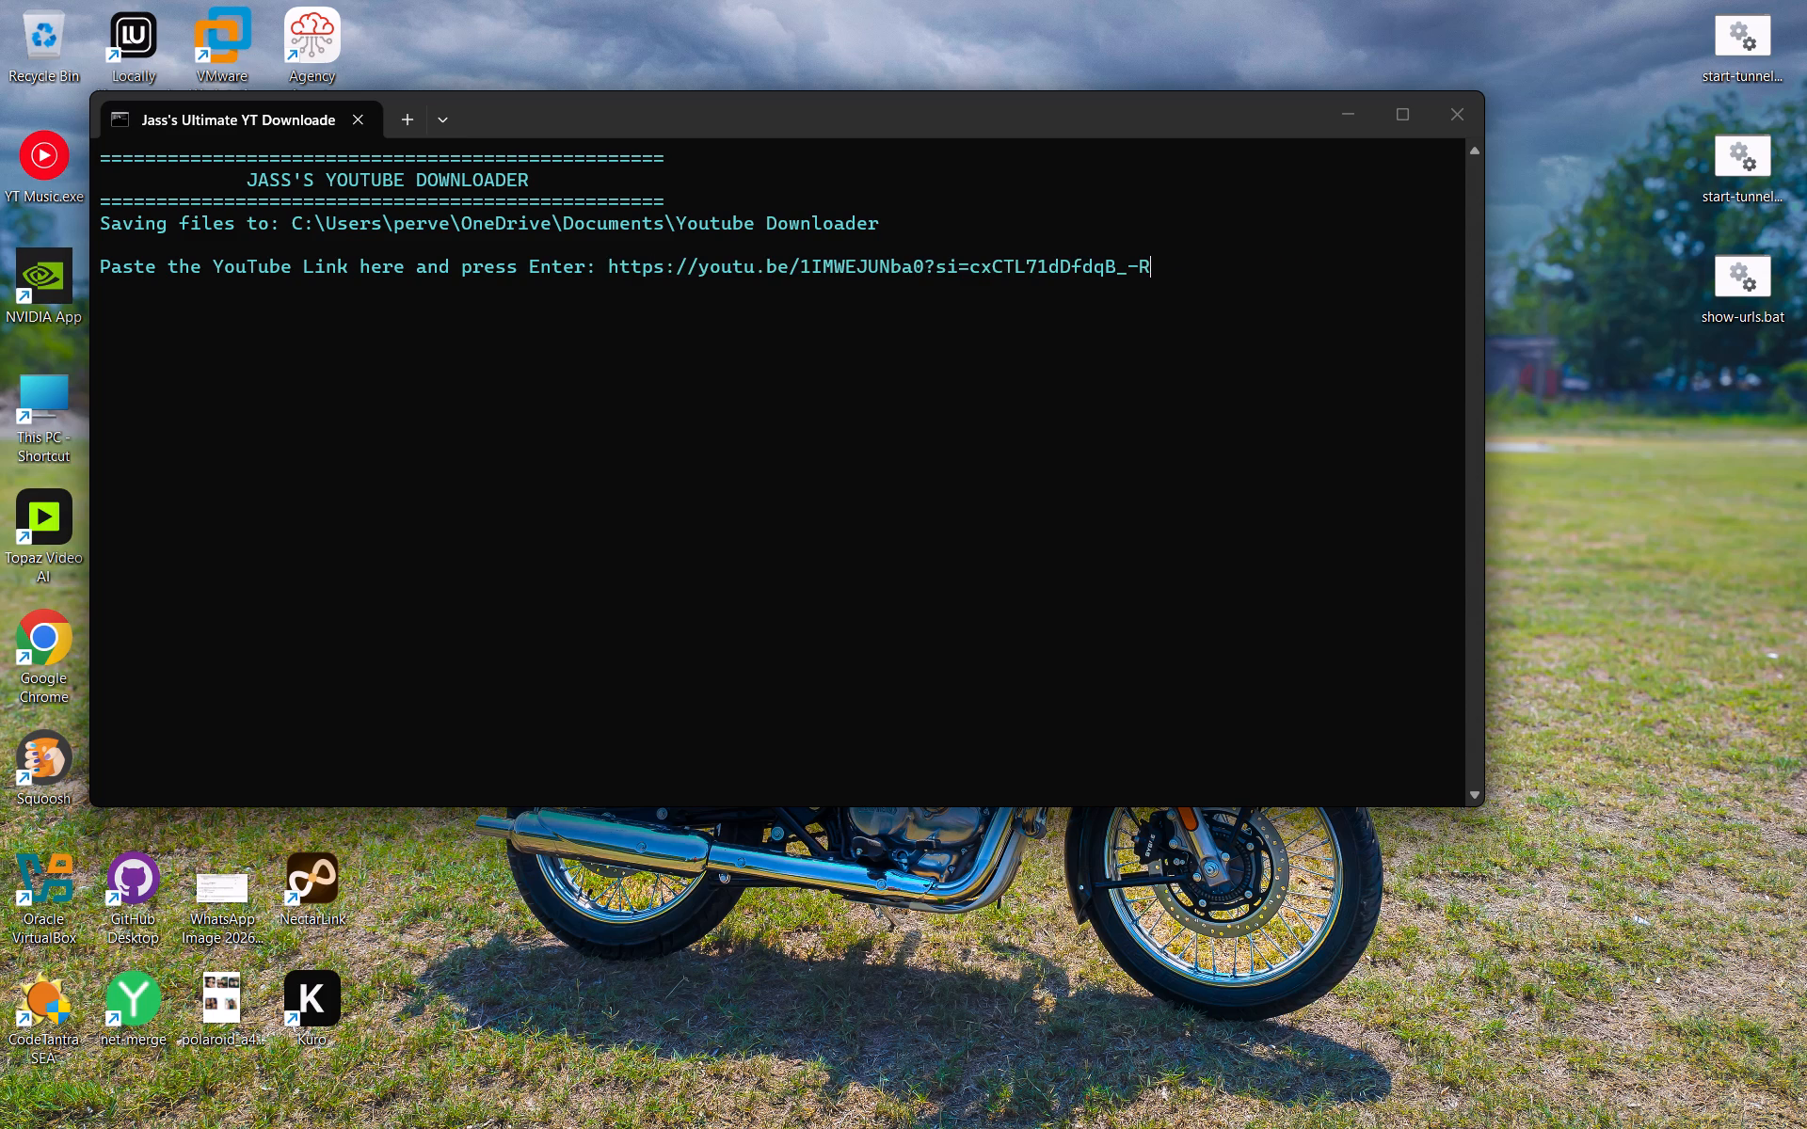
Download the pasted Jugni link as audio only (MP3) and close the downloader window.
key("Return")
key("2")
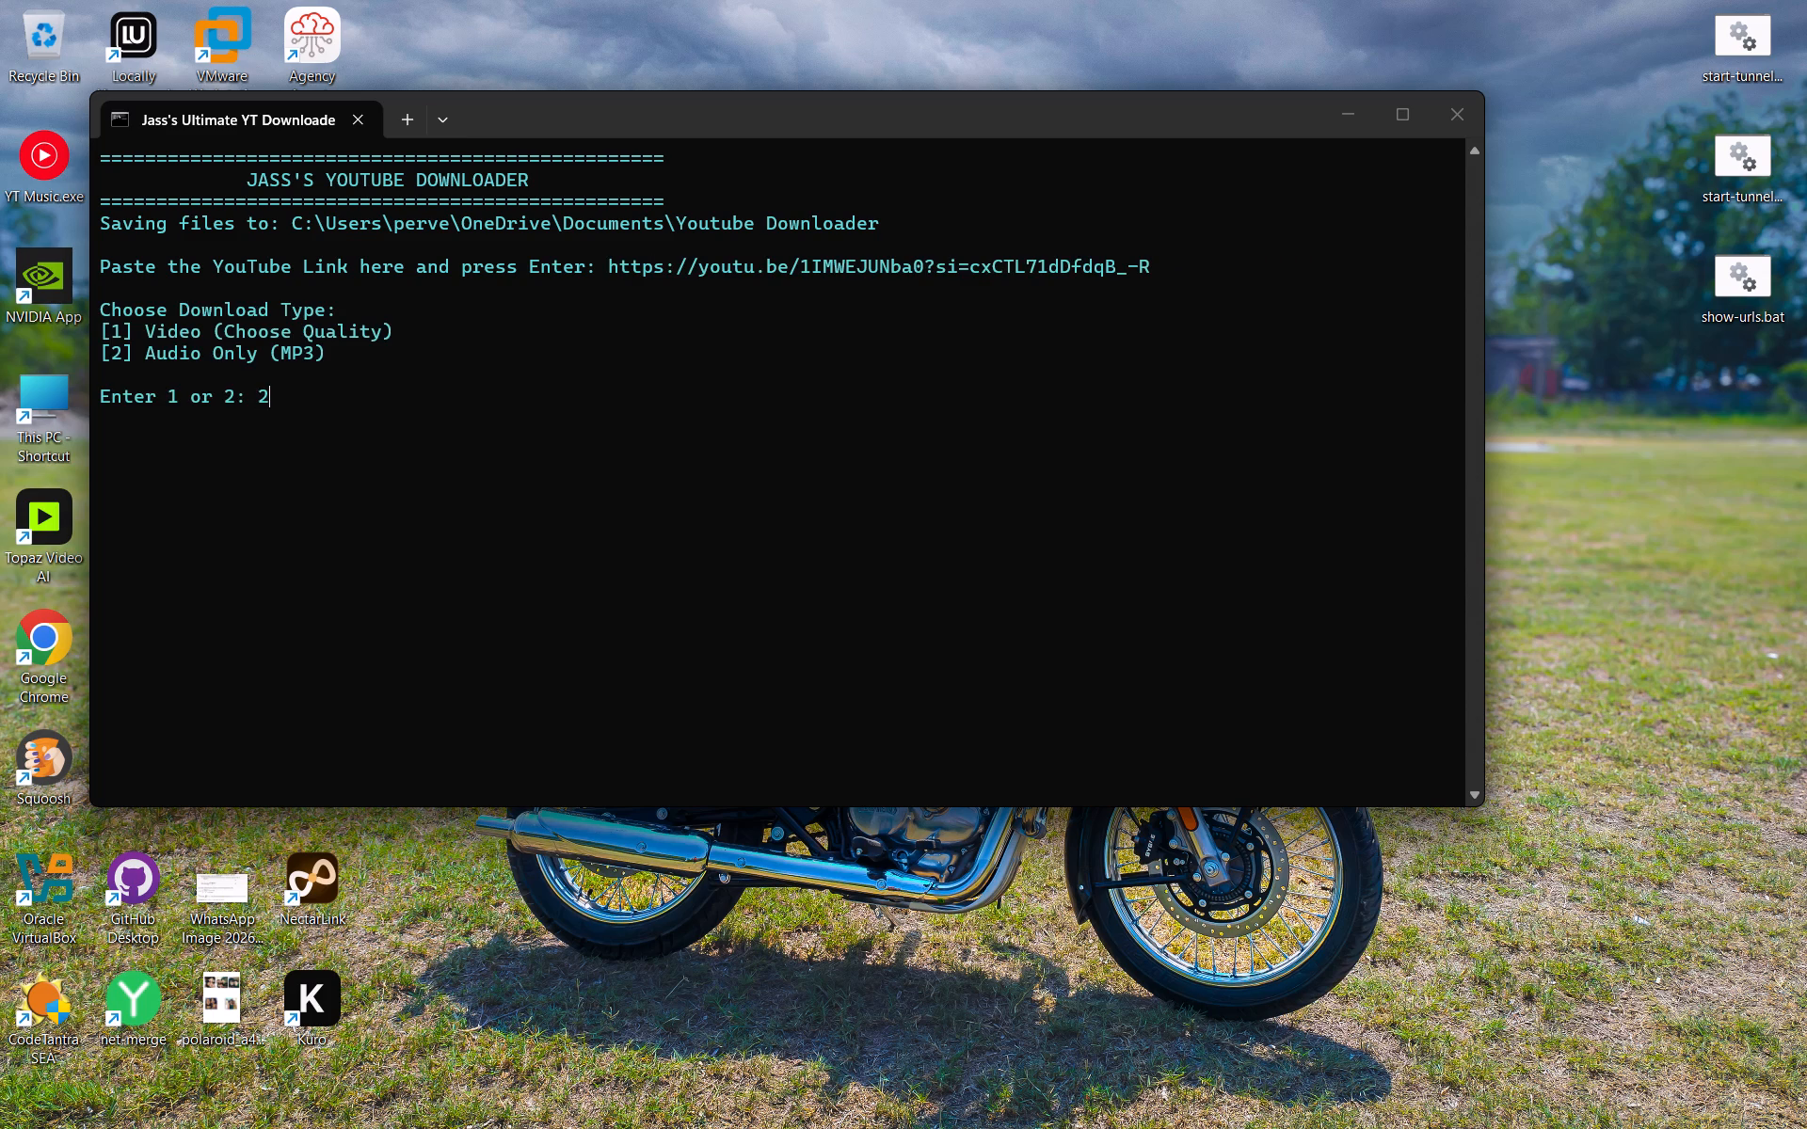
key("Return")
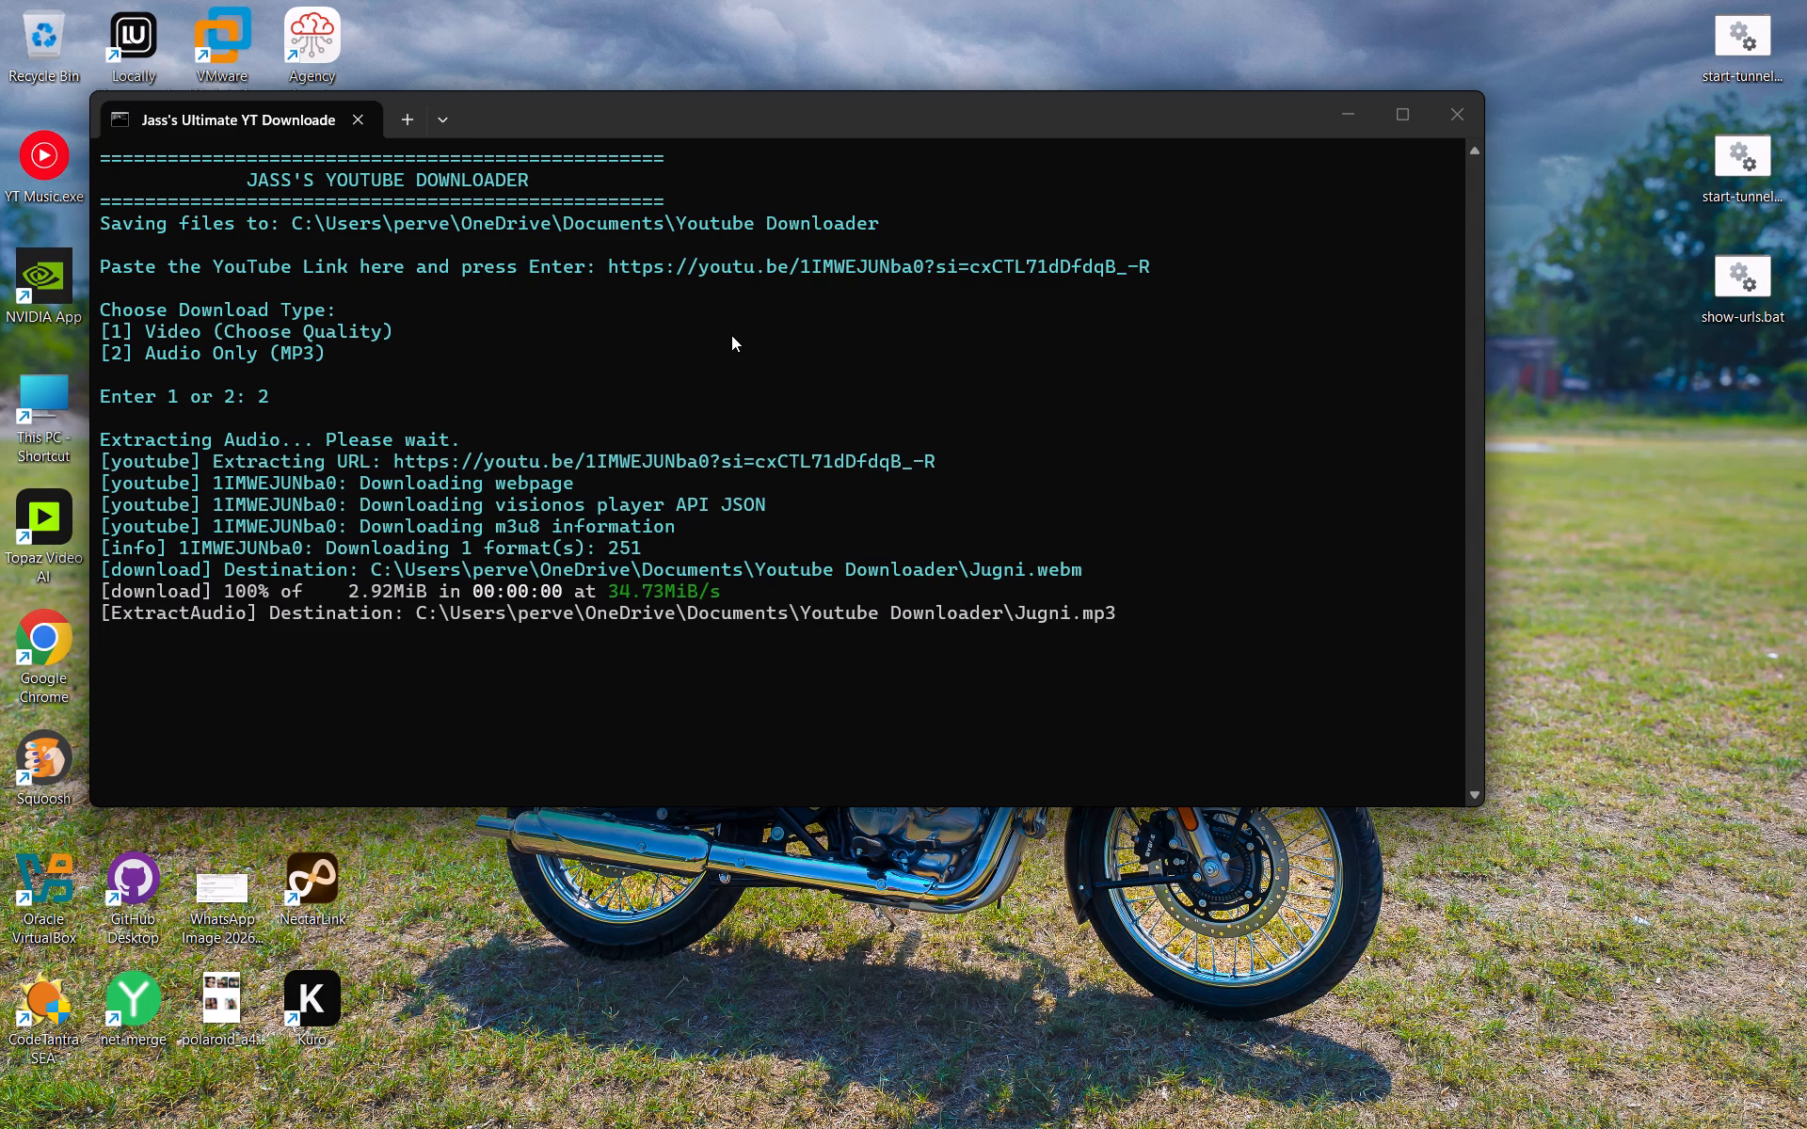
left_click(1445, 112)
Switch to After Effects and import Jugni.mp3 from the Youtube Downloader folder in Documents into the project.
left_click(1219, 1103)
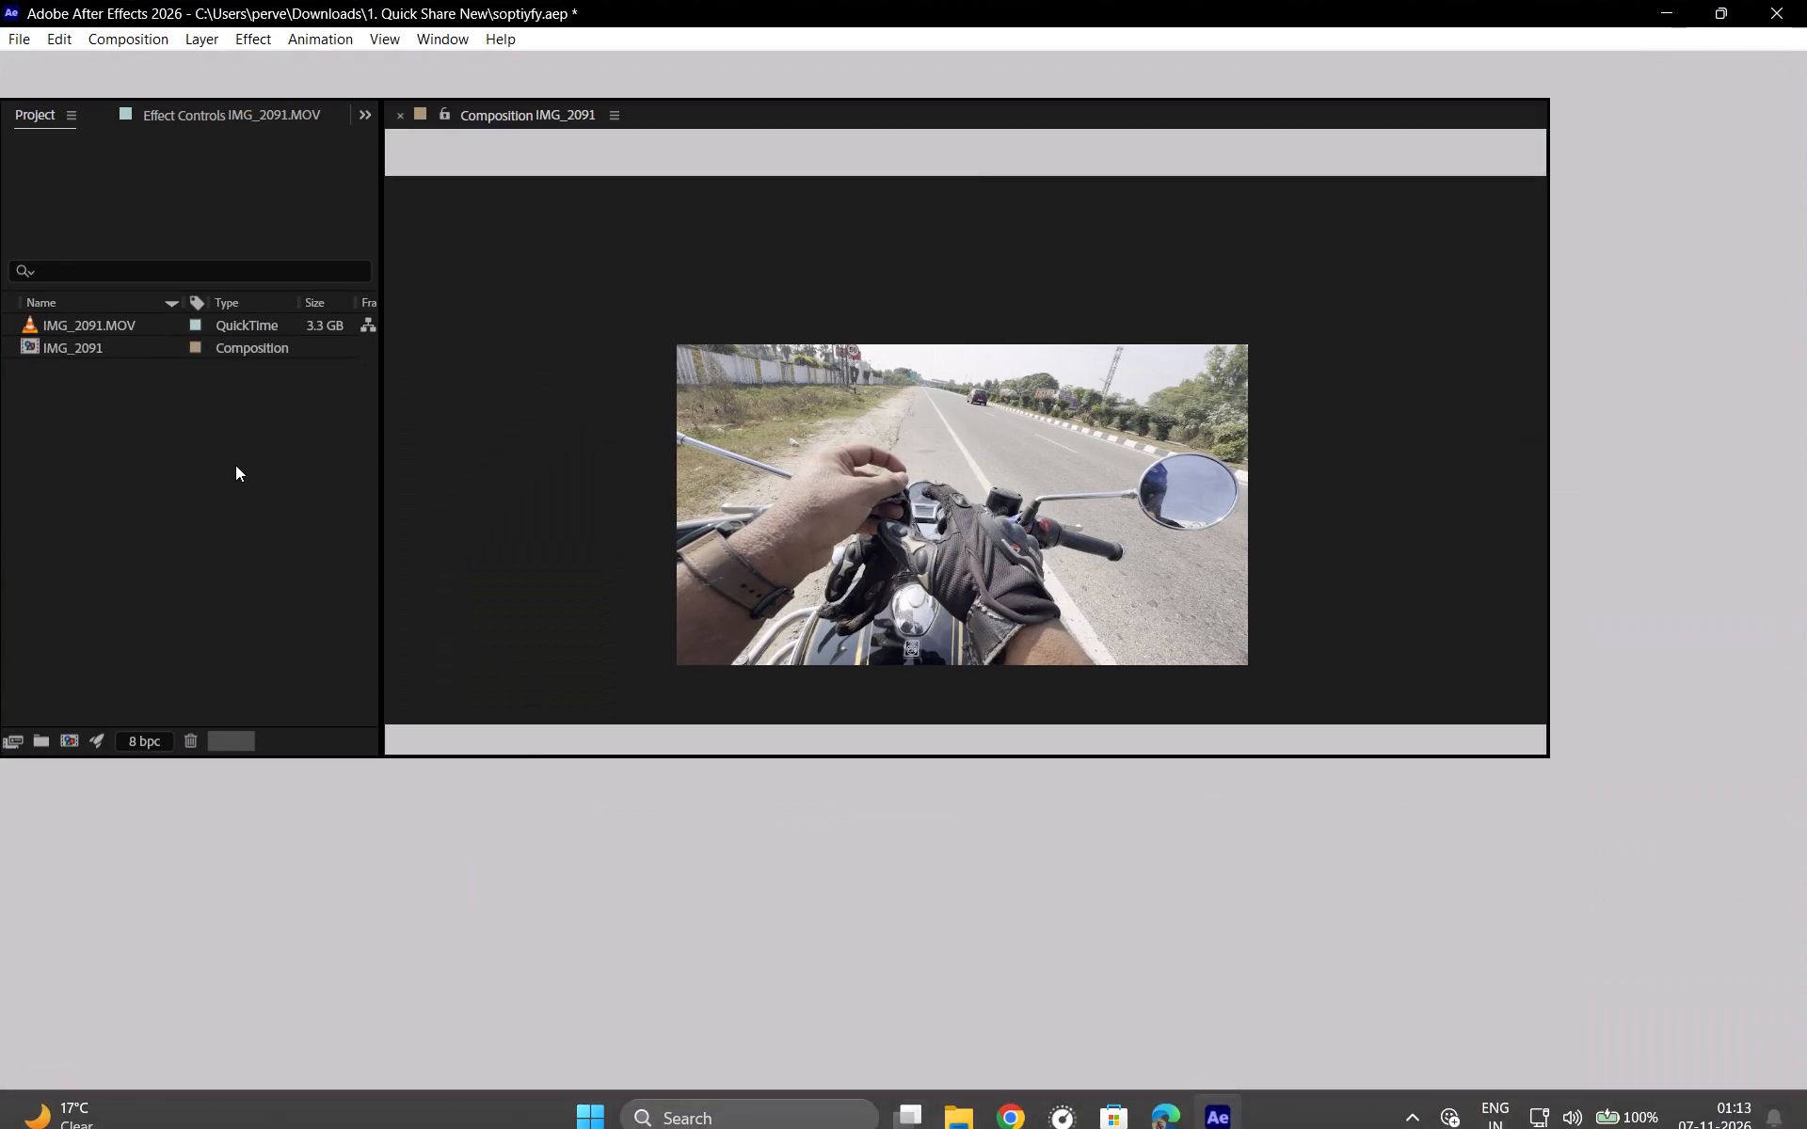
double_click(235, 465)
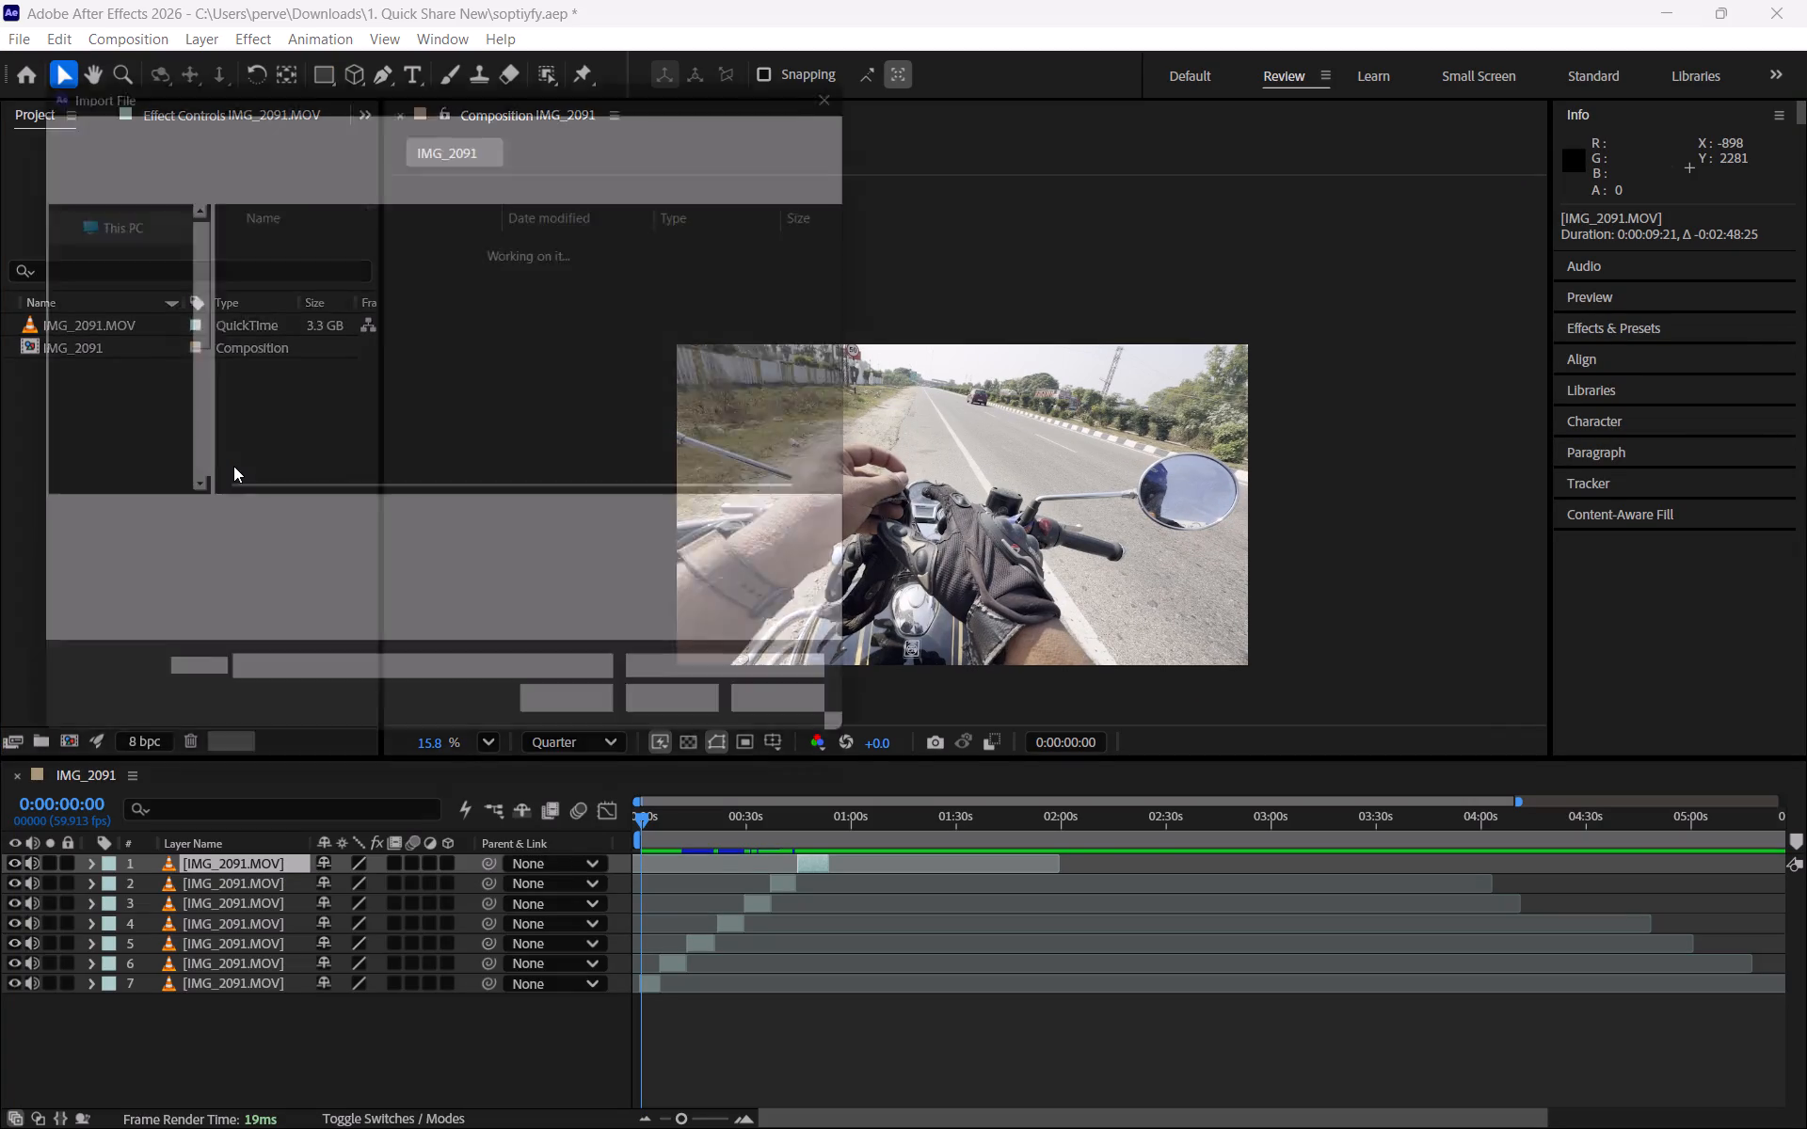
scroll(103, 419, "up", 3)
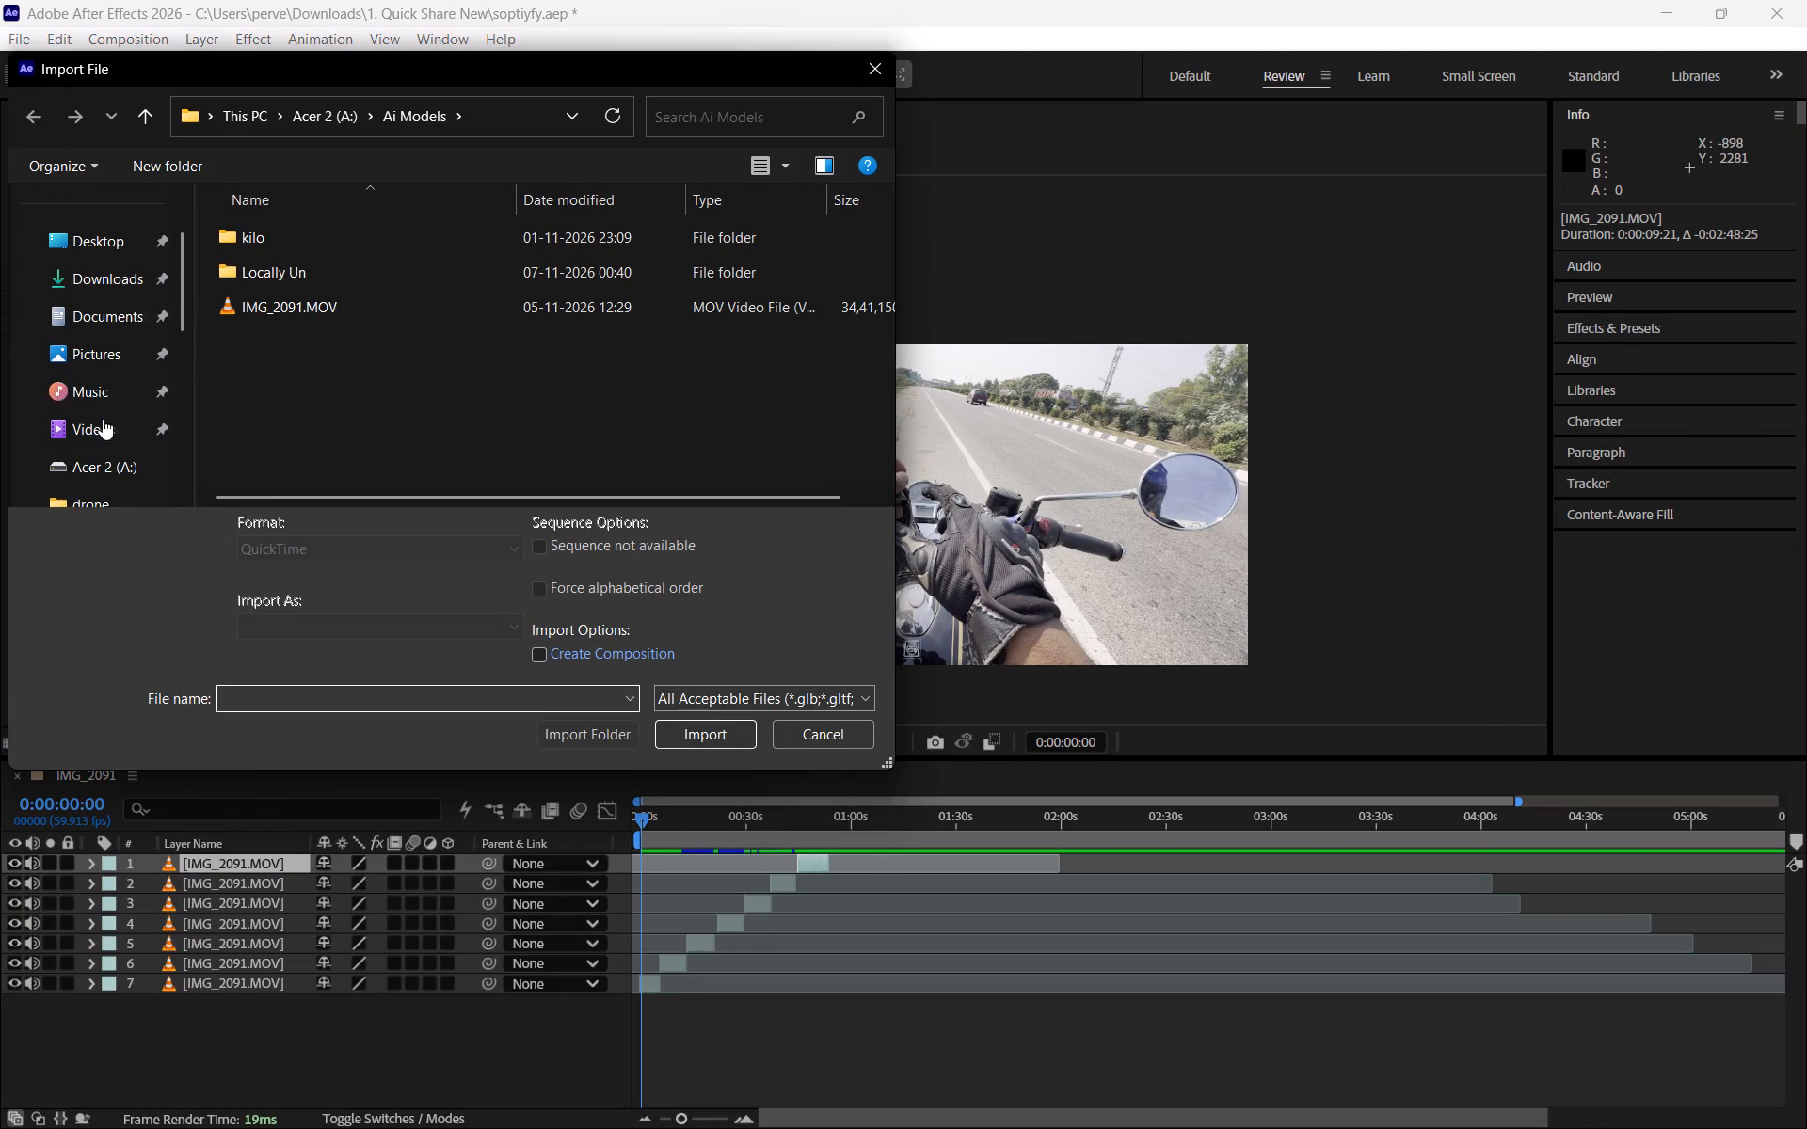
left_click(109, 320)
scroll(288, 276, "down", 6)
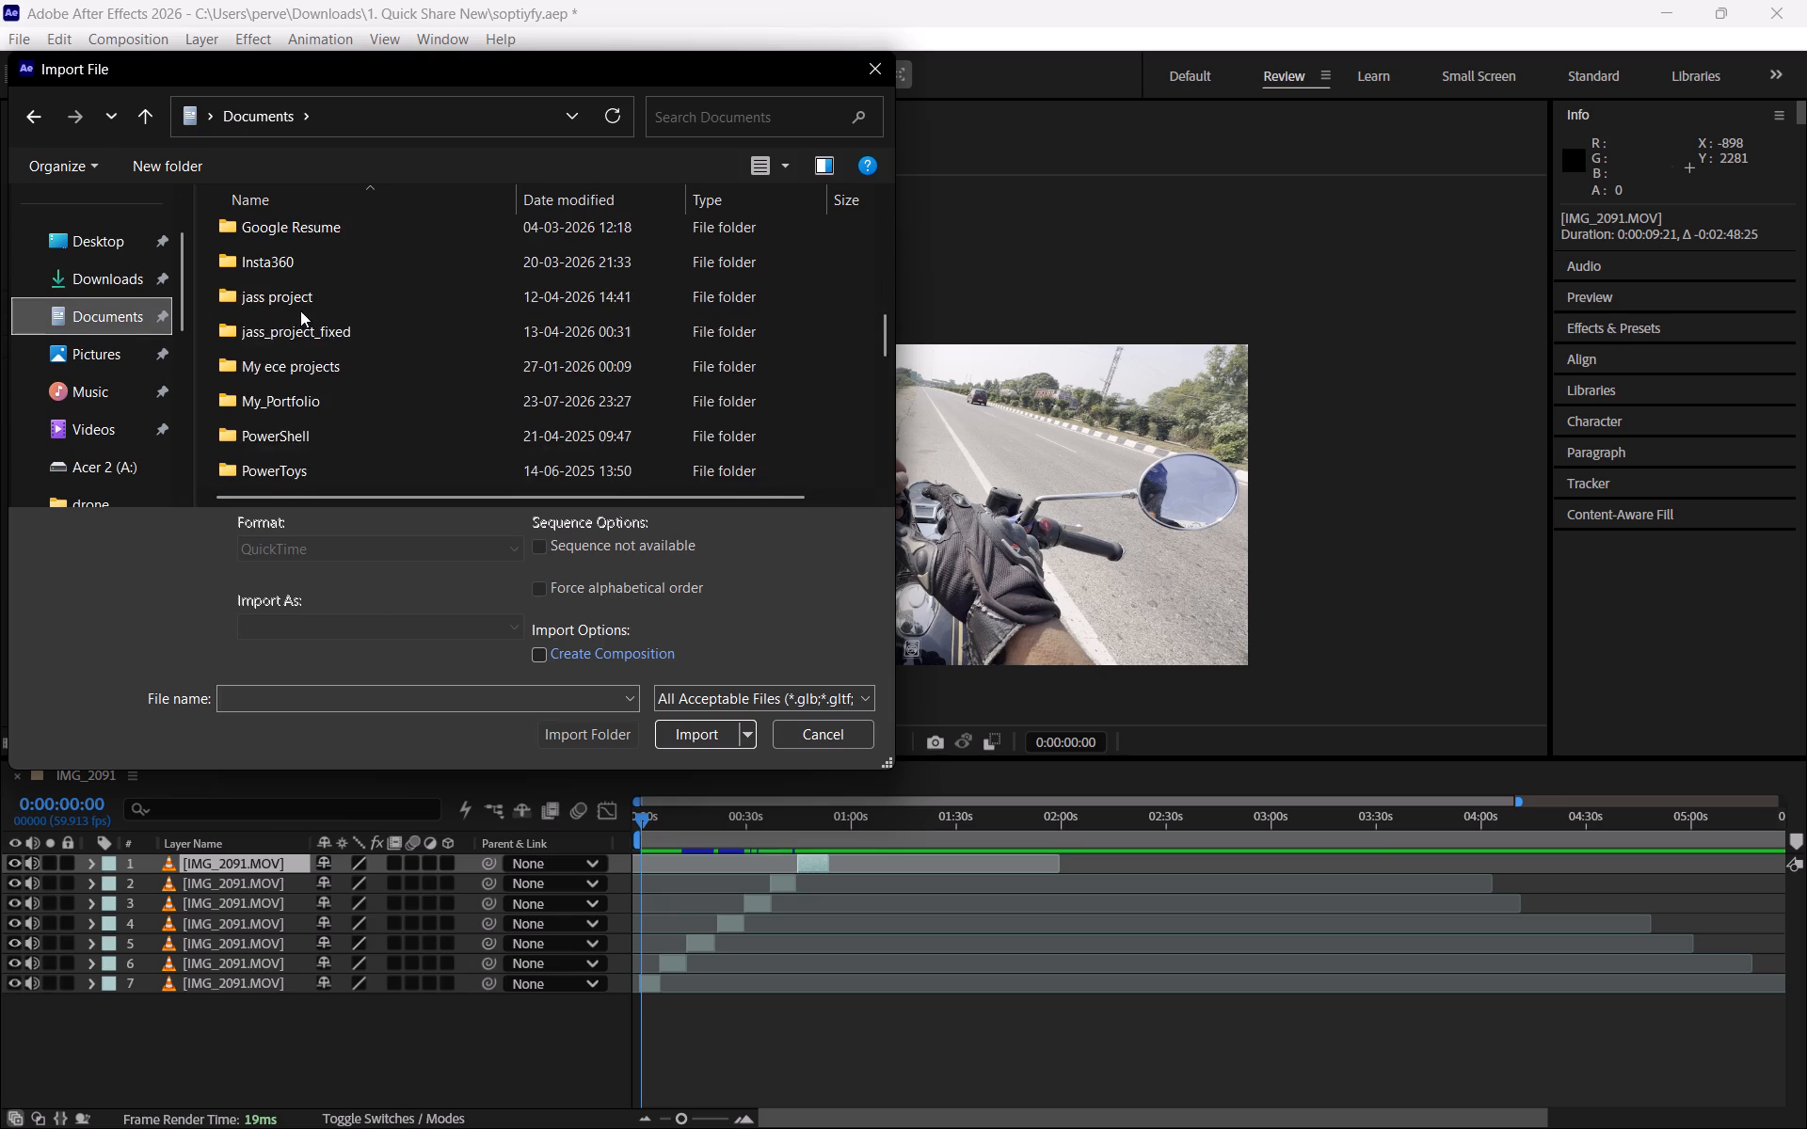
scroll(300, 310, "down", 7)
scroll(337, 315, "up", 1)
double_click(336, 280)
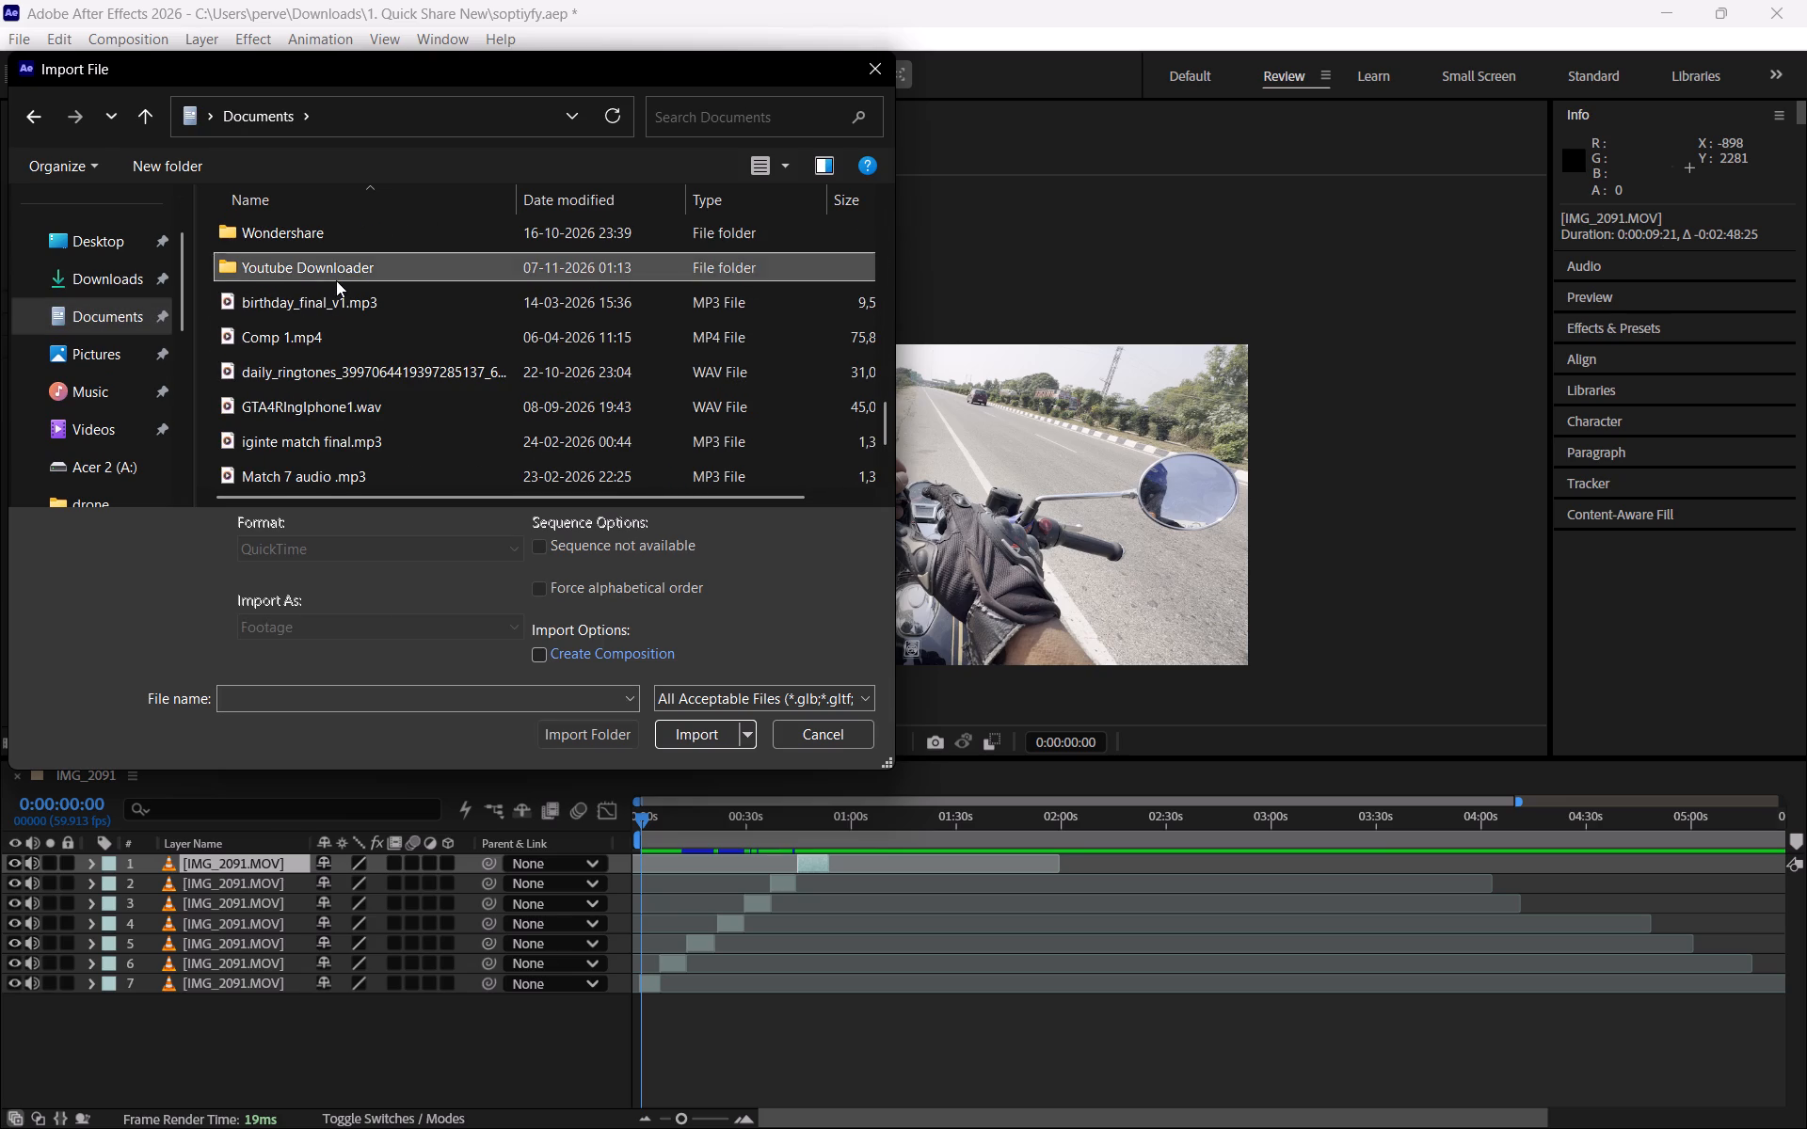
left_click(337, 412)
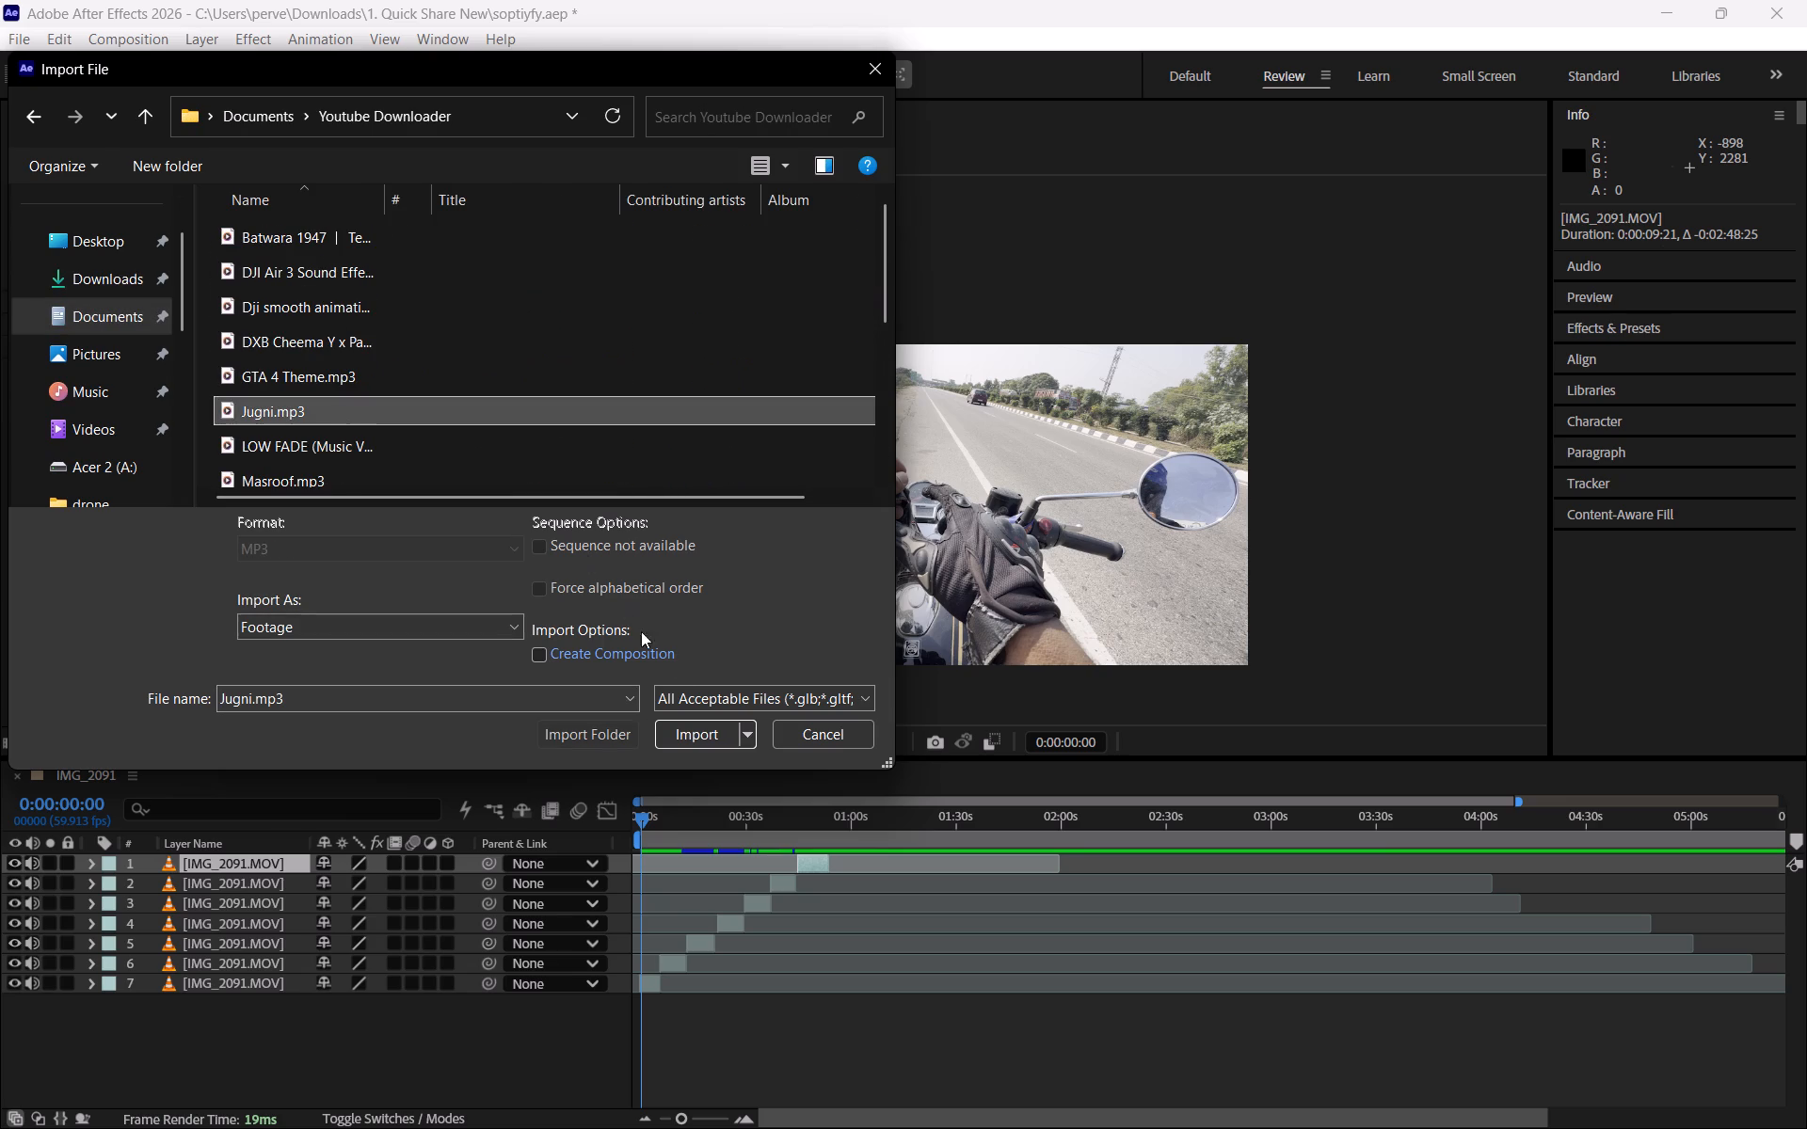
left_click(710, 739)
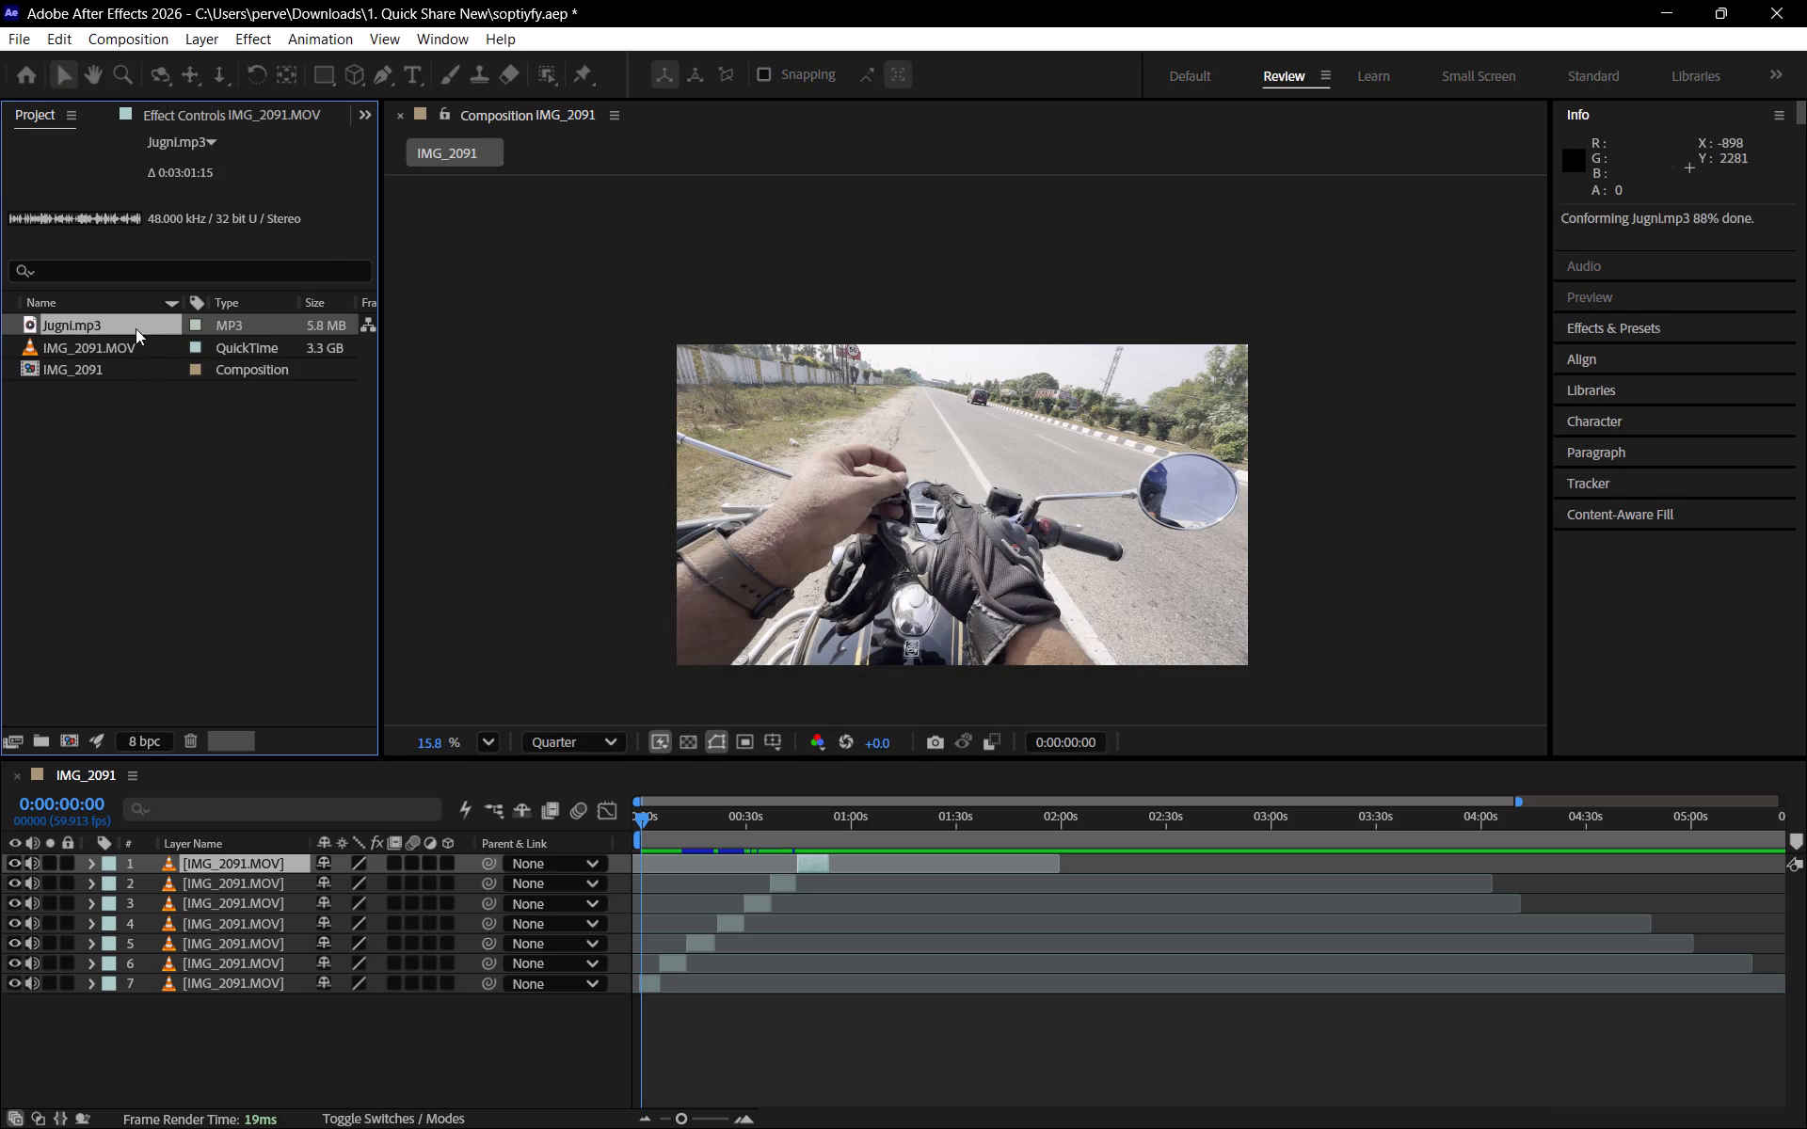
In After Effects, add Jugni.mp3 to the IMG_2091 composition as the bottom layer, below layer 7.
left_click_drag(135, 326, 267, 1026)
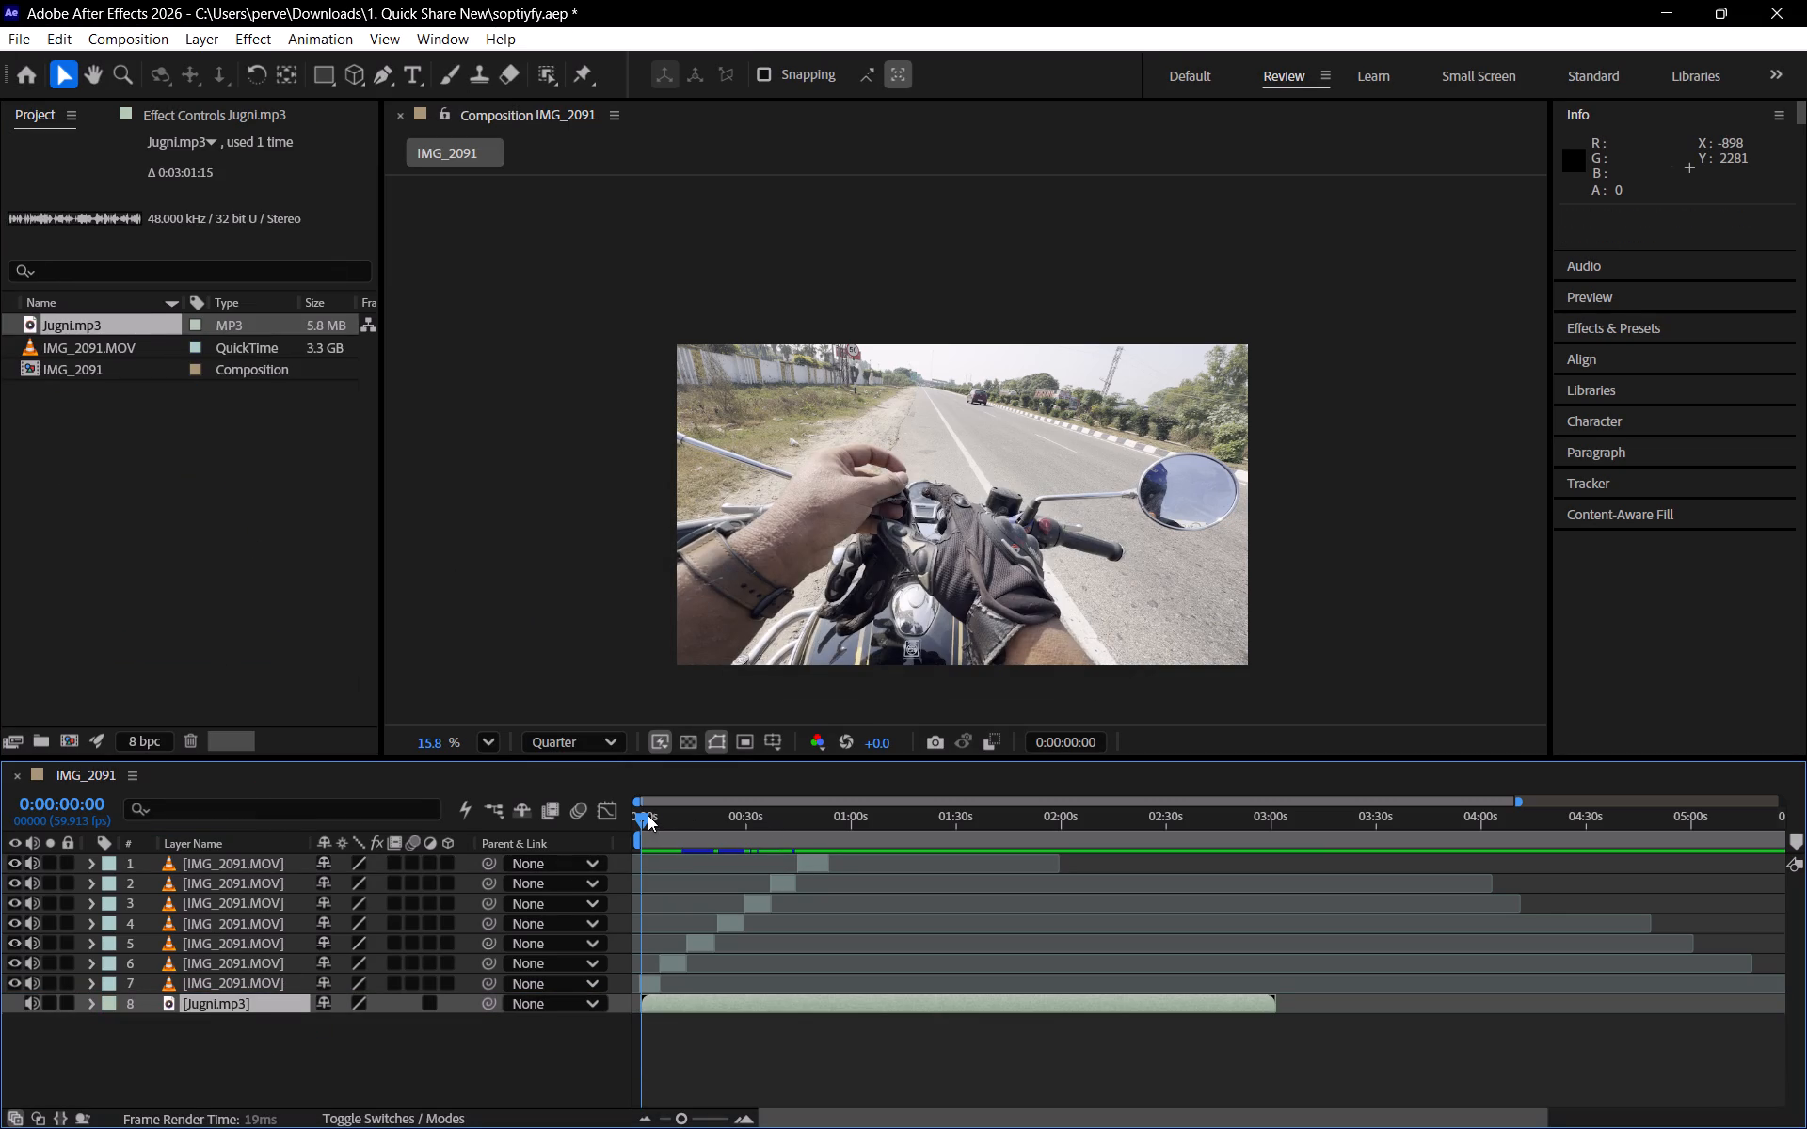
Listen to Jugni.mp3 in the composition, especially from 0:01:16:18 and 0:01:23:42 onward, for the part where the music should start.
left_click_drag(645, 814, 774, 835)
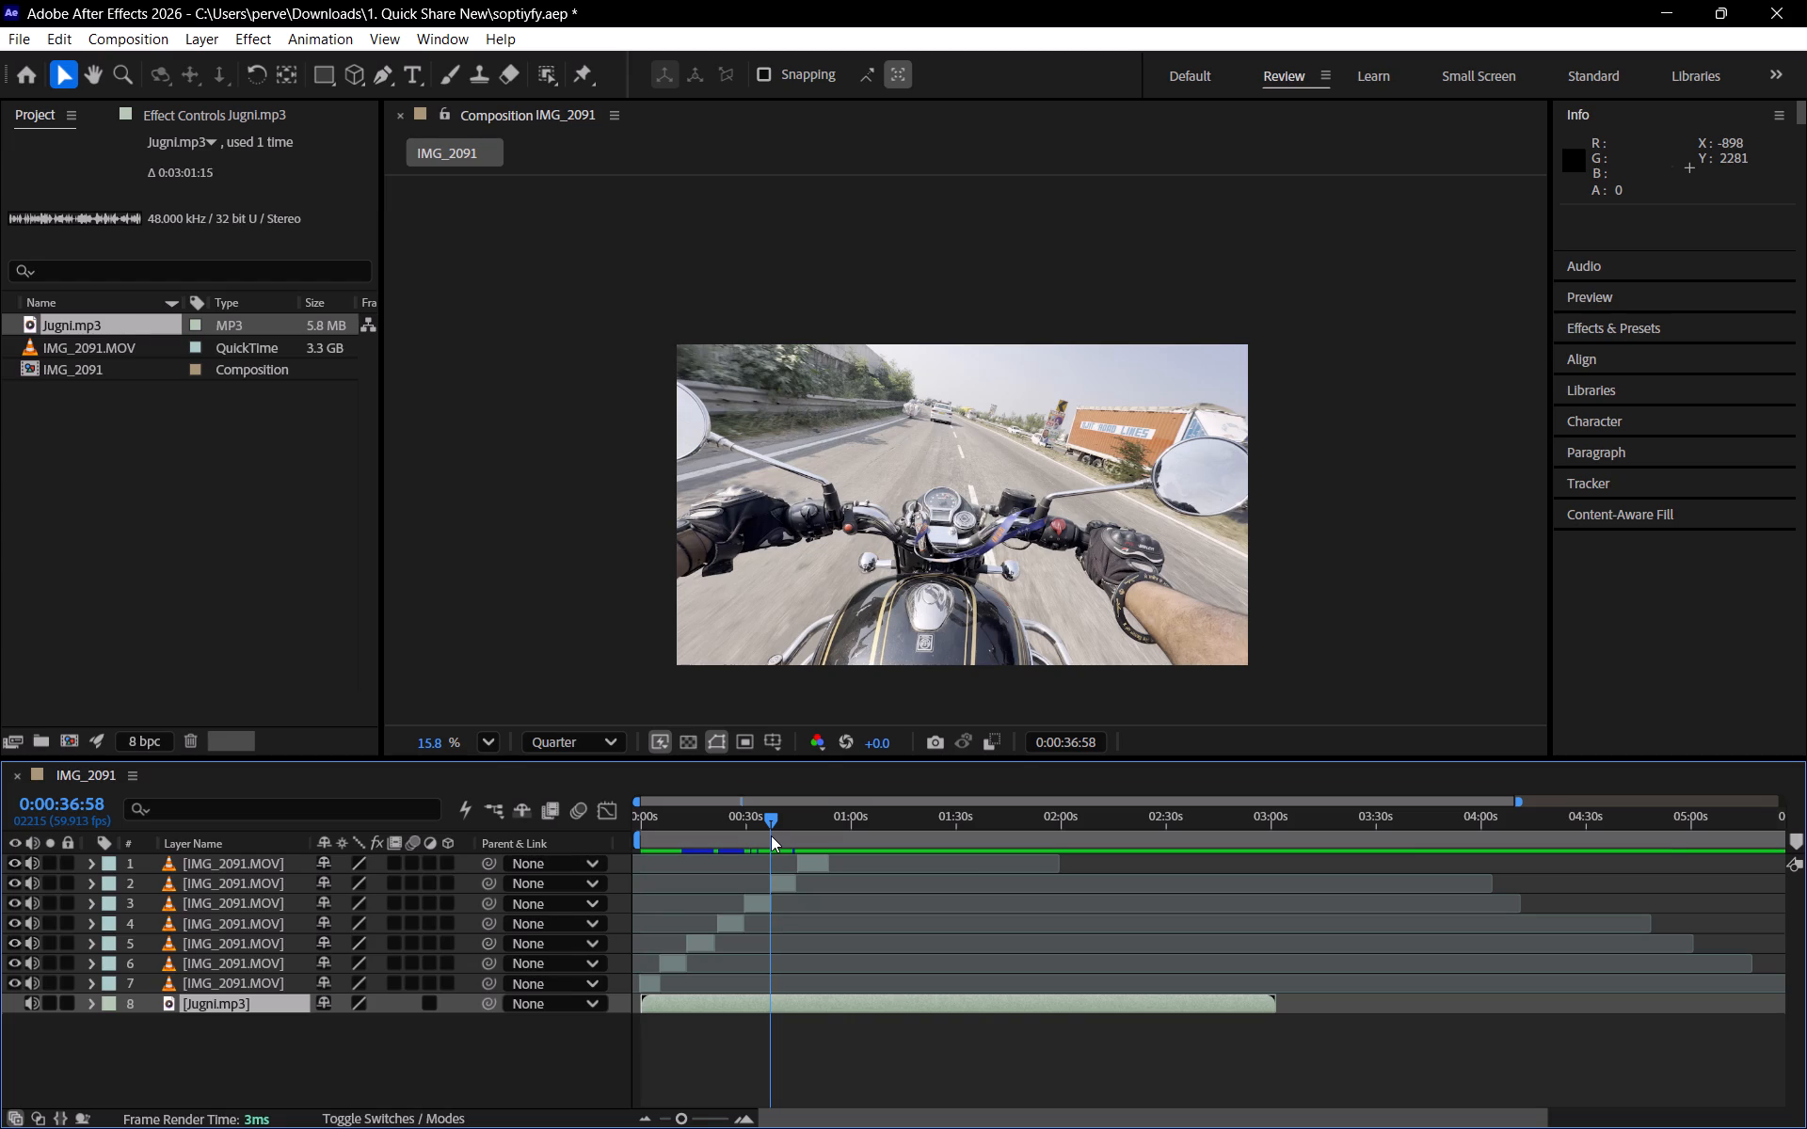
left_click_drag(753, 822, 849, 842)
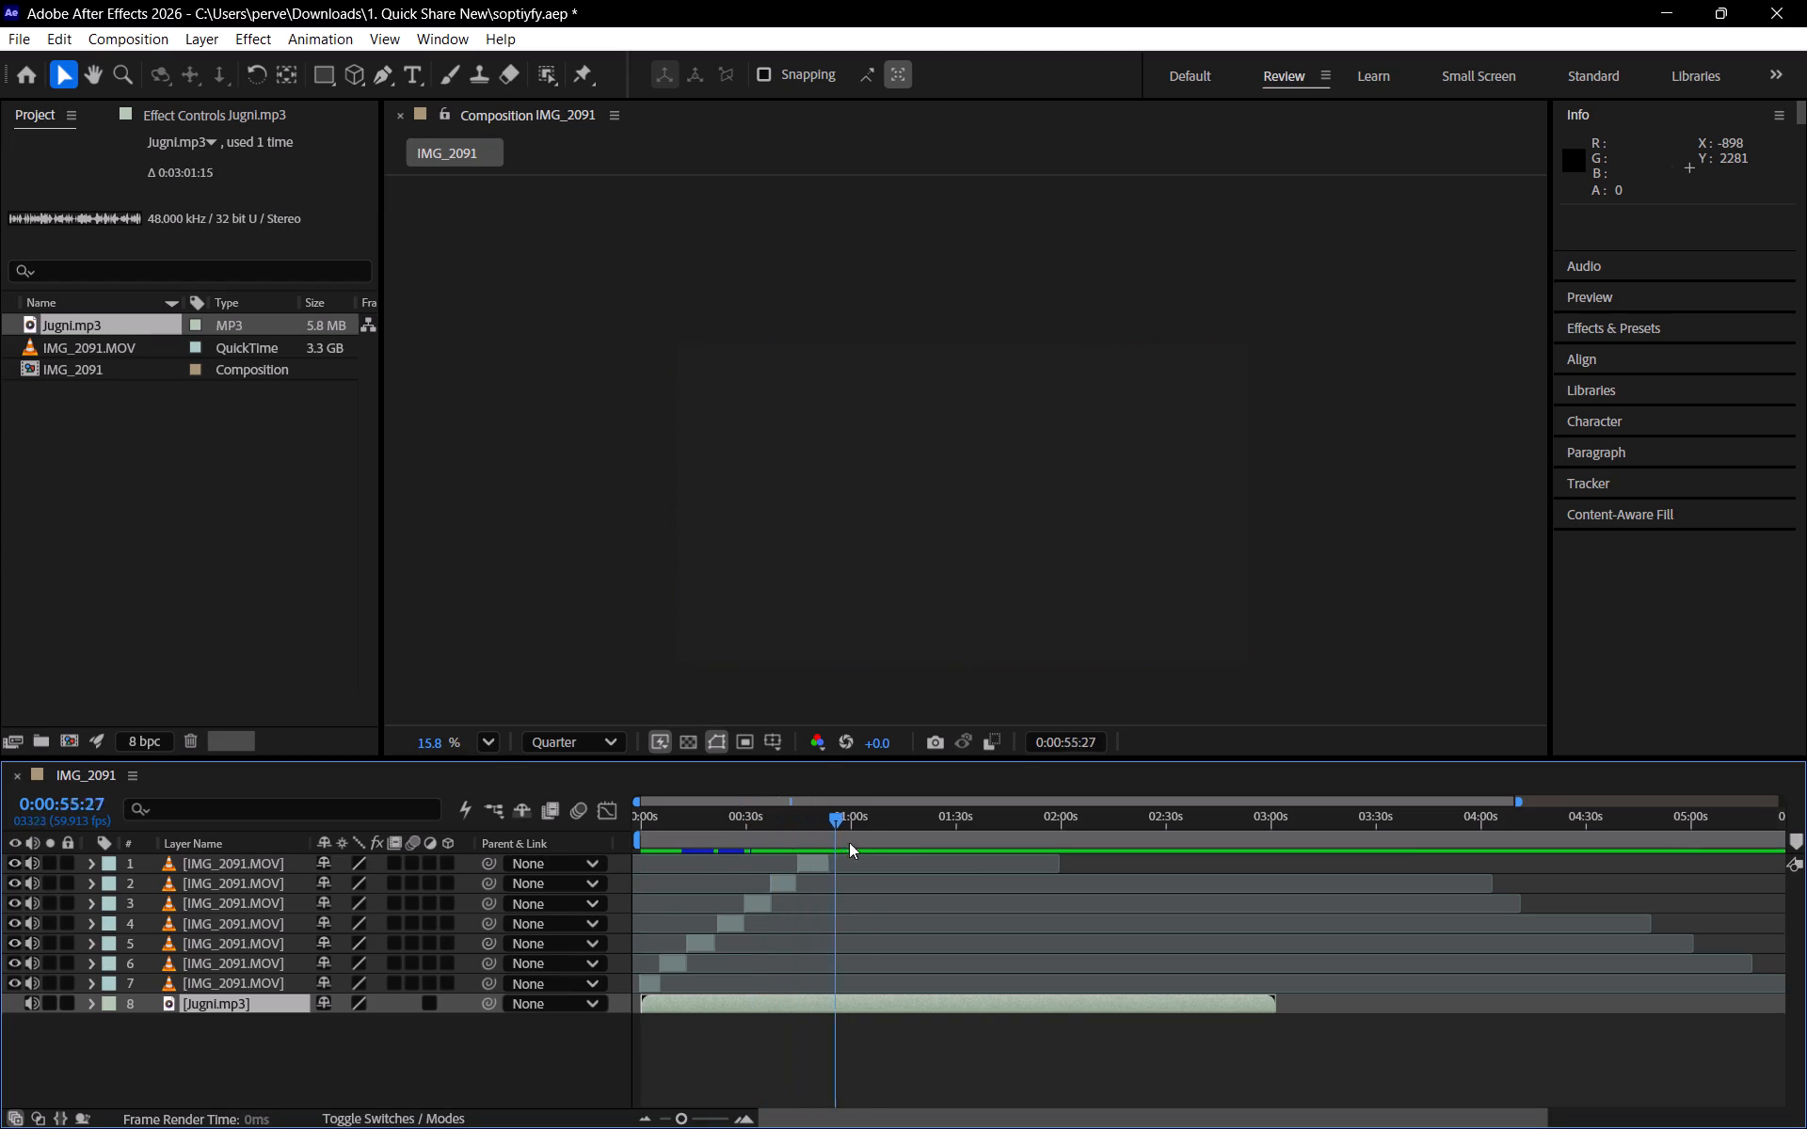
left_click_drag(849, 842, 908, 853)
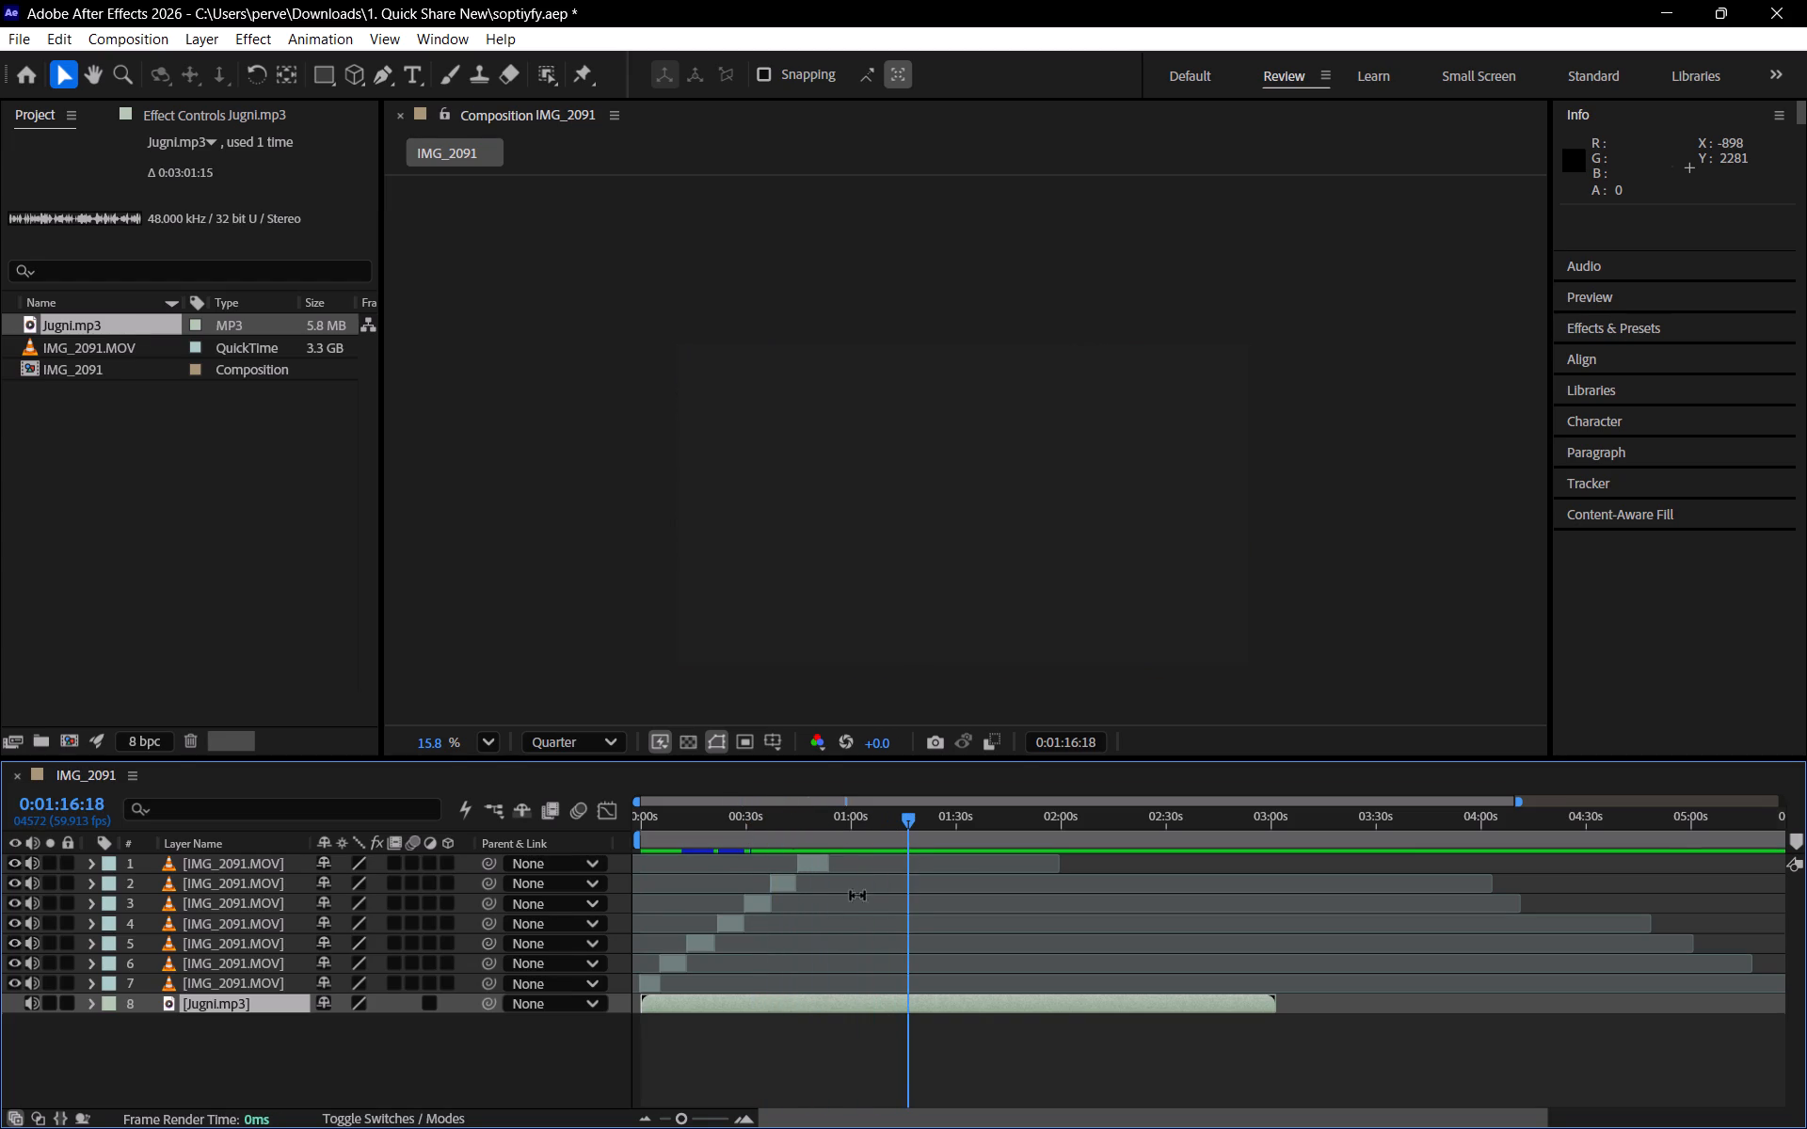
key("space")
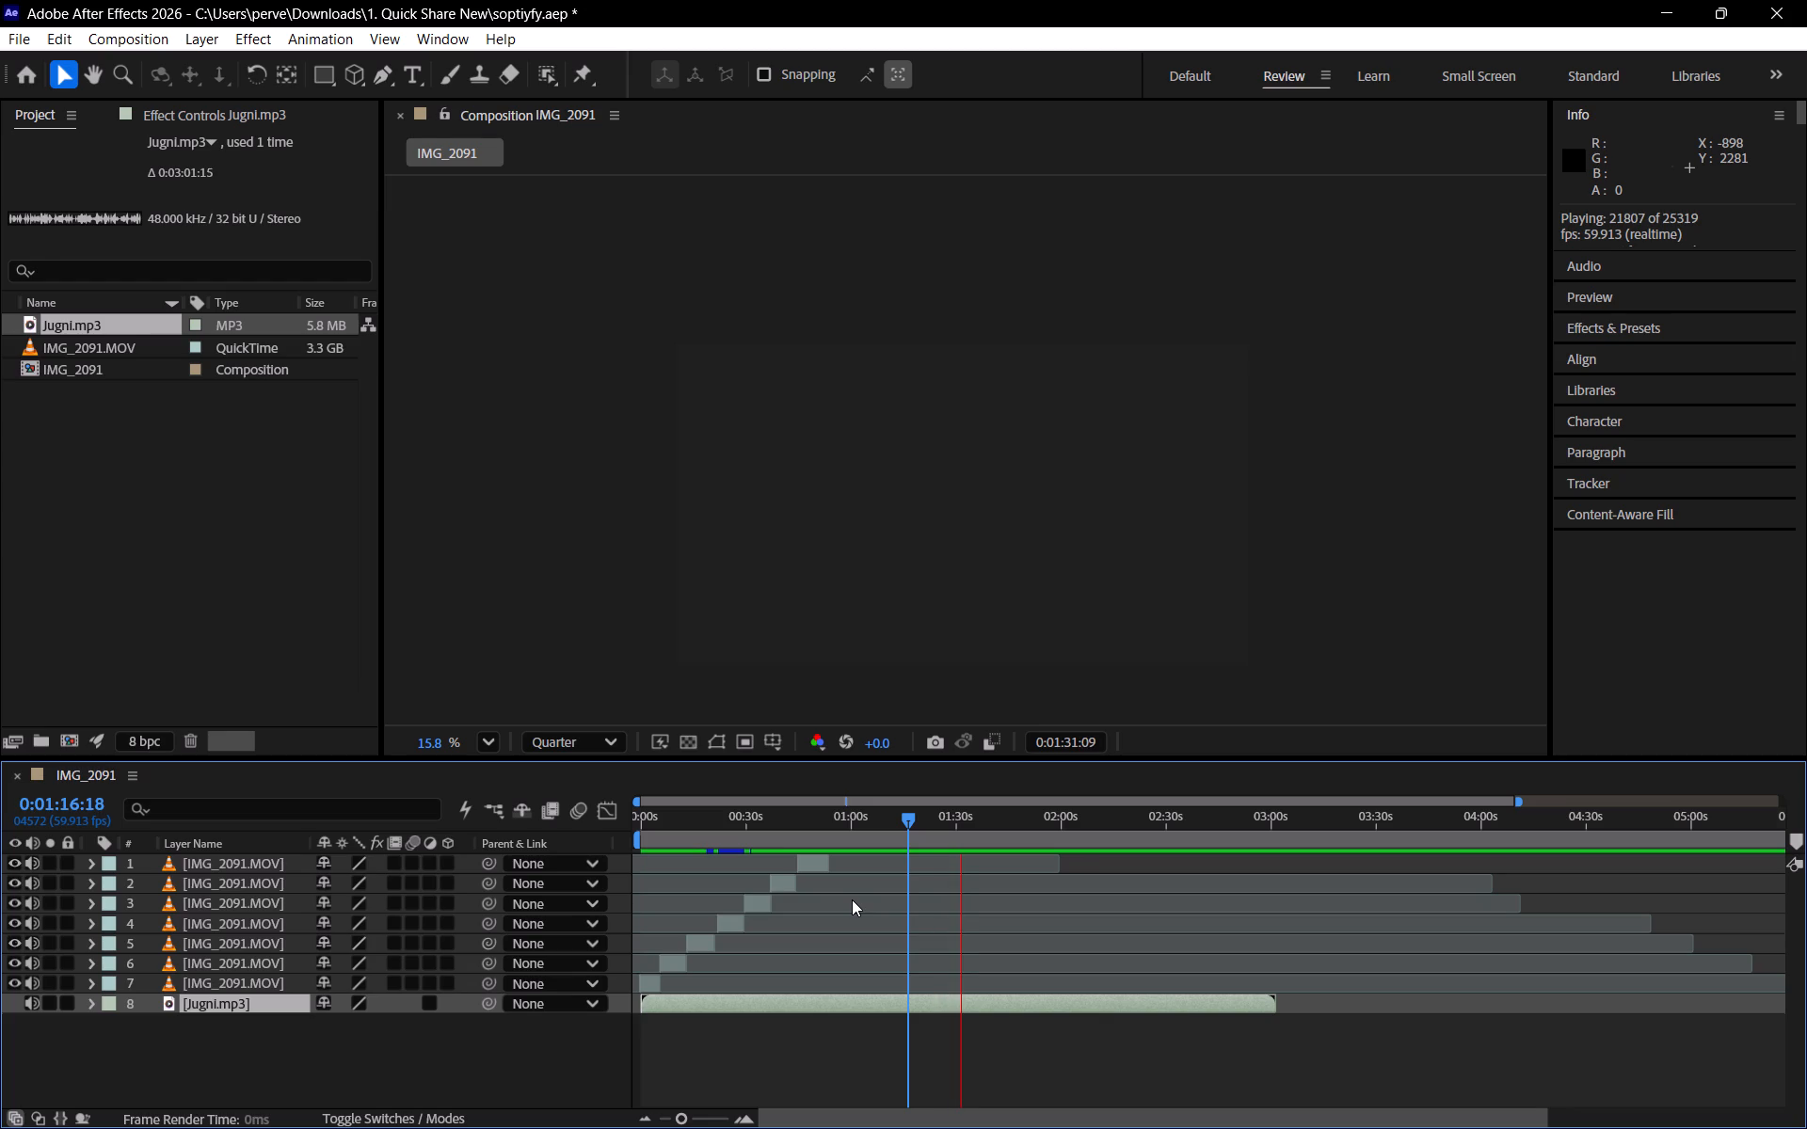
left_click(935, 808)
key("space")
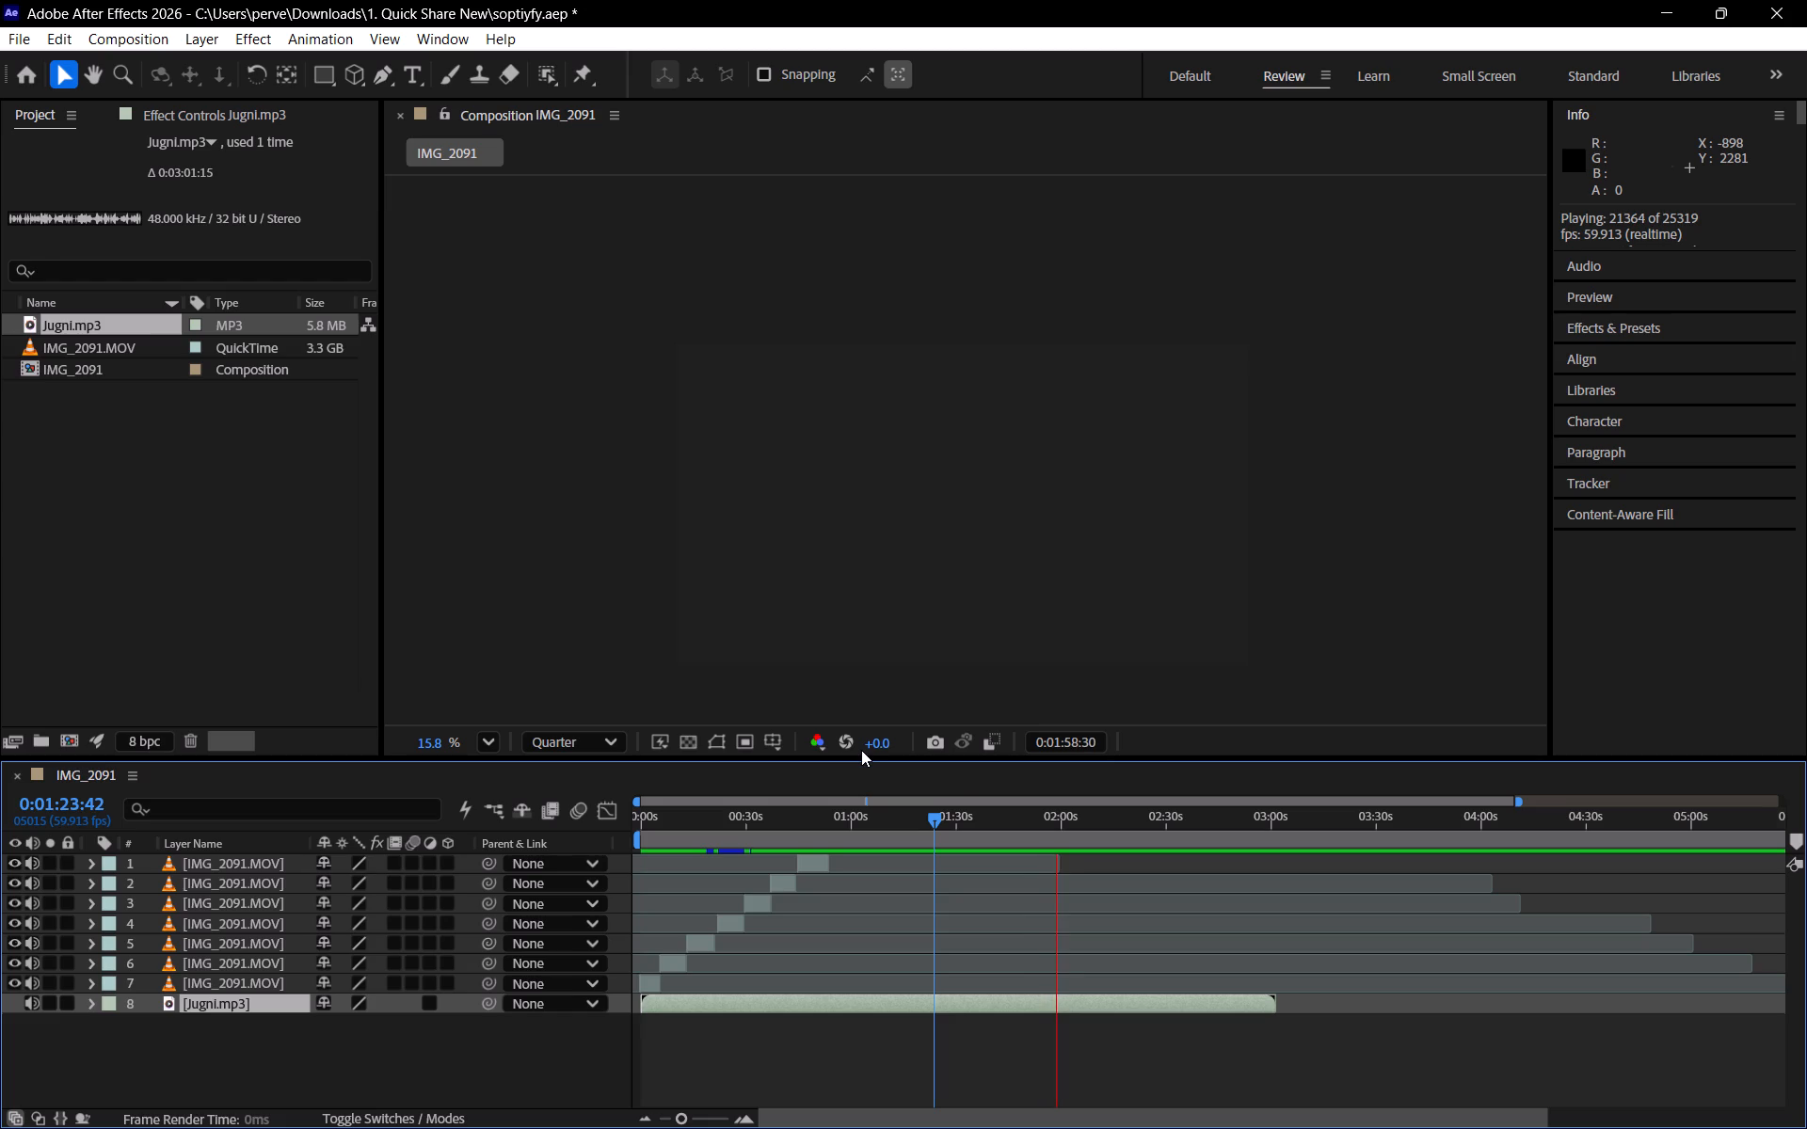
key("space")
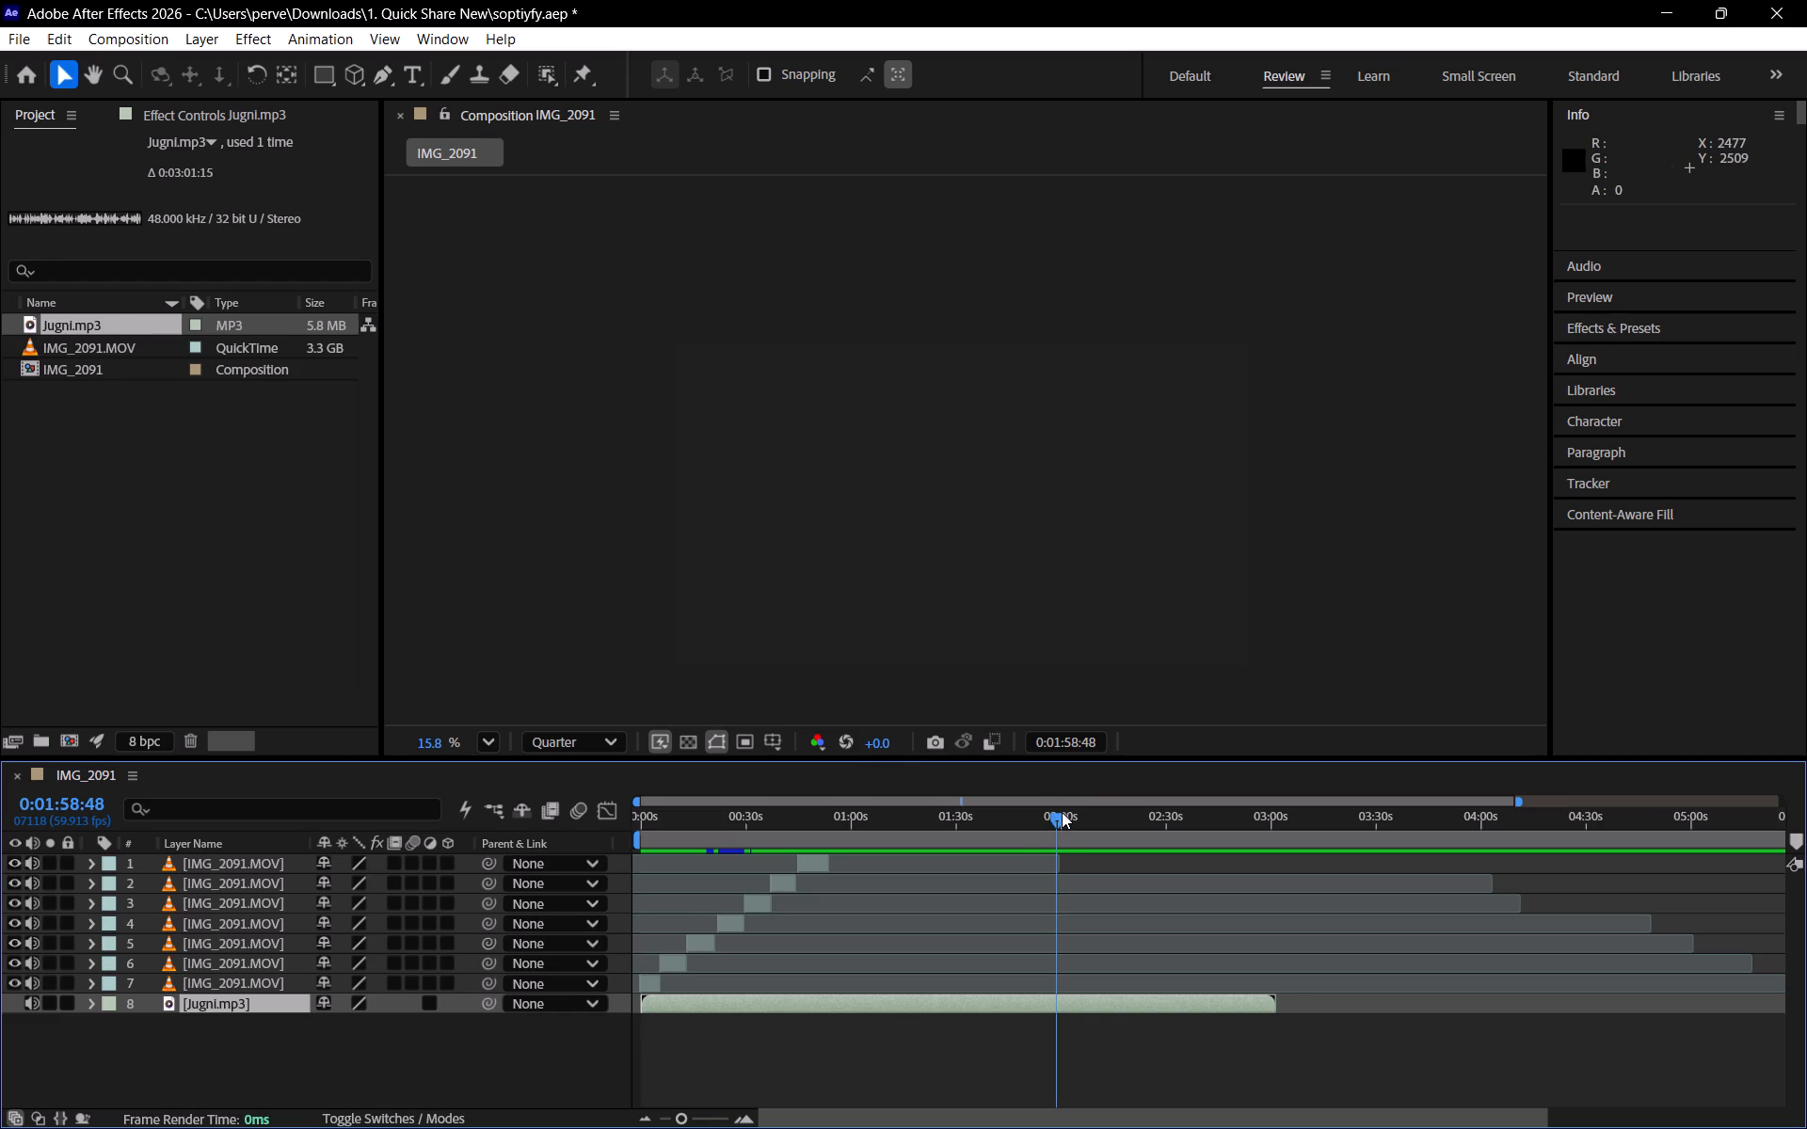
left_click_drag(1062, 812, 970, 819)
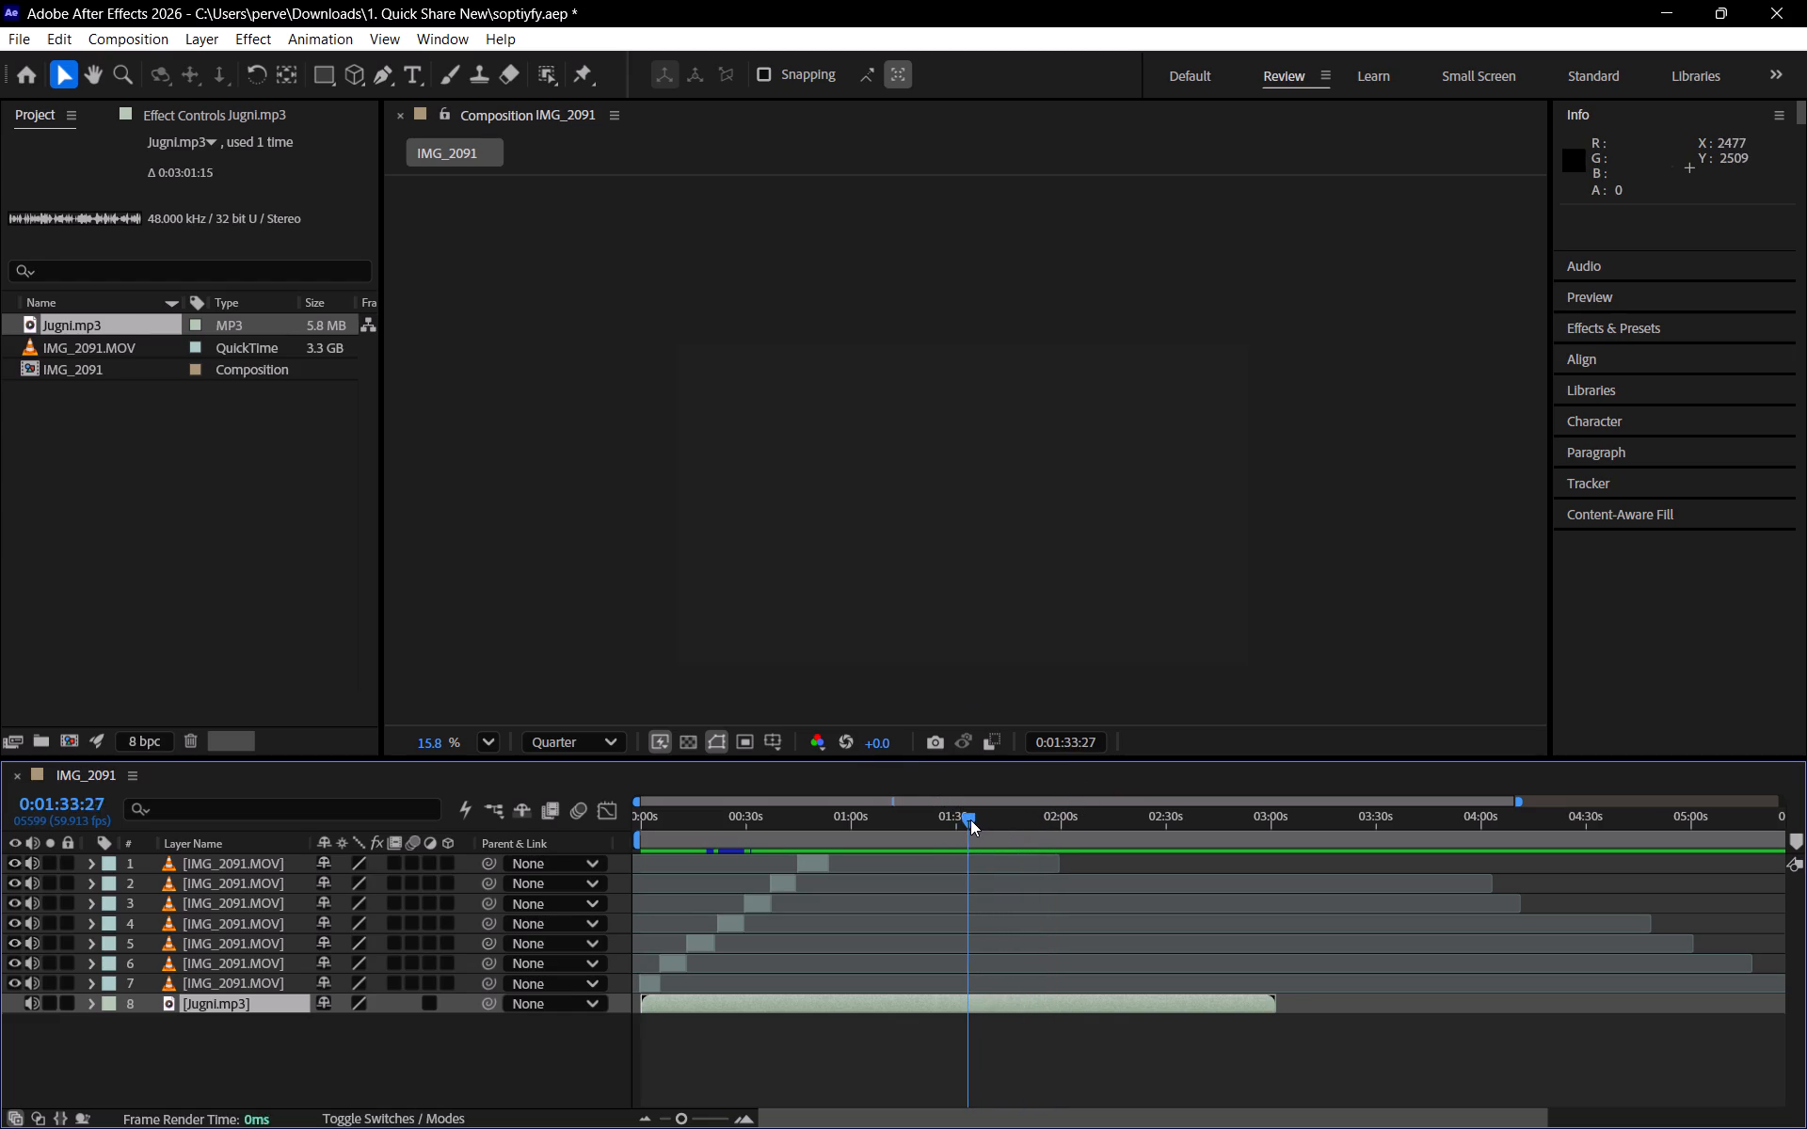
left_click_drag(970, 819, 939, 818)
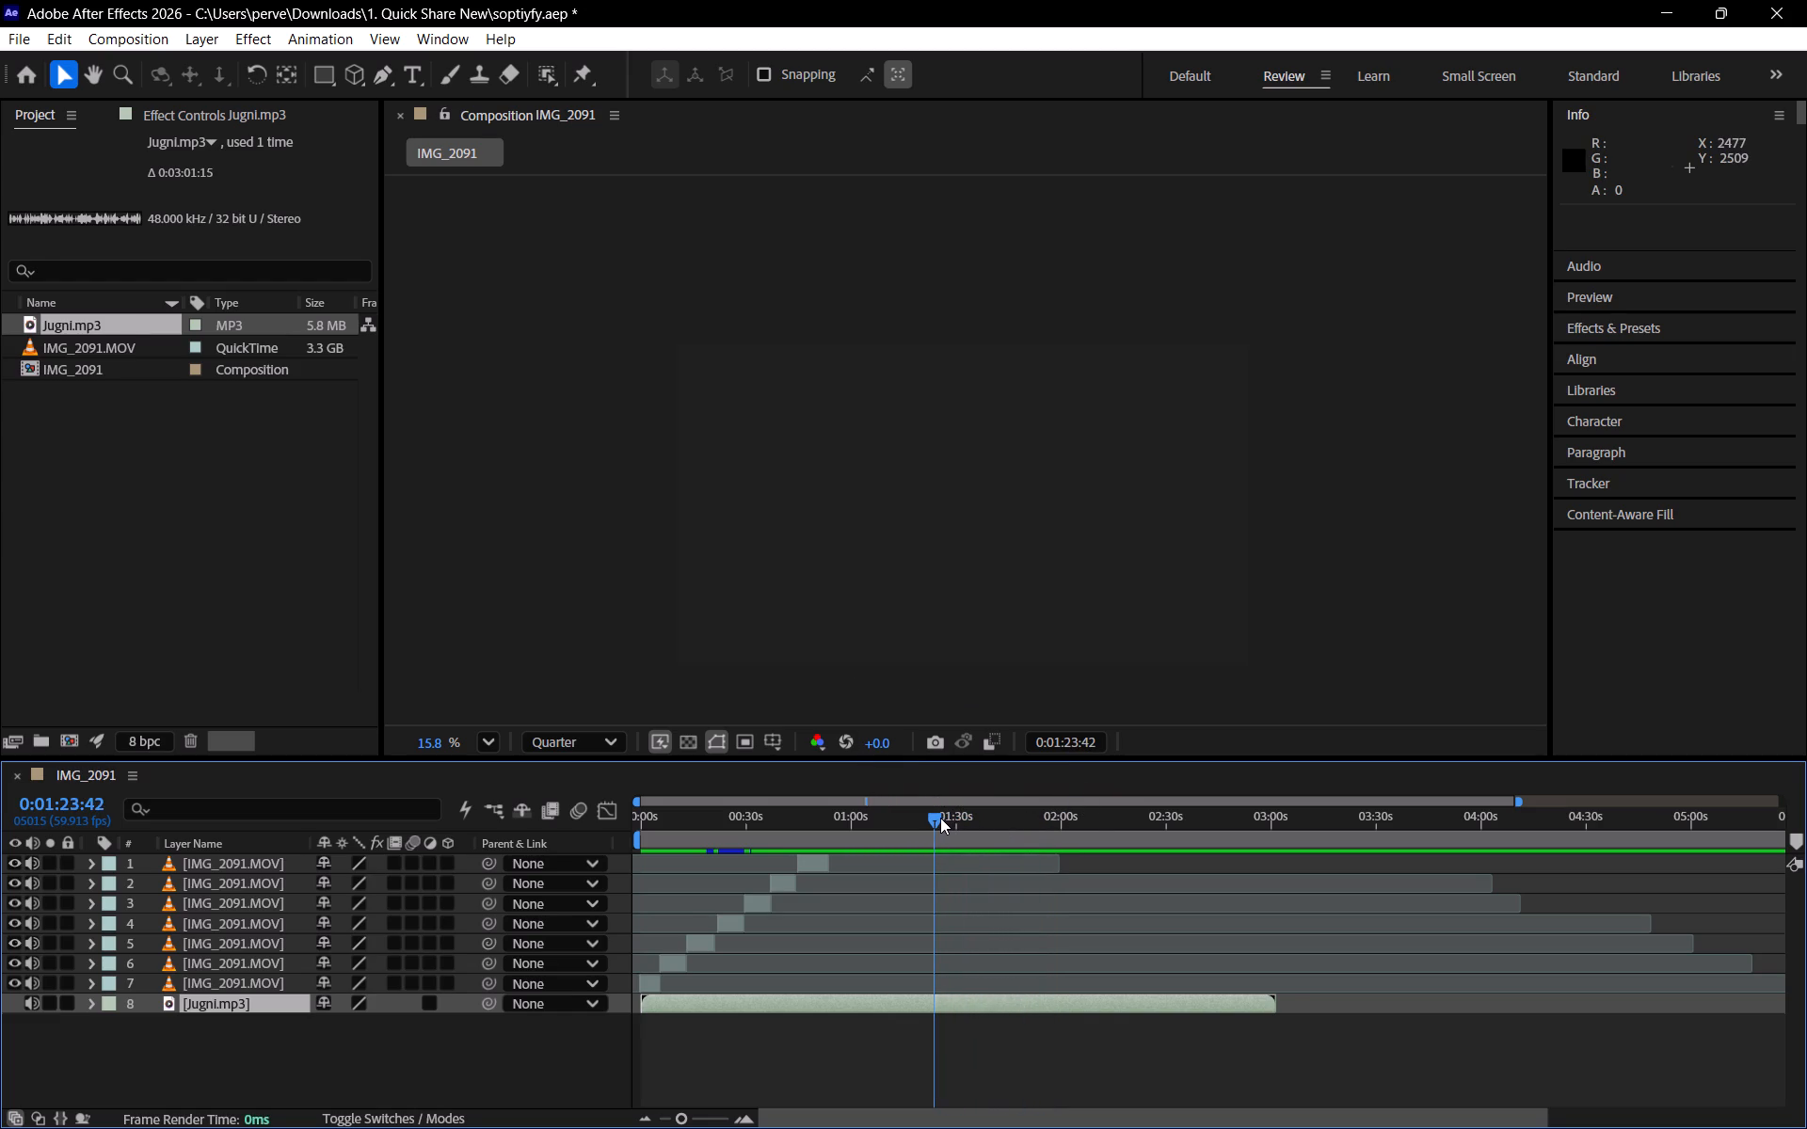
key("space")
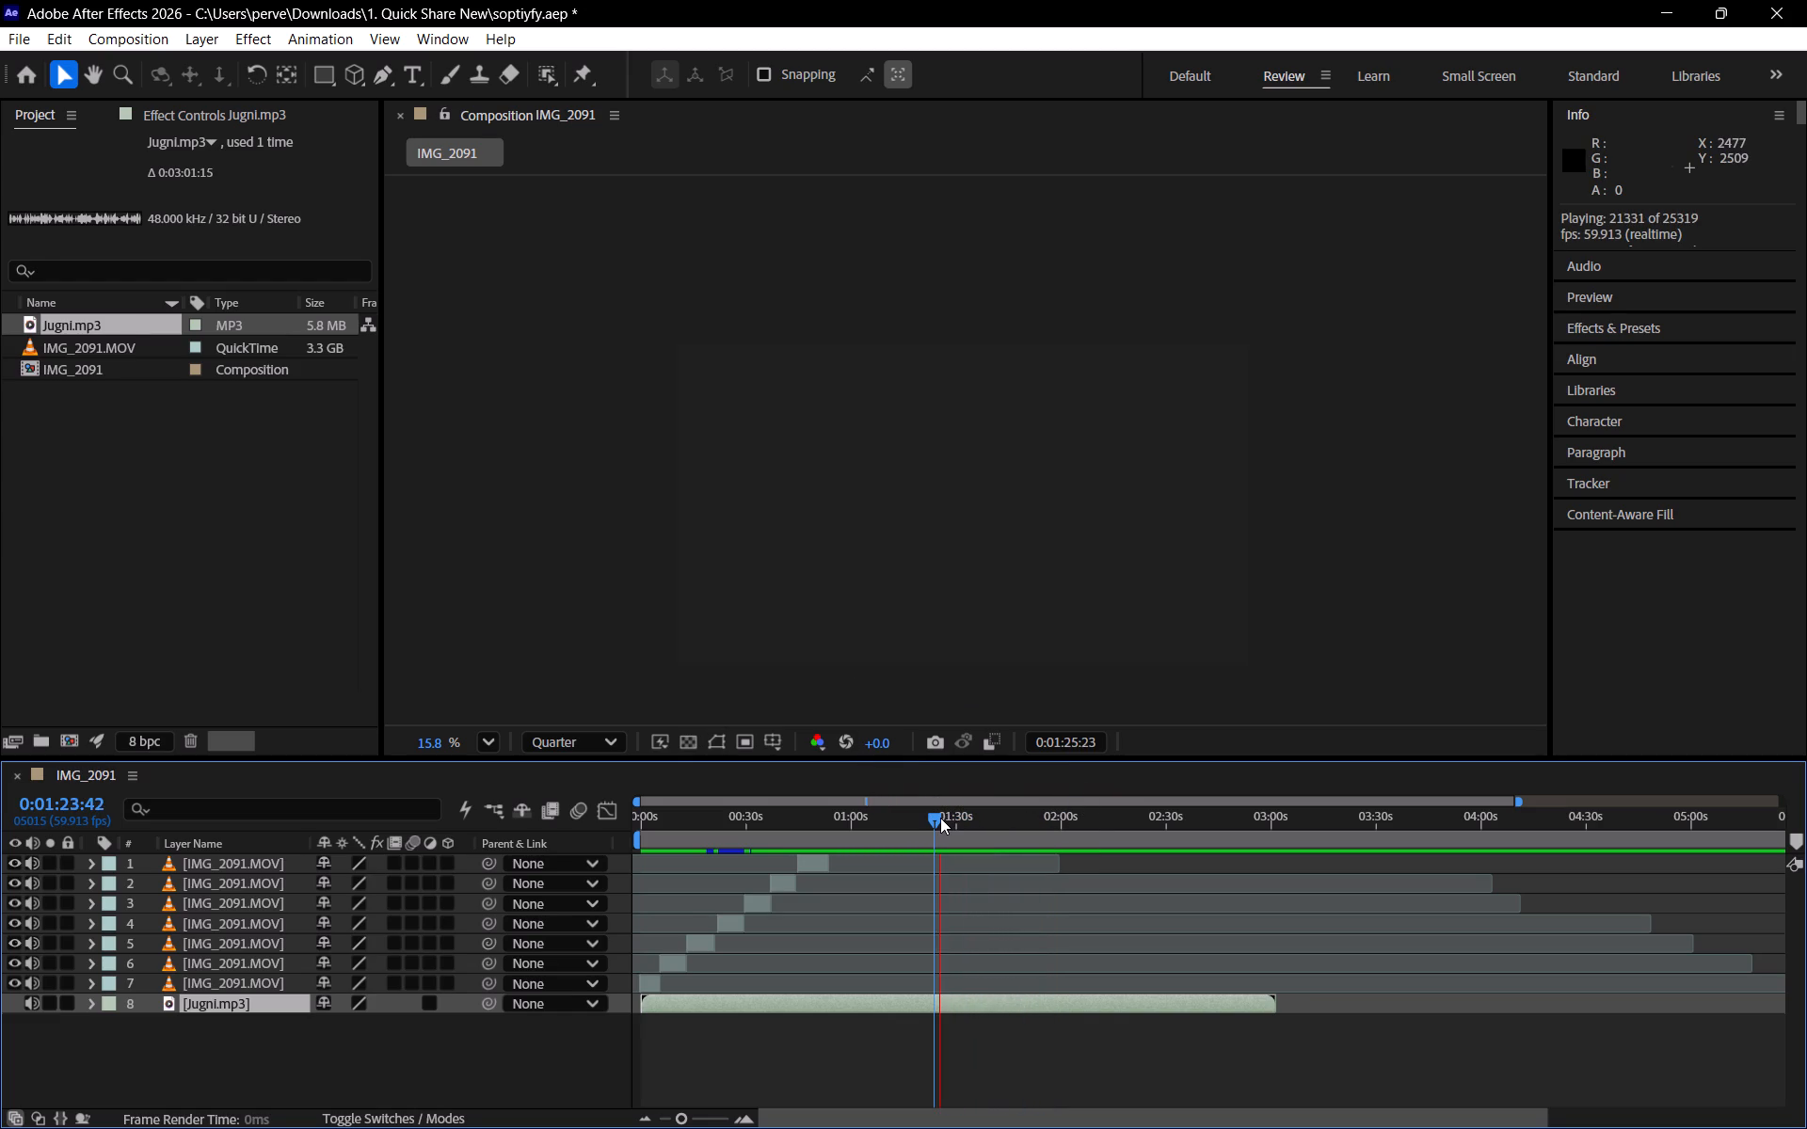
key("space")
Trim the start of the Jugni.mp3 layer to 0:01:20:19 and slide the remaining part about 82 seconds earlier, to the composition's beginning.
left_click_drag(940, 818, 920, 818)
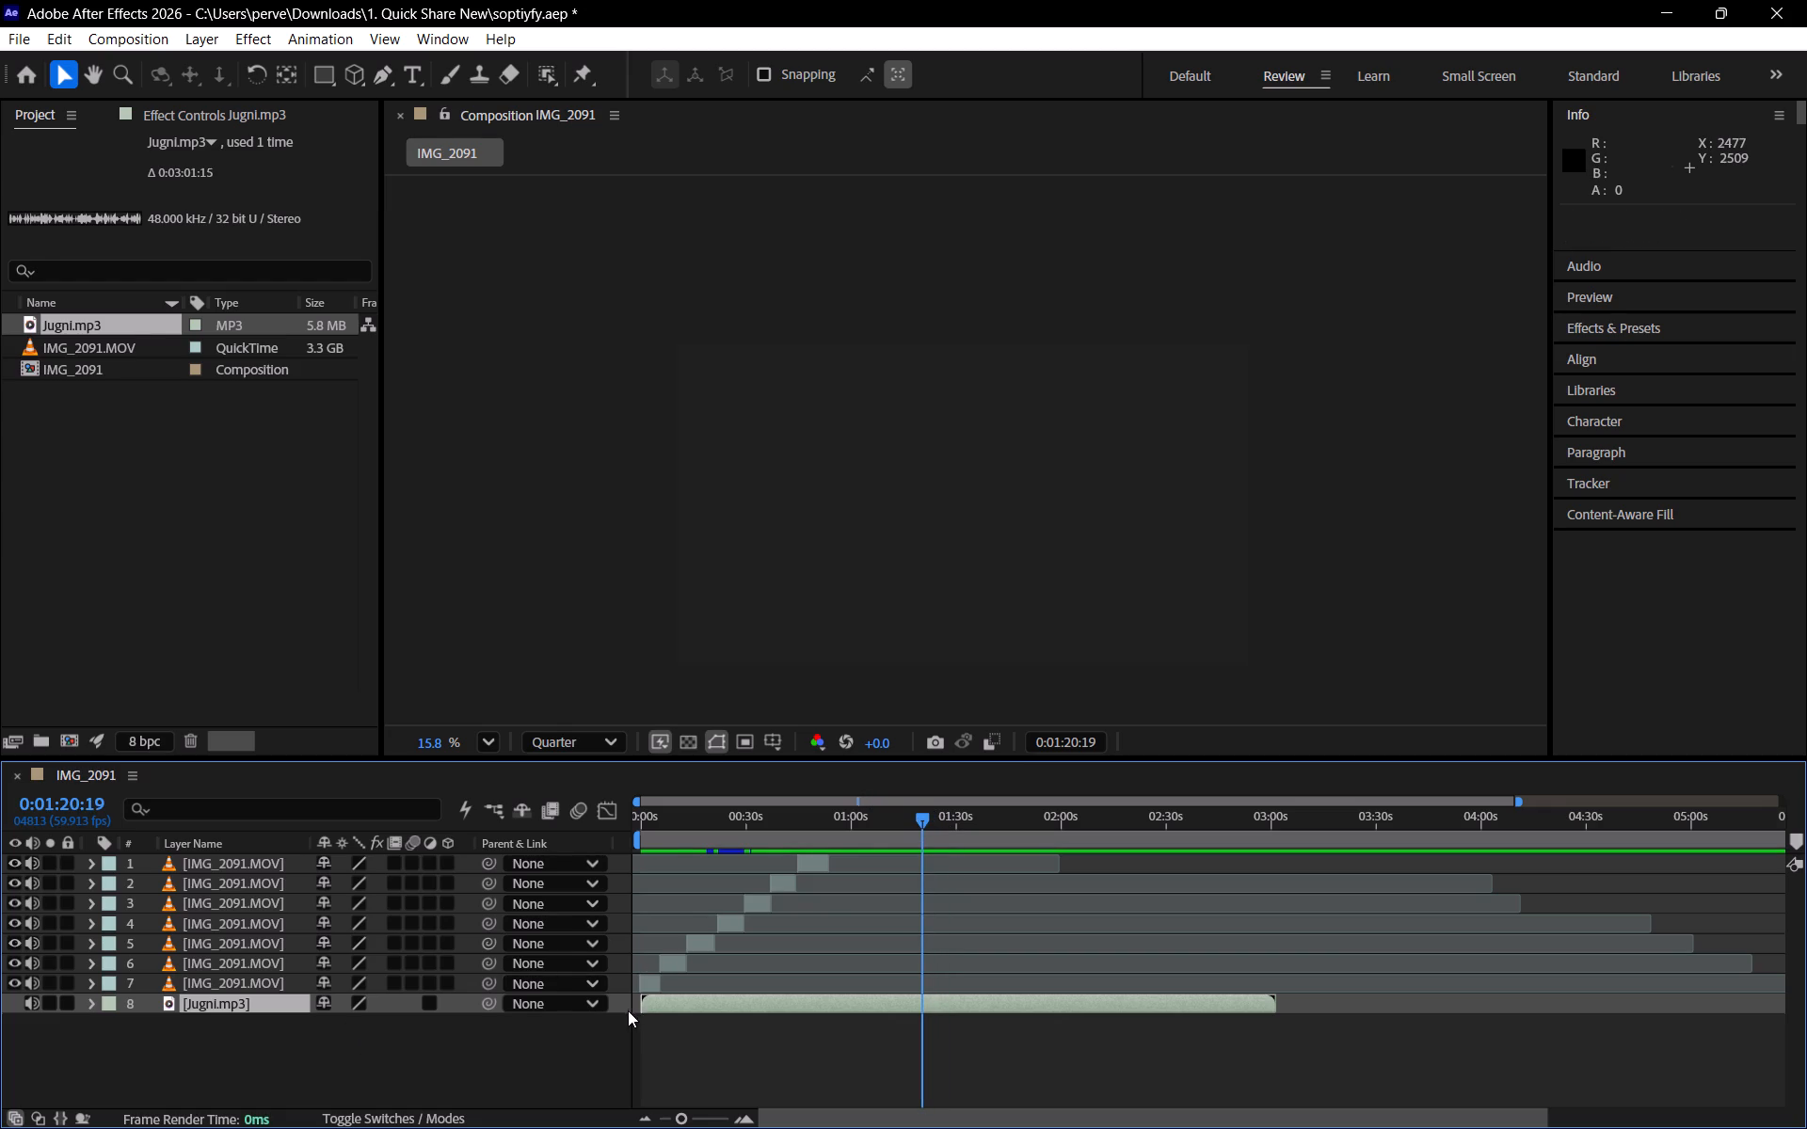
left_click_drag(640, 1010, 926, 993)
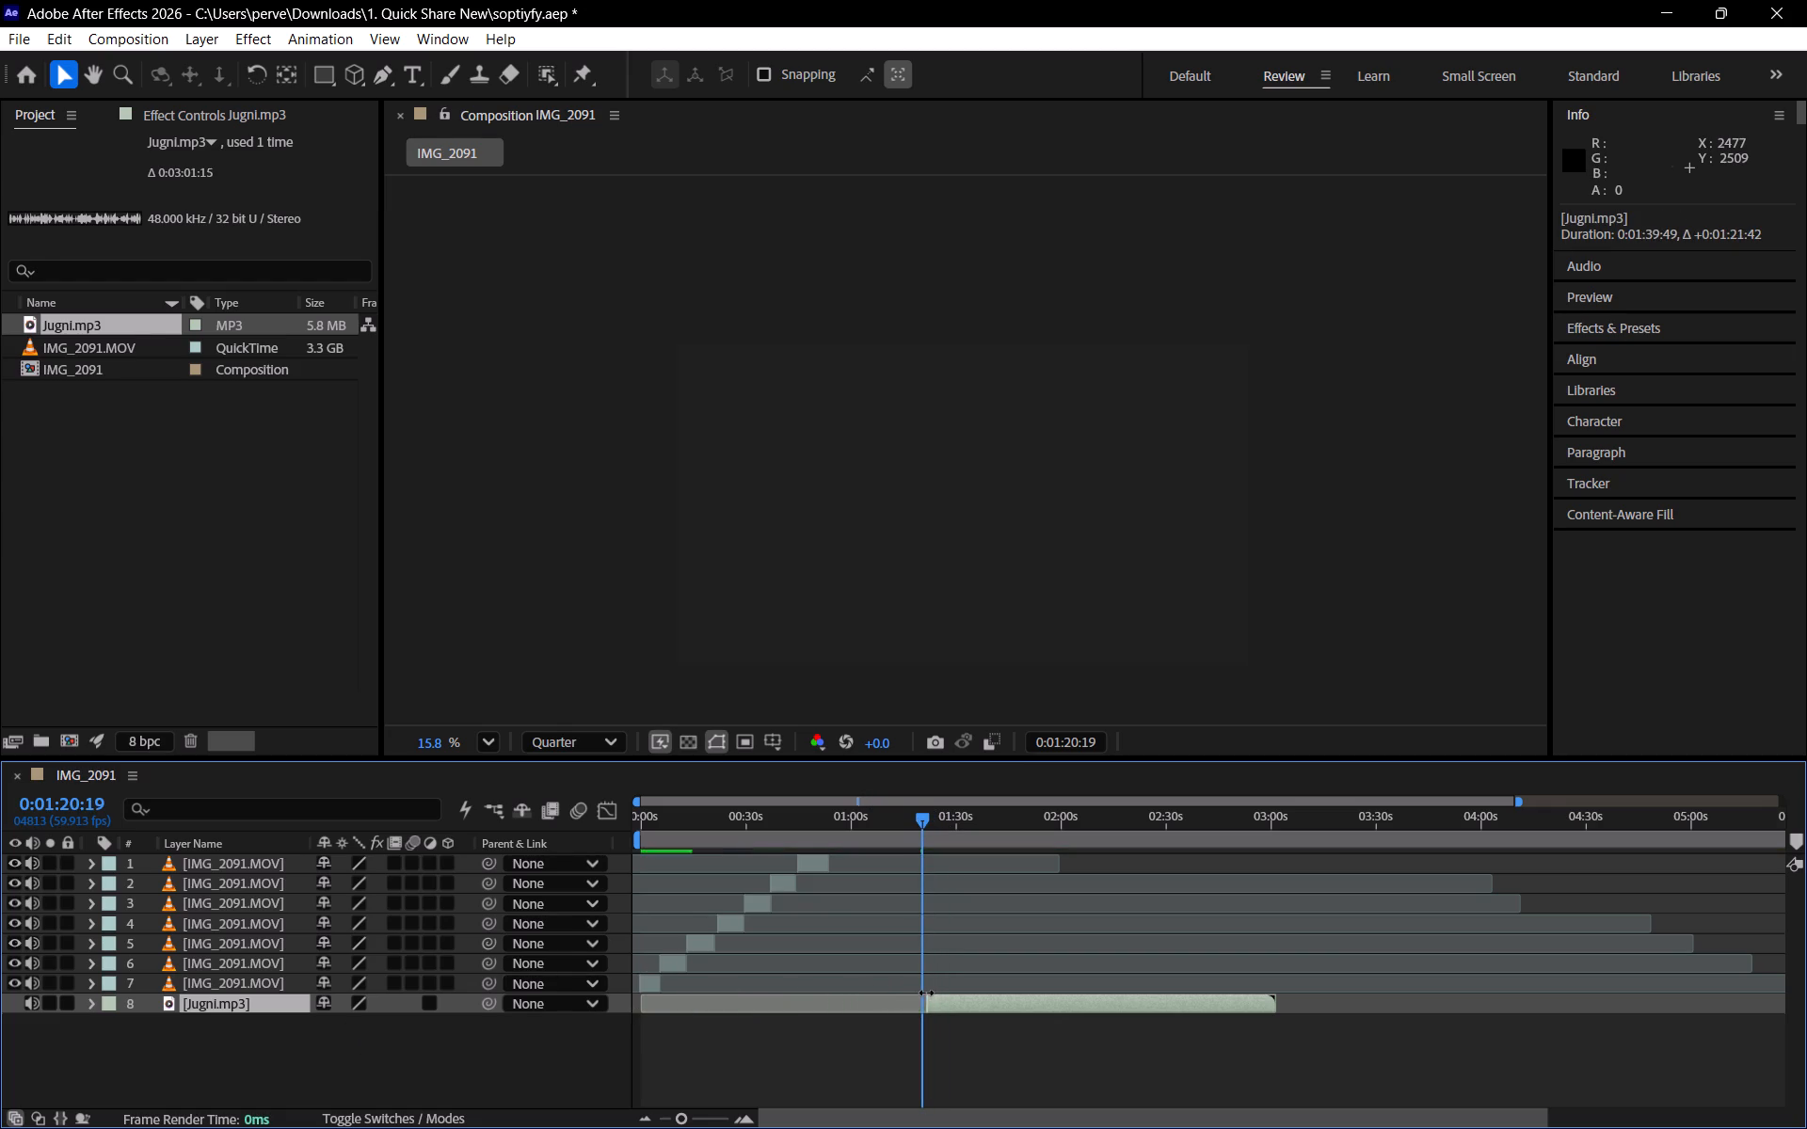
left_click_drag(926, 993, 922, 993)
left_click_drag(945, 999, 702, 1004)
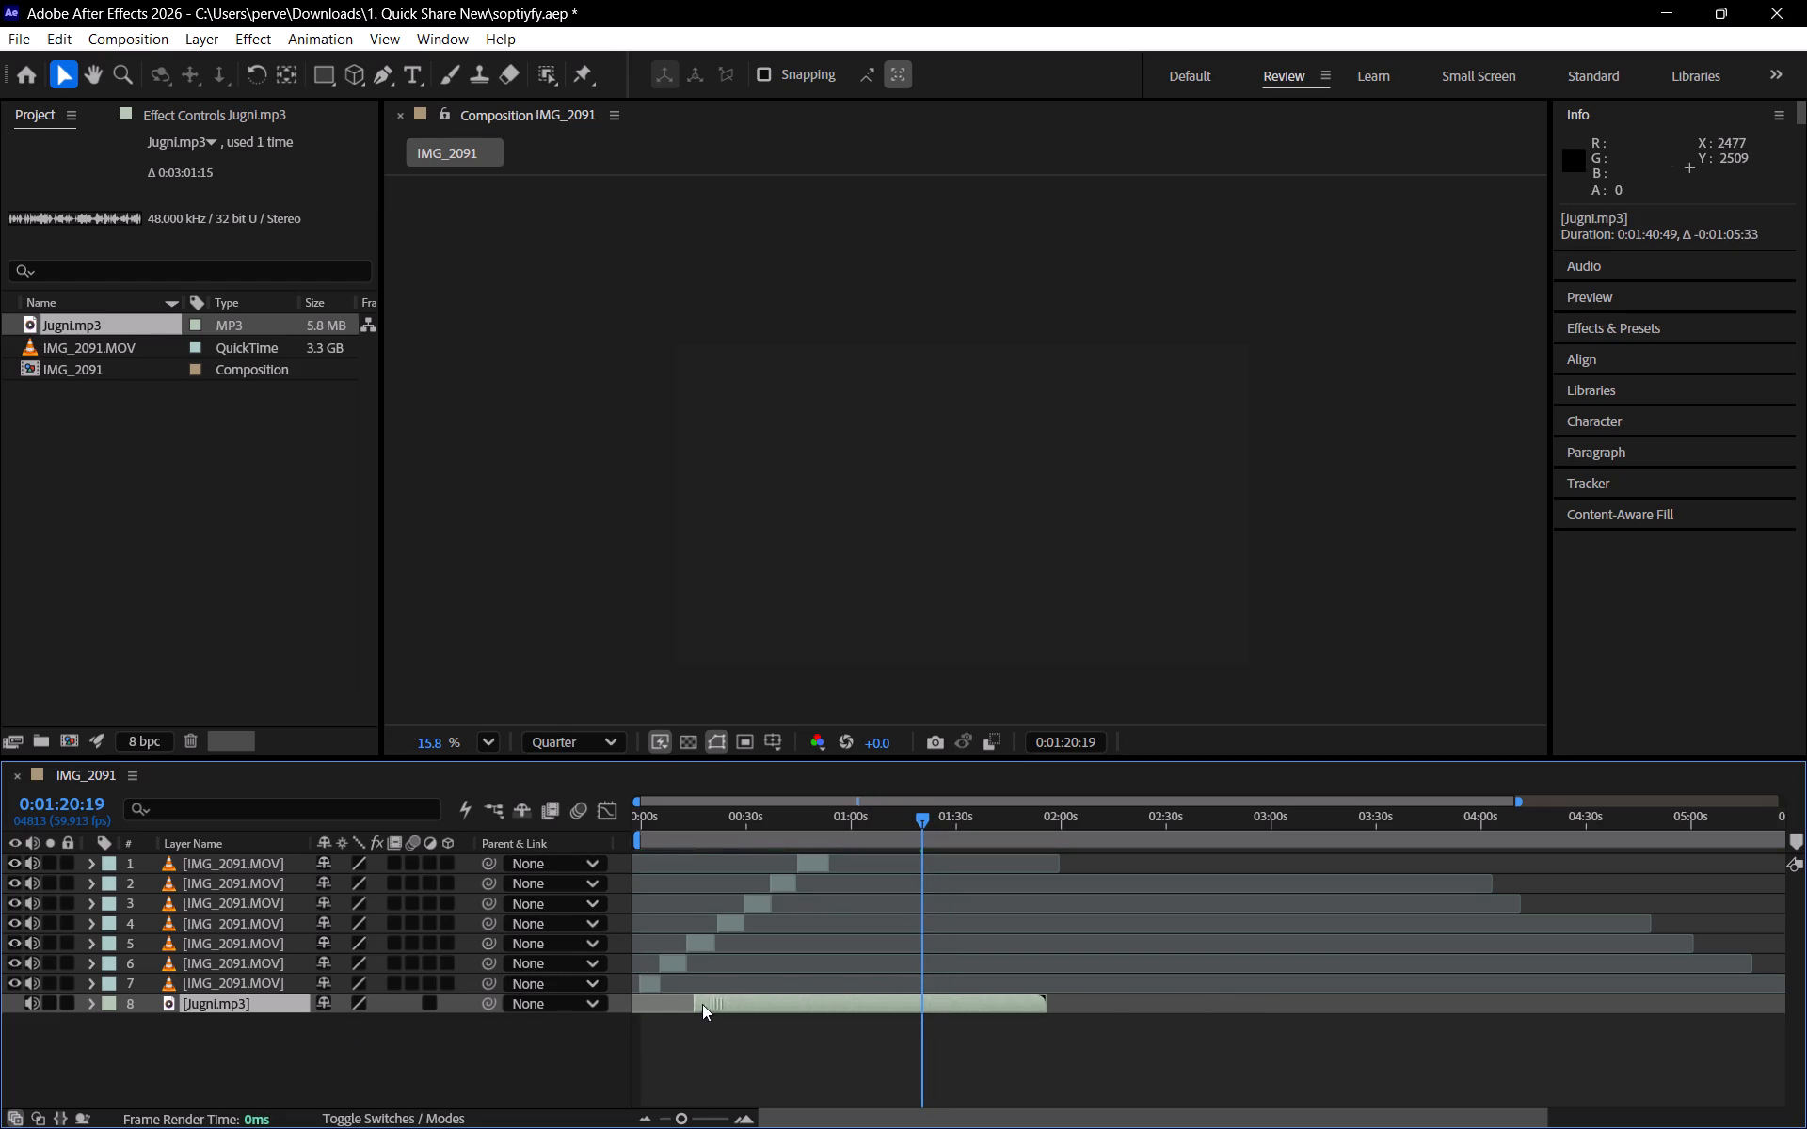
left_click_drag(702, 1004, 658, 1004)
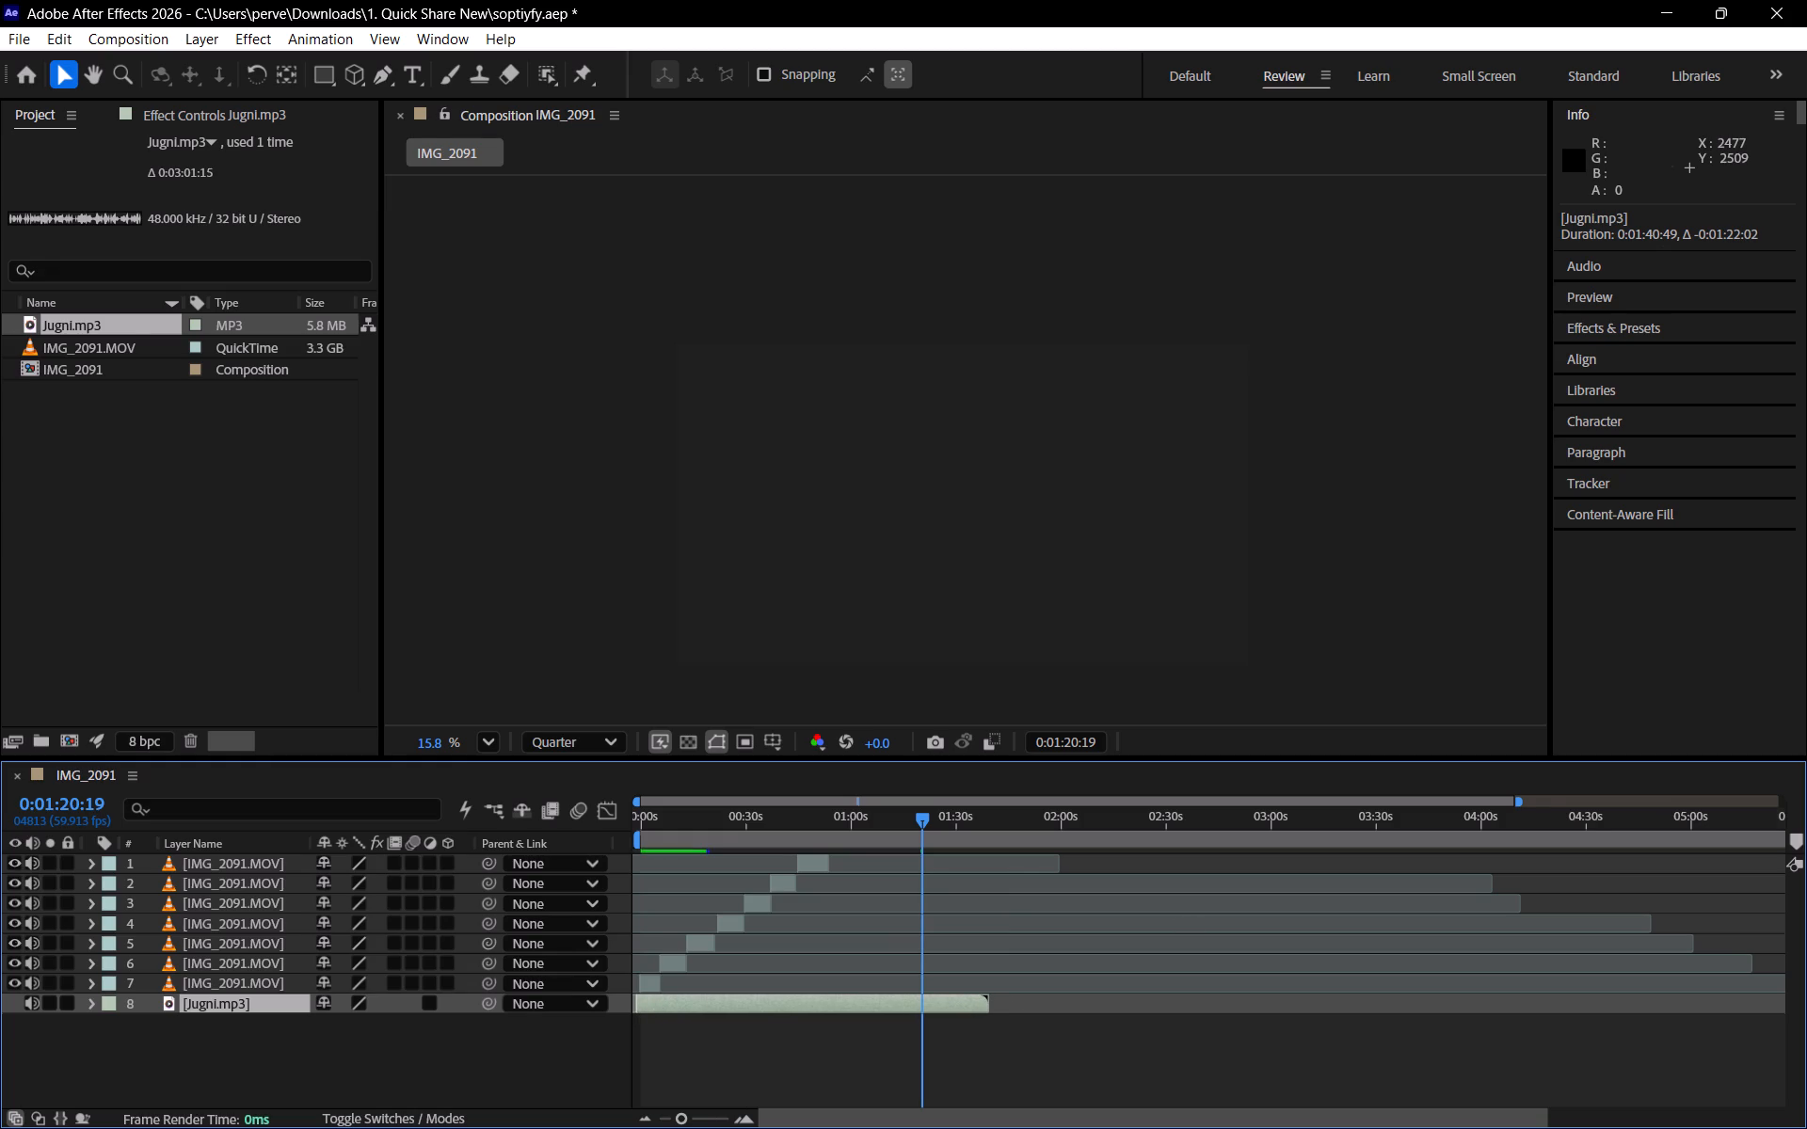
Play the composition from 0:00:00:00 to check how the opening clips run against the Jugni music.
left_click_drag(1519, 796, 1210, 871)
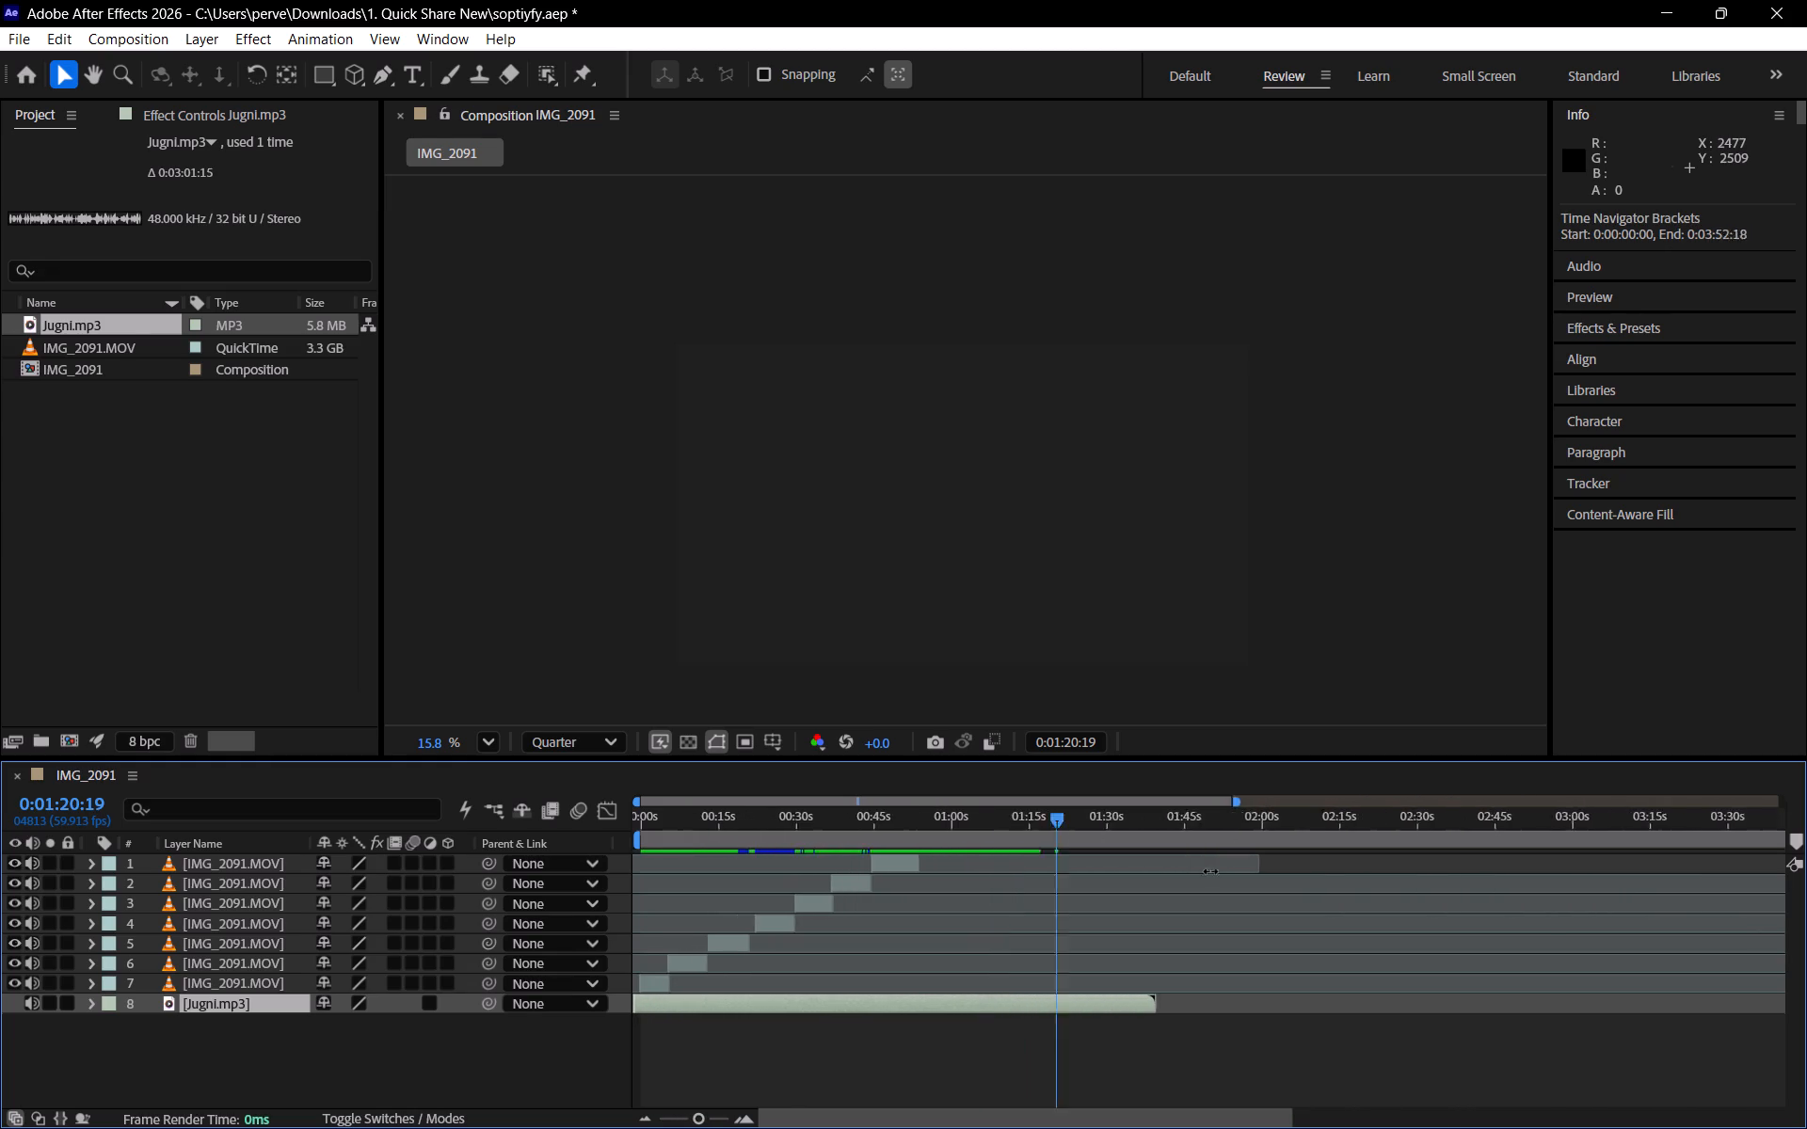
left_click_drag(1210, 871, 882, 964)
left_click_drag(1144, 810, 31, 1053)
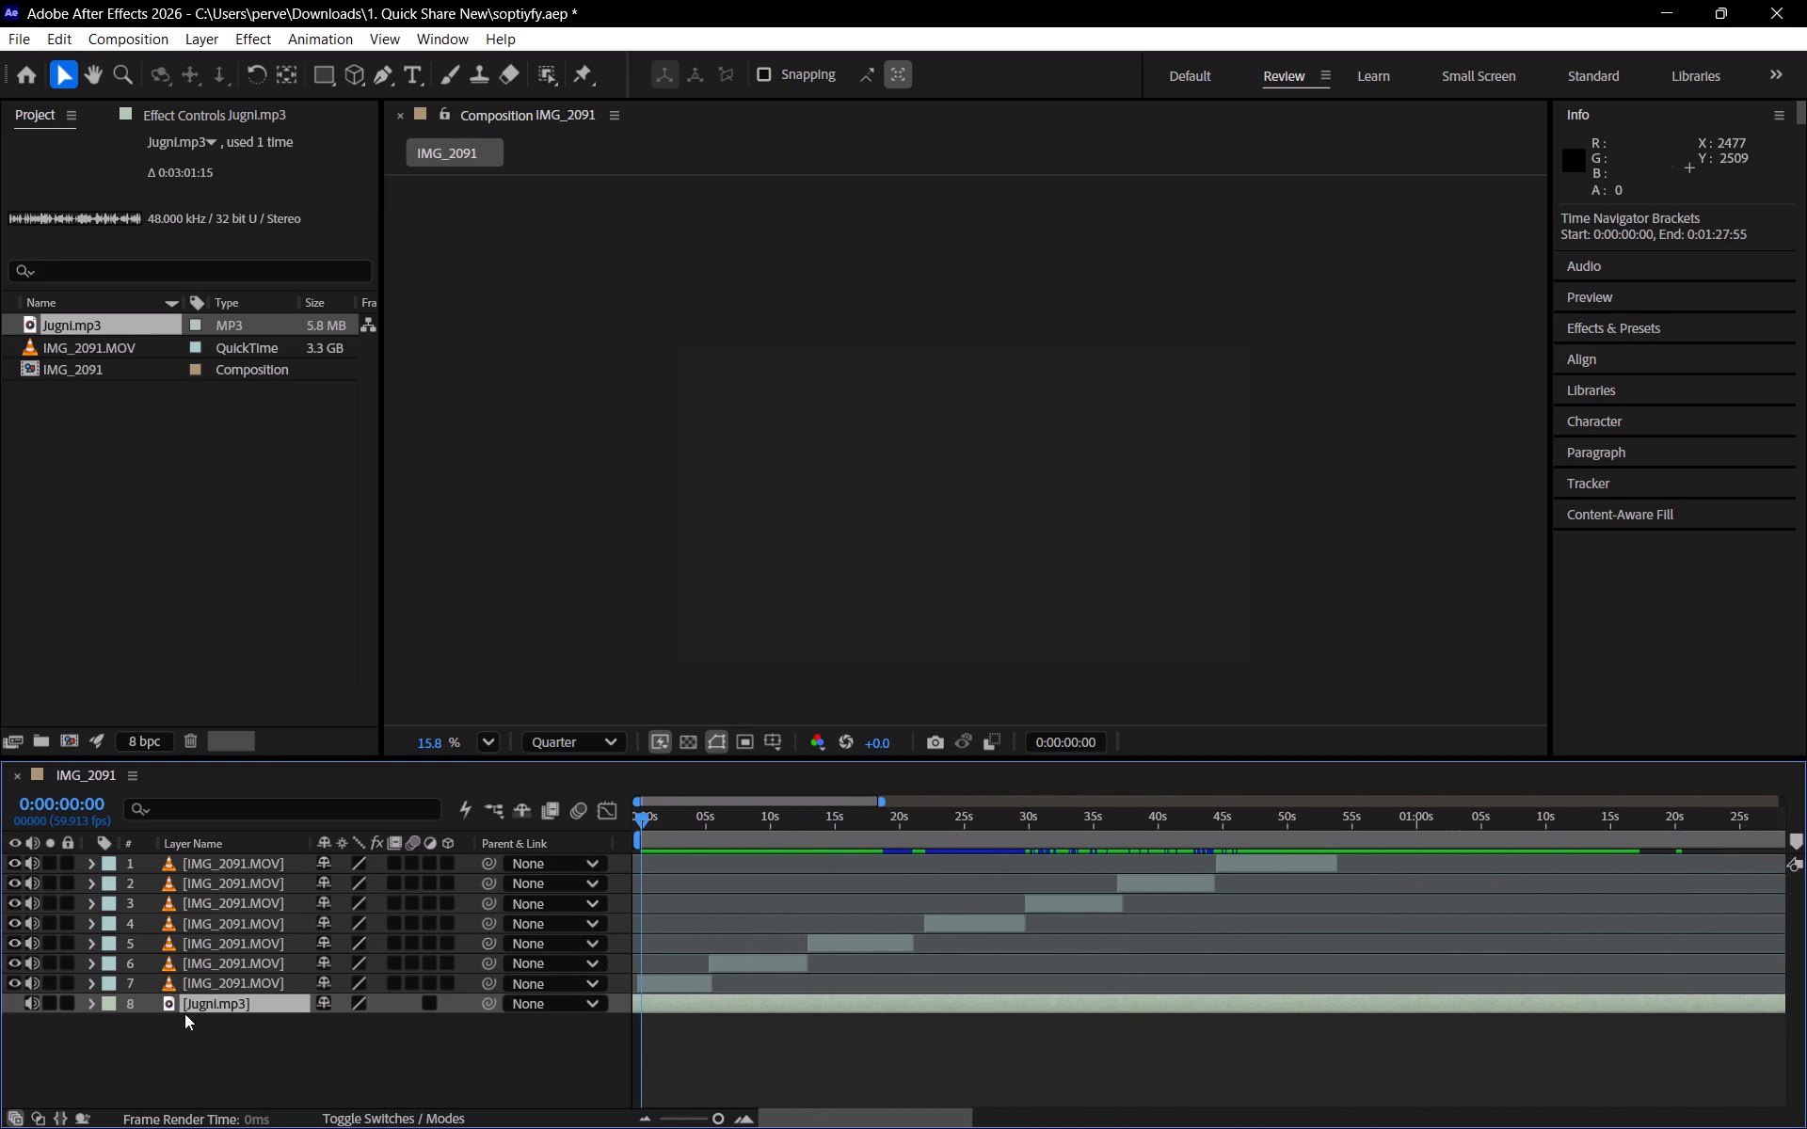
key("space")
key("space")
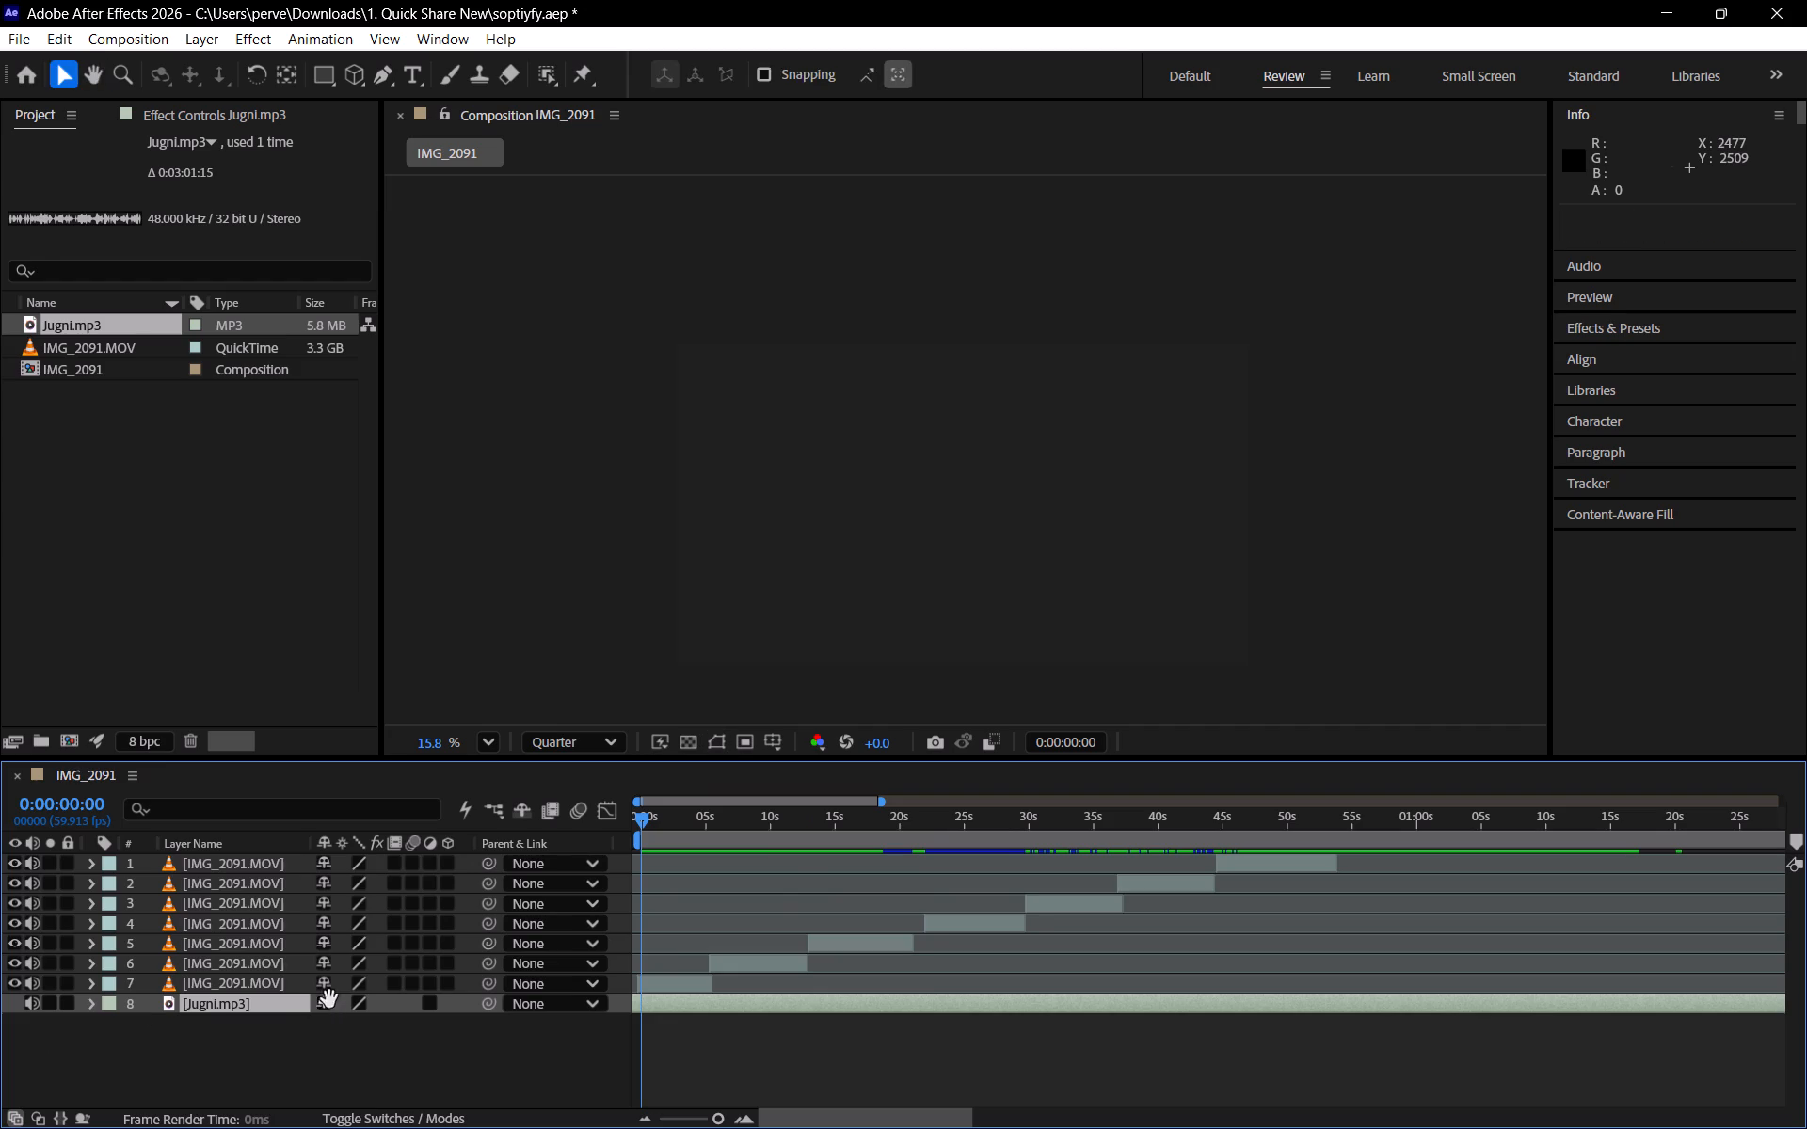
left_click(462, 1087)
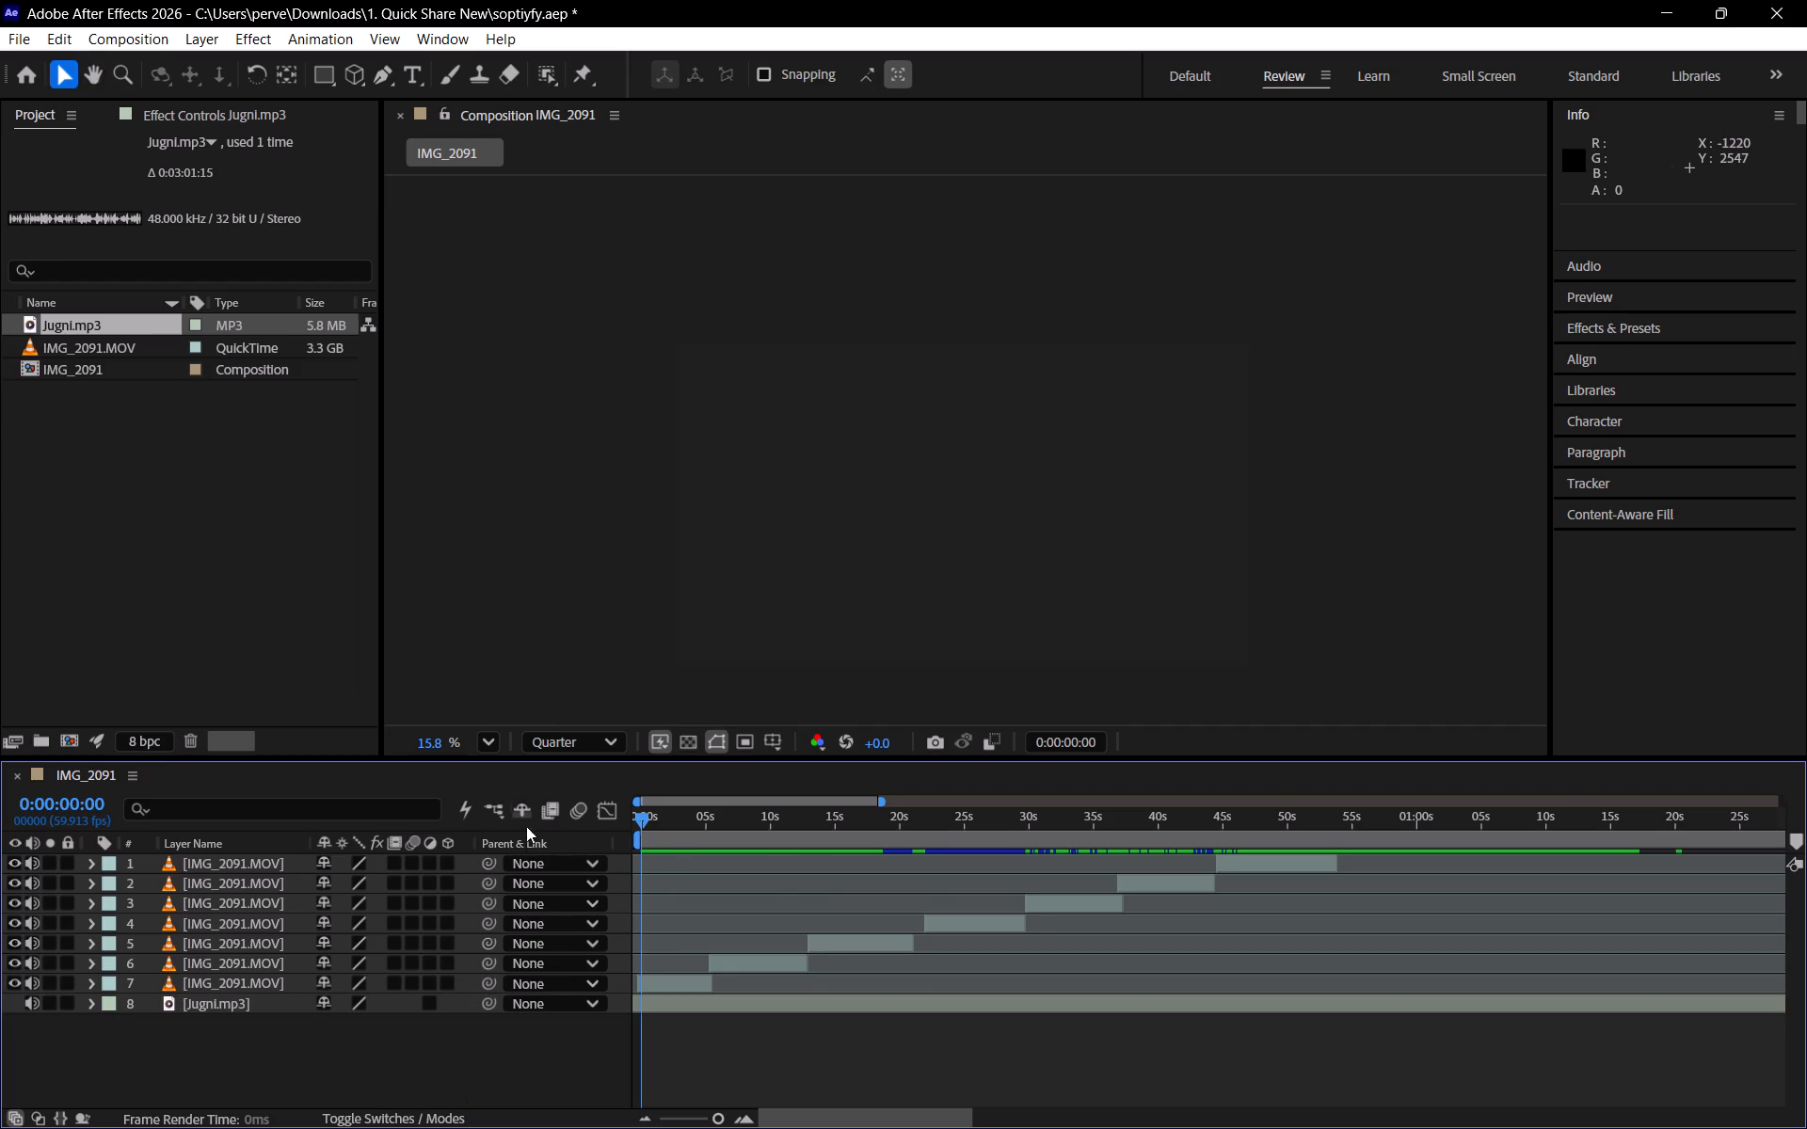
left_click(712, 855)
left_click(680, 816)
left_click_drag(678, 816, 650, 814)
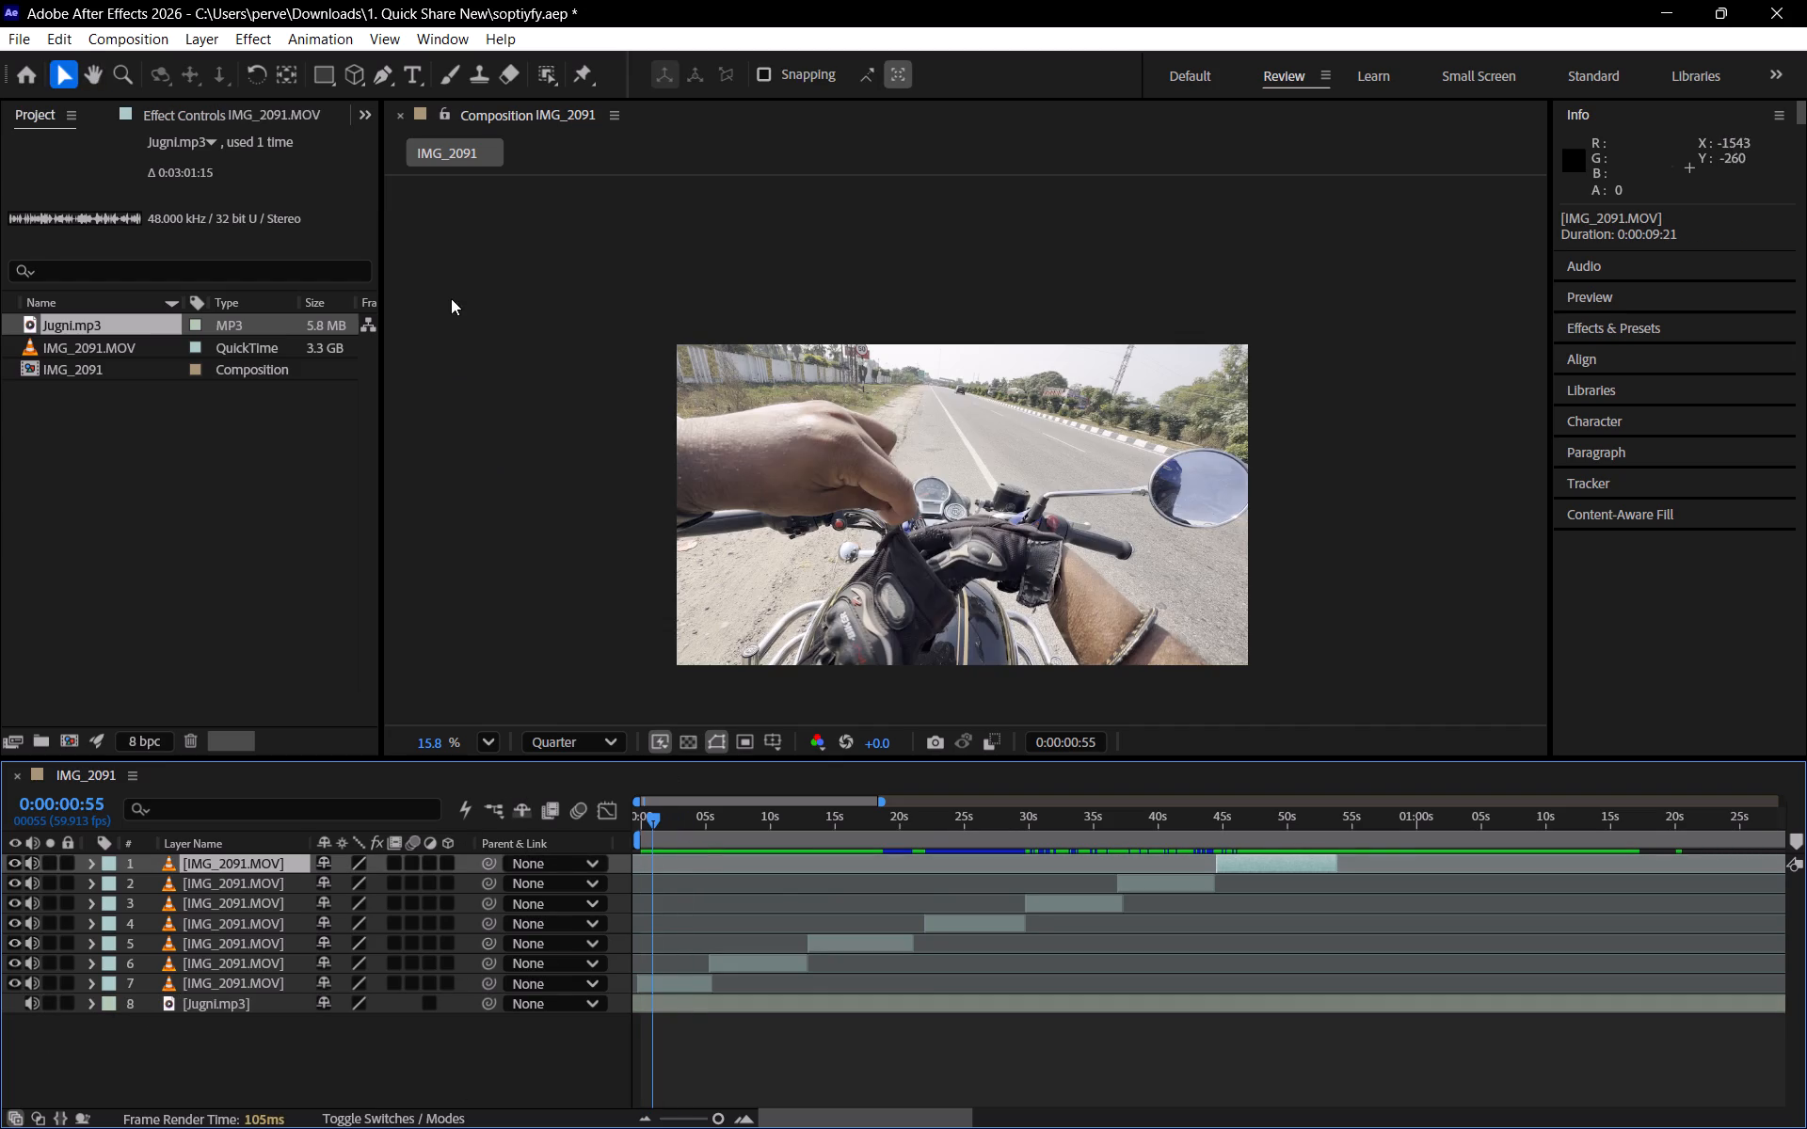
left_click(142, 374)
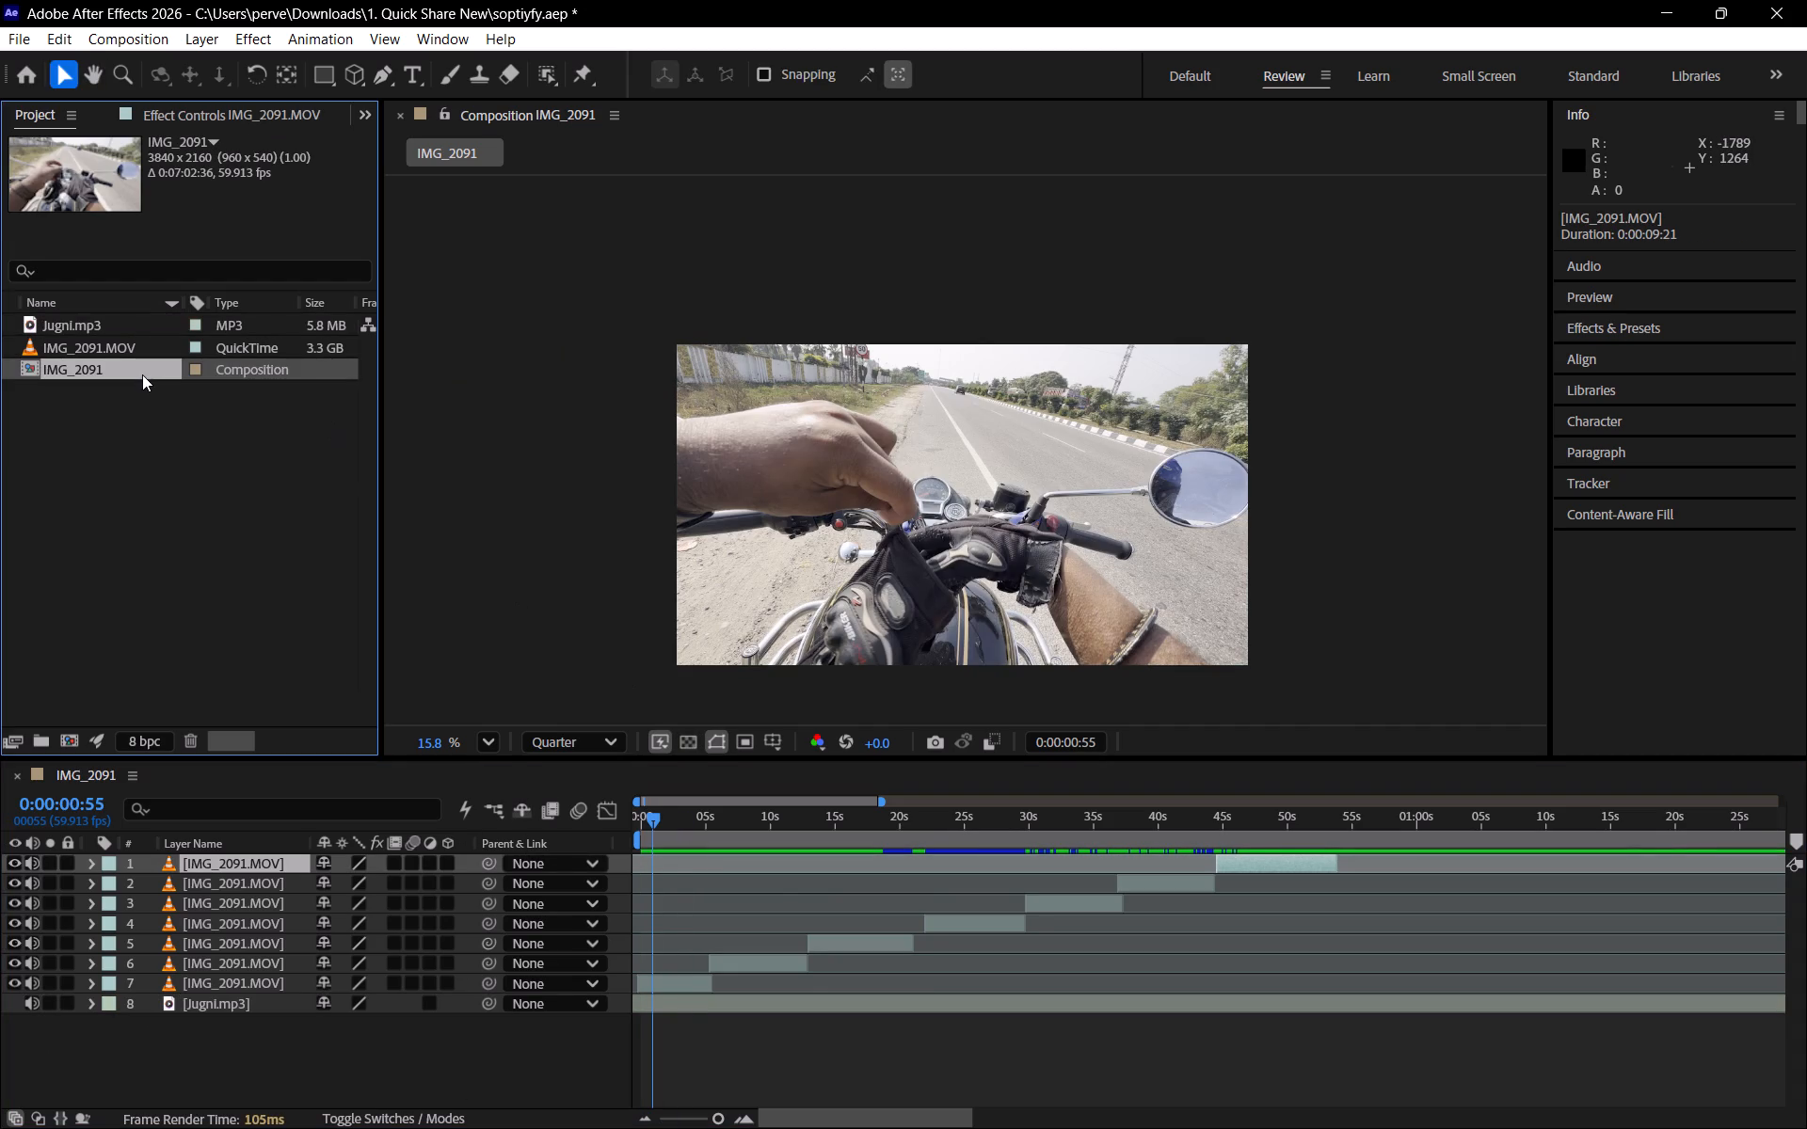
left_click(142, 374)
left_click(142, 505)
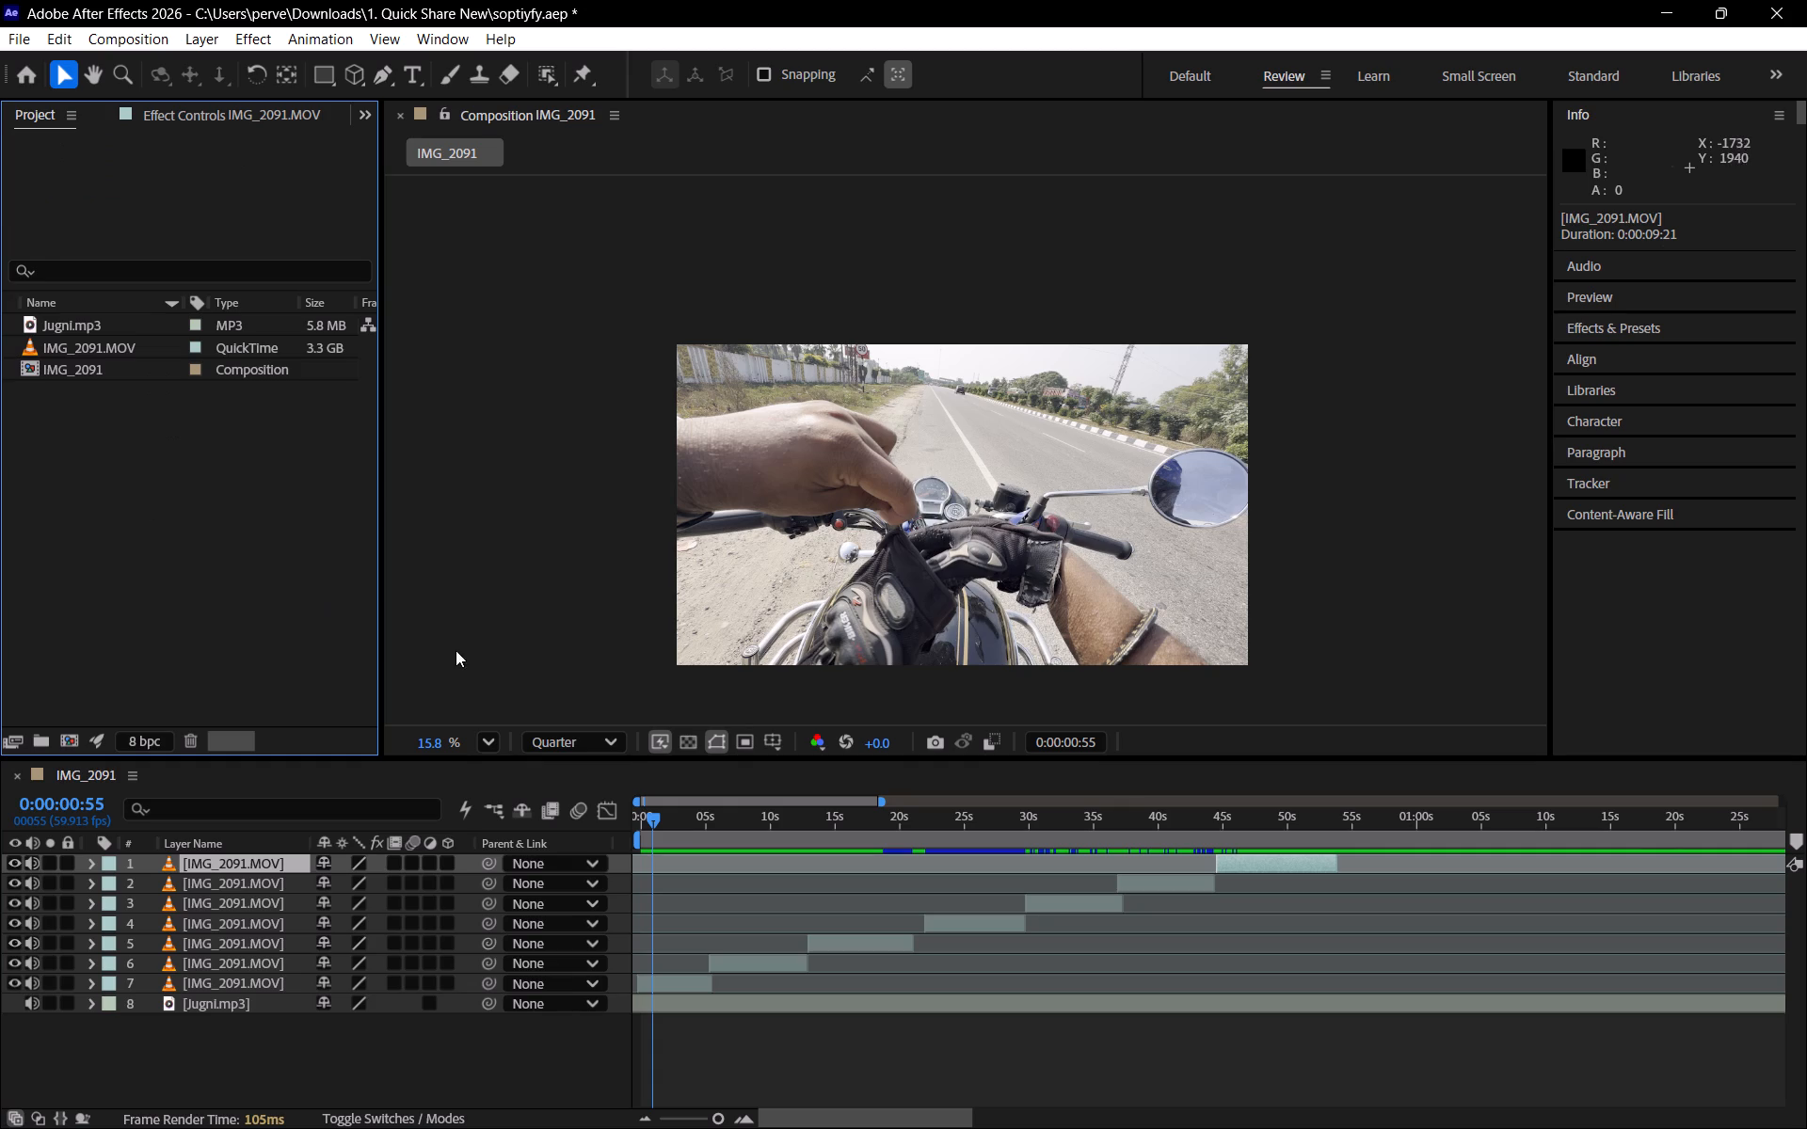
left_click_drag(666, 812, 587, 815)
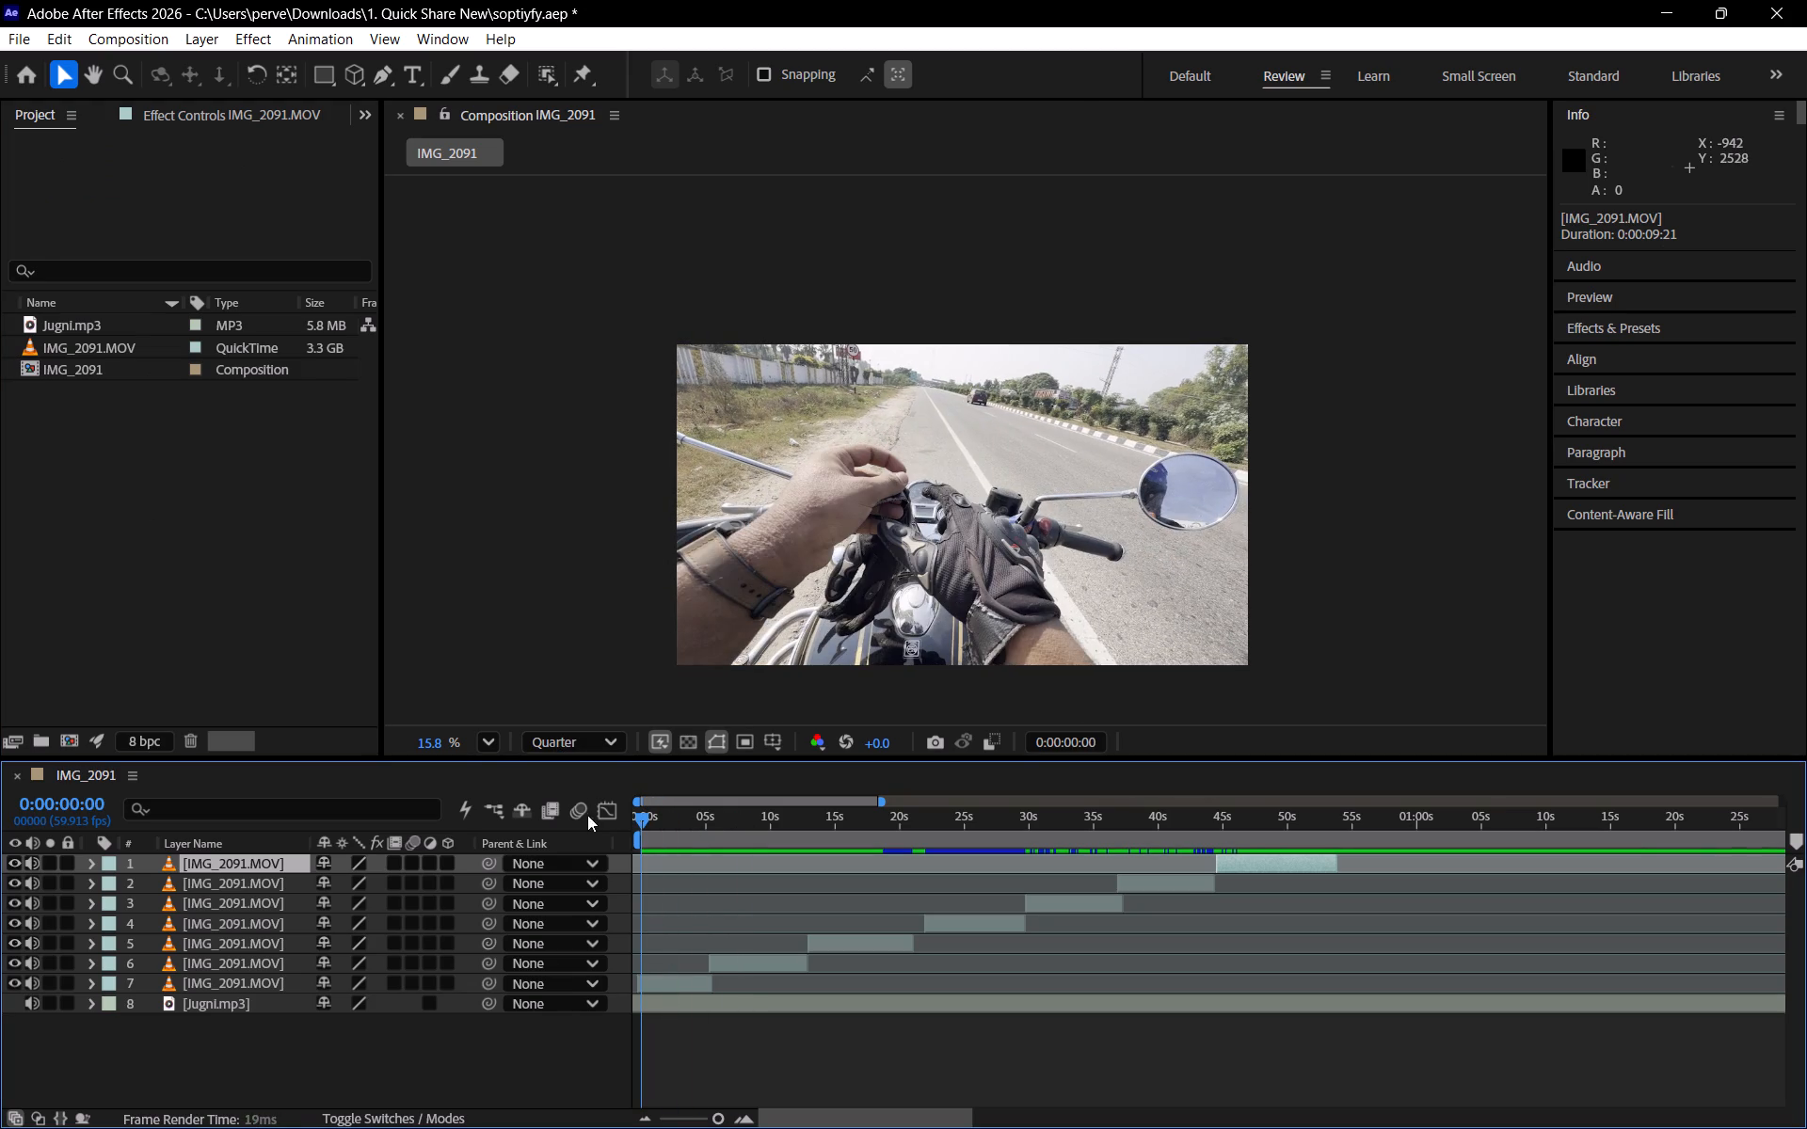
left_click_drag(587, 815, 567, 814)
key("space")
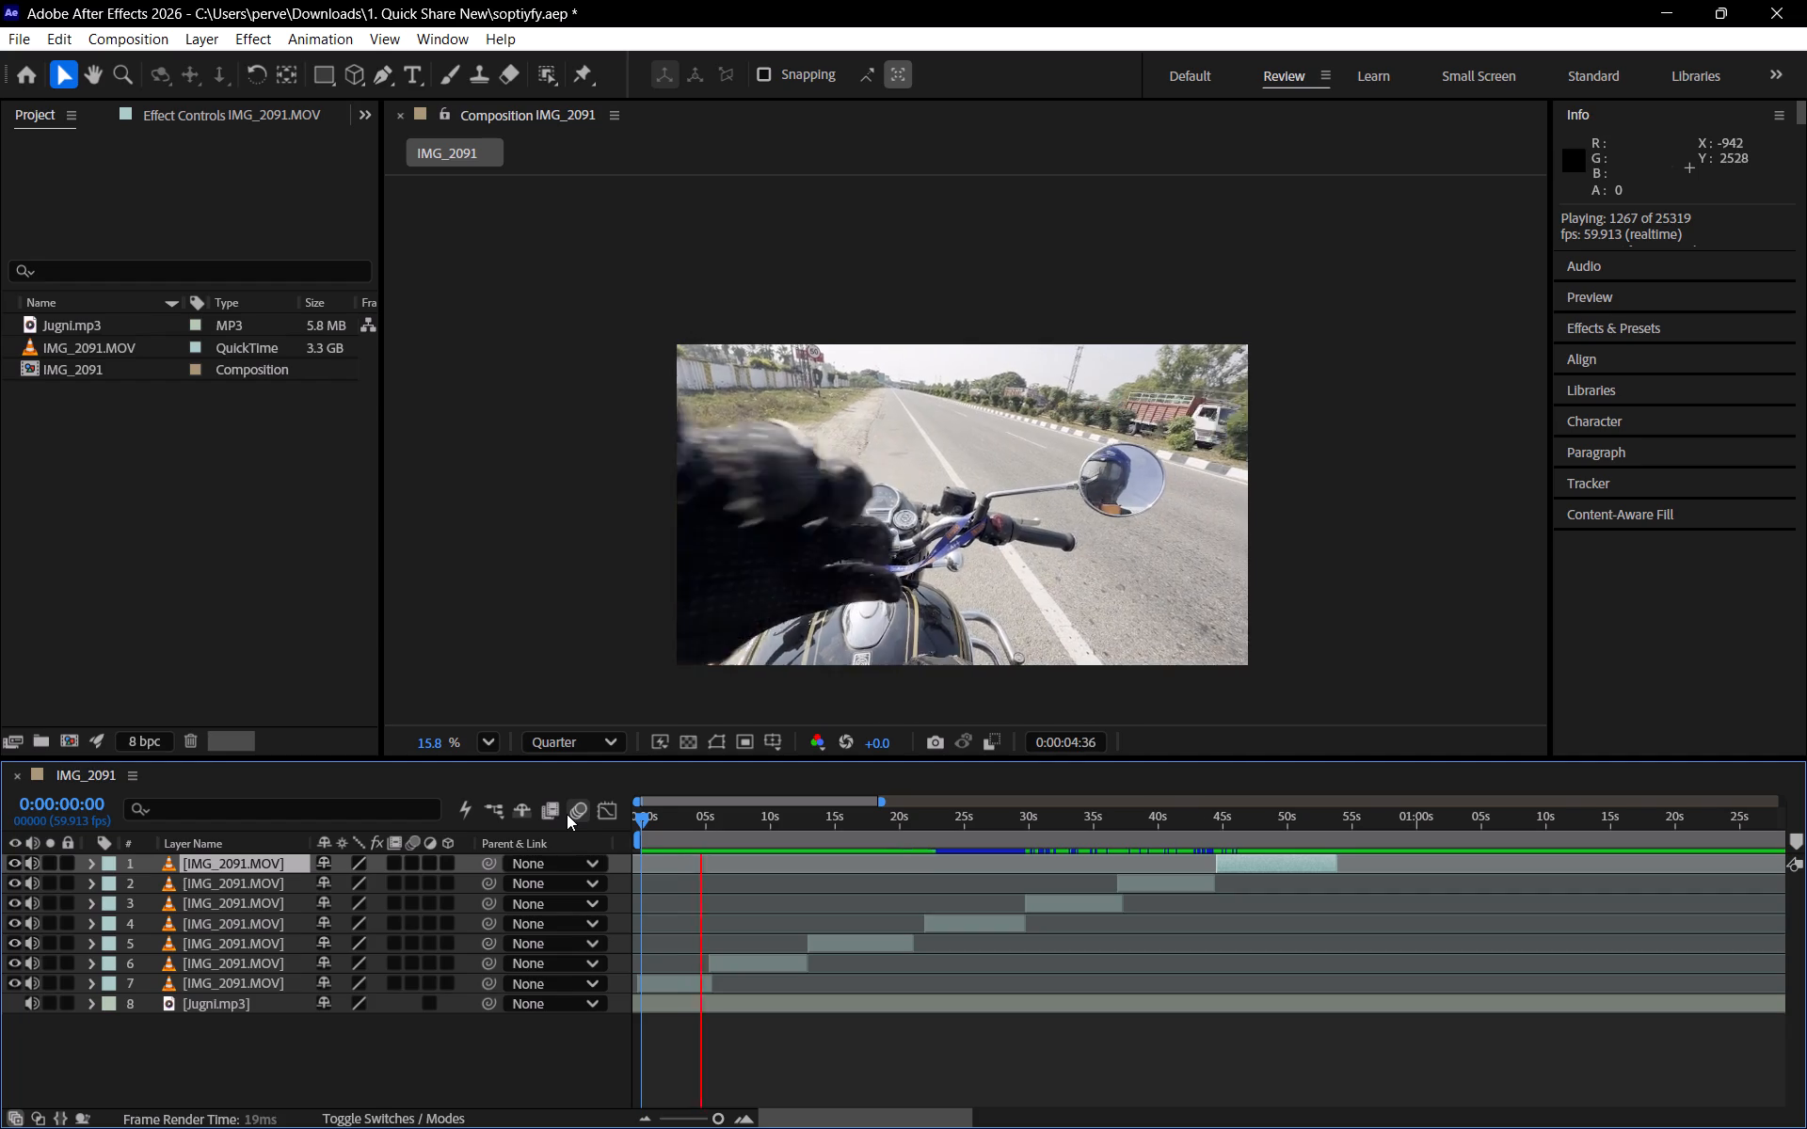
key("space")
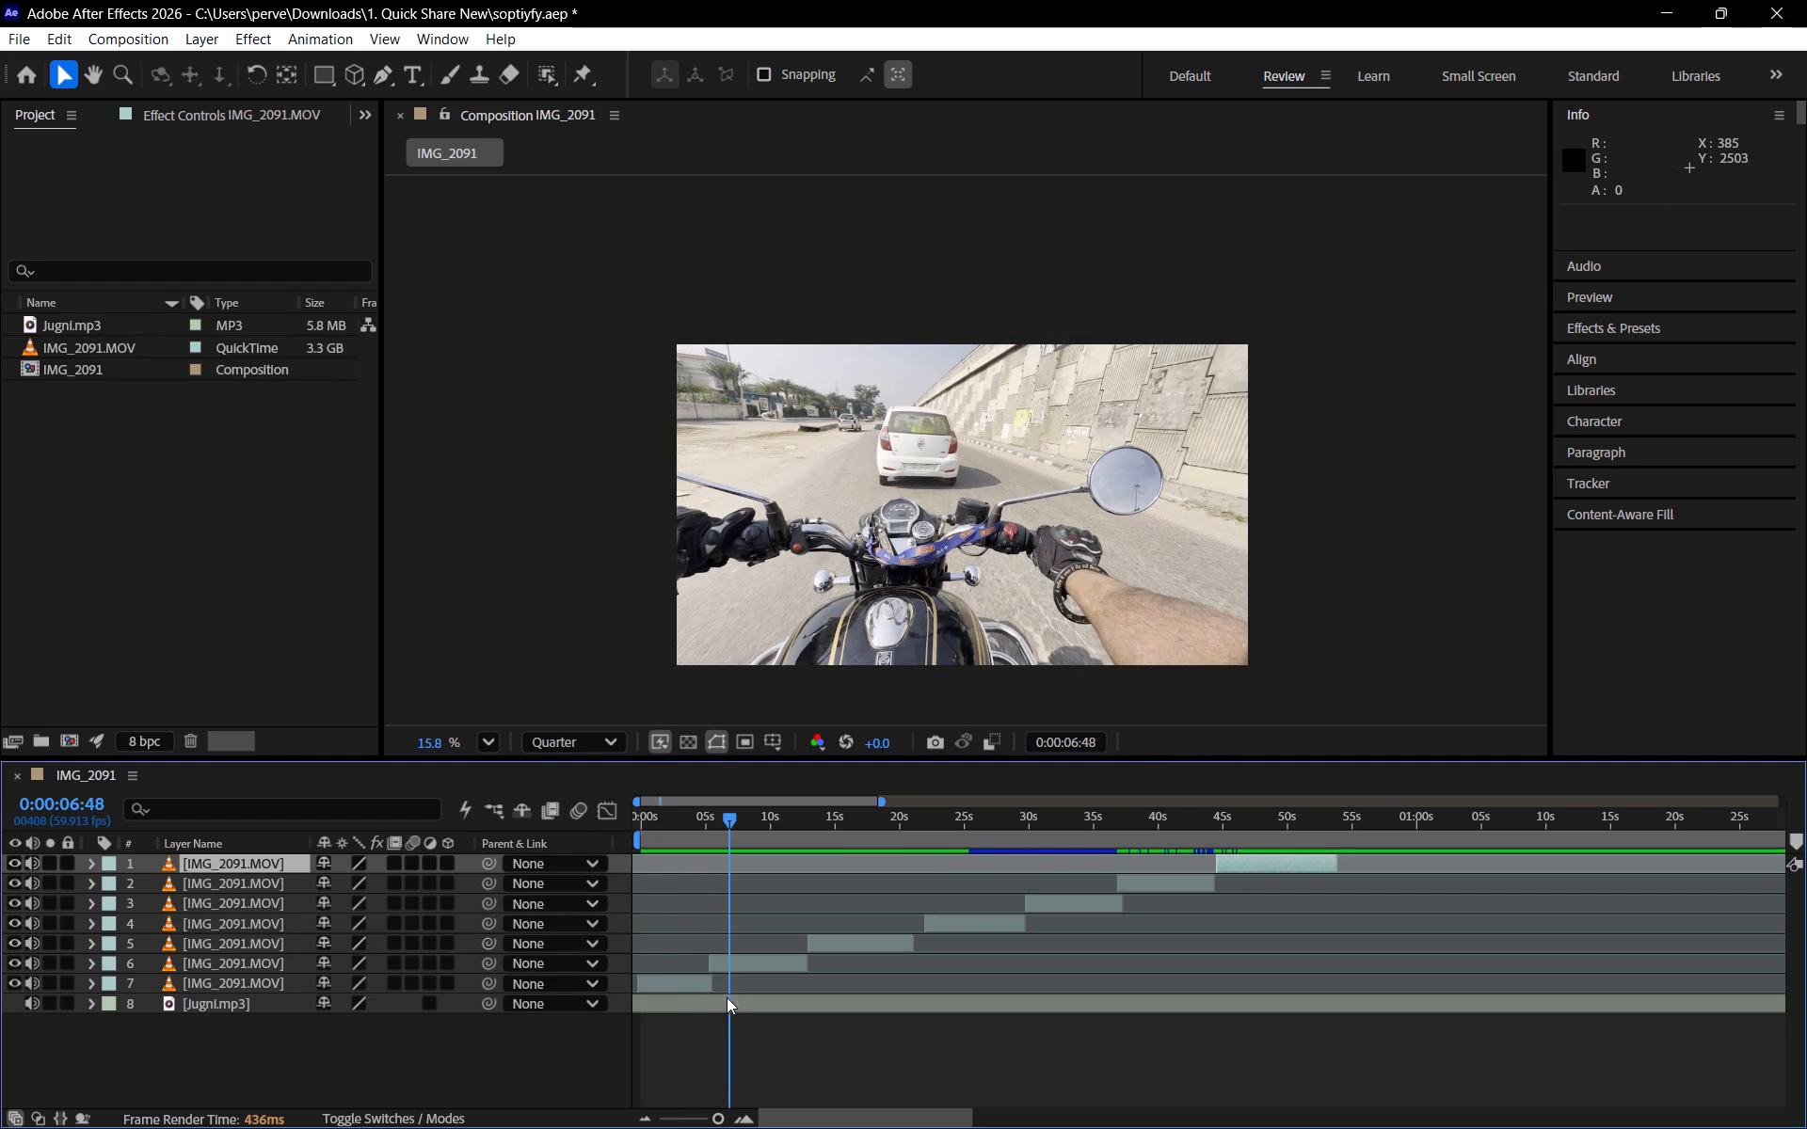
Time-stretch the opening clip on layer 7 with a stretch factor of 130, held at its in-point.
left_click(690, 980)
right_click(690, 980)
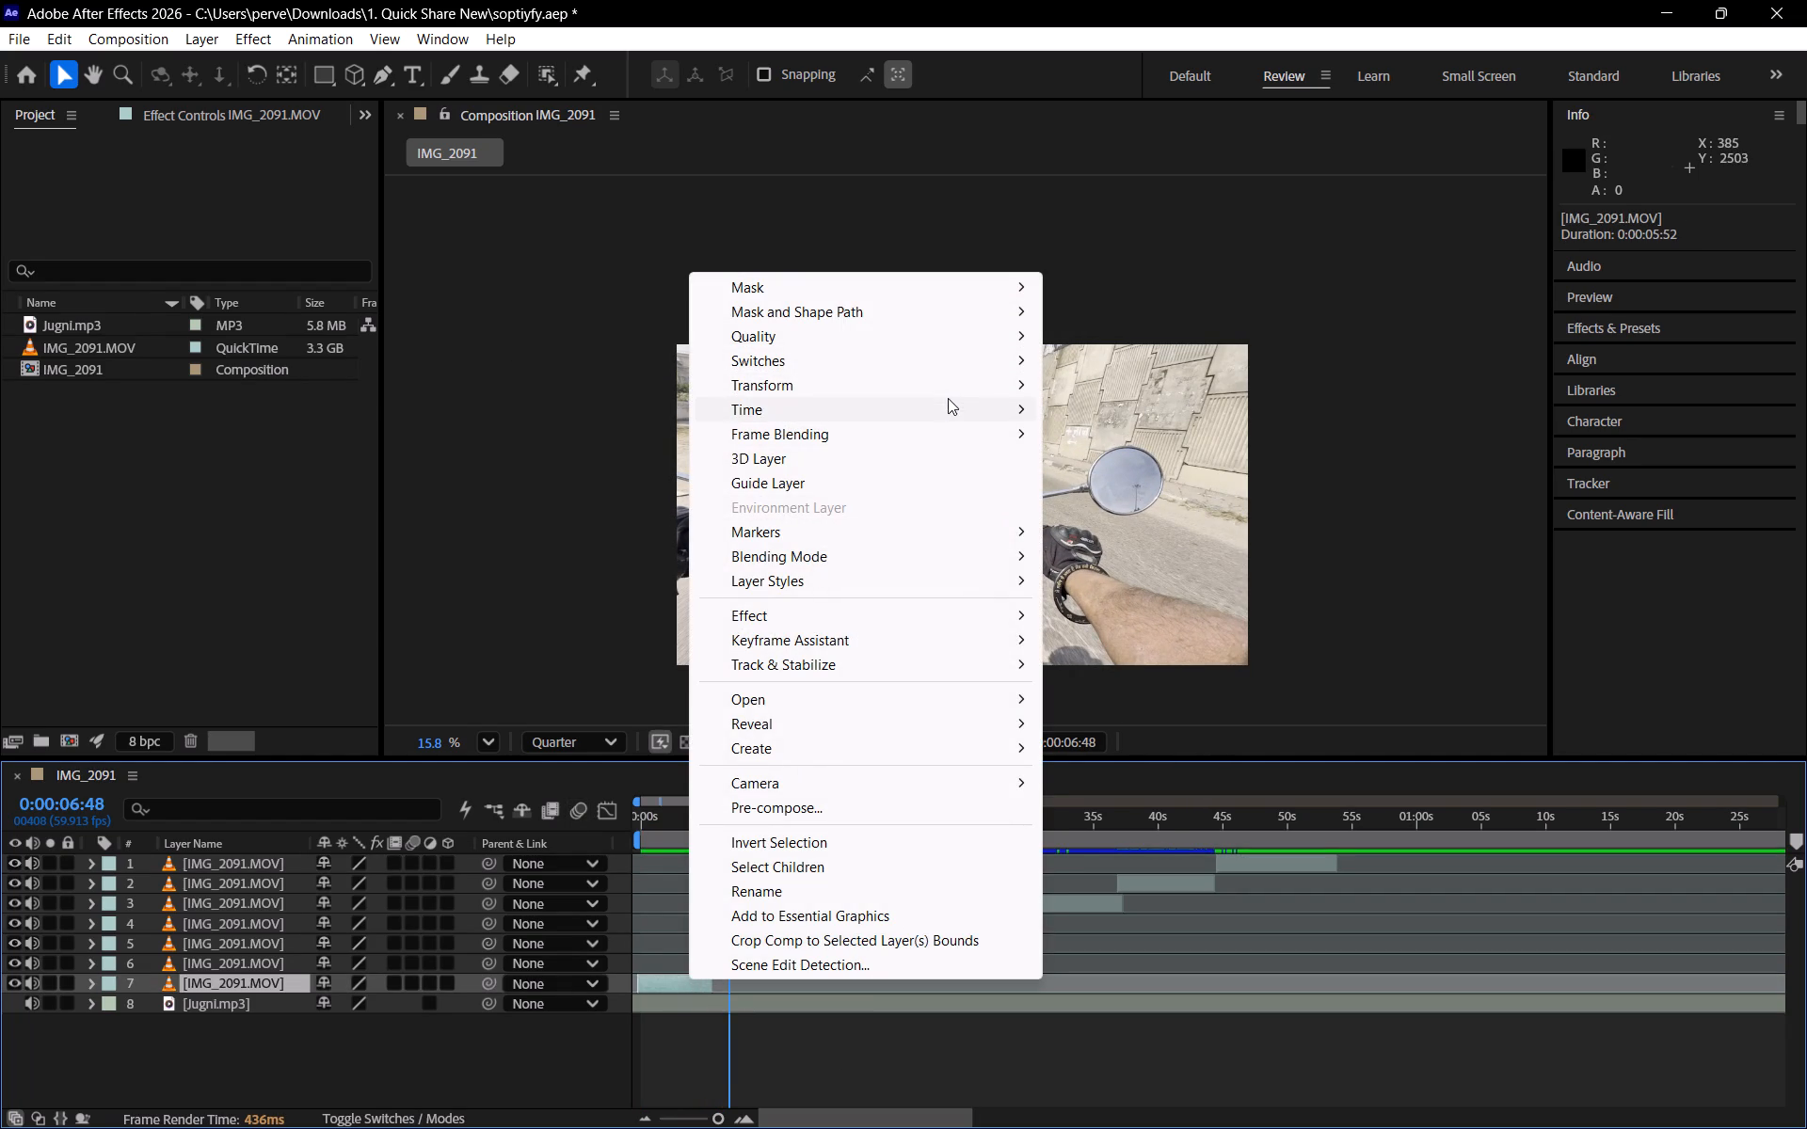
left_click(1262, 464)
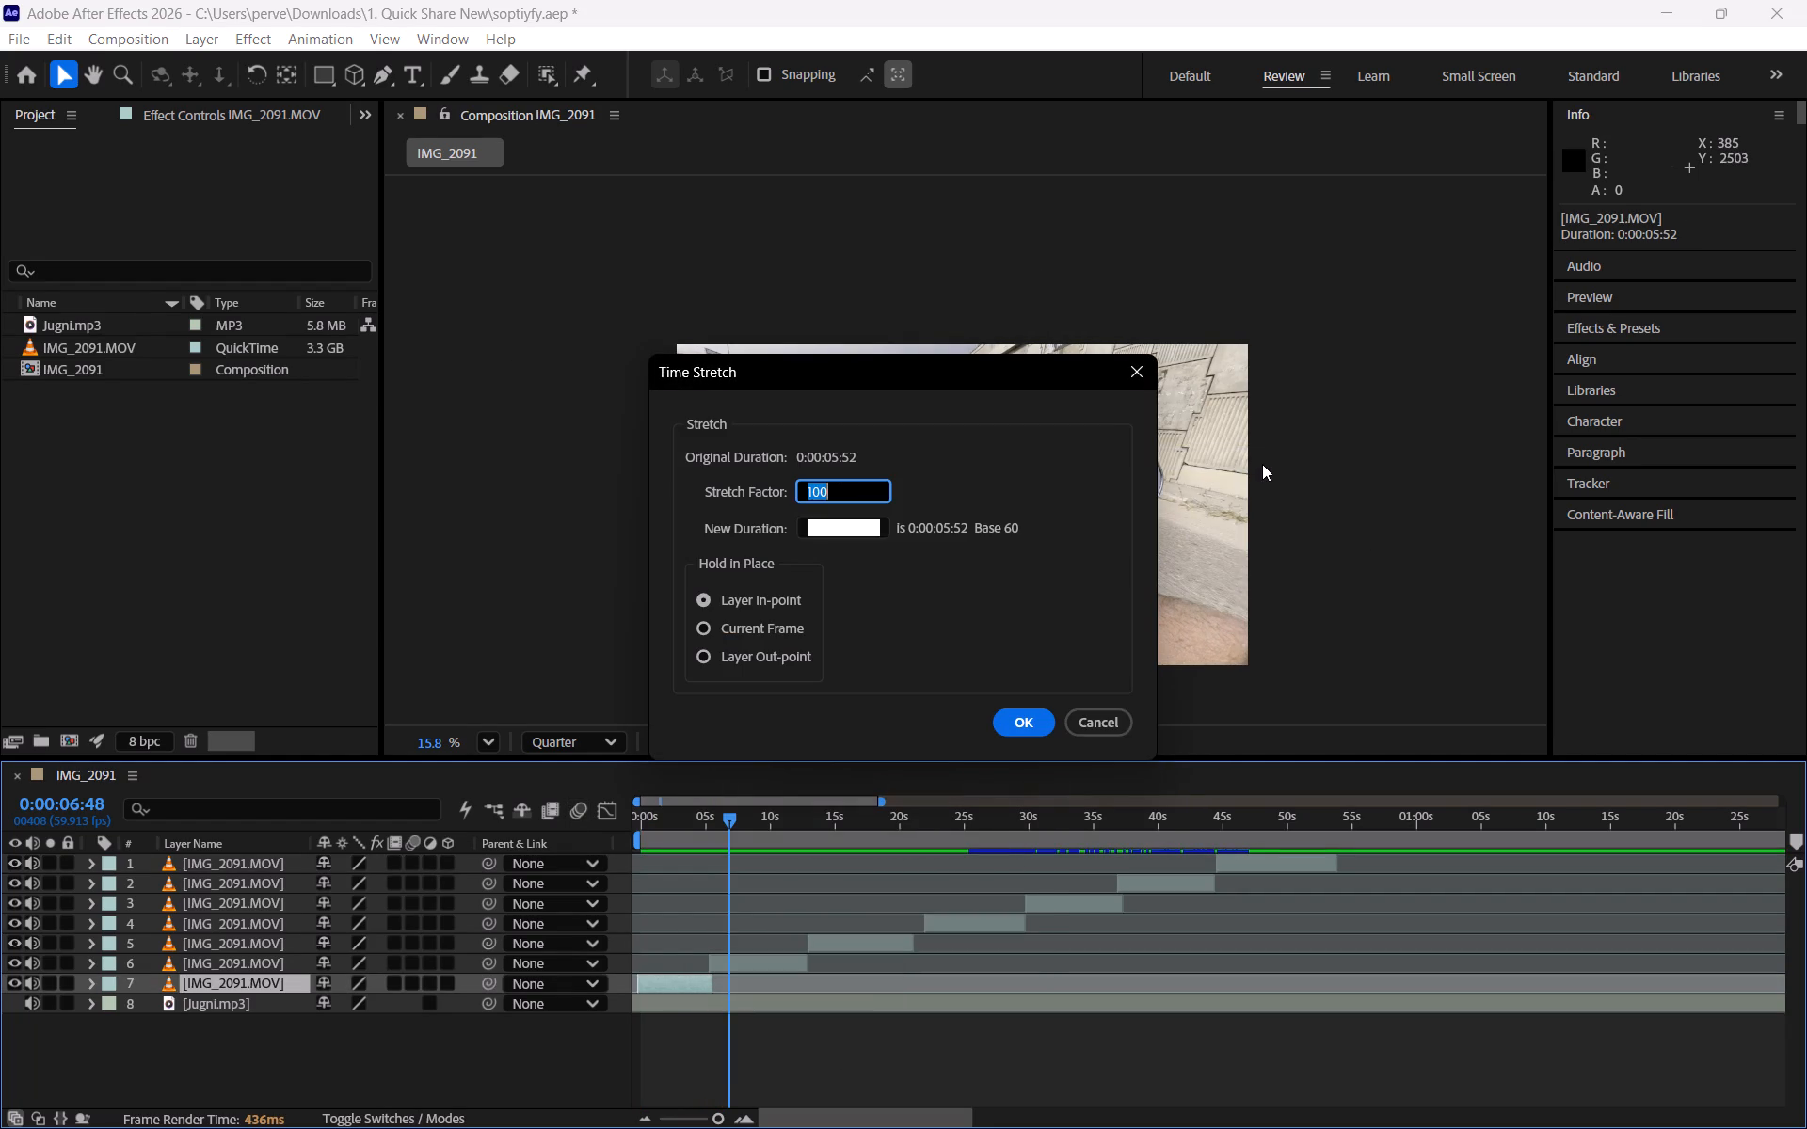
type("130")
key("Return")
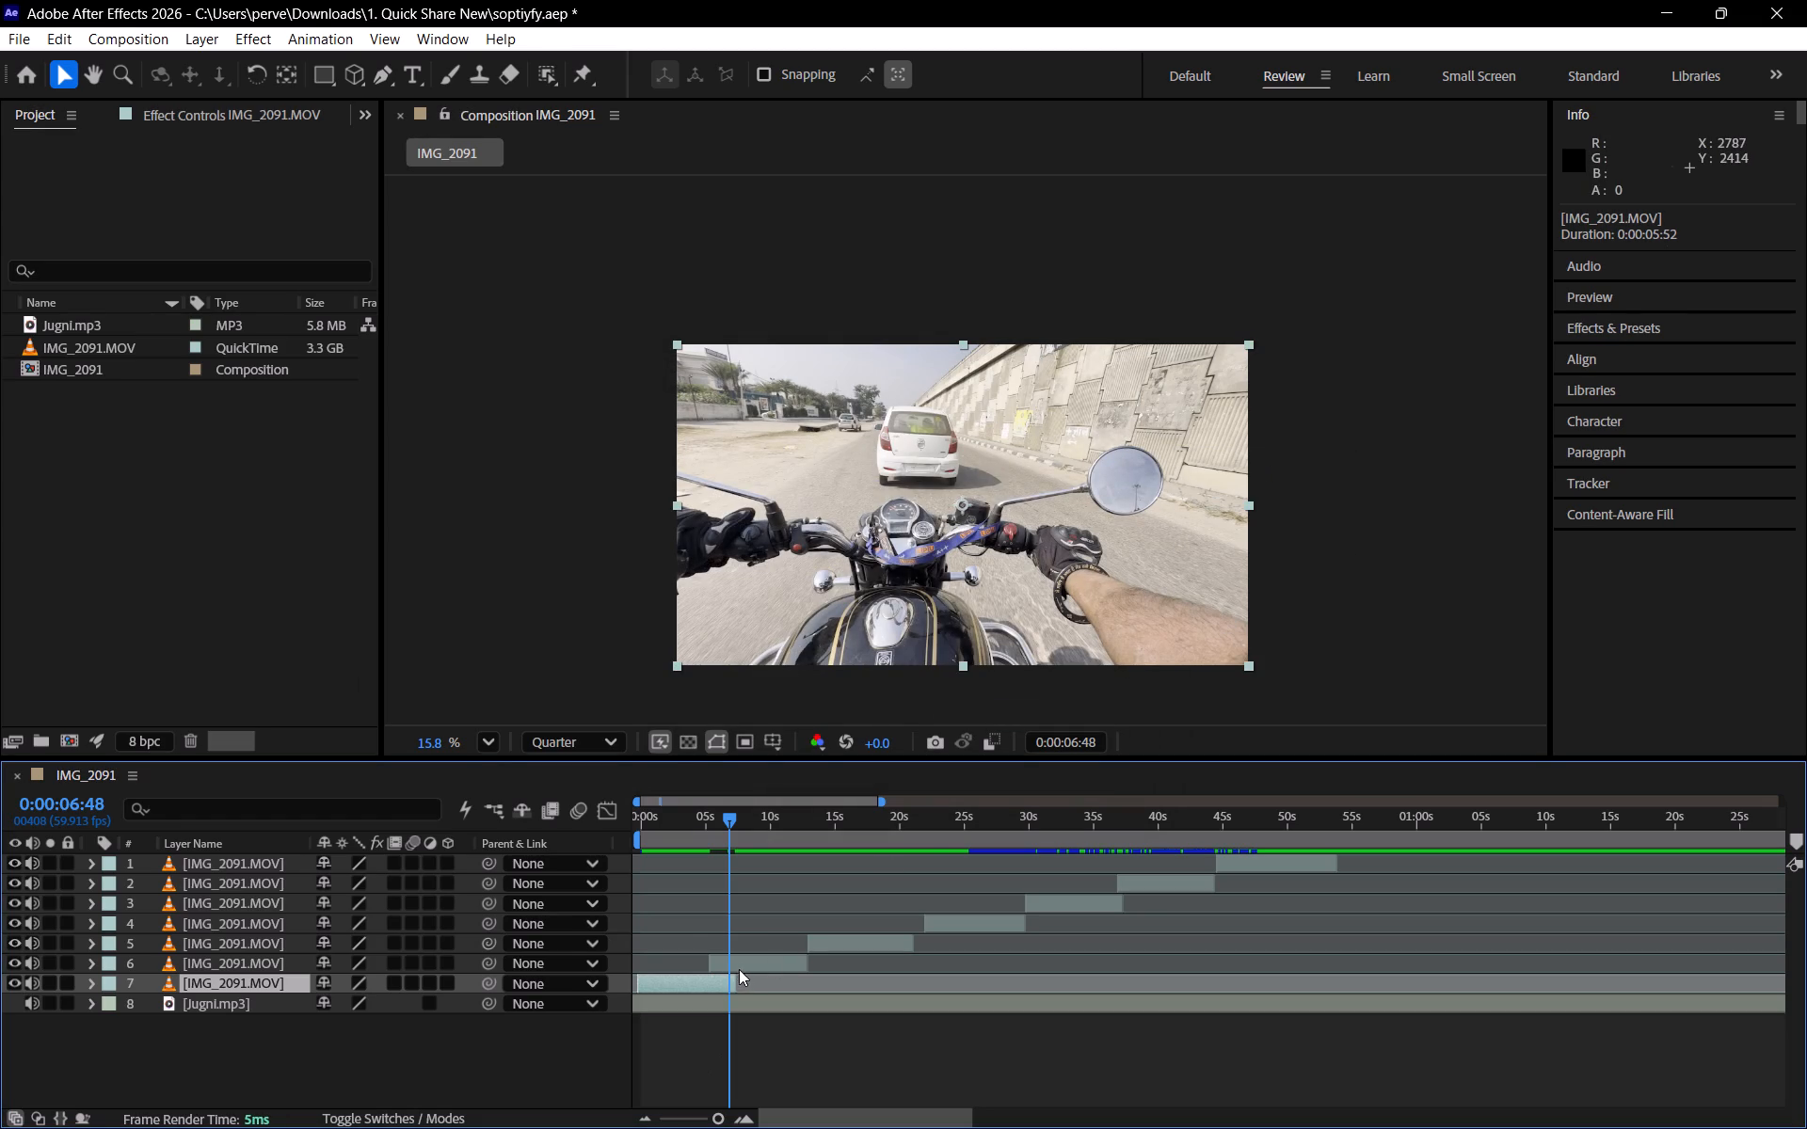
Slide layers 5 to 1 later, to start at about 24, 33, 35, 45 and 49 seconds, and layer 6 to about 7 seconds, after layer 7.
left_click_drag(741, 966, 809, 971)
left_click_drag(839, 944, 983, 950)
left_click_drag(971, 928, 1121, 898)
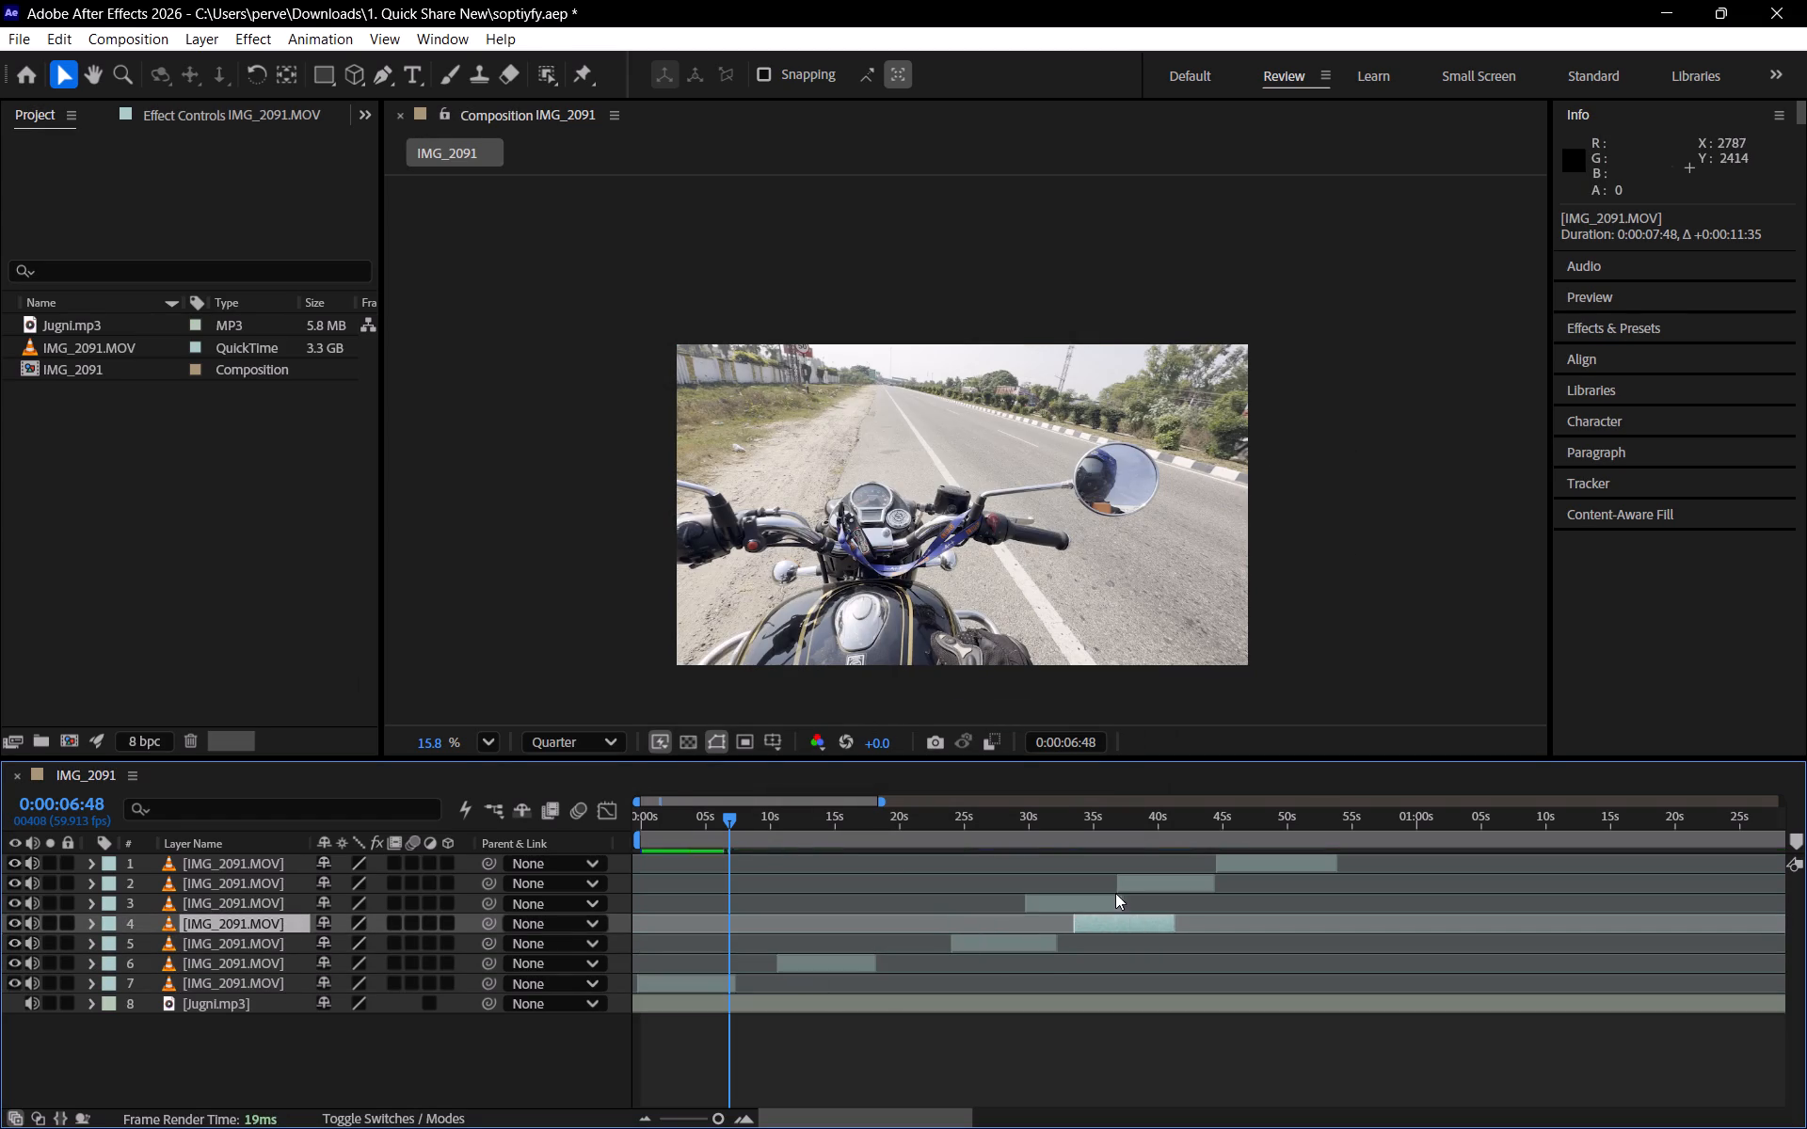
left_click_drag(1097, 896, 1174, 897)
left_click_drag(1180, 884, 1287, 870)
left_click_drag(1287, 861, 1351, 846)
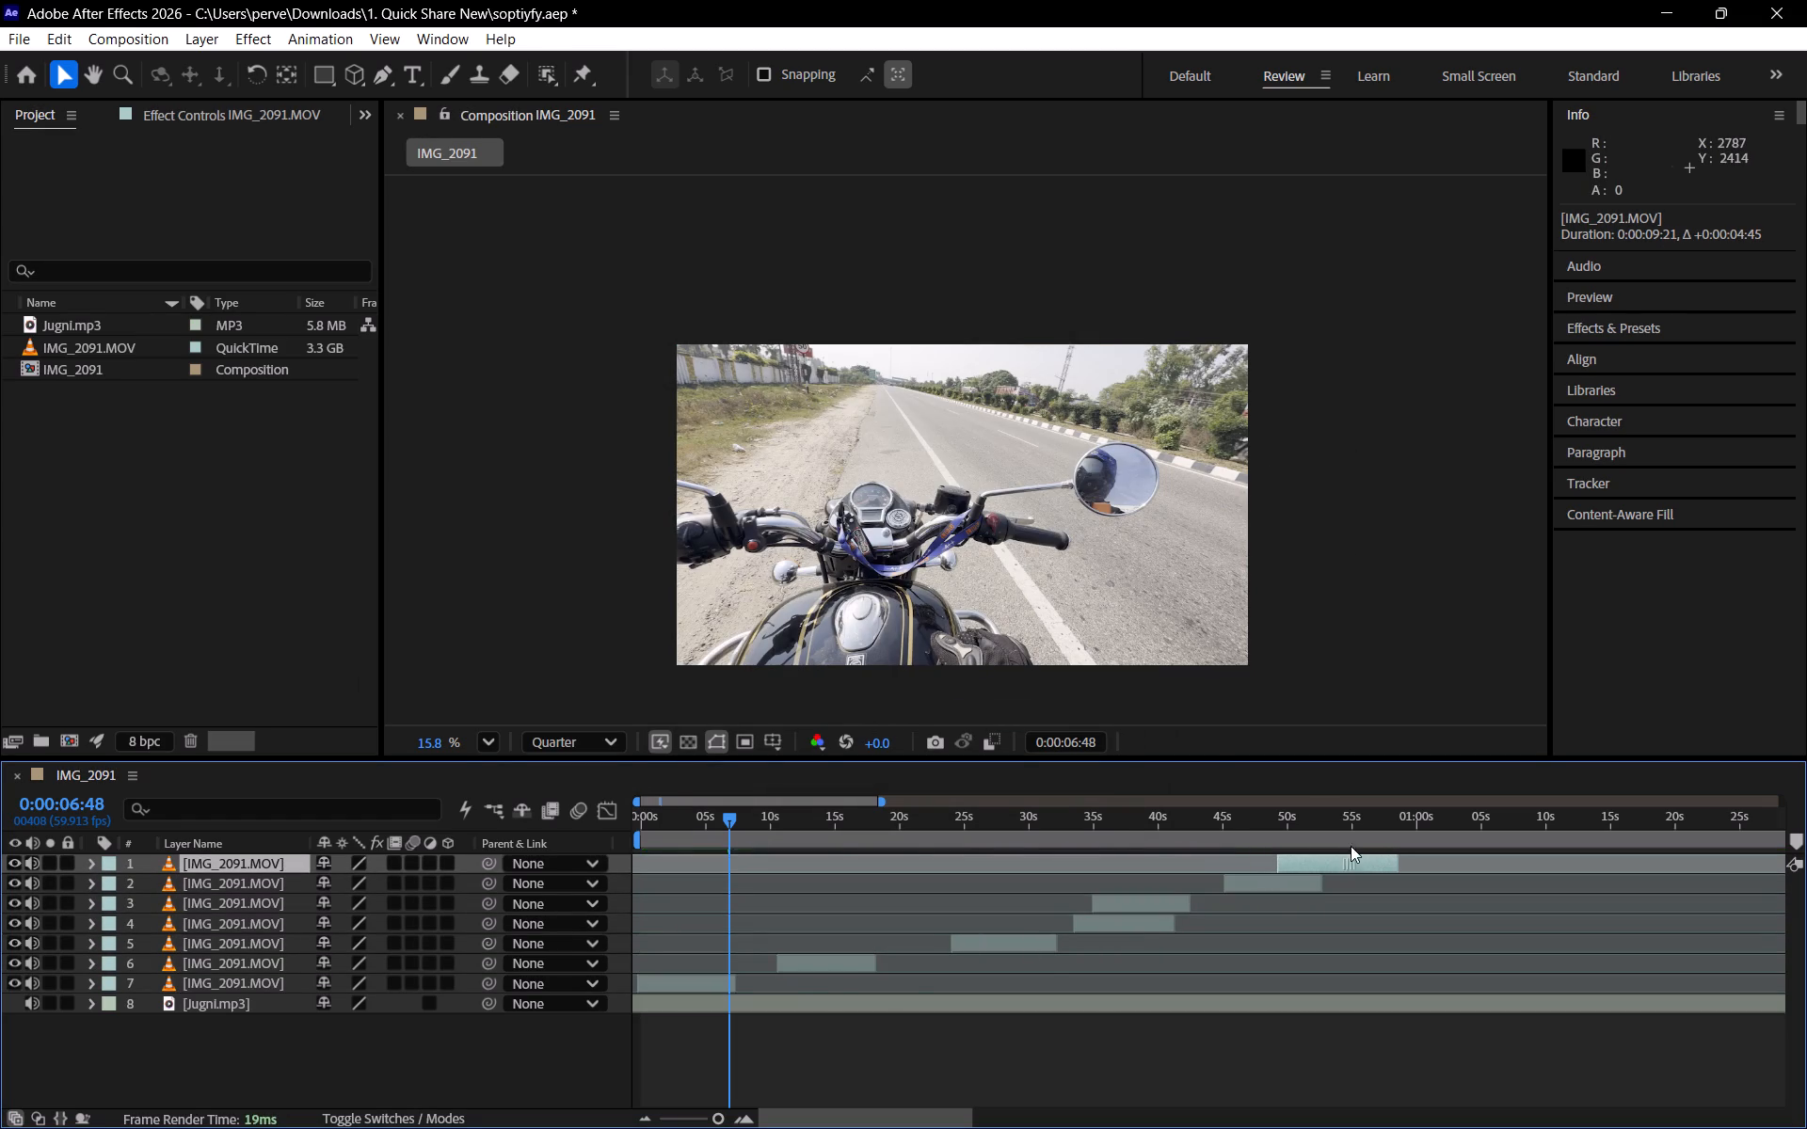
left_click_drag(834, 964, 788, 973)
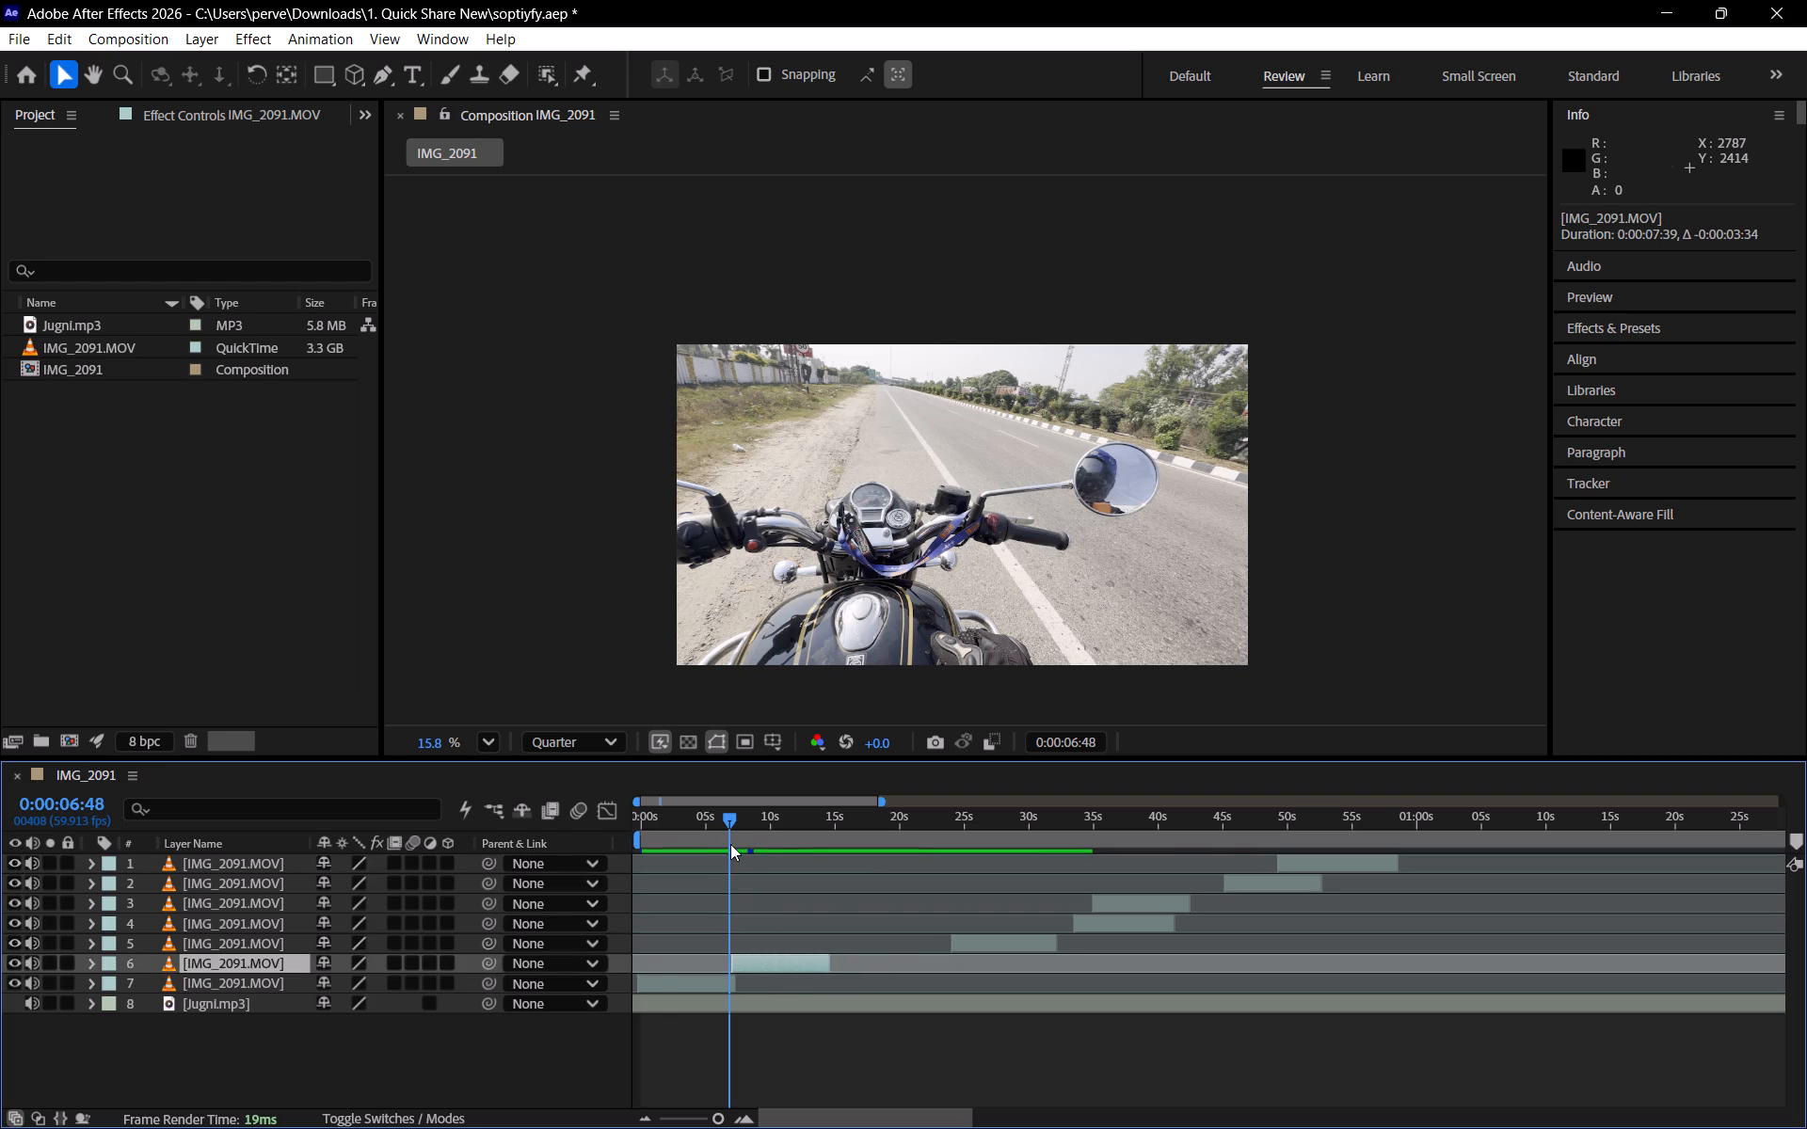
Move layer 7 to about 15 seconds, after layer 6, and extend its start back past the composition's beginning.
left_click_drag(664, 982, 867, 968)
left_click_drag(840, 975, 802, 983)
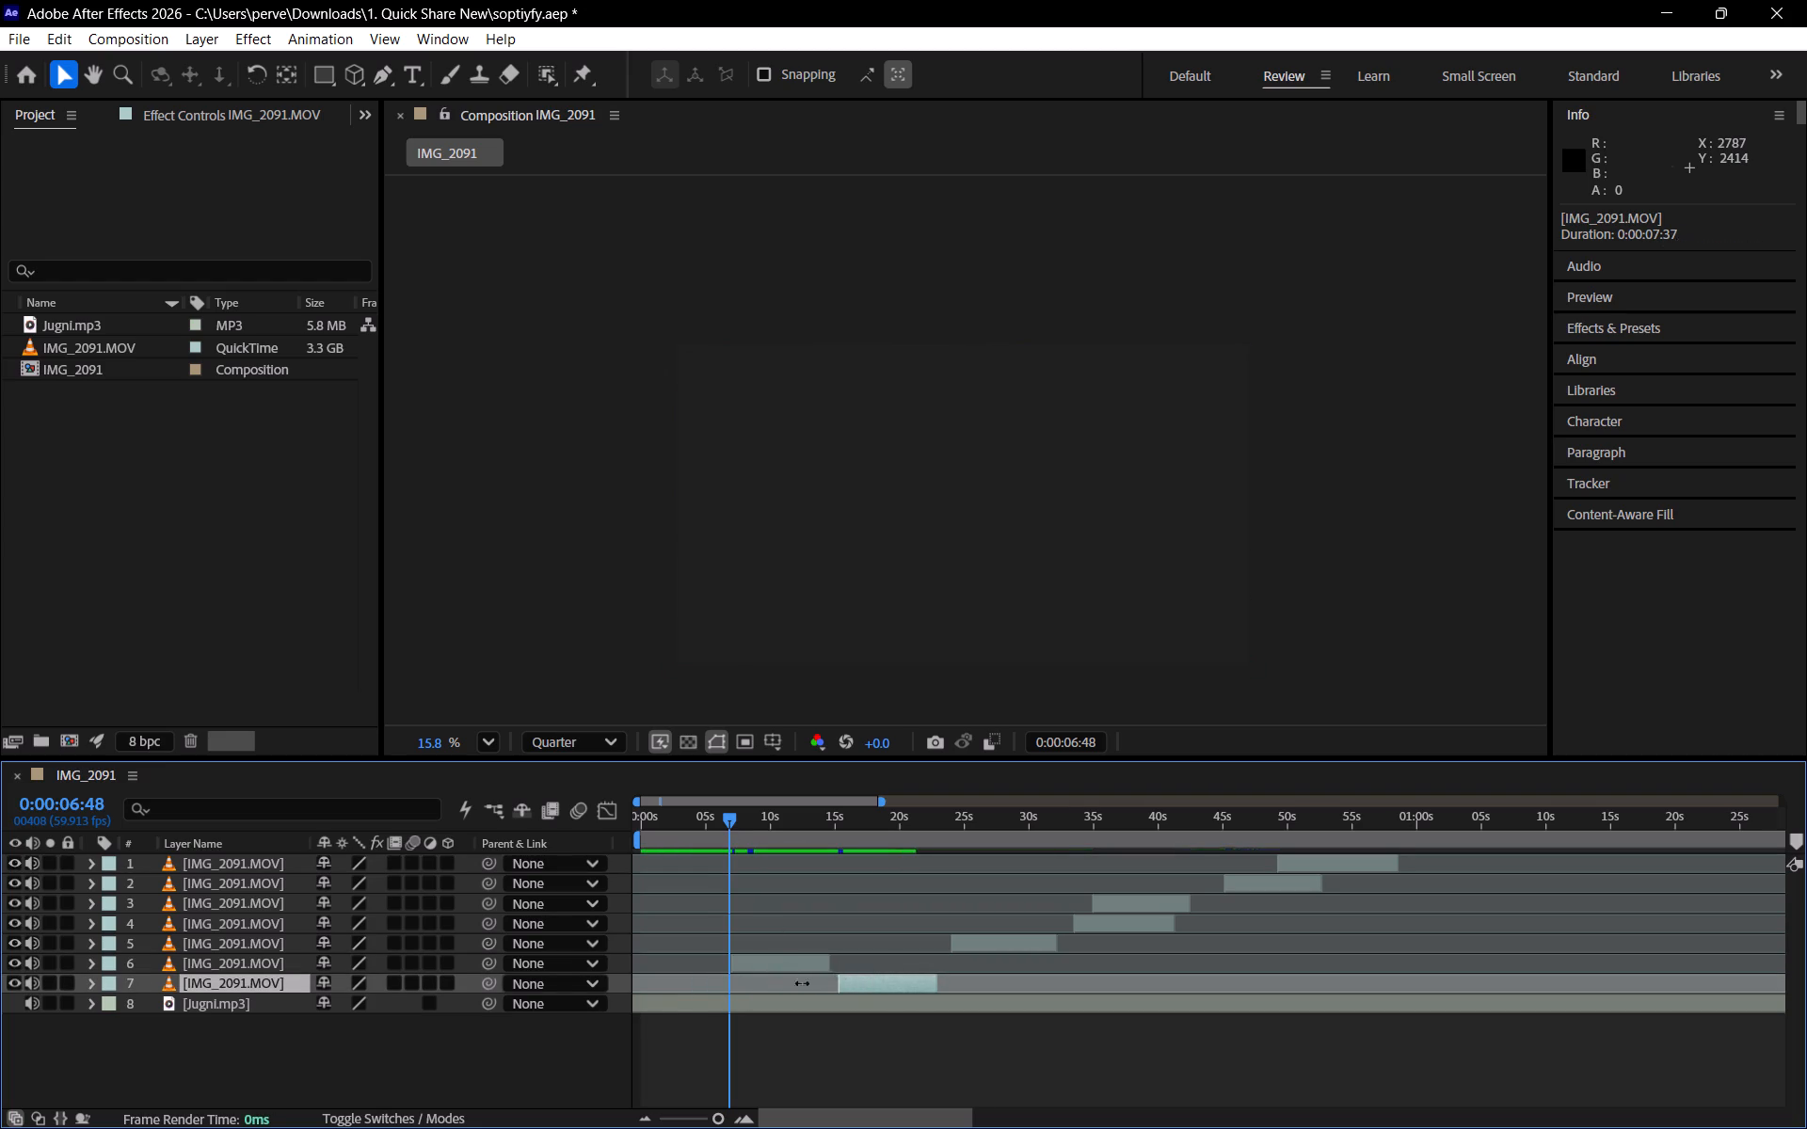
left_click_drag(802, 983, 635, 1026)
Slide layer 6 about 20 seconds later so it starts at about 28 seconds.
left_click_drag(756, 966, 990, 947)
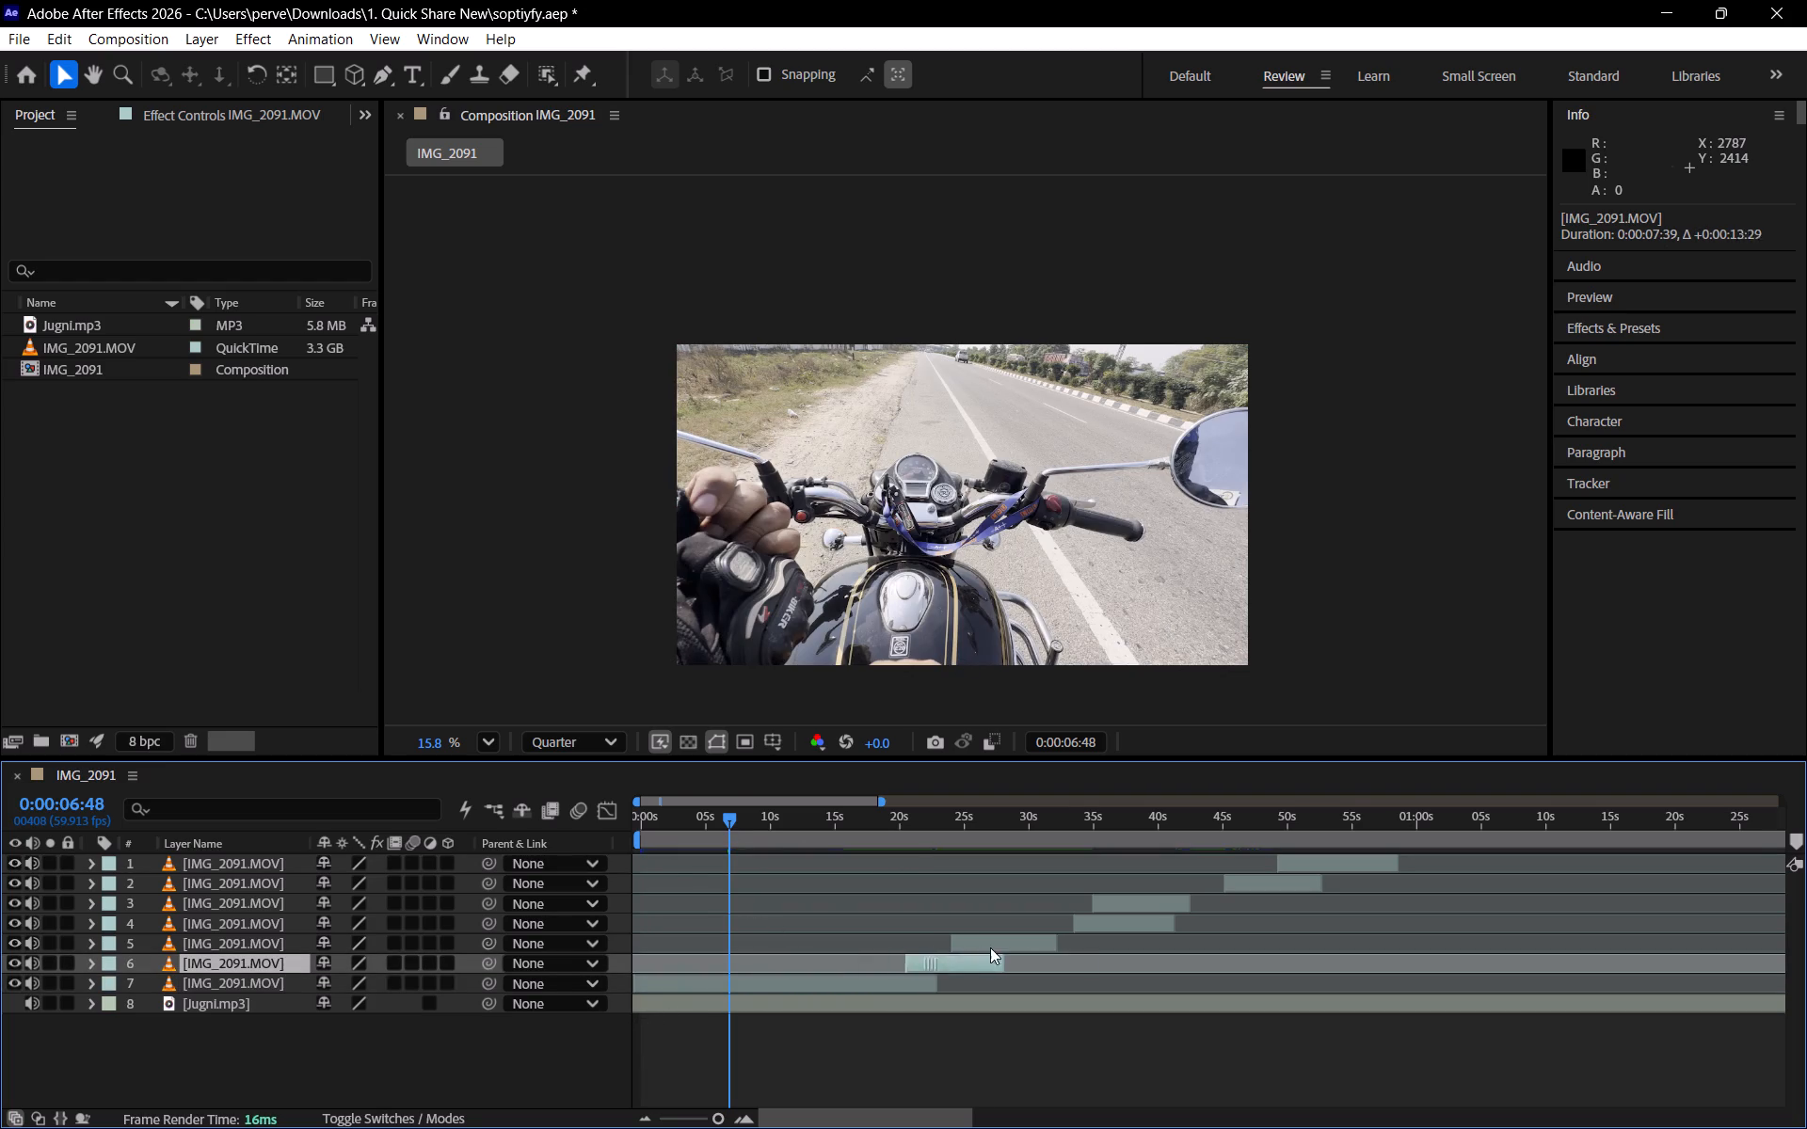
left_click_drag(990, 947, 1021, 949)
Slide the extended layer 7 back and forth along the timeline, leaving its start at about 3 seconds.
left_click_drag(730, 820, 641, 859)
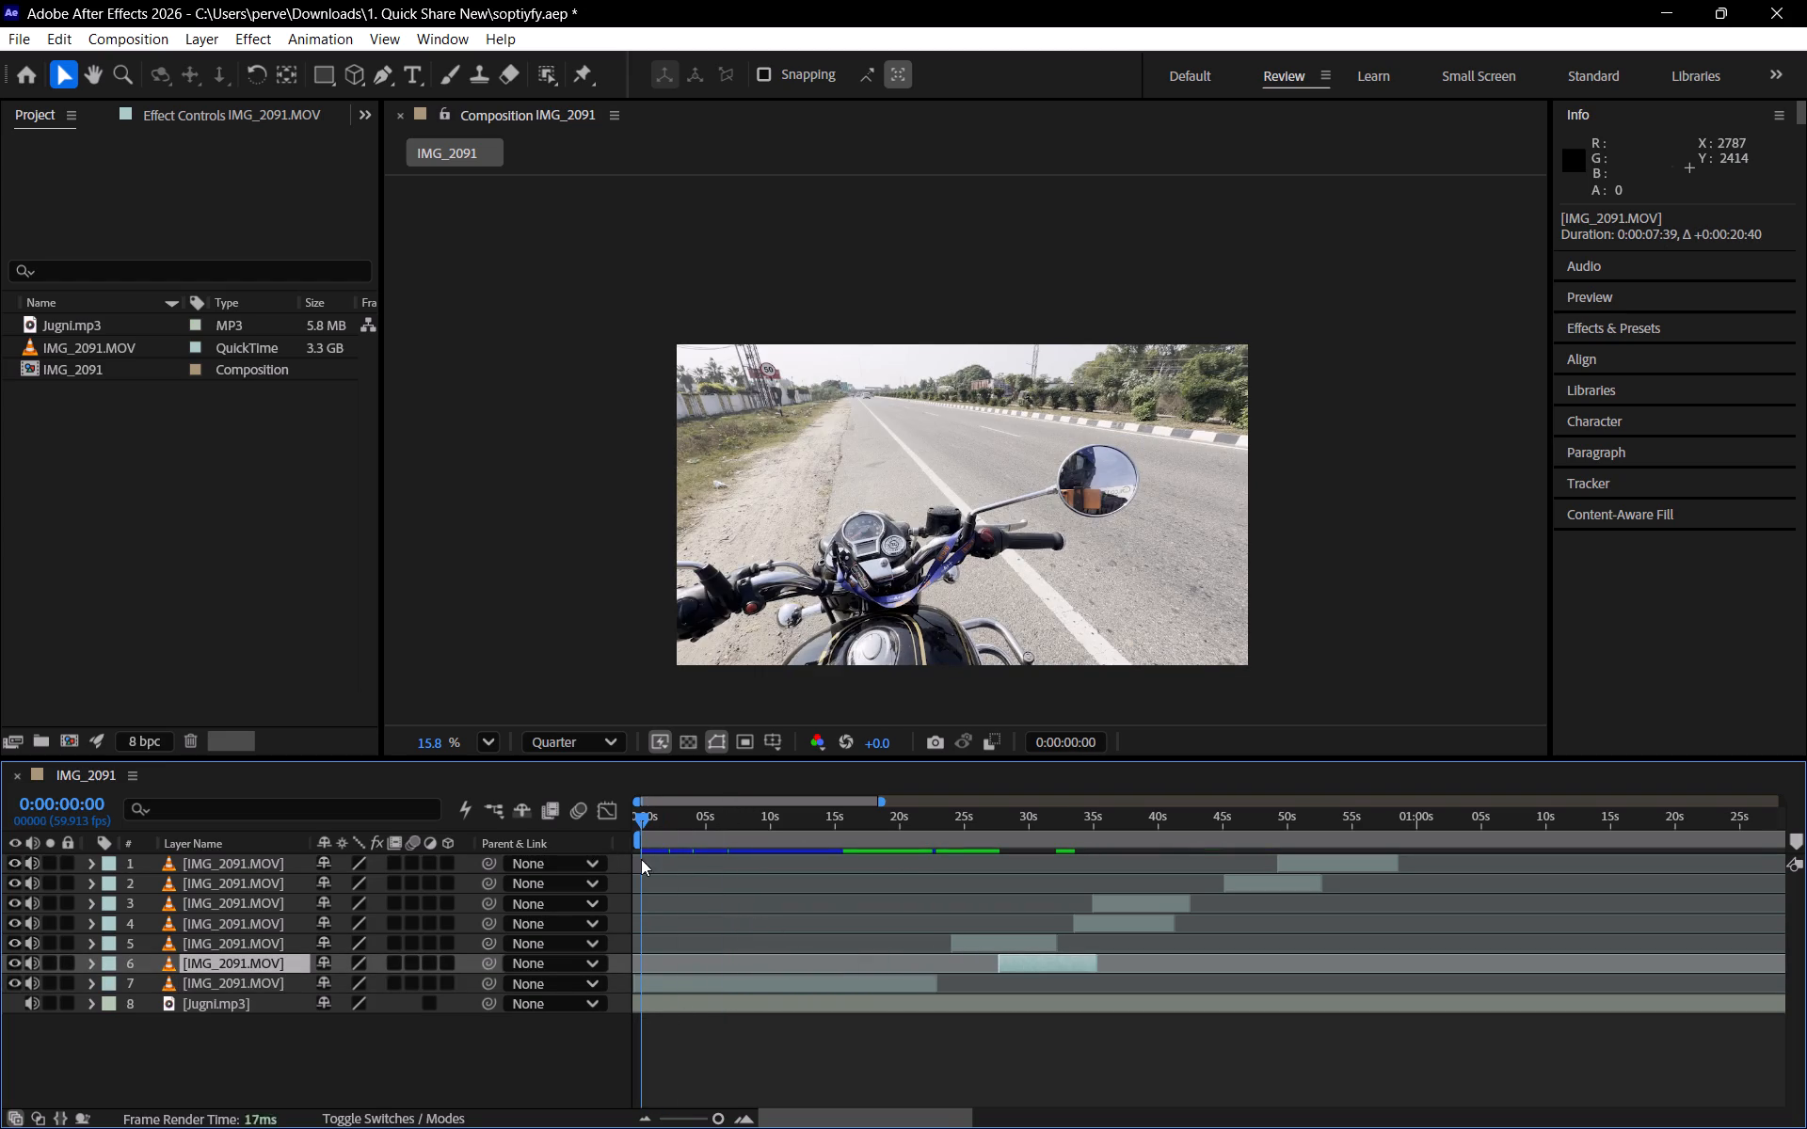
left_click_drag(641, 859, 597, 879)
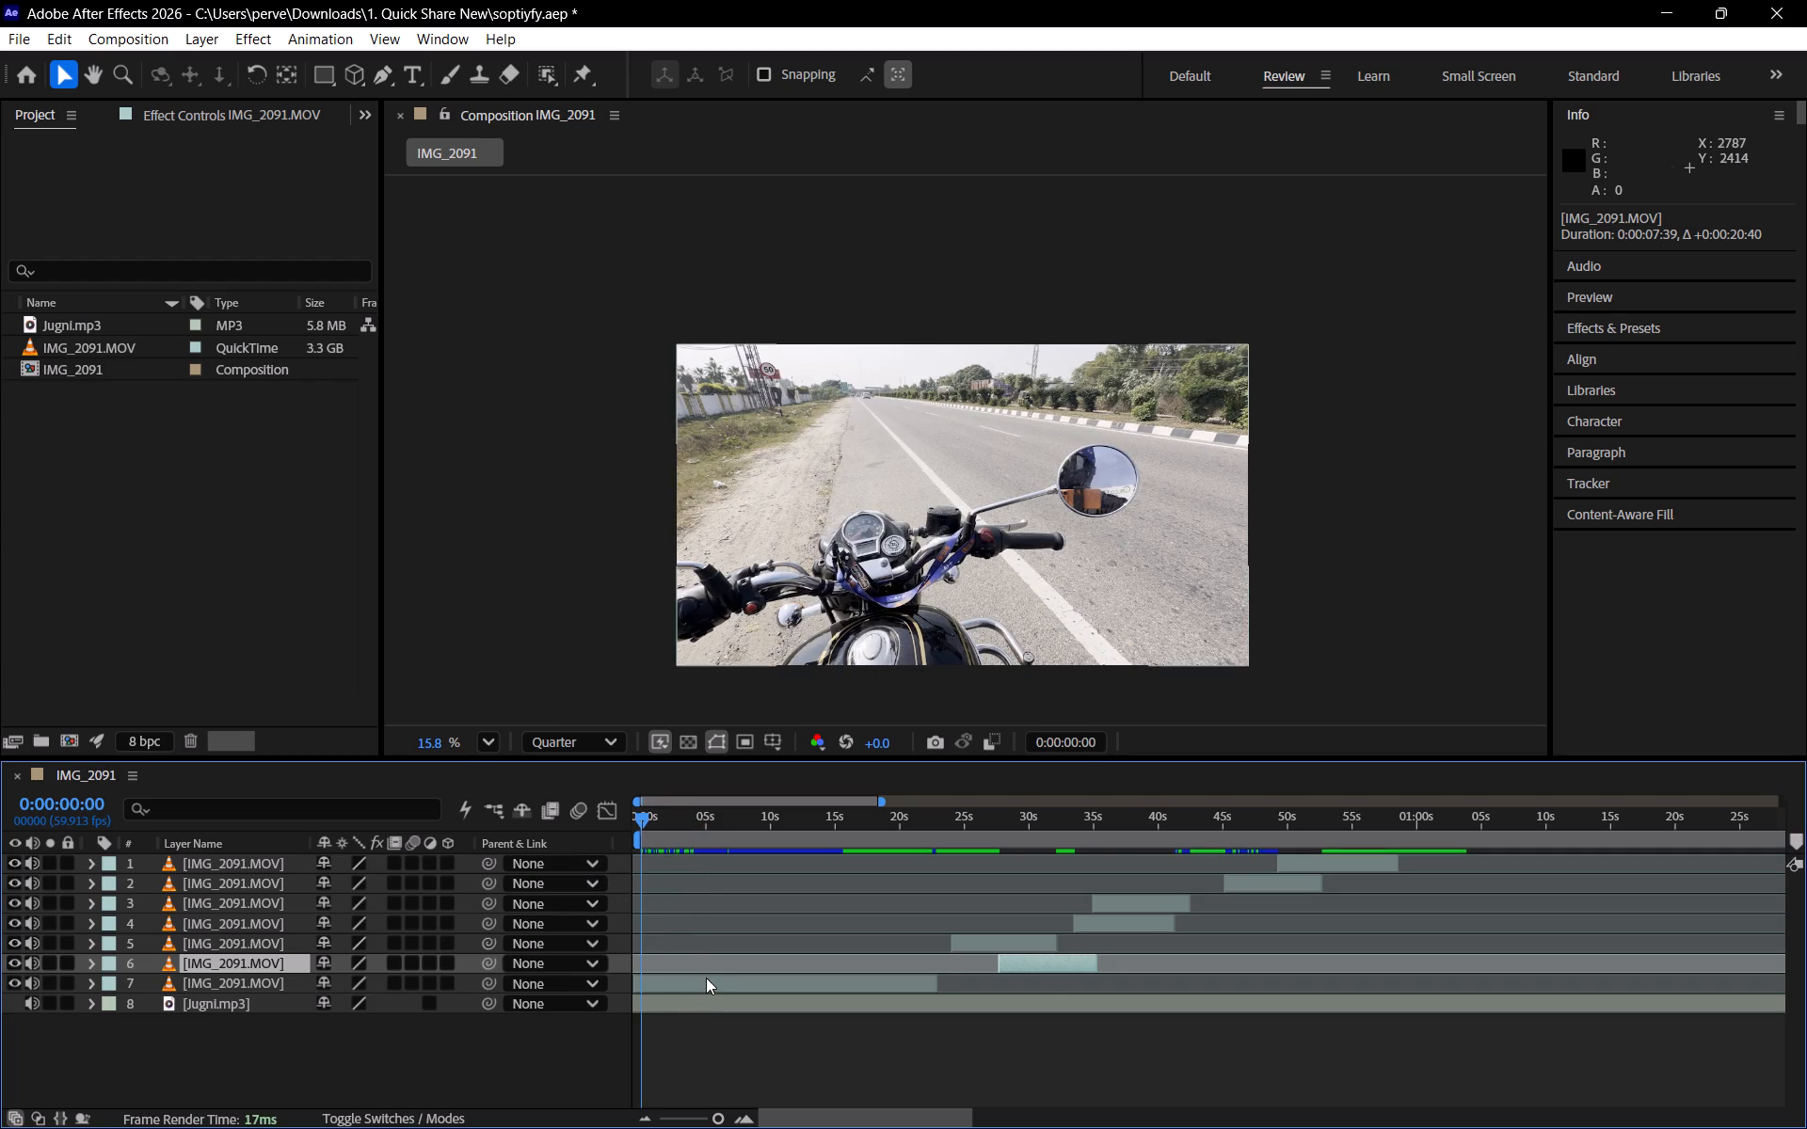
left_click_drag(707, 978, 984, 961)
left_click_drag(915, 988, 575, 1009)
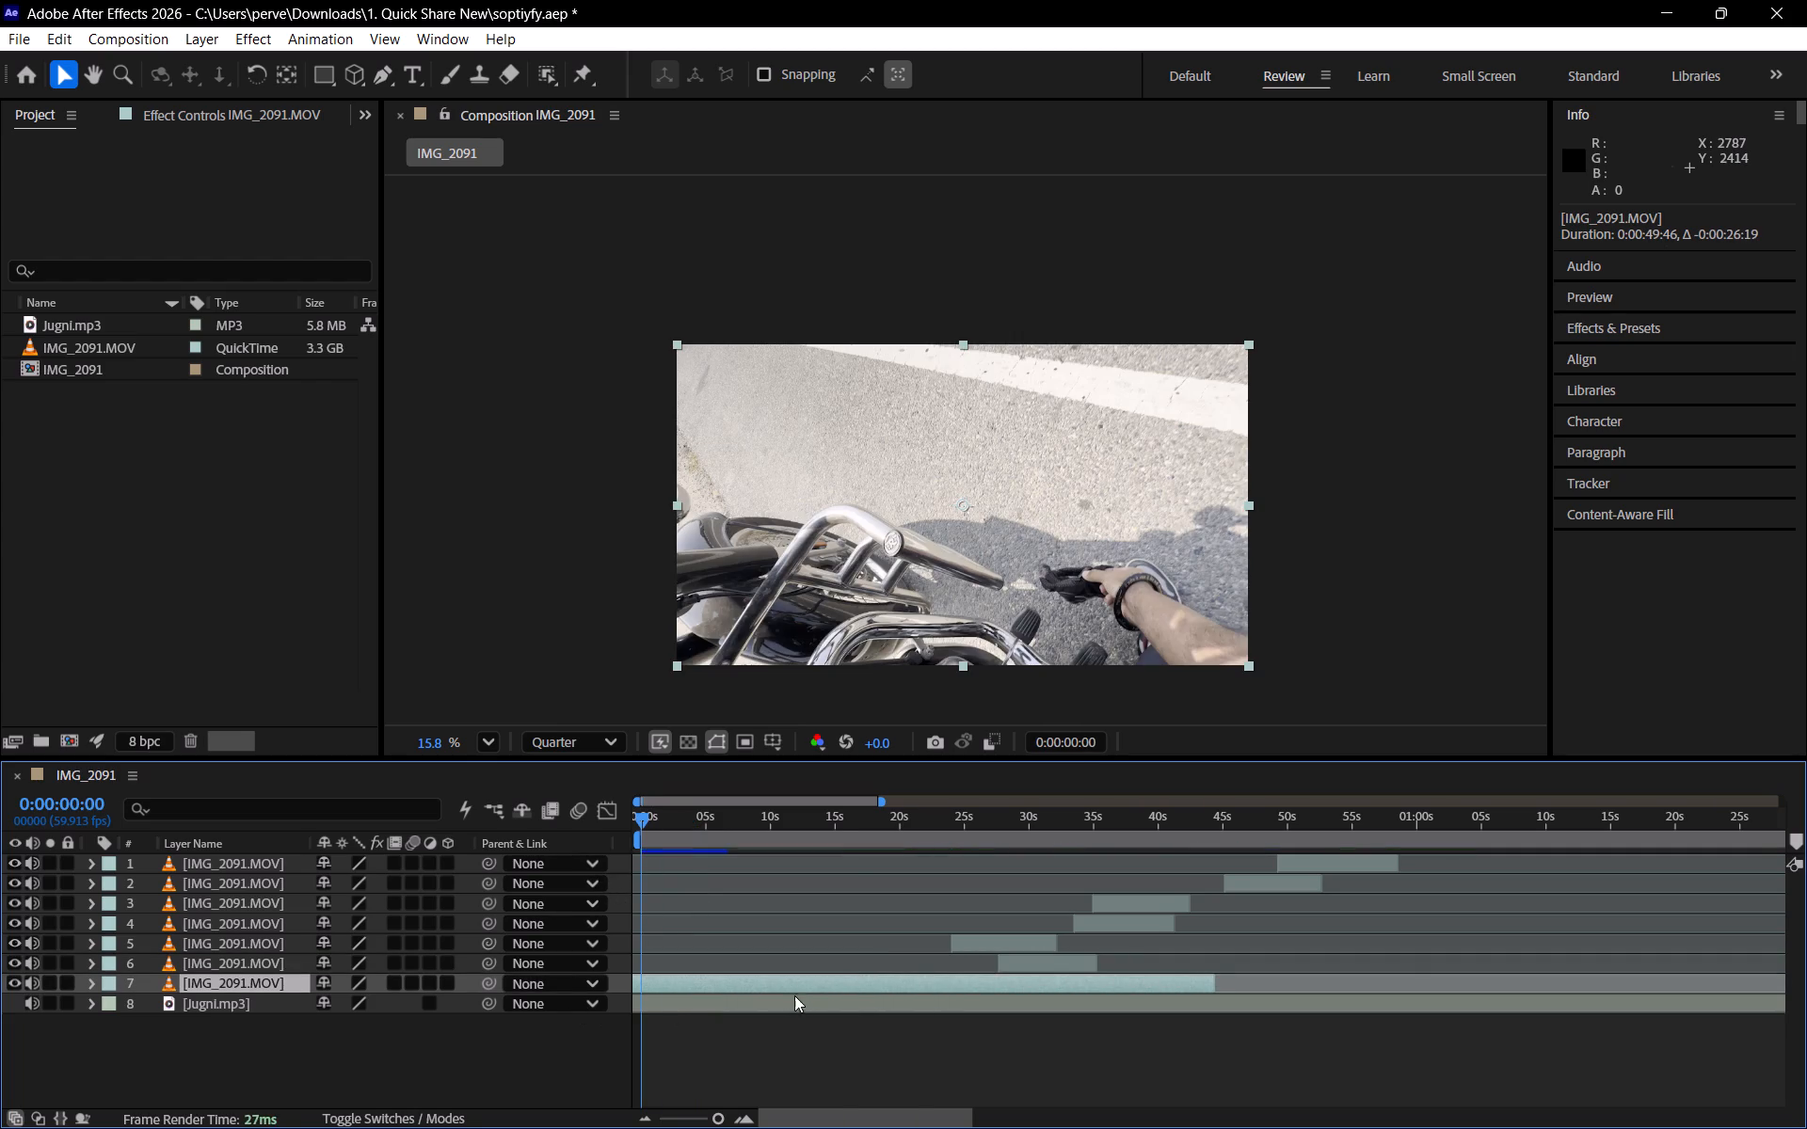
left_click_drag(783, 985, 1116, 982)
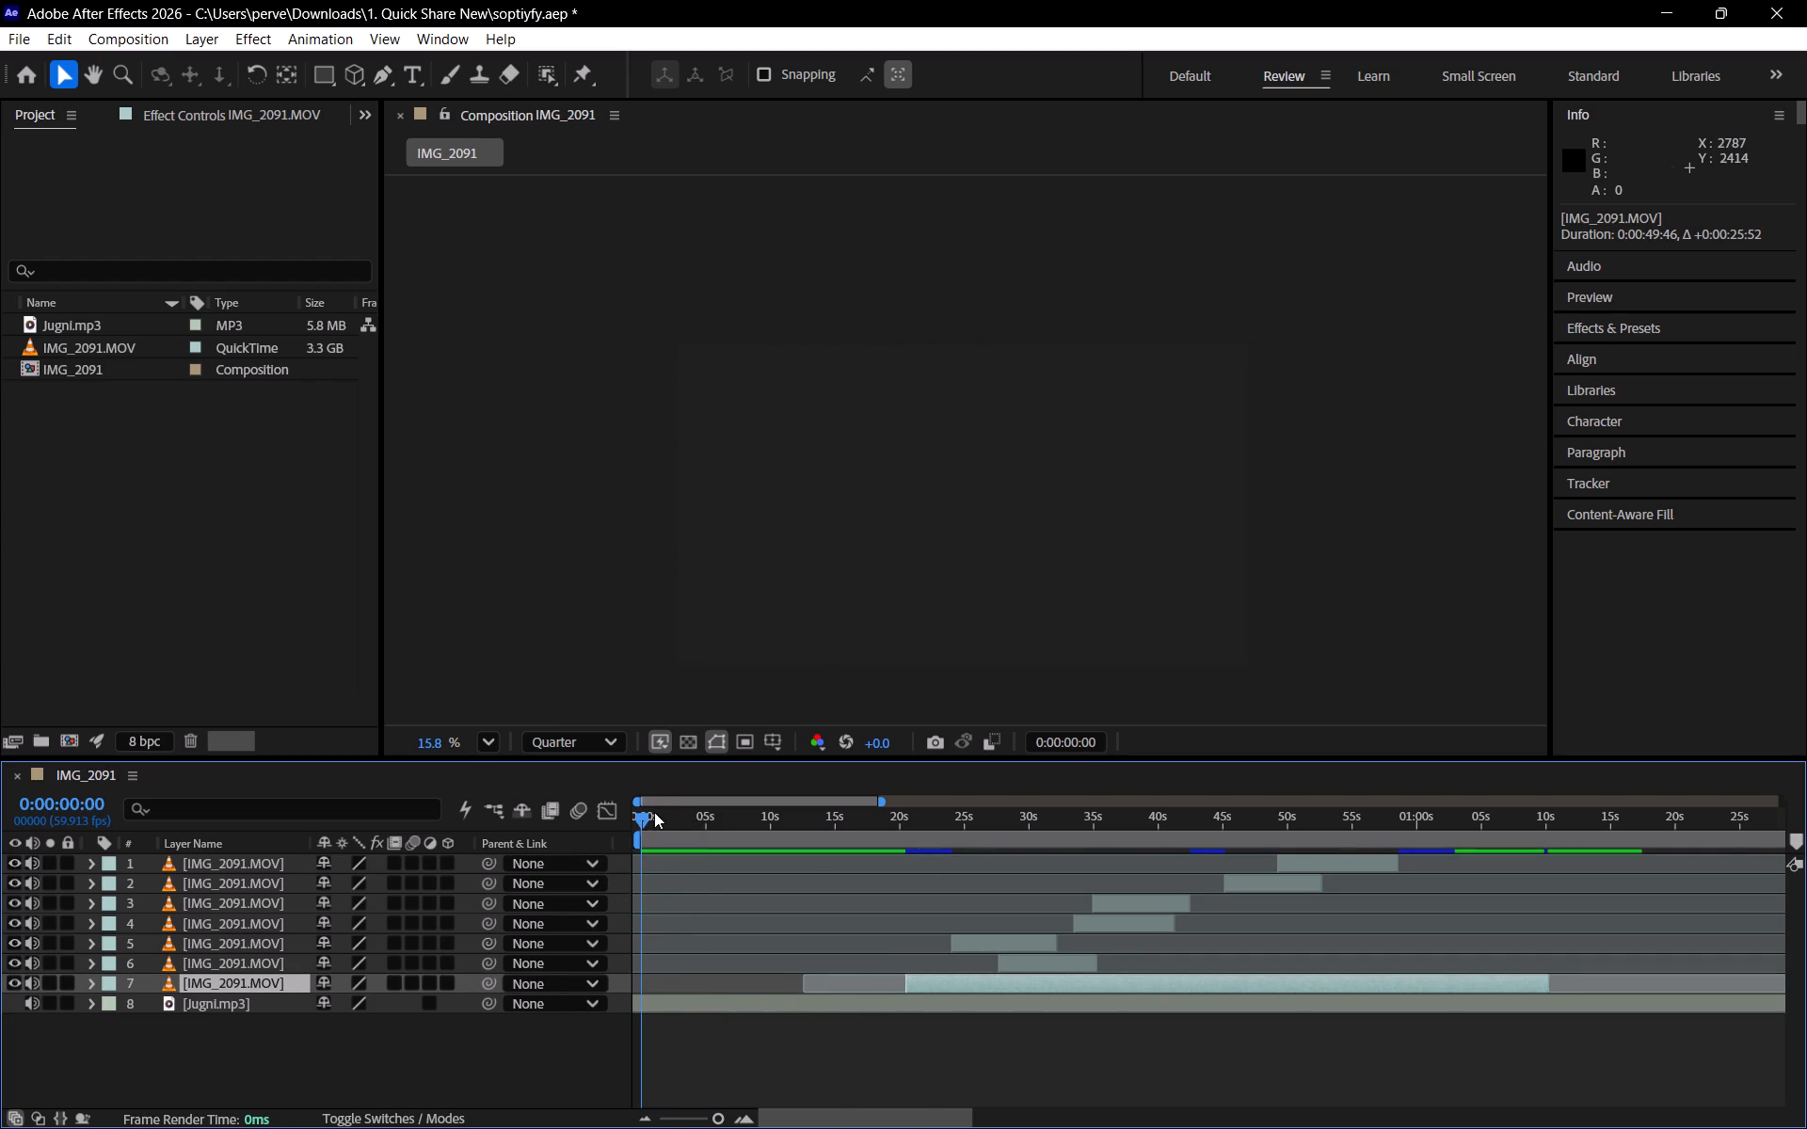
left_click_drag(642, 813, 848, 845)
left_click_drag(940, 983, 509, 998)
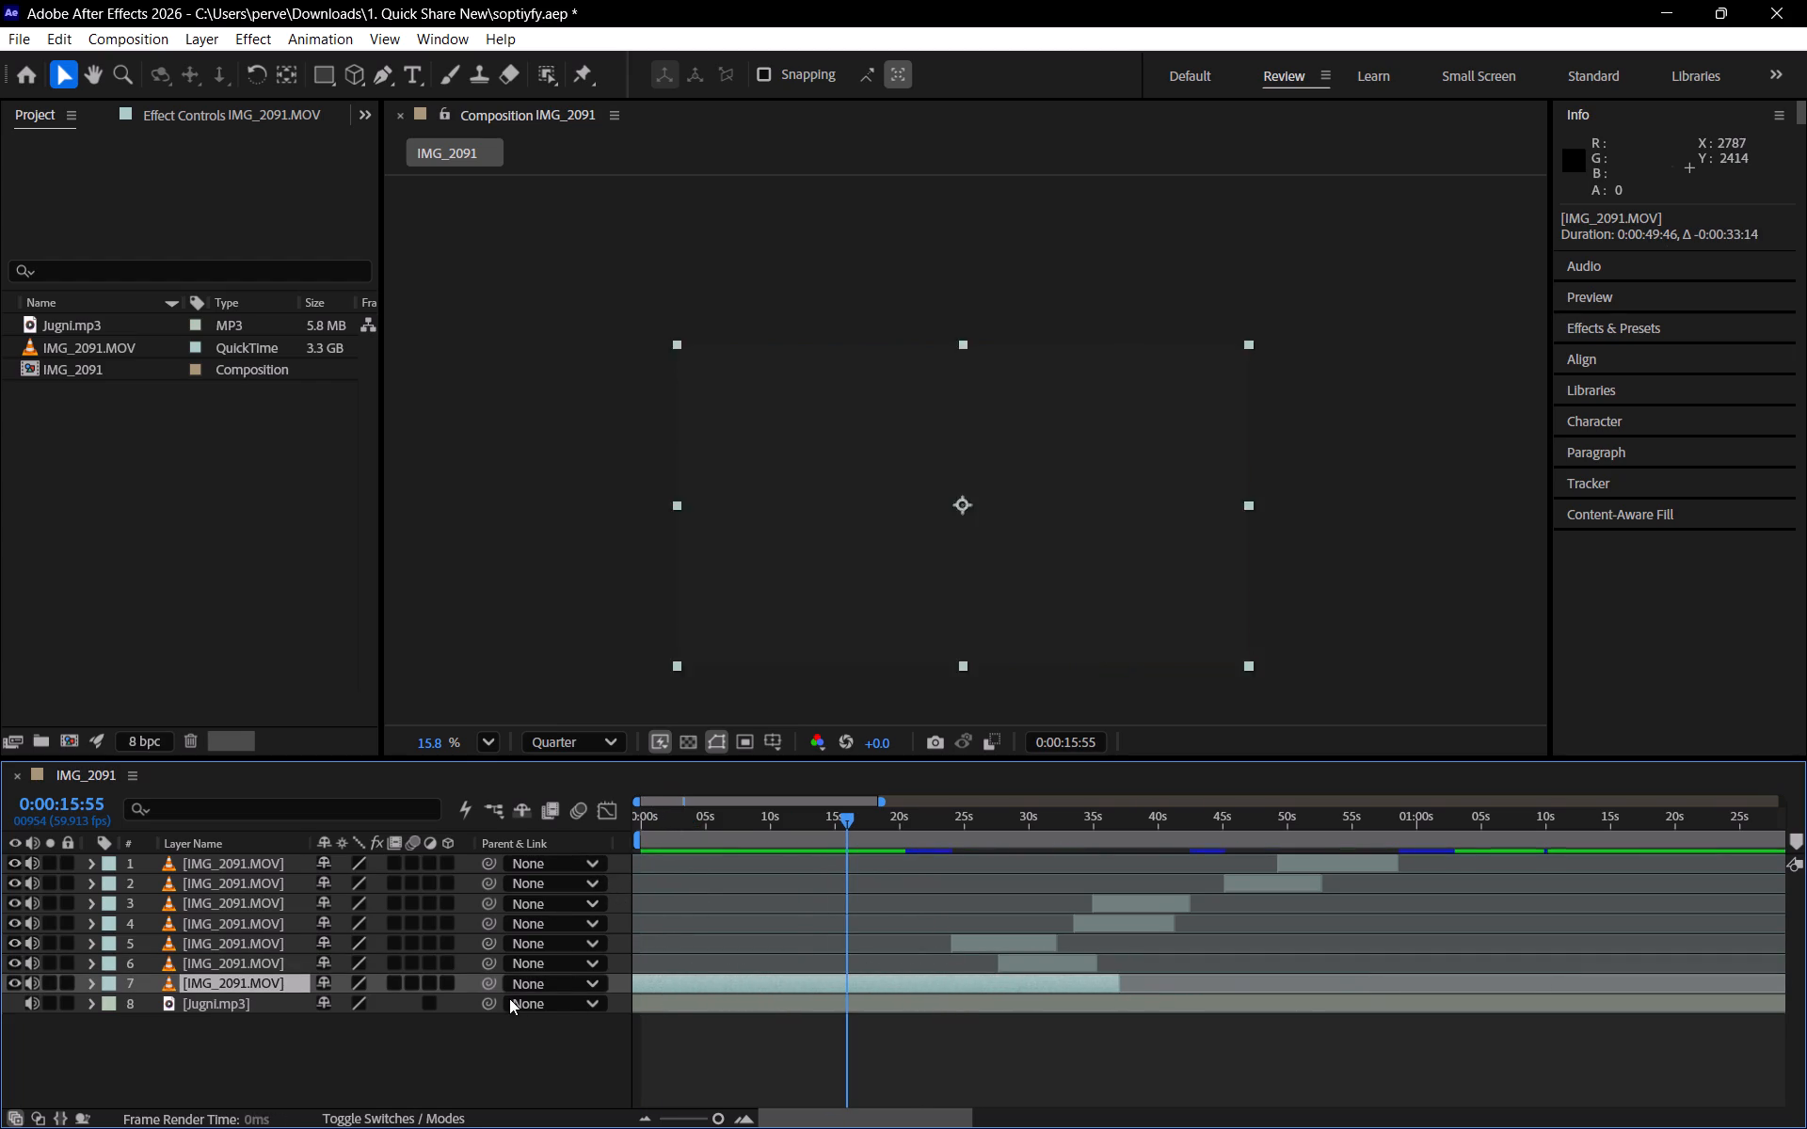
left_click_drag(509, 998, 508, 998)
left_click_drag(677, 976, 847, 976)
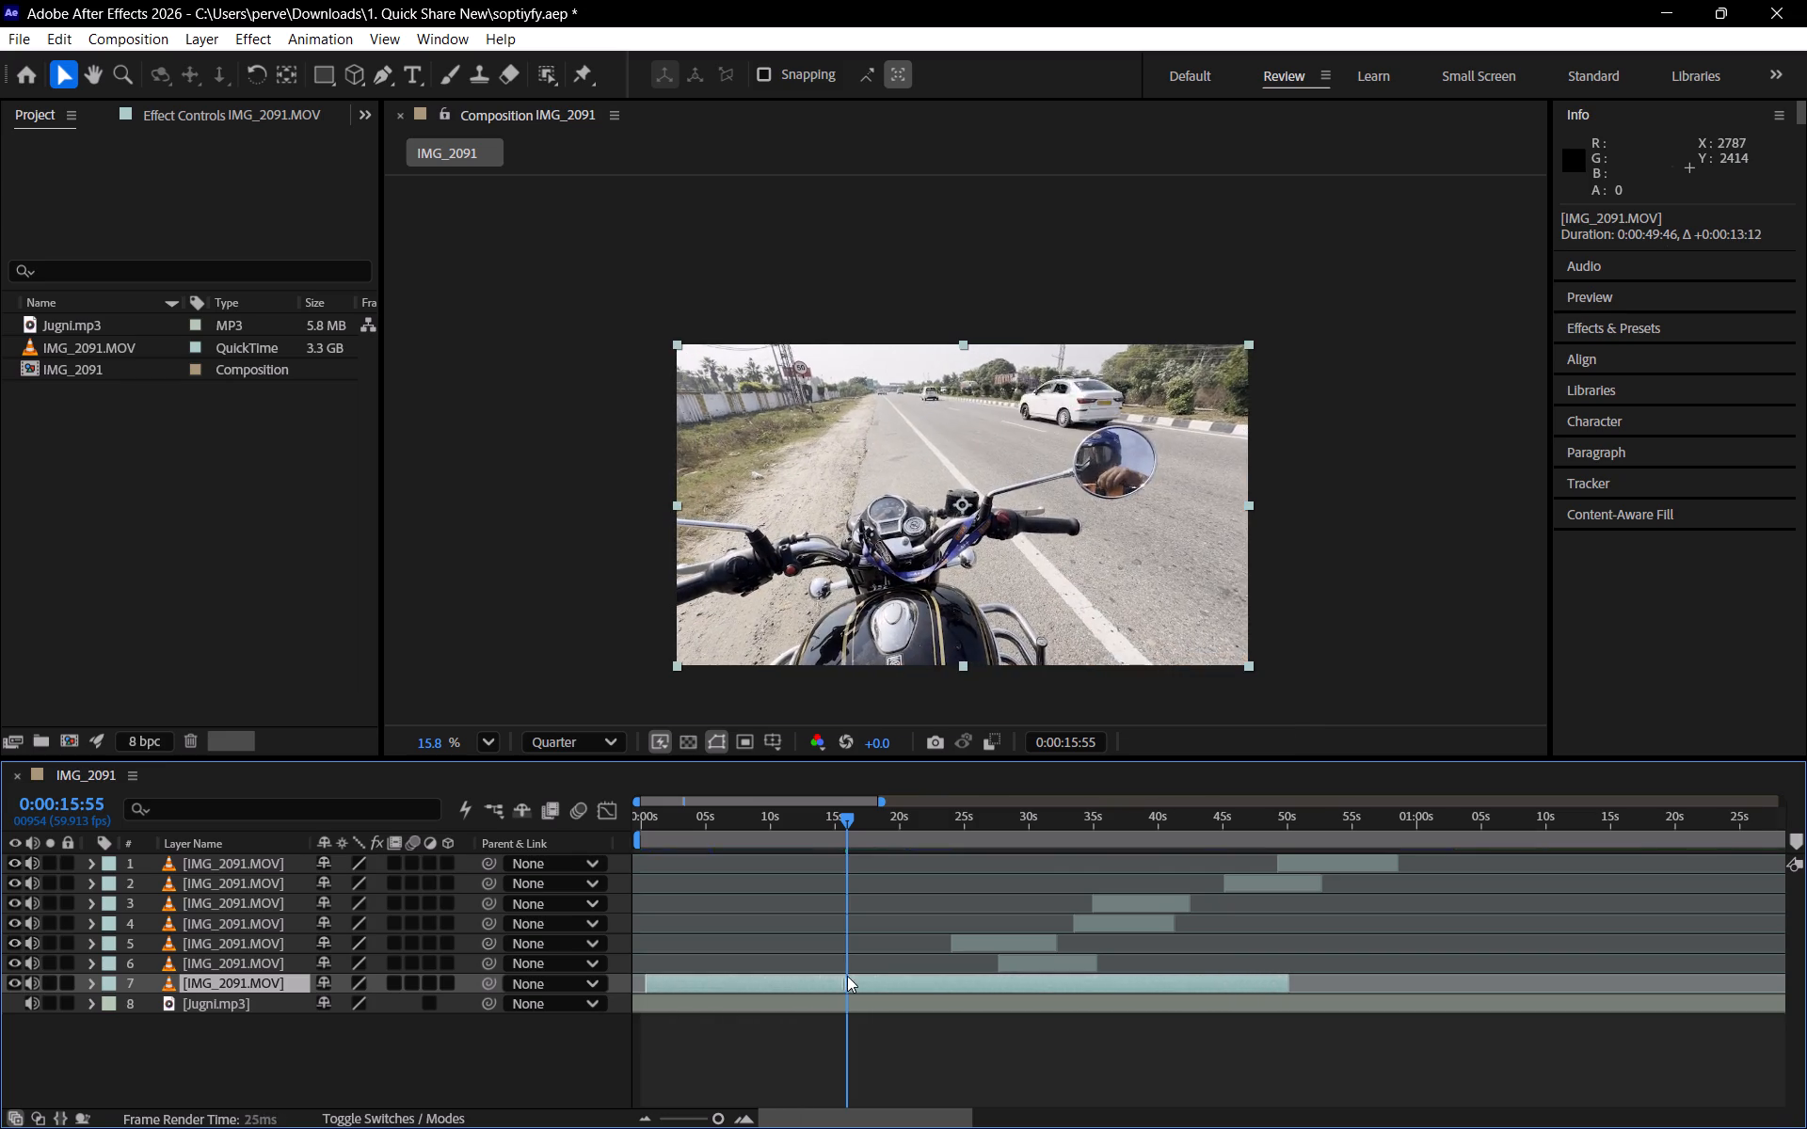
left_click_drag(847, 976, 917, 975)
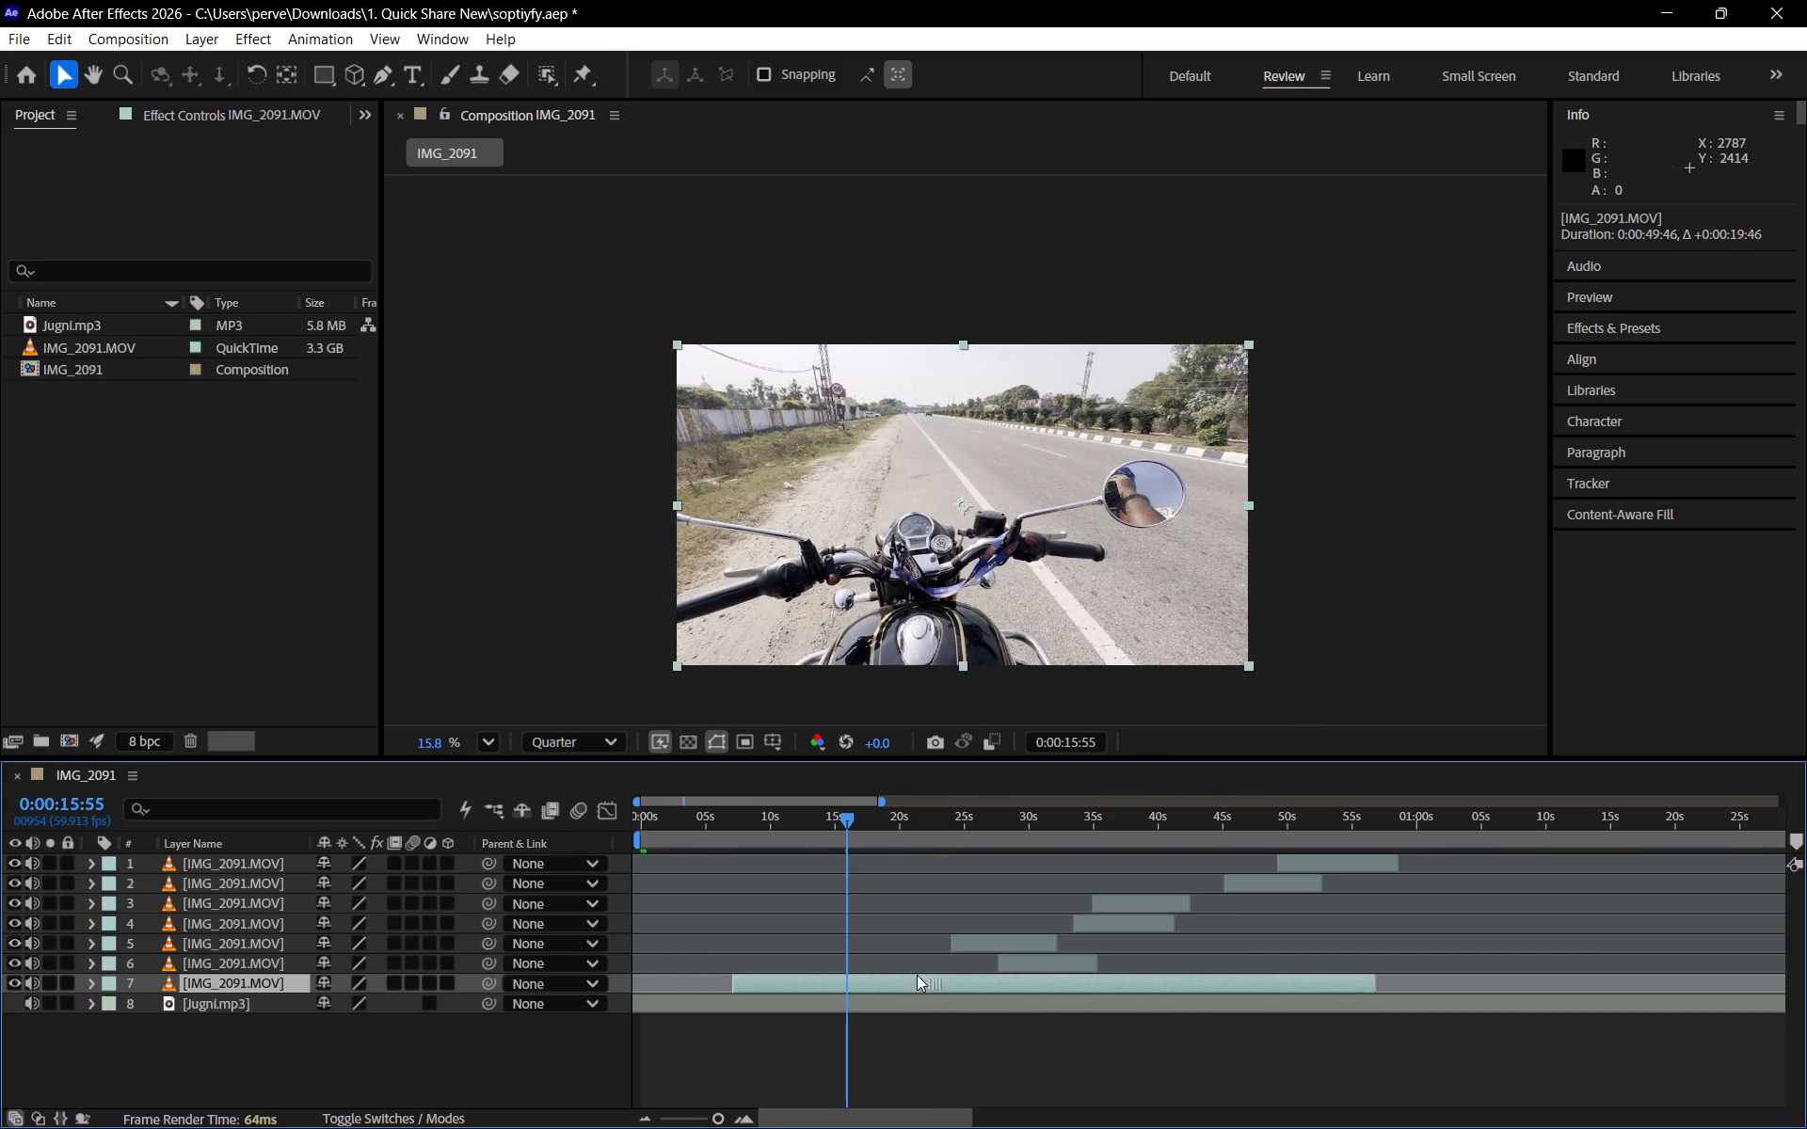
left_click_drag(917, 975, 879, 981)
Review the extended layer 7 and slide it about 19 seconds earlier, lining up the glove-wearing scene with 0:00:21:33.
left_click_drag(816, 819, 724, 883)
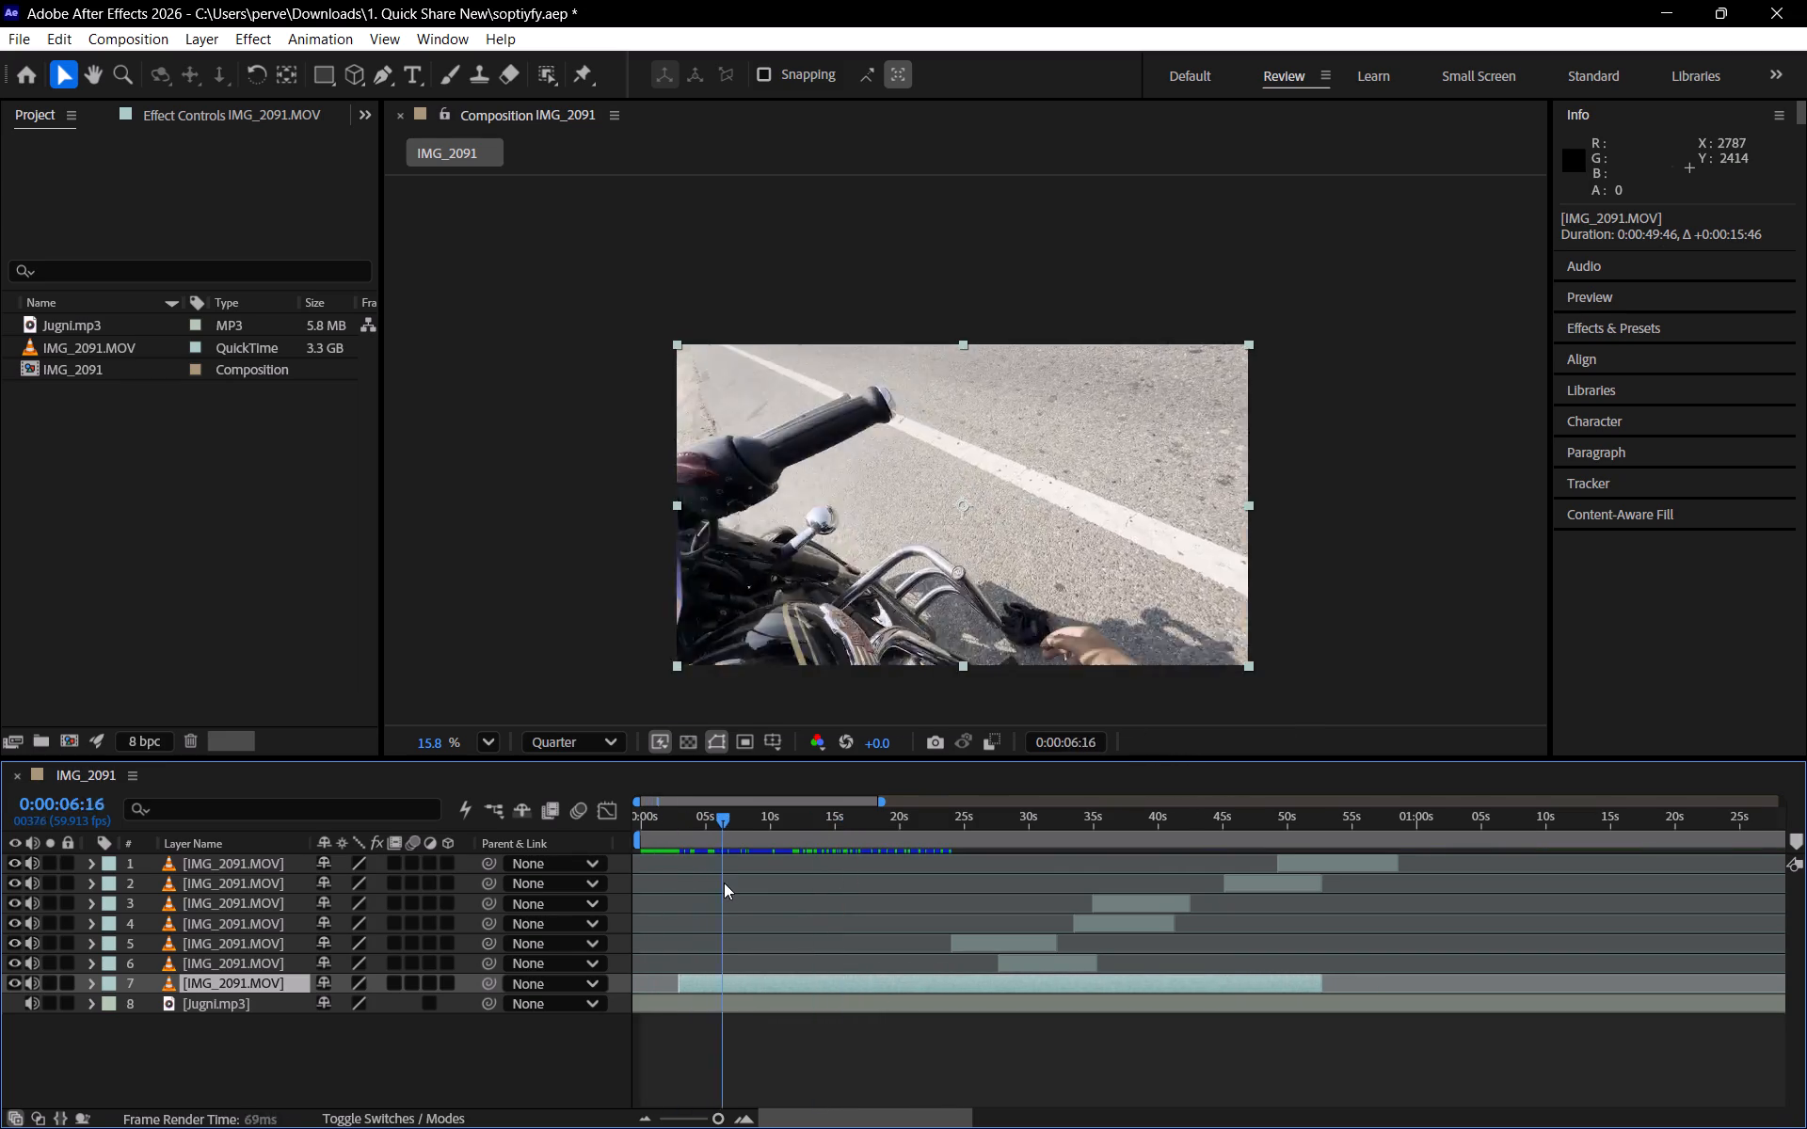
left_click_drag(724, 883, 836, 925)
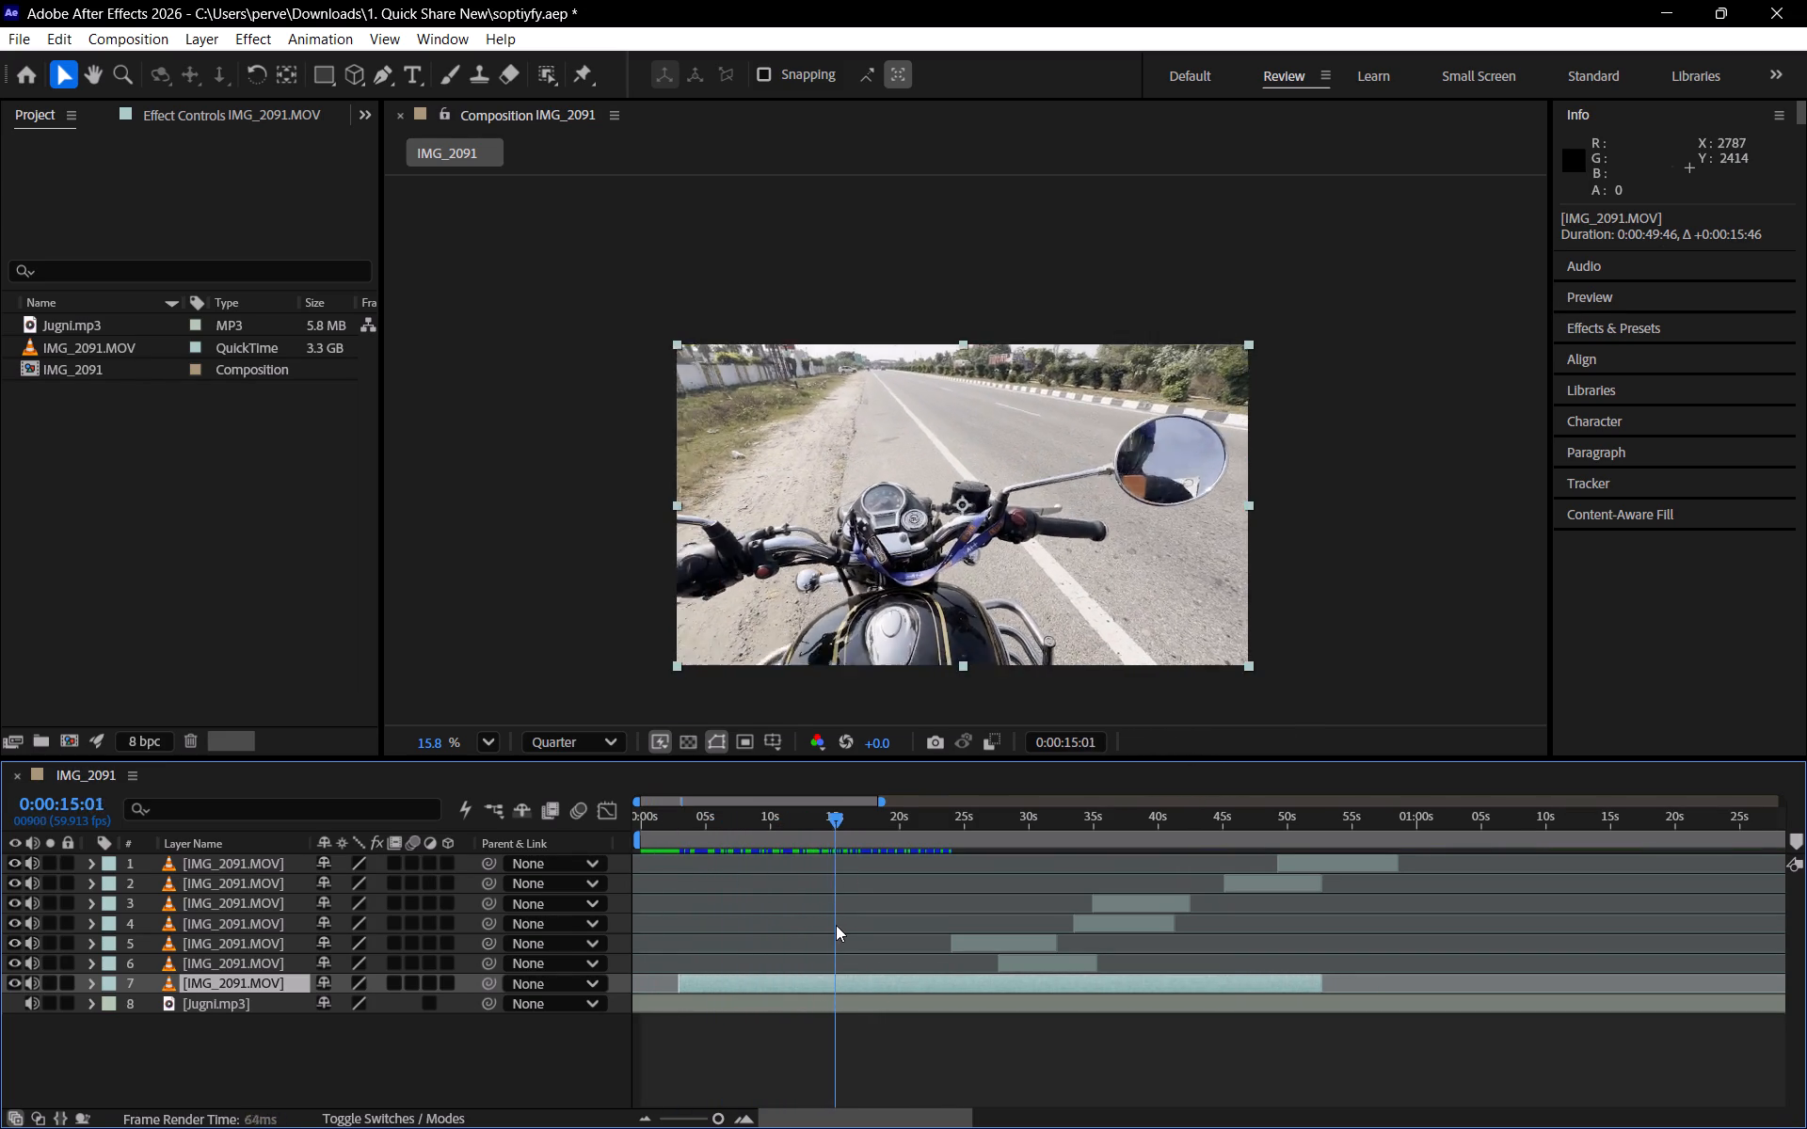
left_click_drag(836, 925, 898, 922)
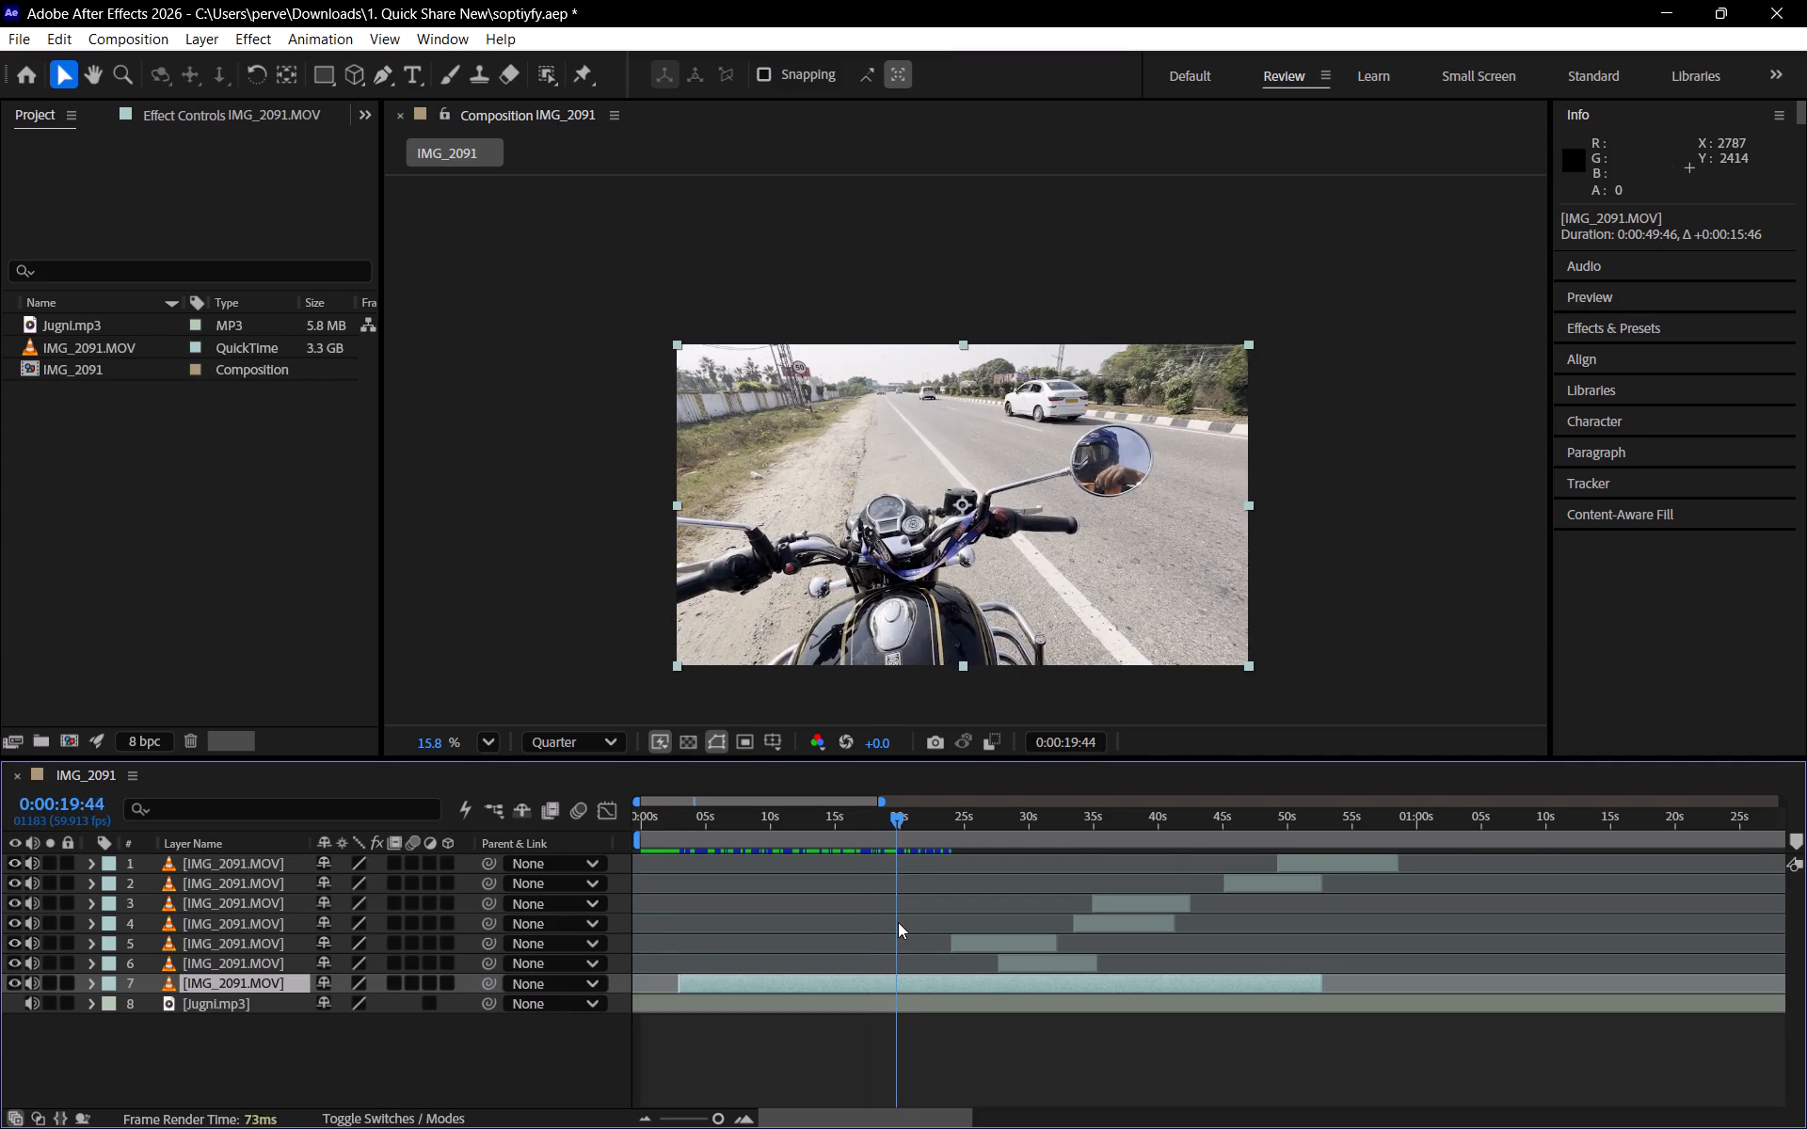
left_click_drag(898, 922, 955, 921)
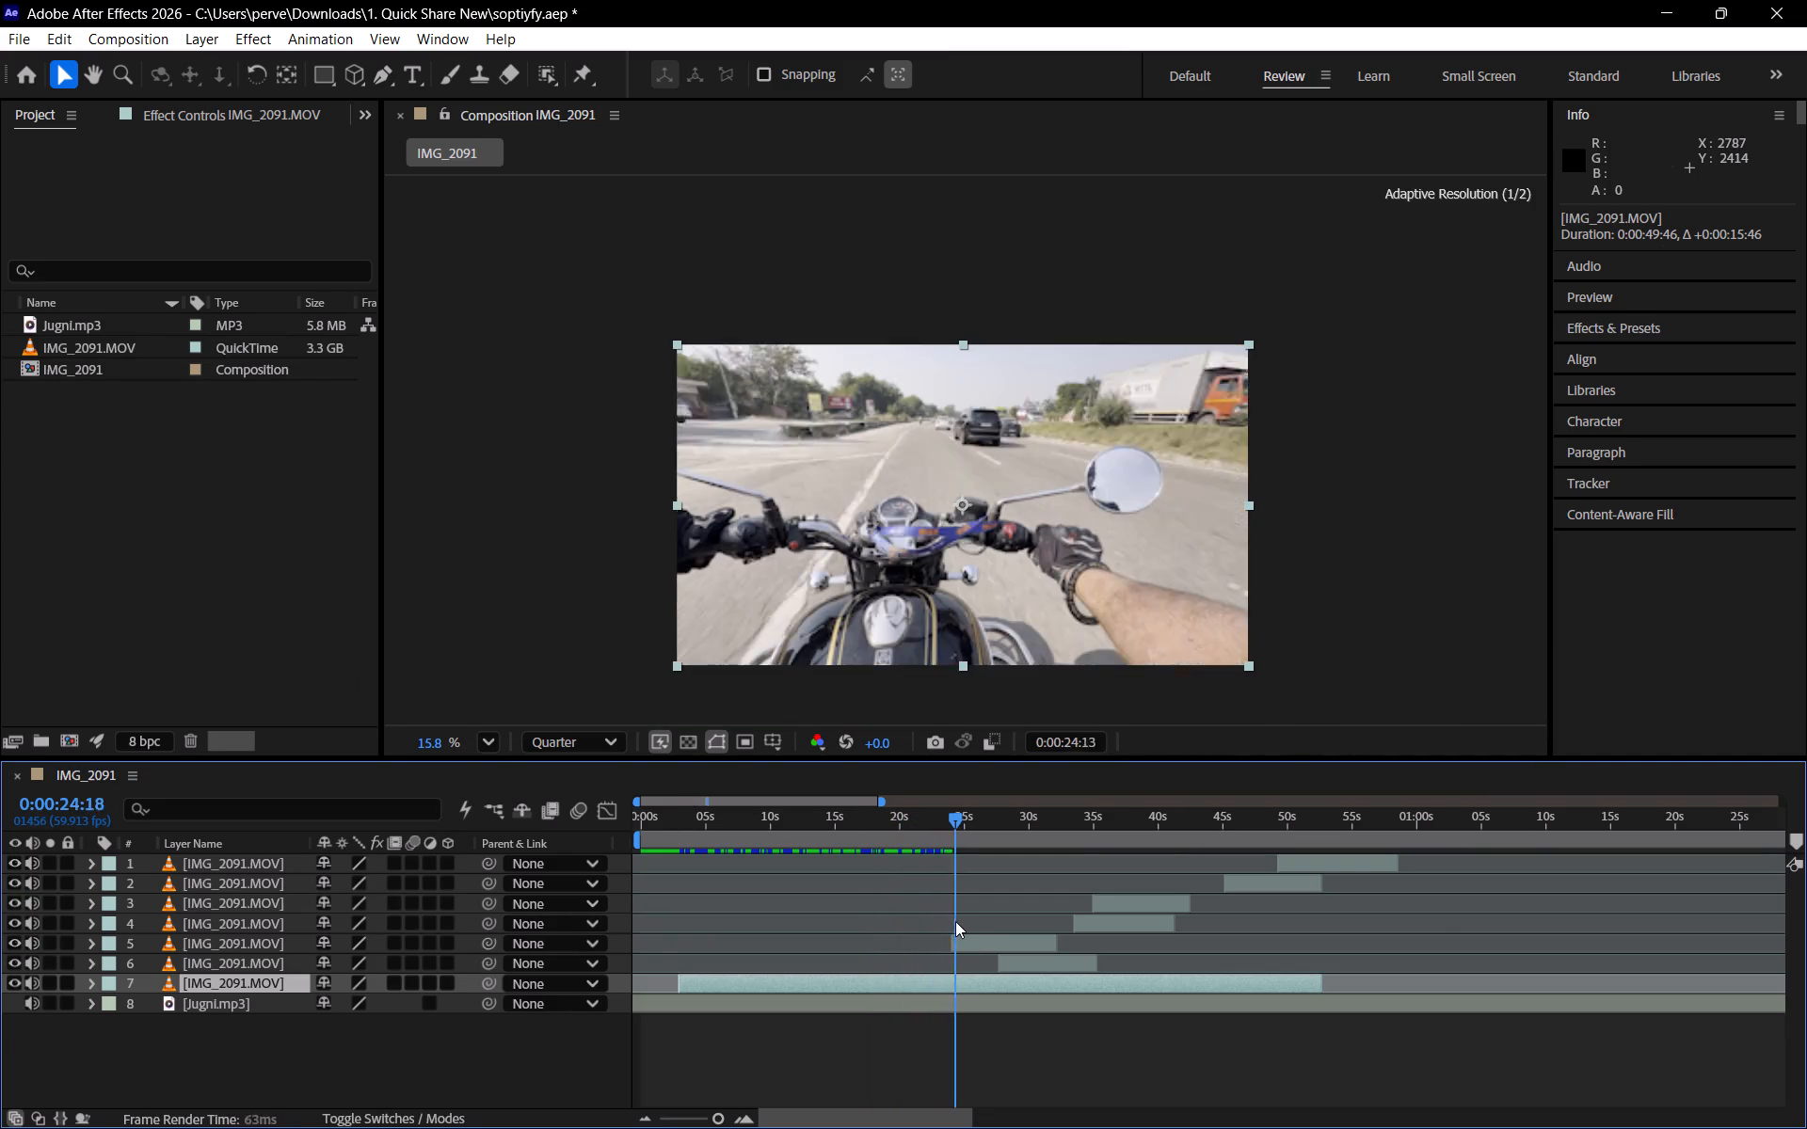
left_click_drag(955, 921, 915, 928)
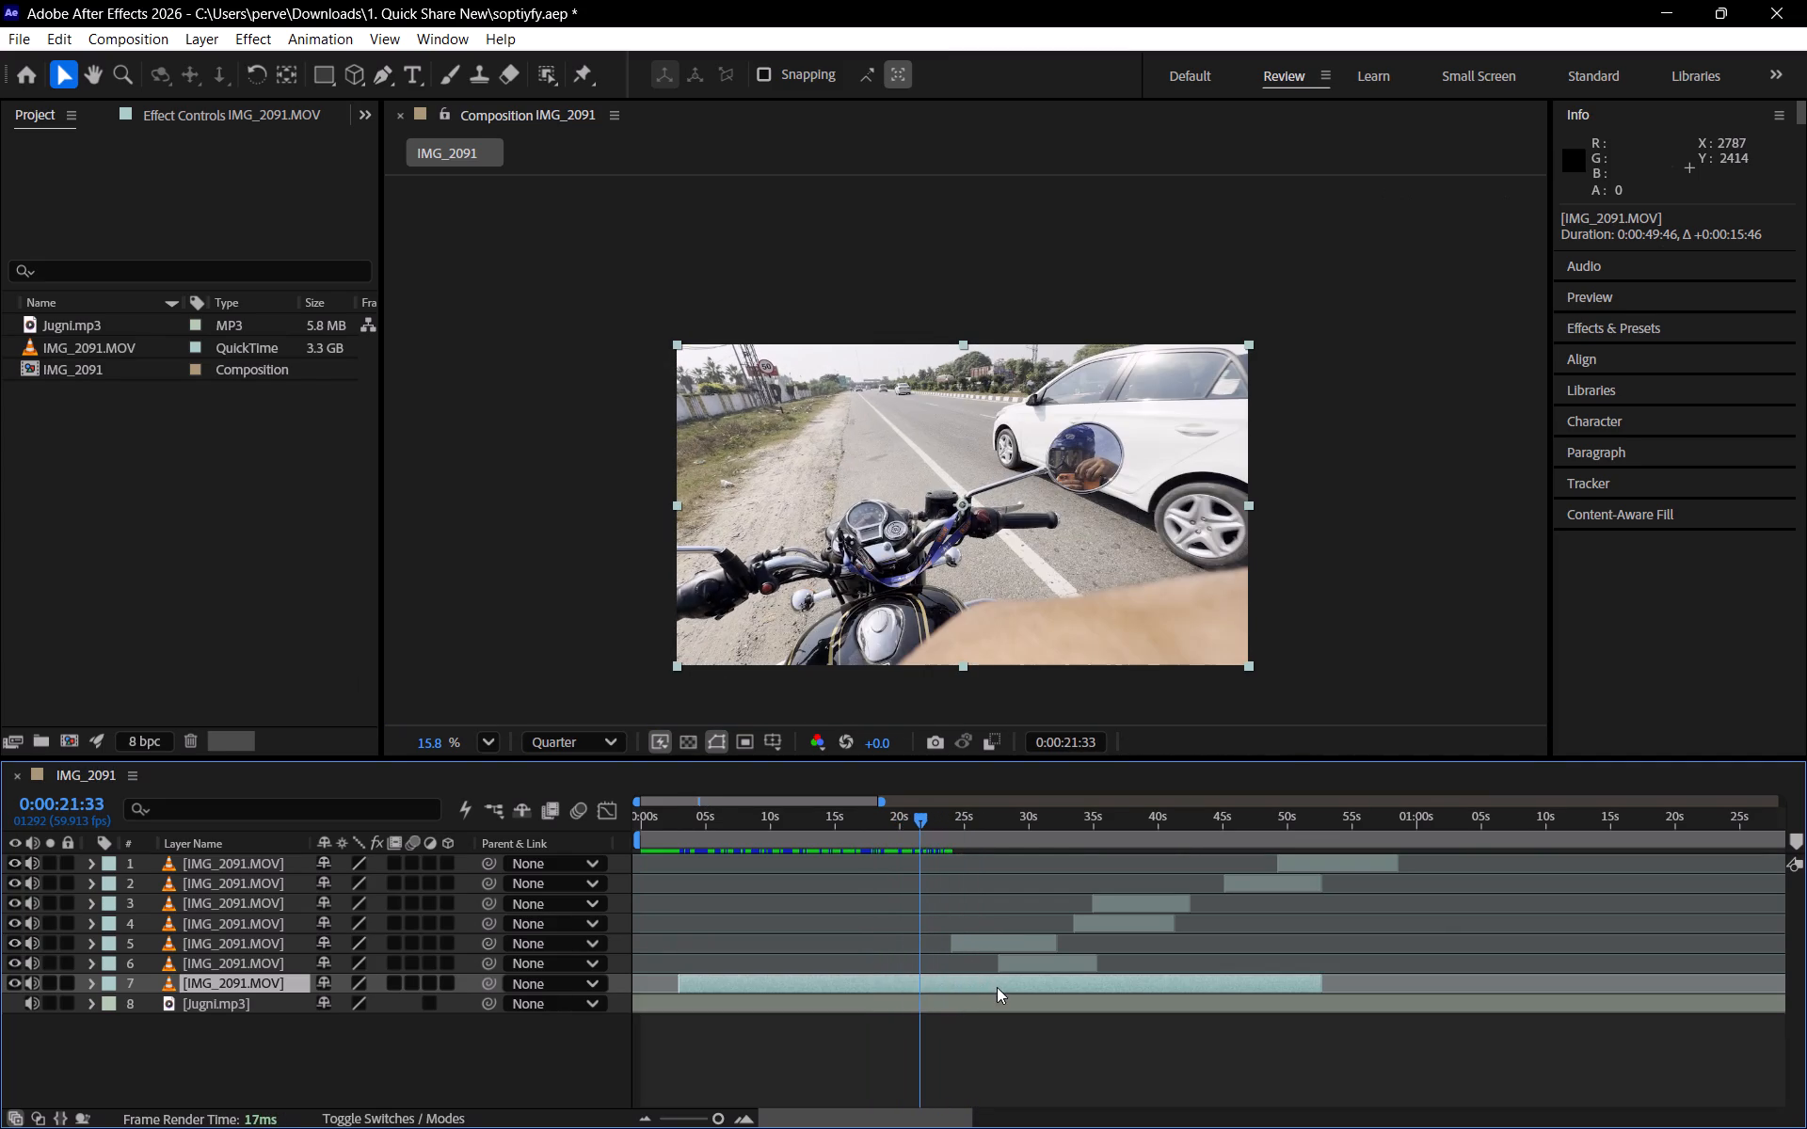
left_click_drag(997, 987, 812, 992)
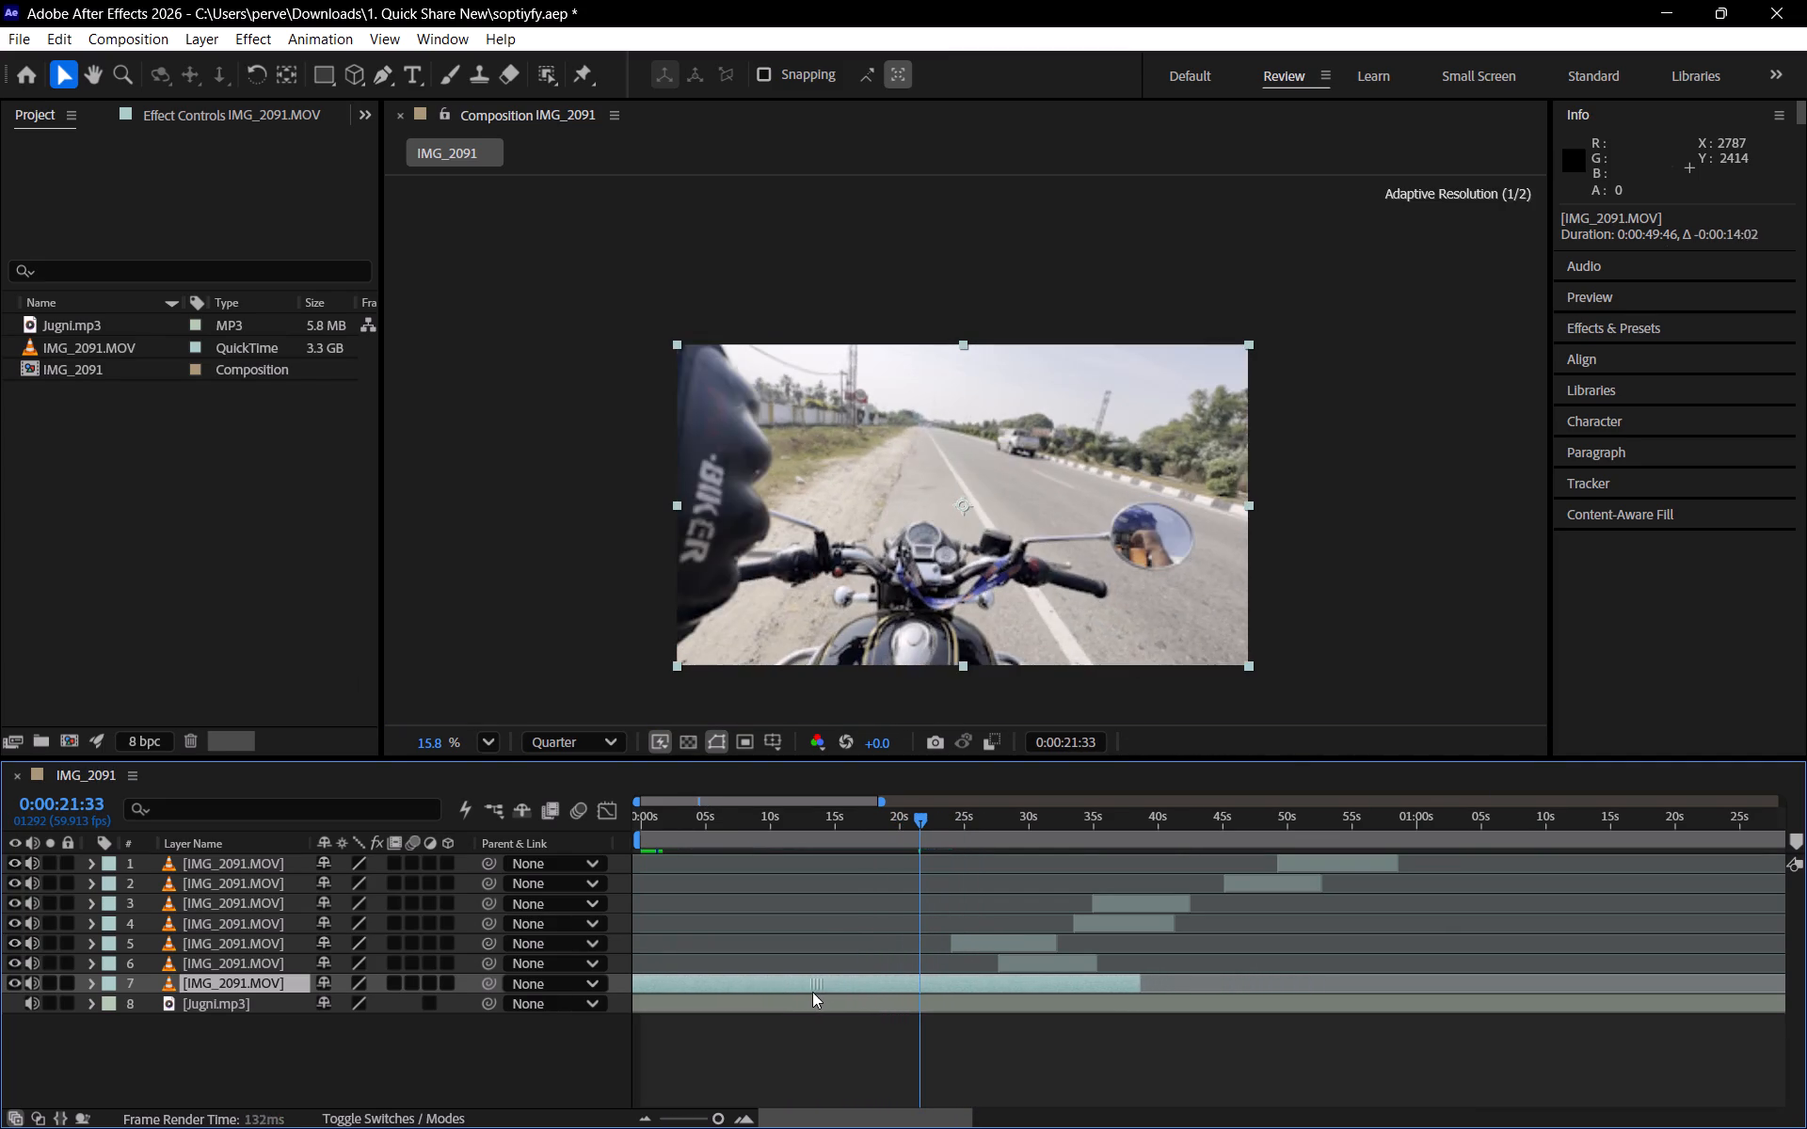
left_click_drag(812, 992, 751, 998)
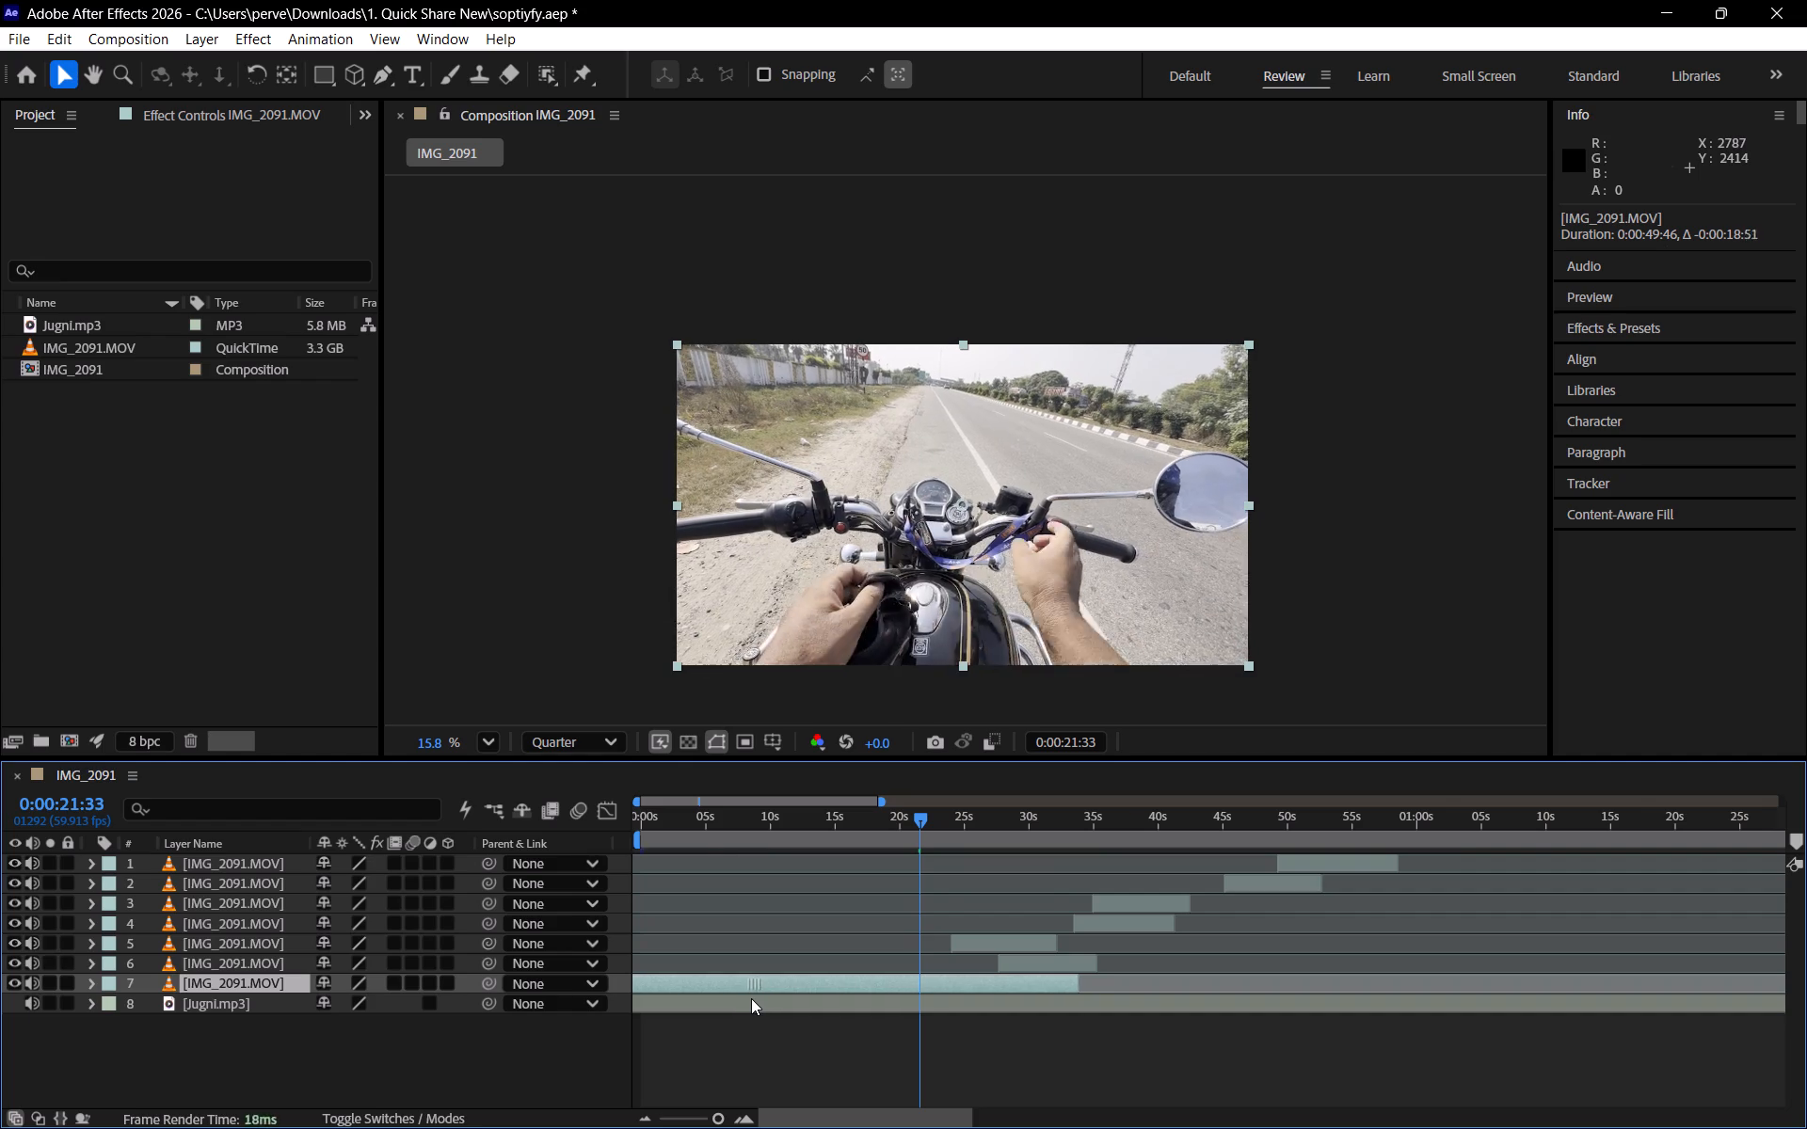
left_click_drag(751, 998, 708, 1003)
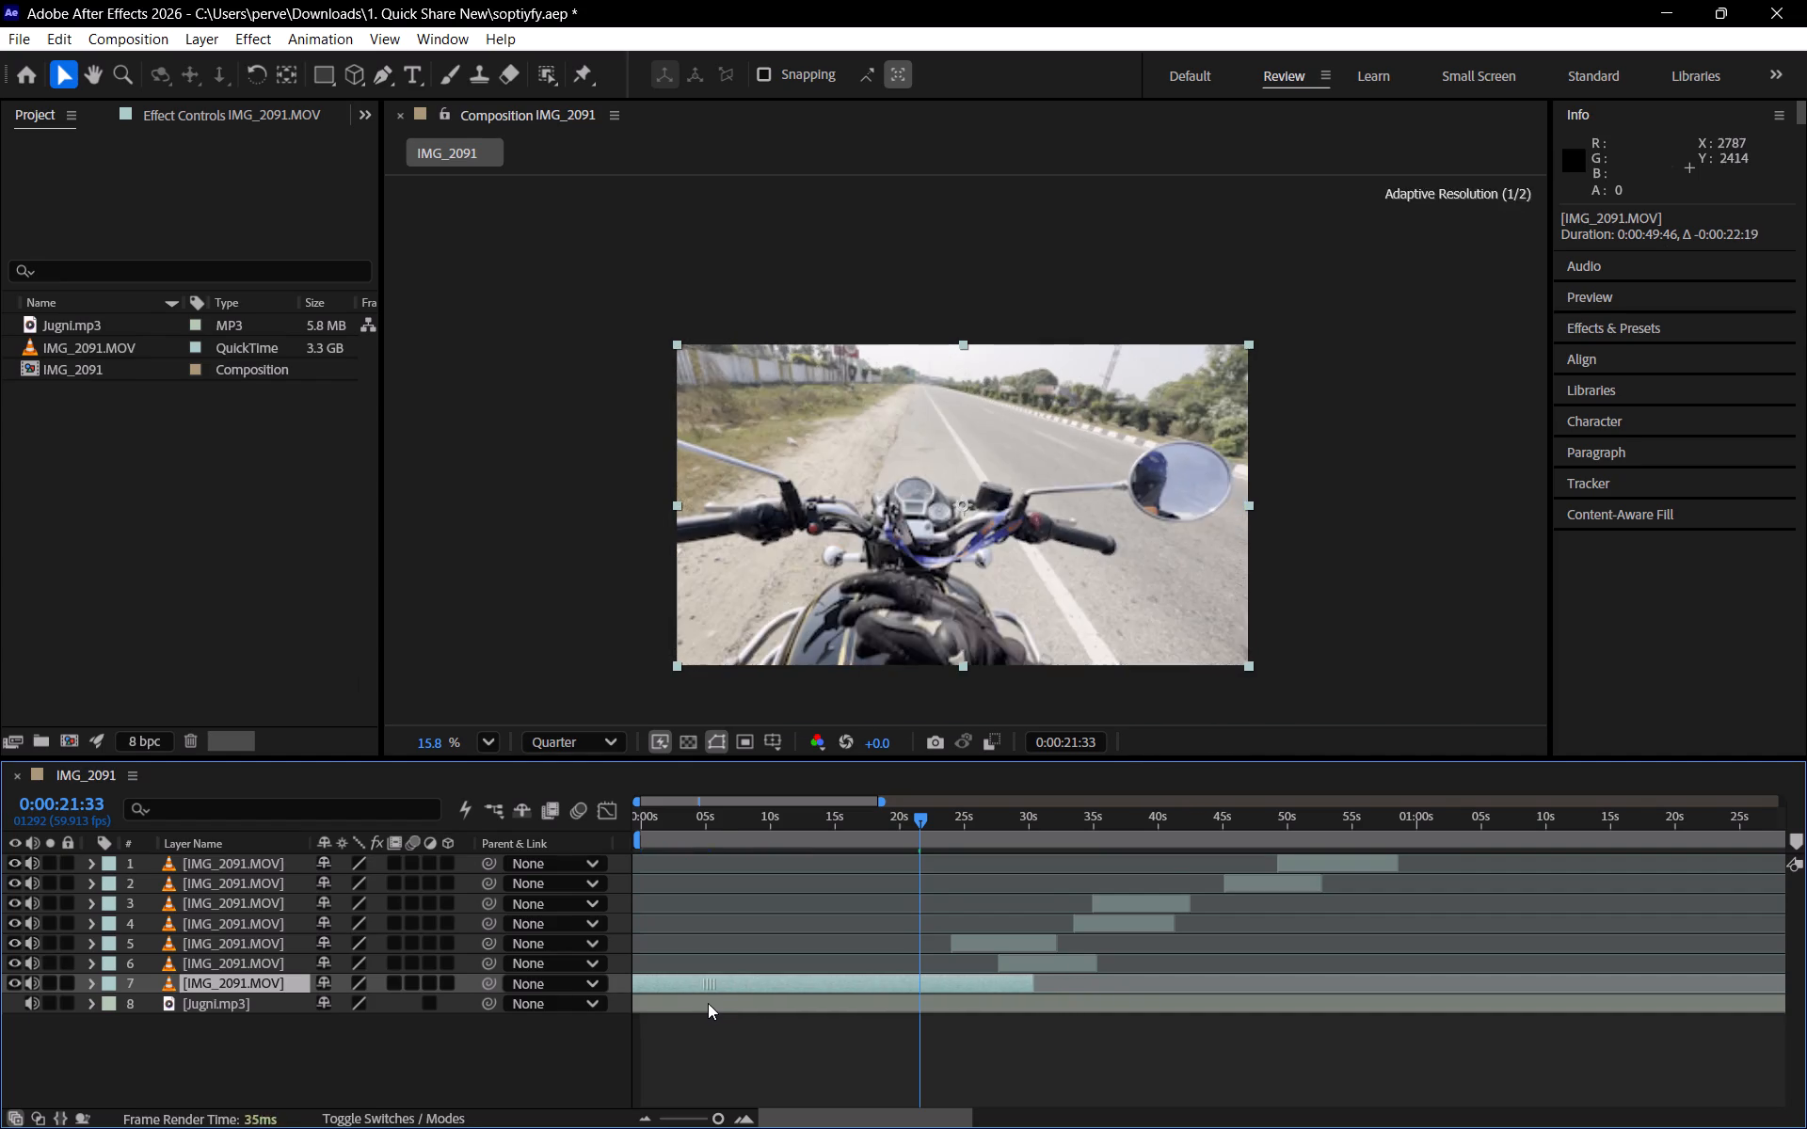
left_click_drag(708, 1003, 677, 1006)
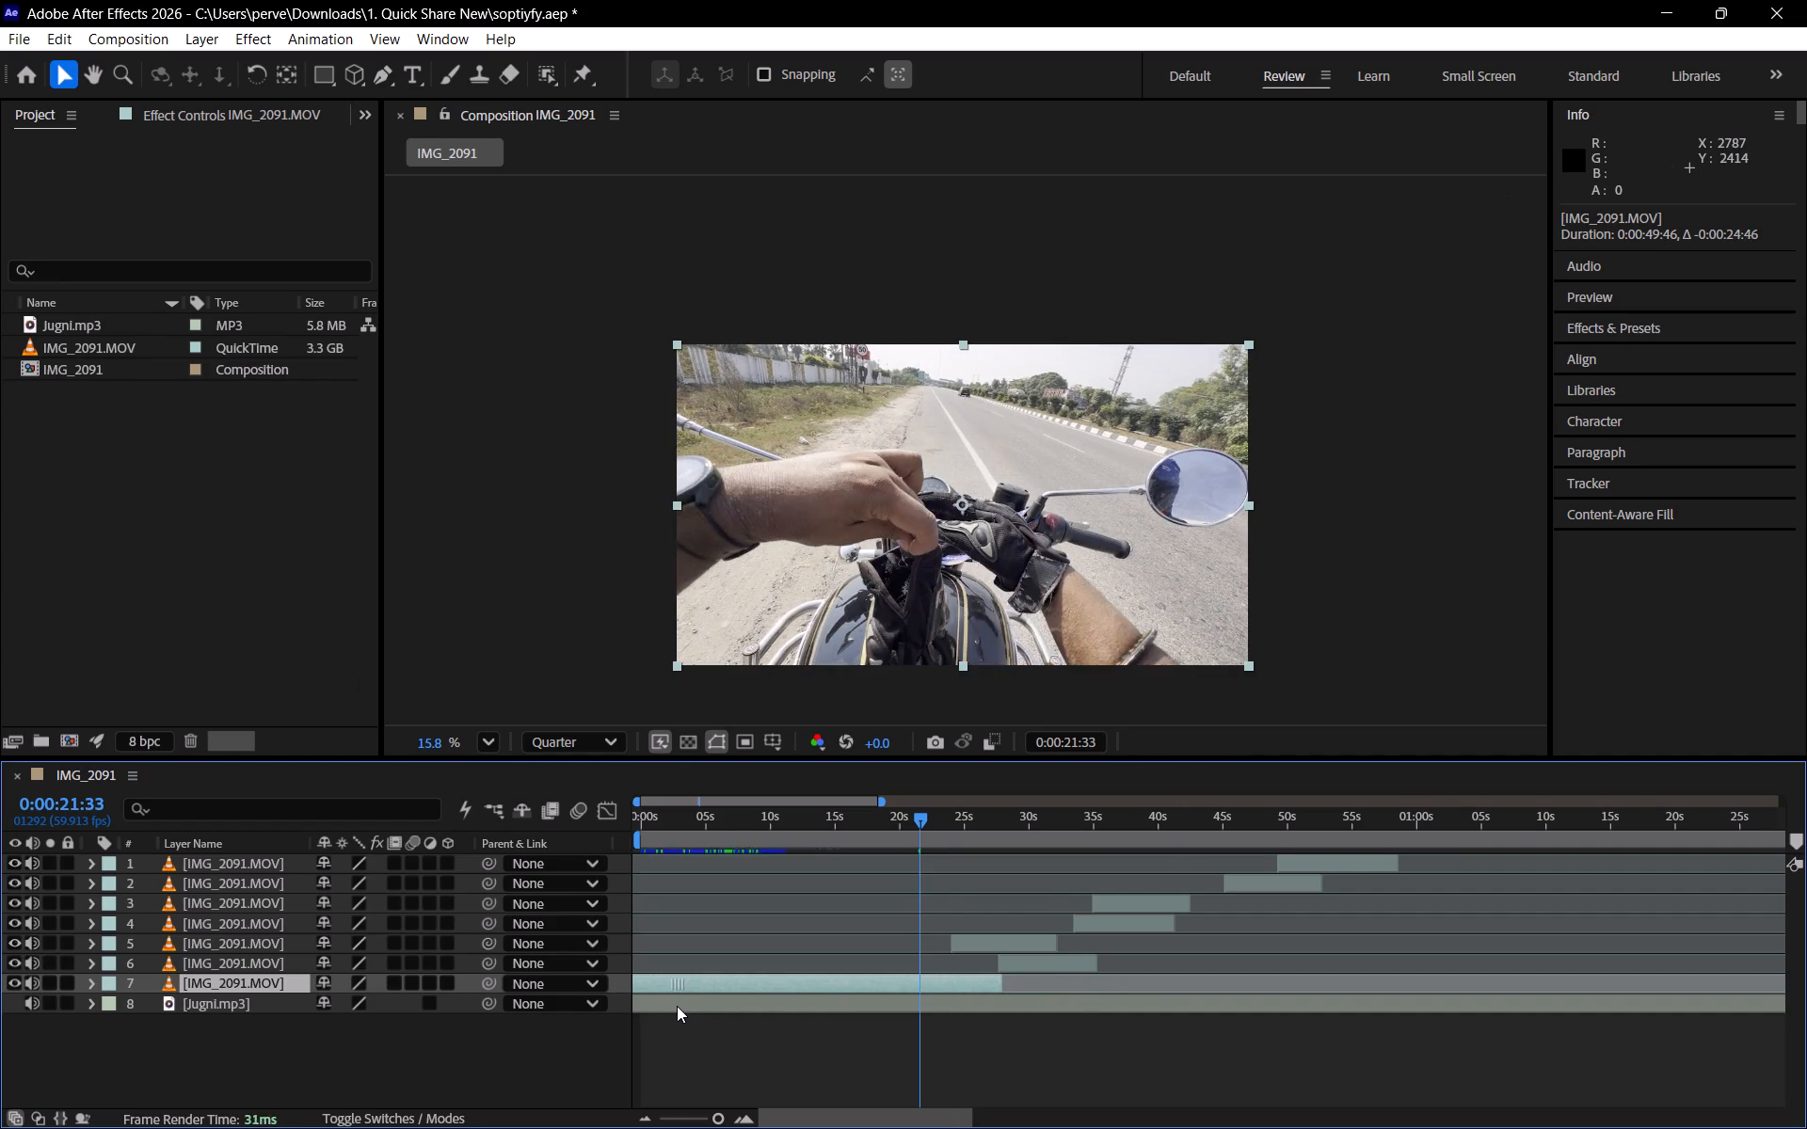
left_click_drag(677, 1006, 731, 1029)
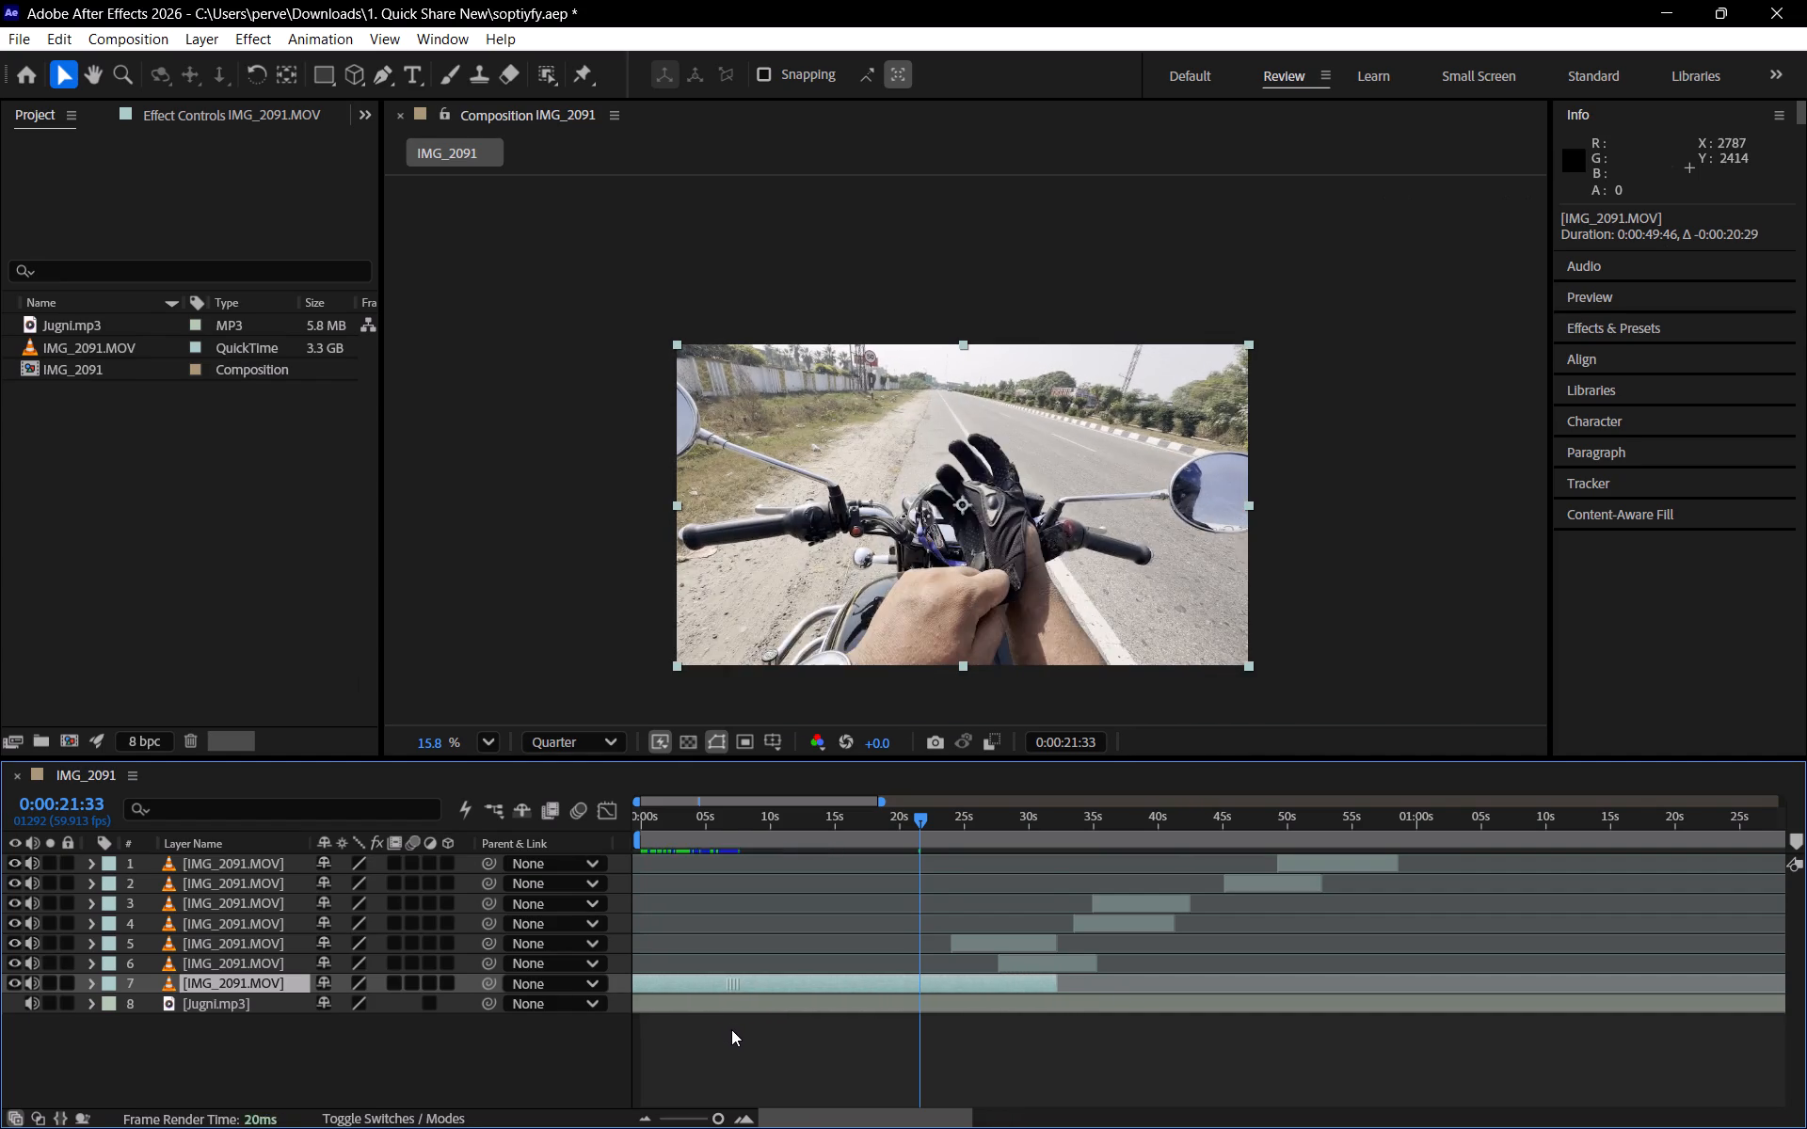
left_click_drag(731, 1029, 732, 1030)
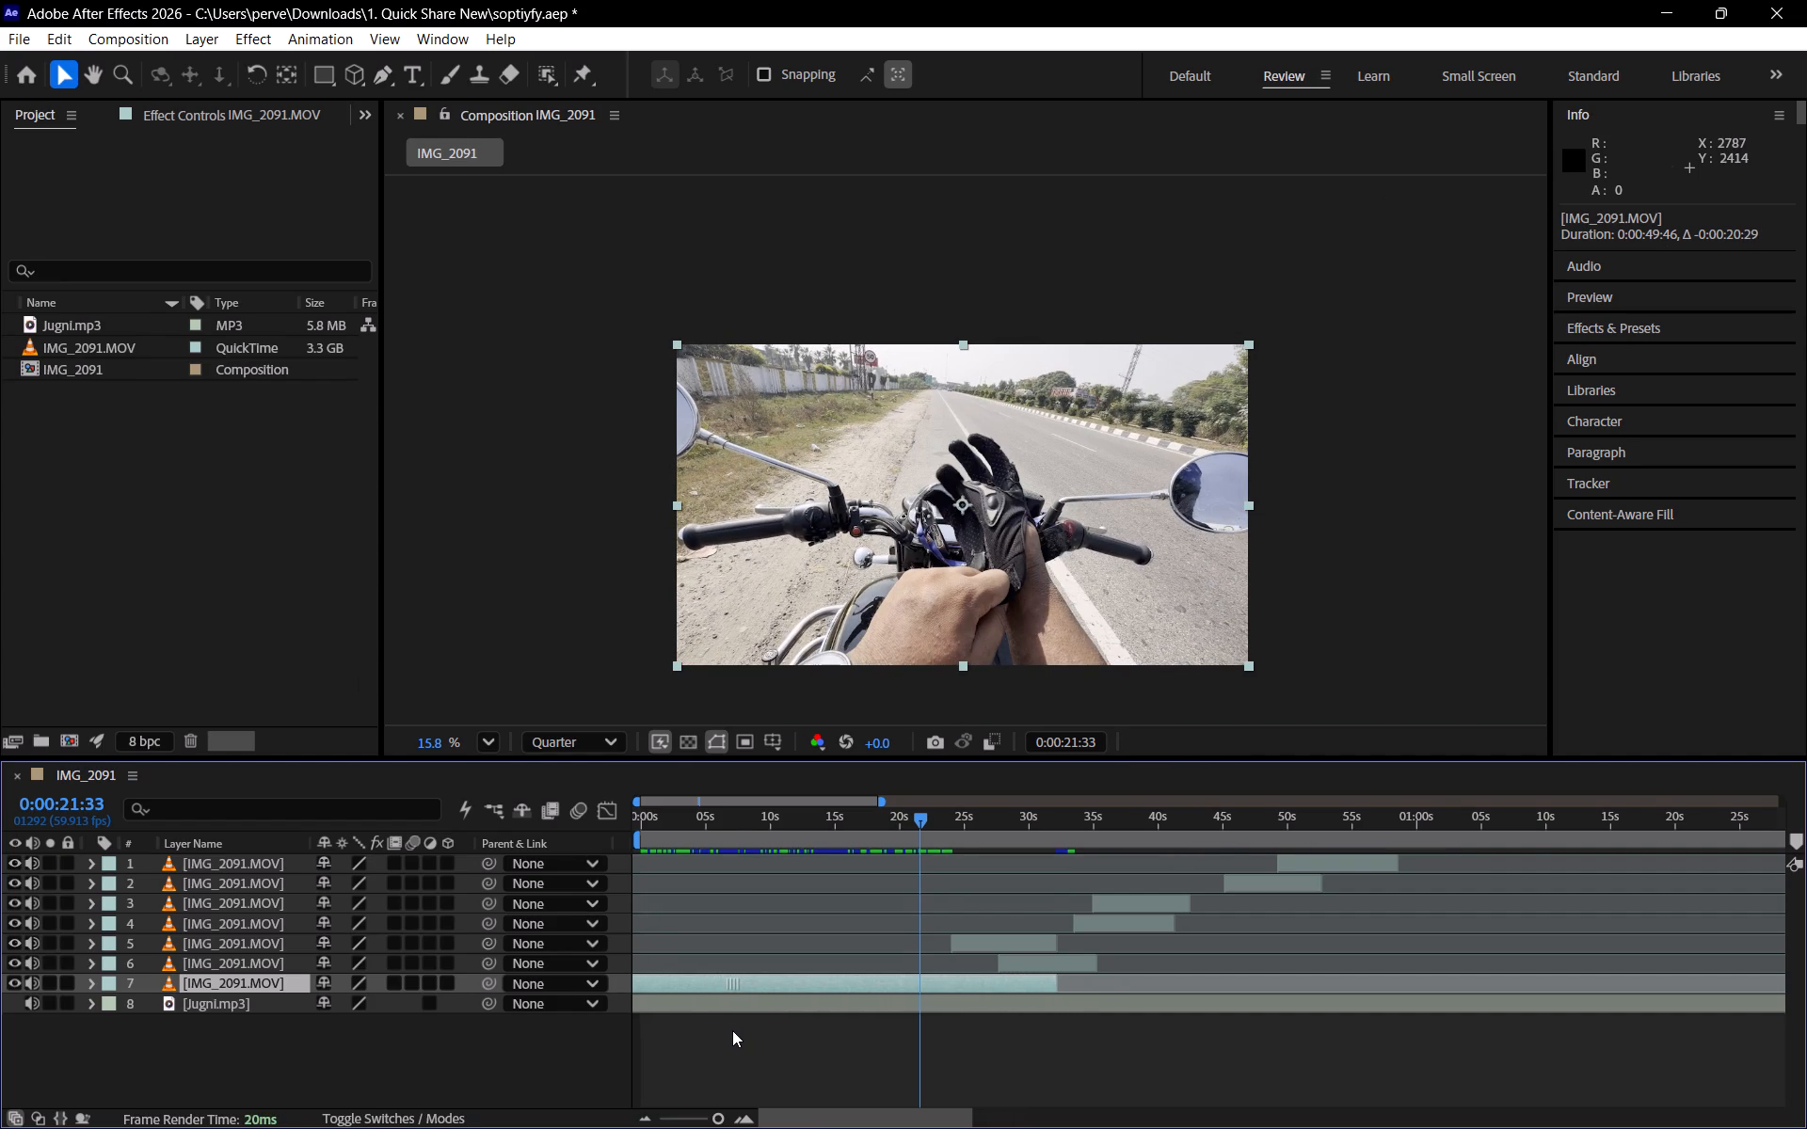
left_click_drag(732, 1030, 745, 1033)
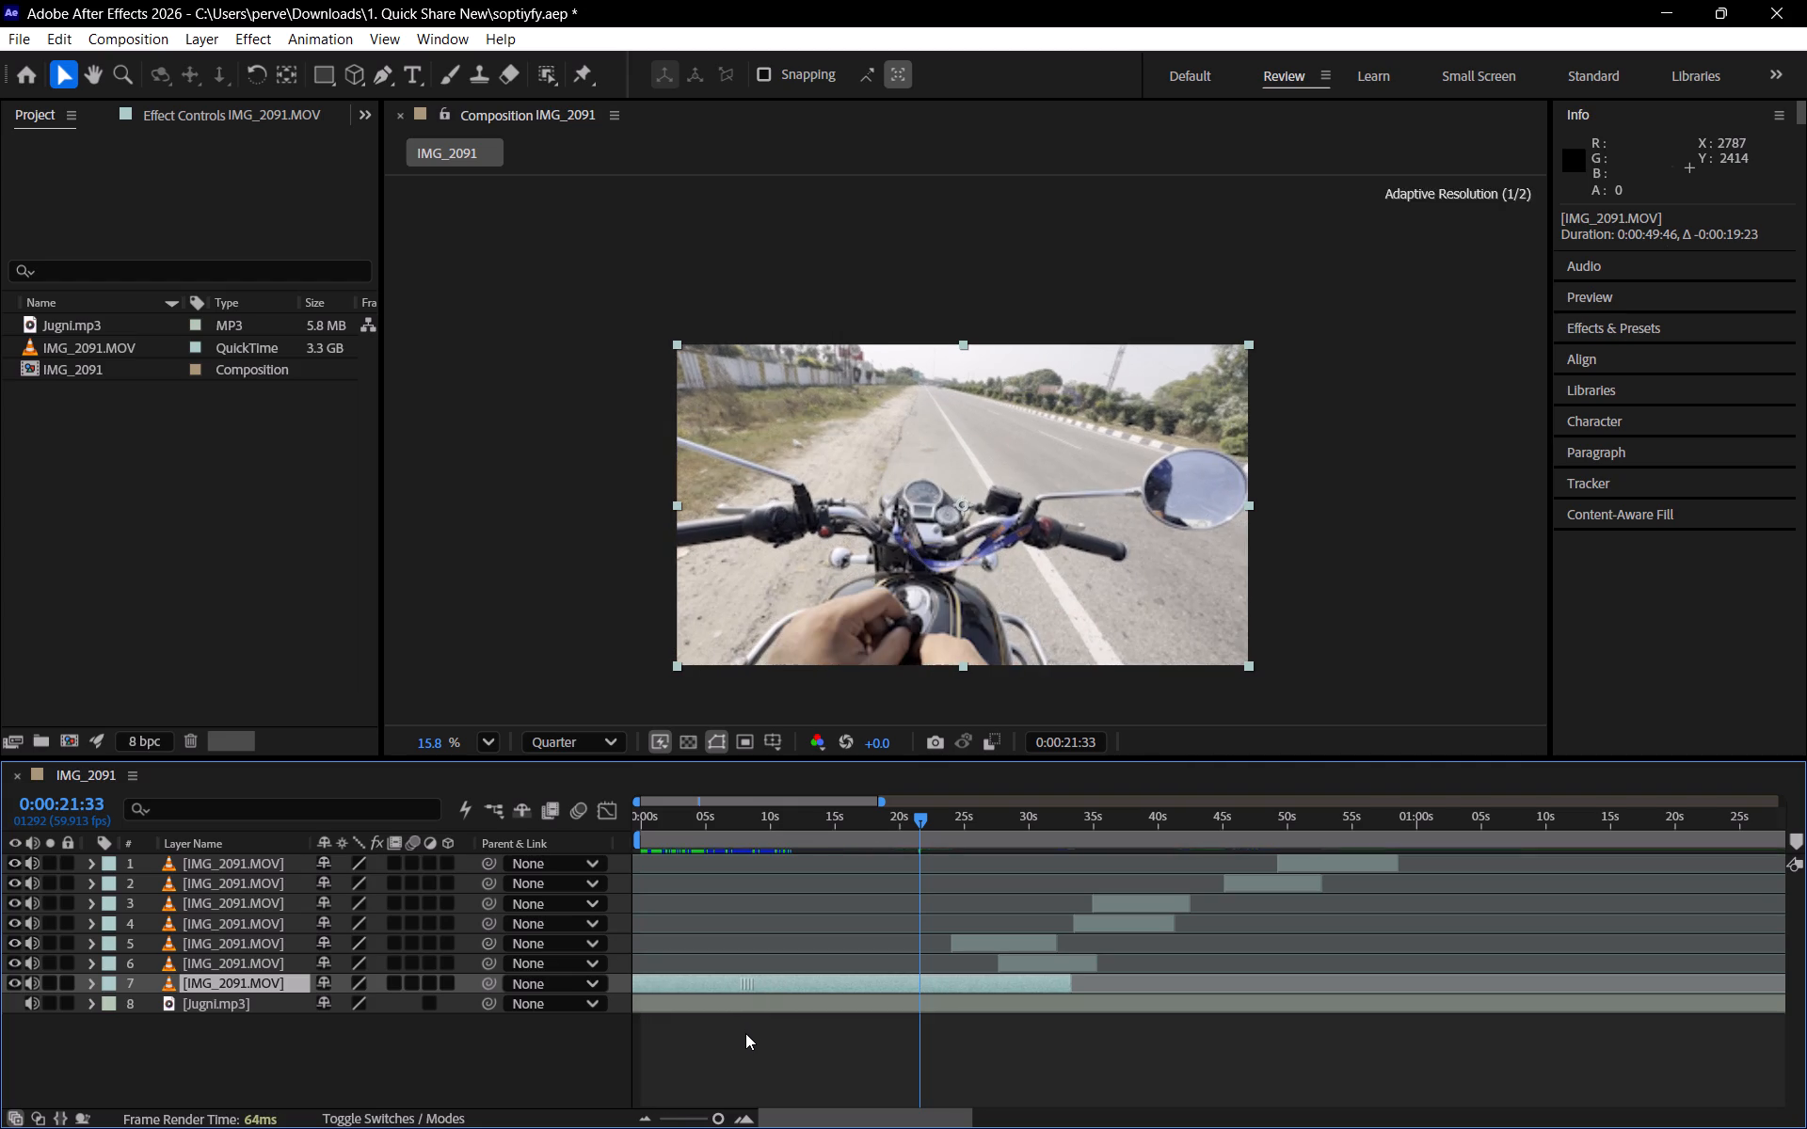
Split layer 7 at 0:00:21:33 and delete the part before the cut.
key("ctrl+shift+d")
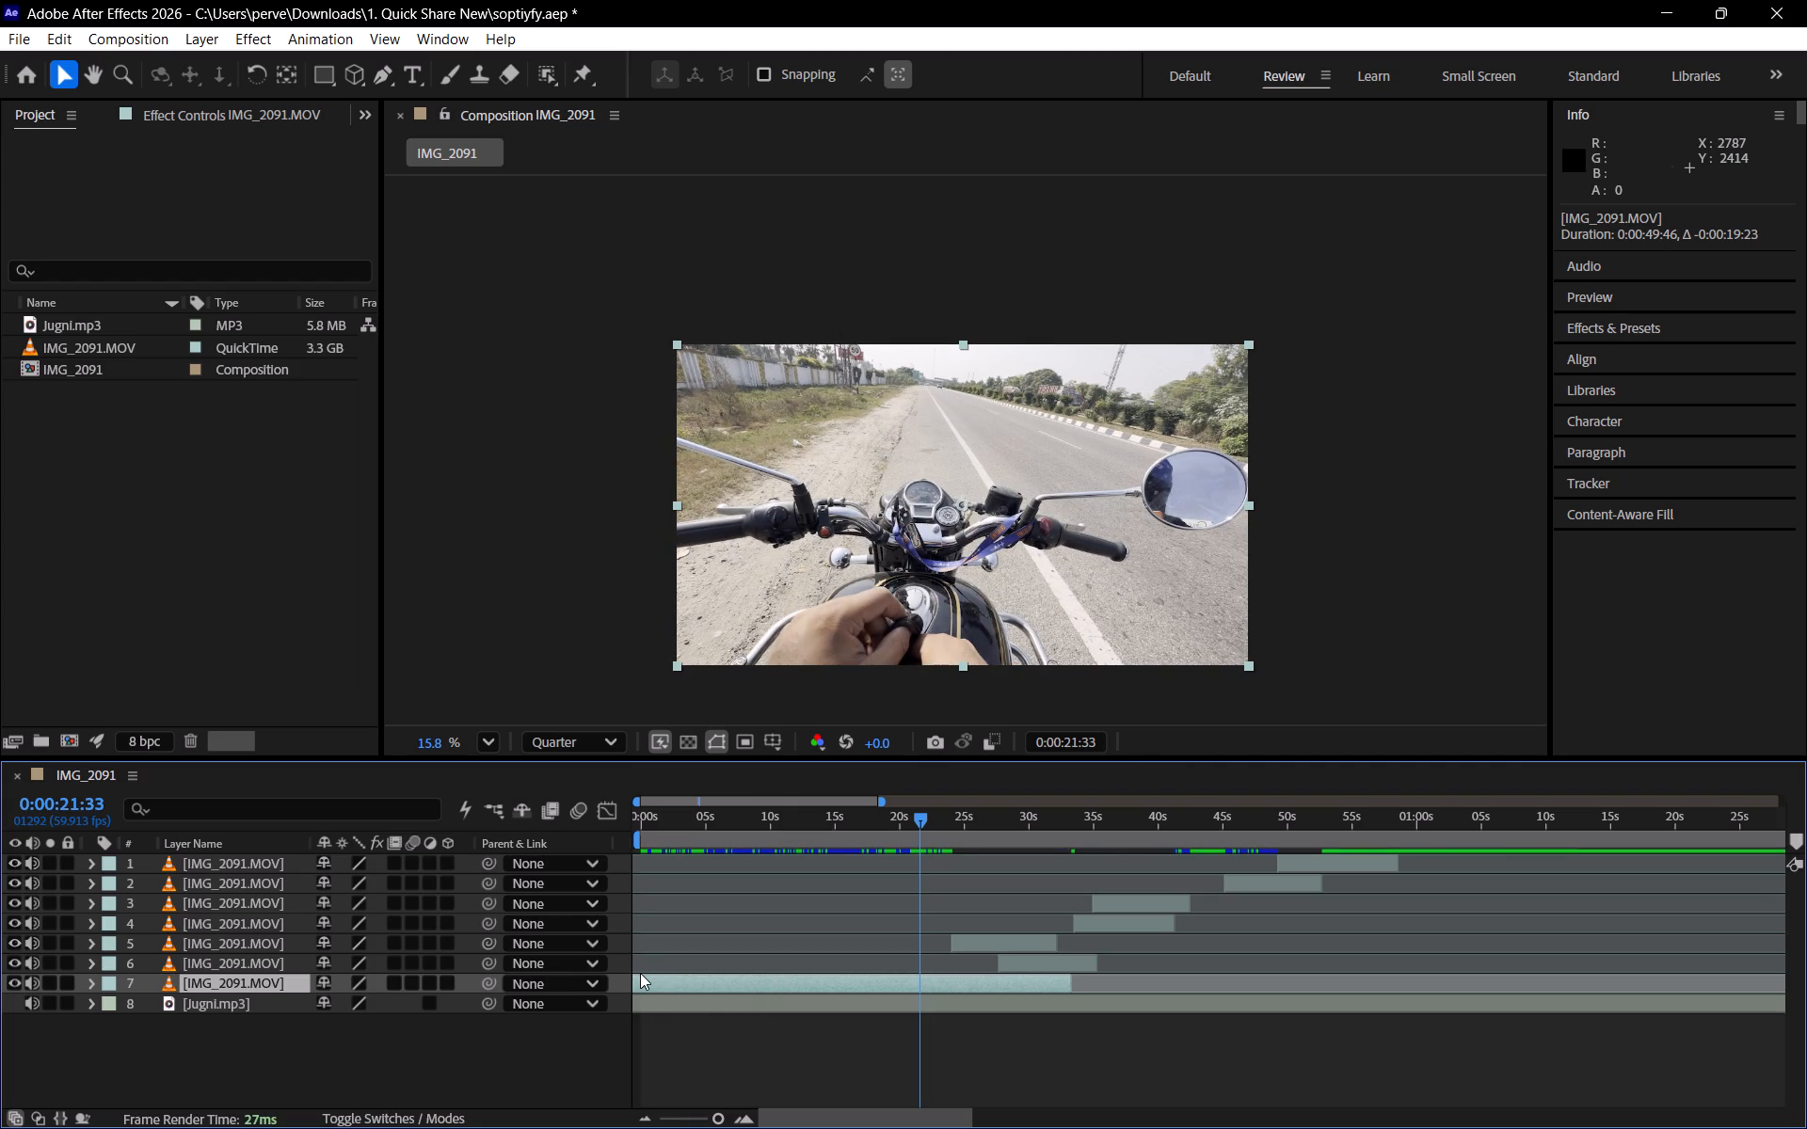
left_click(901, 1003)
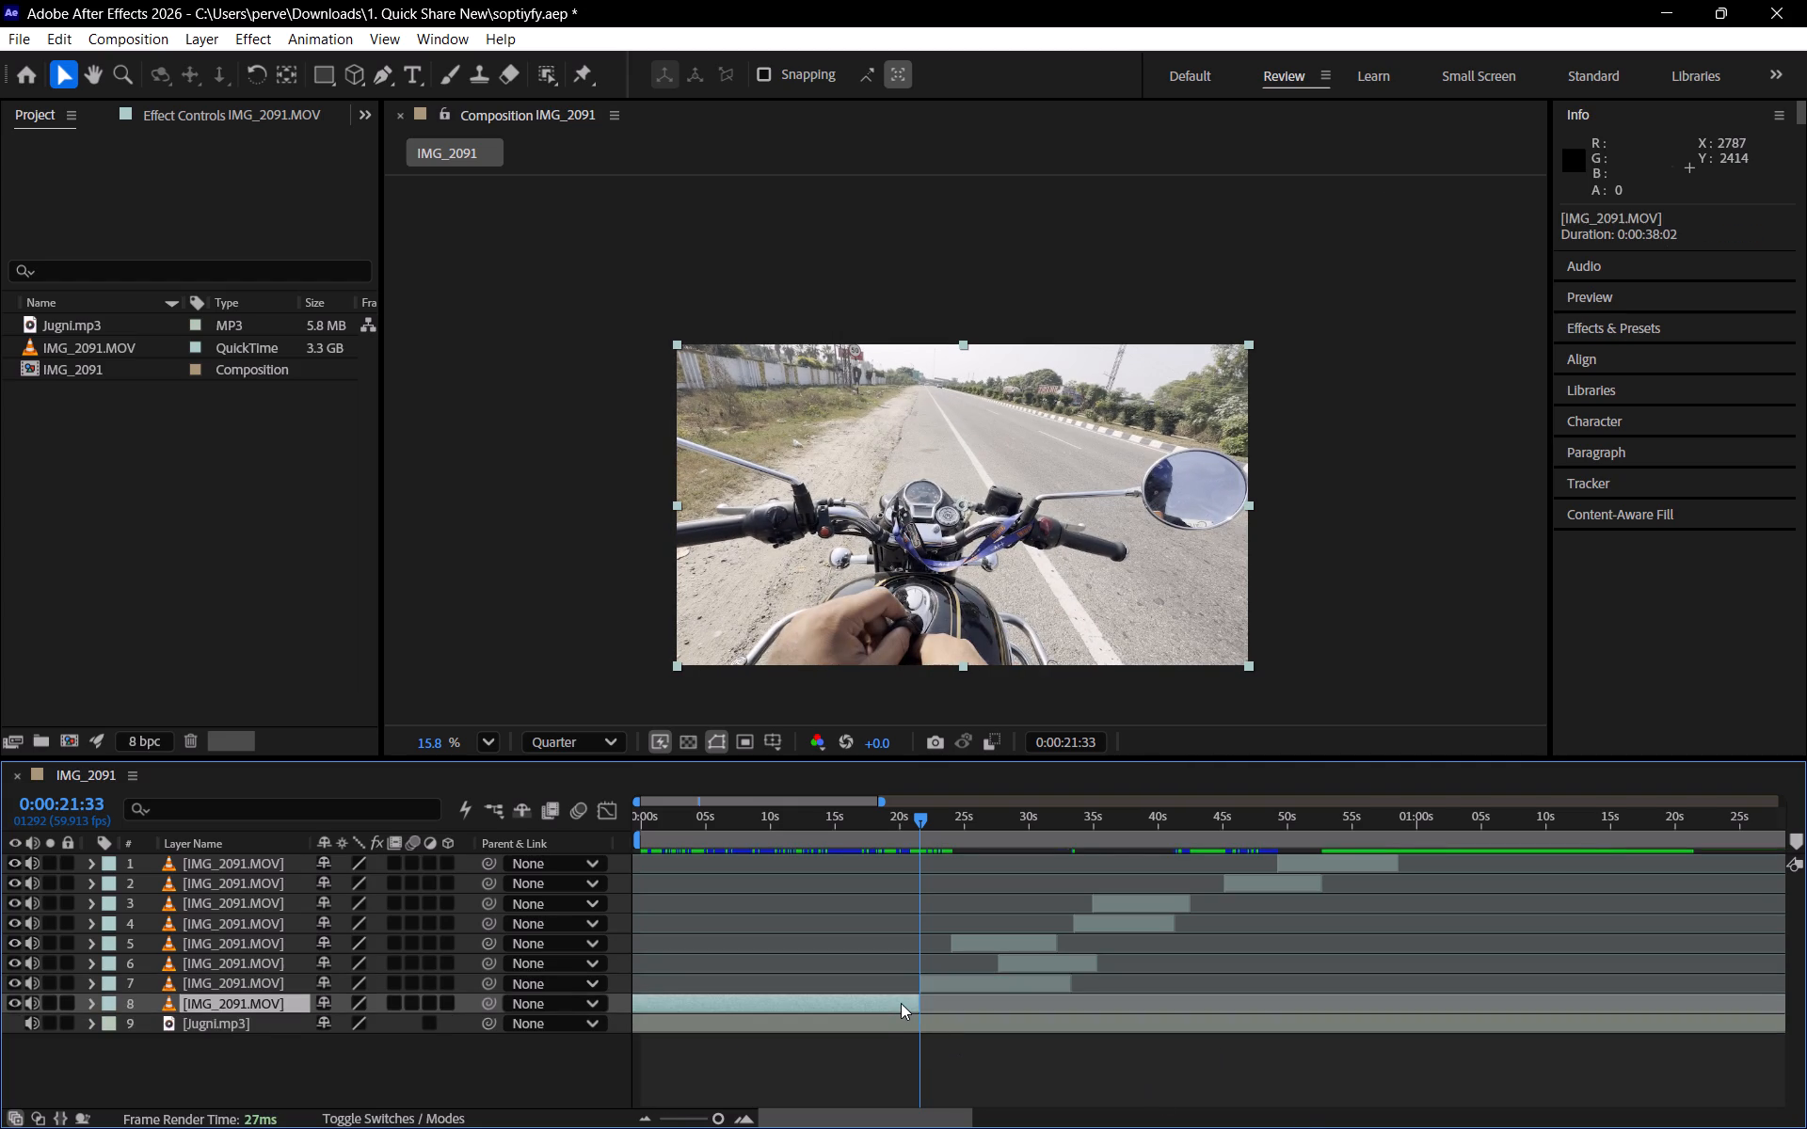
key("Delete")
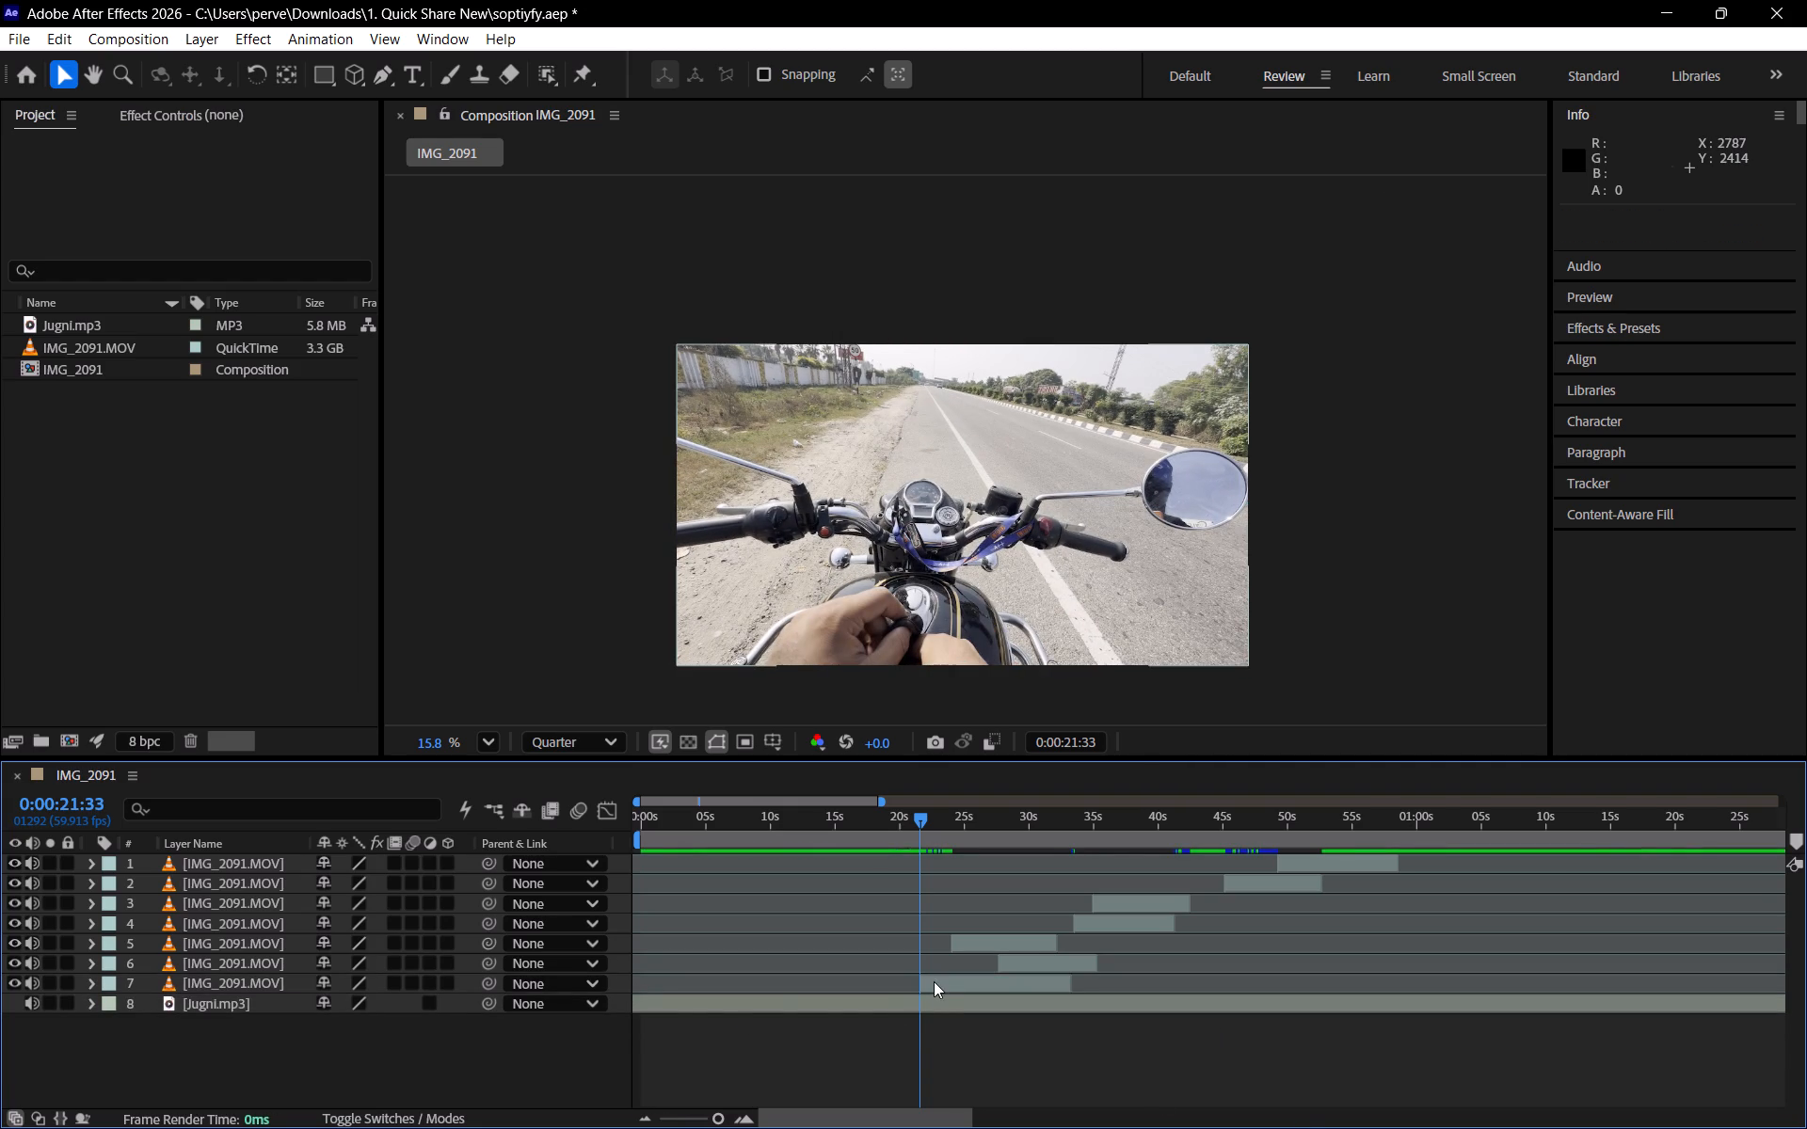
Slide the remaining layer 7 clip to the composition's start and layer 6 directly behind it, at about 11 seconds.
left_click_drag(940, 981, 657, 1007)
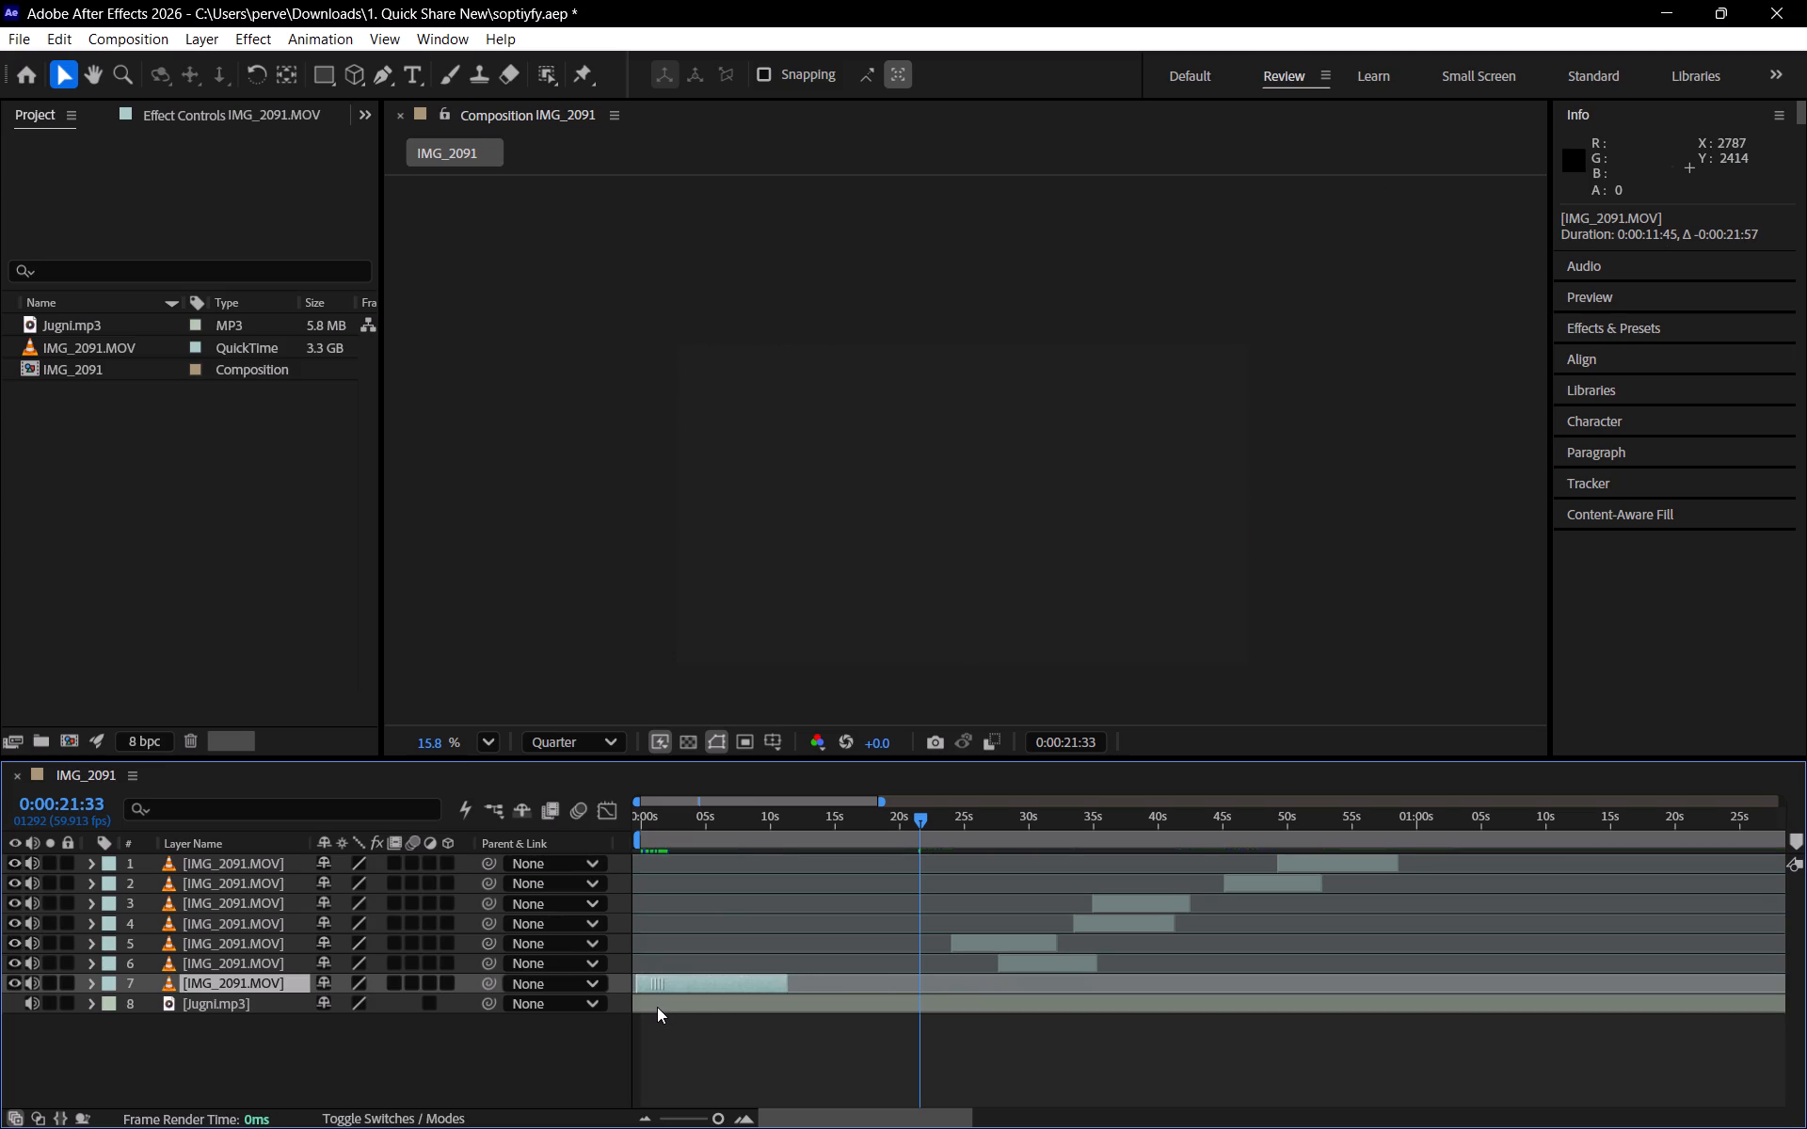
left_click_drag(657, 1007, 654, 1007)
left_click_drag(1018, 964, 821, 970)
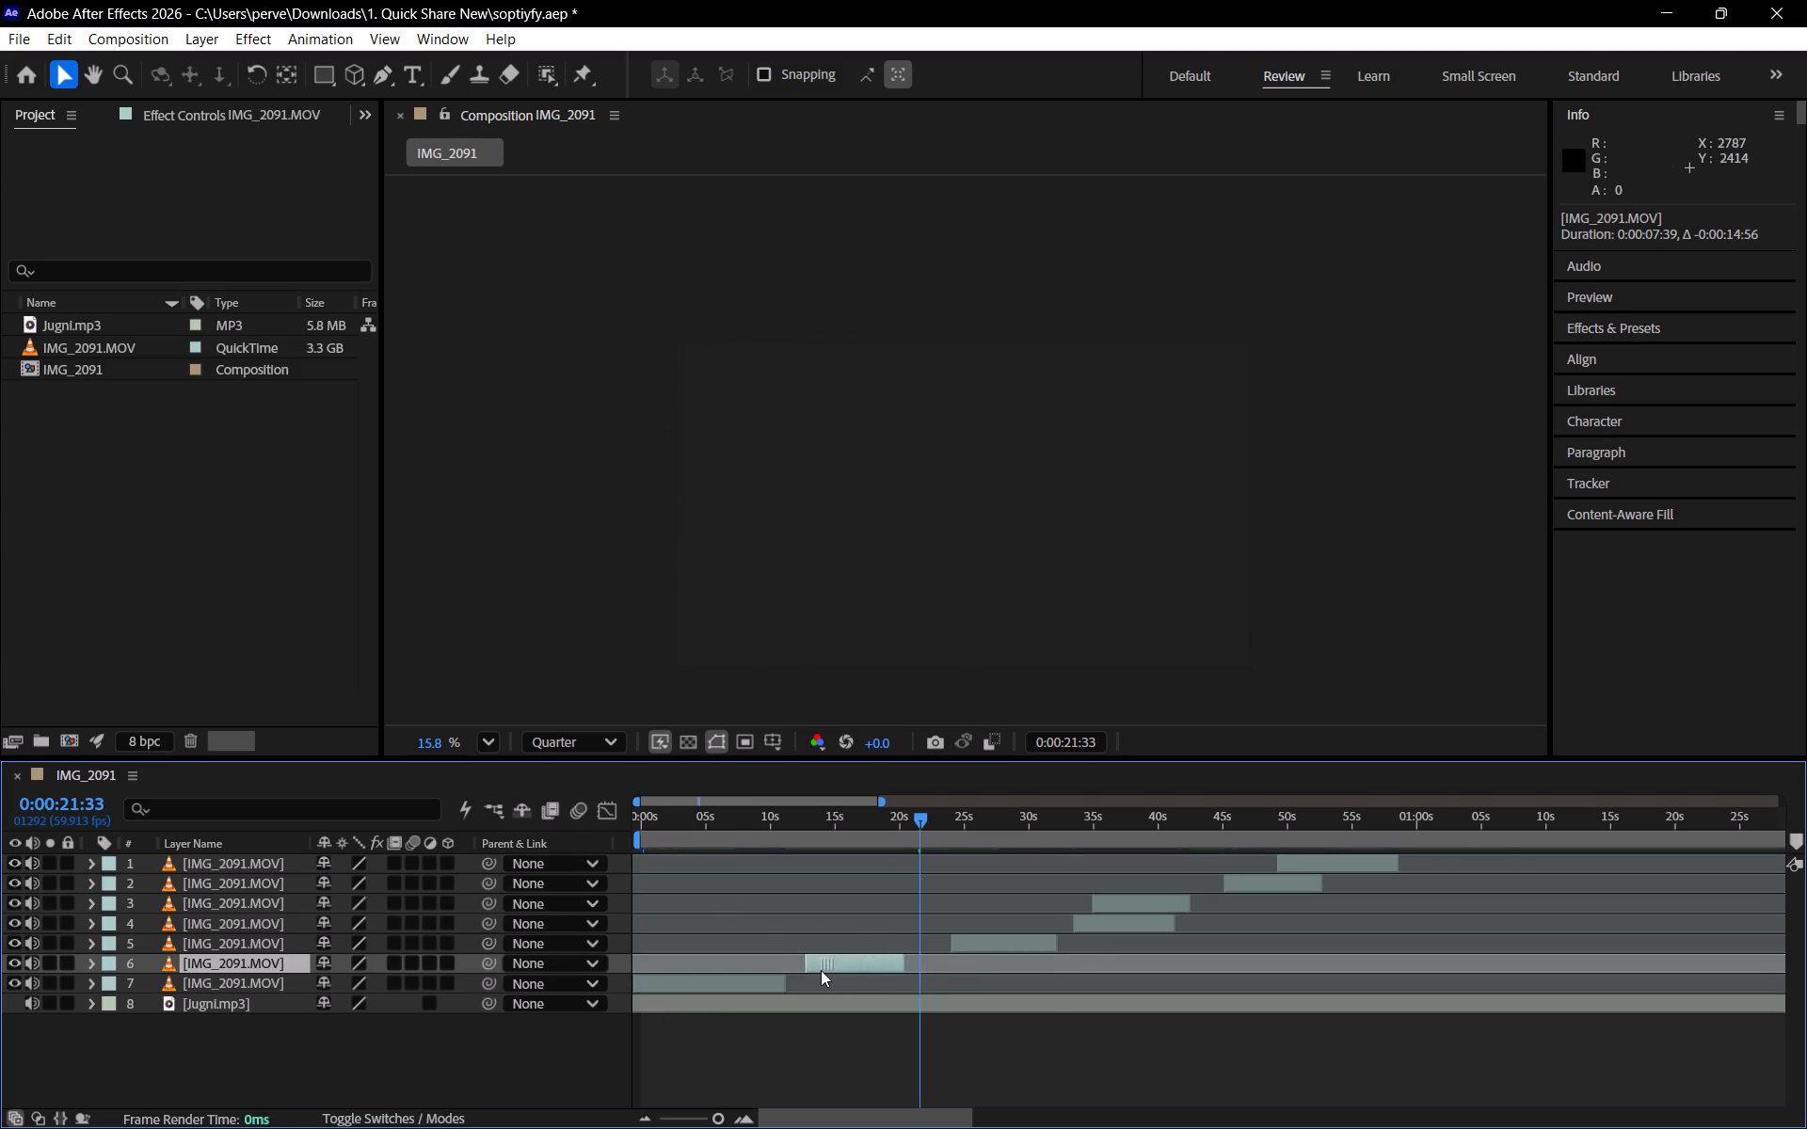
left_click_drag(821, 970, 806, 972)
Preview the edit from the beginning and mute the audio of layer 6.
left_click_drag(762, 815, 434, 833)
key("space")
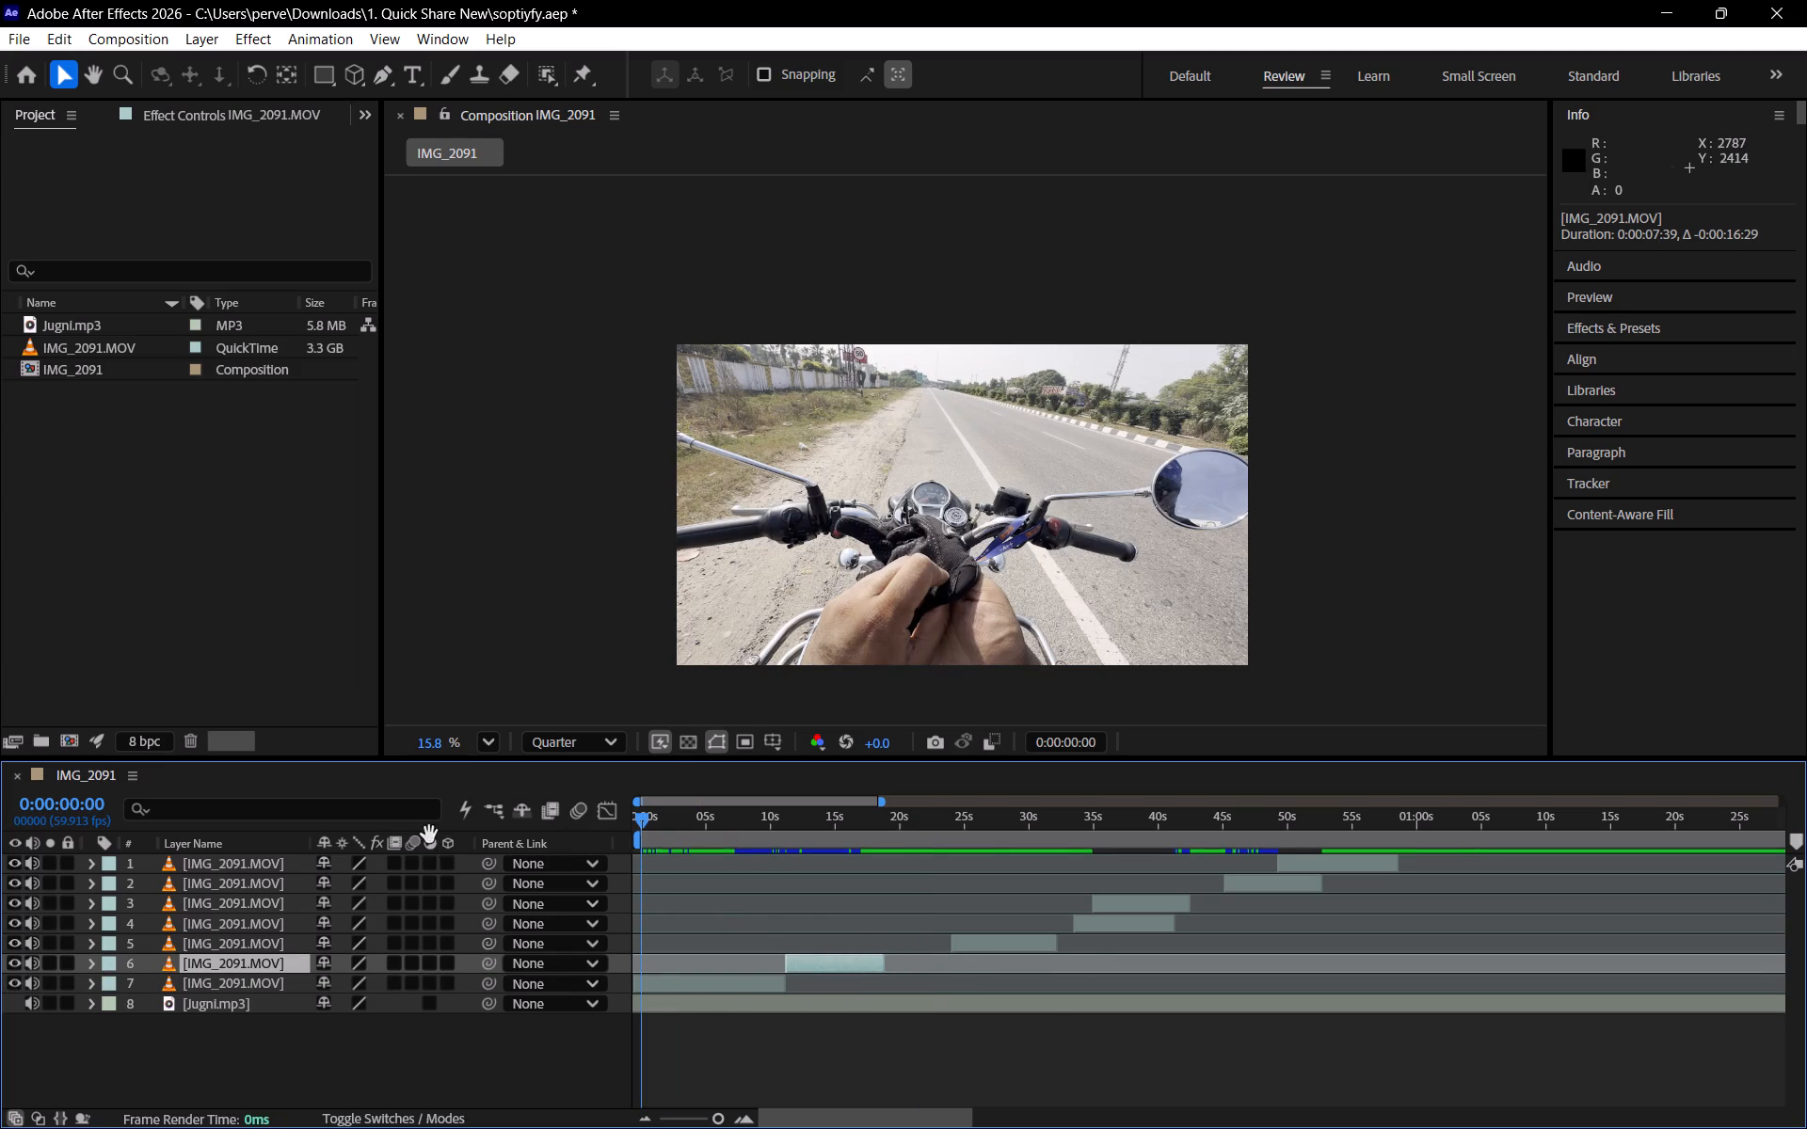
key("space")
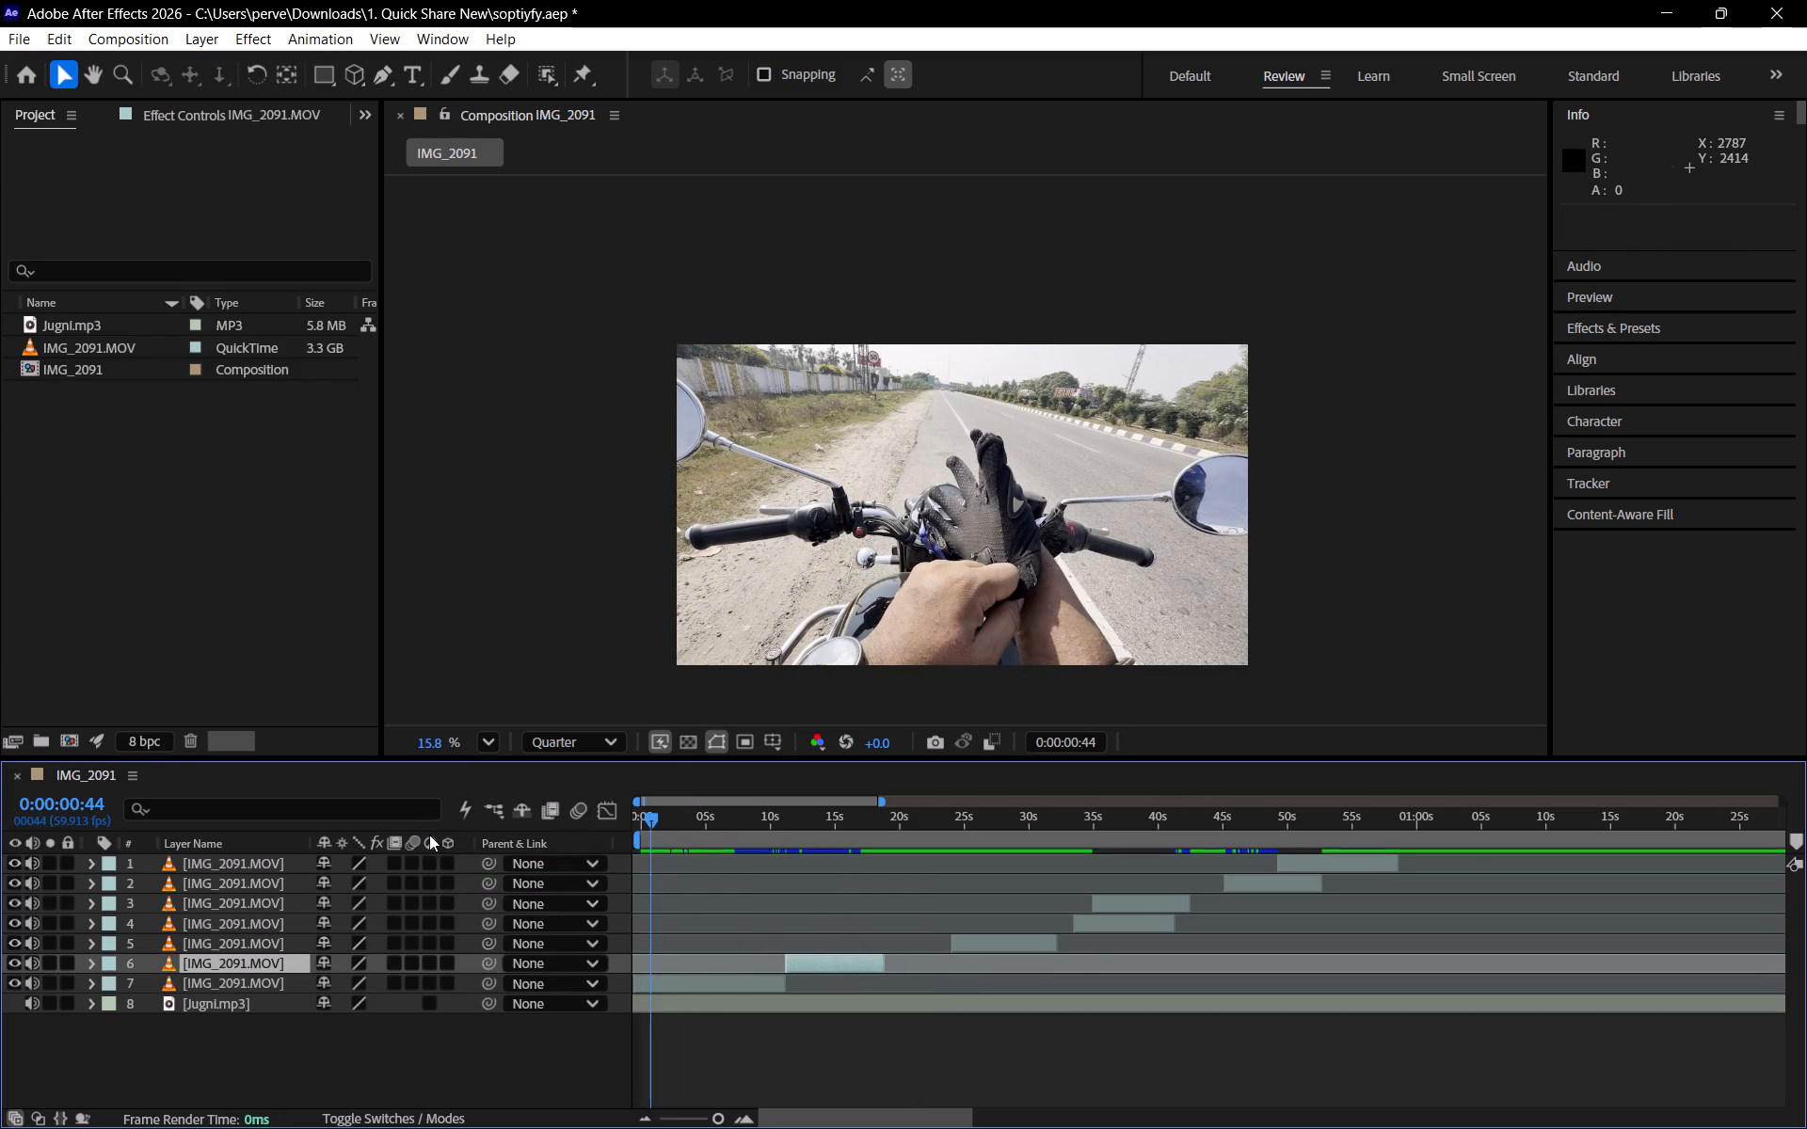
scroll(429, 835, "up", 1)
left_click(34, 962)
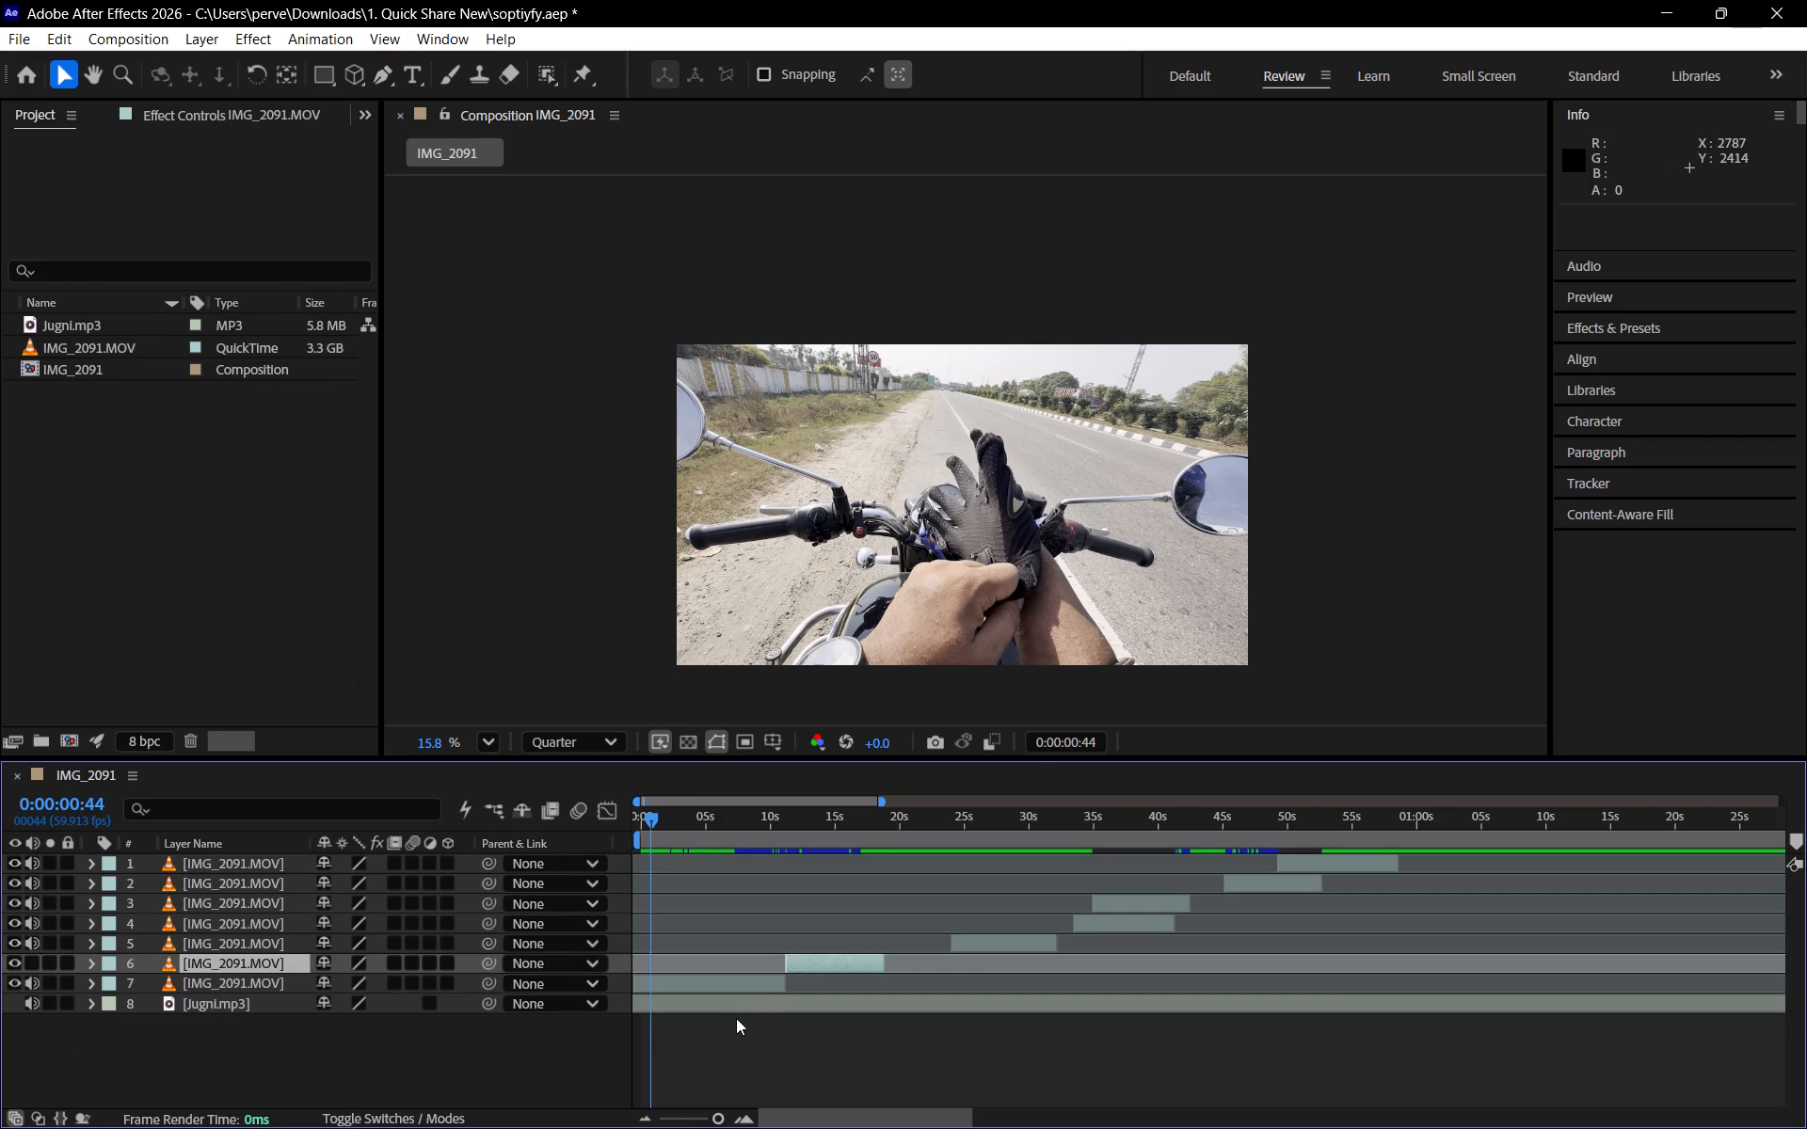
Keyframe the Audio Levels of Jugni.mp3 at -19 dB and move that keyframe to just before the composition's start.
left_click(731, 1017)
left_click(723, 1010)
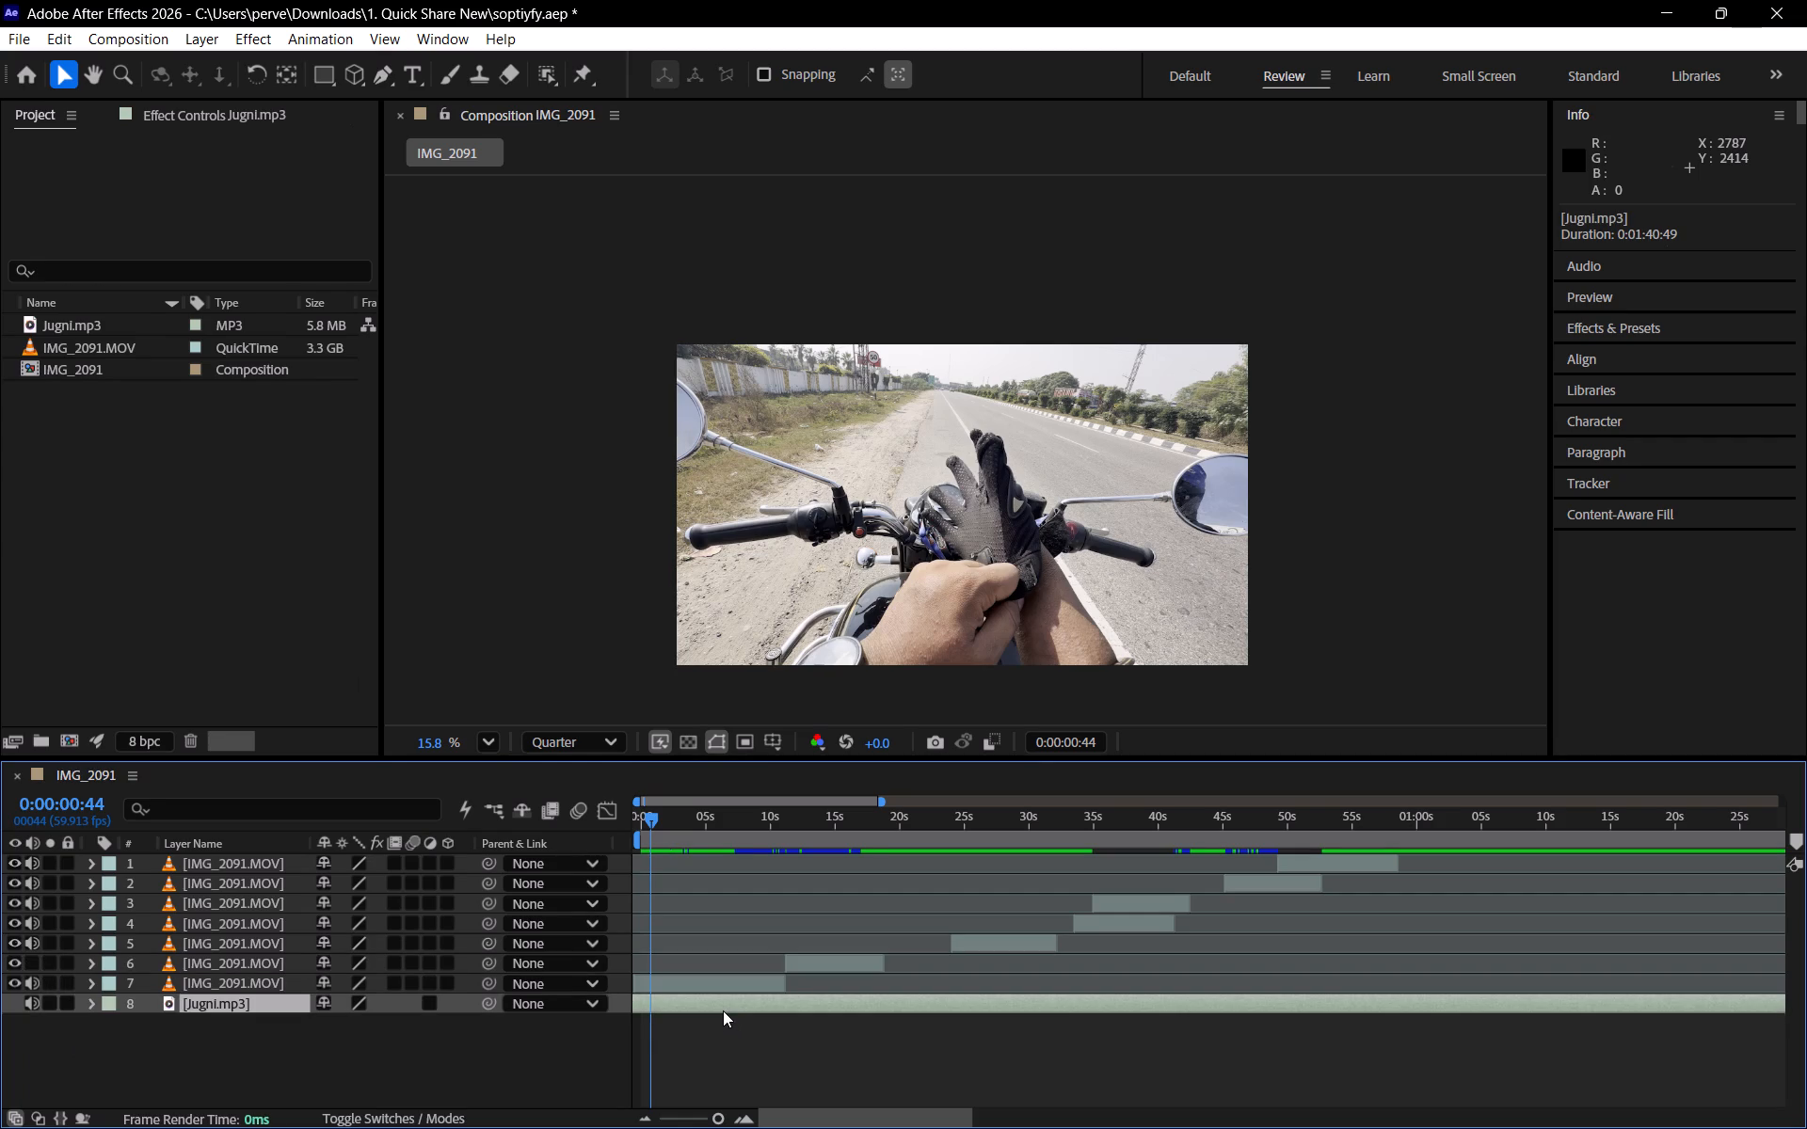
left_click(95, 1001)
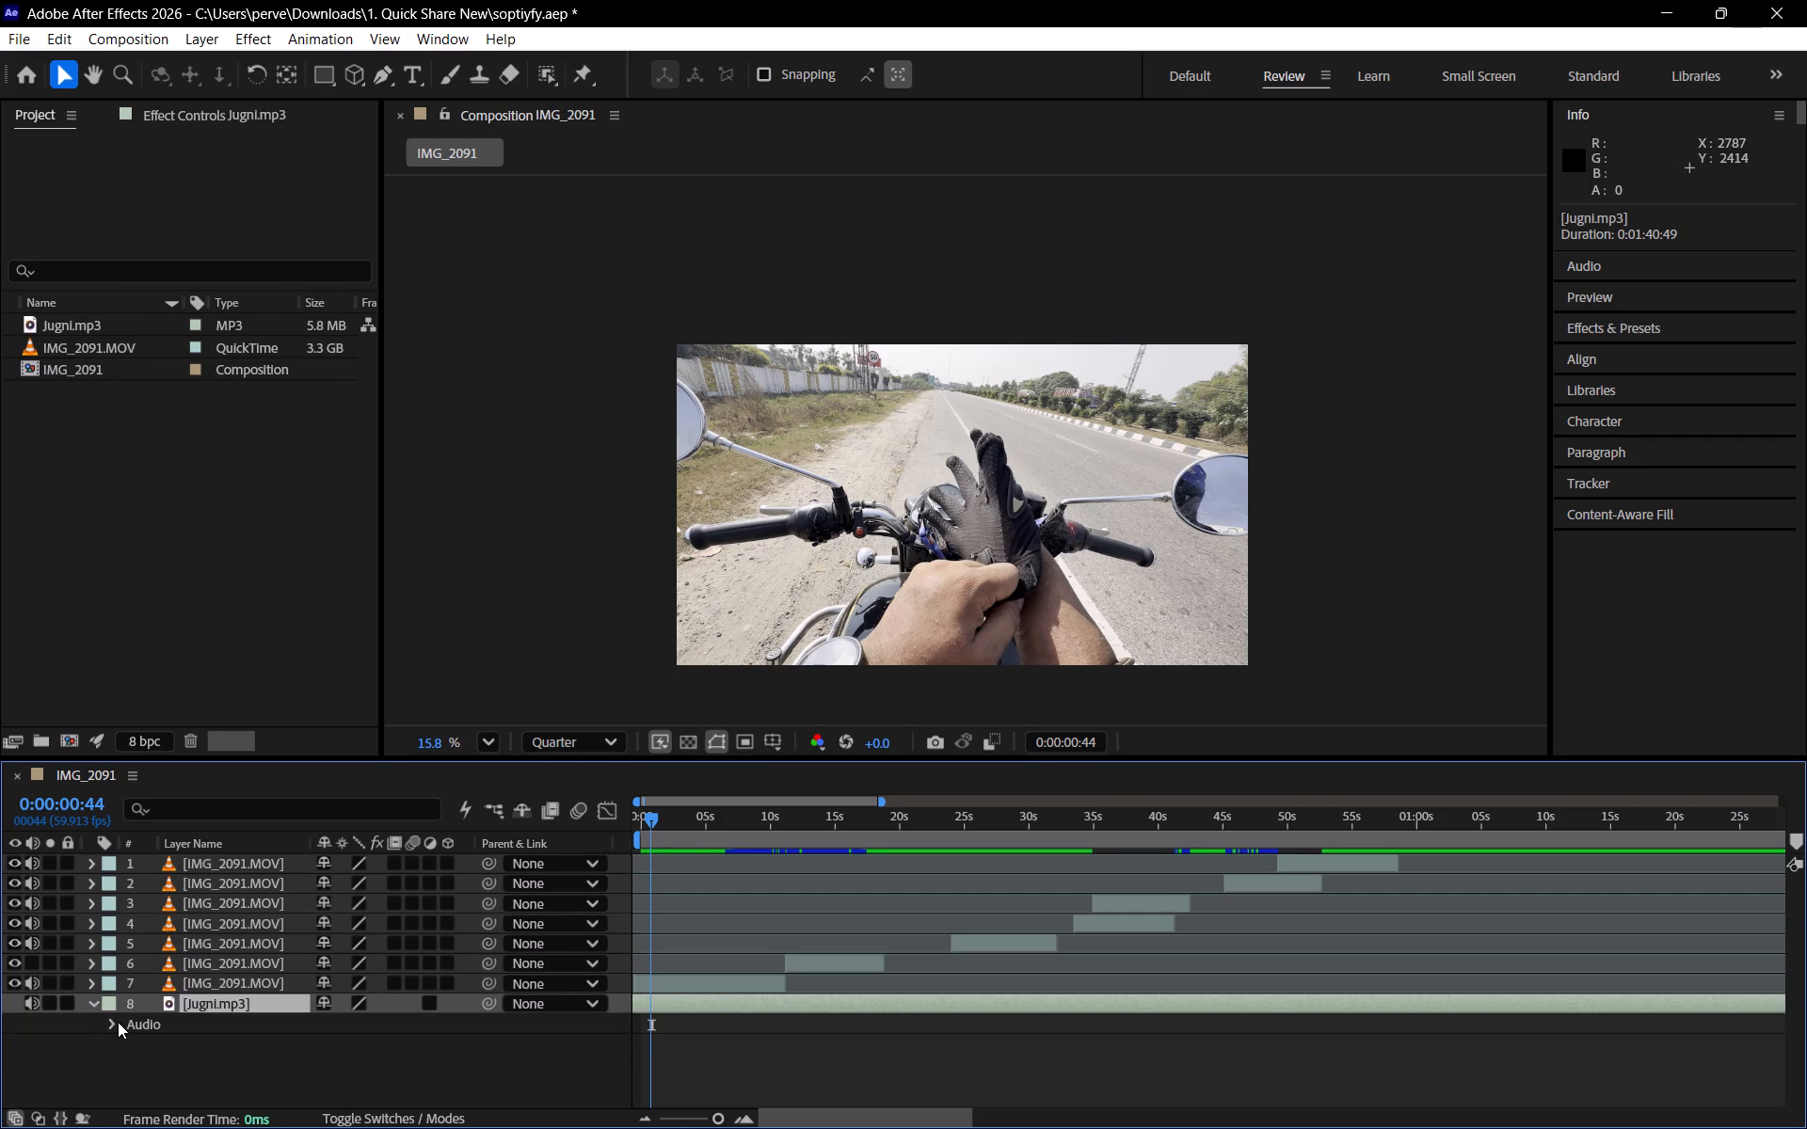
left_click(114, 1021)
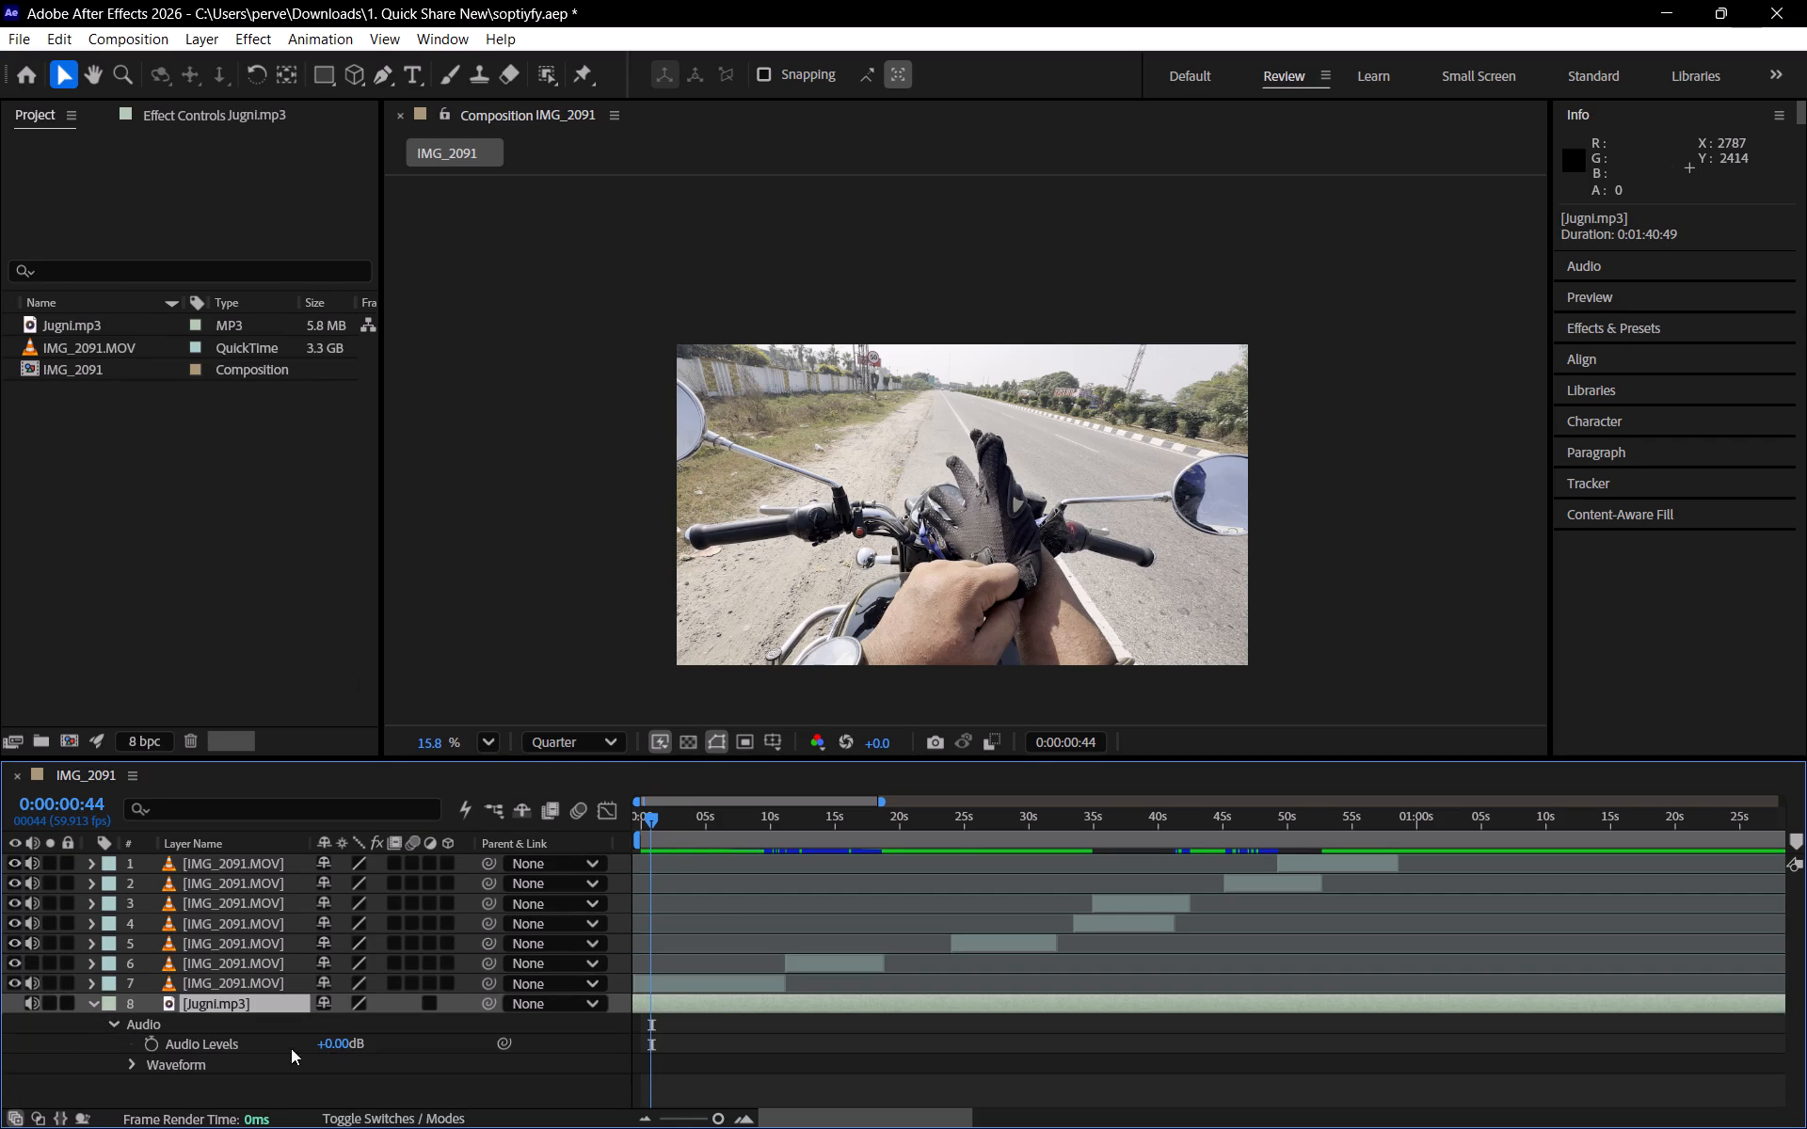
left_click(141, 1045)
left_click(147, 1045)
left_click_drag(344, 1053, 329, 1054)
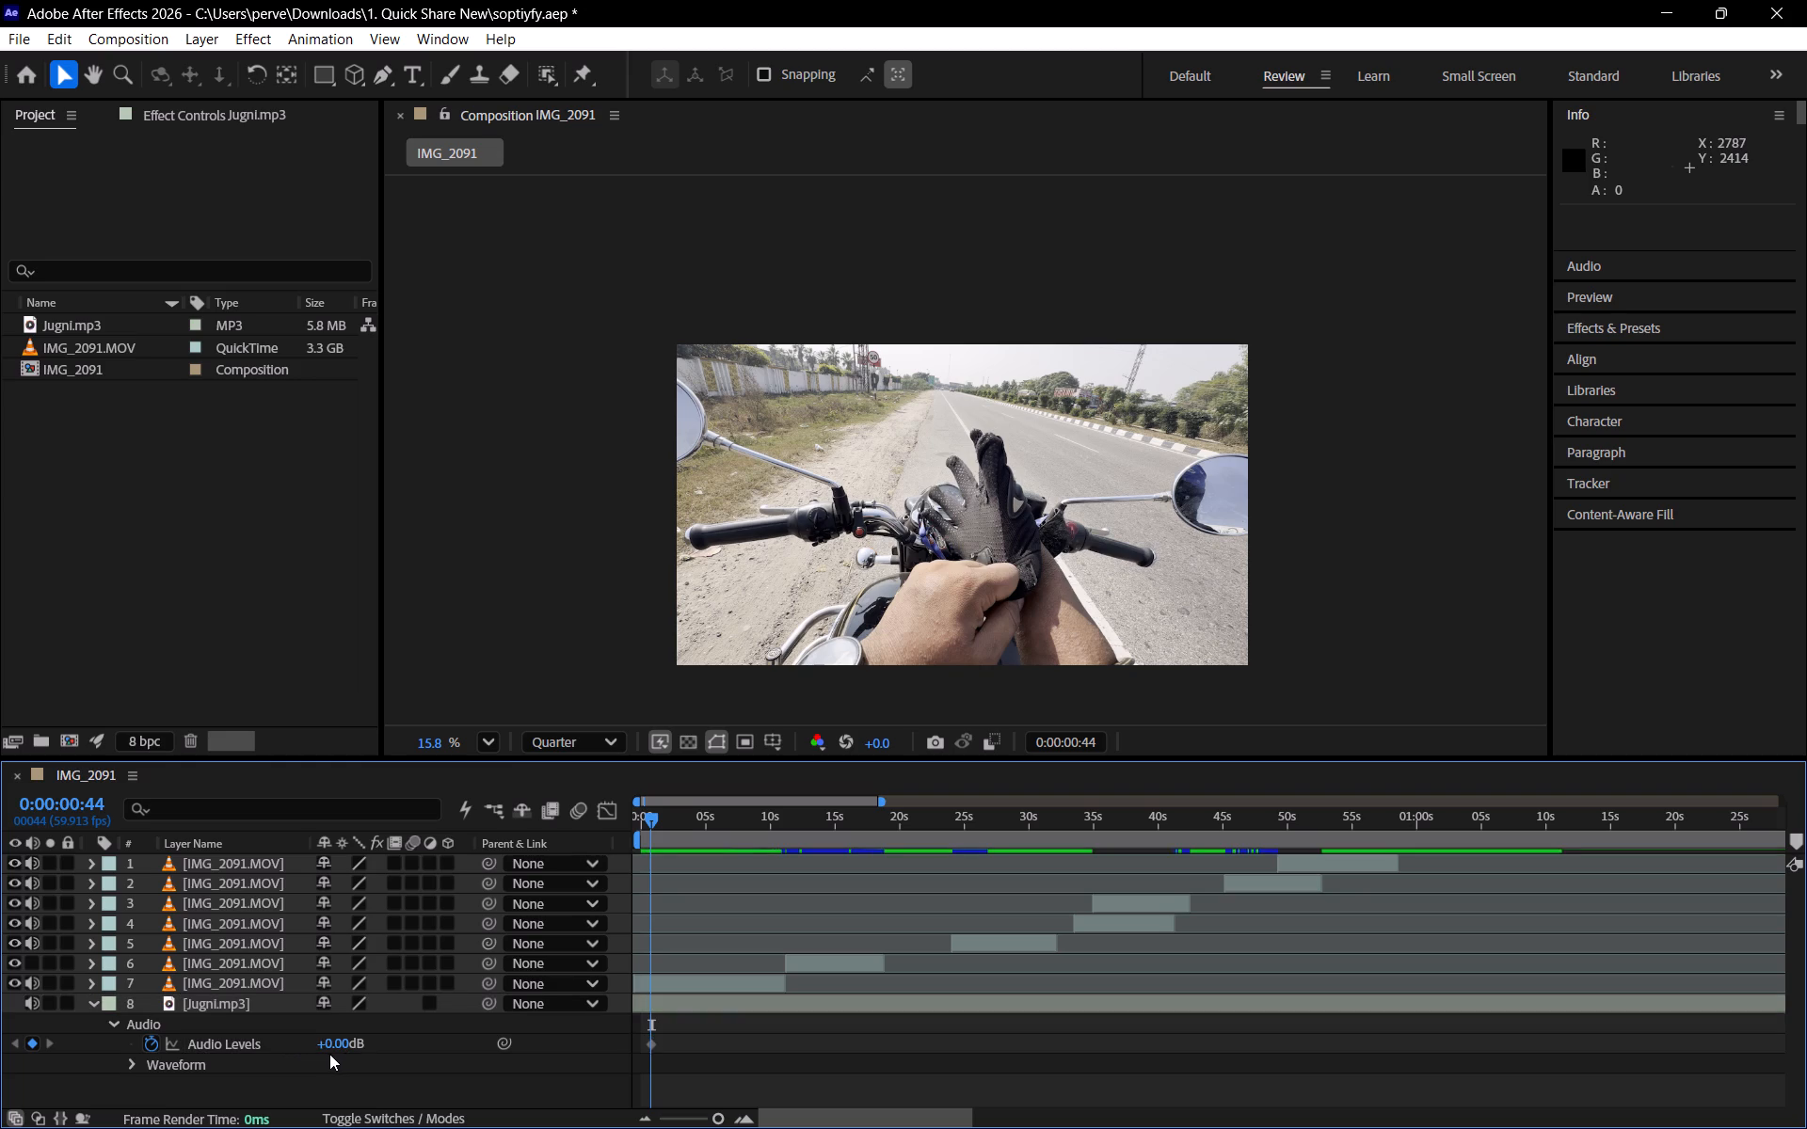
left_click_drag(338, 1052, 317, 1049)
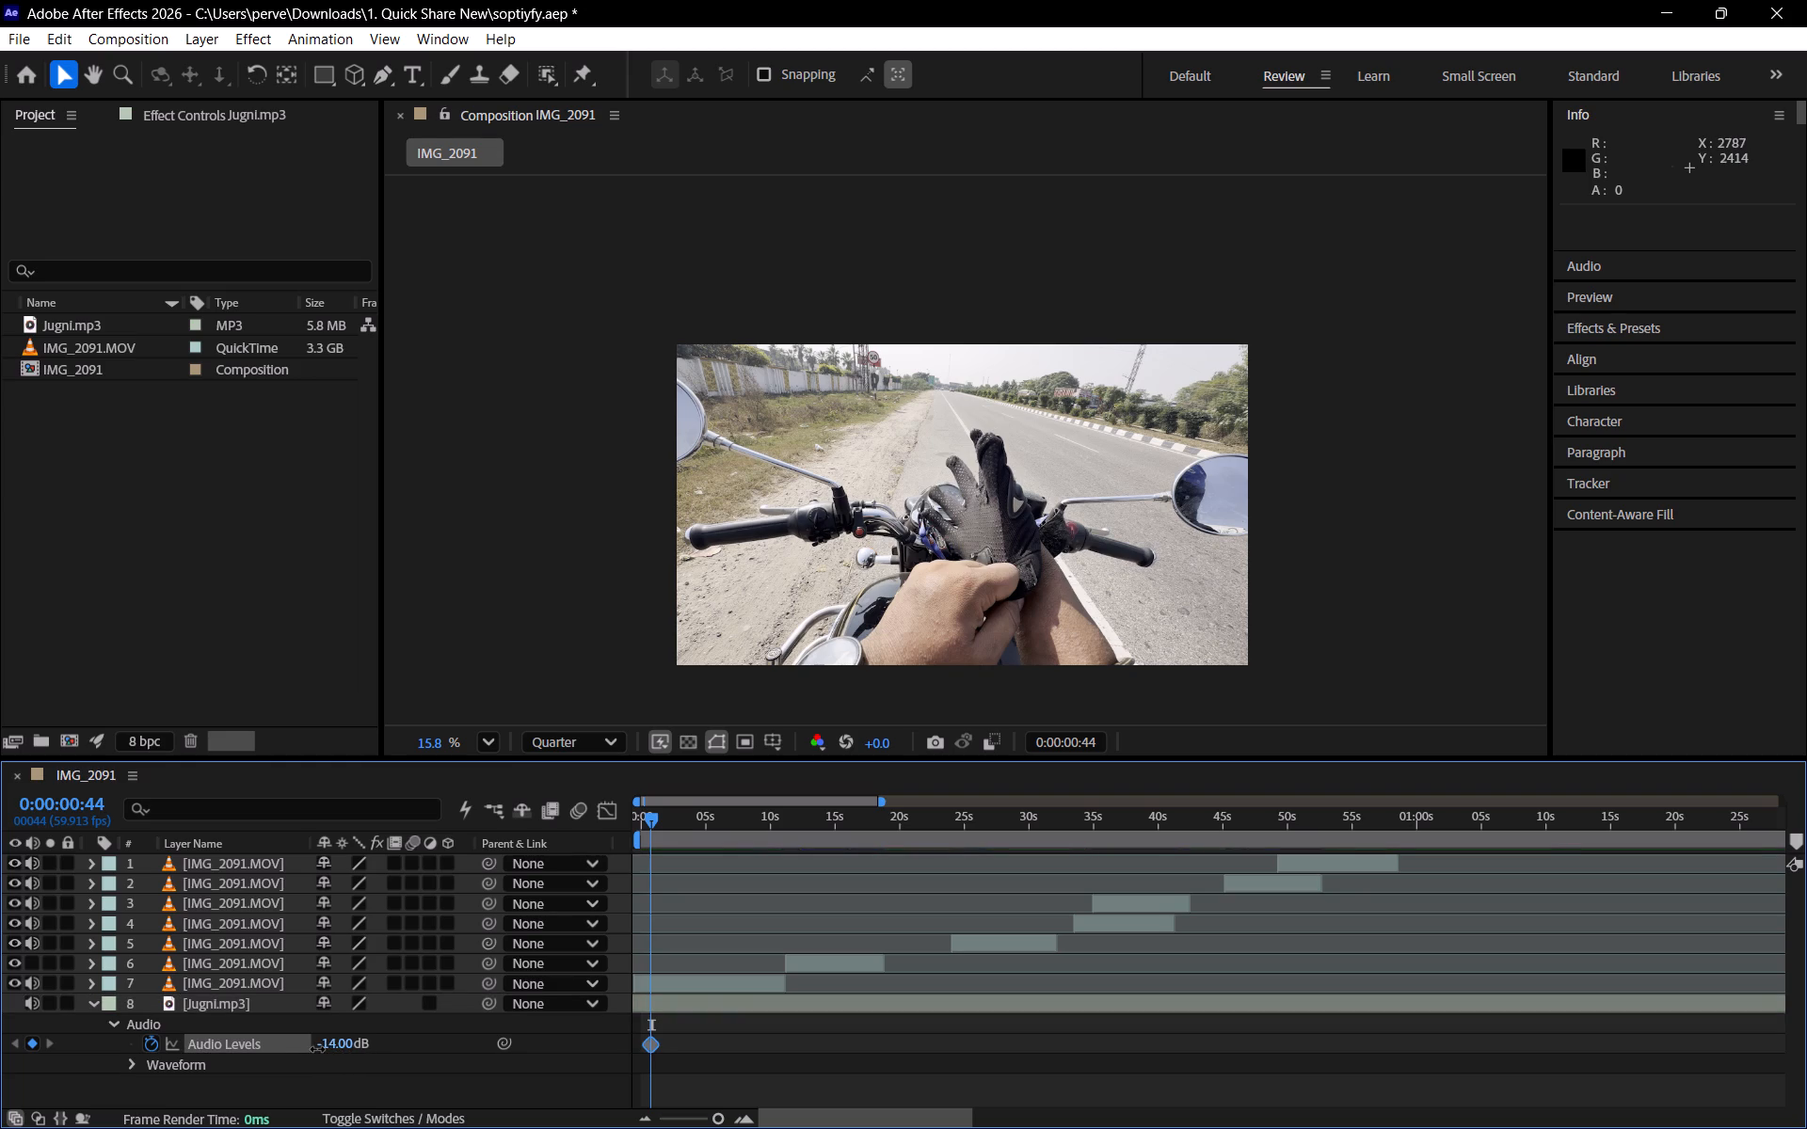
left_click_drag(317, 1049, 312, 1049)
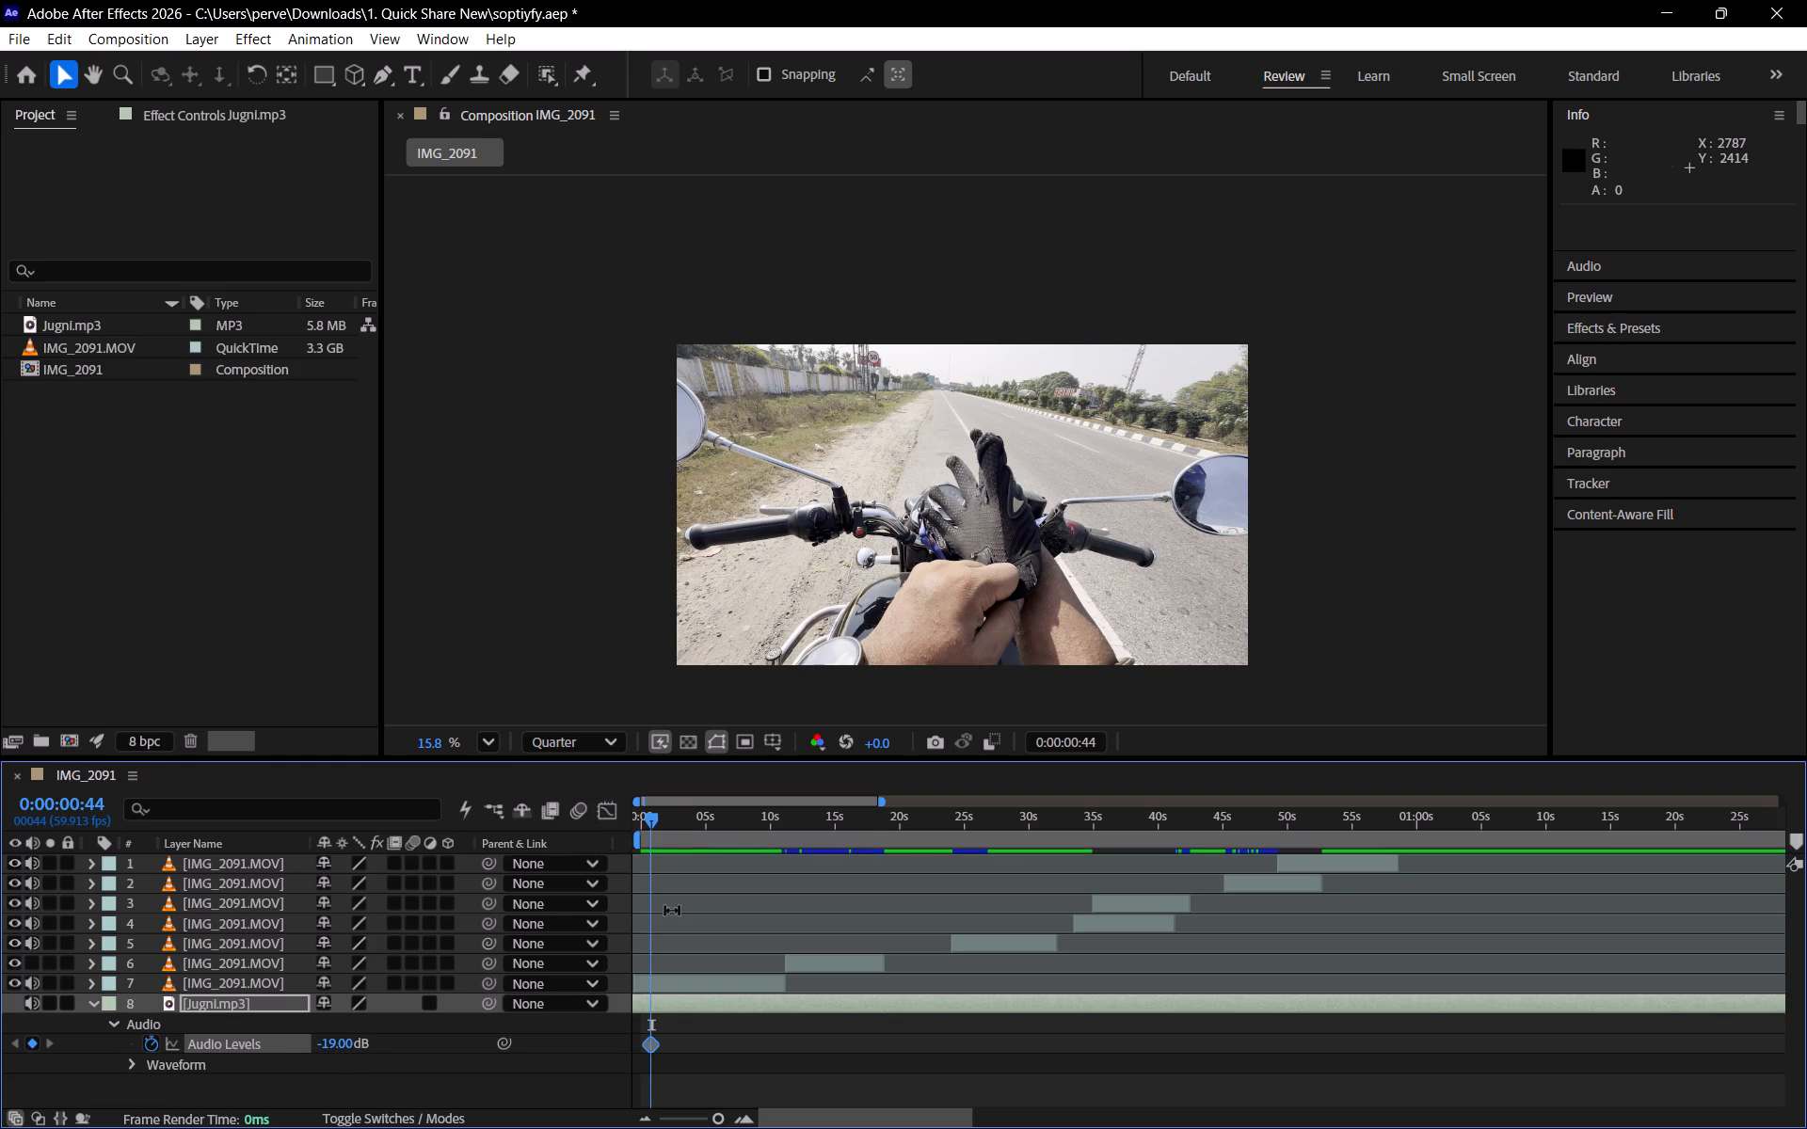
left_click_drag(647, 1049, 631, 1049)
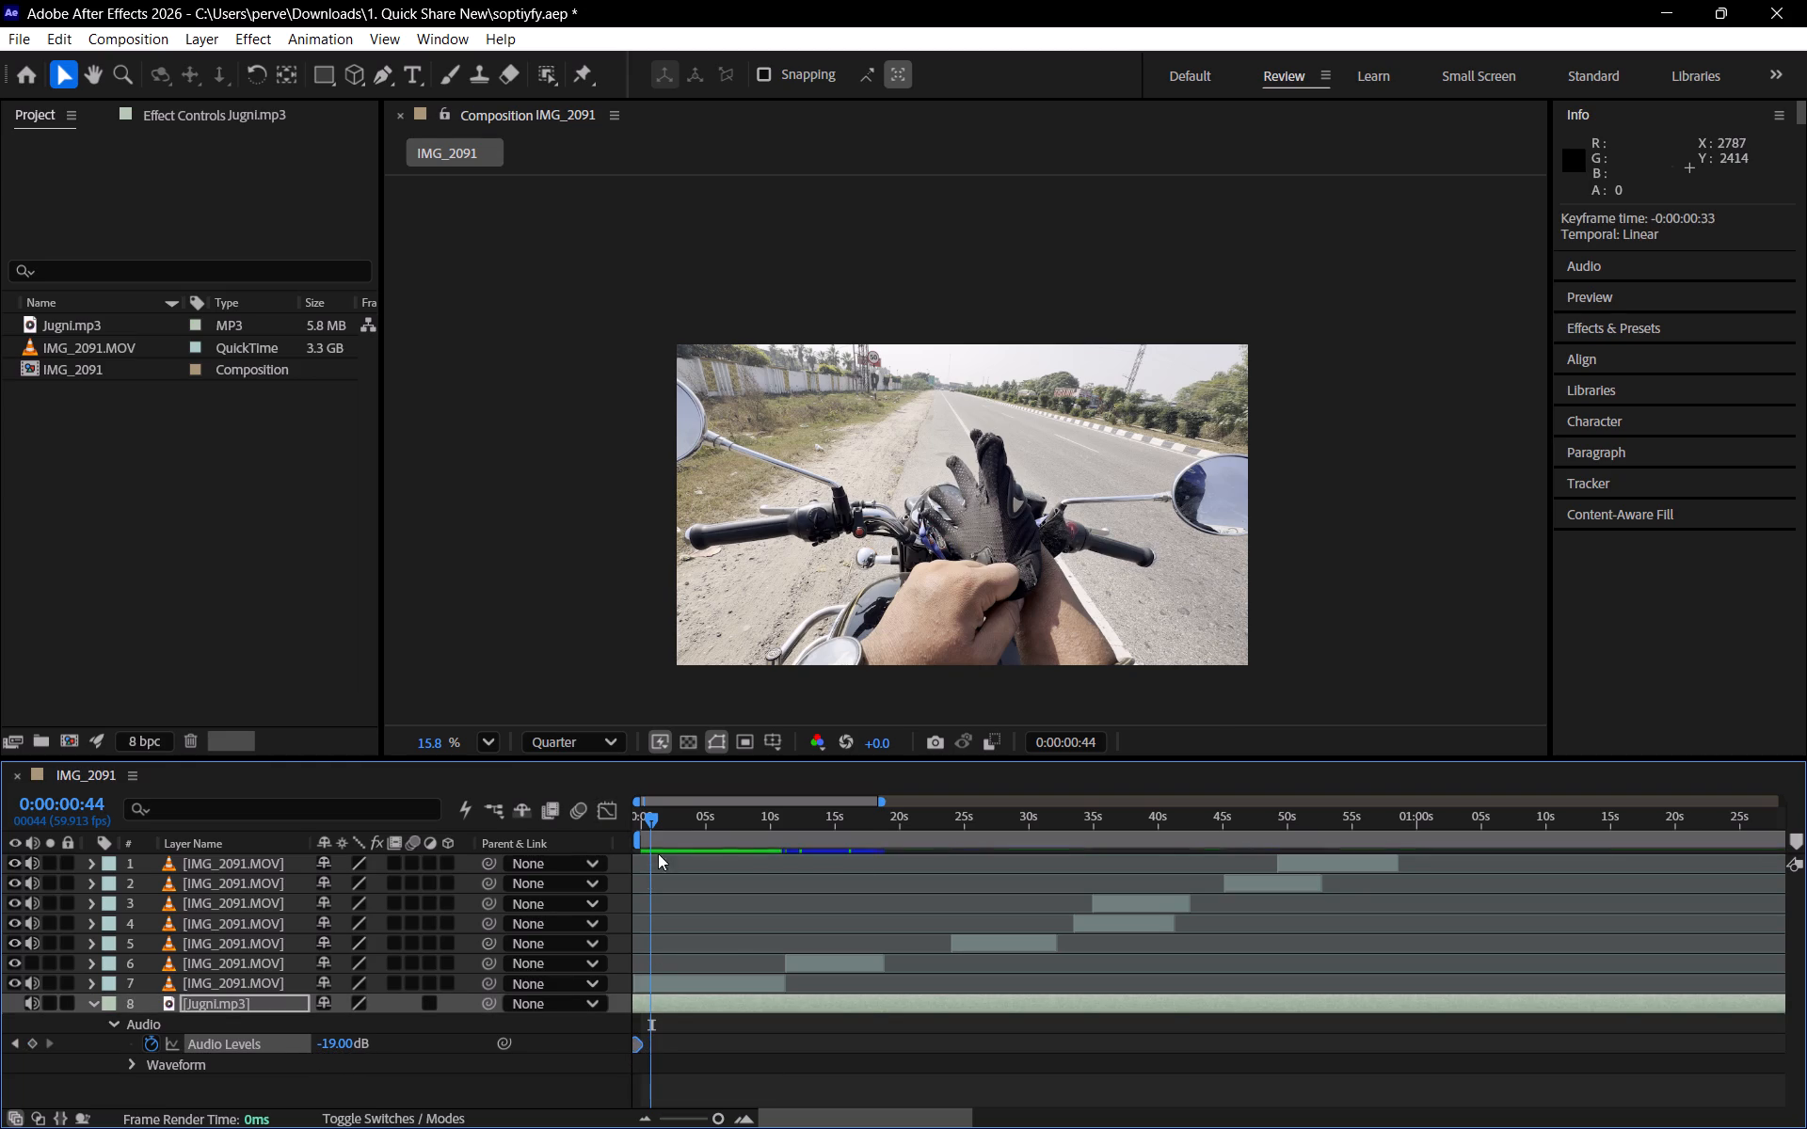
Add a second Audio Levels keyframe of 0 dB to Jugni.mp3 at 0:00:01:44 for a fade-in.
left_click_drag(653, 818, 672, 818)
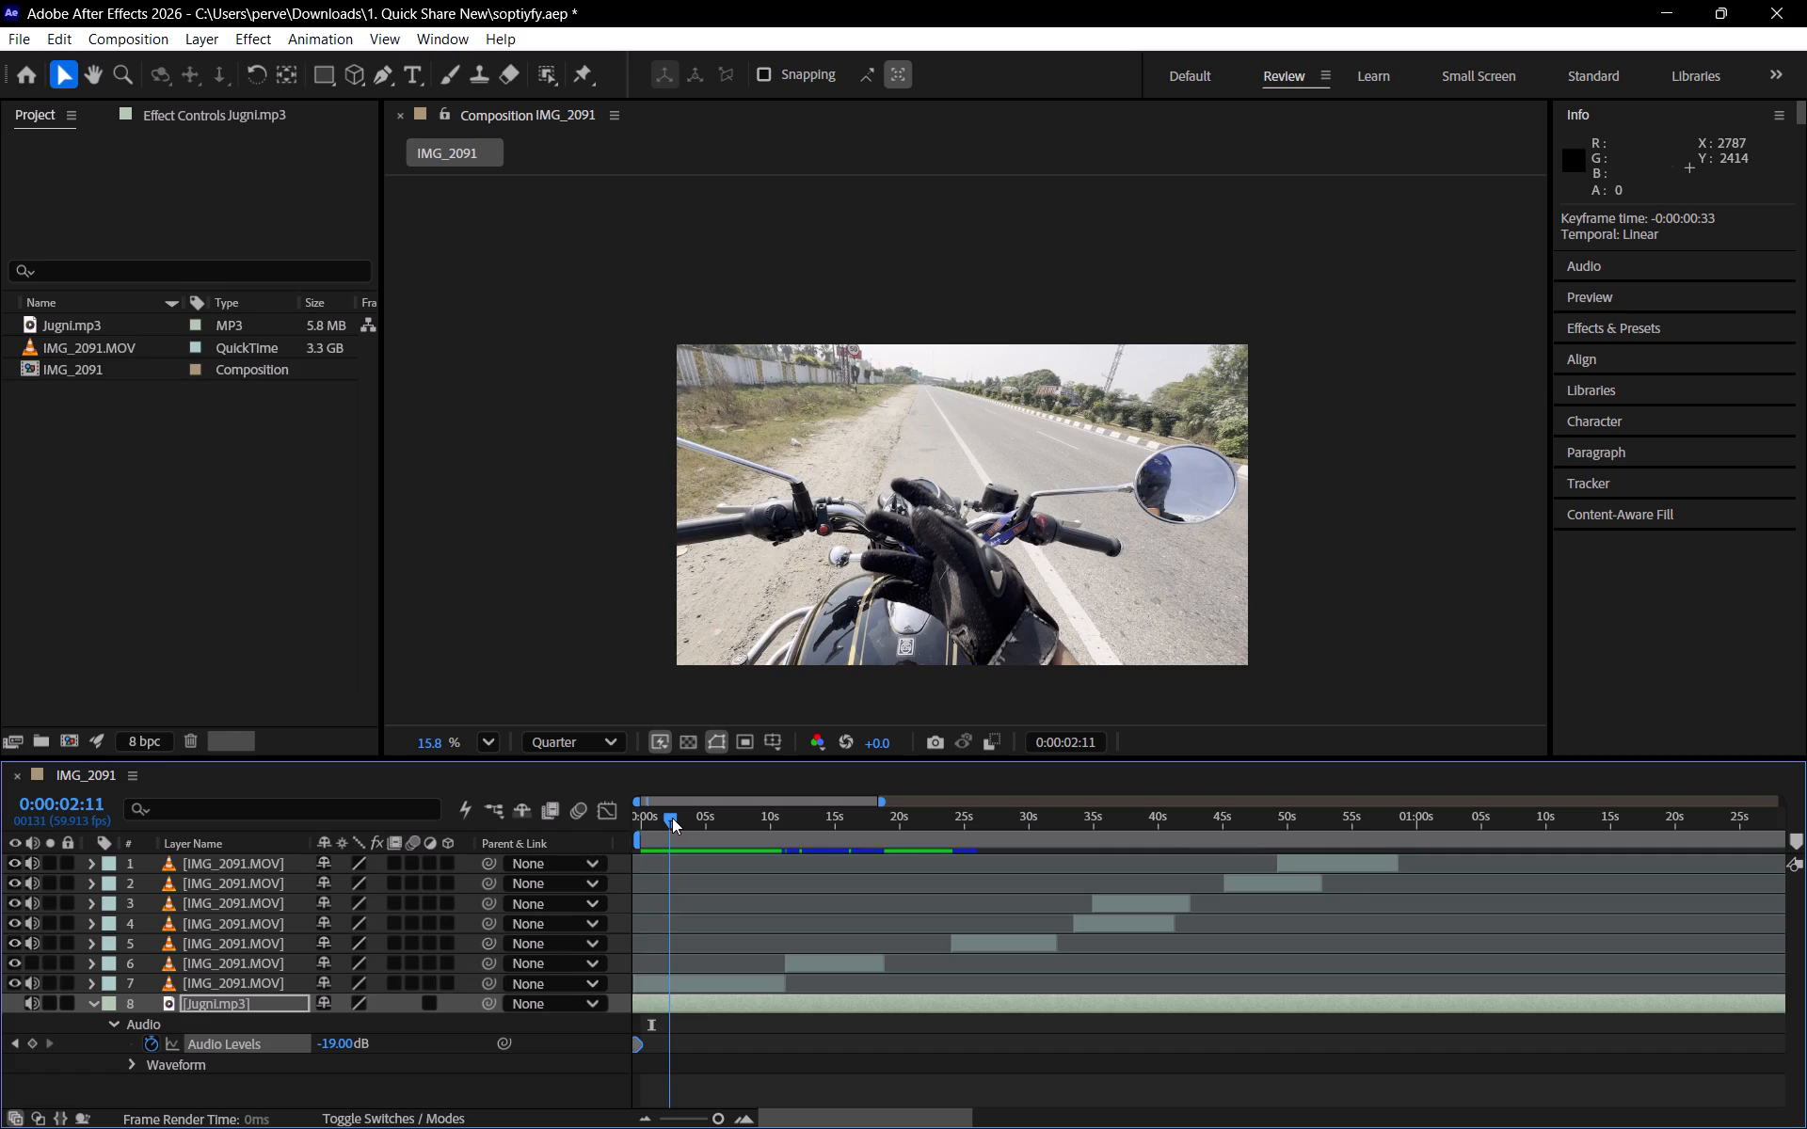
left_click_drag(672, 818, 666, 818)
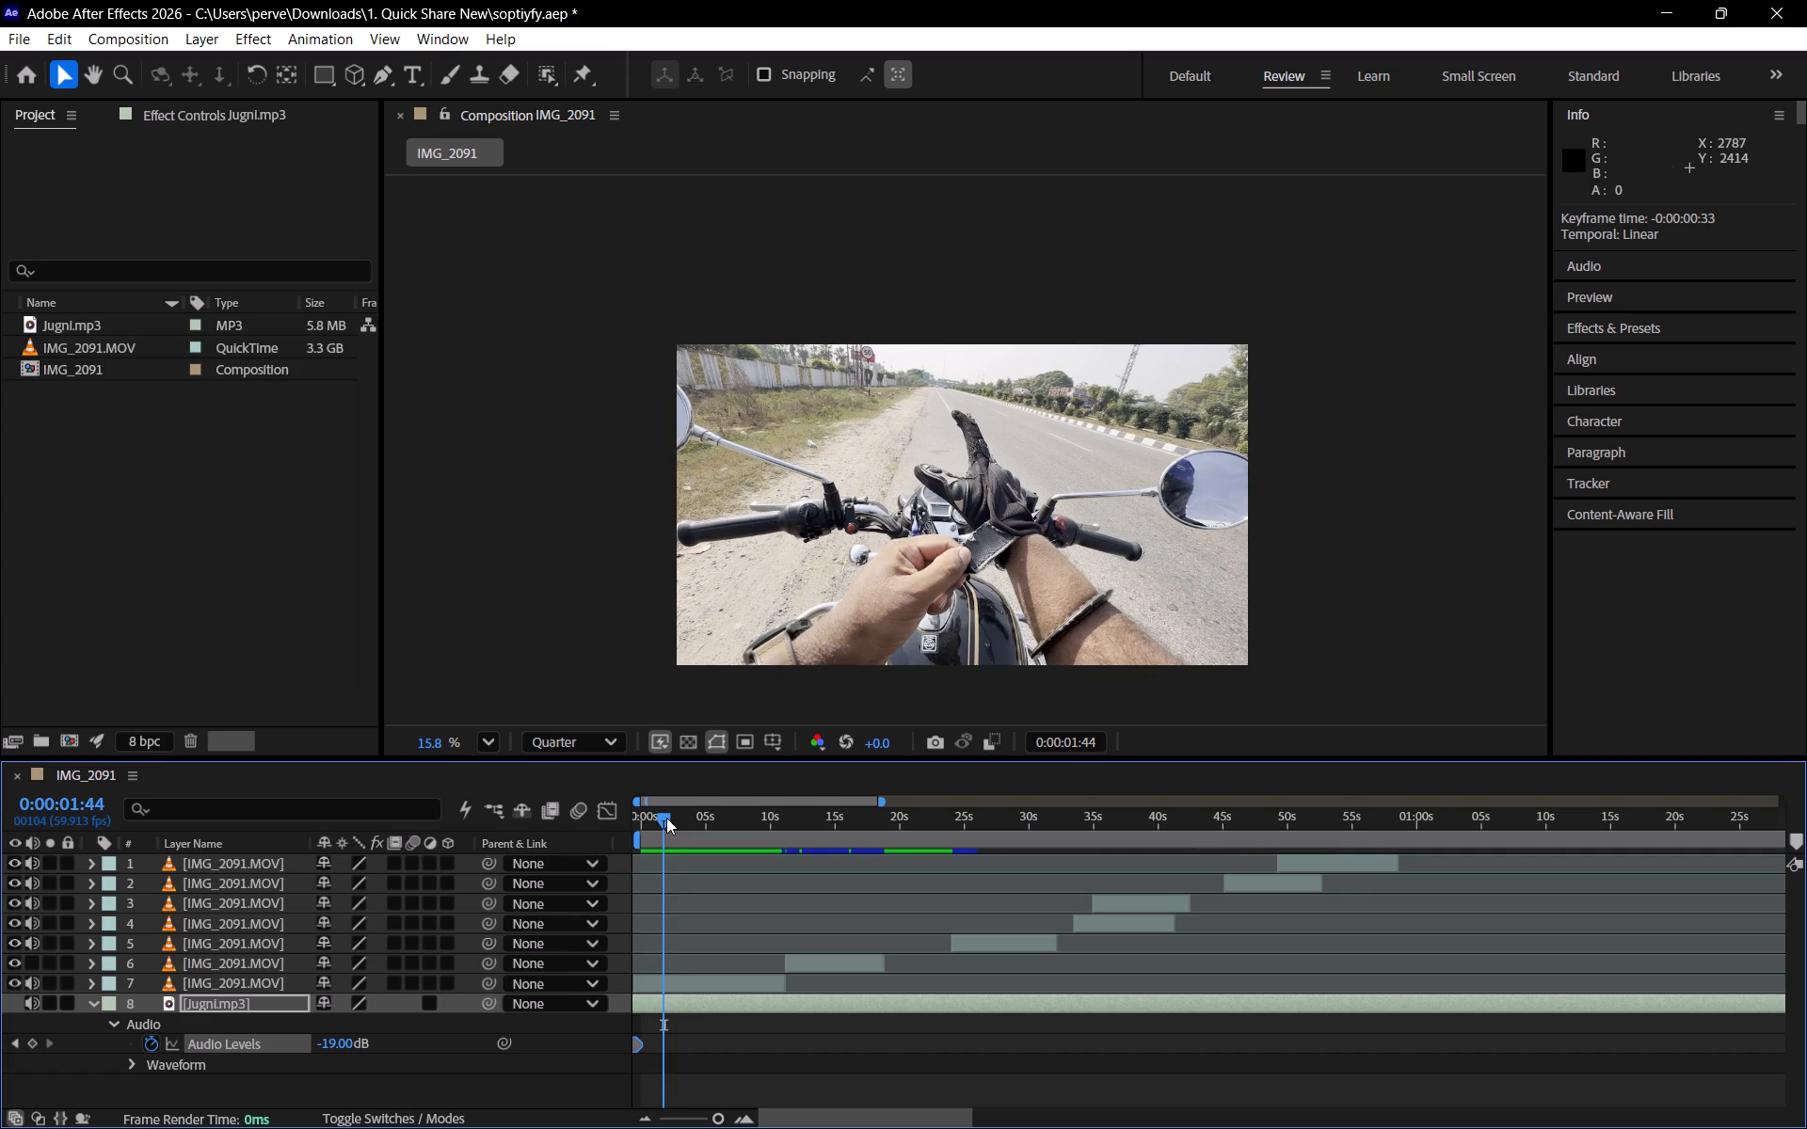
left_click_drag(345, 1042, 378, 1042)
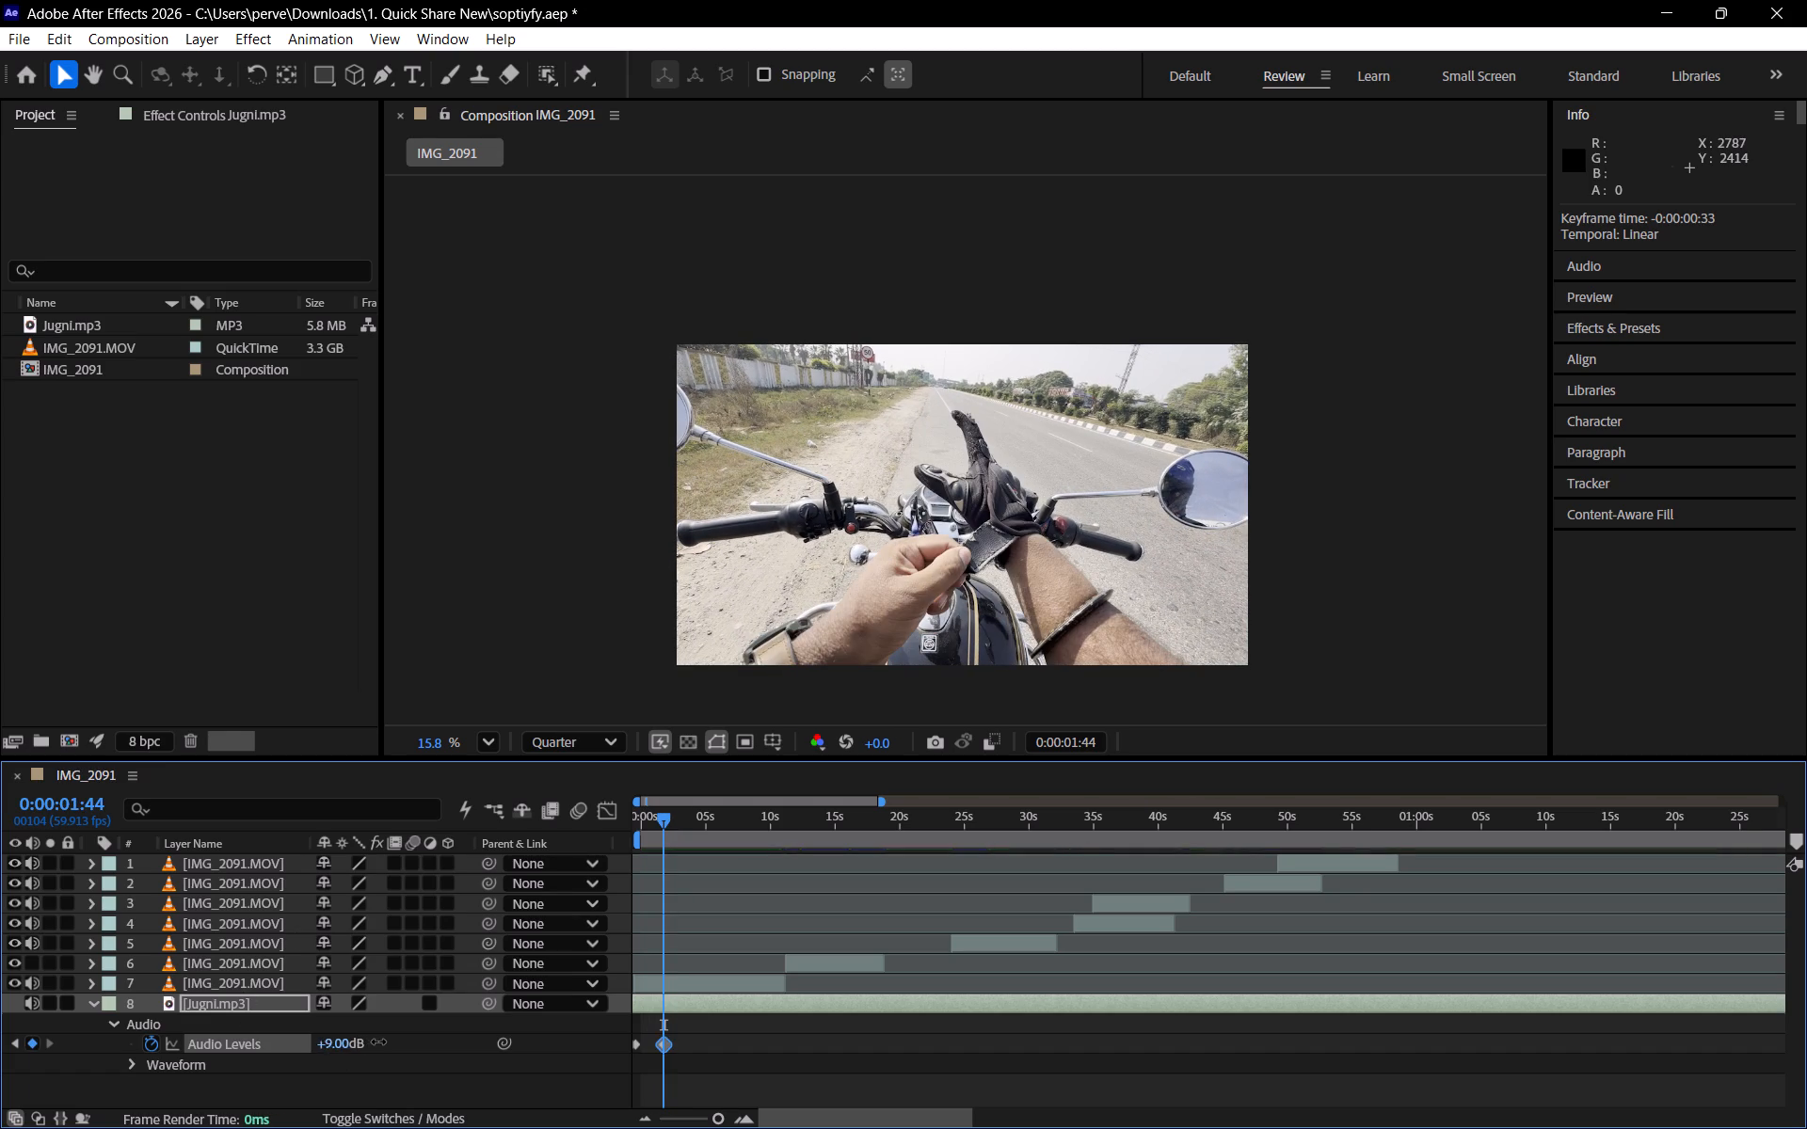
left_click_drag(378, 1042, 372, 1046)
left_click_drag(372, 1046, 373, 1046)
Play the composition from the beginning to check the song's fade-in against the first clip.
left_click_drag(639, 819, 600, 821)
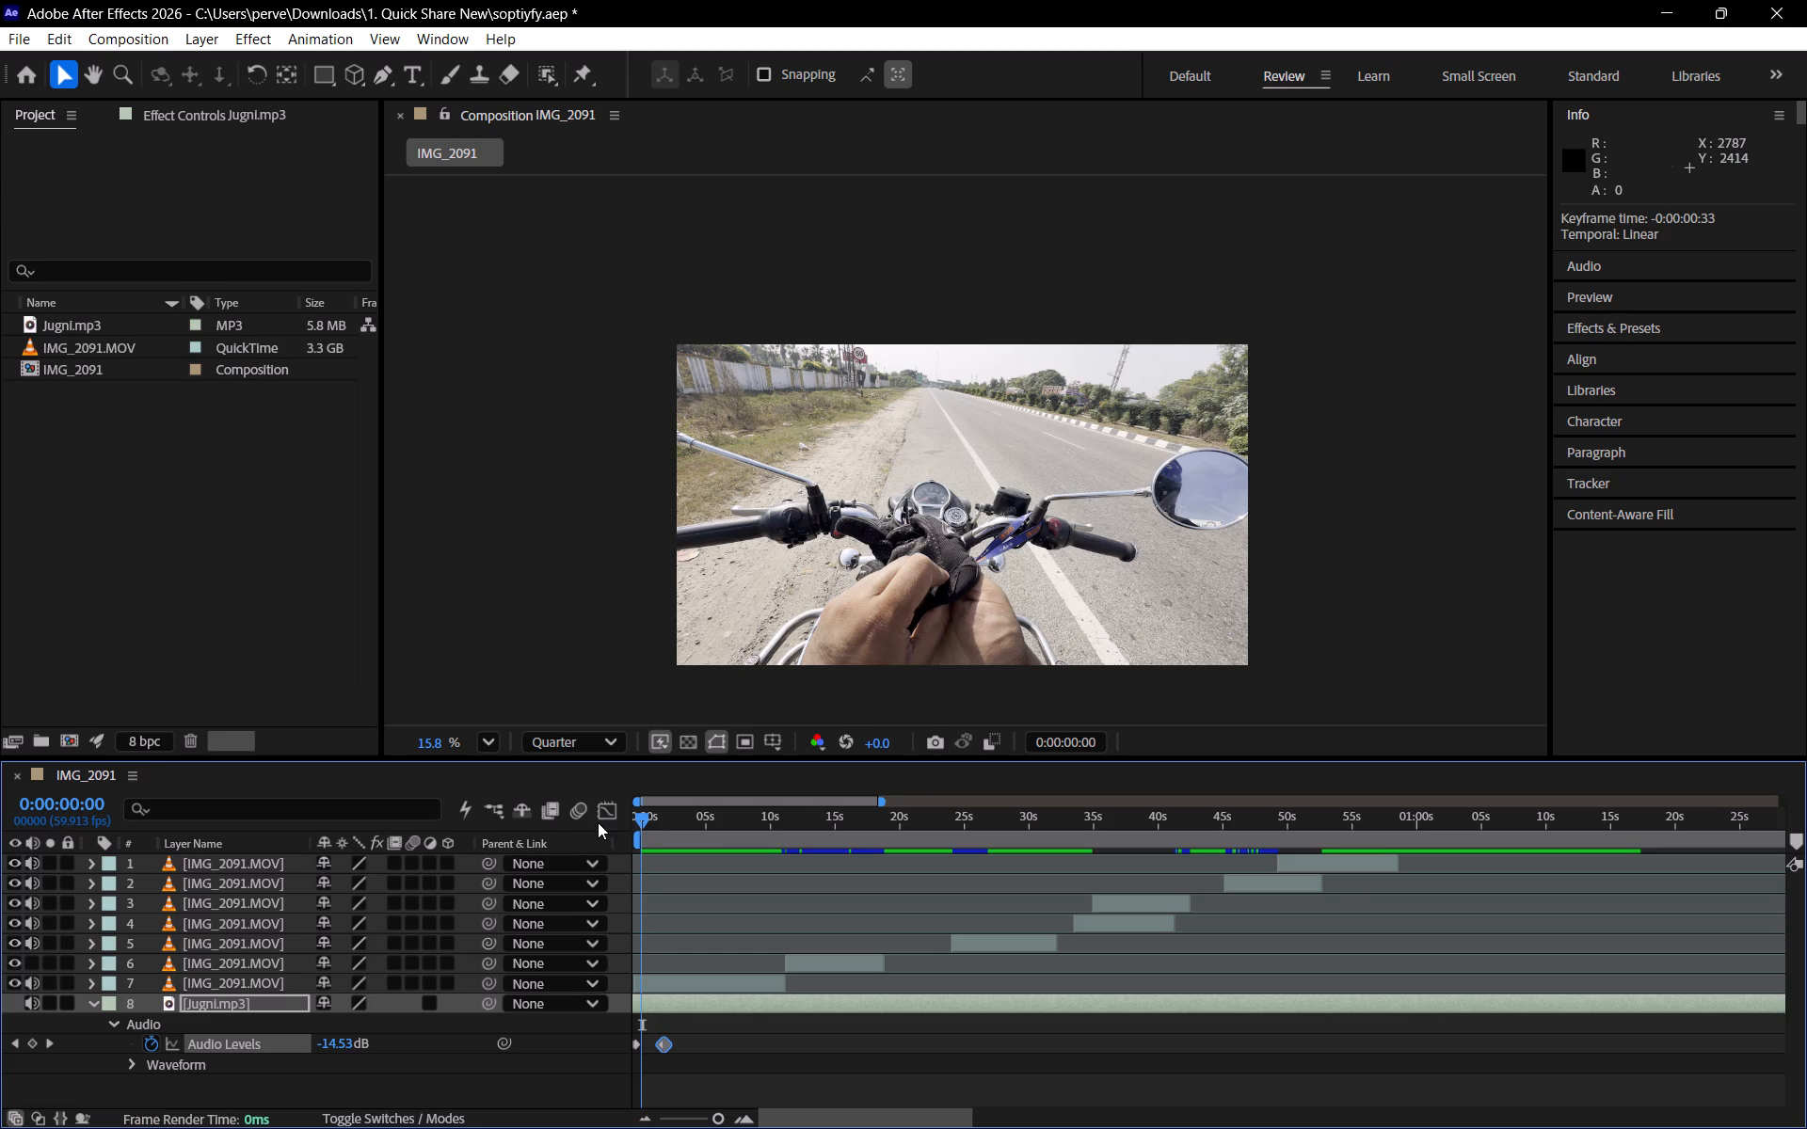
key("space")
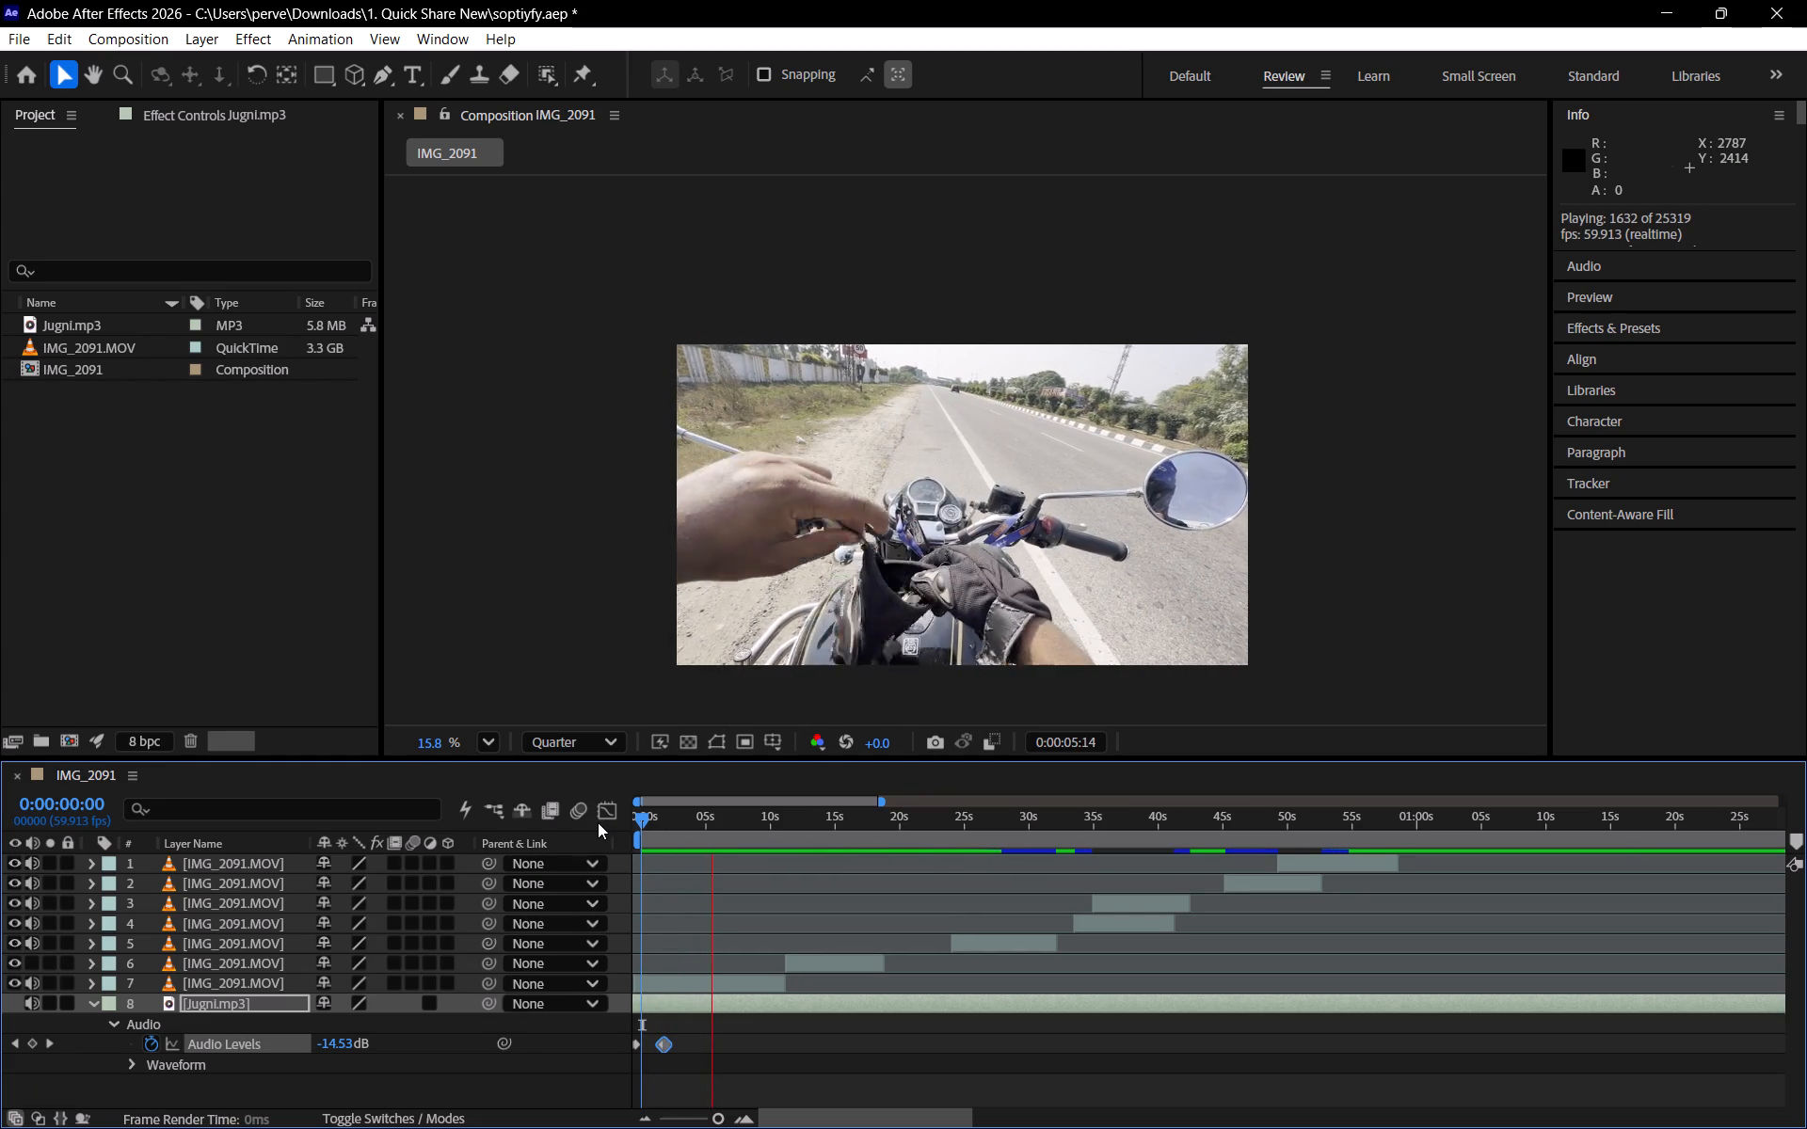
key("space")
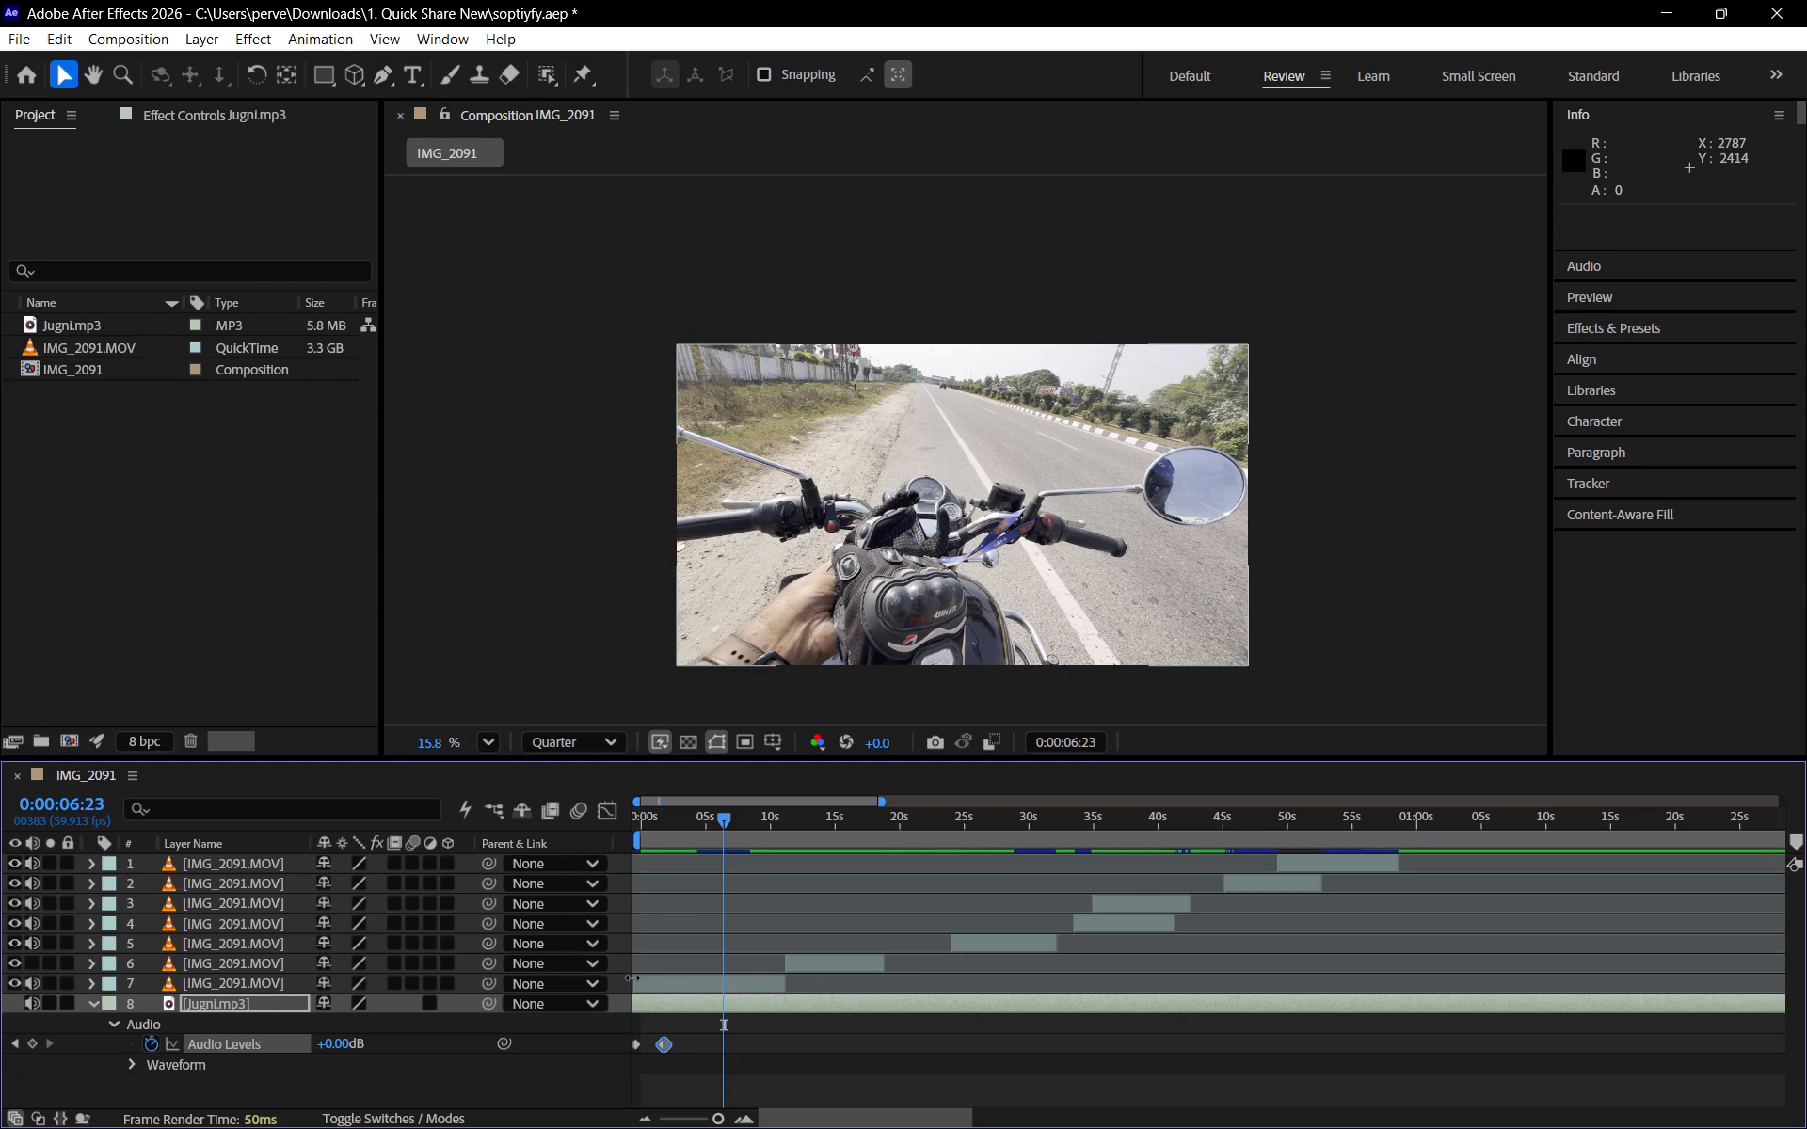
Trim the start of layer 7 to leave a duration of 0:00:09:34 and slide the clip back to the composition's start.
left_click_drag(633, 978, 662, 977)
left_click_drag(677, 977, 665, 978)
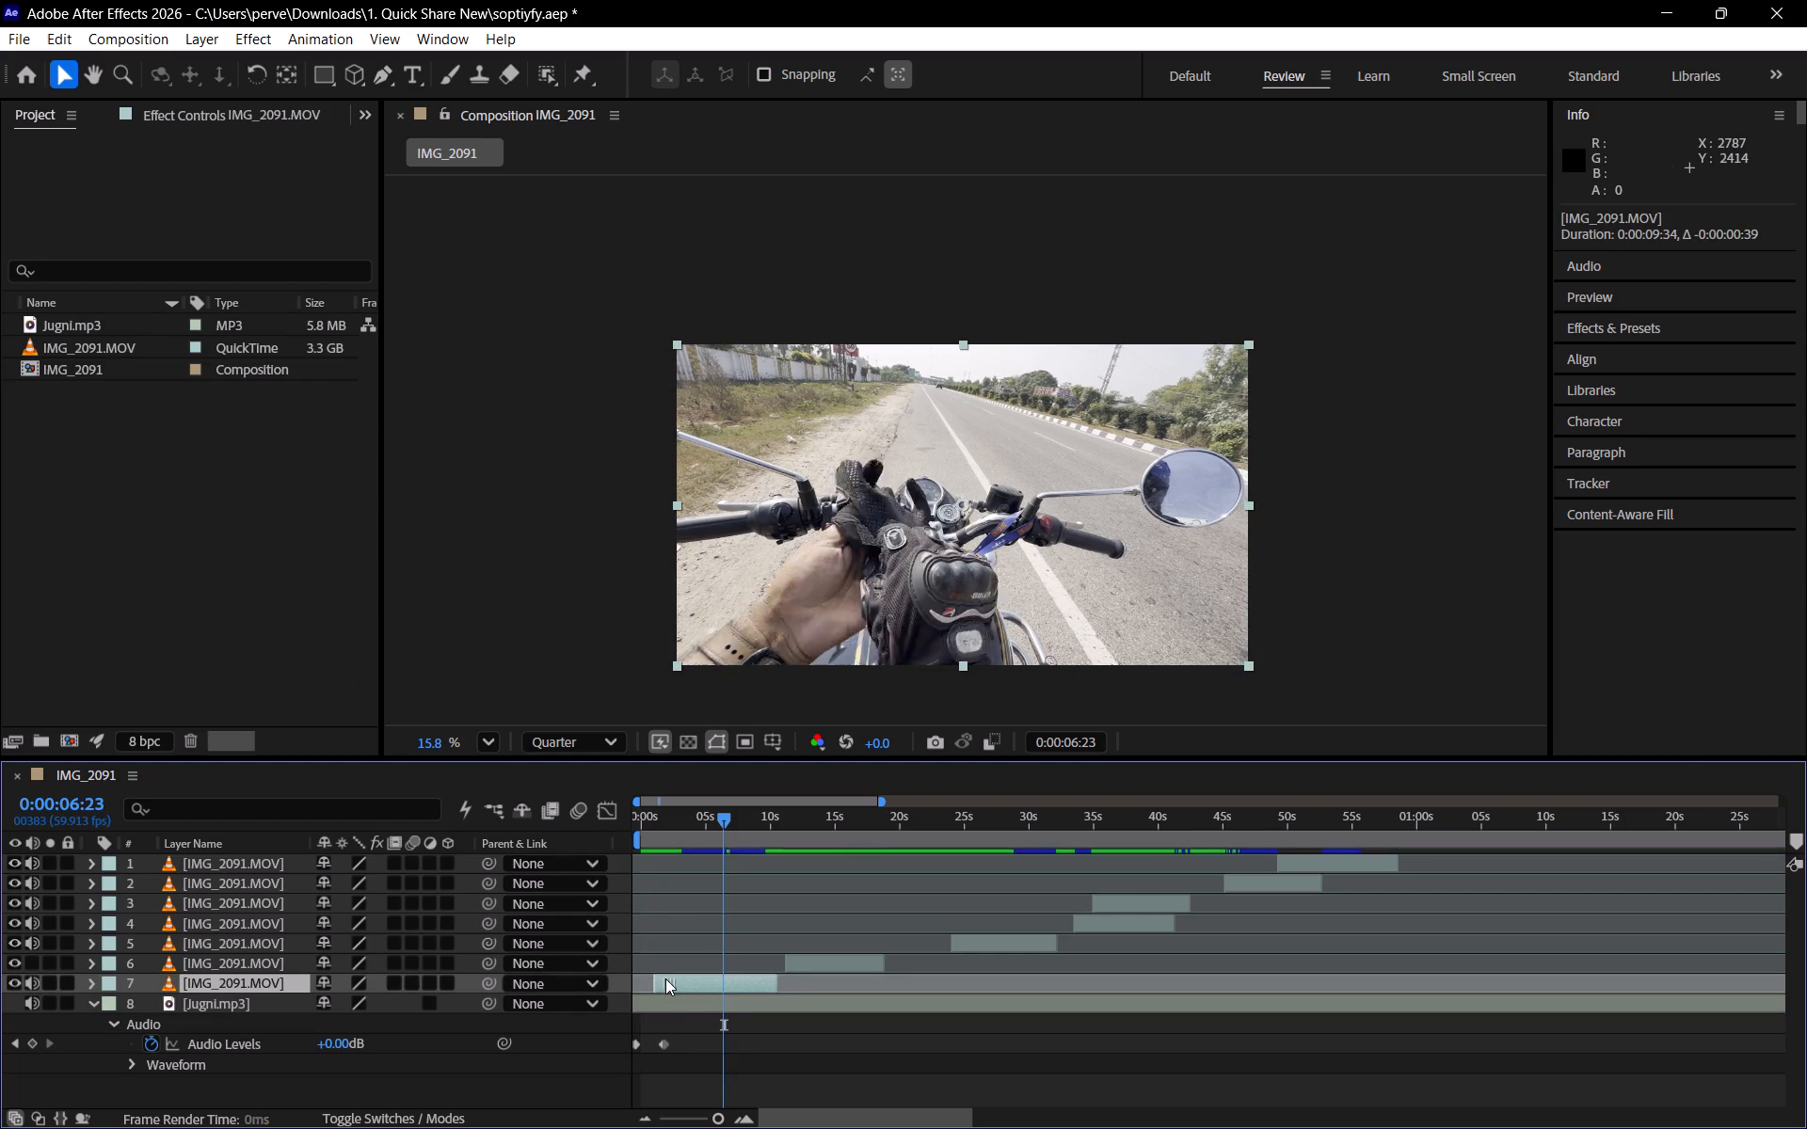
left_click_drag(665, 978, 648, 979)
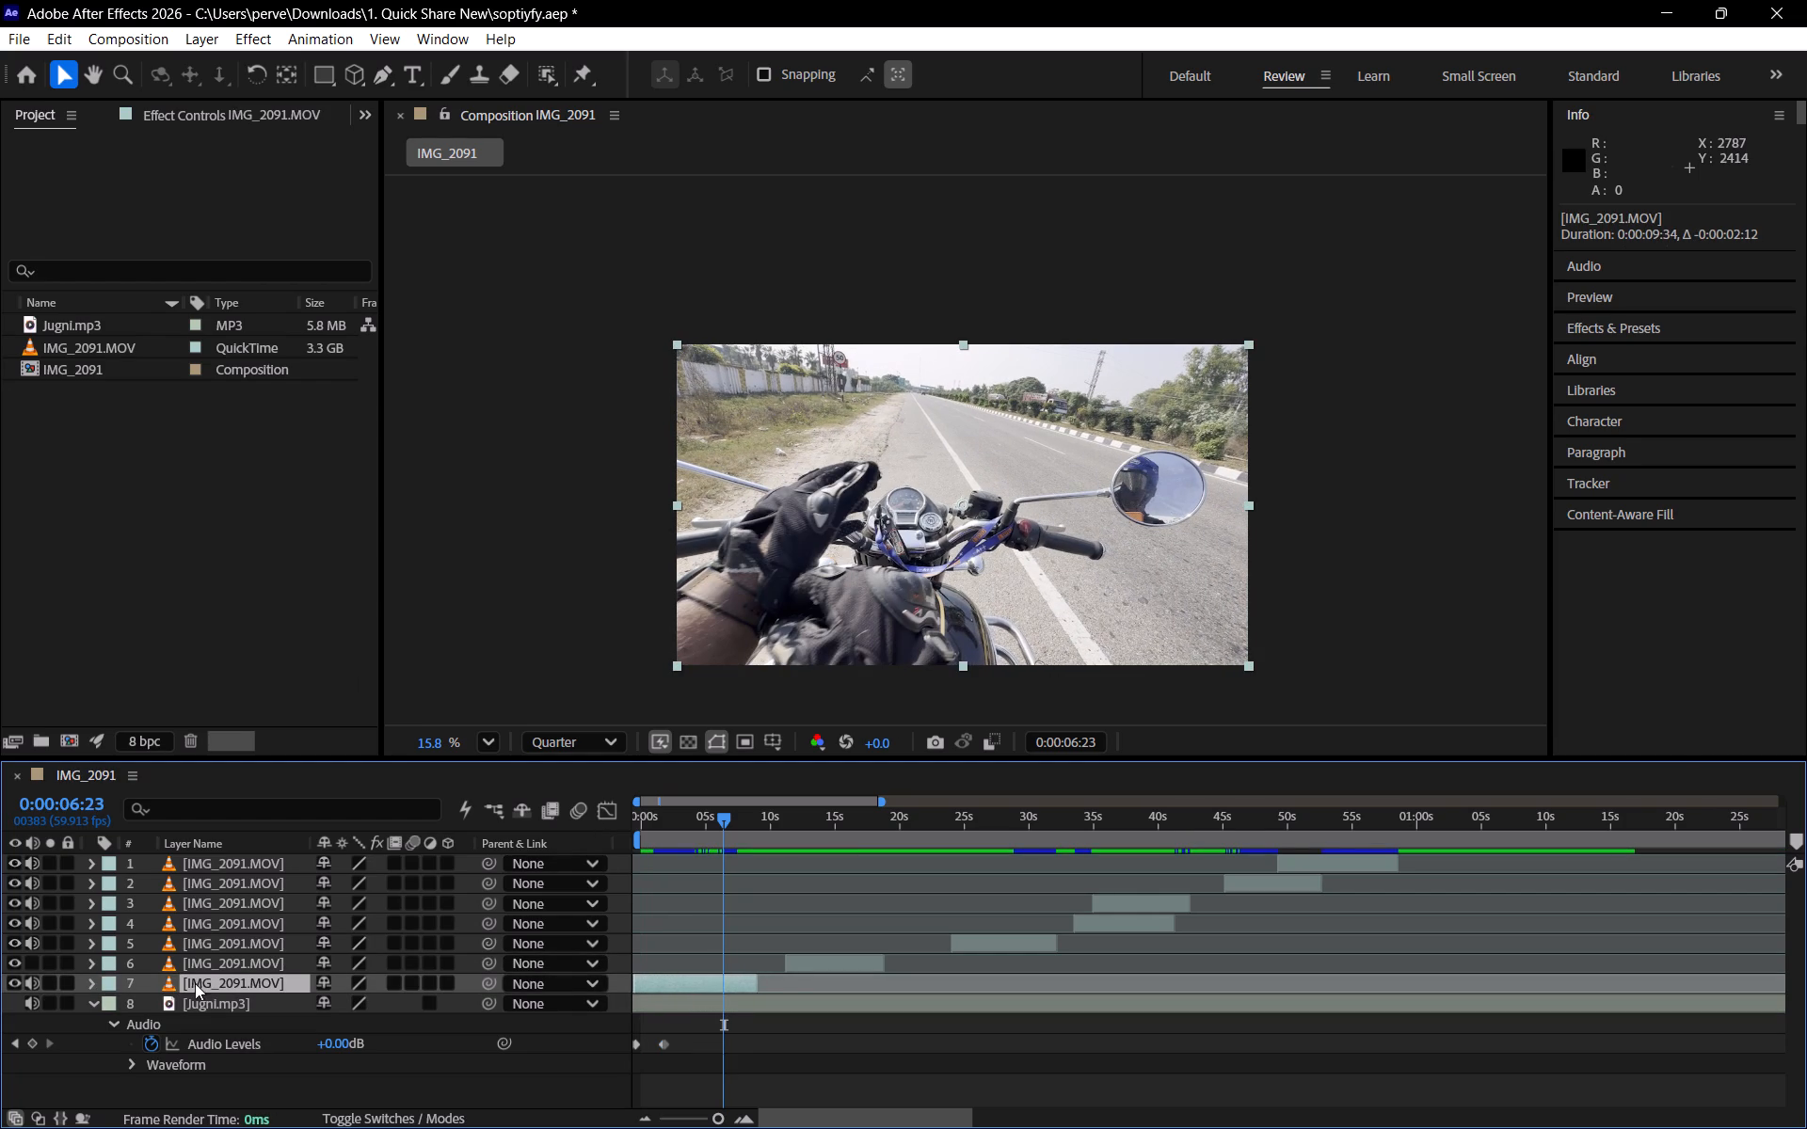
Mute the audio of layer 7 and turn the audio of layer 6 back on.
left_click(35, 984)
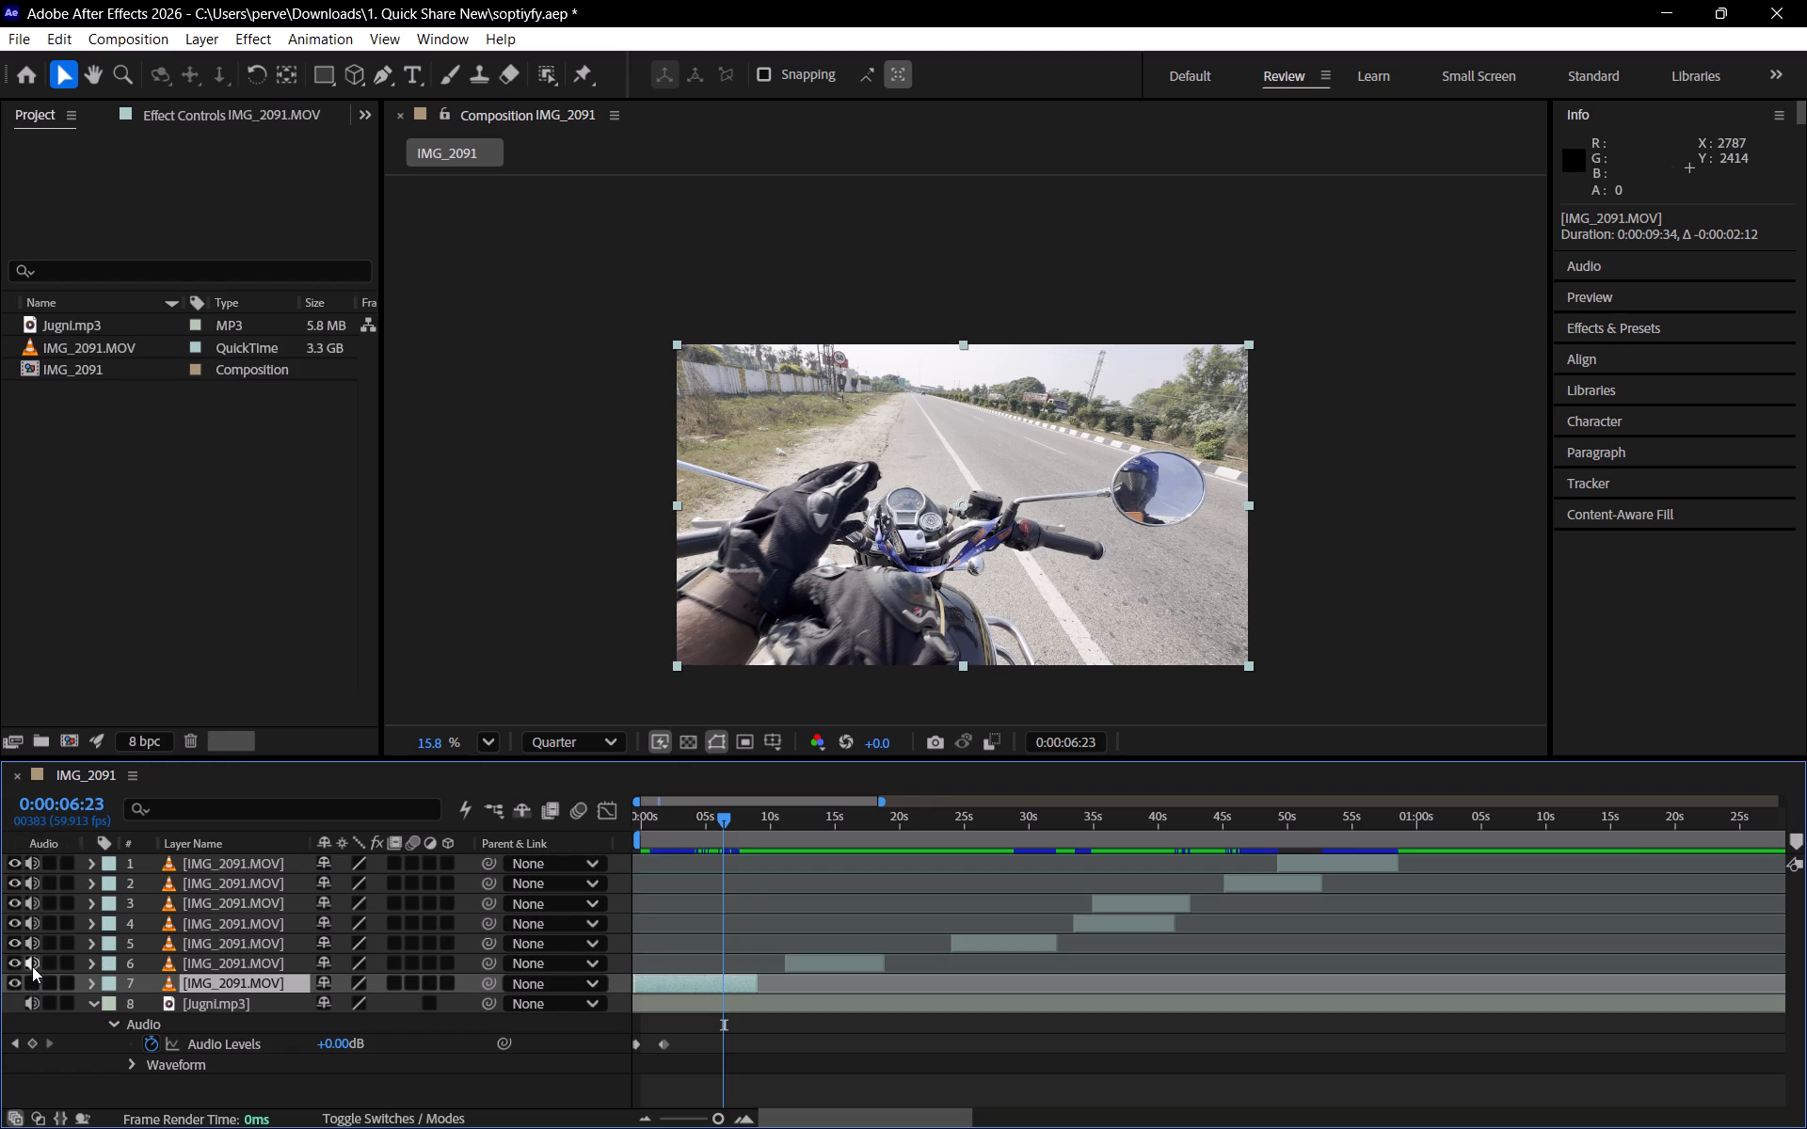
left_click(32, 966)
Keyframe layer 7's Opacity from 0% at 0:00:00:00 to 100% at 0:00:02:33 for a fade-in.
left_click_drag(713, 817, 541, 819)
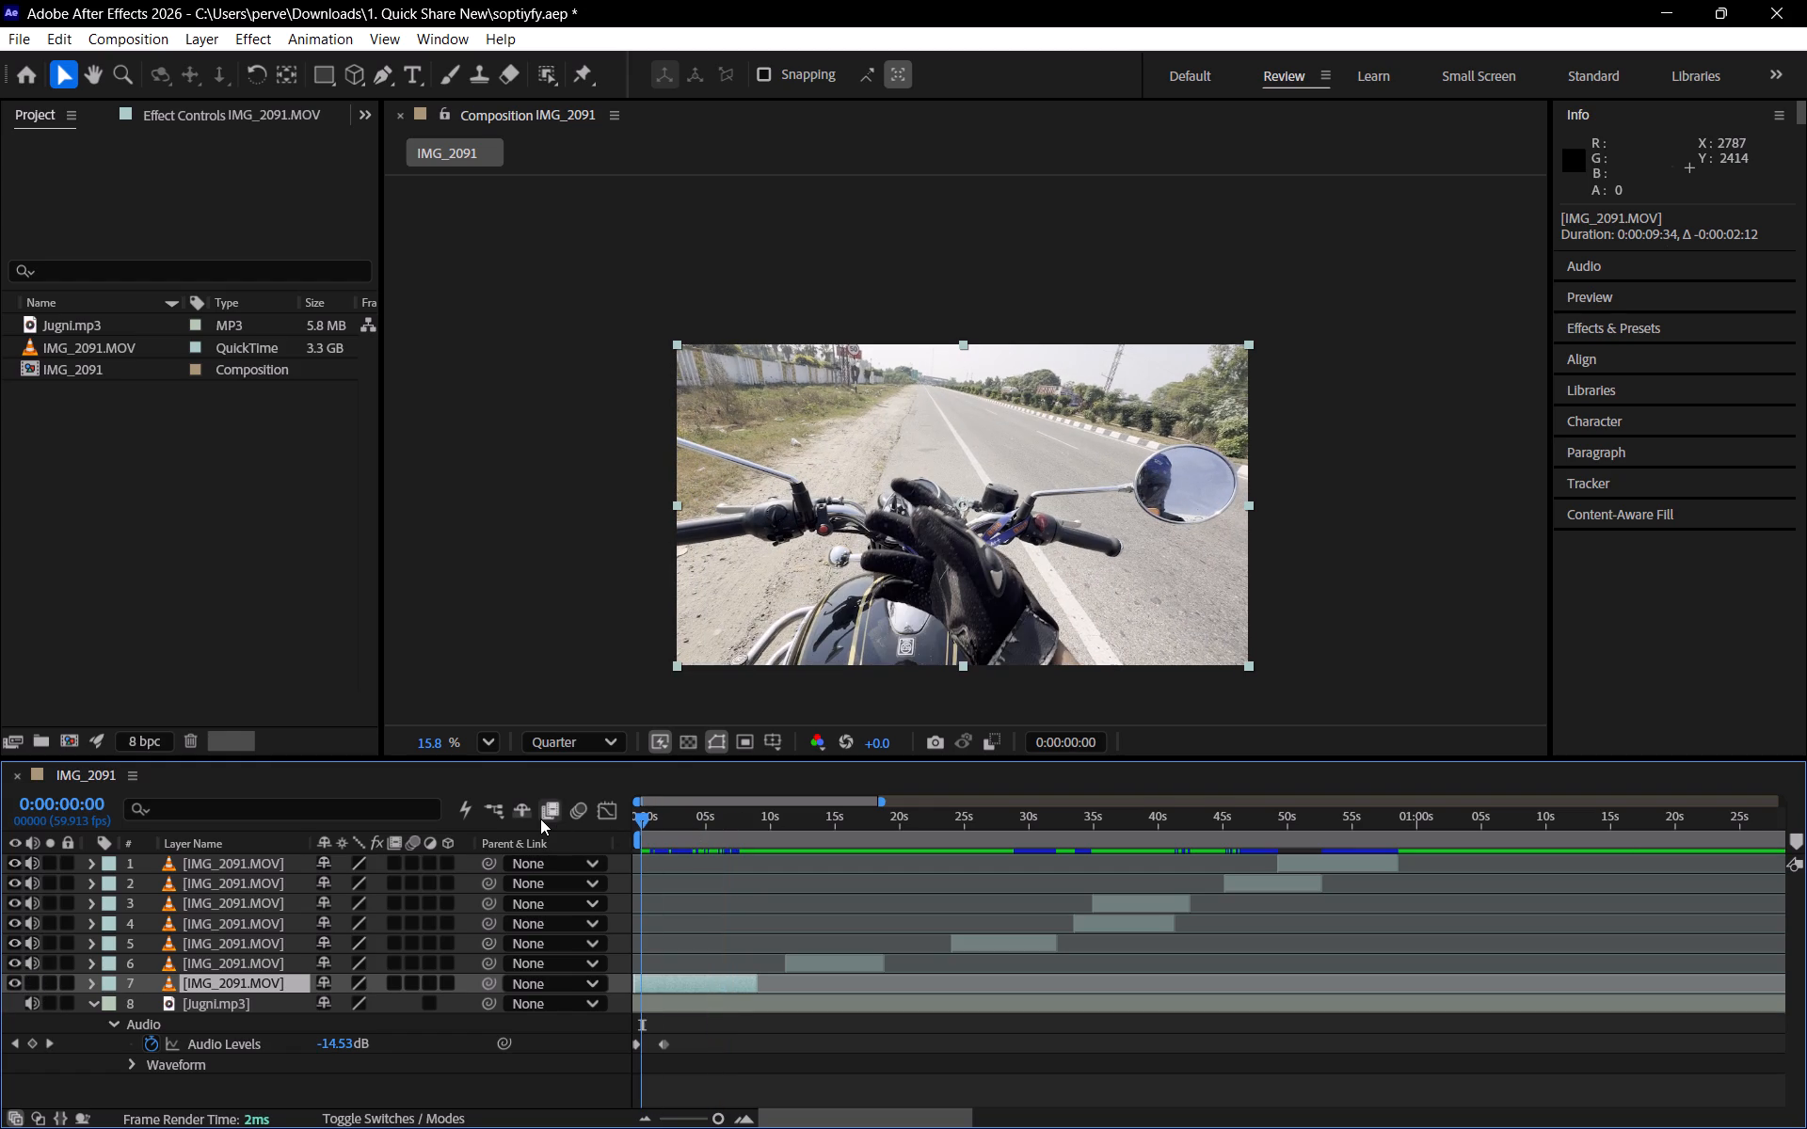
key("t")
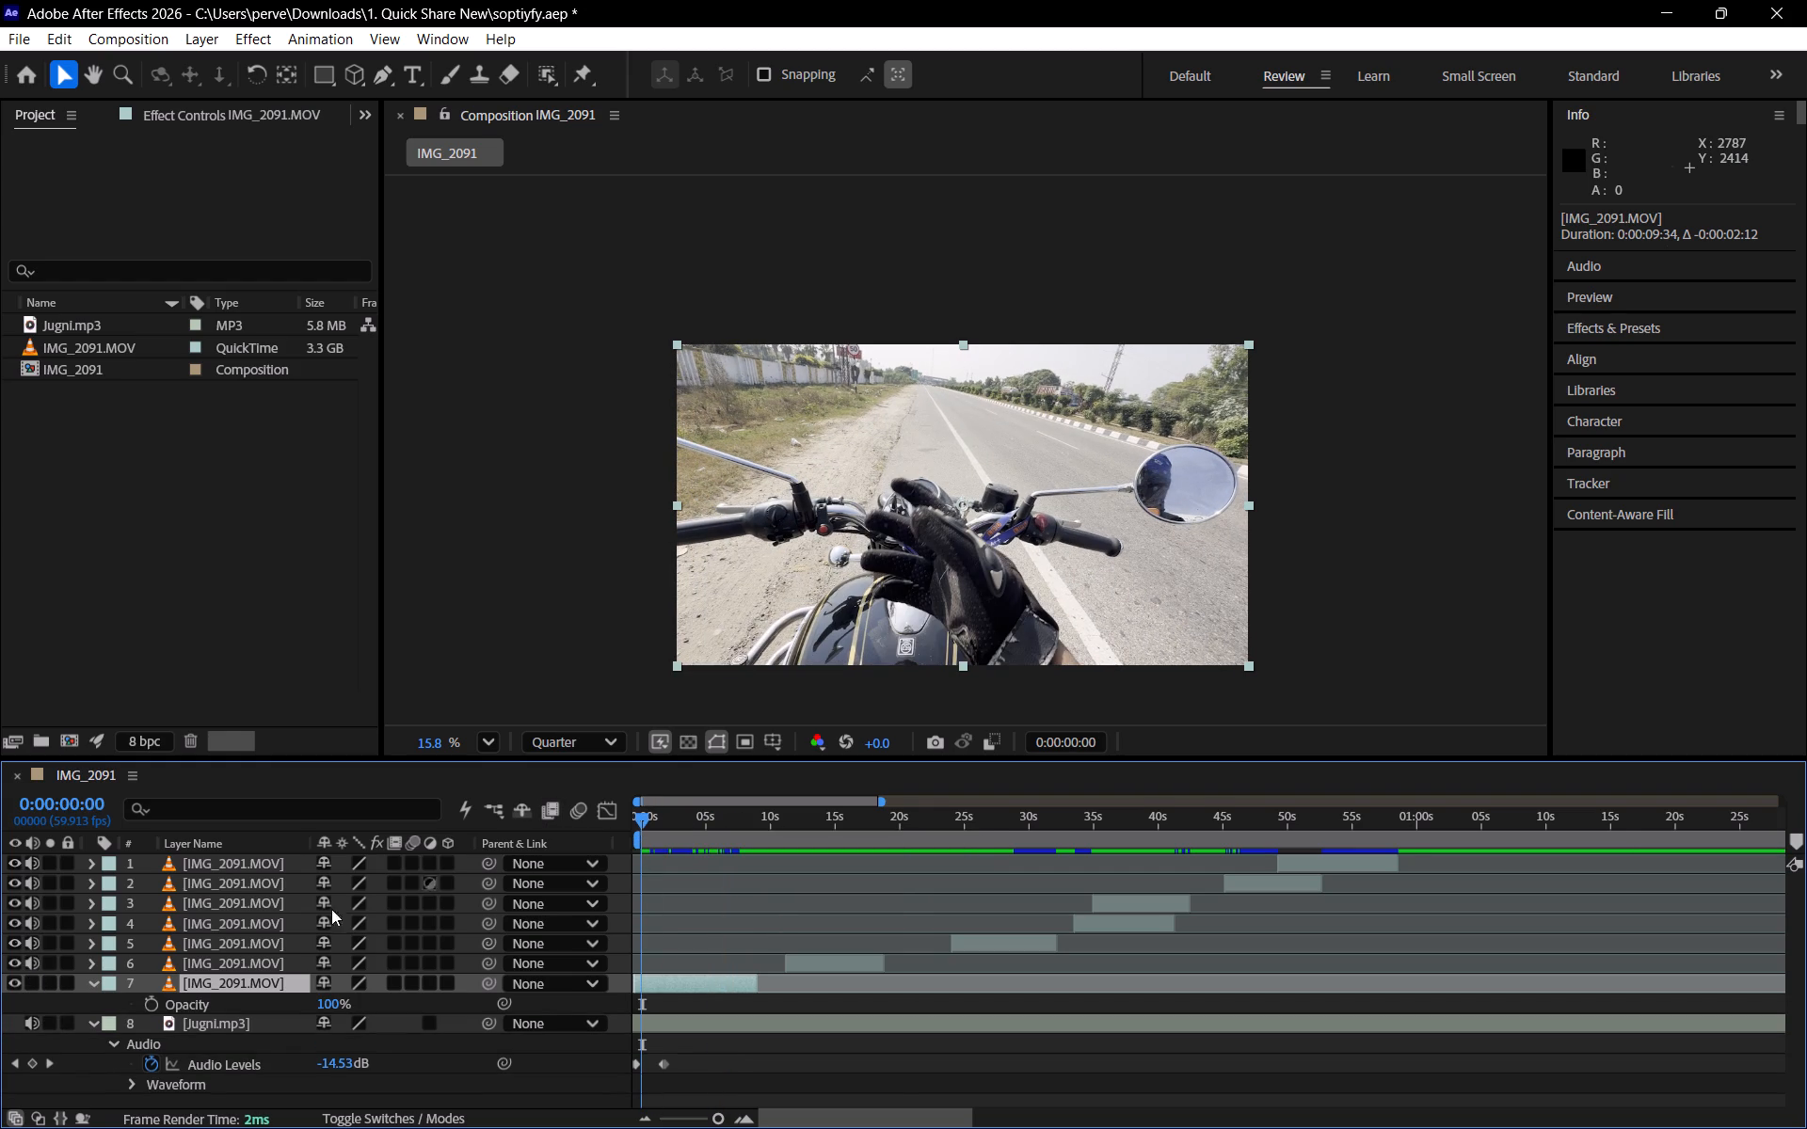
left_click(156, 1004)
left_click_drag(321, 999, 0, 1032)
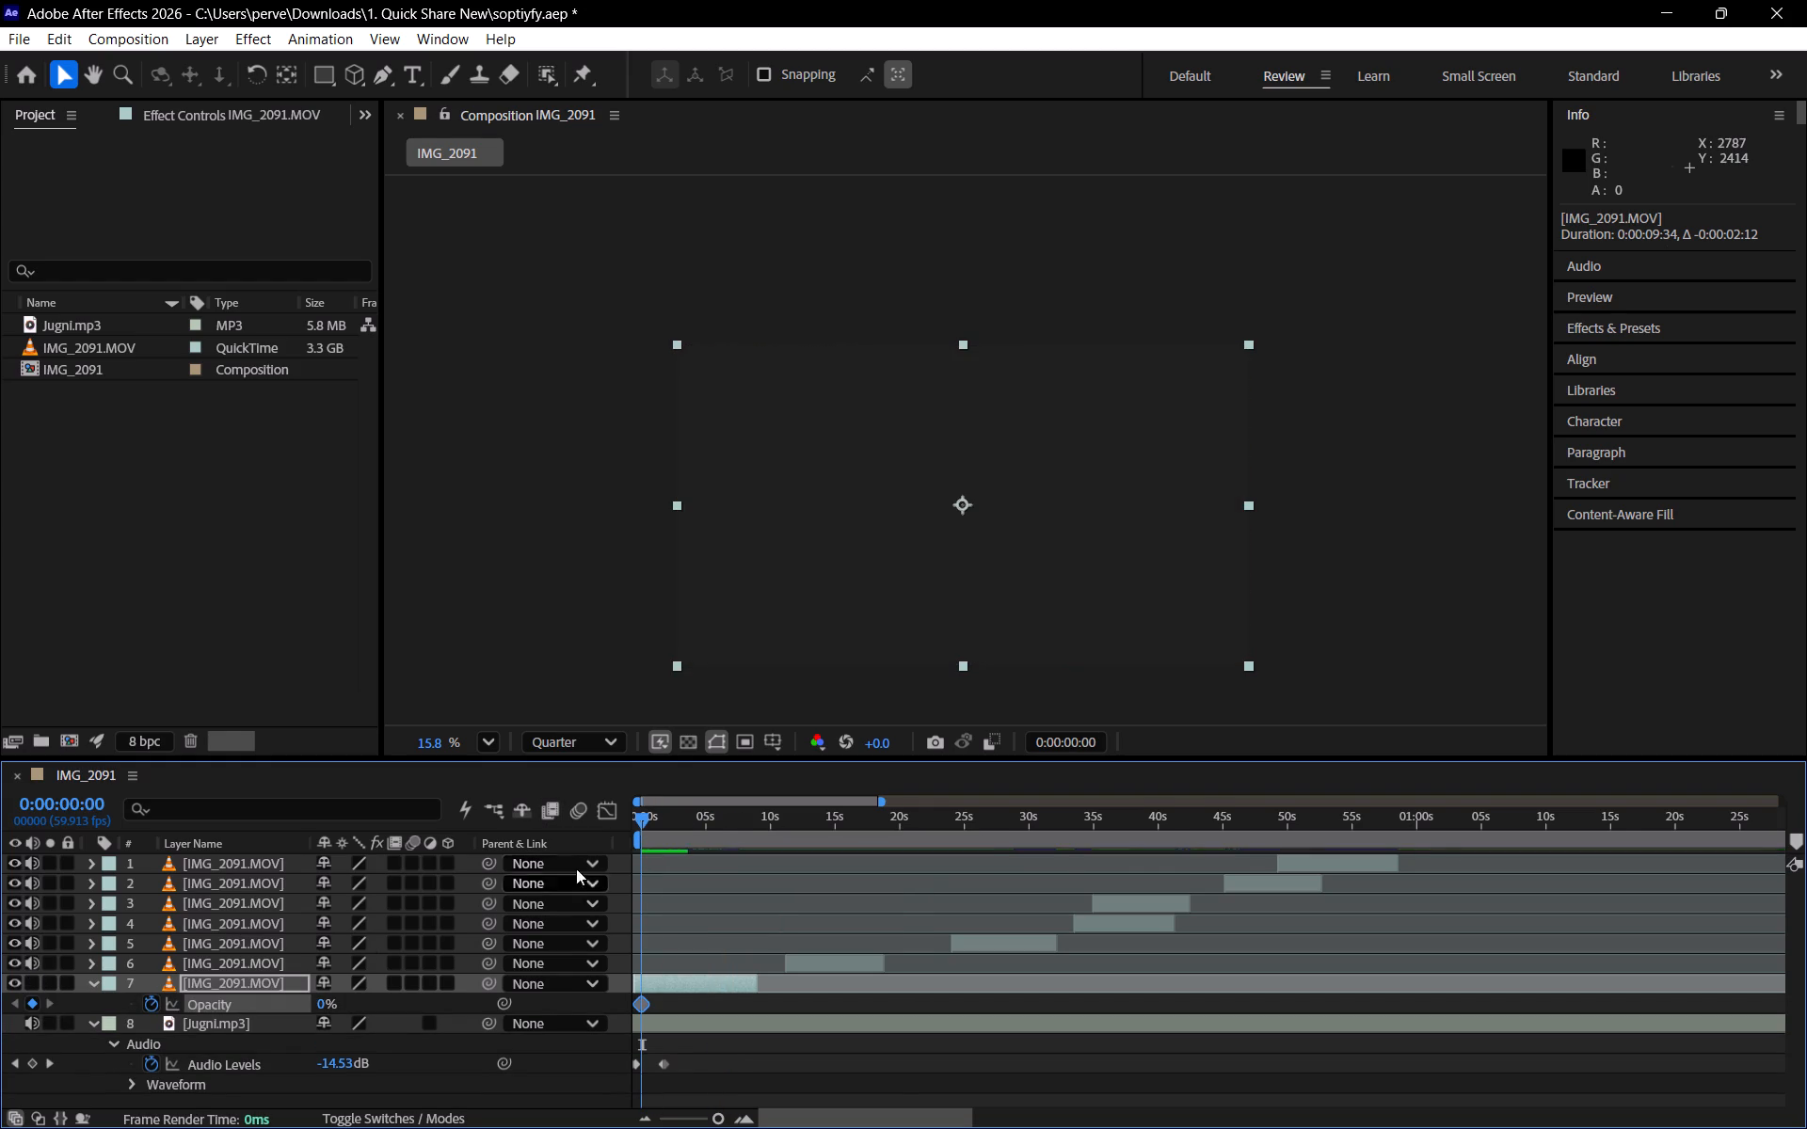
left_click_drag(661, 819, 674, 819)
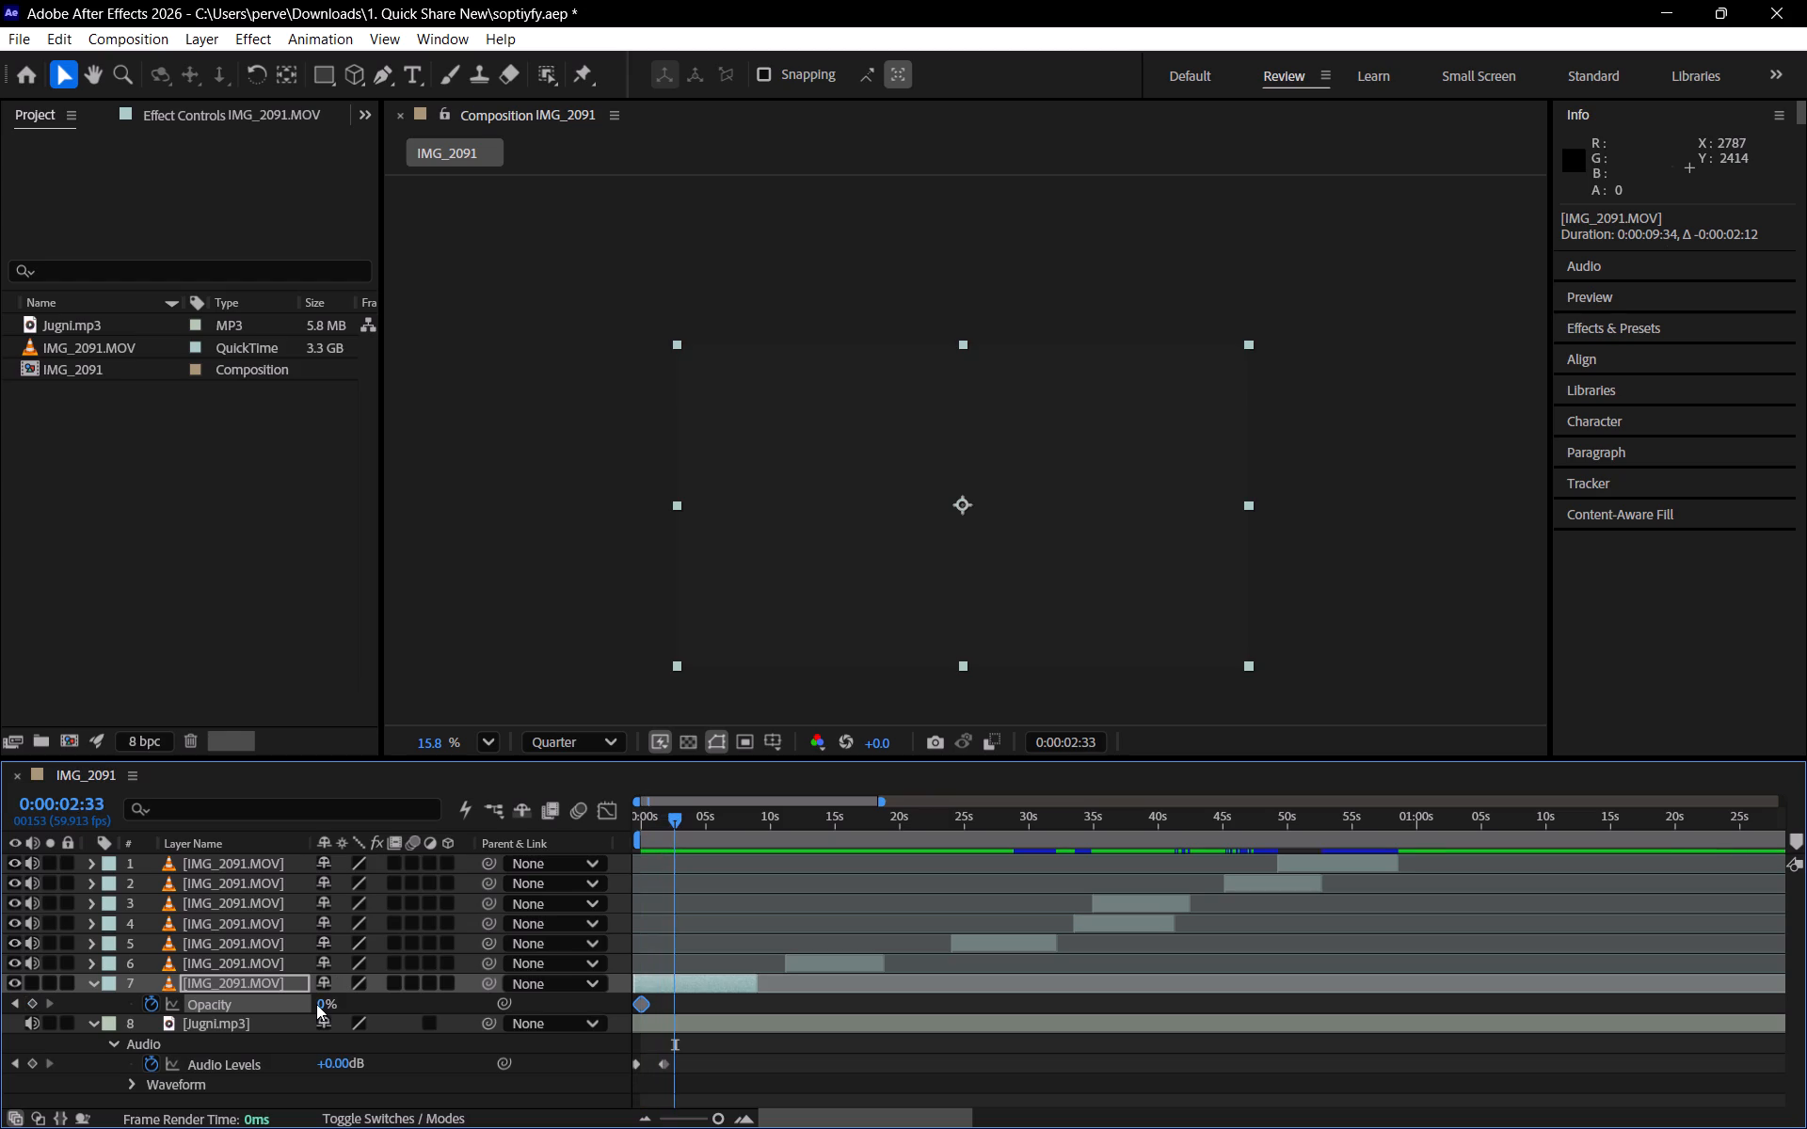
left_click_drag(322, 1006, 561, 1010)
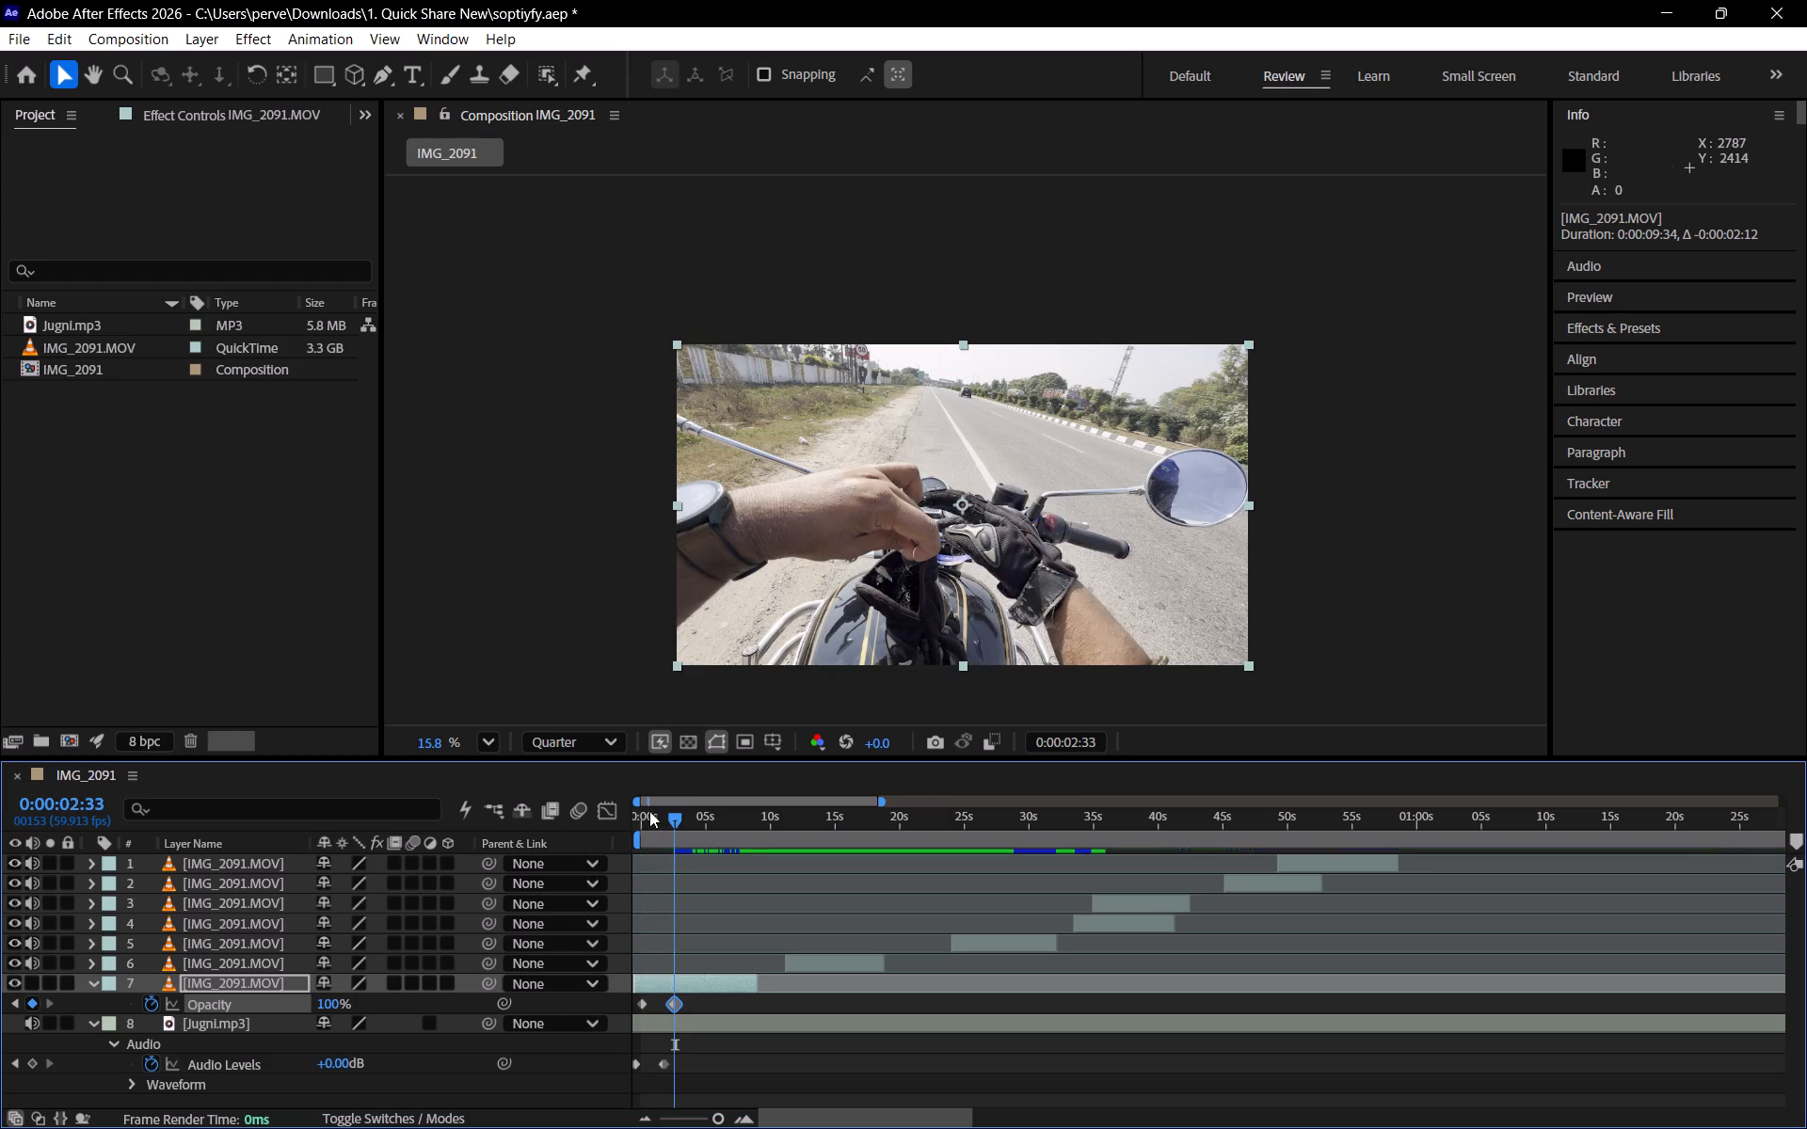
Play the composition from the beginning to check layer 7's opacity fade-in with the song.
left_click_drag(649, 810, 504, 837)
key("space")
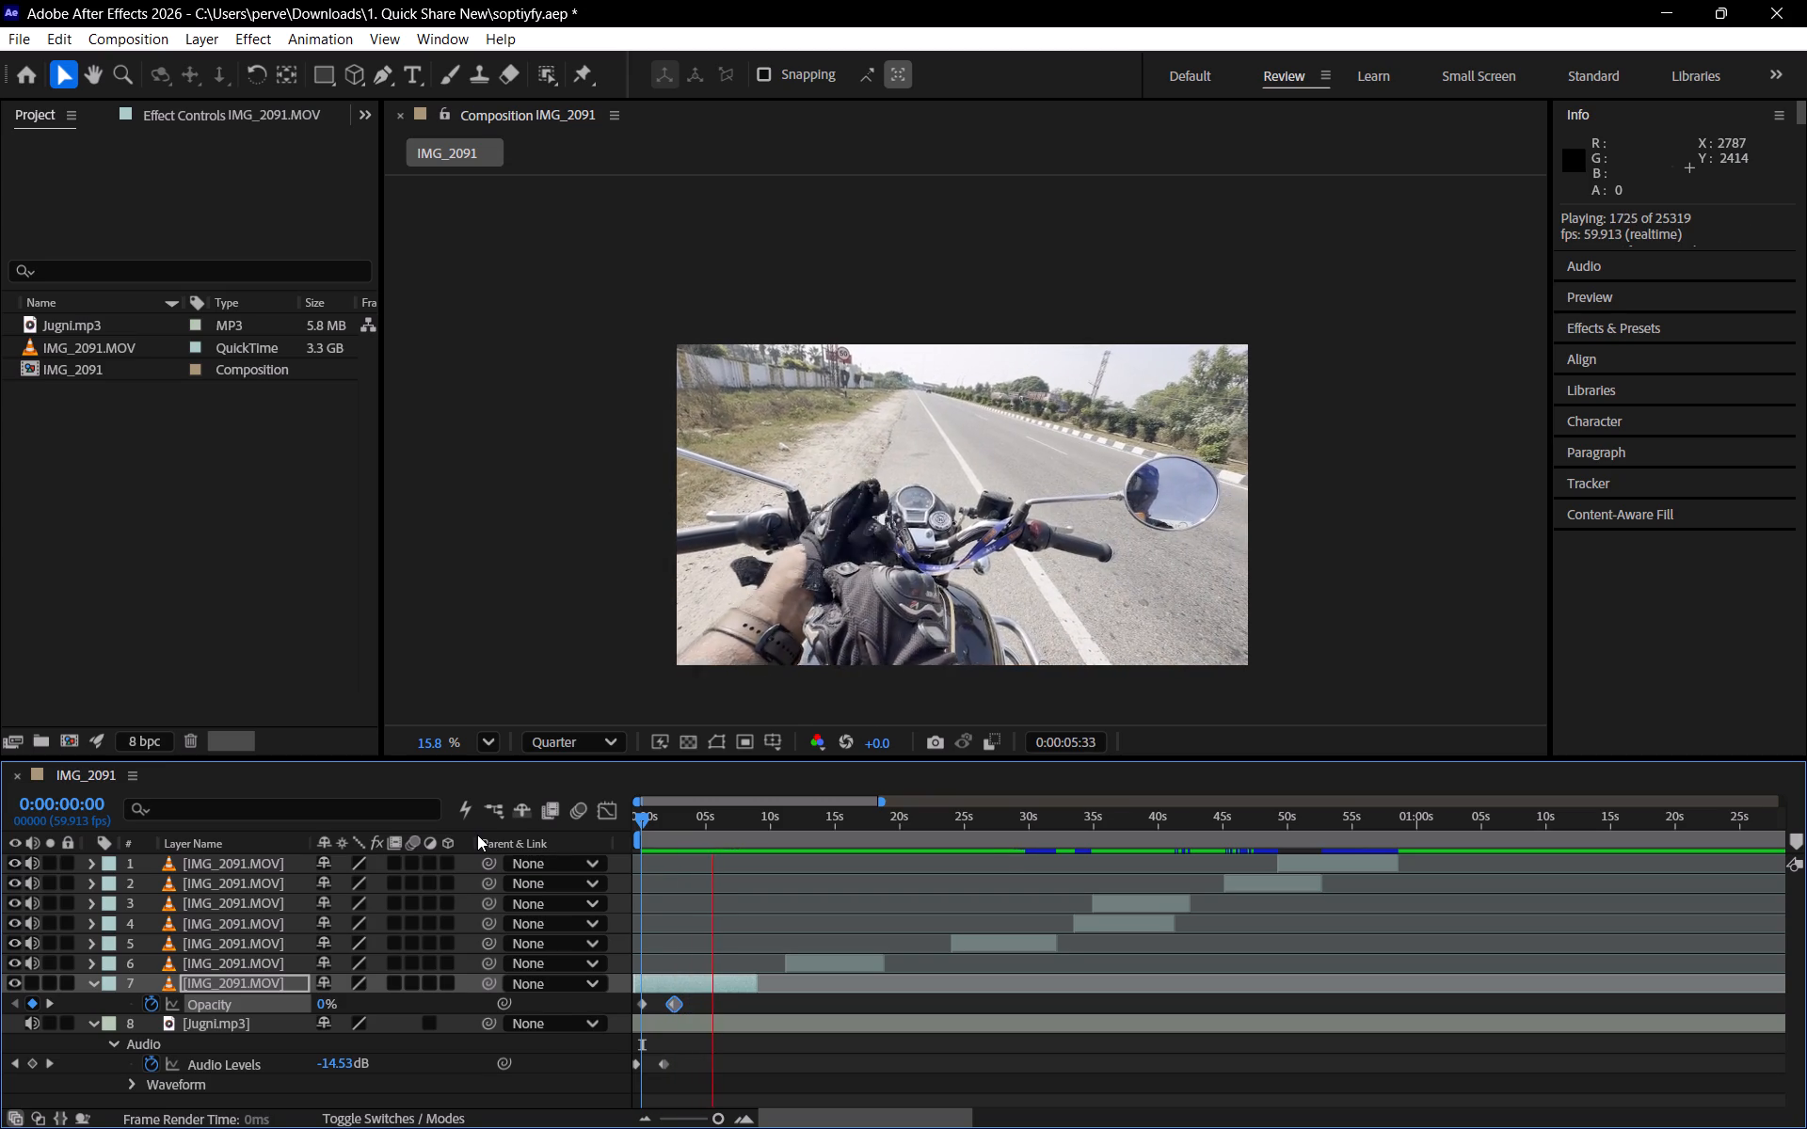
key("space")
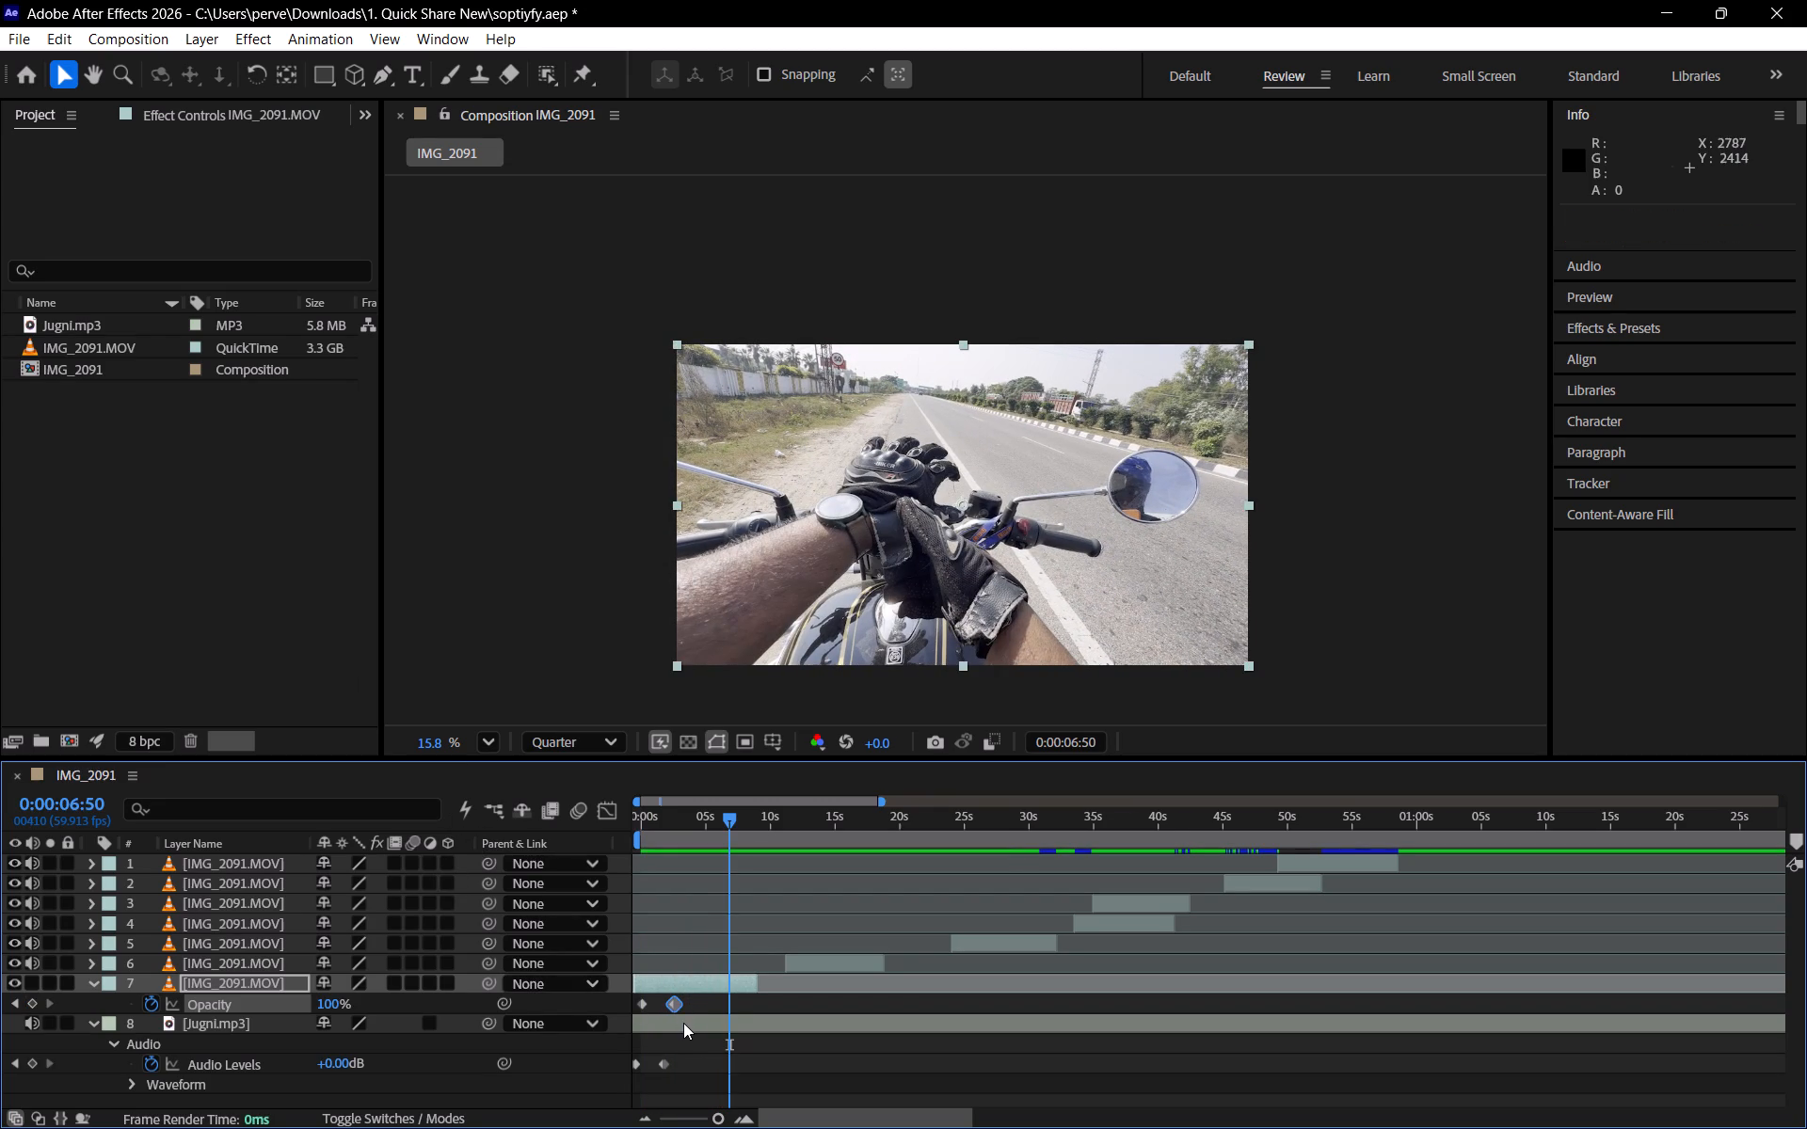
Shift Jugni.mp3 later by 0:00:03:28 and extend its start back to the beginning of the composition.
left_click_drag(684, 1023, 729, 1022)
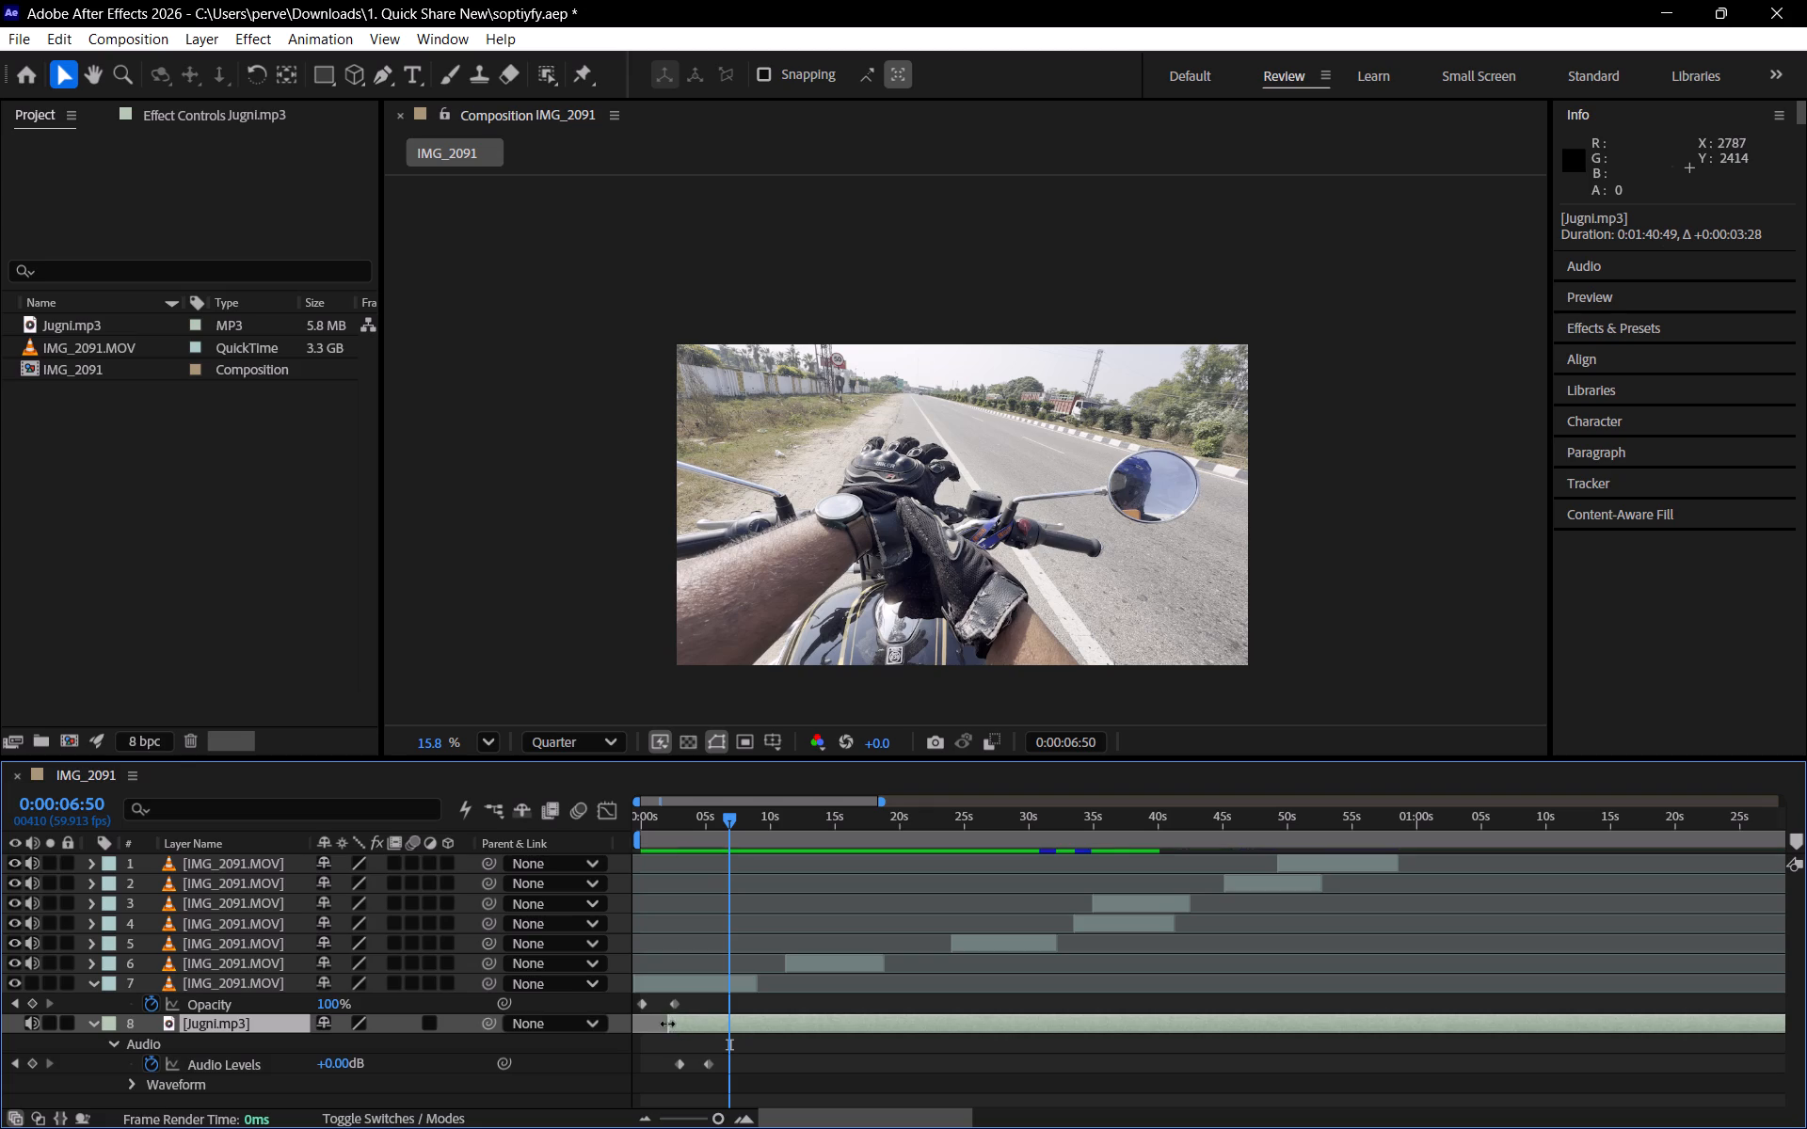
left_click_drag(667, 1024, 635, 1024)
Move both Jugni.mp3 Audio Levels keyframes back to the composition's start, then place the second one at 0:00:03:00.
left_click_drag(662, 1050, 697, 1084)
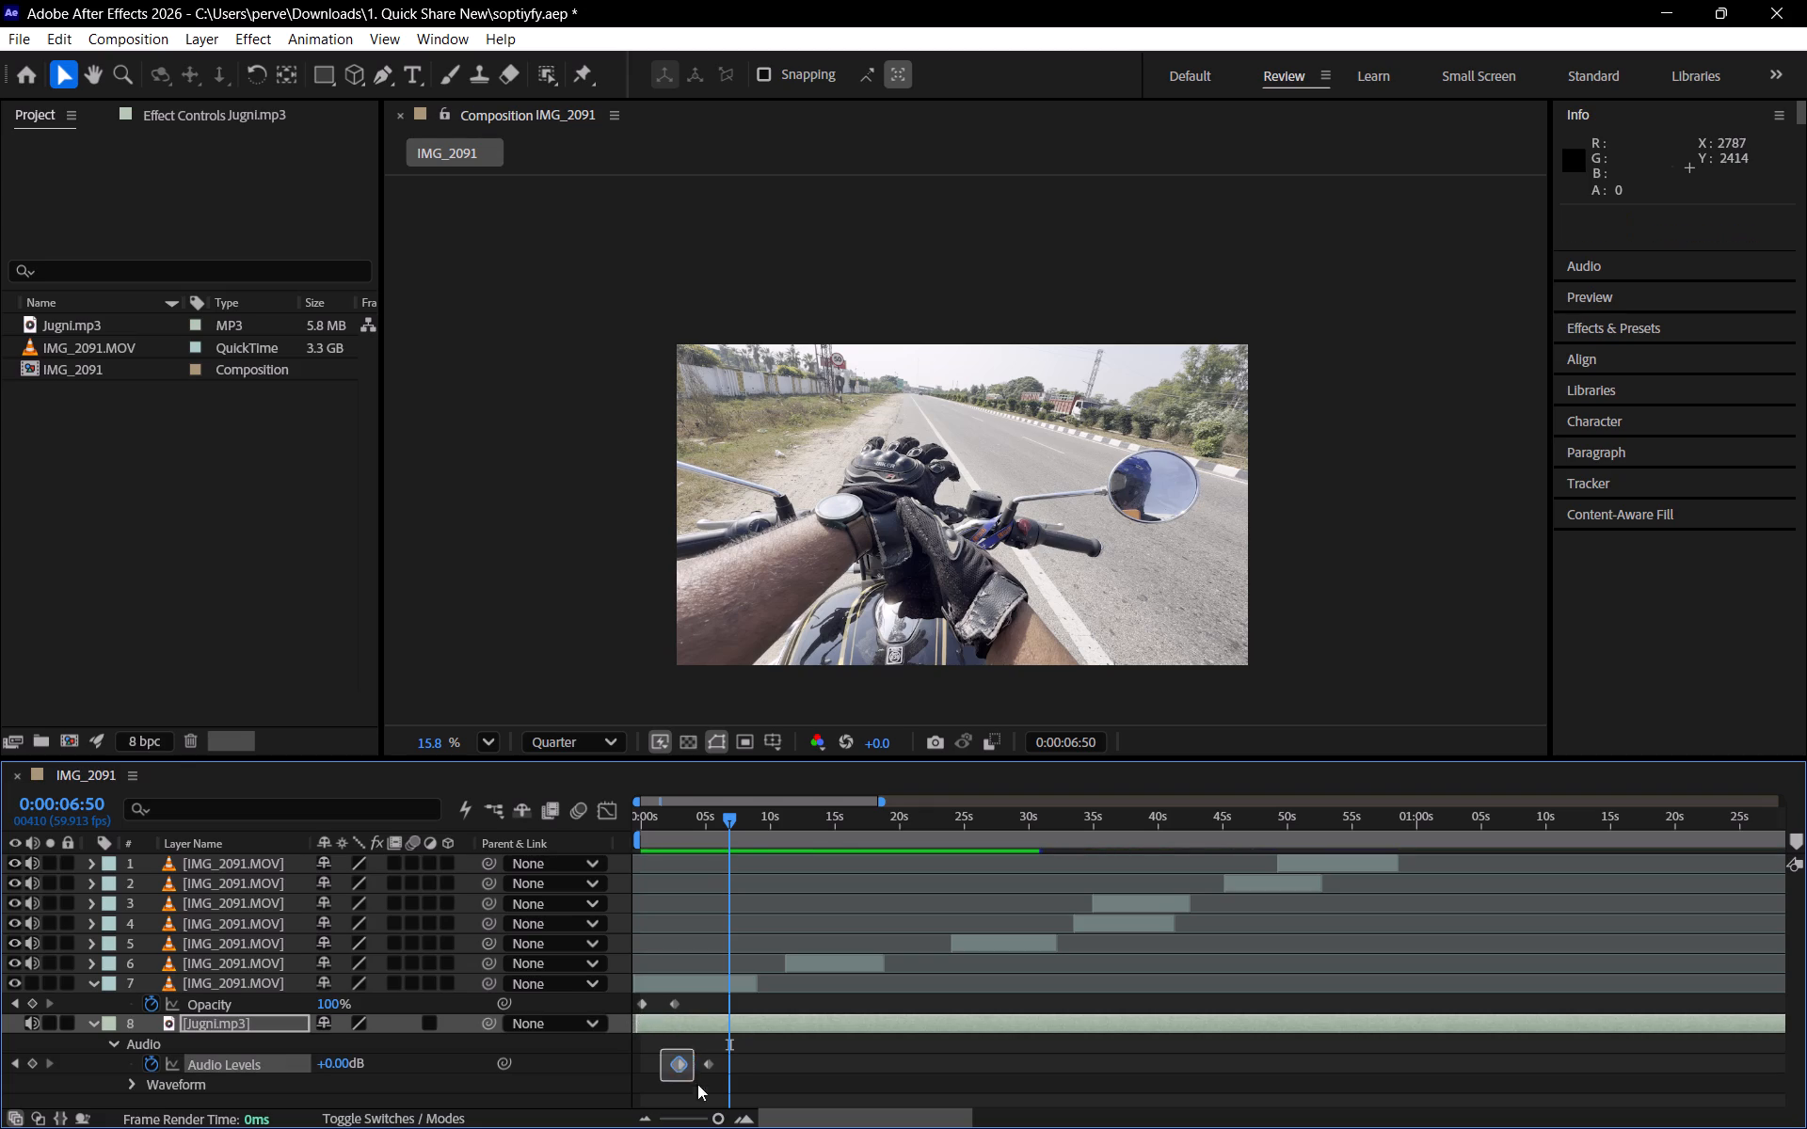
left_click_drag(697, 1084, 741, 1091)
left_click_drag(680, 1066, 647, 1064)
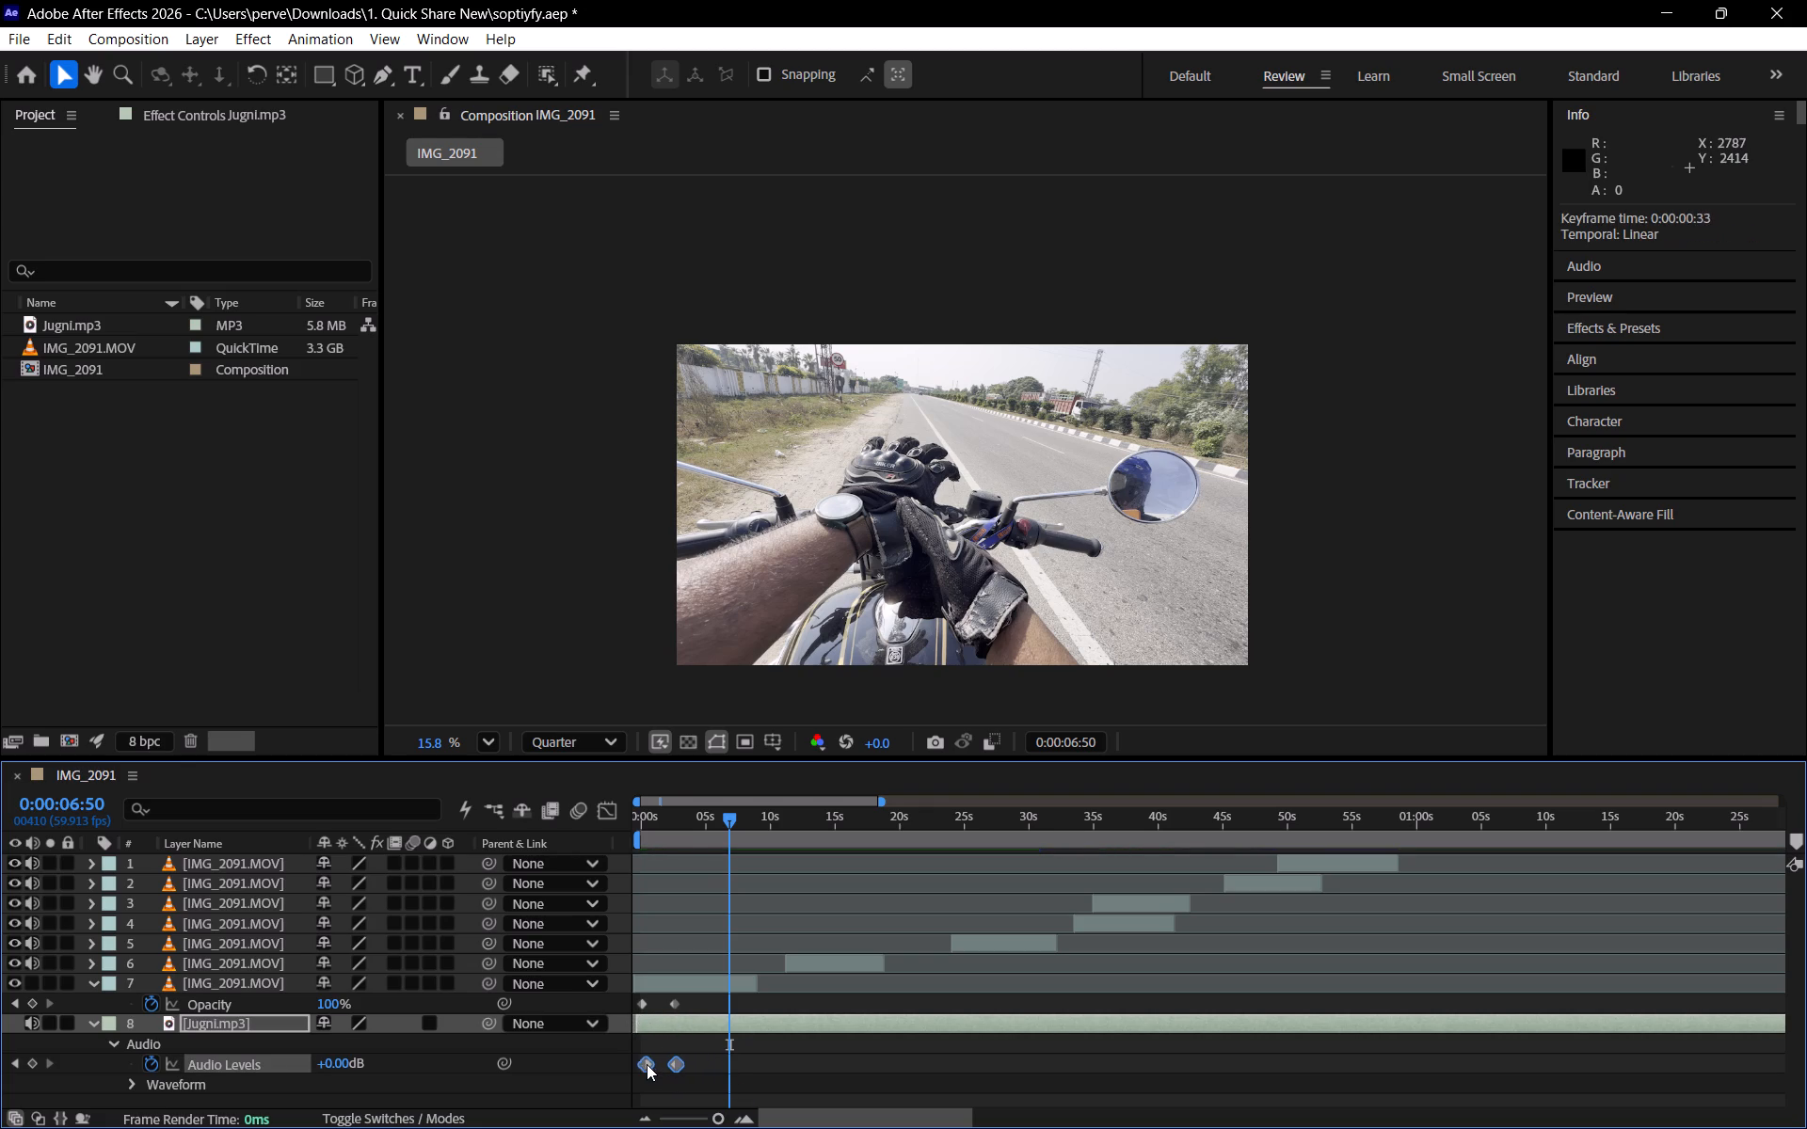
left_click_drag(647, 1064, 639, 1064)
left_click(684, 1033)
left_click_drag(668, 1062, 681, 1062)
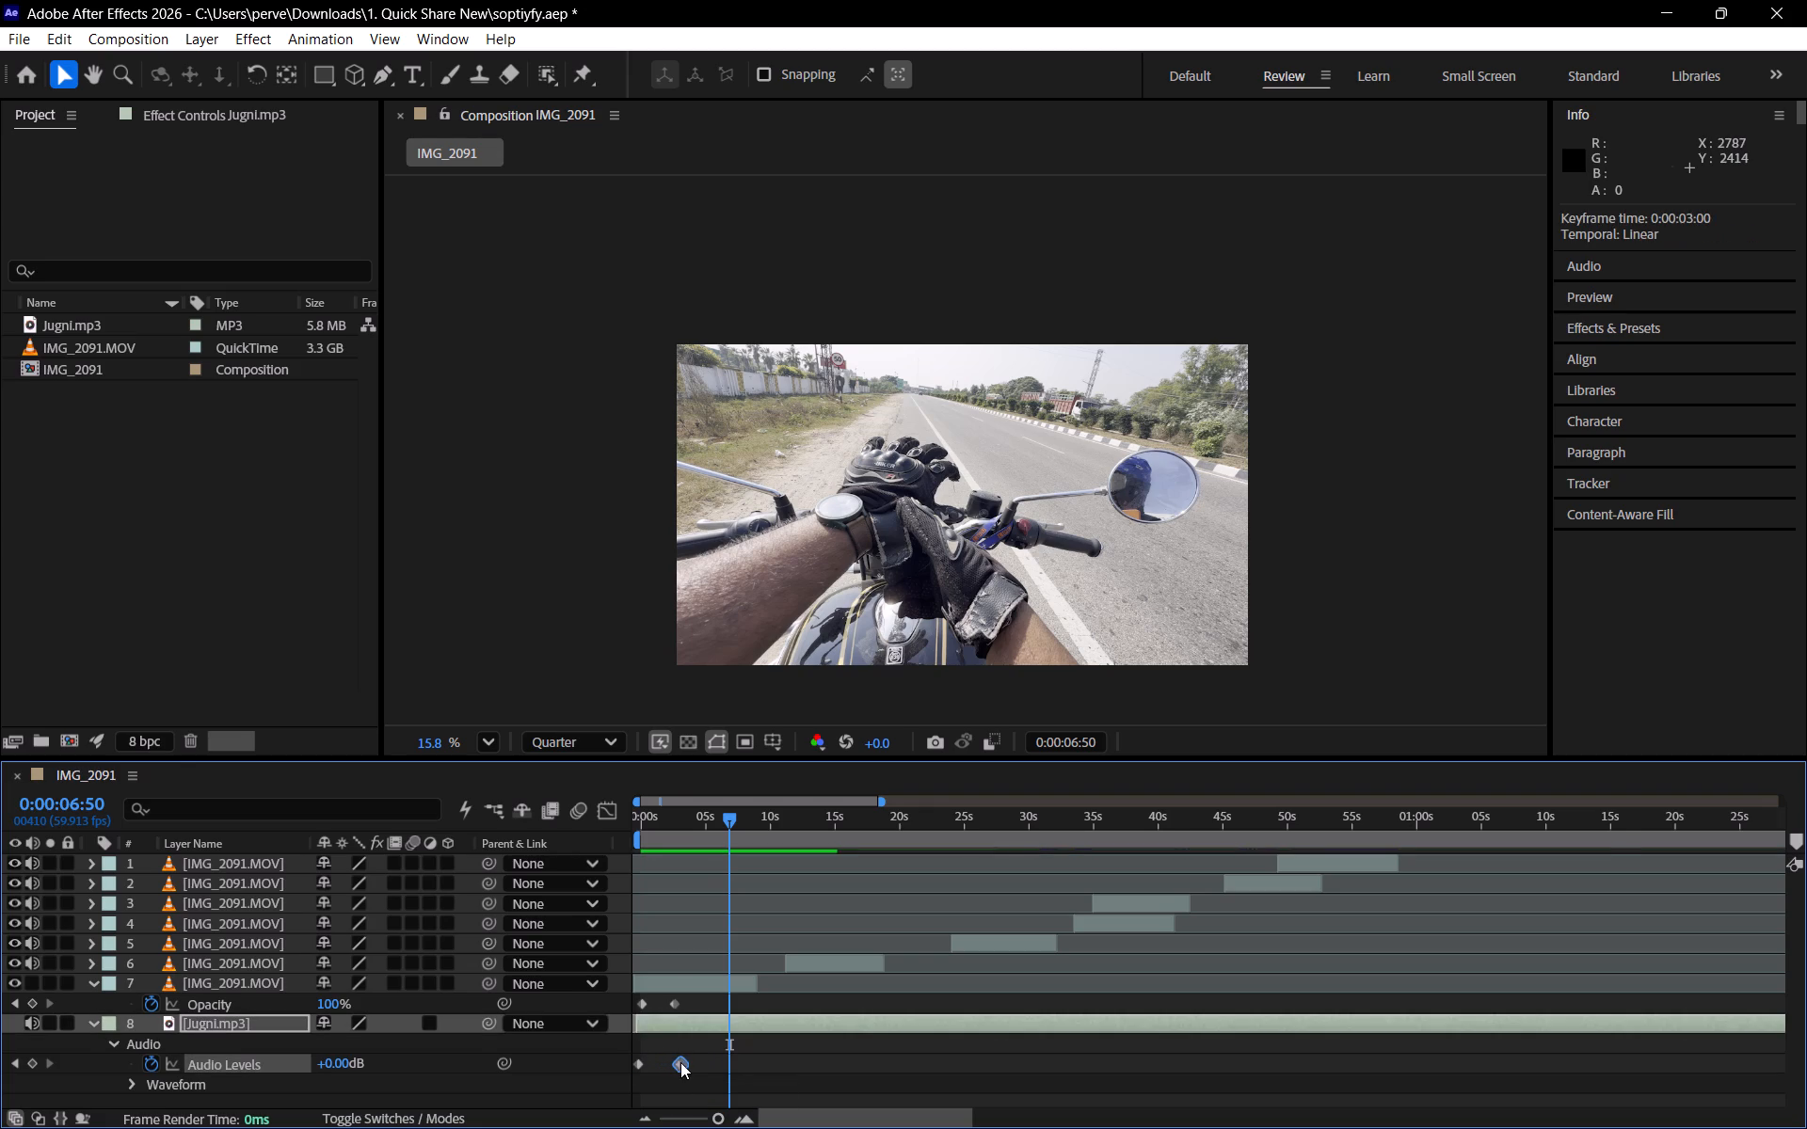
Play the edit from the beginning and extend layer 7's end to about 0:00:09:30.
left_click_drag(694, 817, 556, 848)
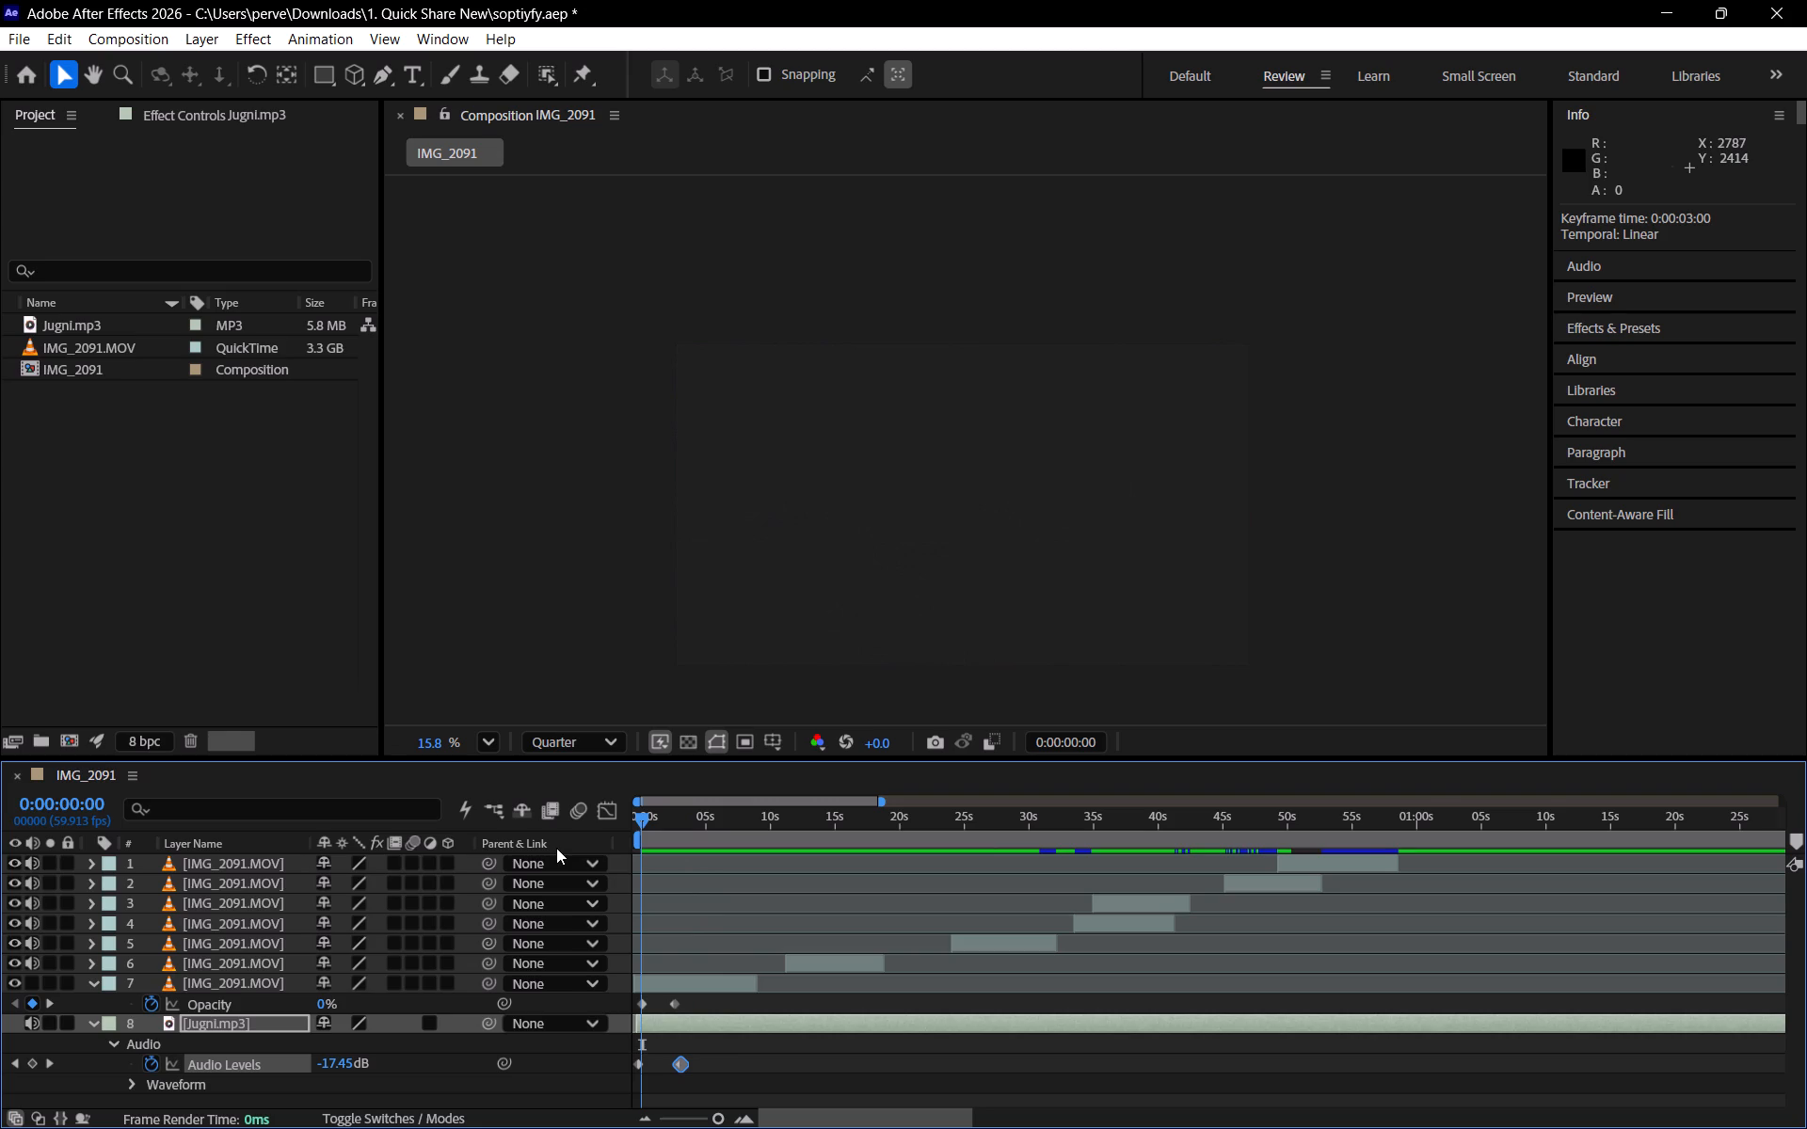
key("space")
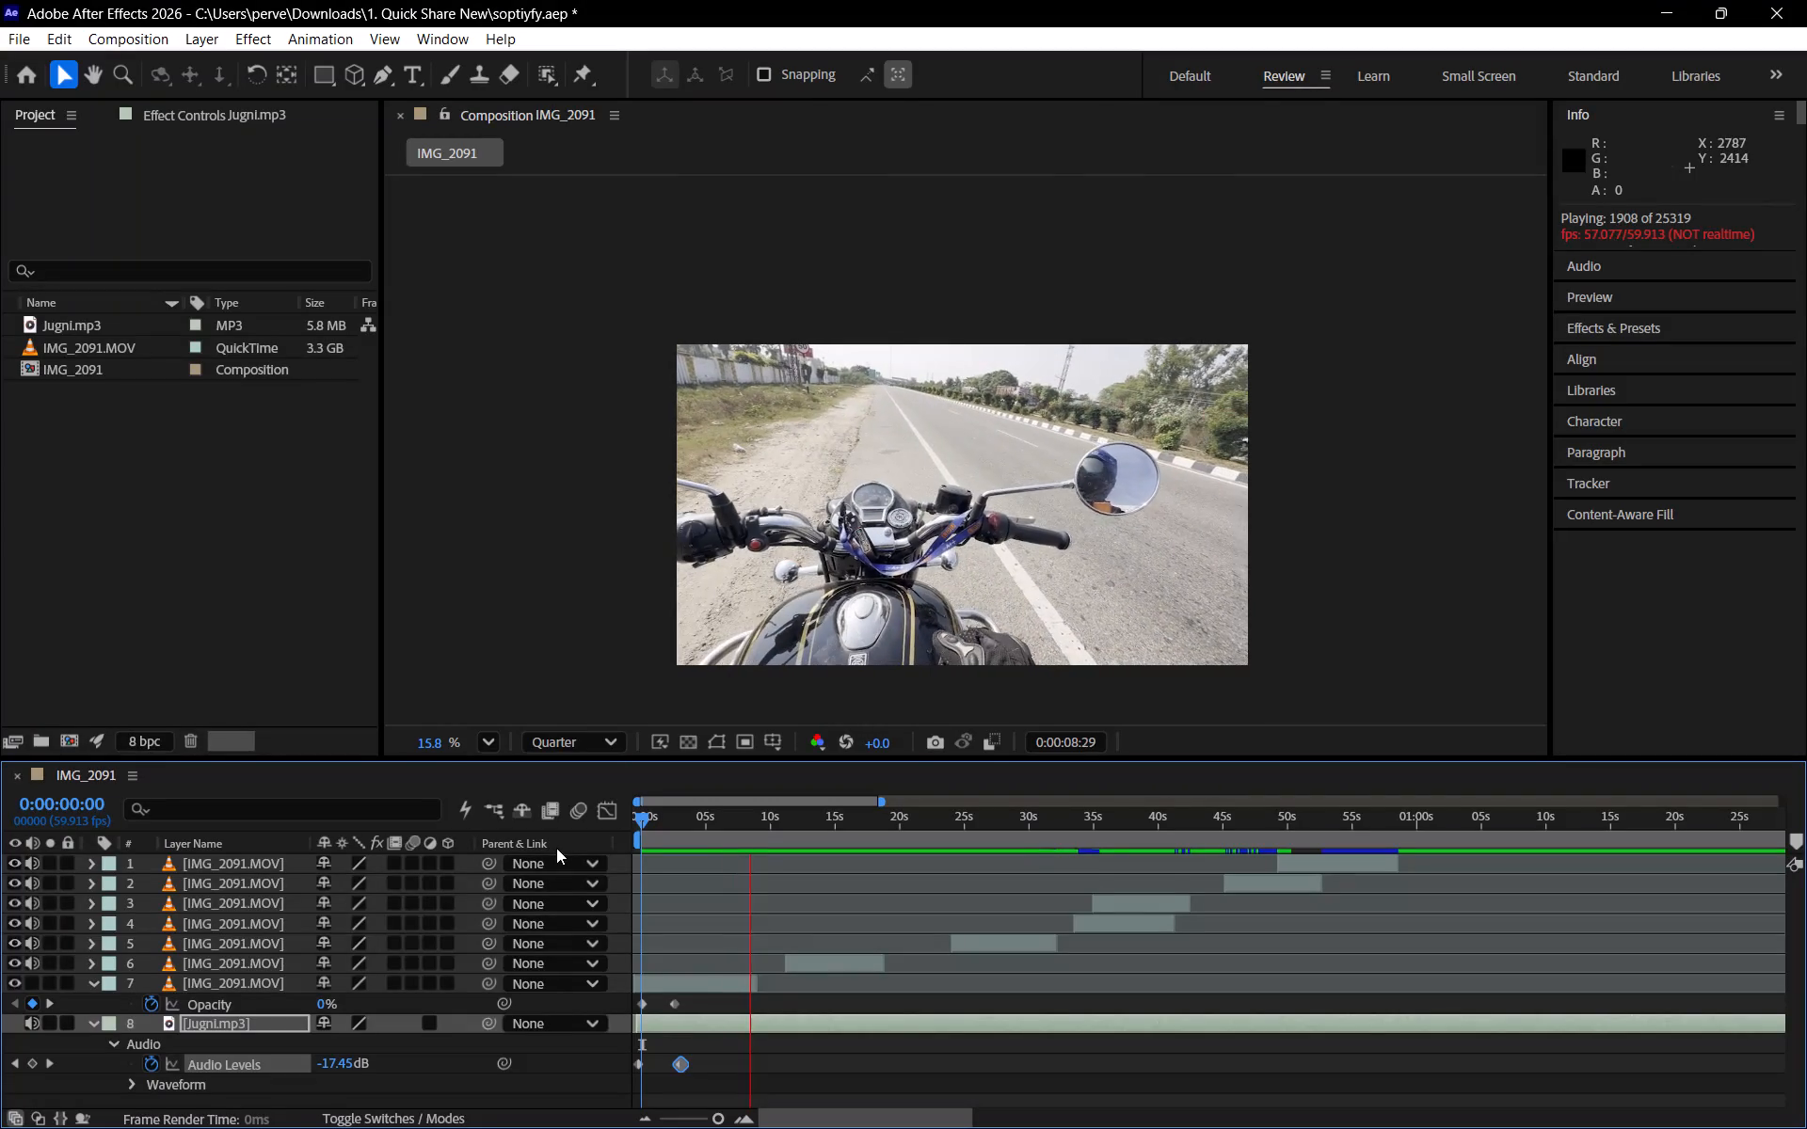
key("space")
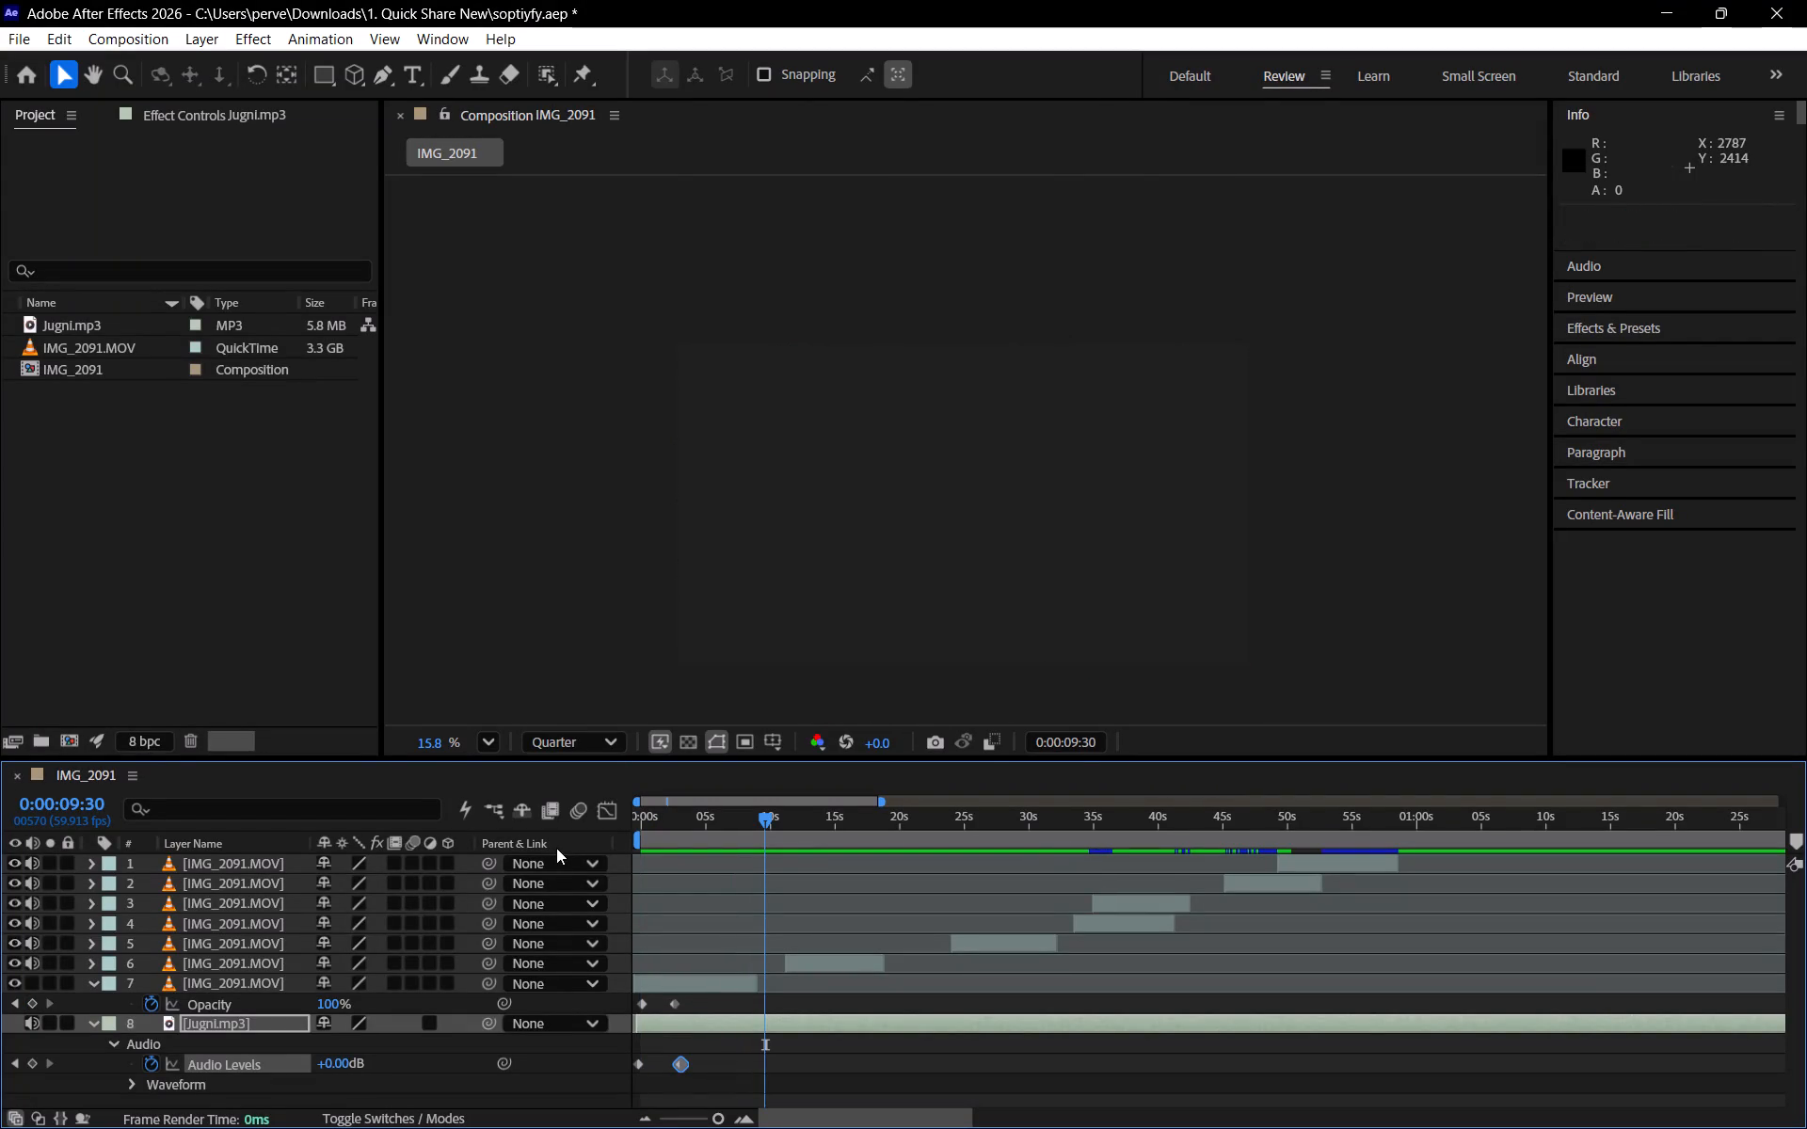
left_click(755, 987)
Play on to 0:00:15:07 and move layer 6 so that it starts just after that time.
key("space")
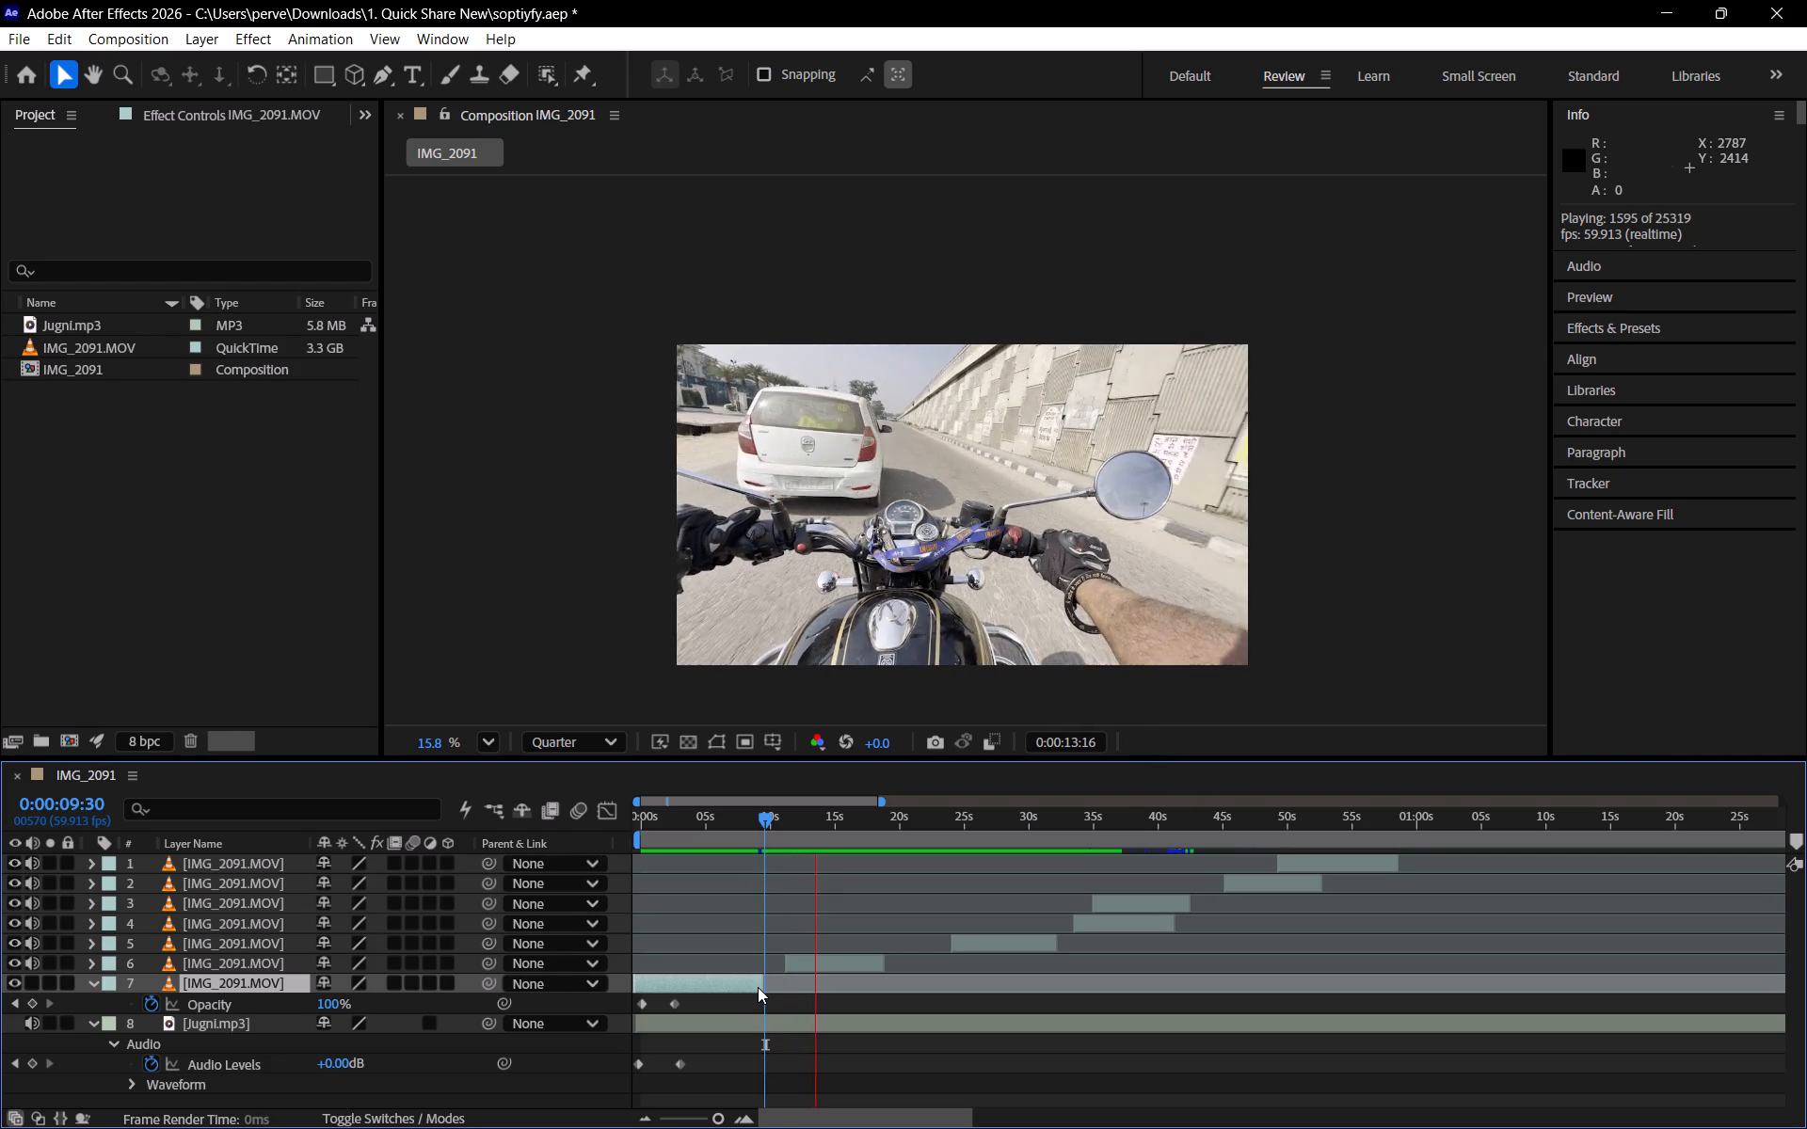
key("space")
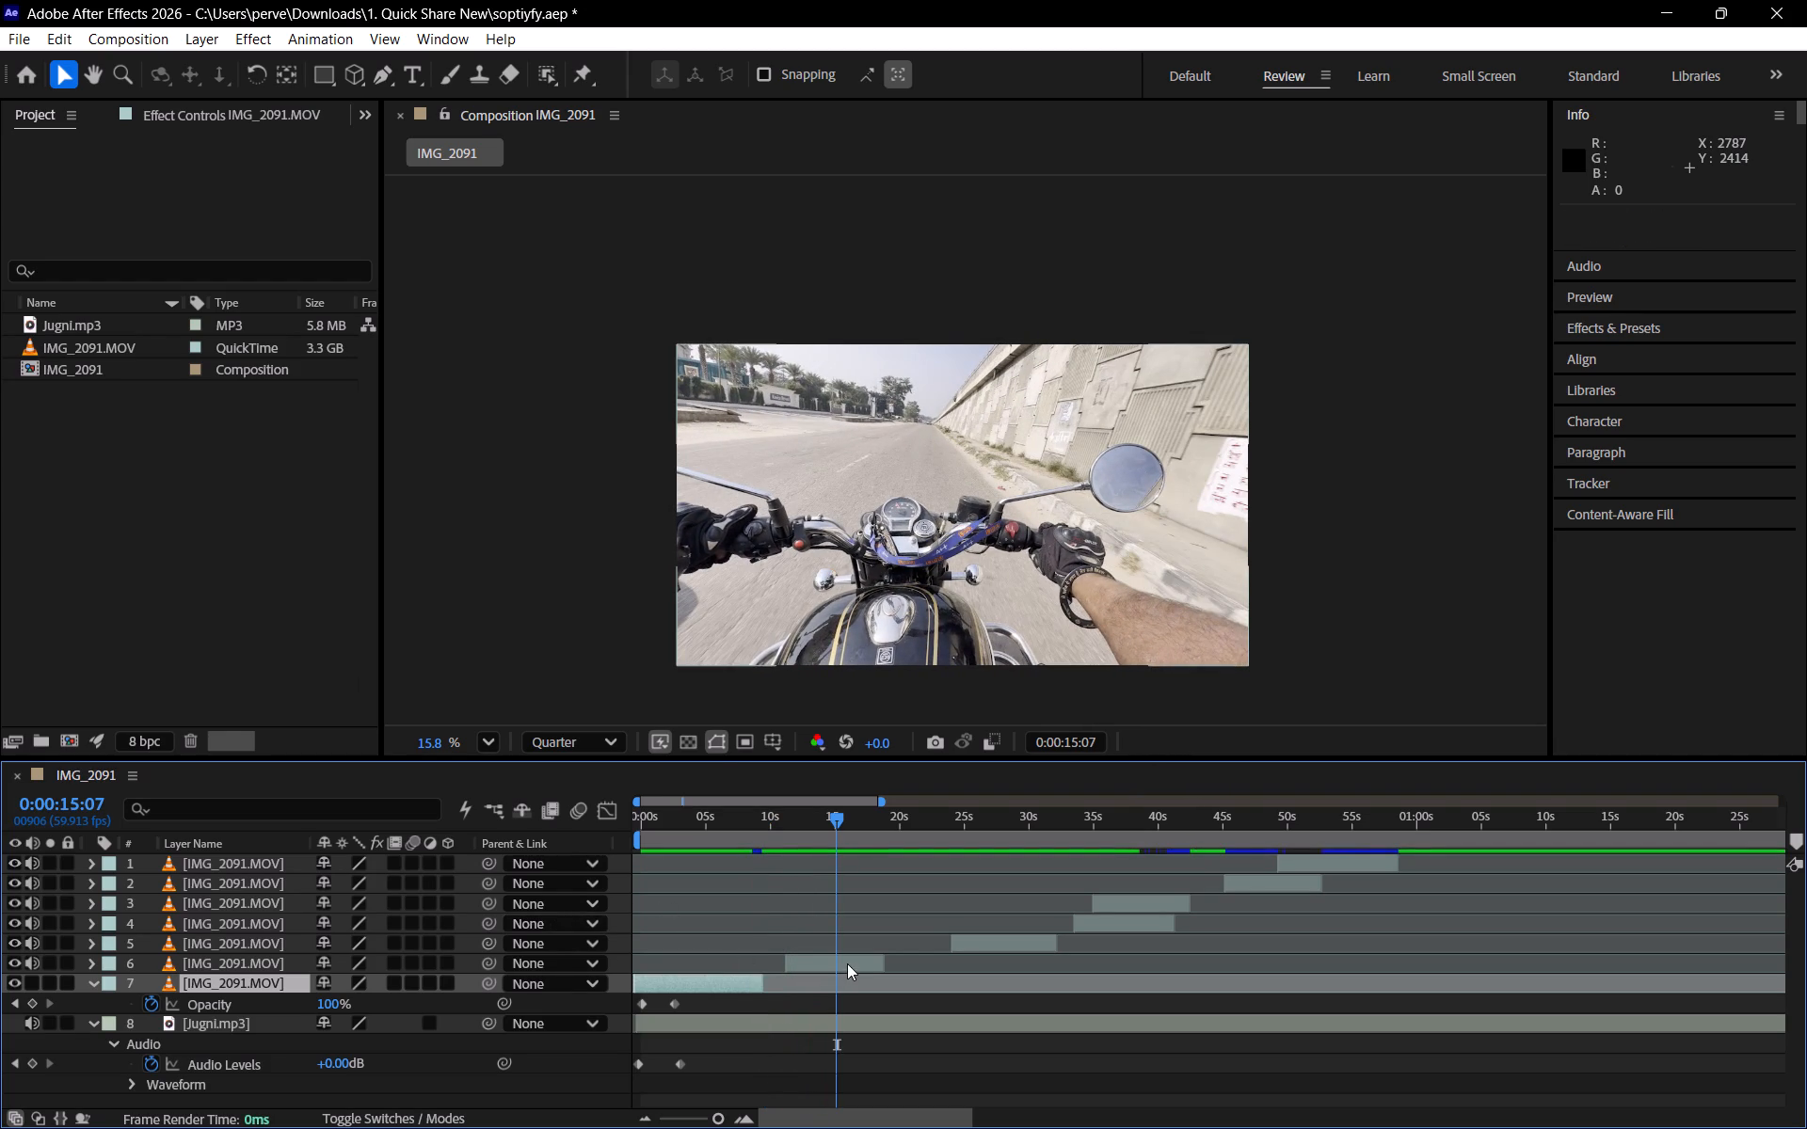
left_click_drag(847, 963, 892, 962)
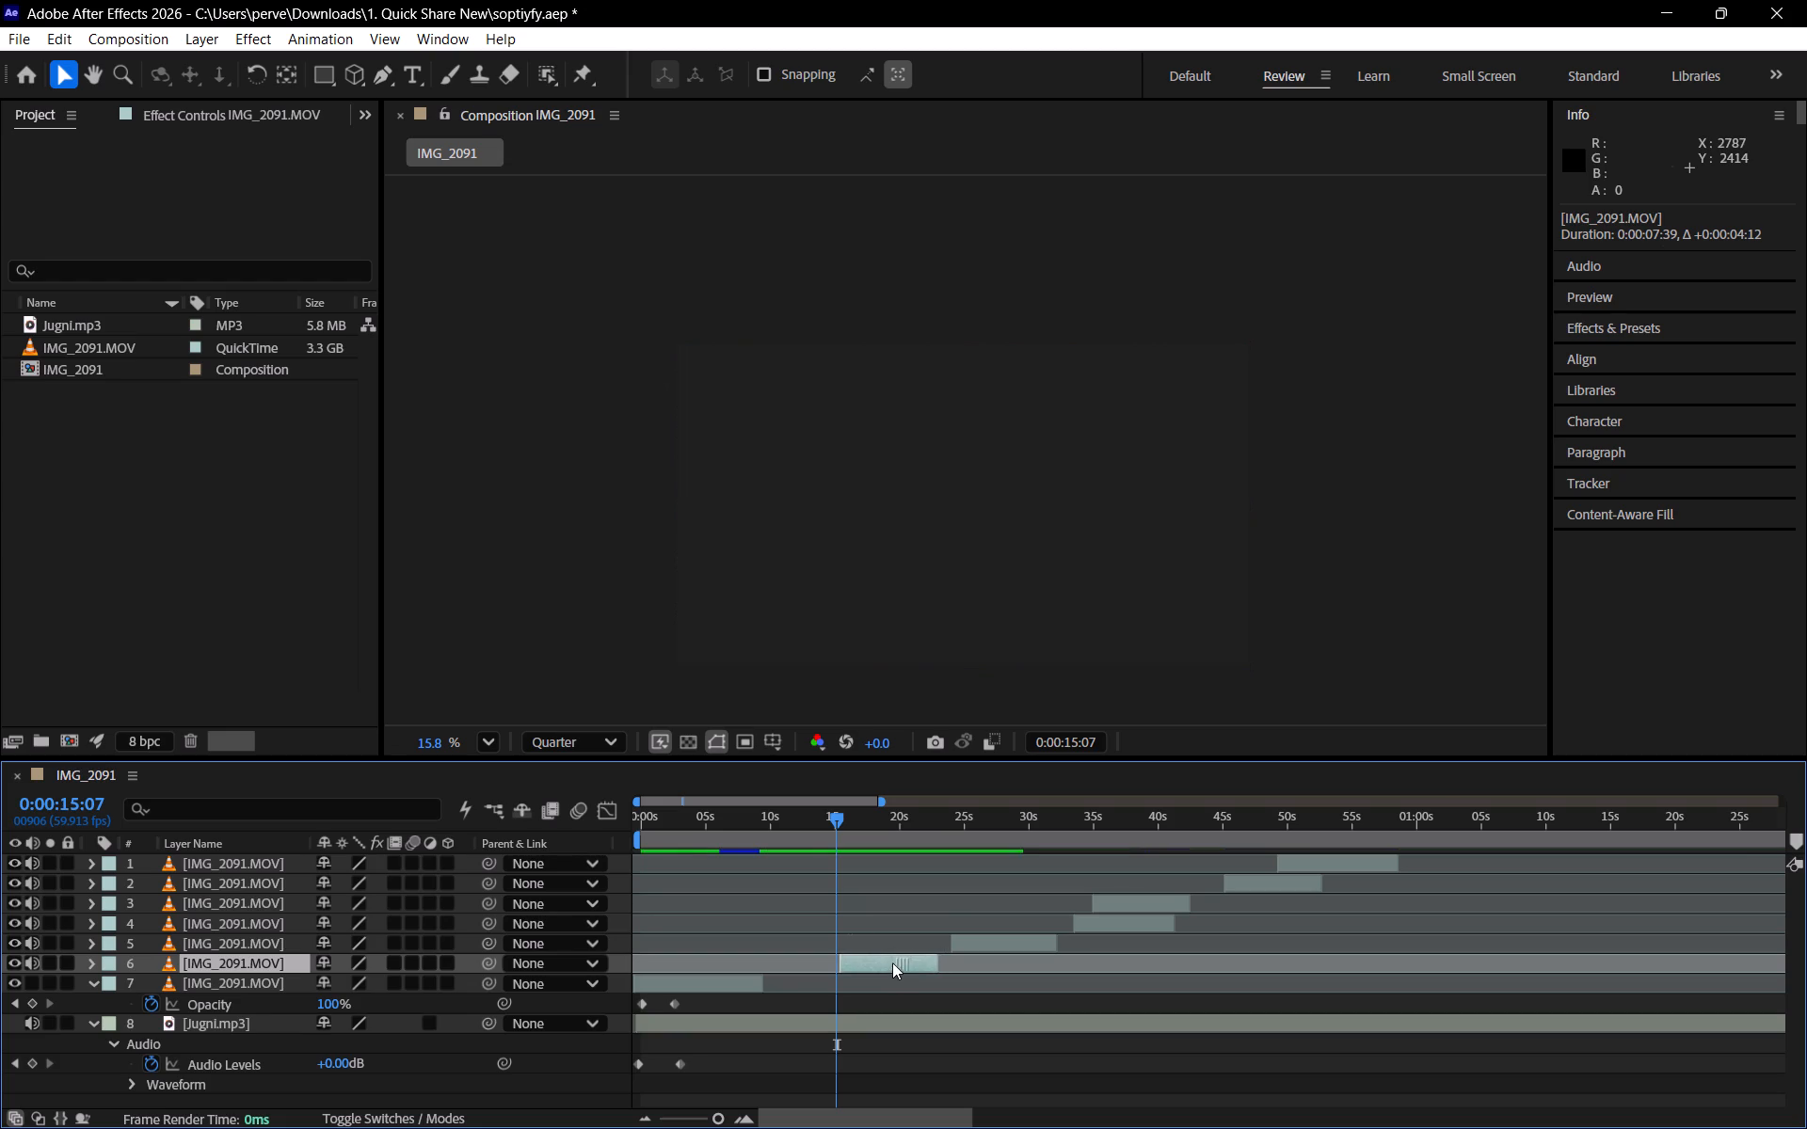
left_click_drag(892, 962, 901, 963)
Preview layer 6's opening, trim its start to leave a duration of 0:00:06:44, and slide it back to just after 0:00:15:07.
key("space")
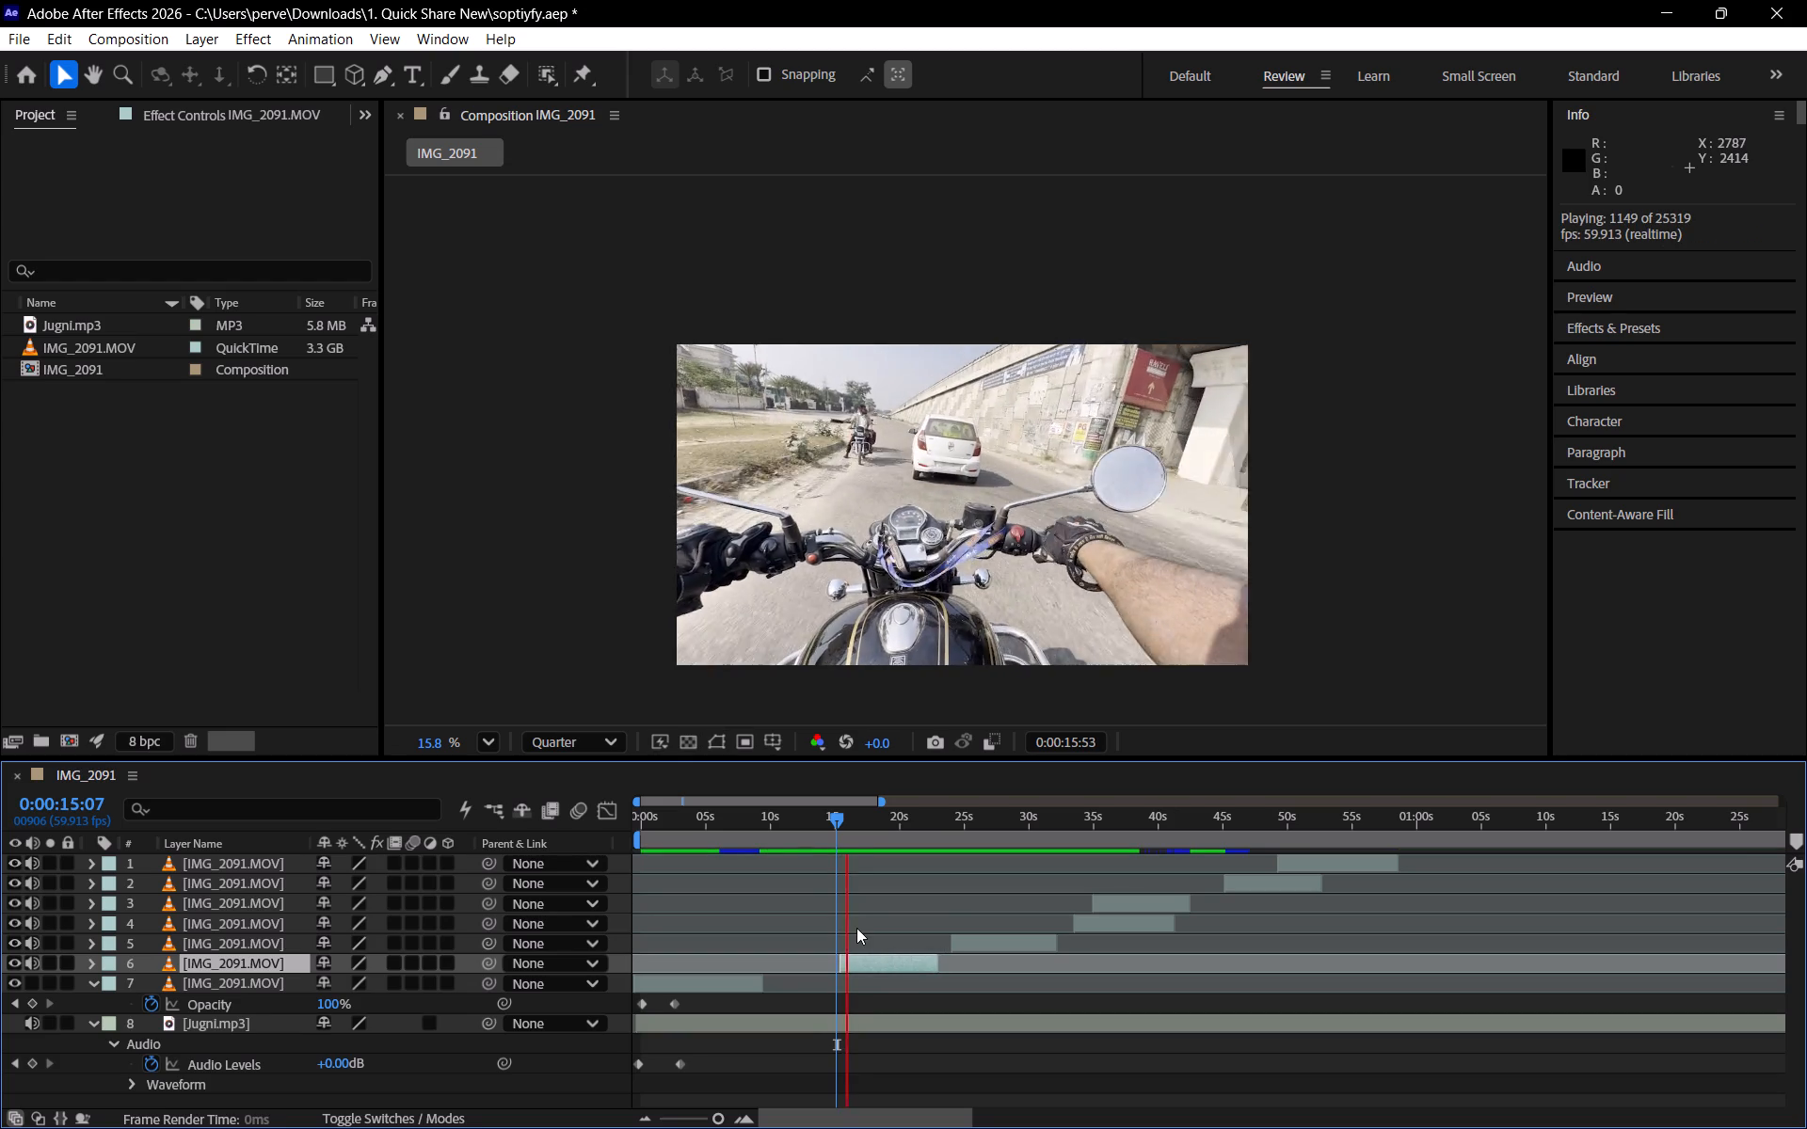
key("space")
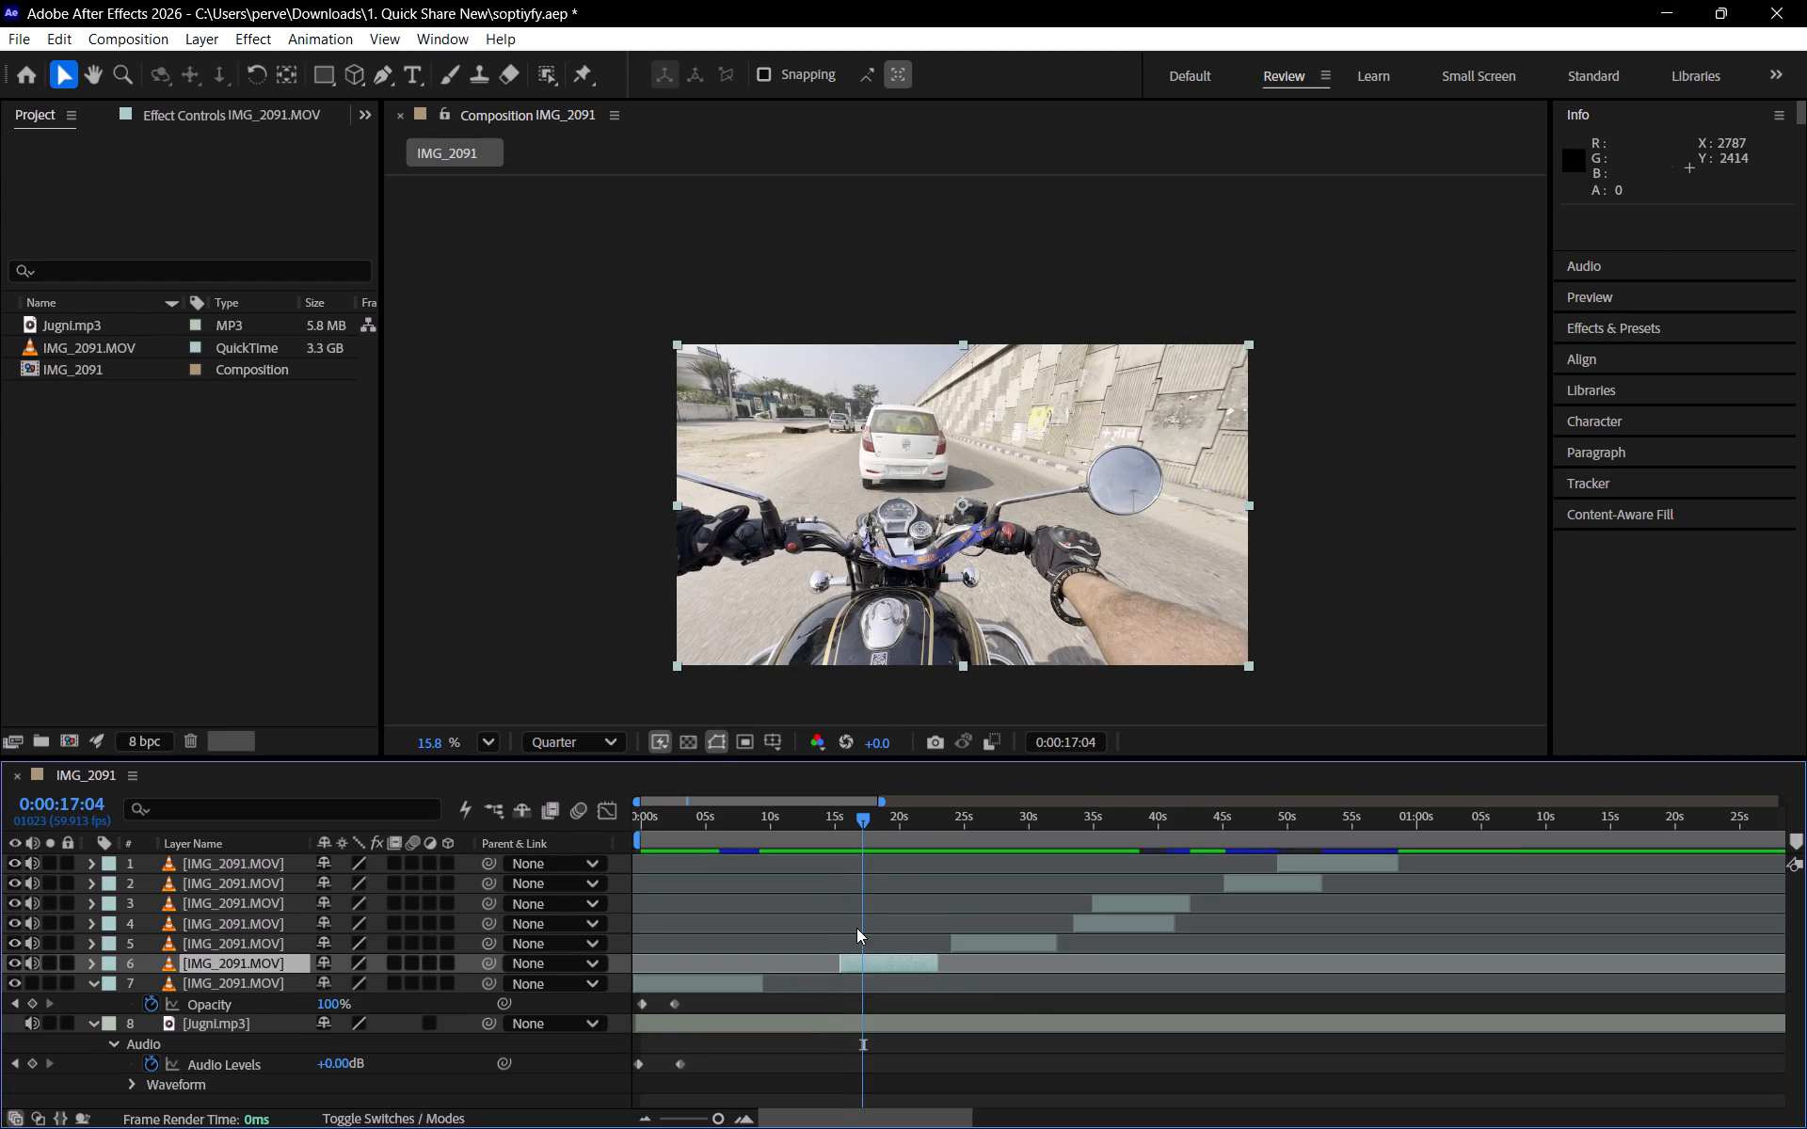
left_click_drag(839, 960, 851, 960)
left_click_drag(866, 960, 856, 962)
Set the Audio Levels of layer 6 to -6 dB.
left_click_drag(858, 814, 805, 814)
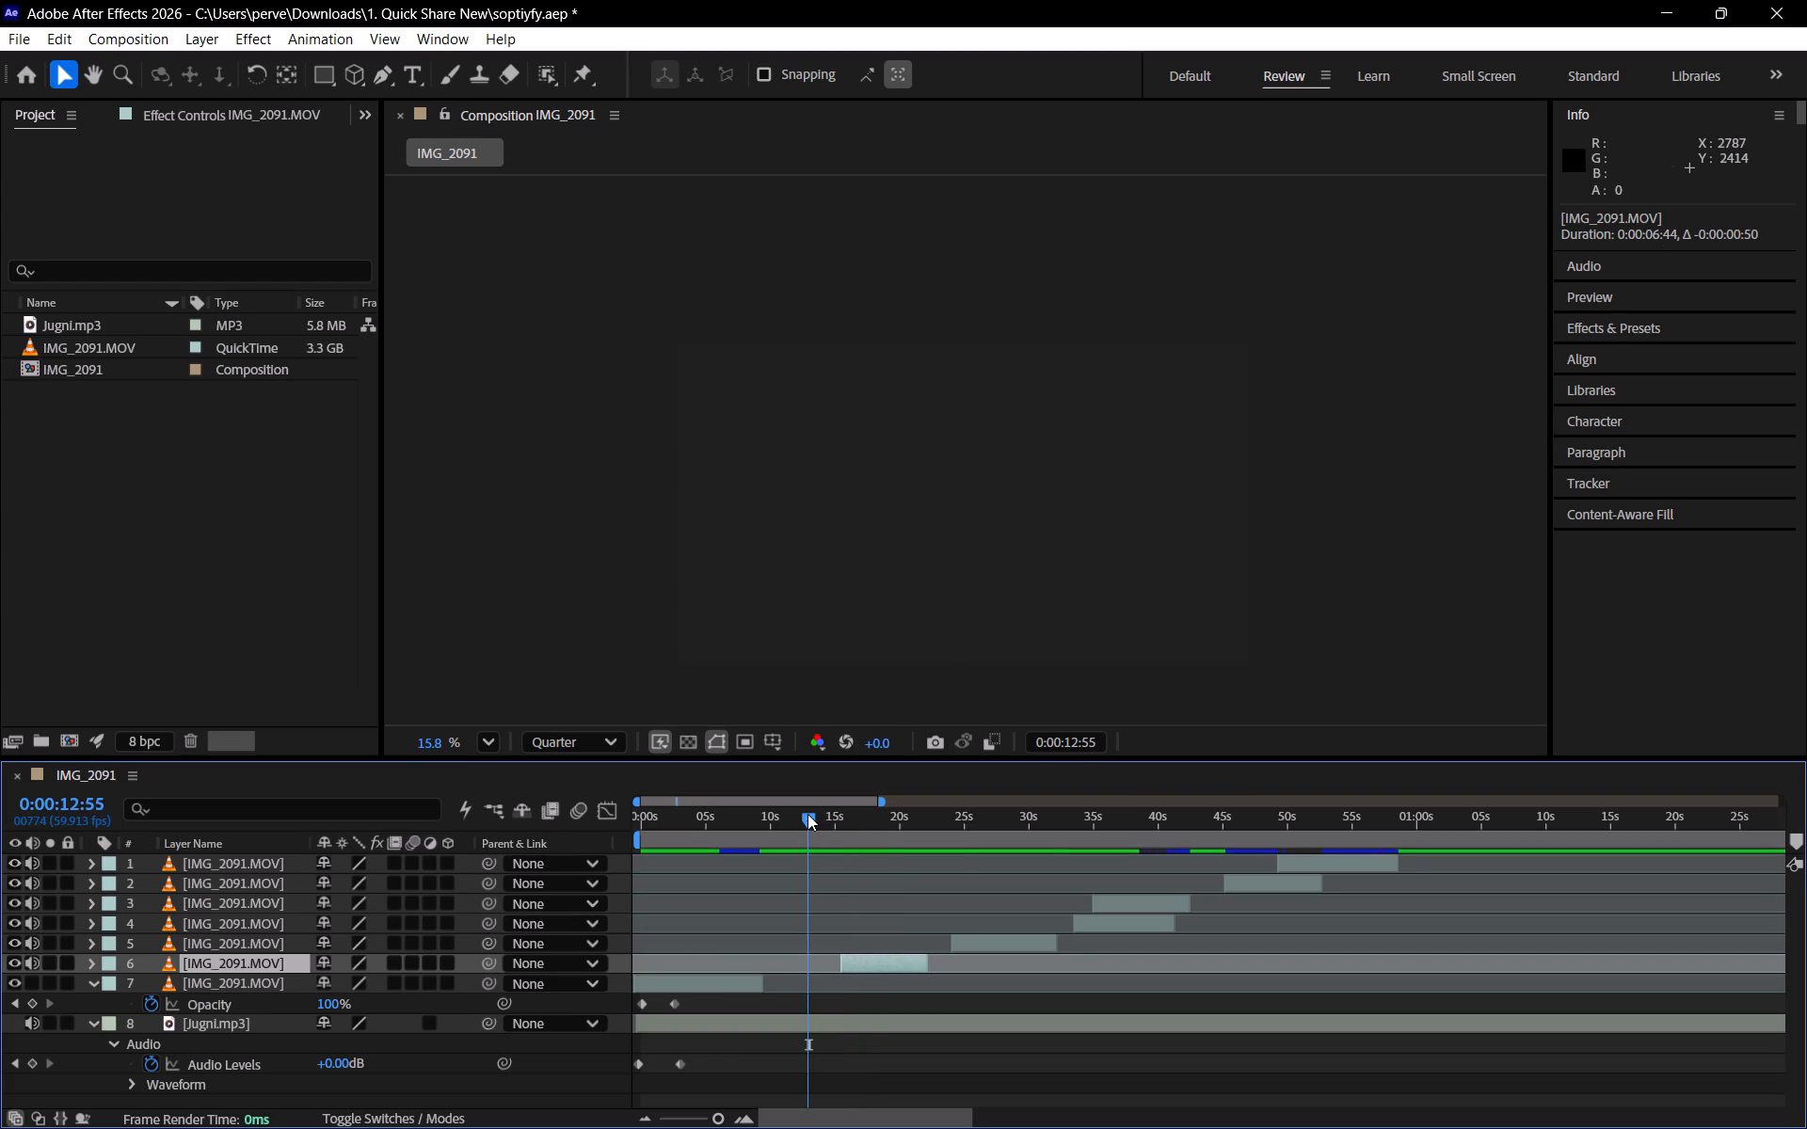
left_click(91, 960)
left_click(108, 1001)
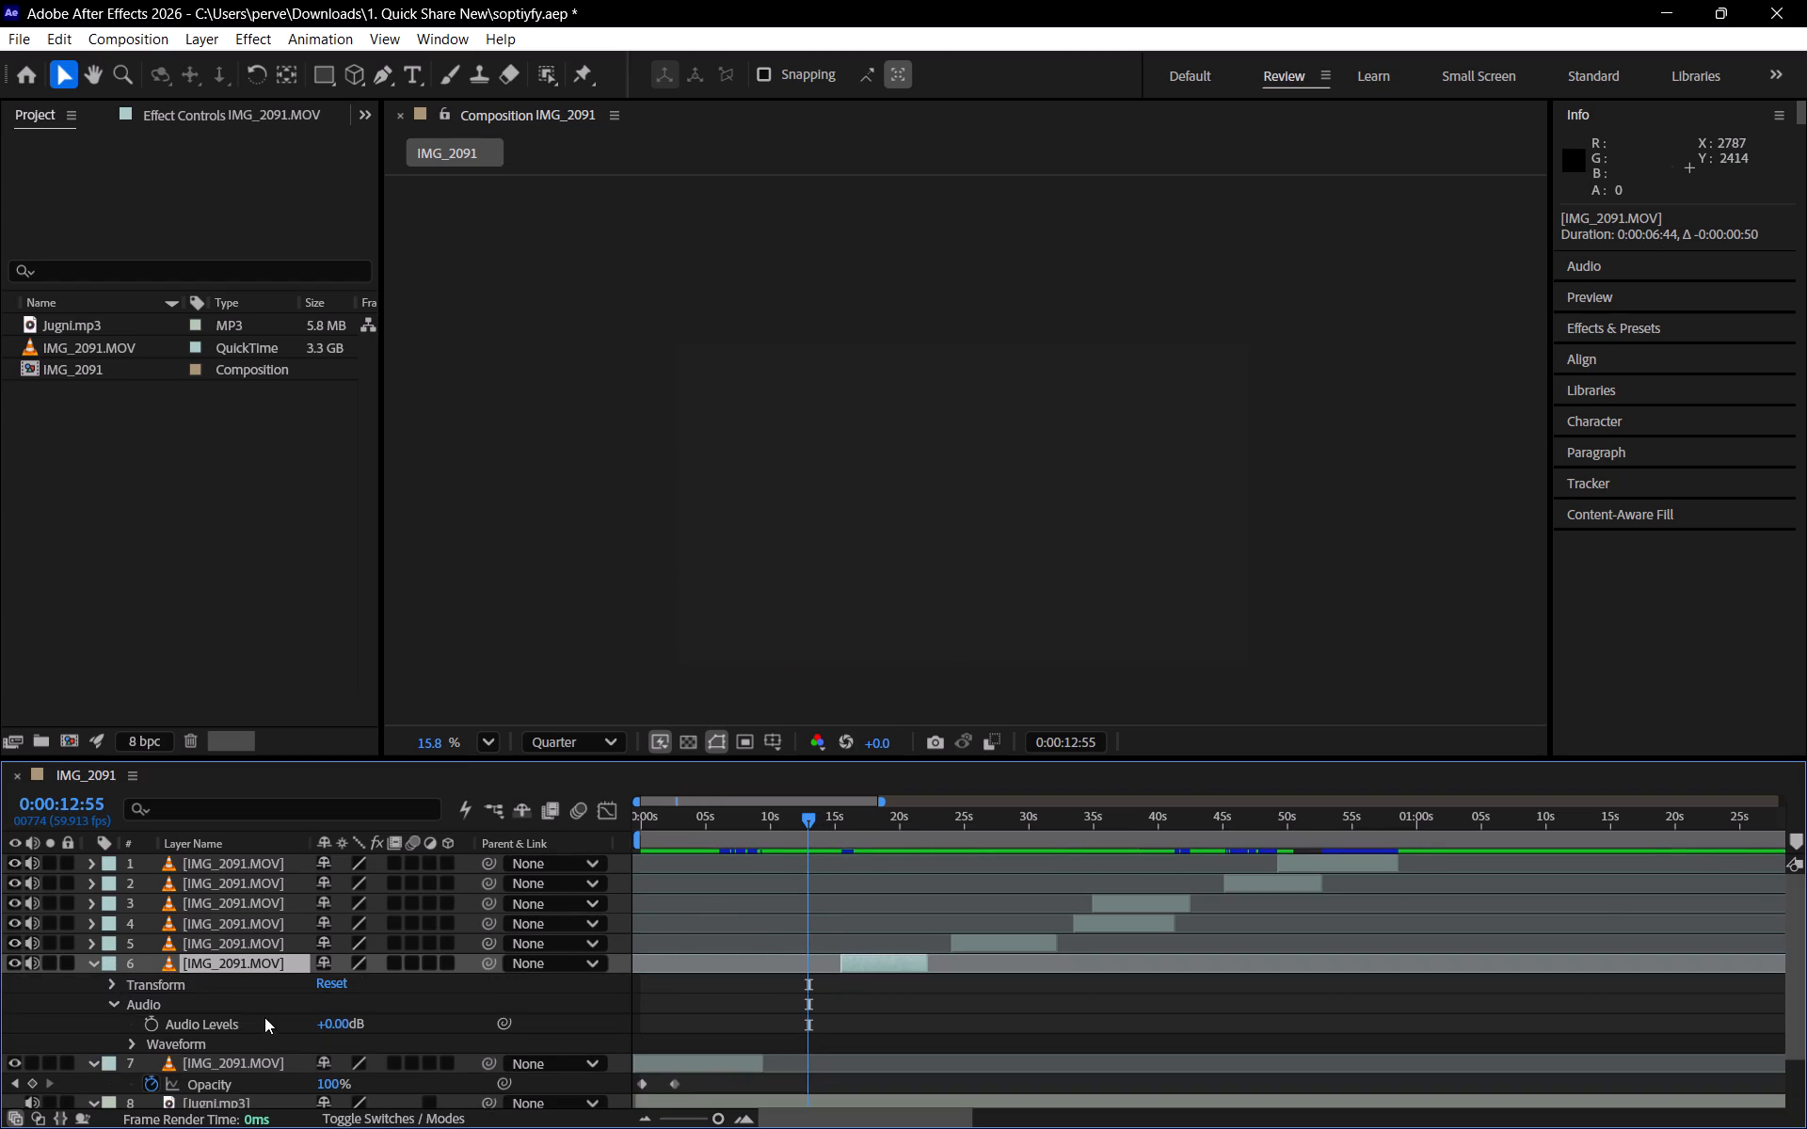
left_click(319, 1024)
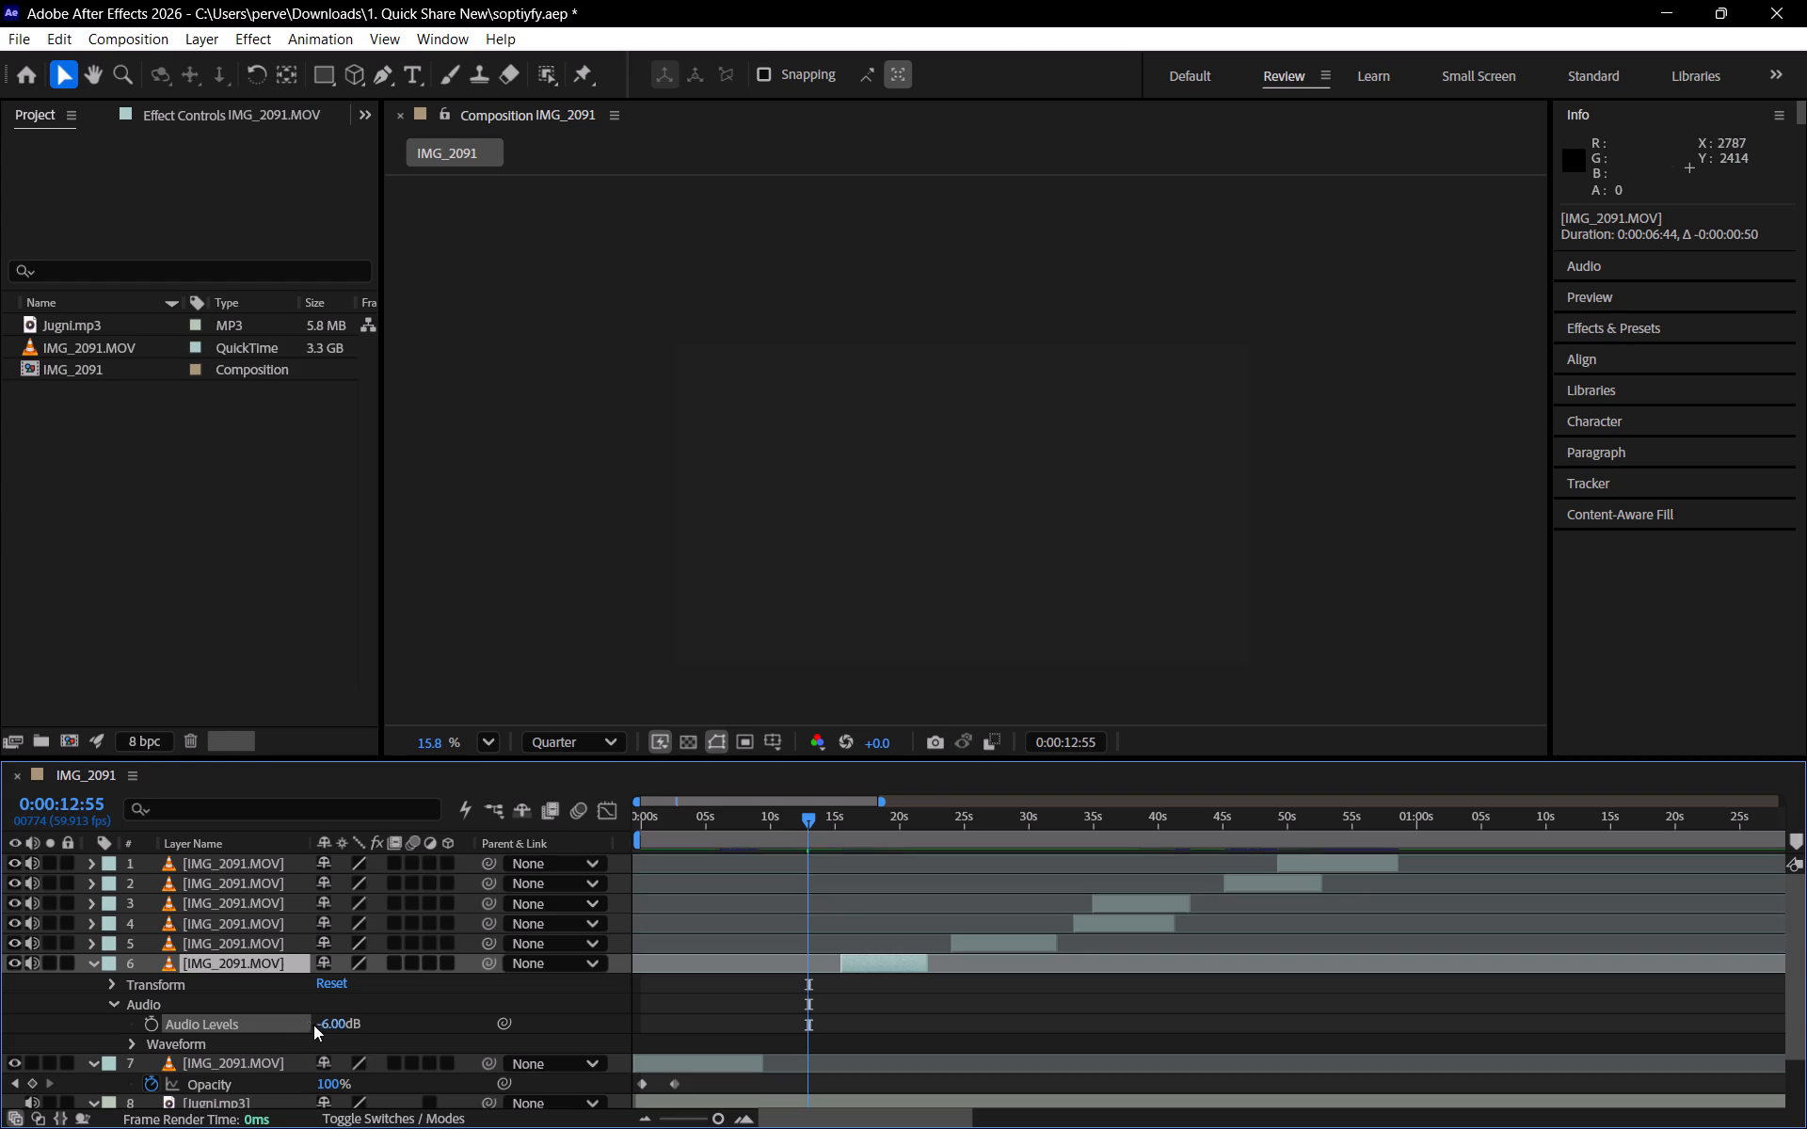
Play the section from the end of layer 7 into layer 6 to check the clip's lowered audio and timing against the song.
left_click(772, 824)
left_click_drag(825, 829, 832, 831)
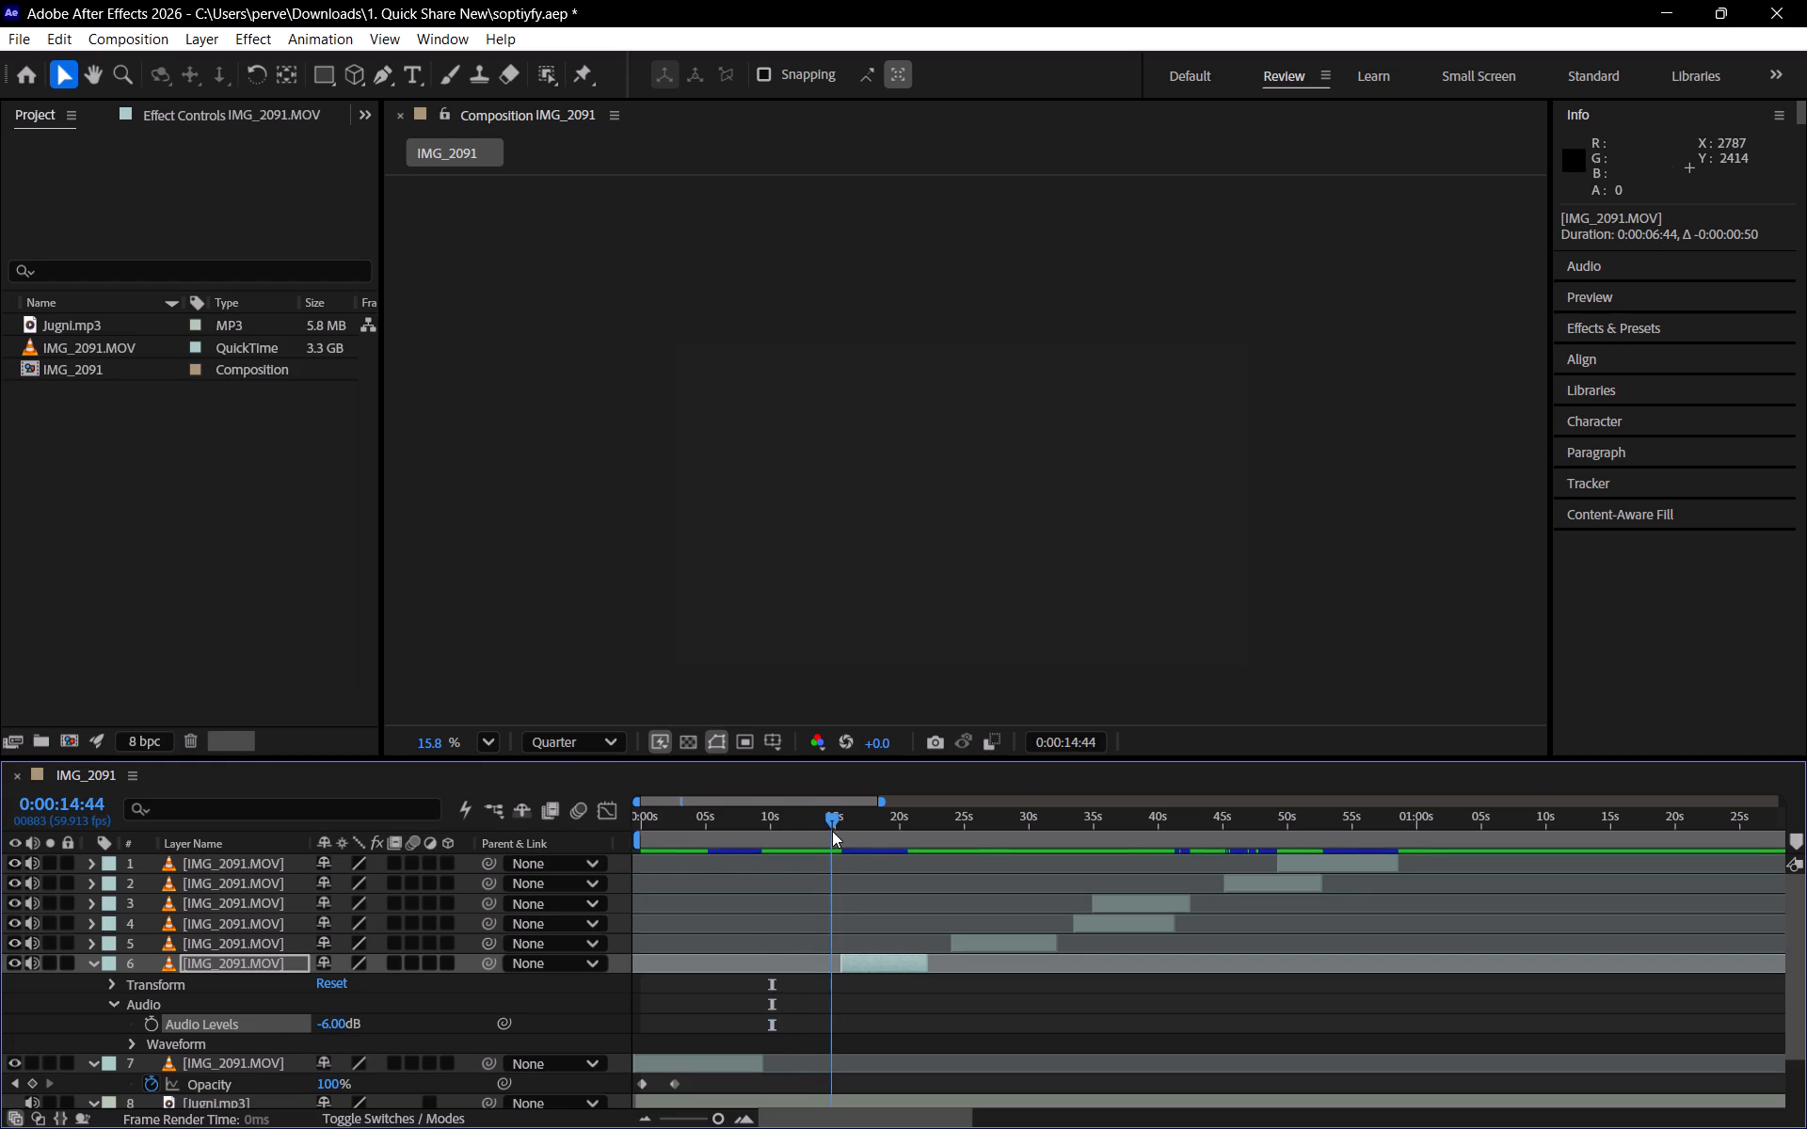
left_click_drag(832, 831, 766, 818)
key("space")
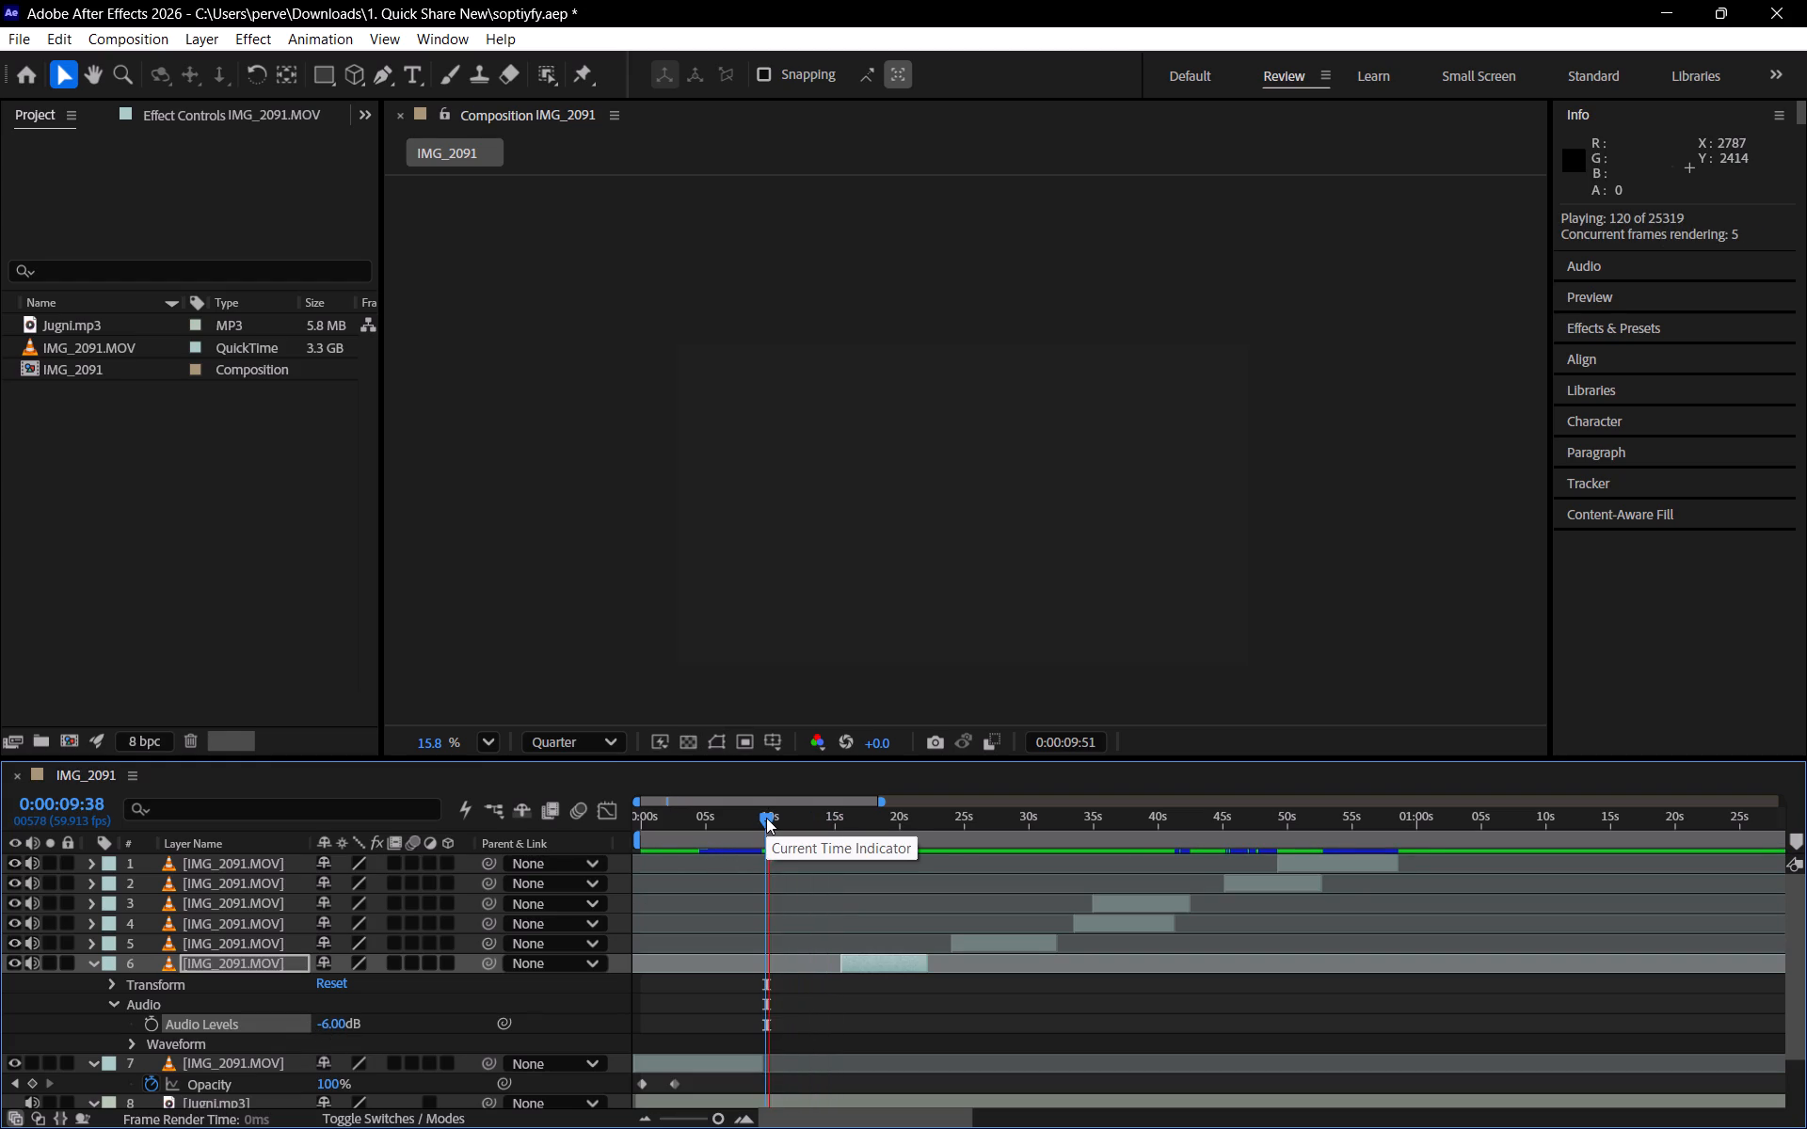
key("space")
key("space")
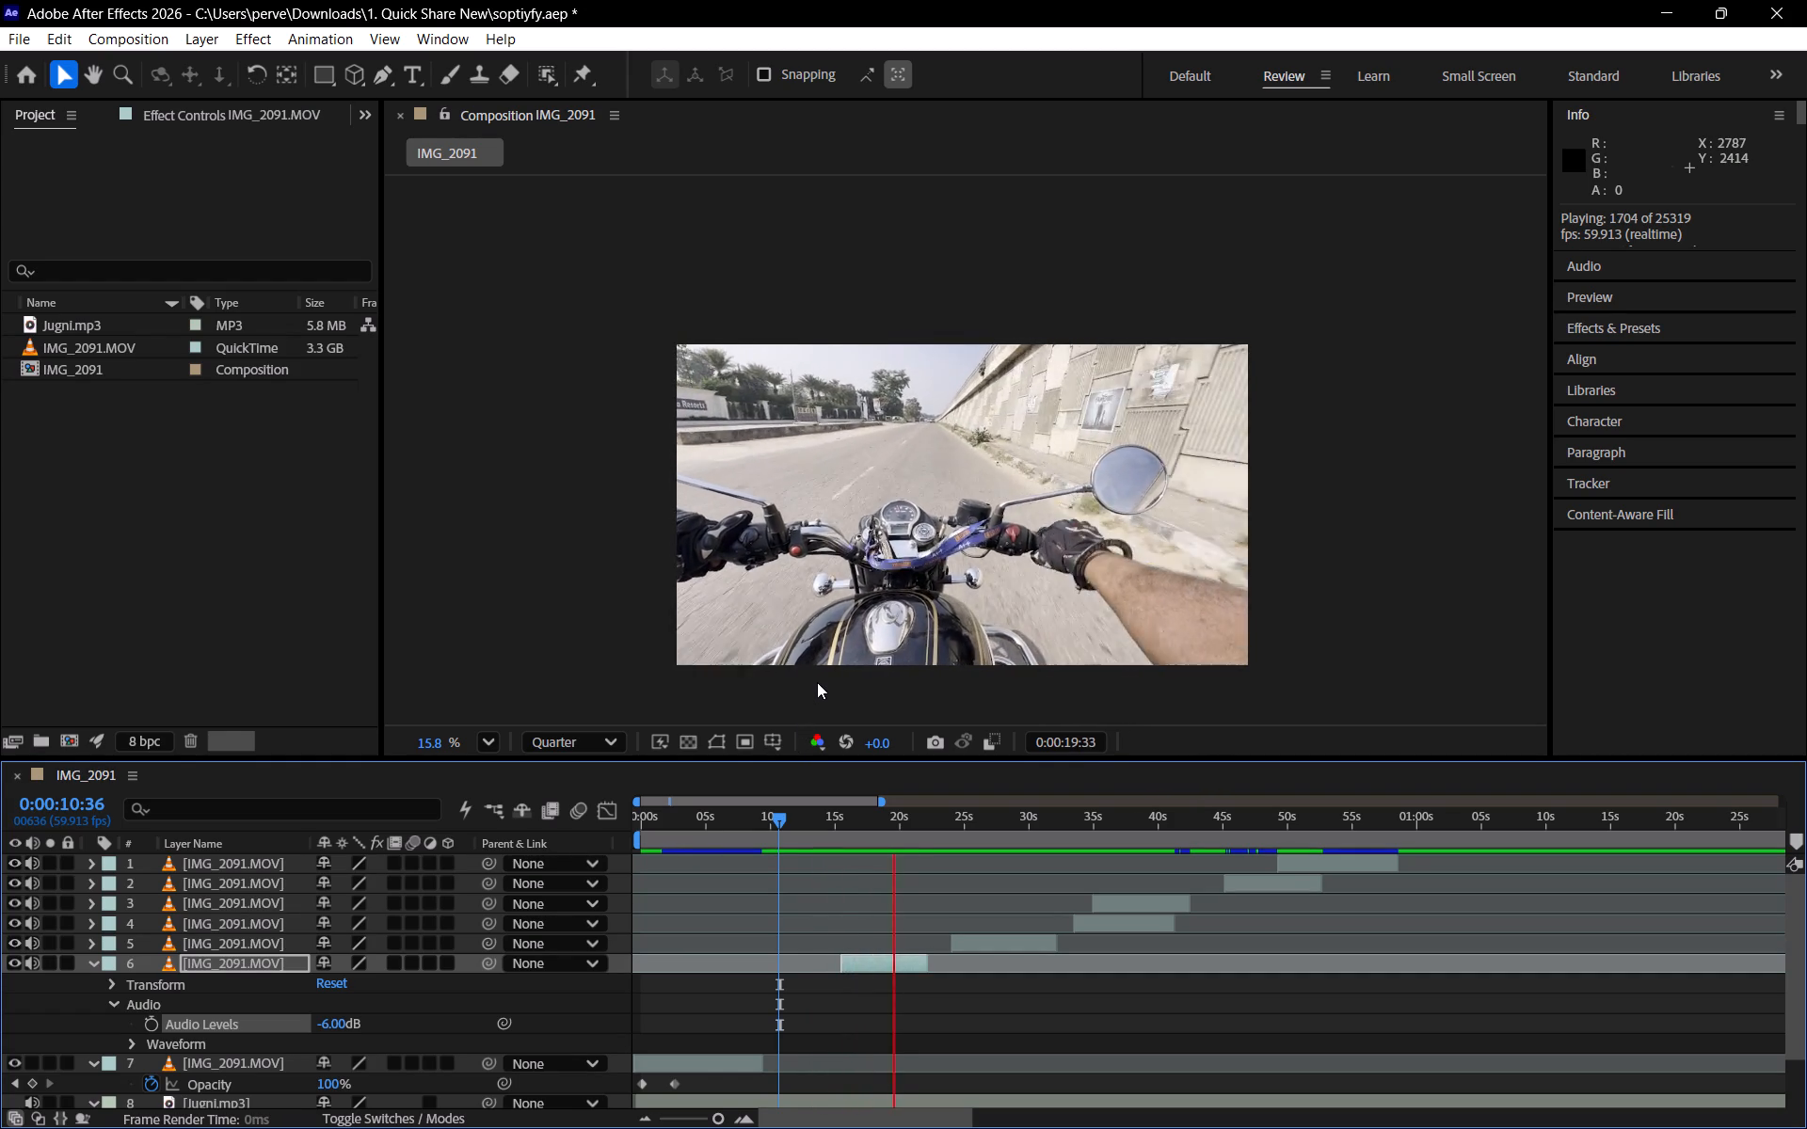
key("space")
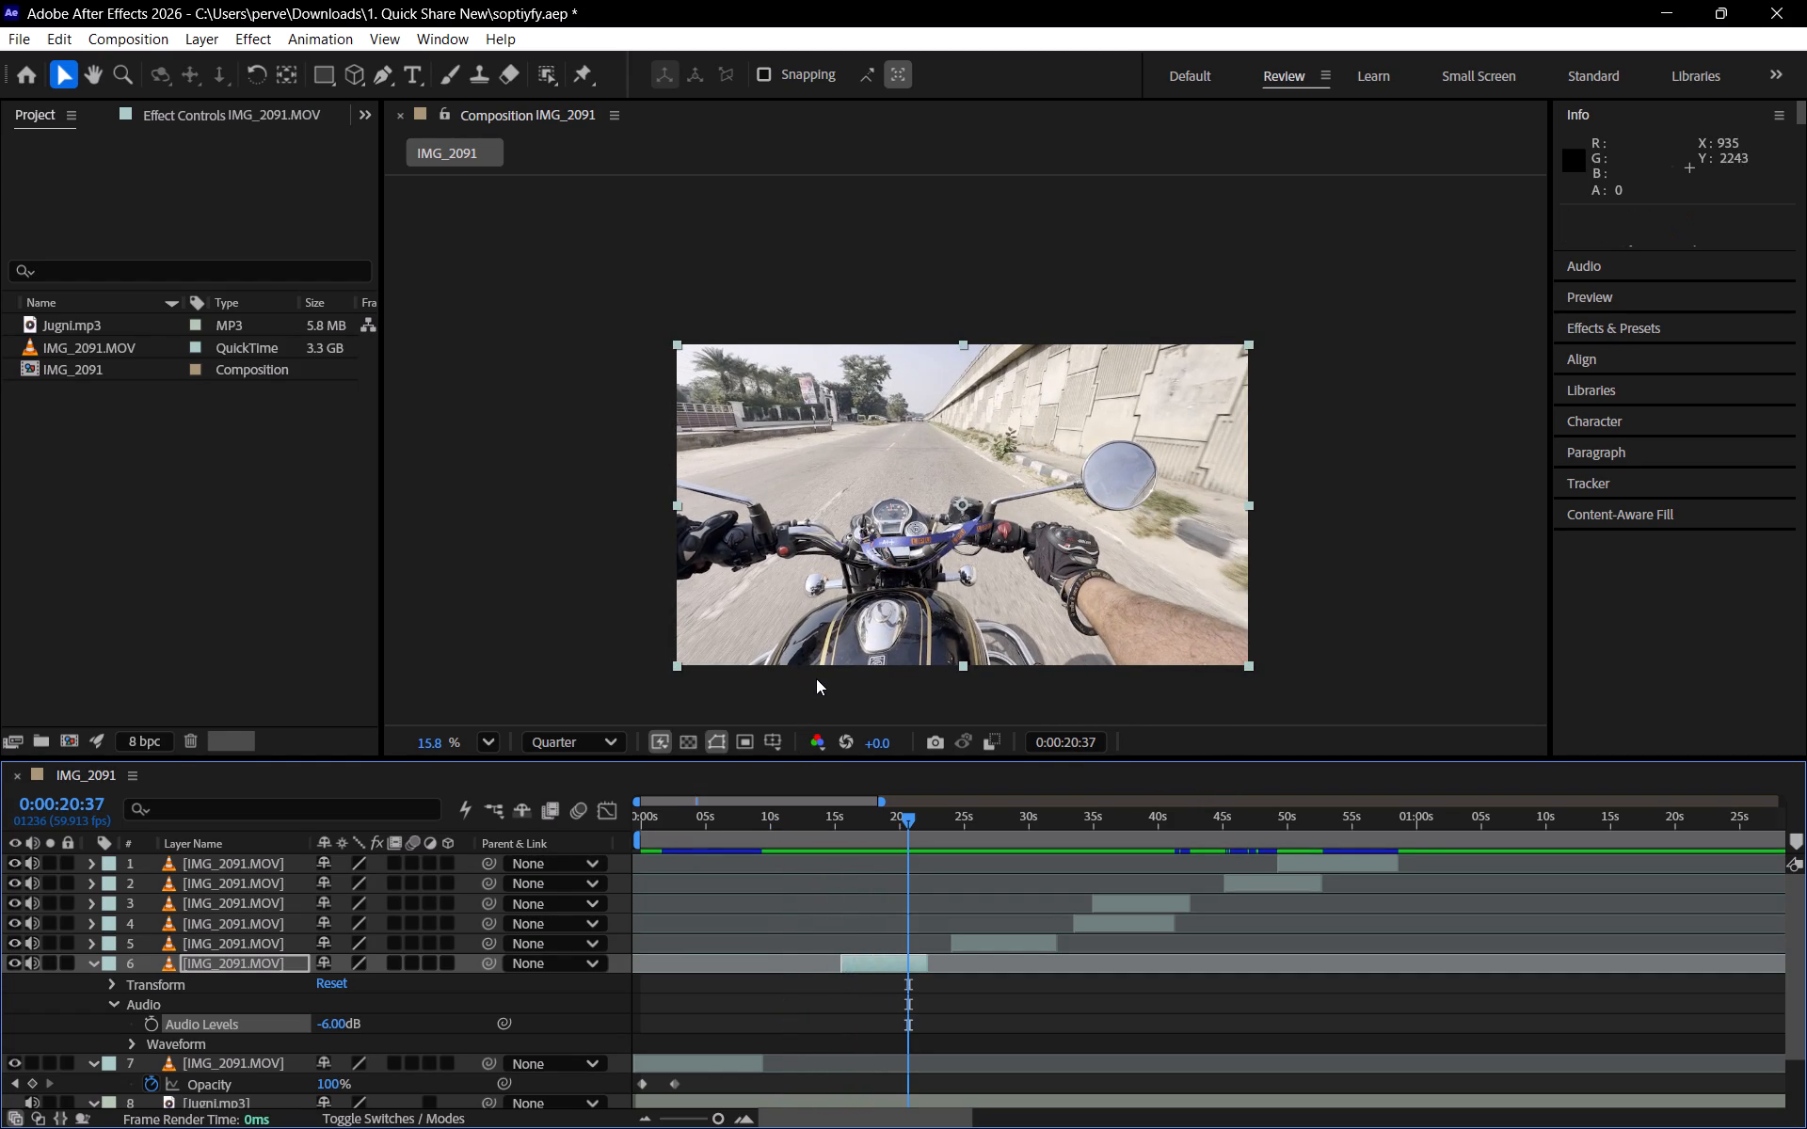
Adjust layer 6's start to about 0:00:15:07 and trim its end to about 0:00:20:37, for a duration of 0:00:05:27.
left_click(841, 968)
left_click(863, 958)
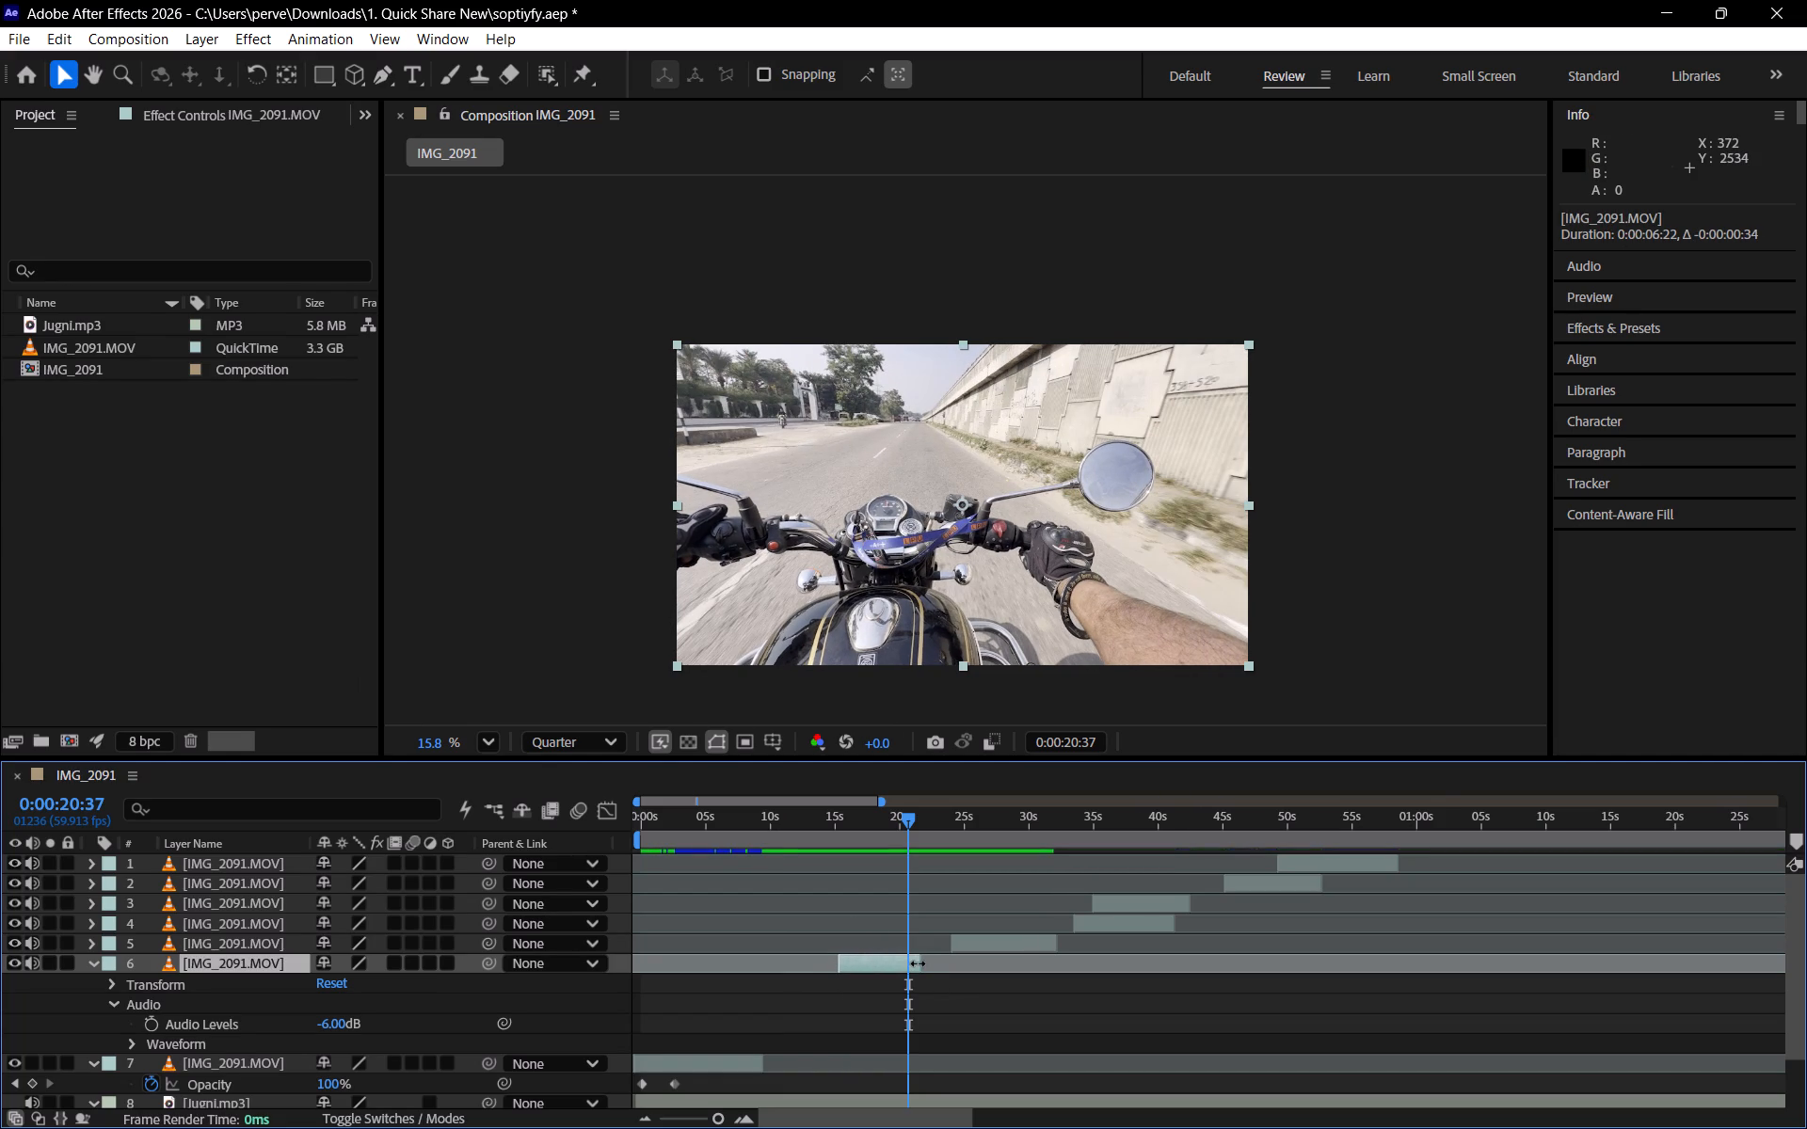
left_click(918, 963)
left_click(911, 971)
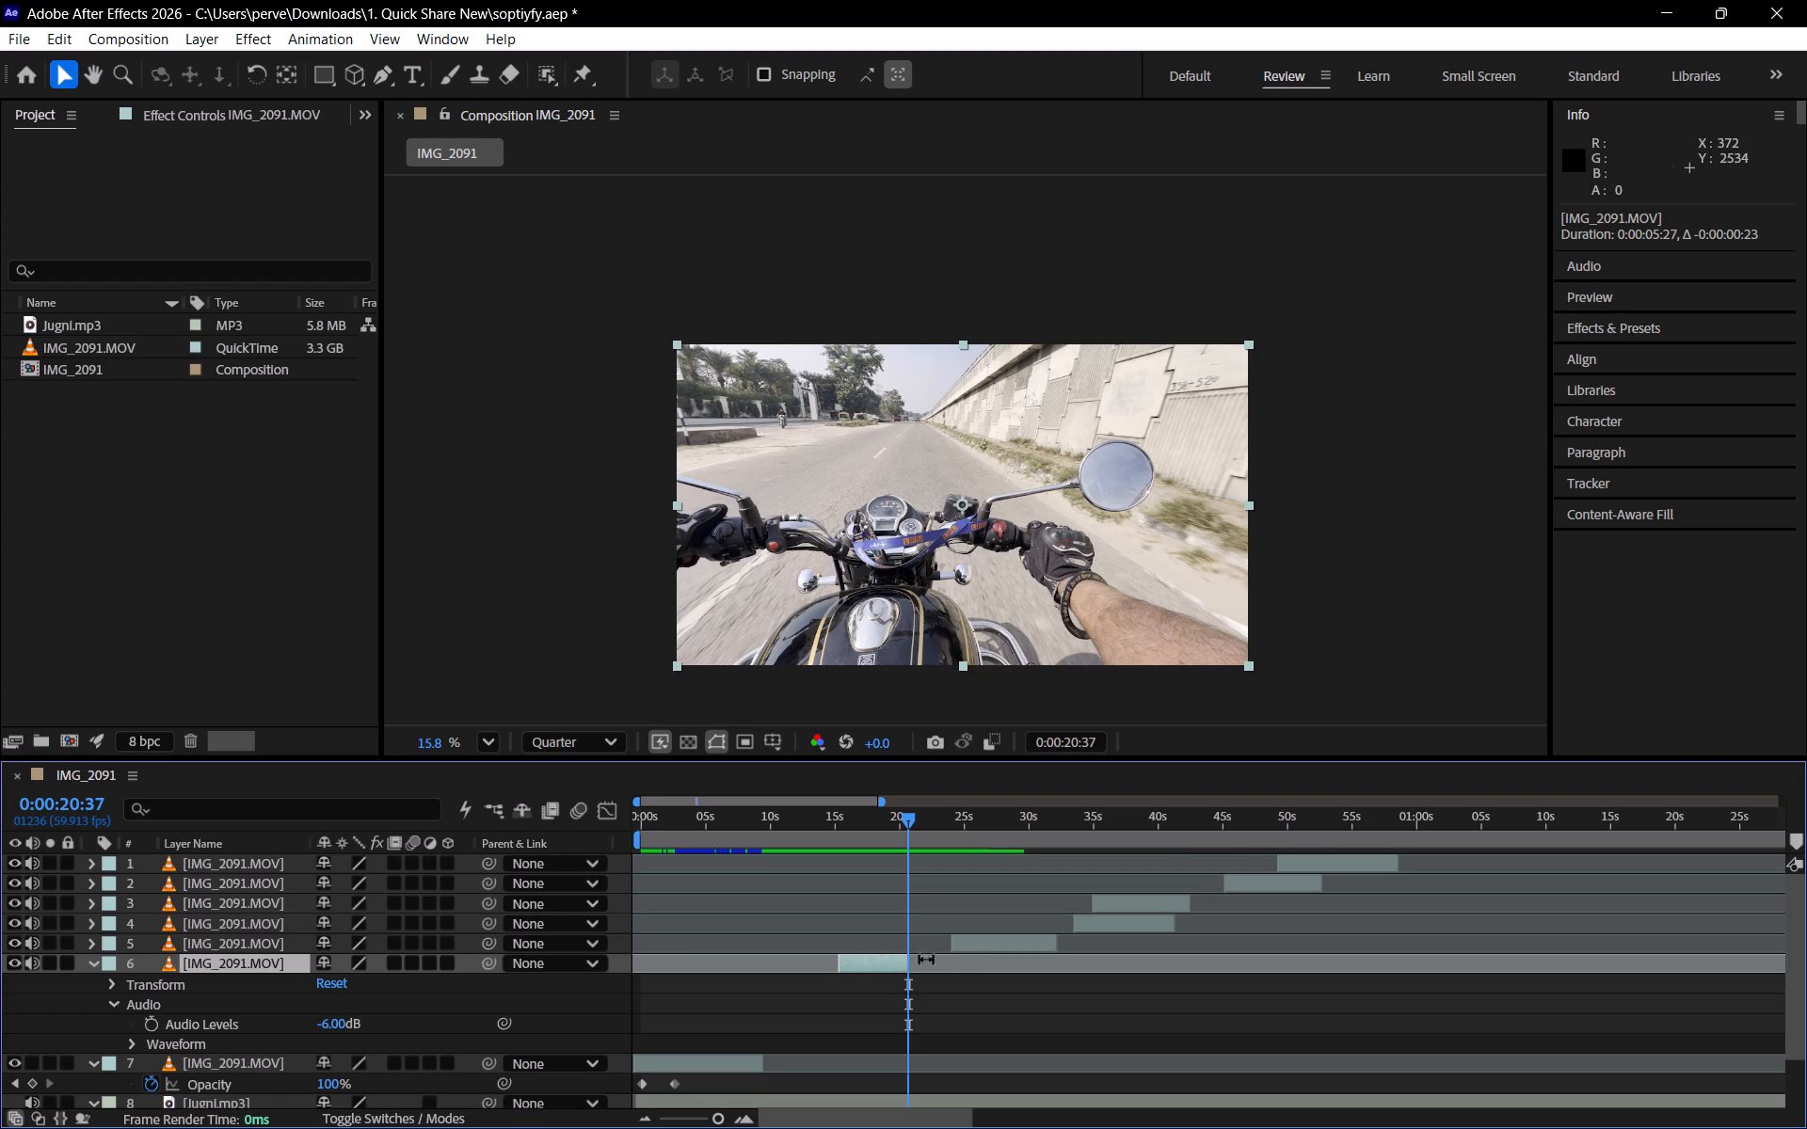
Move layer 5 earlier so that it starts at 0:00:20:37, directly after layer 6.
left_click_drag(964, 944, 915, 948)
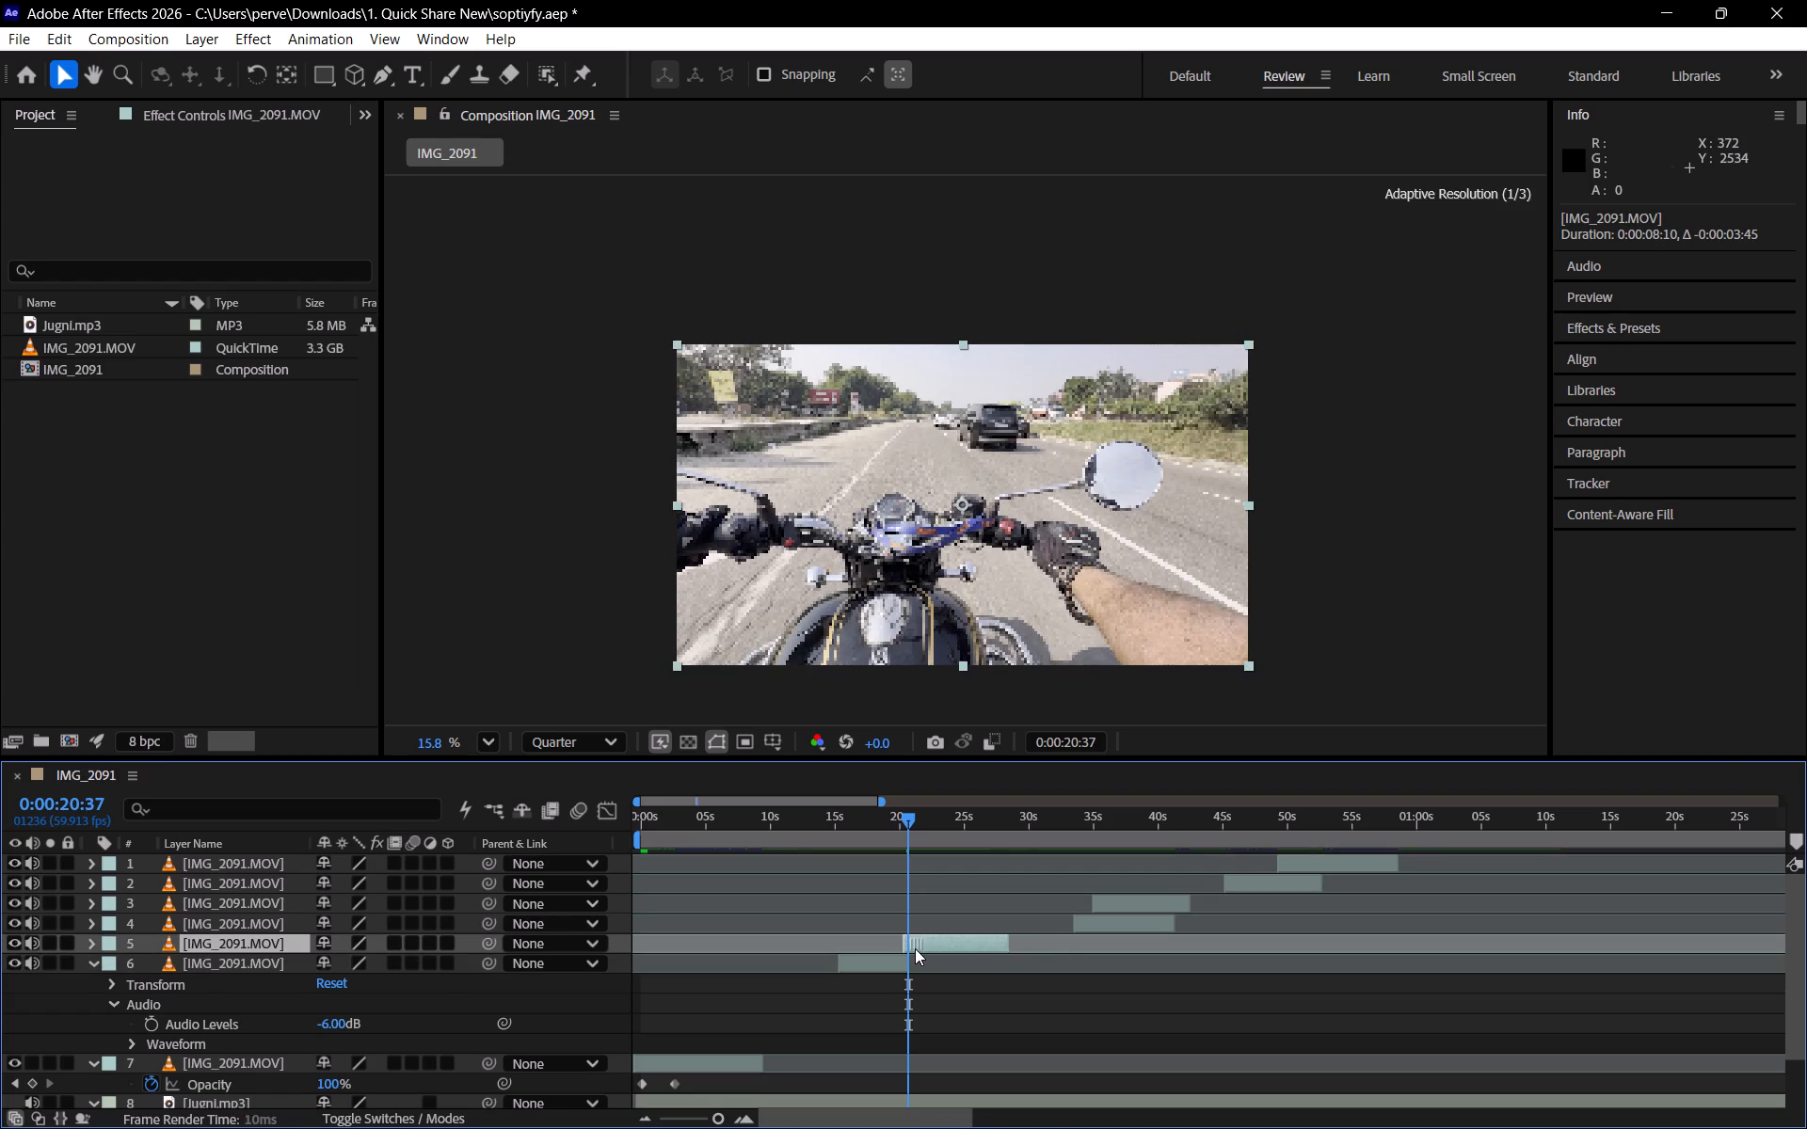
left_click_drag(915, 948, 919, 948)
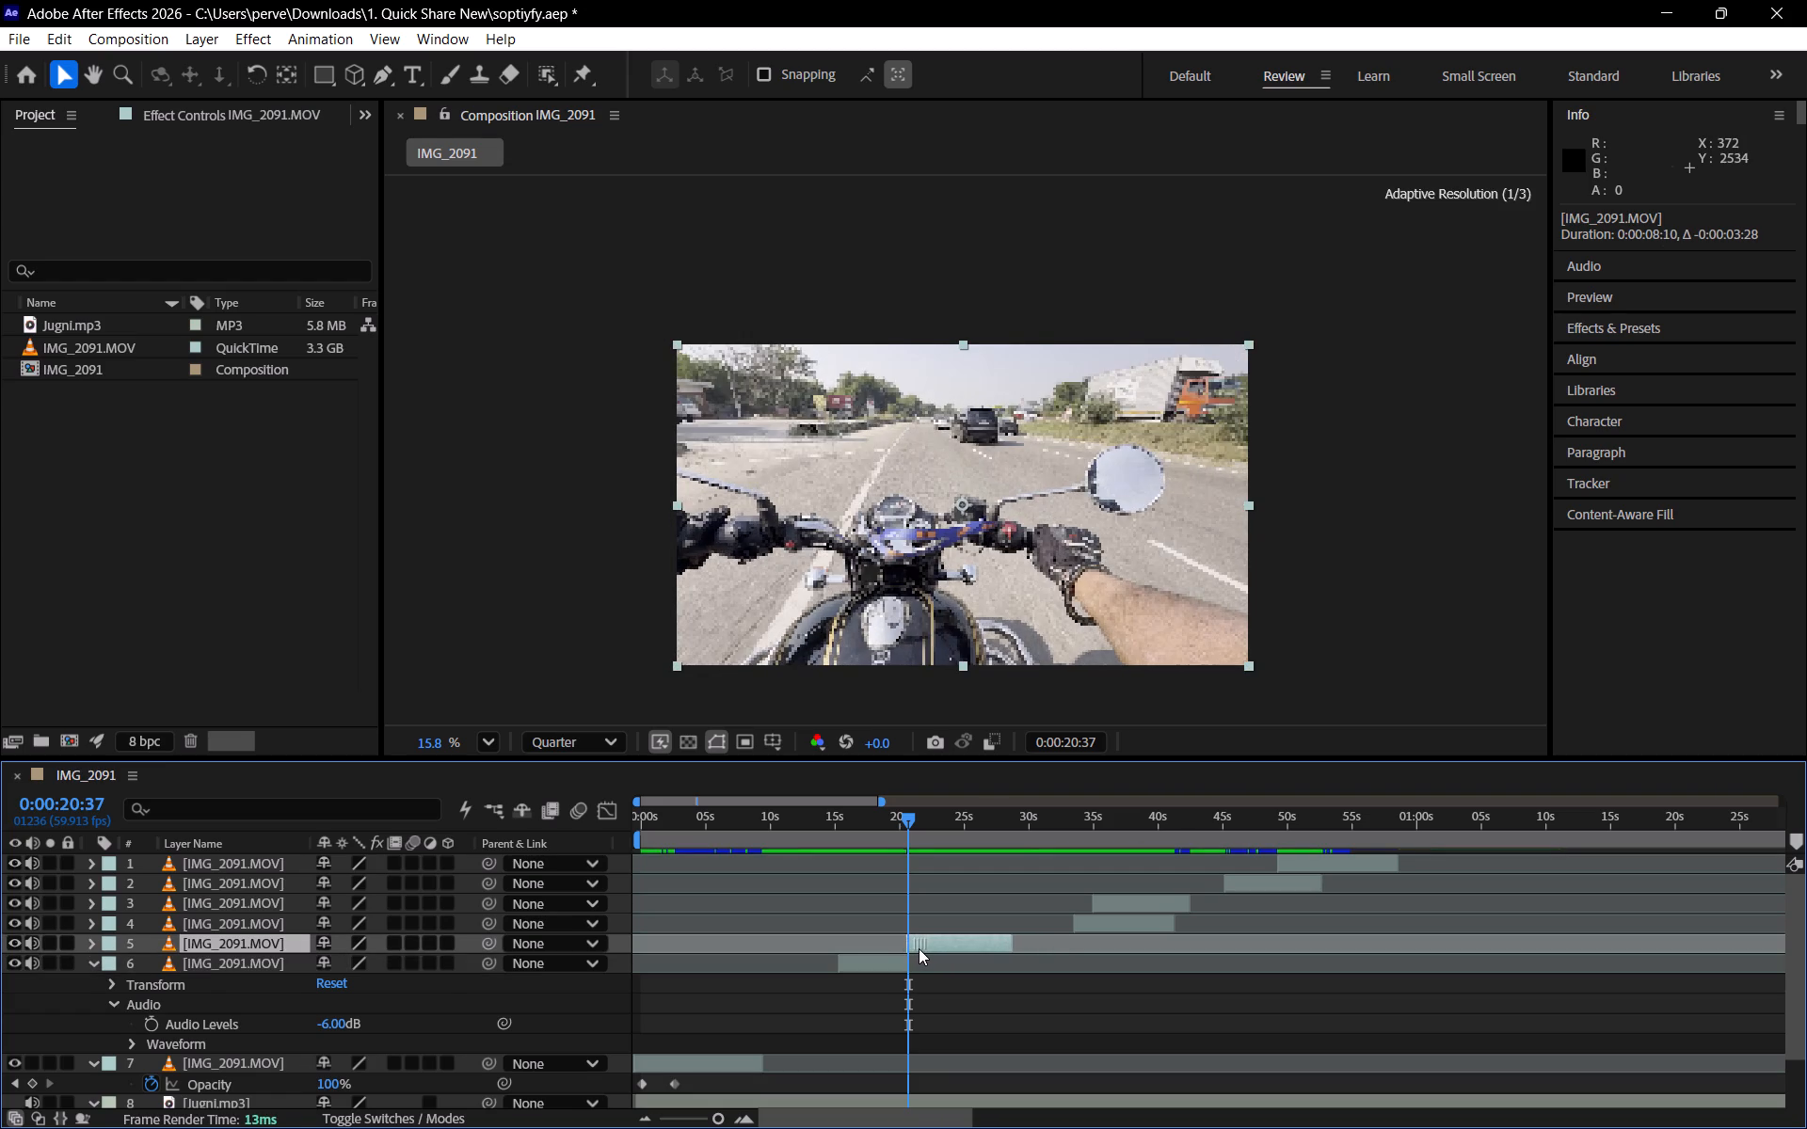
left_click_drag(919, 948, 922, 948)
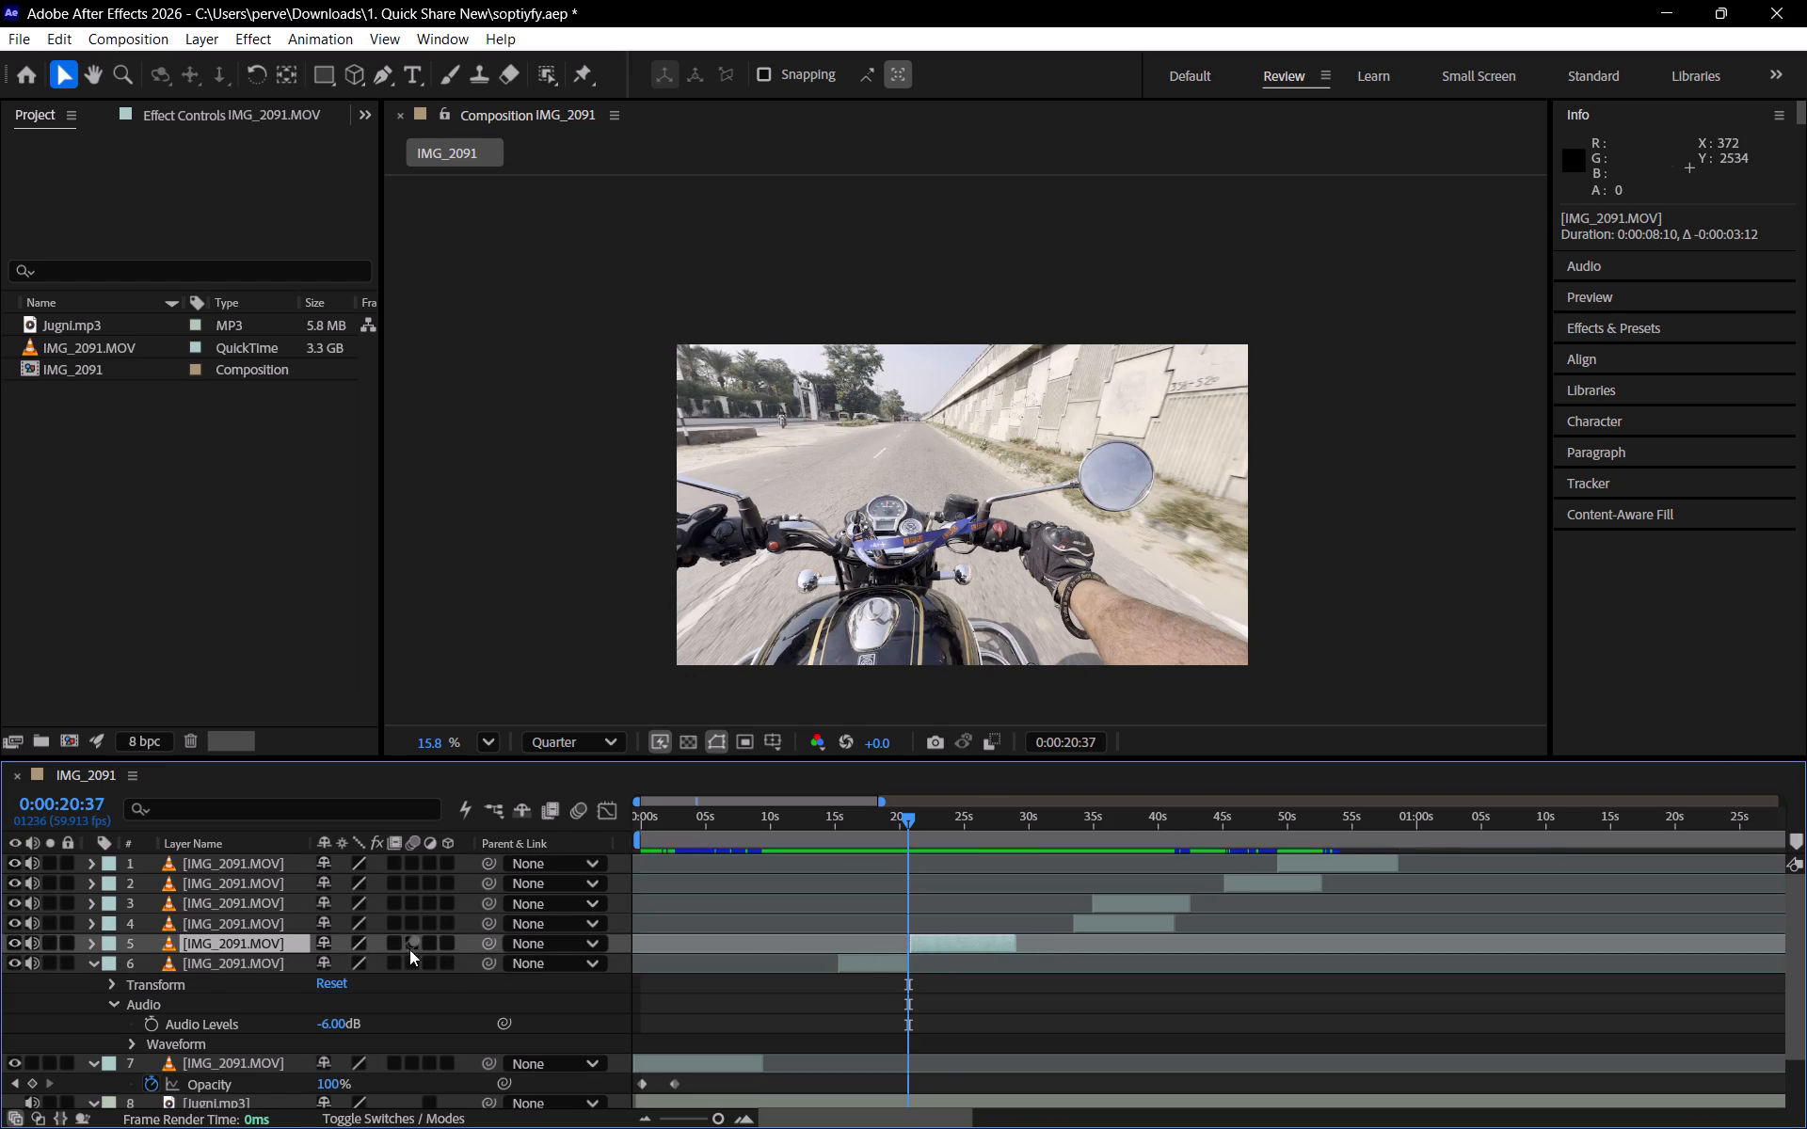
Set the Audio Levels of layer 5 to -5 dB.
left_click(88, 945)
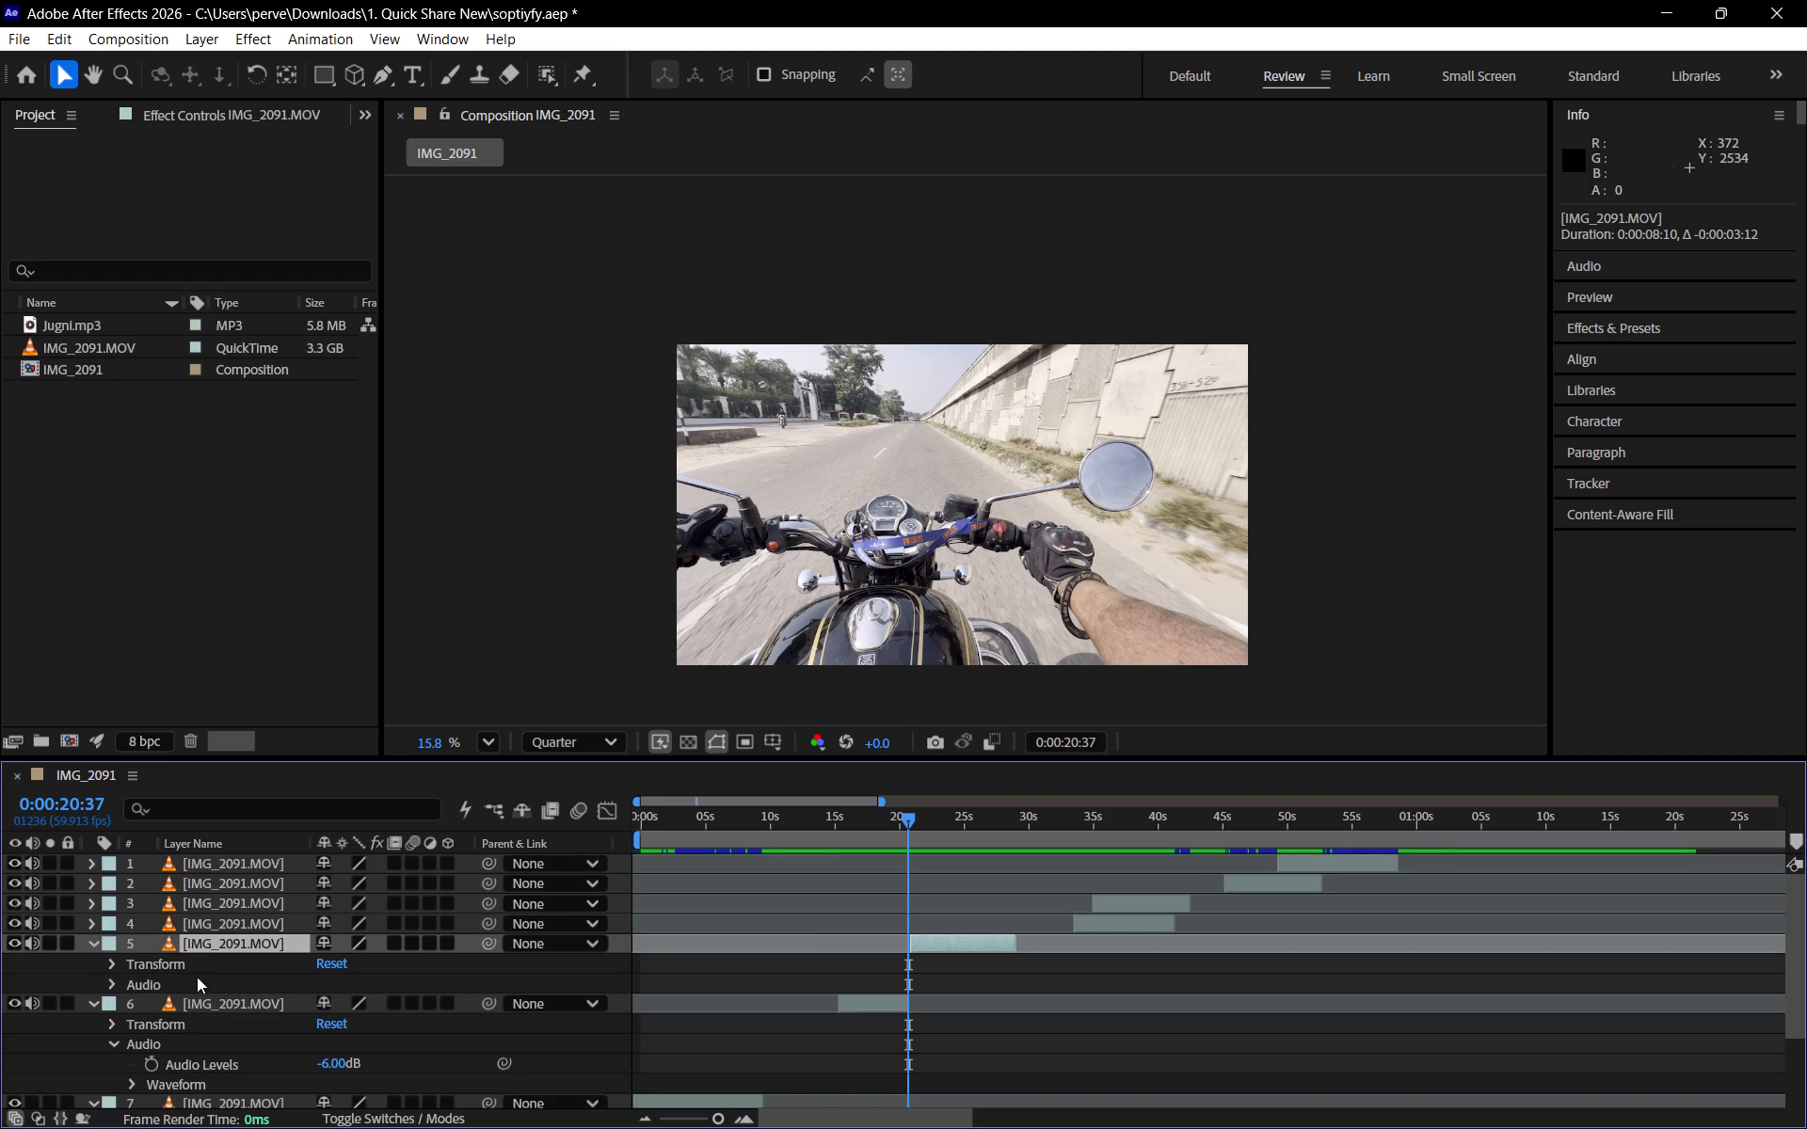
left_click(118, 987)
left_click_drag(336, 1004, 346, 1024)
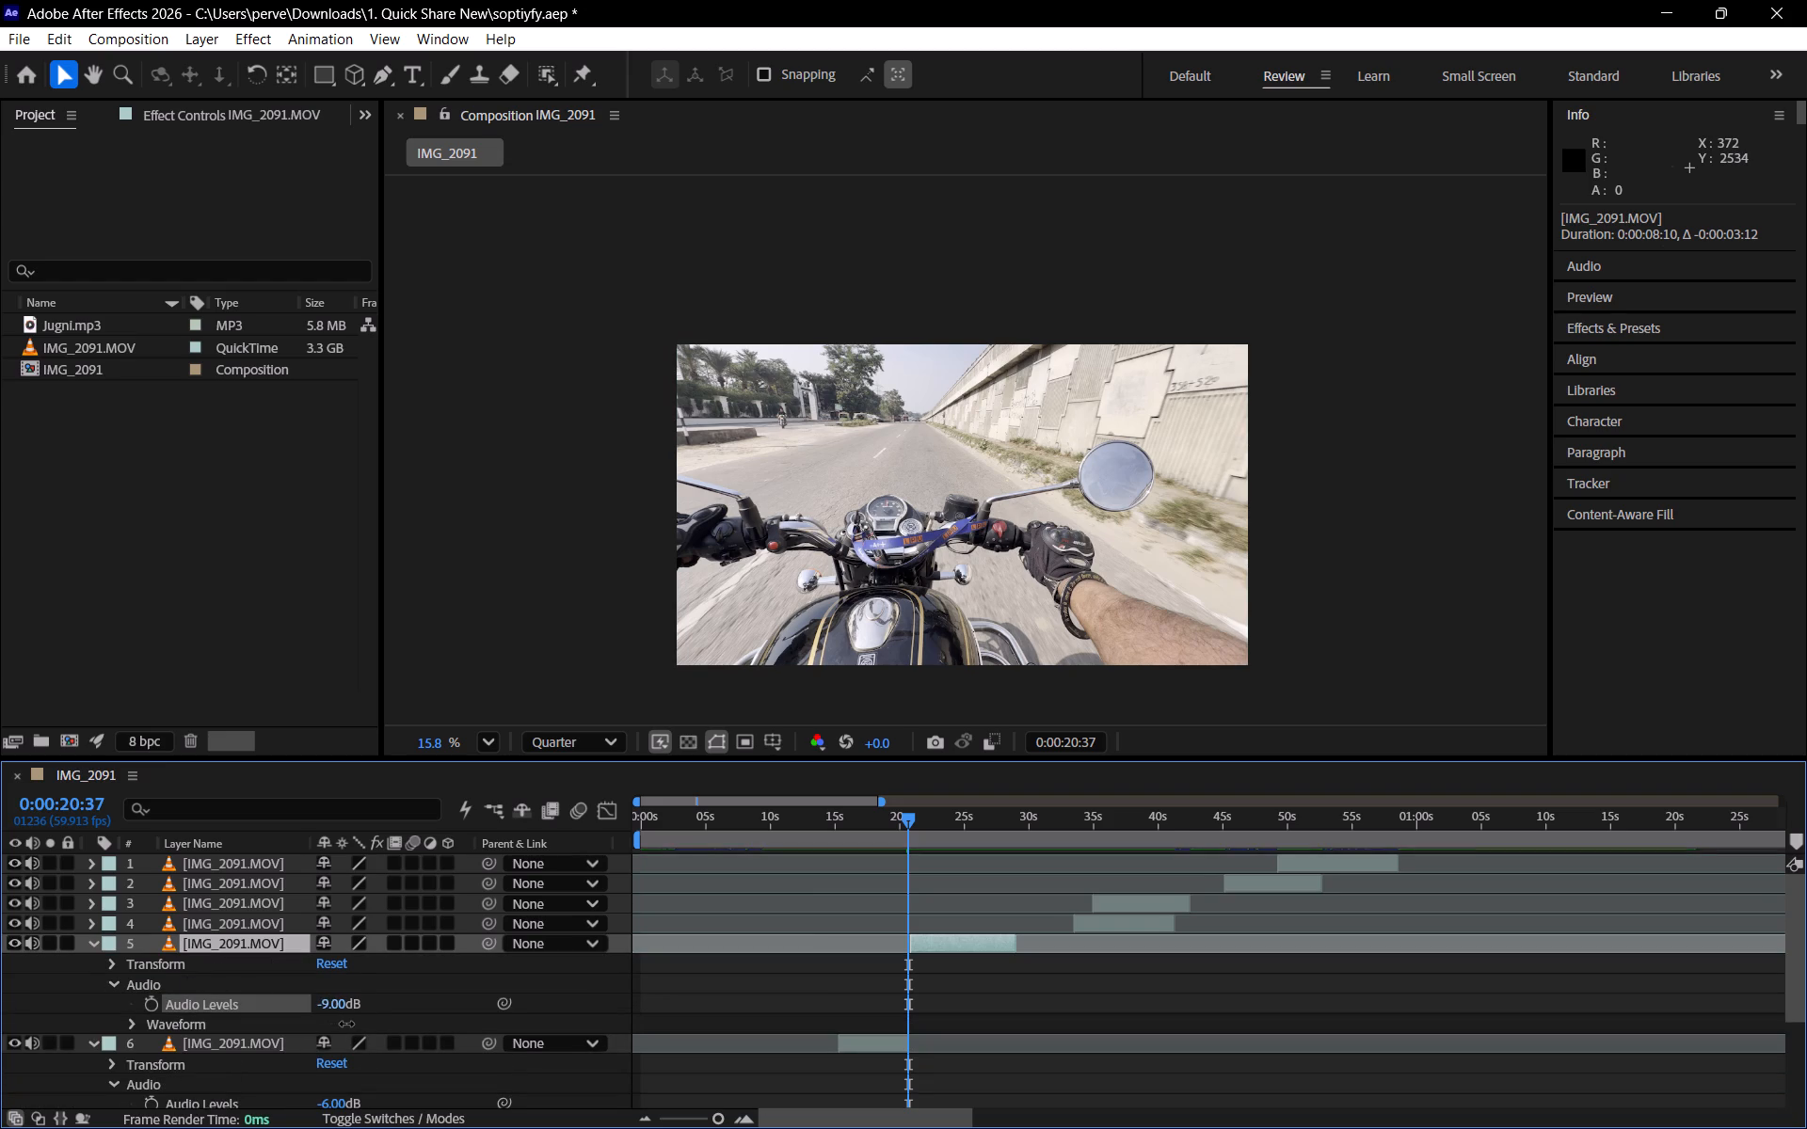
left_click_drag(346, 1024, 349, 1024)
left_click_drag(349, 1024, 350, 1024)
Play the composition from 0:00:00:00 to check the opening clips and their audio levels against the song.
left_click_drag(906, 811, 653, 863)
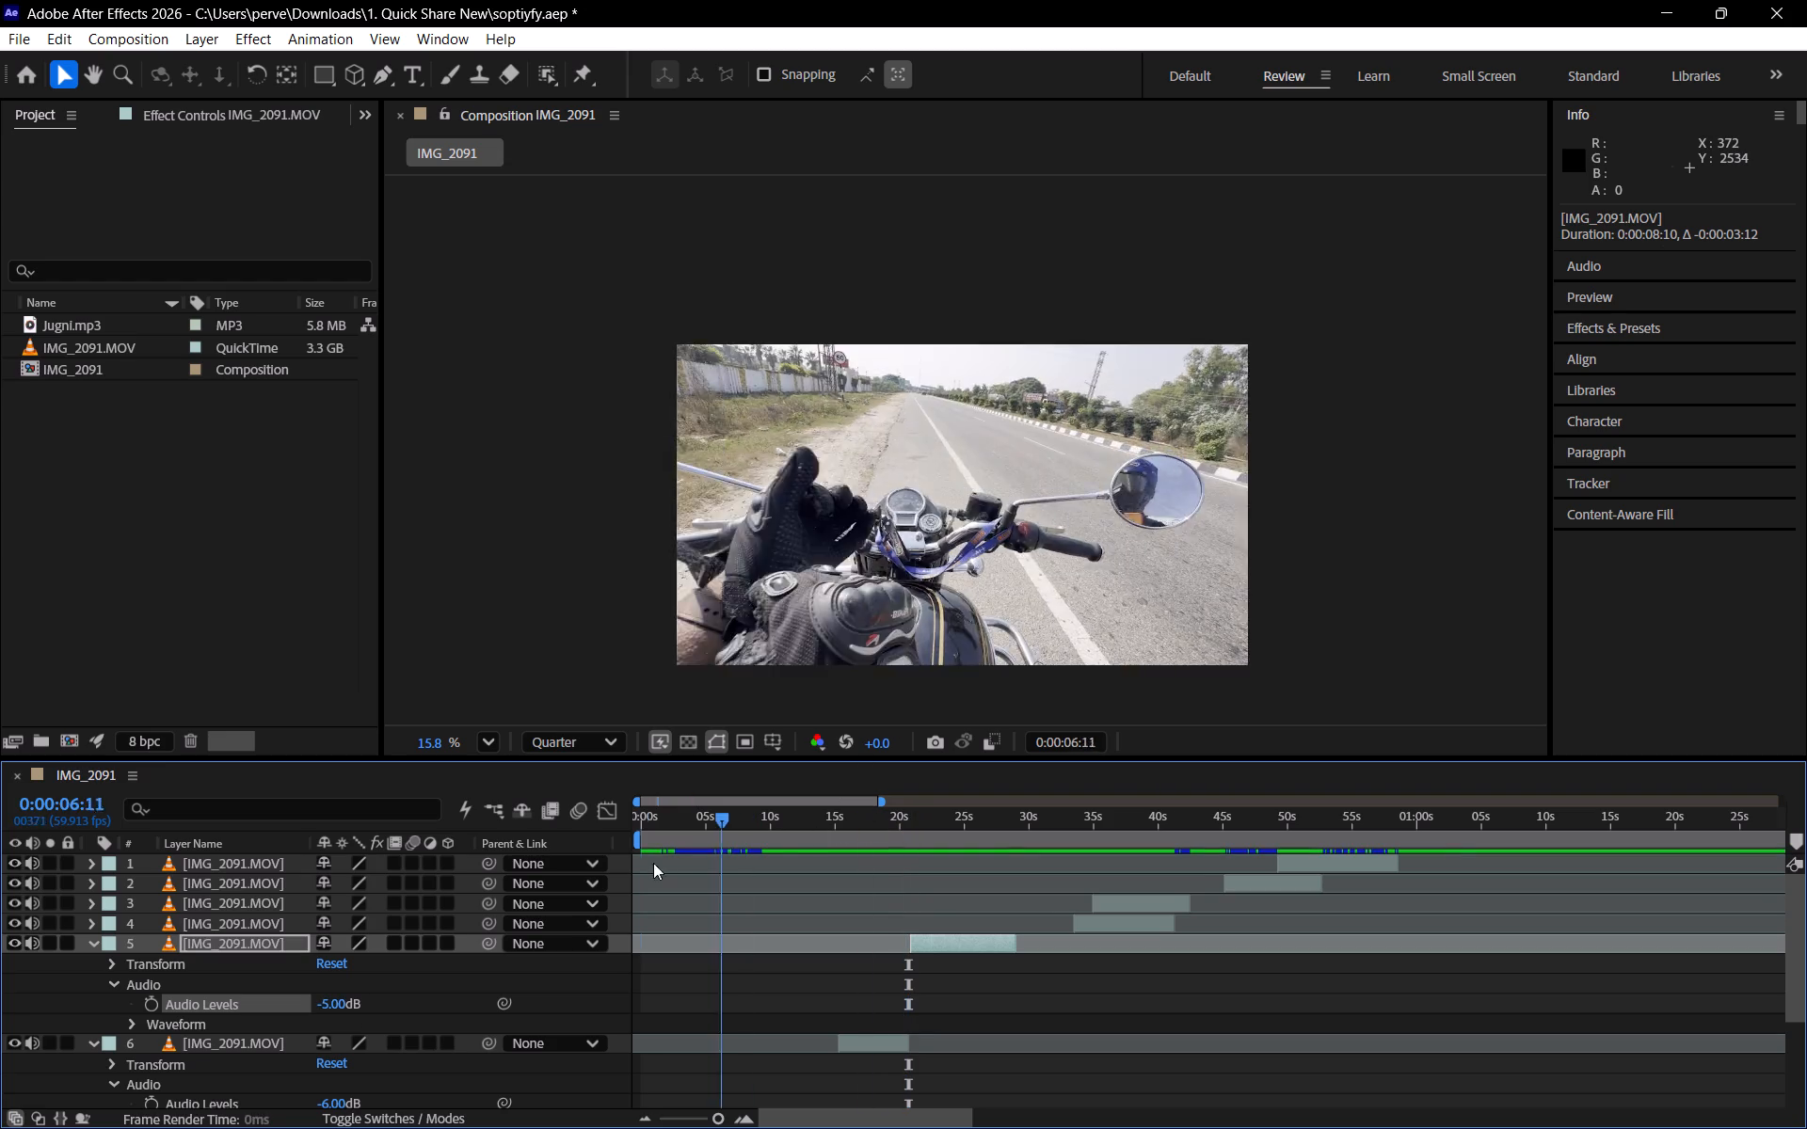
left_click_drag(653, 863, 531, 870)
scroll(754, 895, "down", 1)
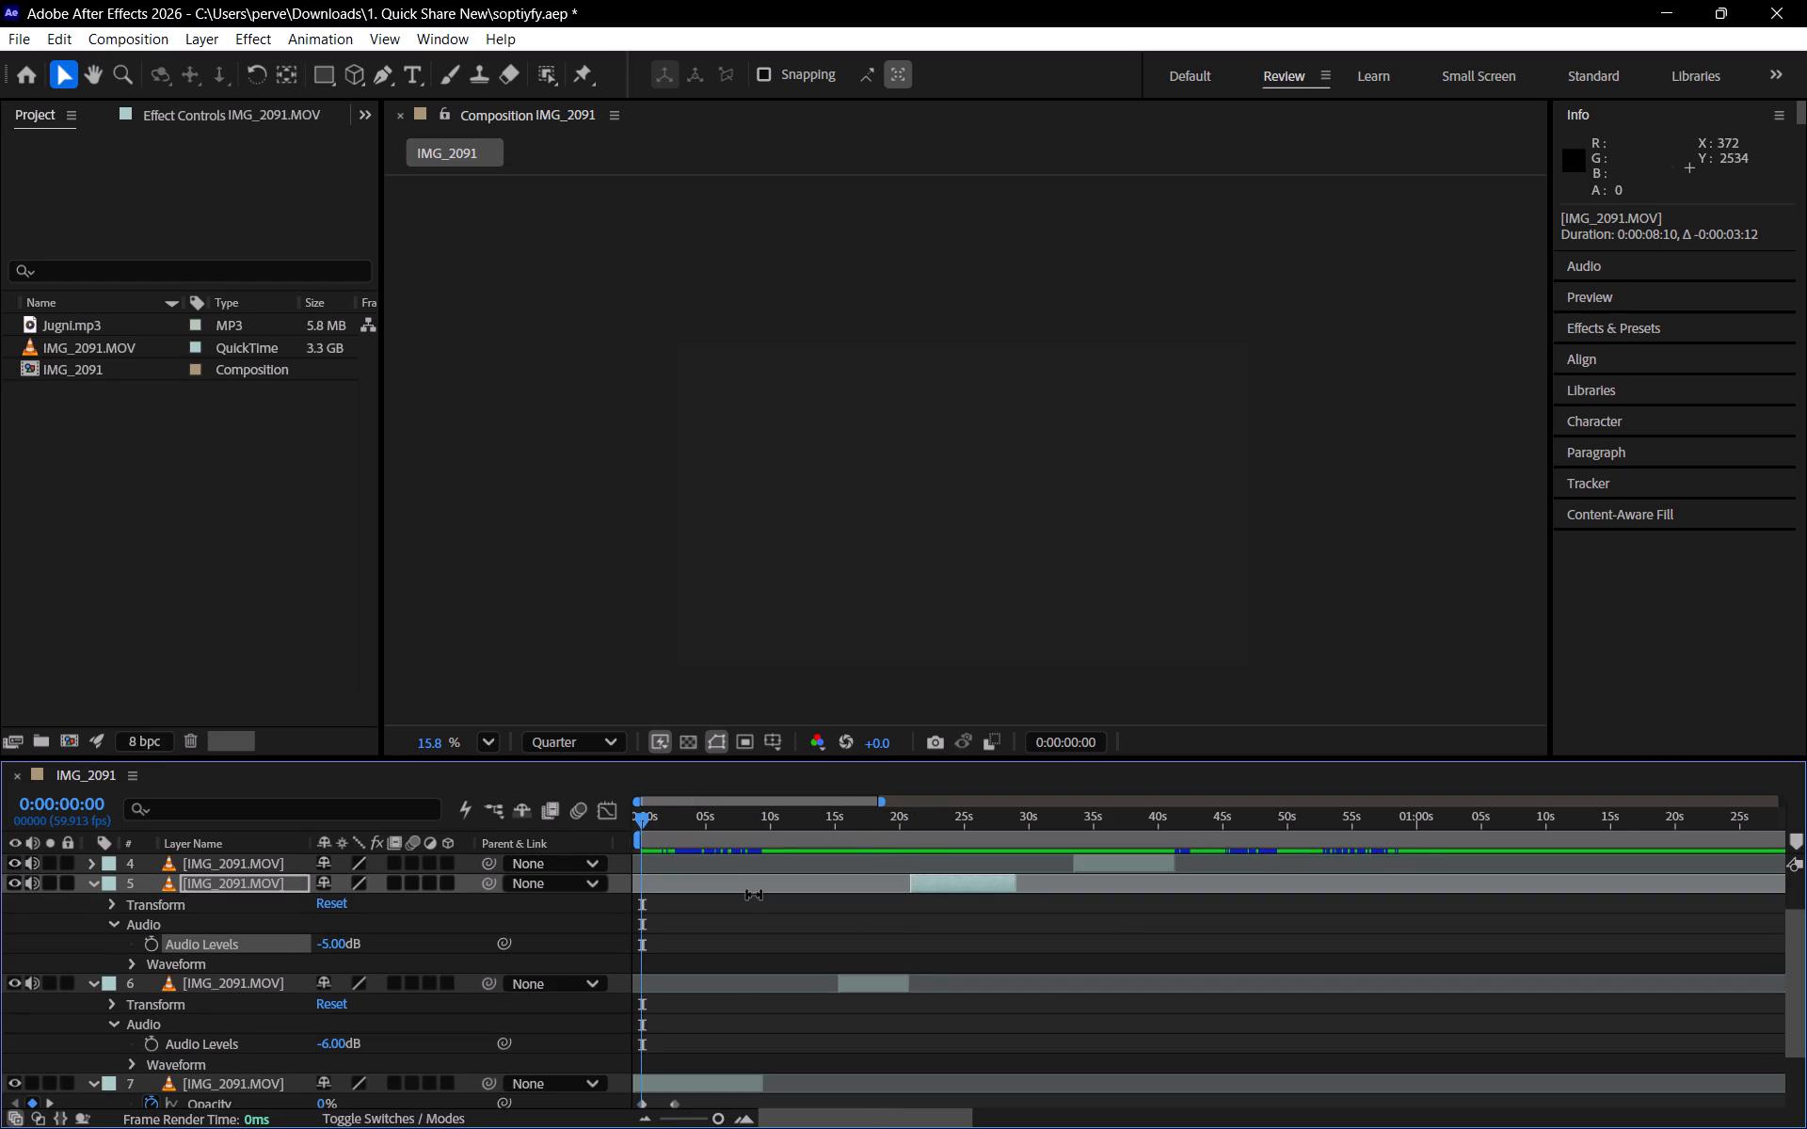
key("space")
key("space")
key("space")
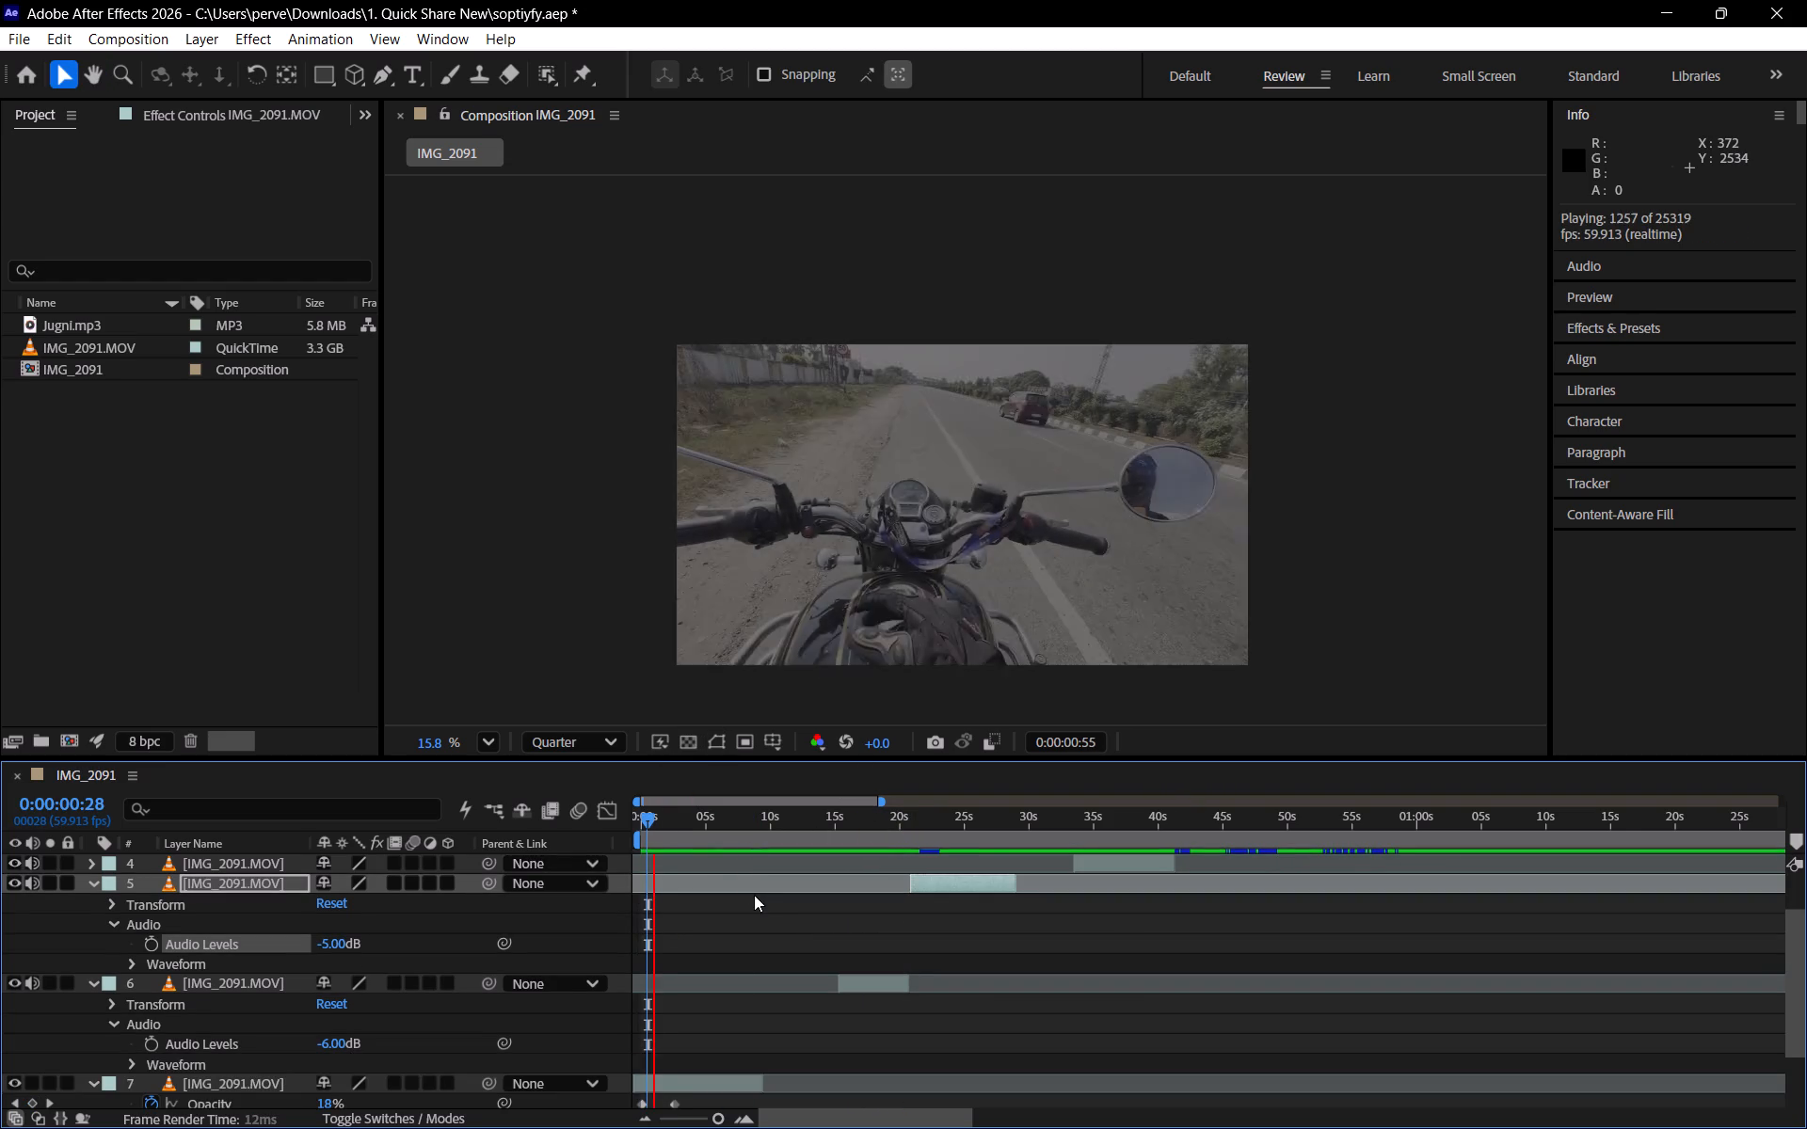
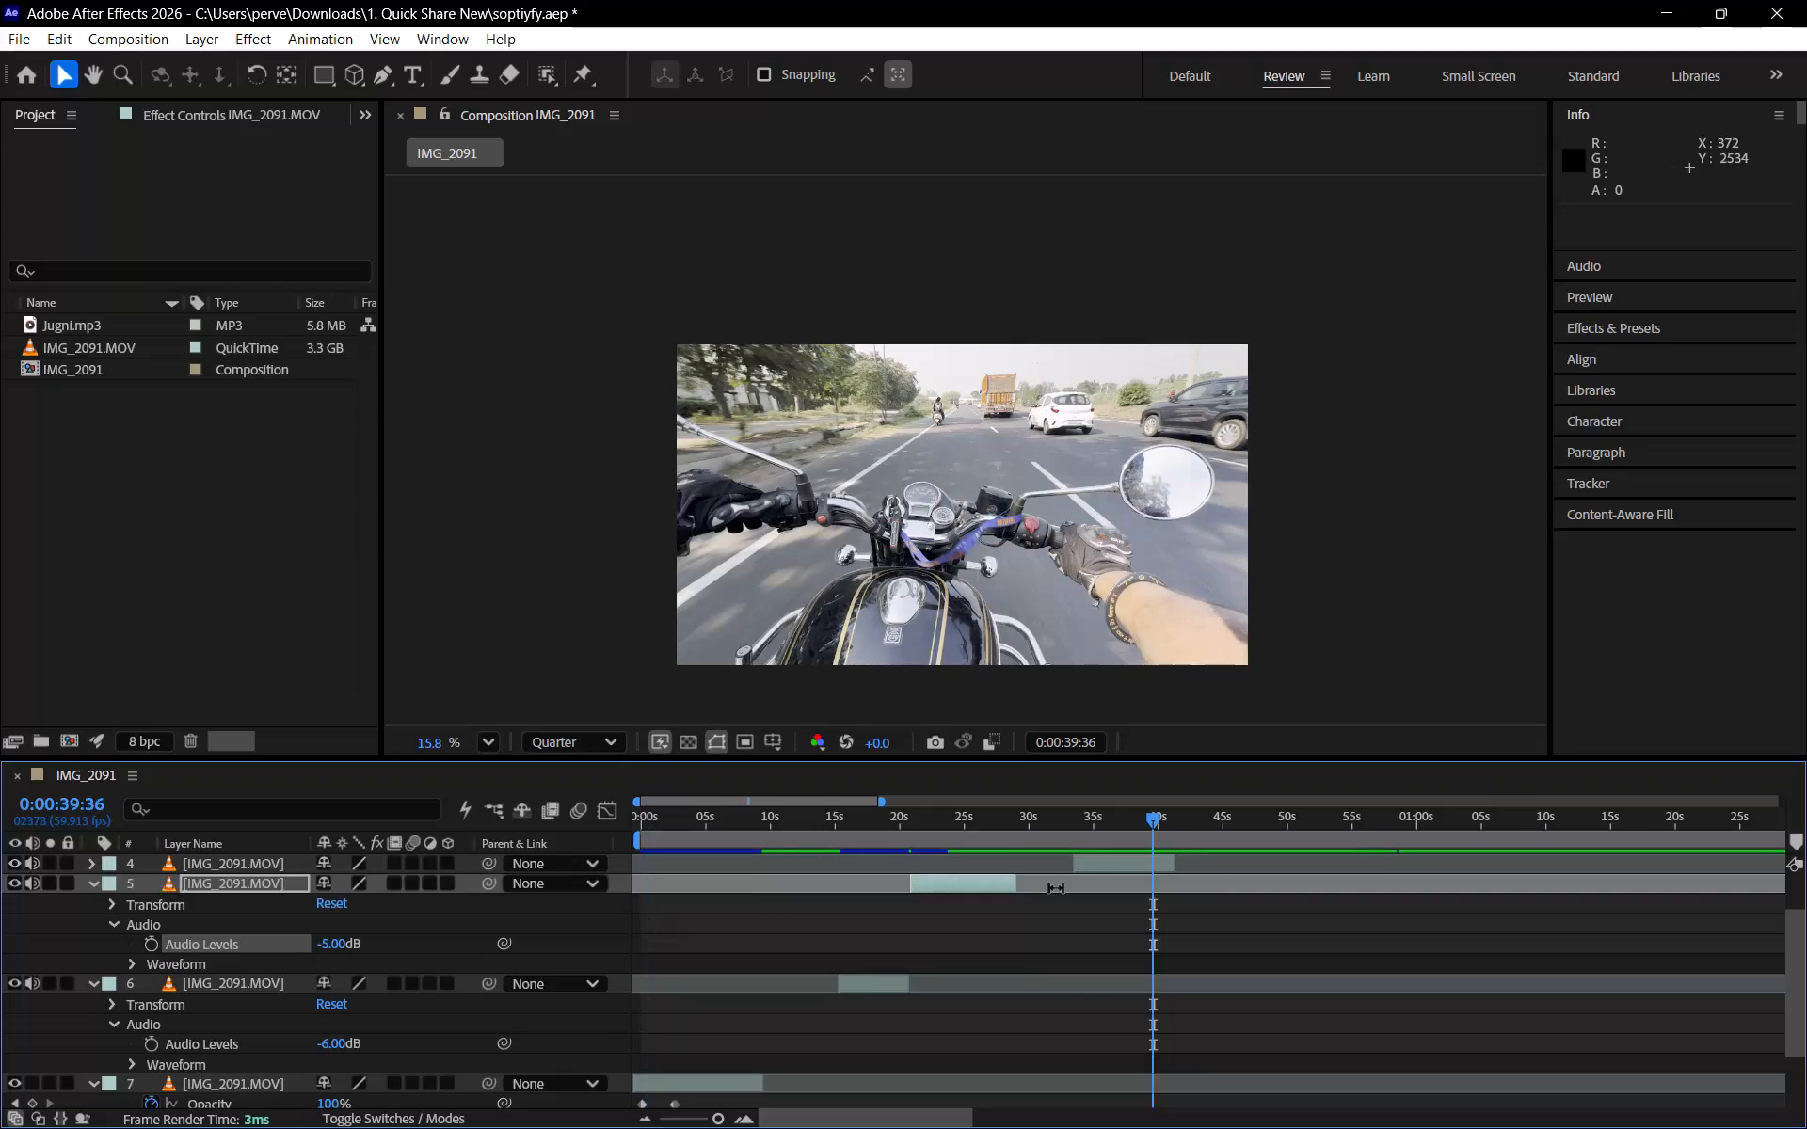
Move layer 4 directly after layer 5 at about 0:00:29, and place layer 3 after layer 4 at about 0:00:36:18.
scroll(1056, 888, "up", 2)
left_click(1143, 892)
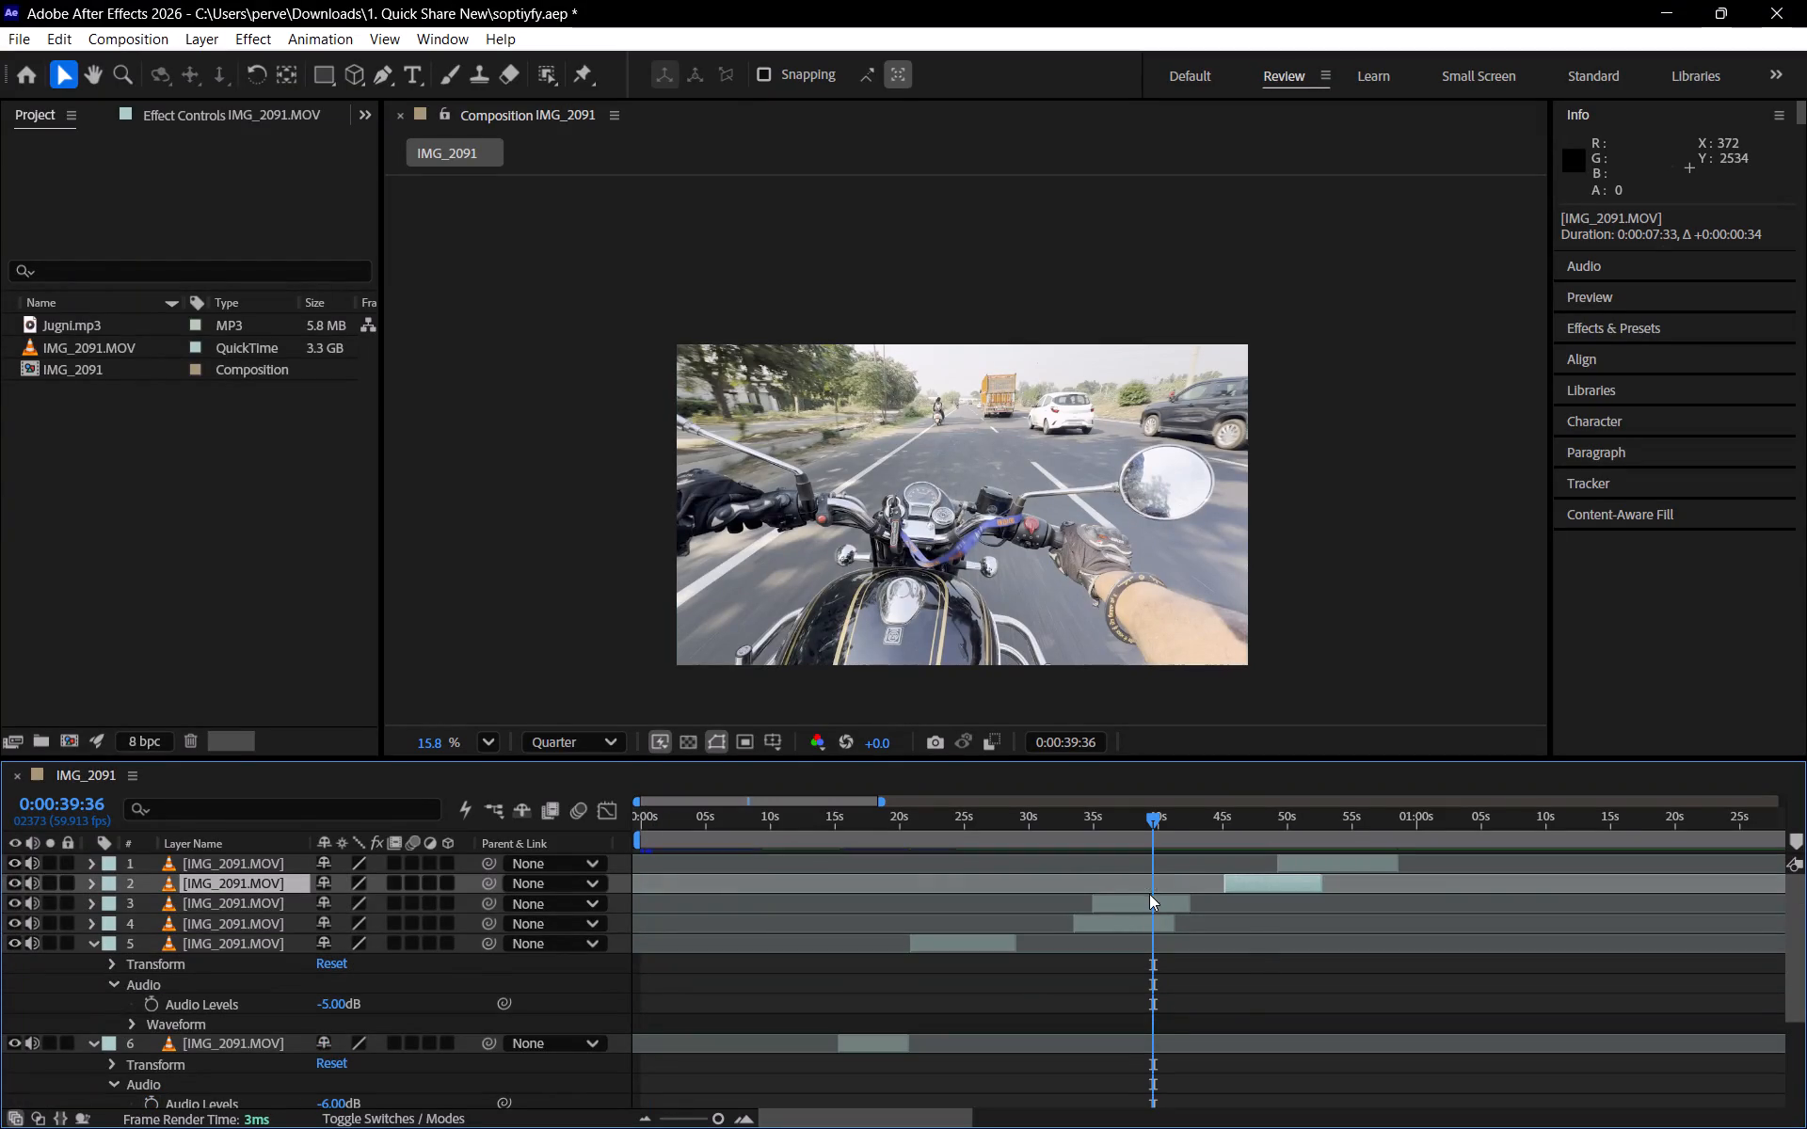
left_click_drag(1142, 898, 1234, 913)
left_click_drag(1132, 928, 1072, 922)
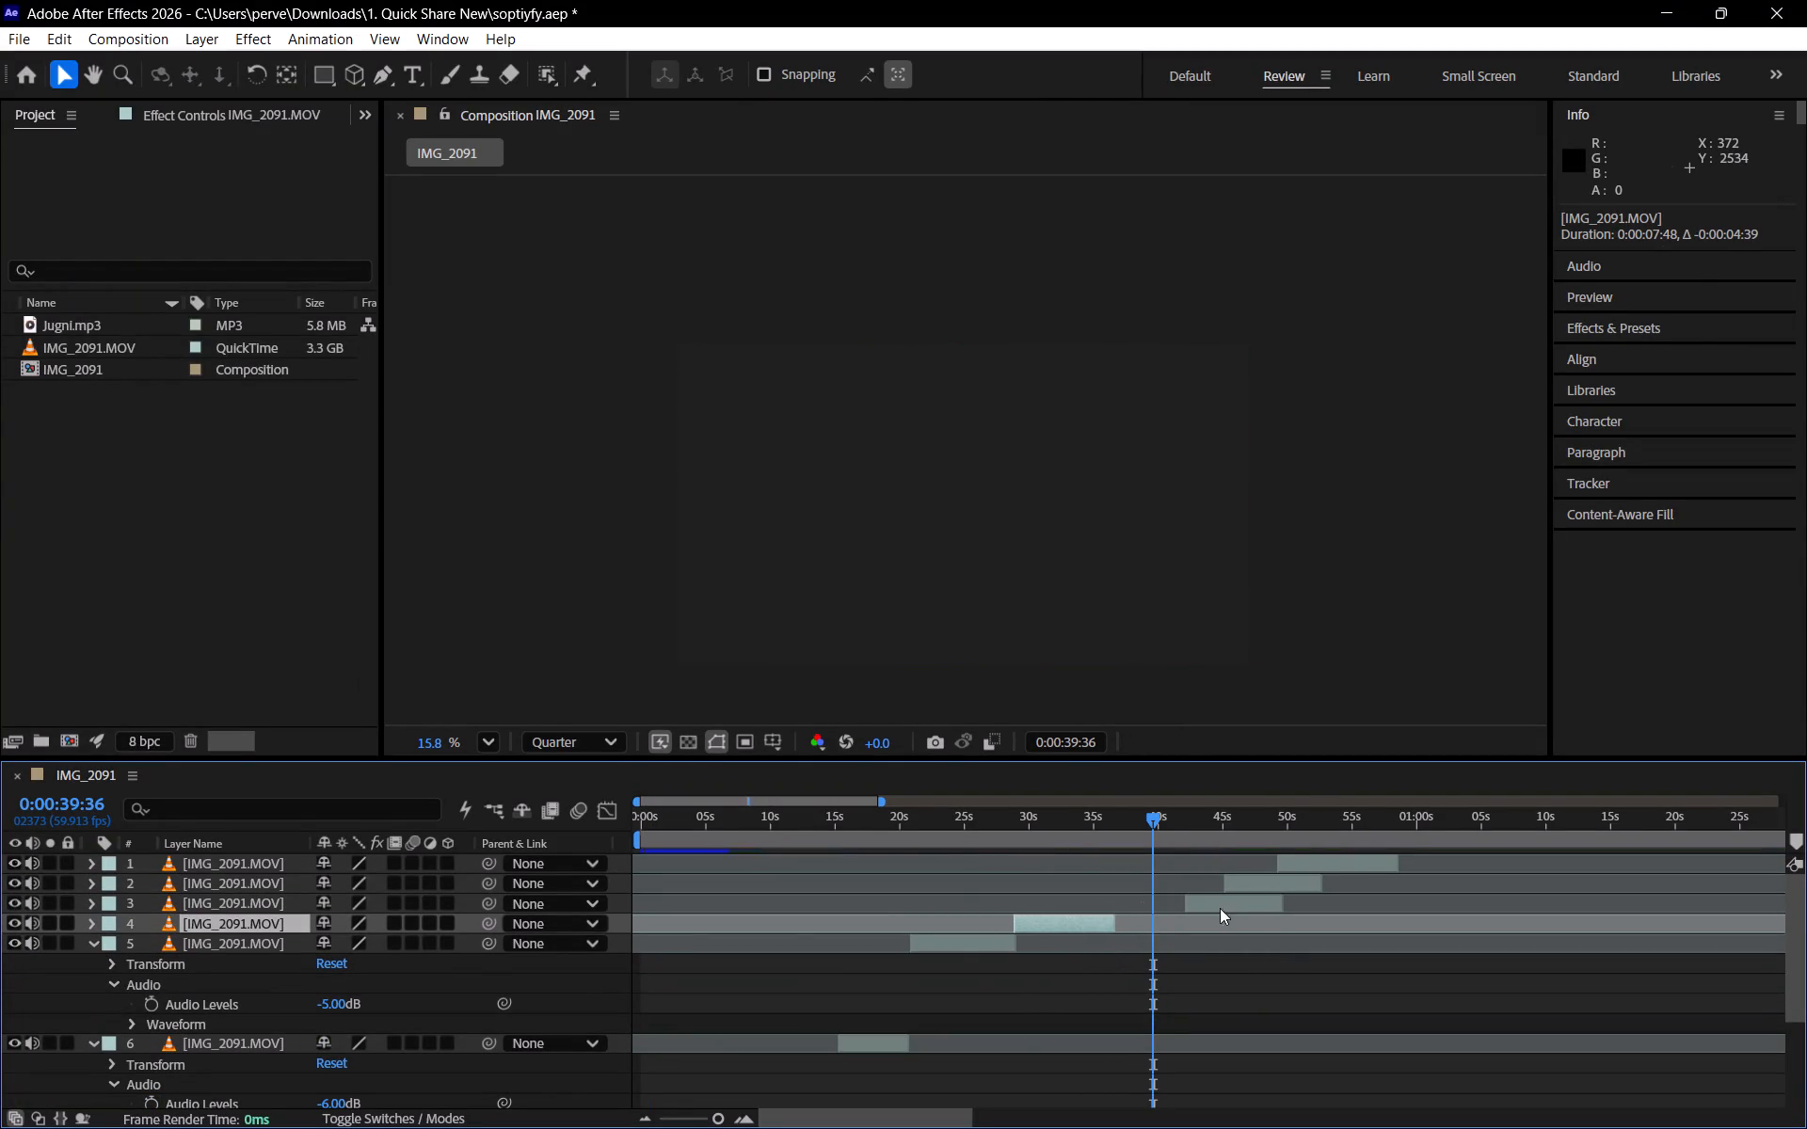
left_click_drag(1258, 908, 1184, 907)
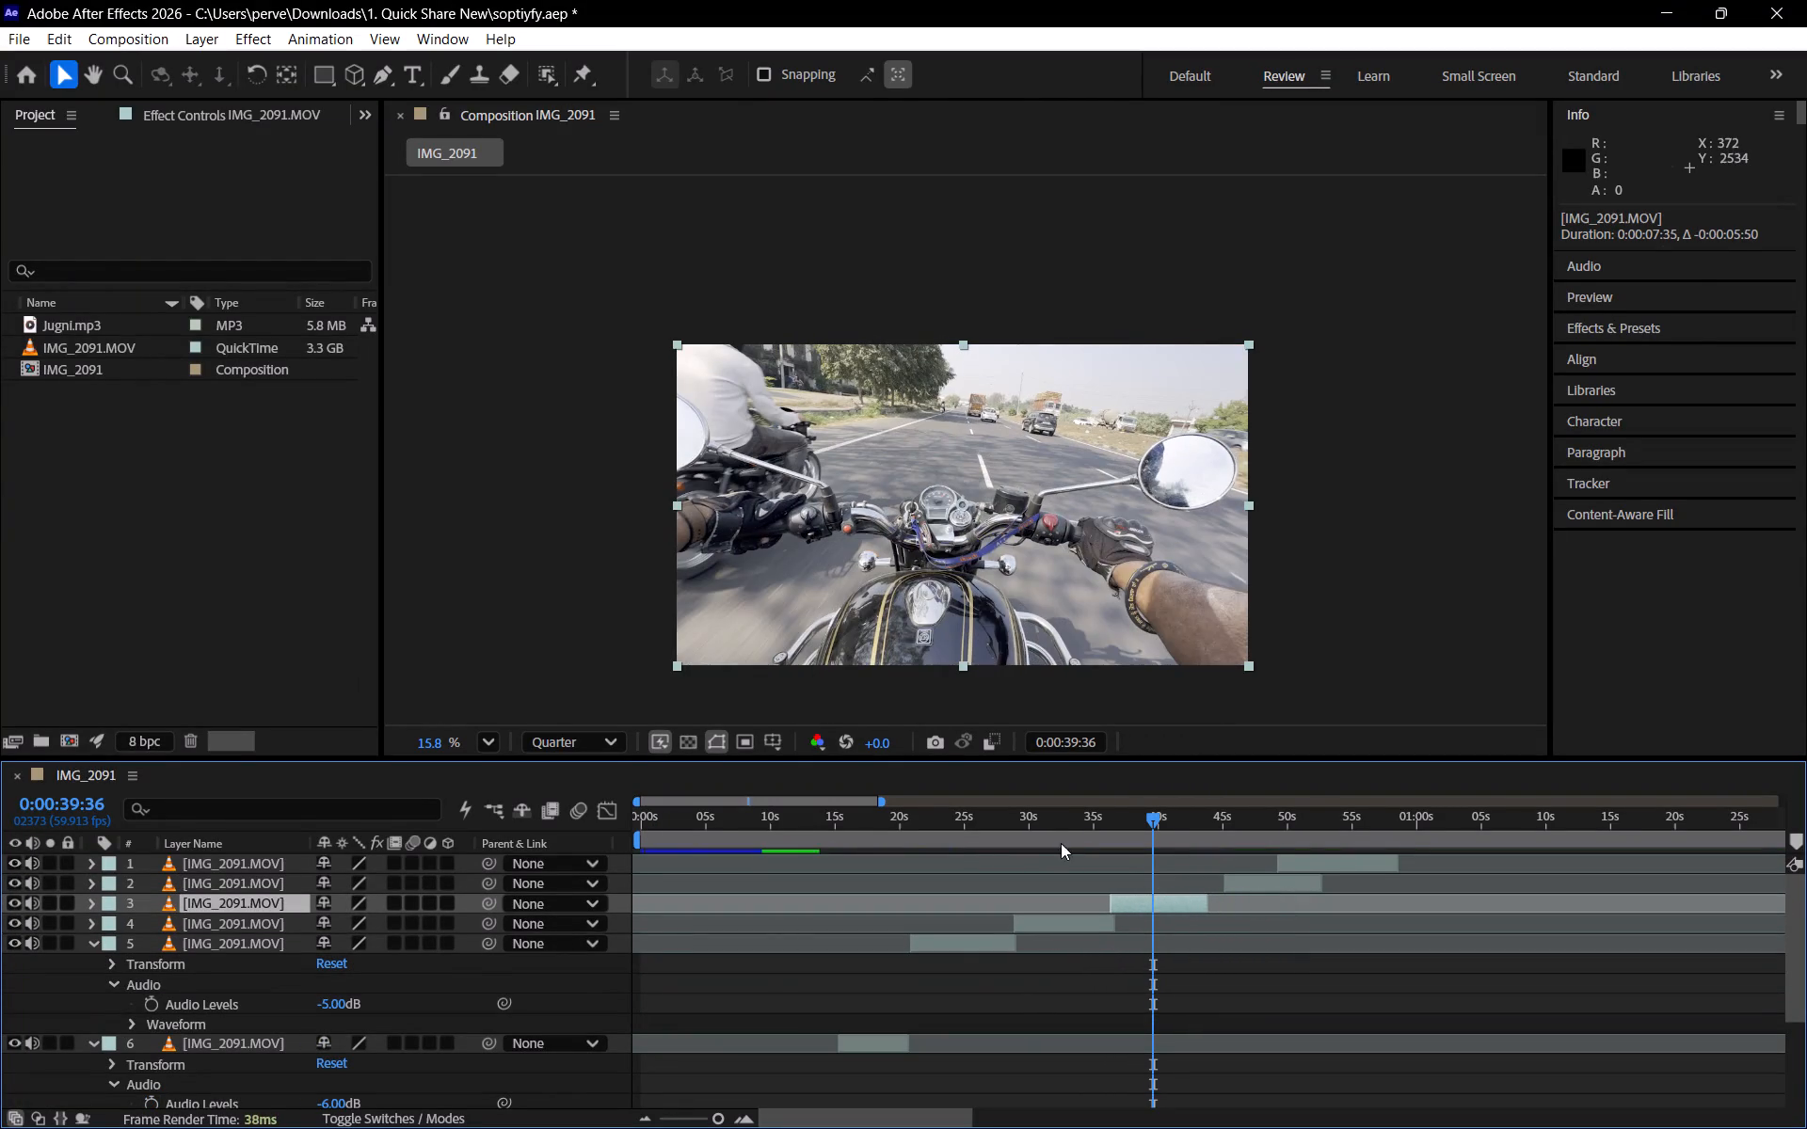
Play the sequence from about 0:00:05, and swap the two clips so layer 3 starts at about 0:00:27 with layer 4 directly after it.
left_click_drag(1041, 824, 707, 847)
key("space")
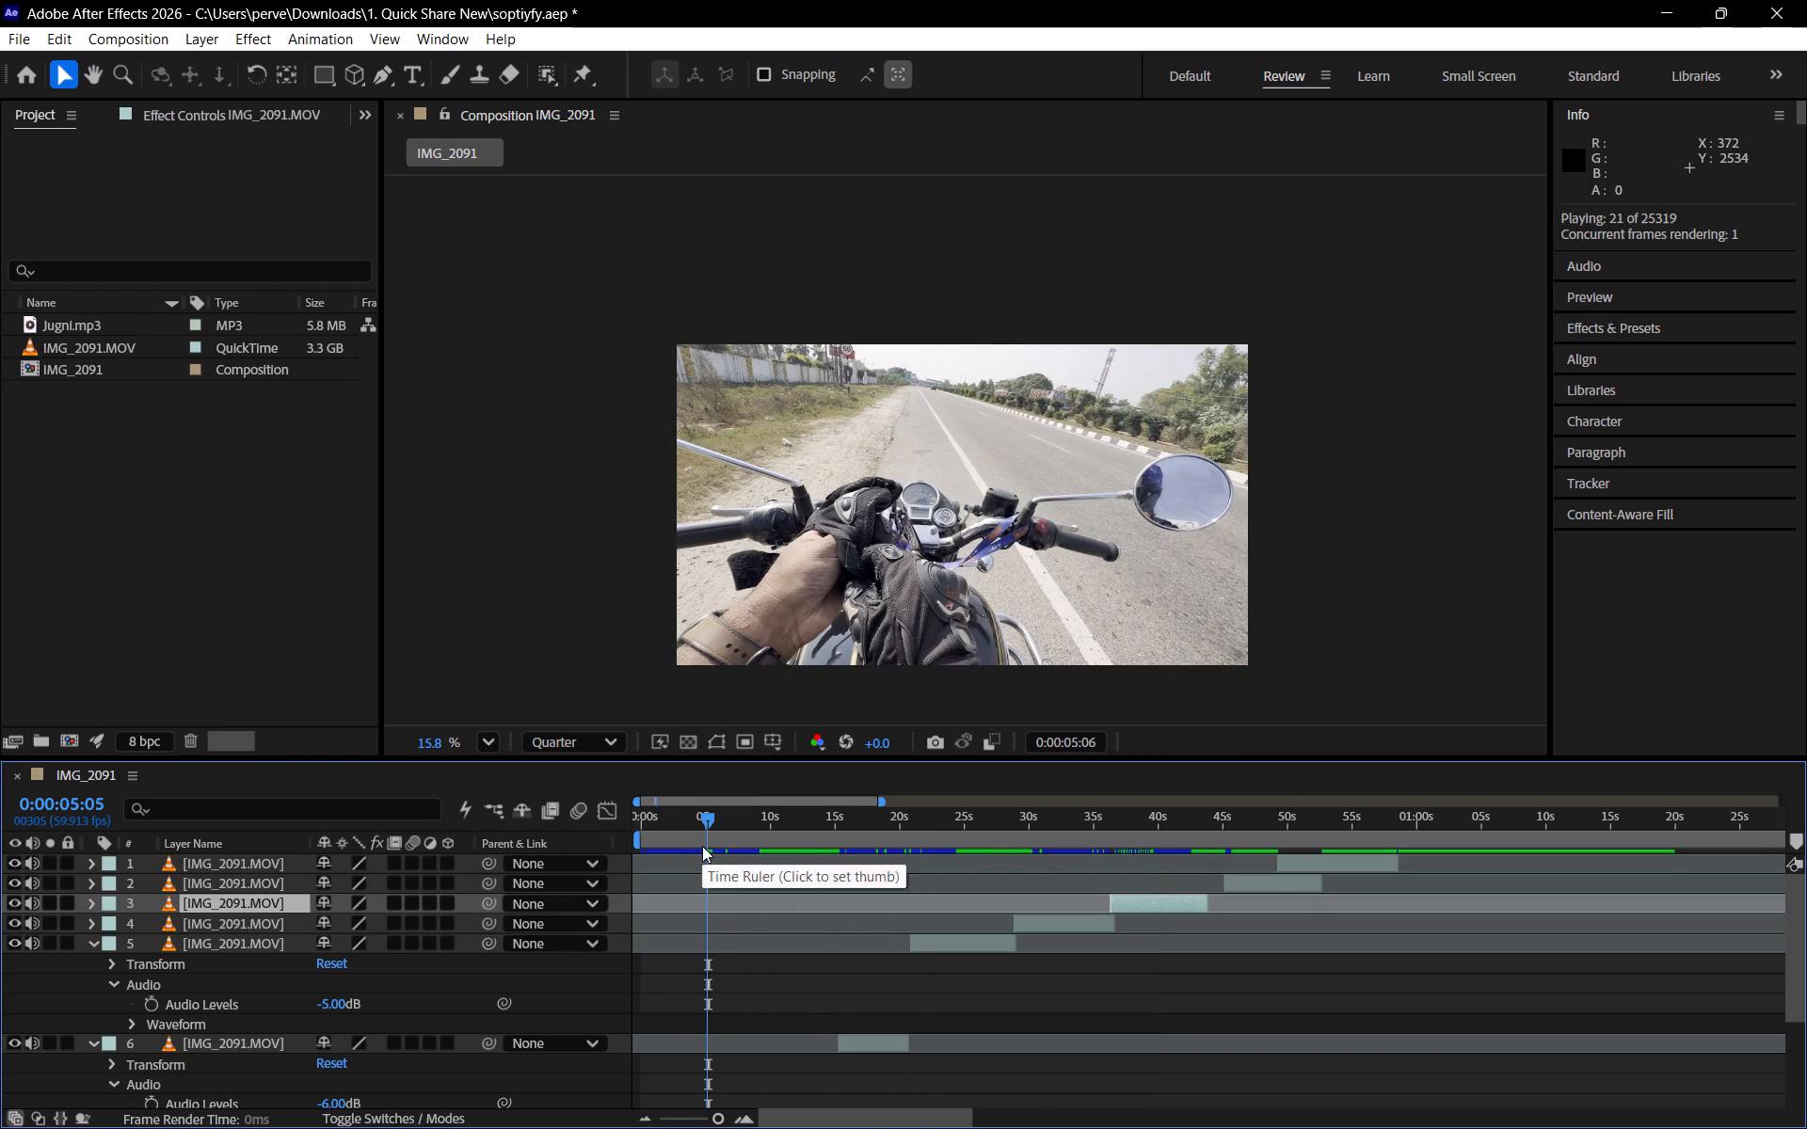
key("space")
key("space")
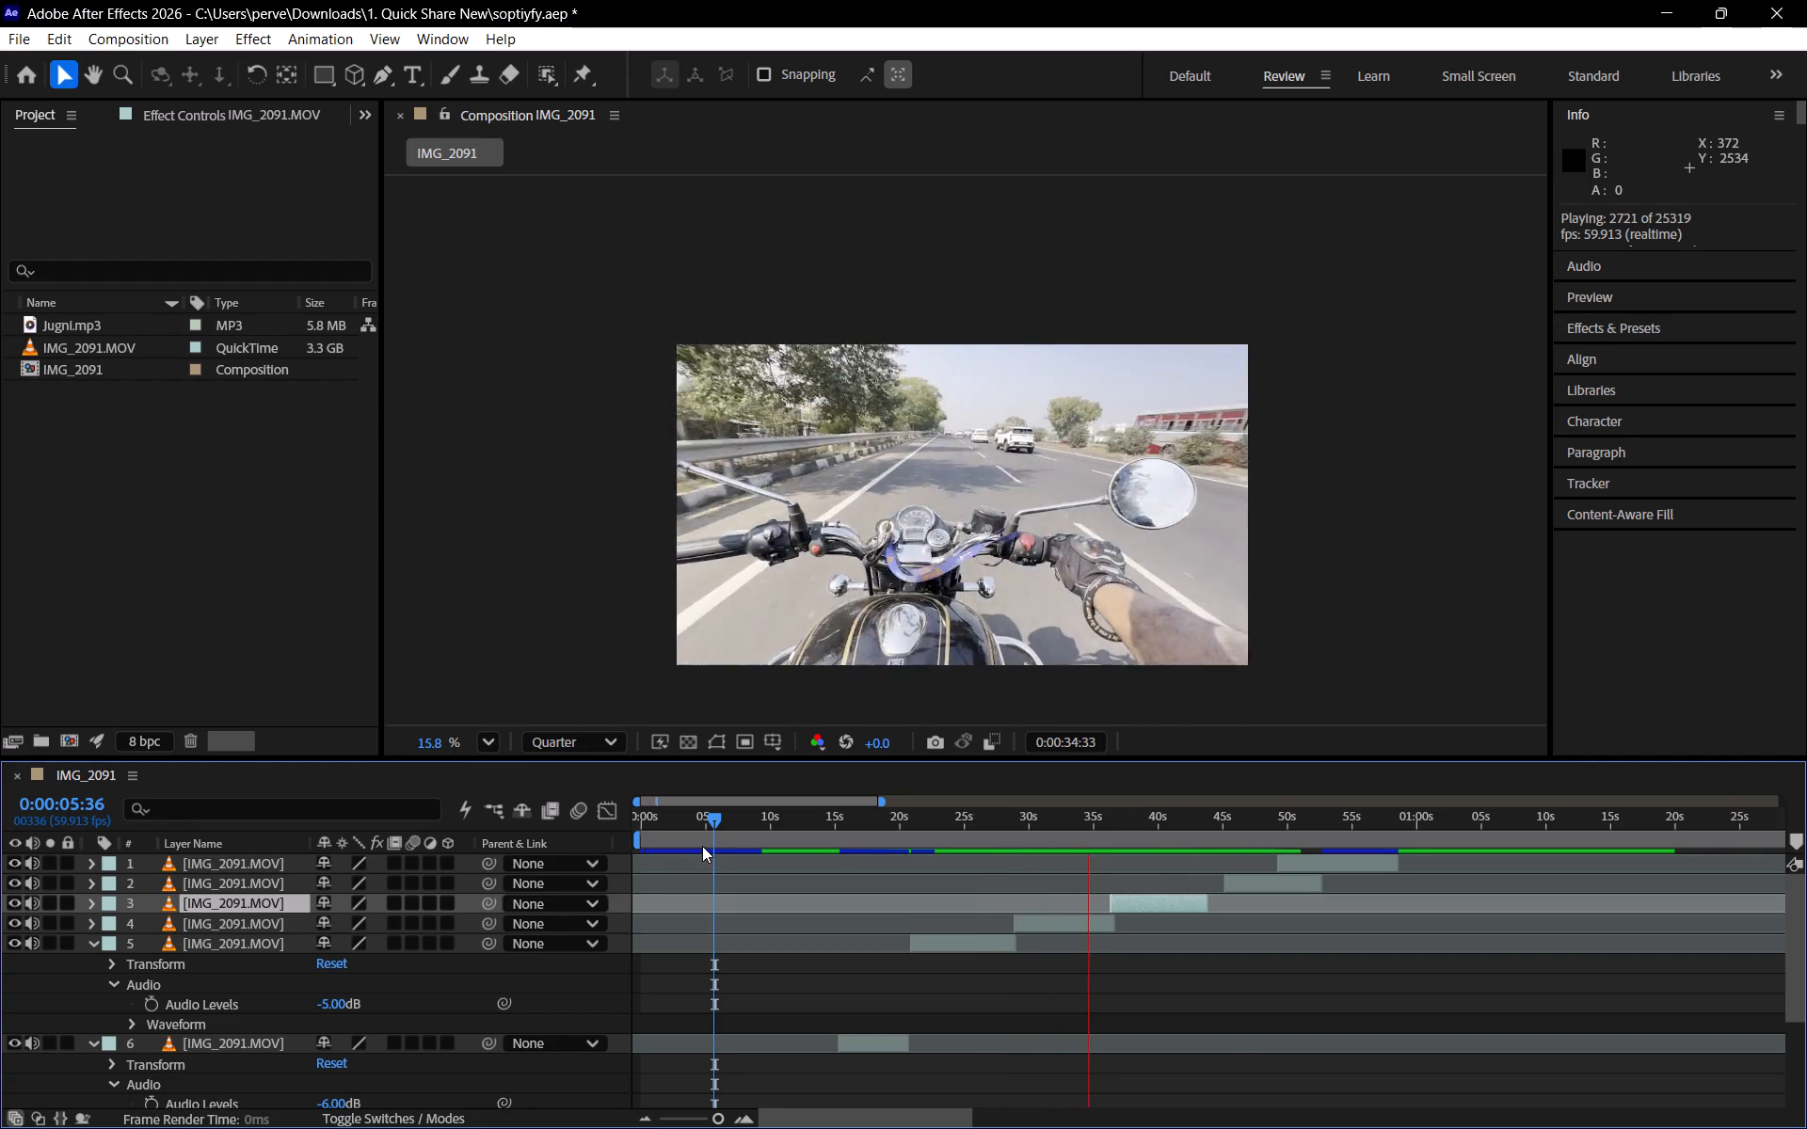
key("space")
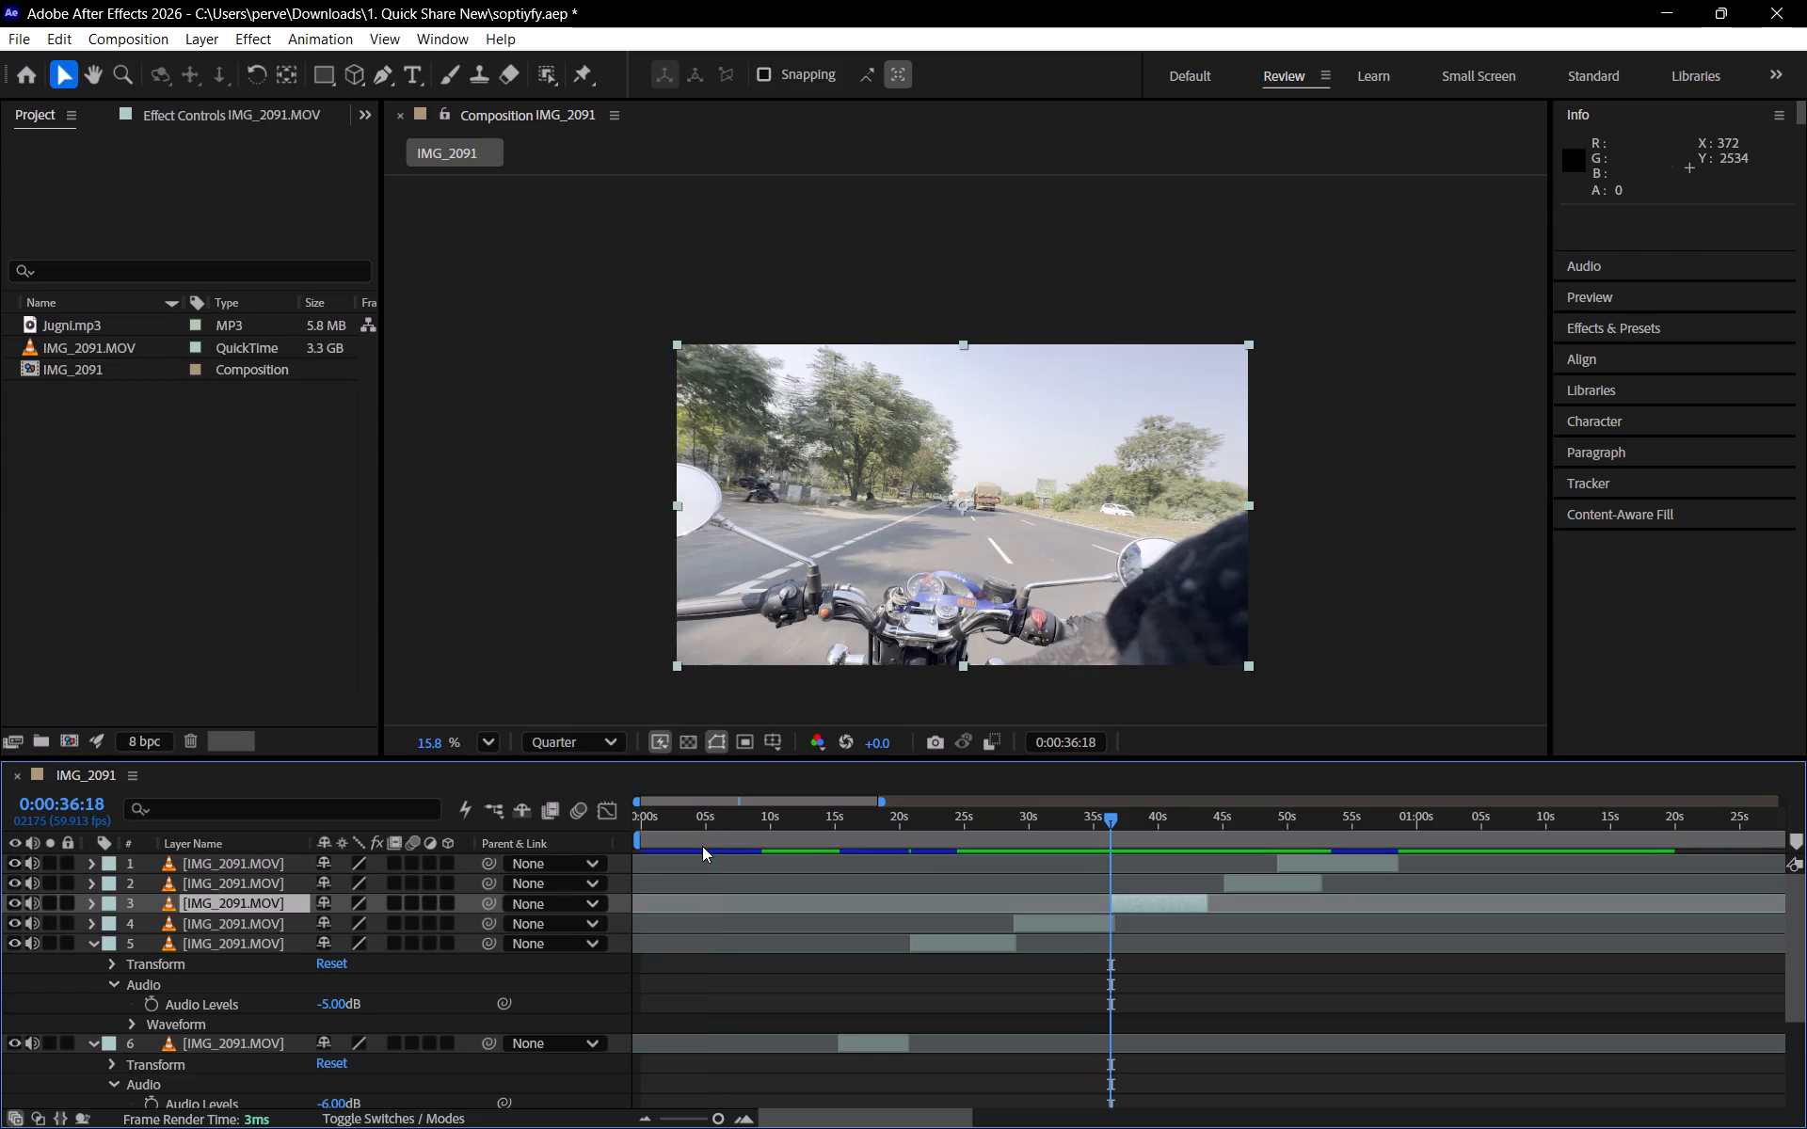
left_click_drag(1173, 906, 1127, 895)
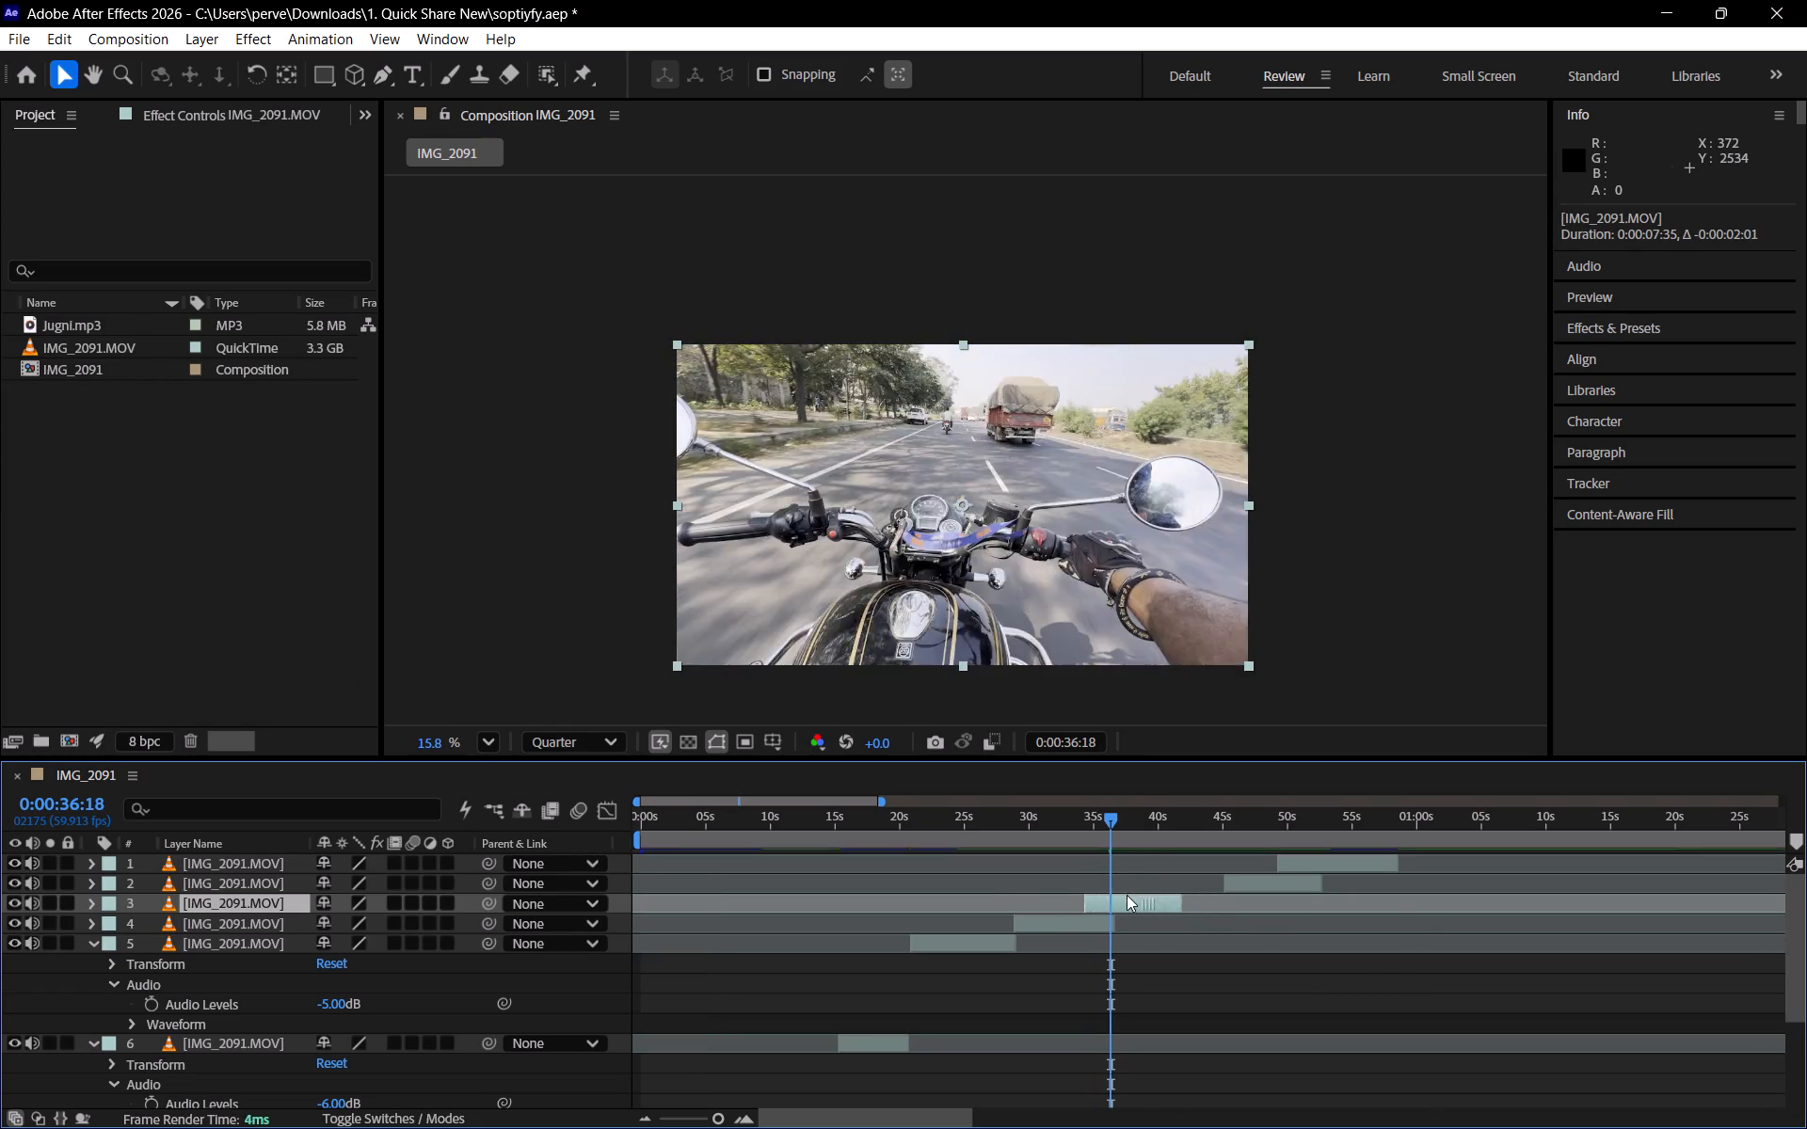
left_click_drag(1127, 895, 1054, 885)
left_click_drag(1060, 930, 1072, 934)
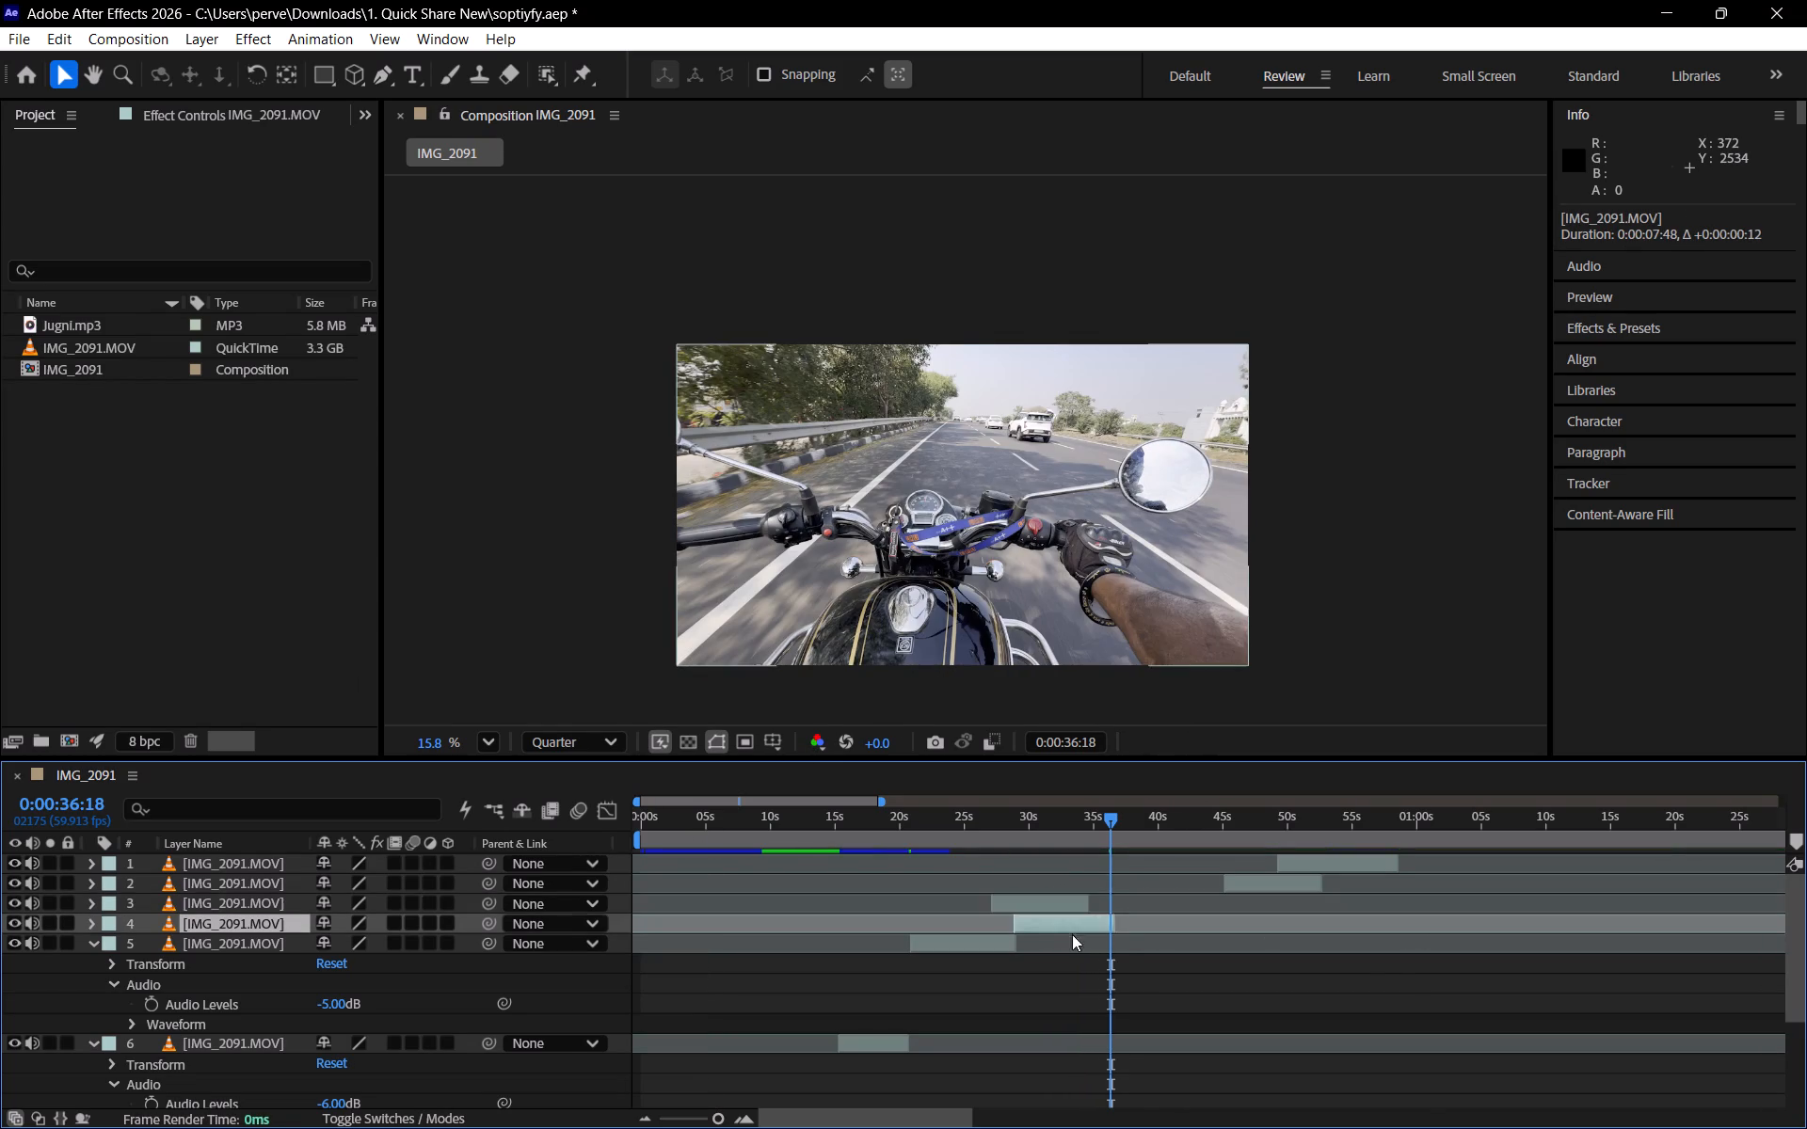
left_click_drag(1072, 934, 1134, 946)
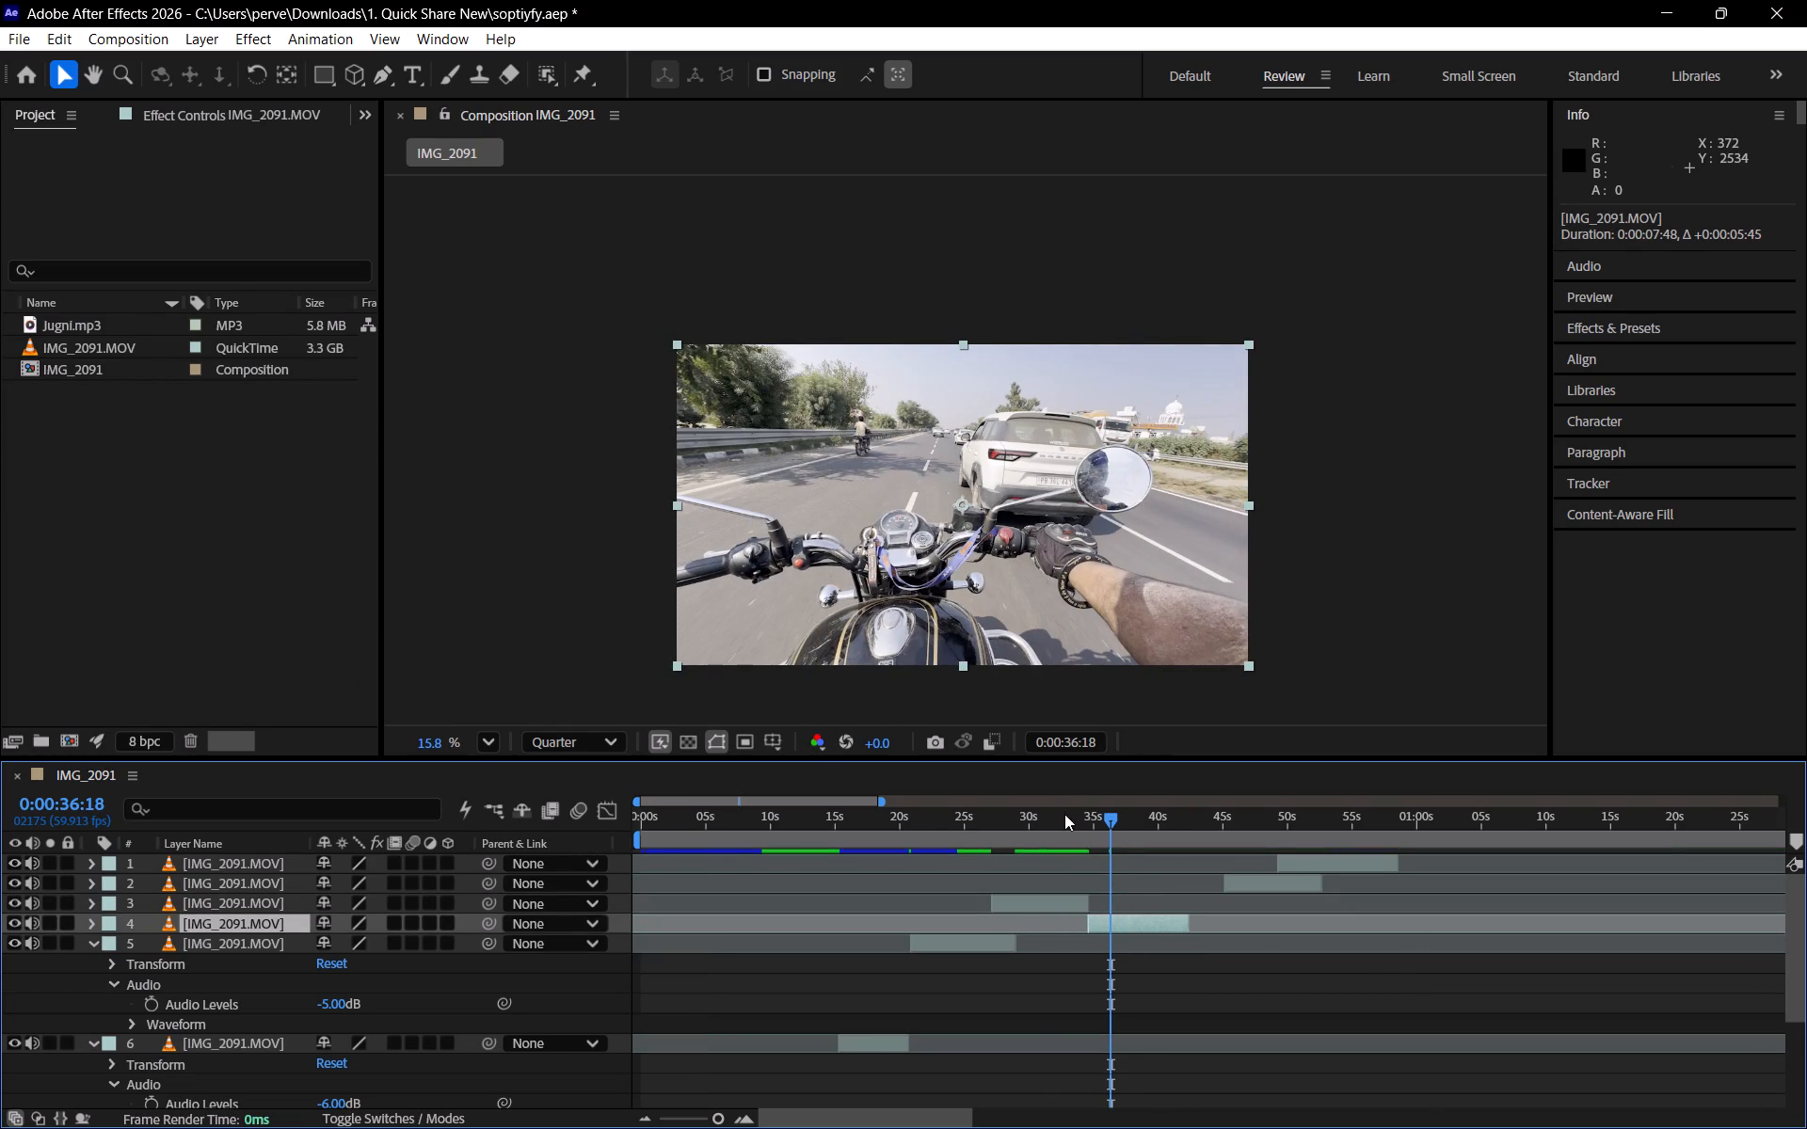
Check the clips against the song and shift layer 4 later so it starts at about 0:00:36, leaving a short gap after layer 3.
left_click_drag(1064, 814, 885, 842)
key("space")
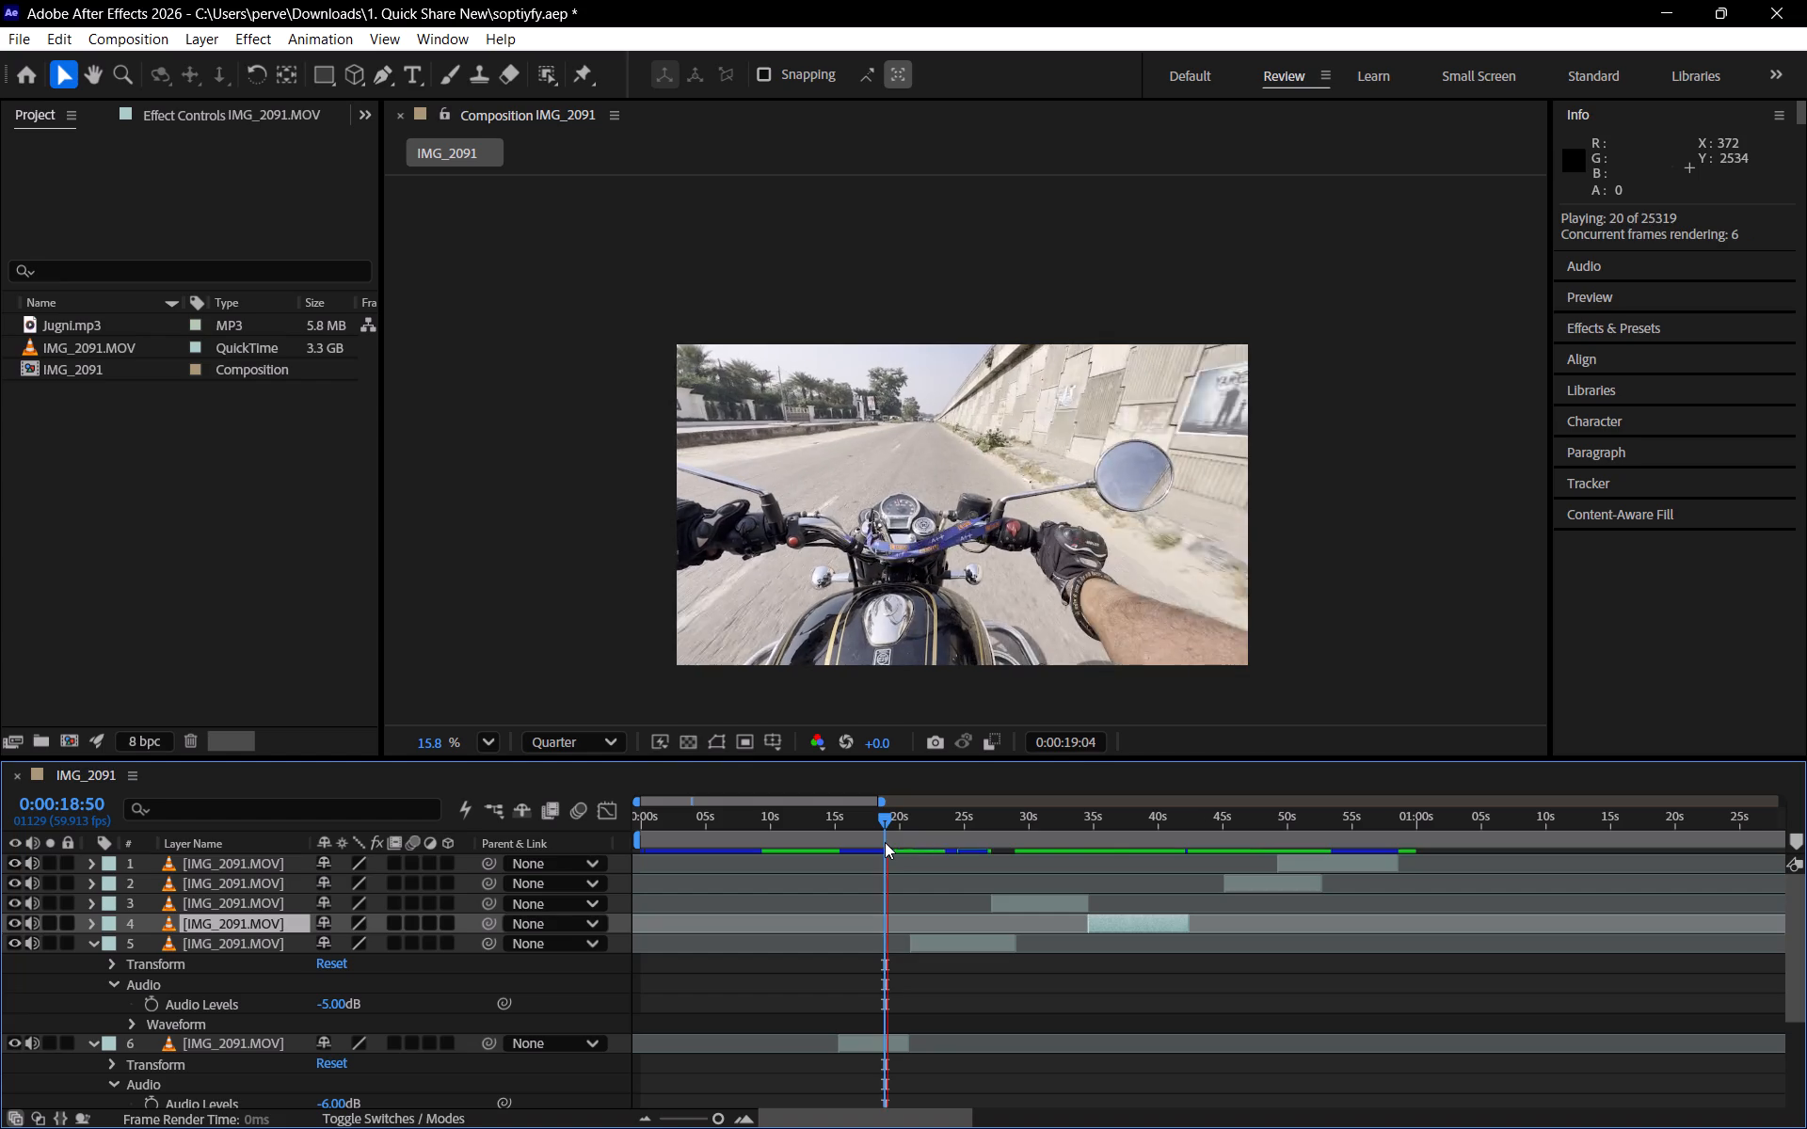
key("space")
key("space")
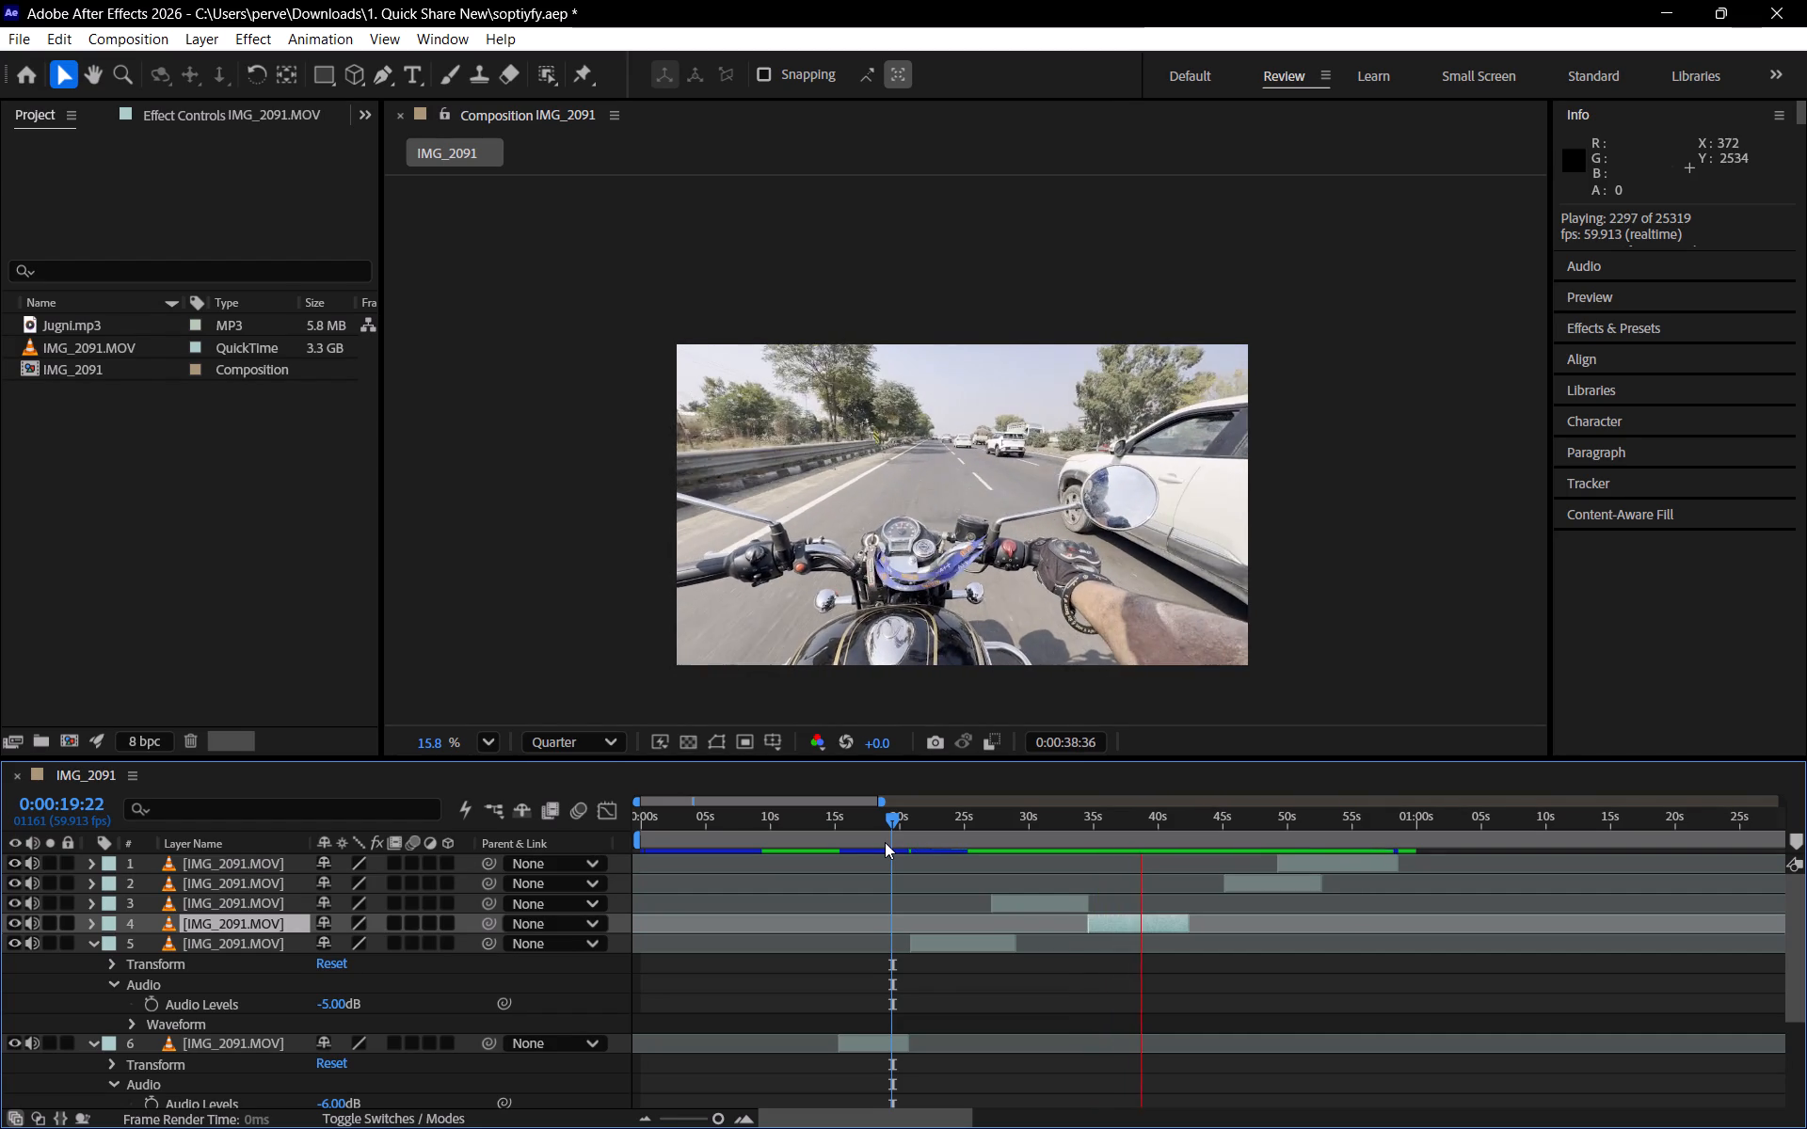
key("space")
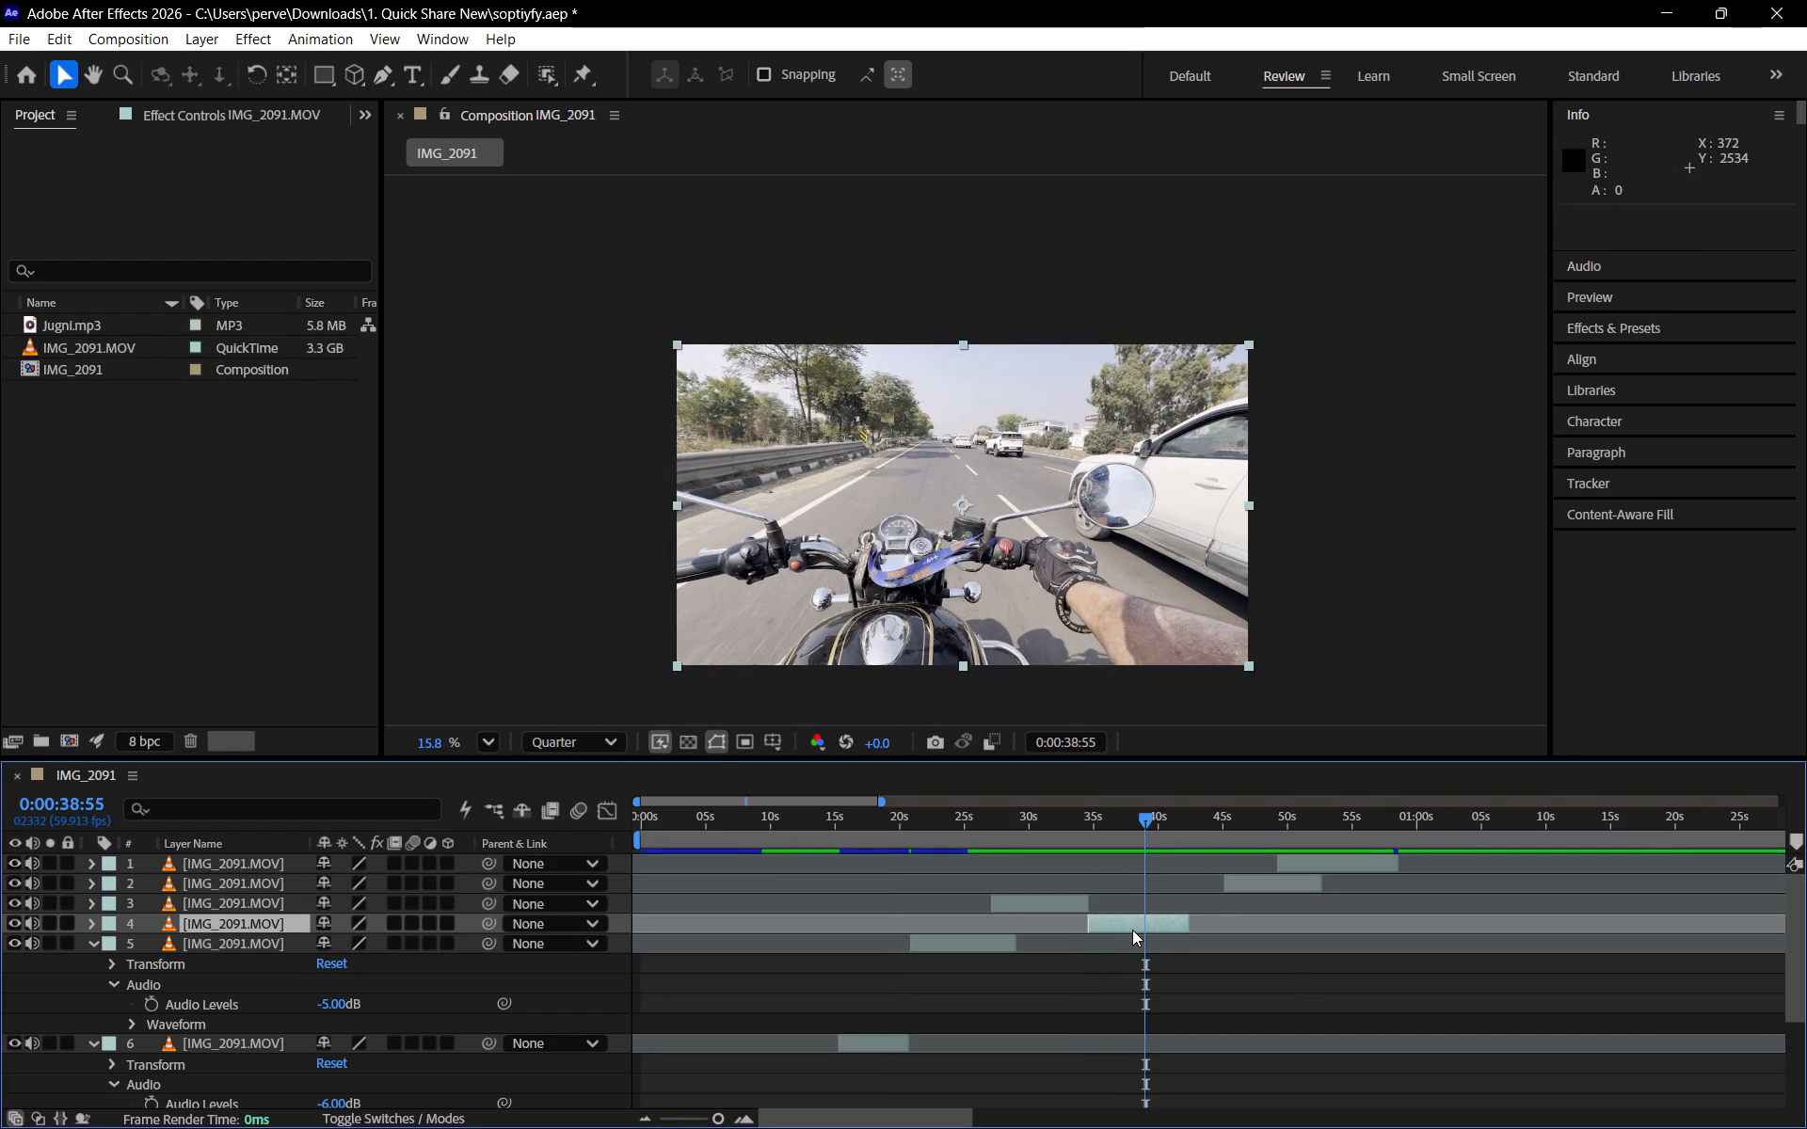
left_click_drag(1132, 930, 1175, 936)
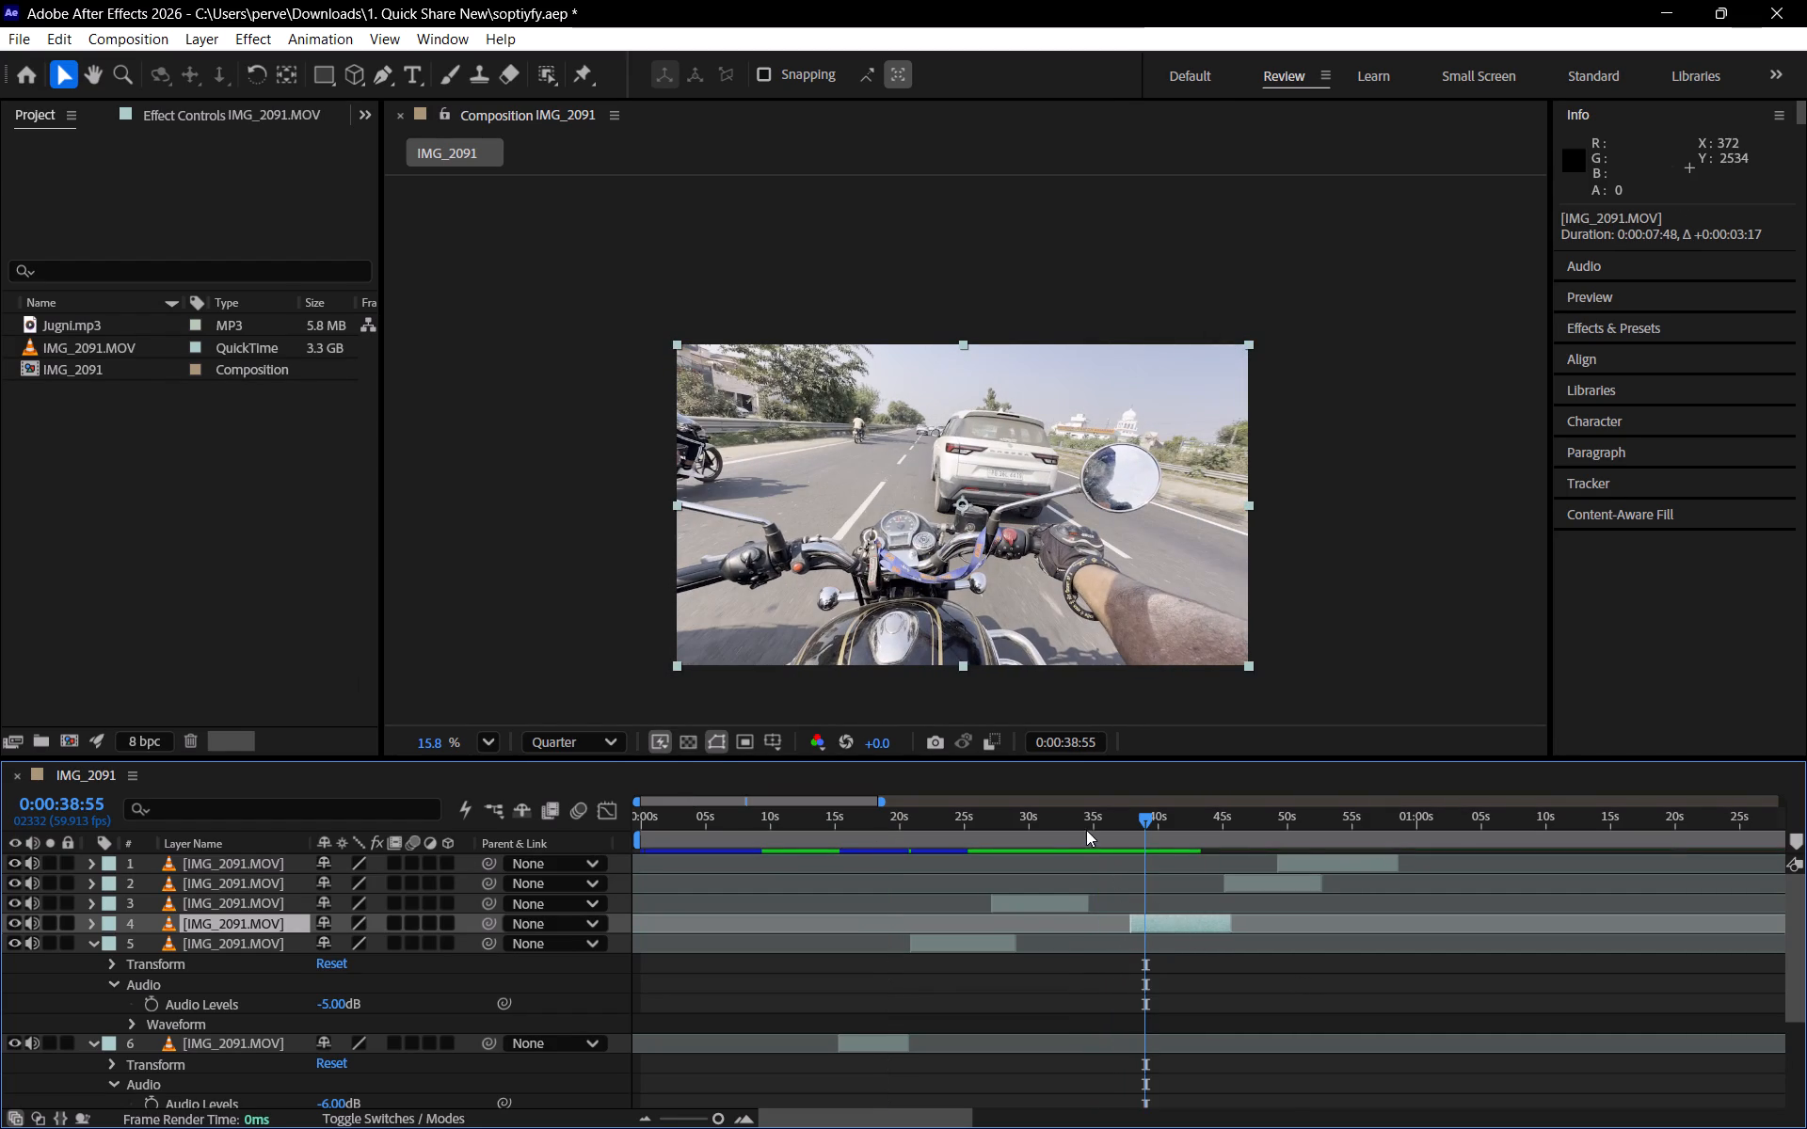
left_click_drag(1113, 808, 1097, 813)
key("space")
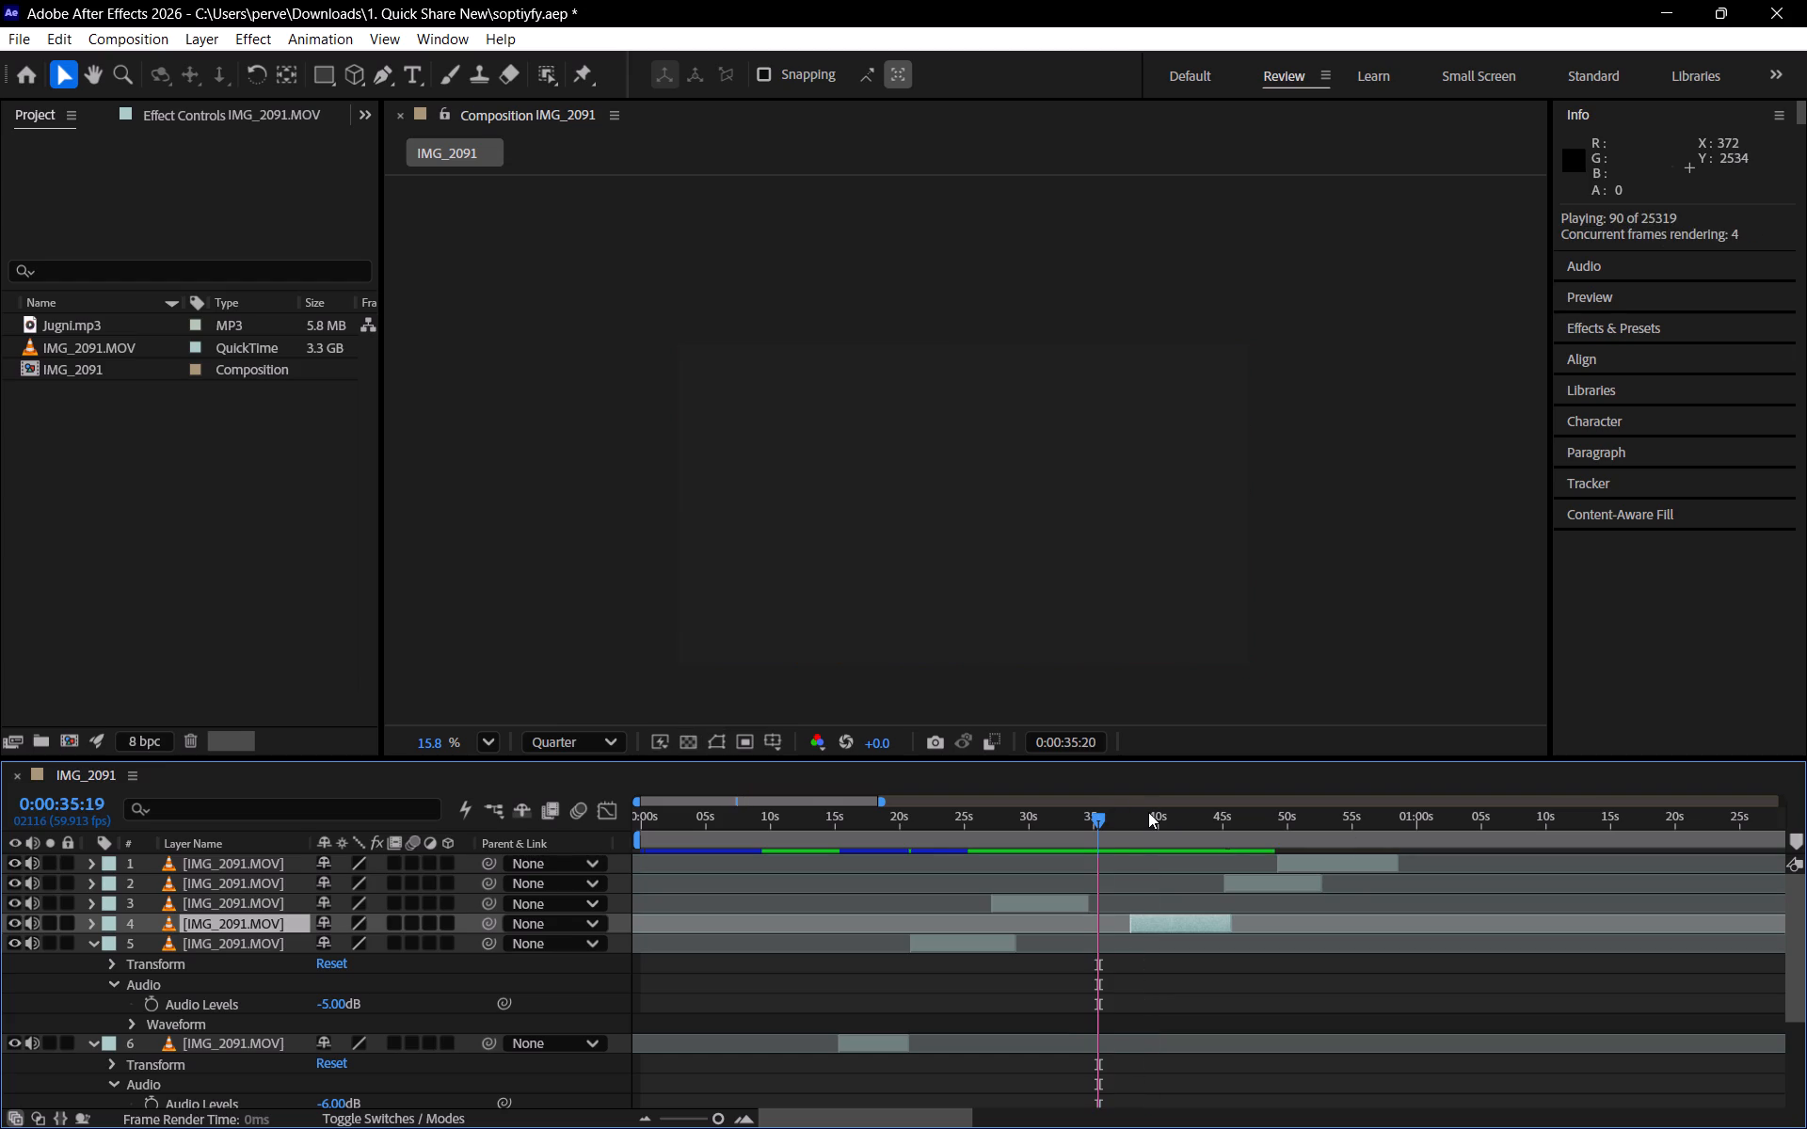
key("space")
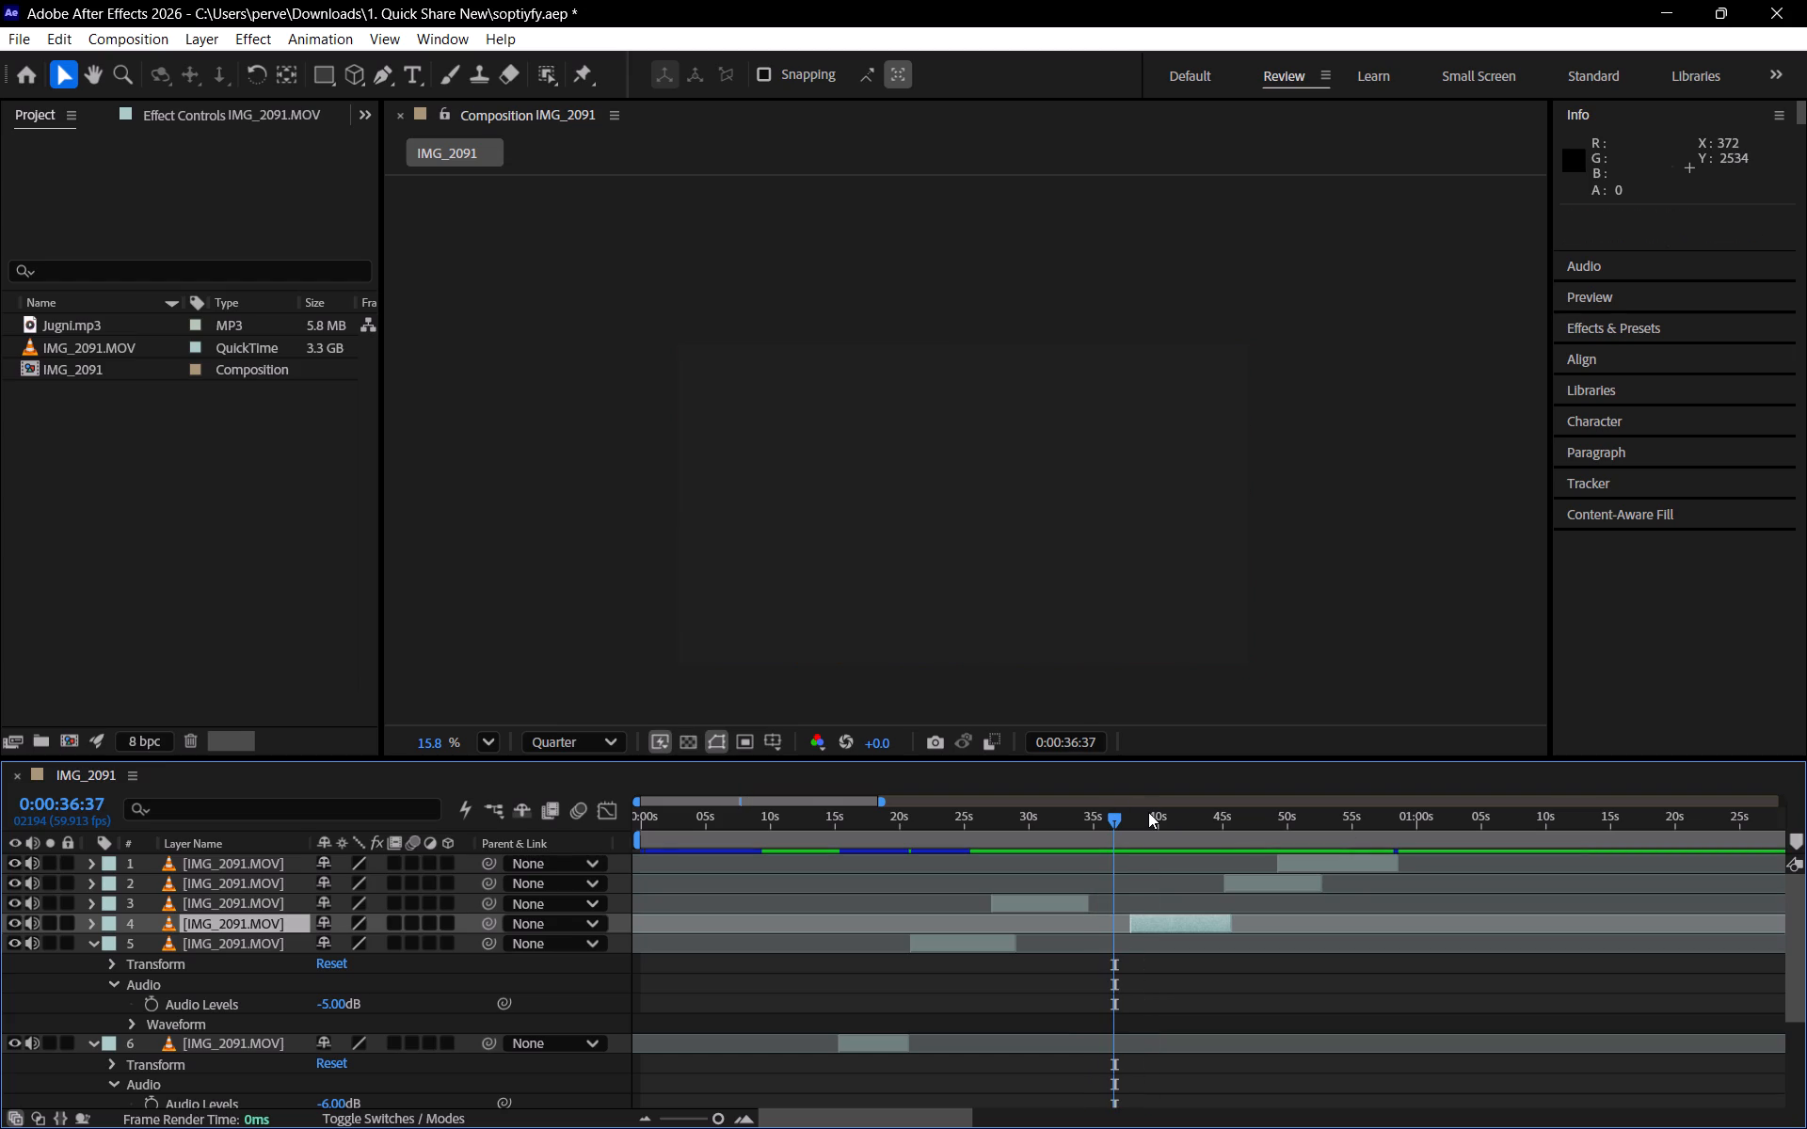
left_click_drag(1159, 920, 1141, 919)
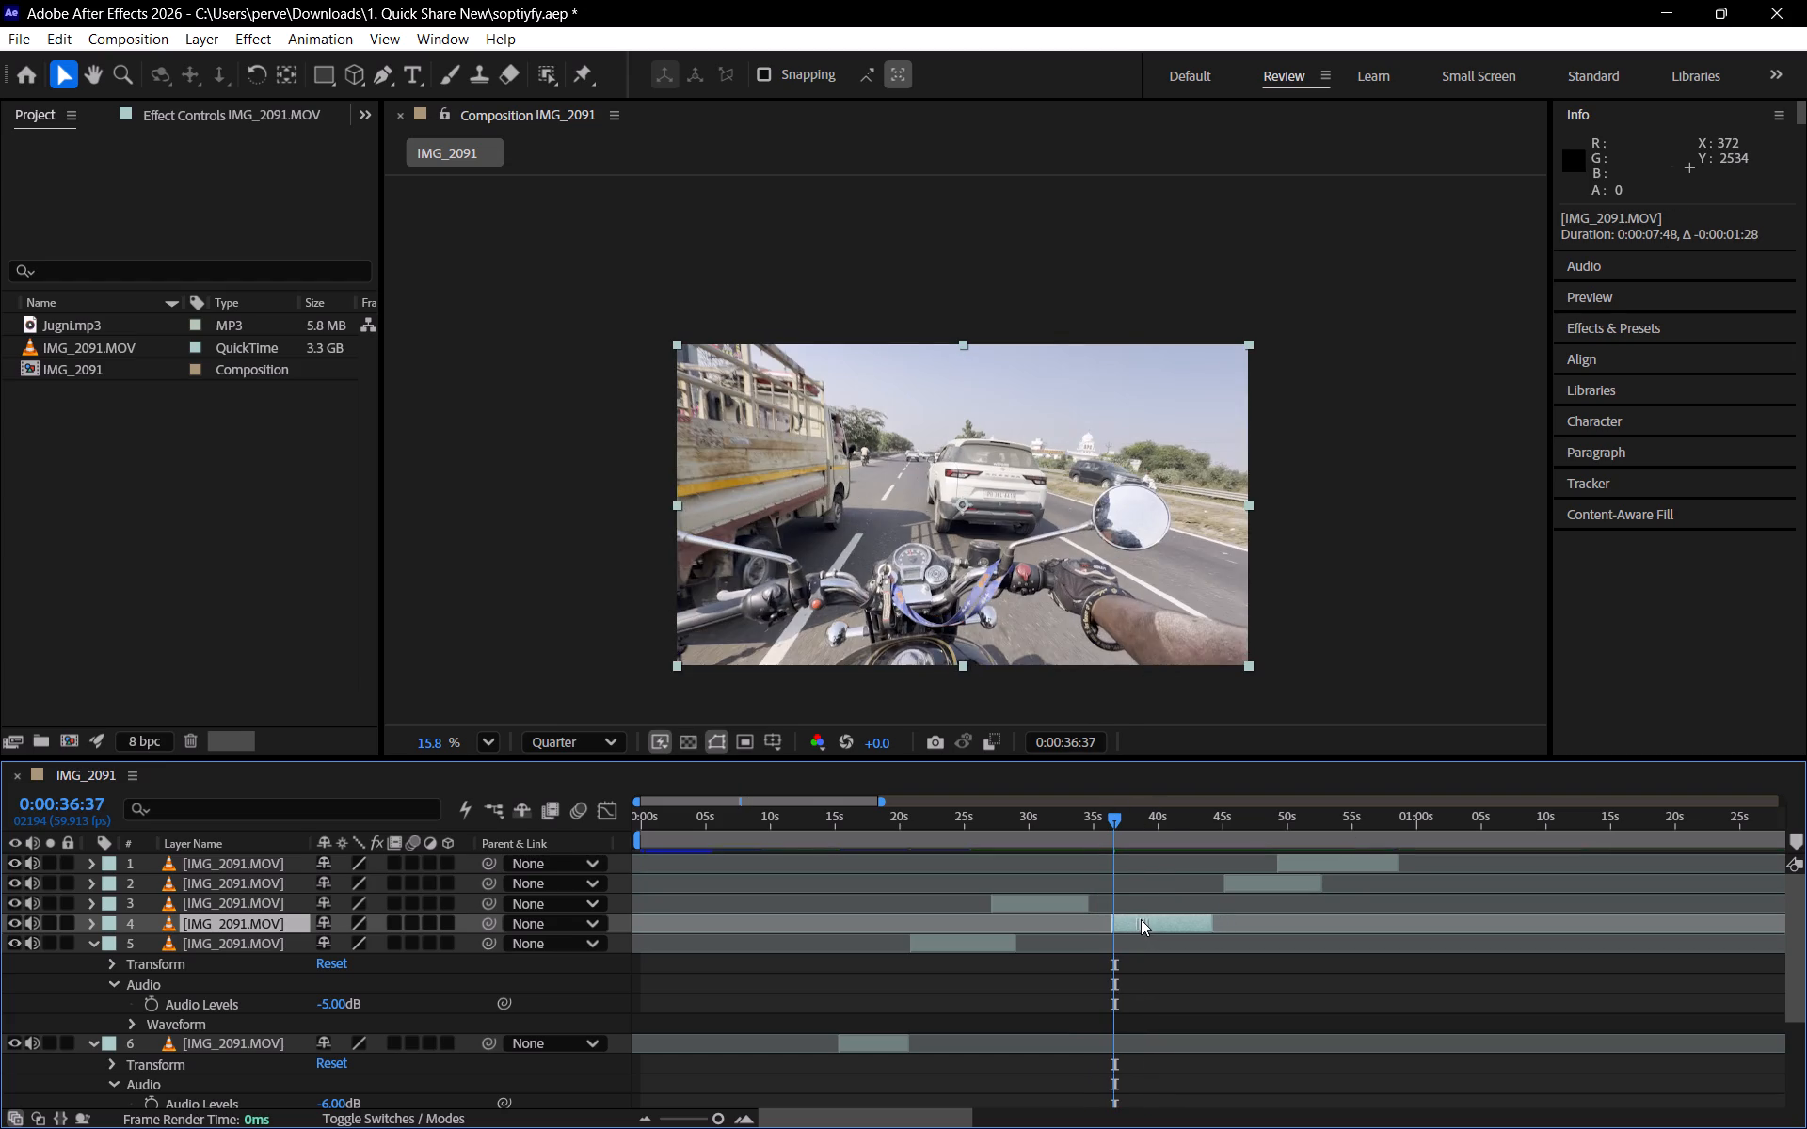
left_click_drag(1141, 919, 1136, 919)
Play from 0:00:28:18 to find the next cue in the song, and move layer 2 later so it starts at 0:00:47:40.
left_click_drag(1055, 811, 1007, 810)
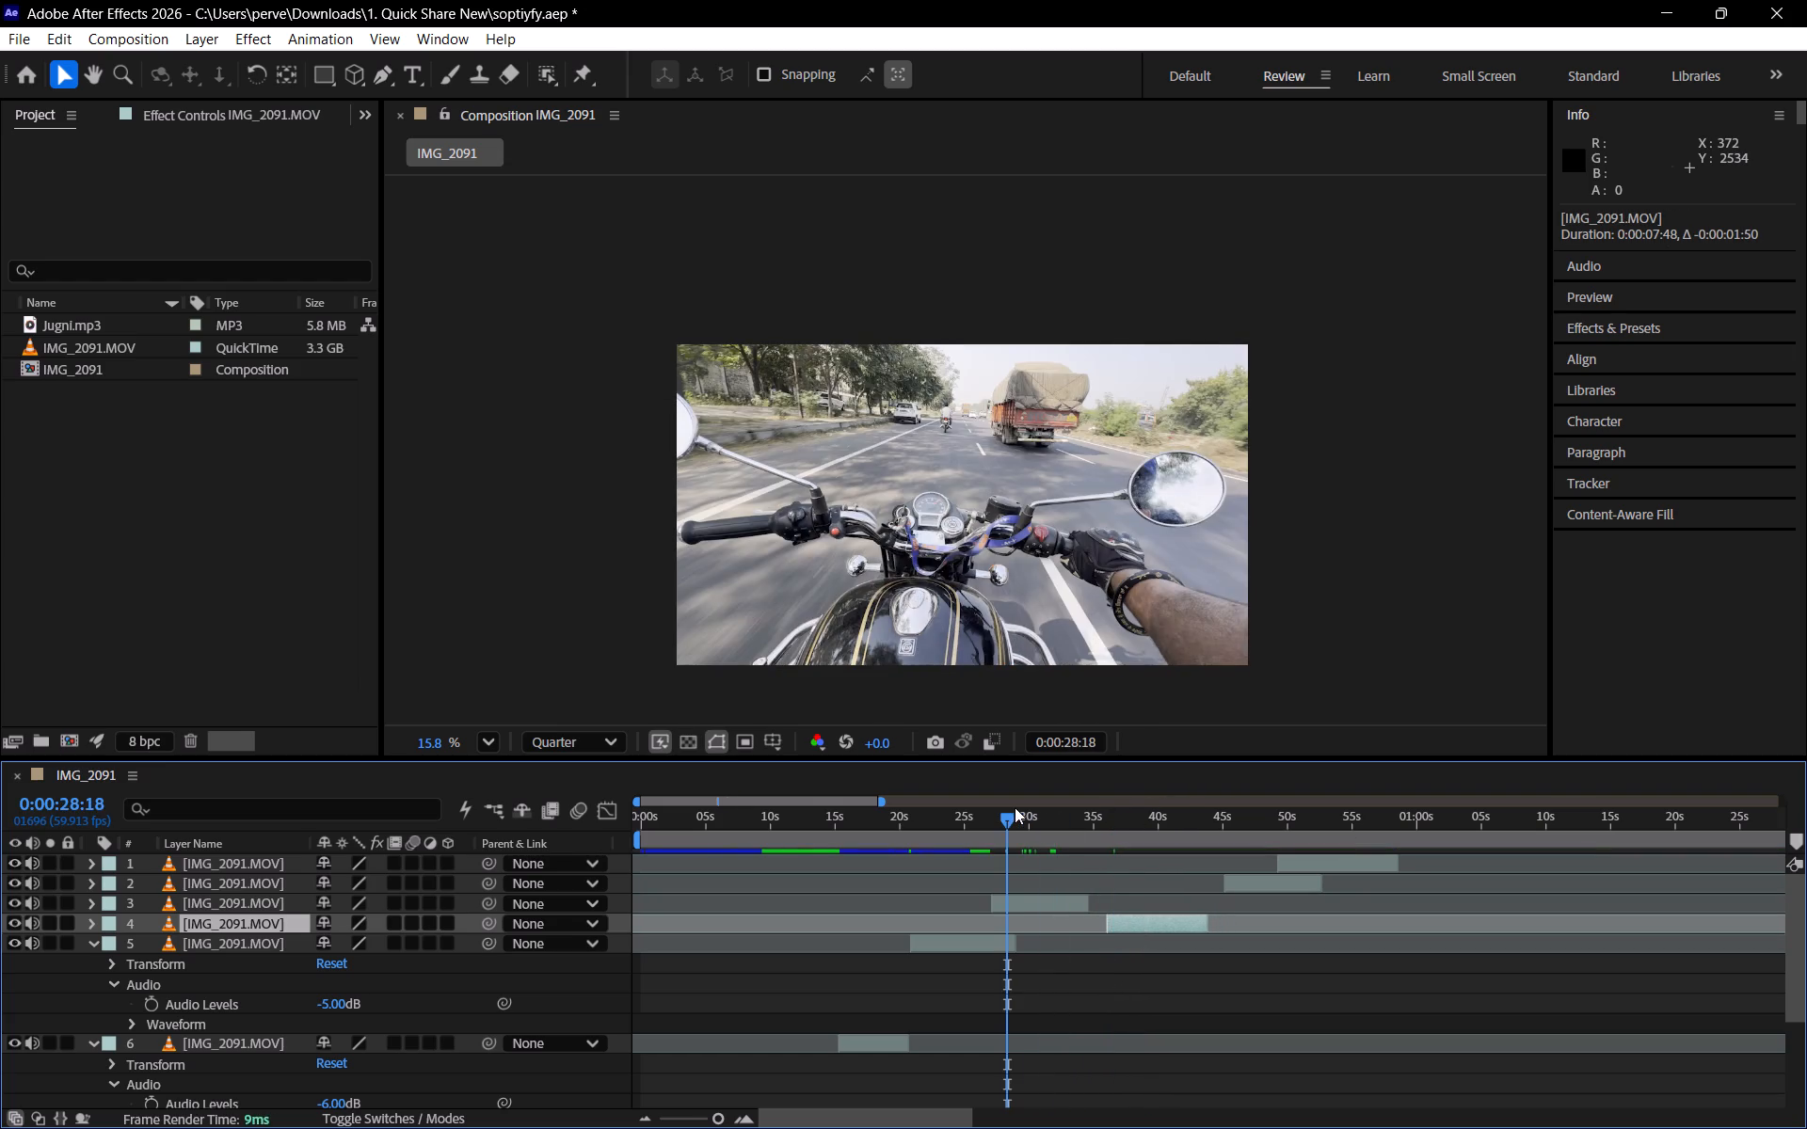
key("space")
key("space")
key("space")
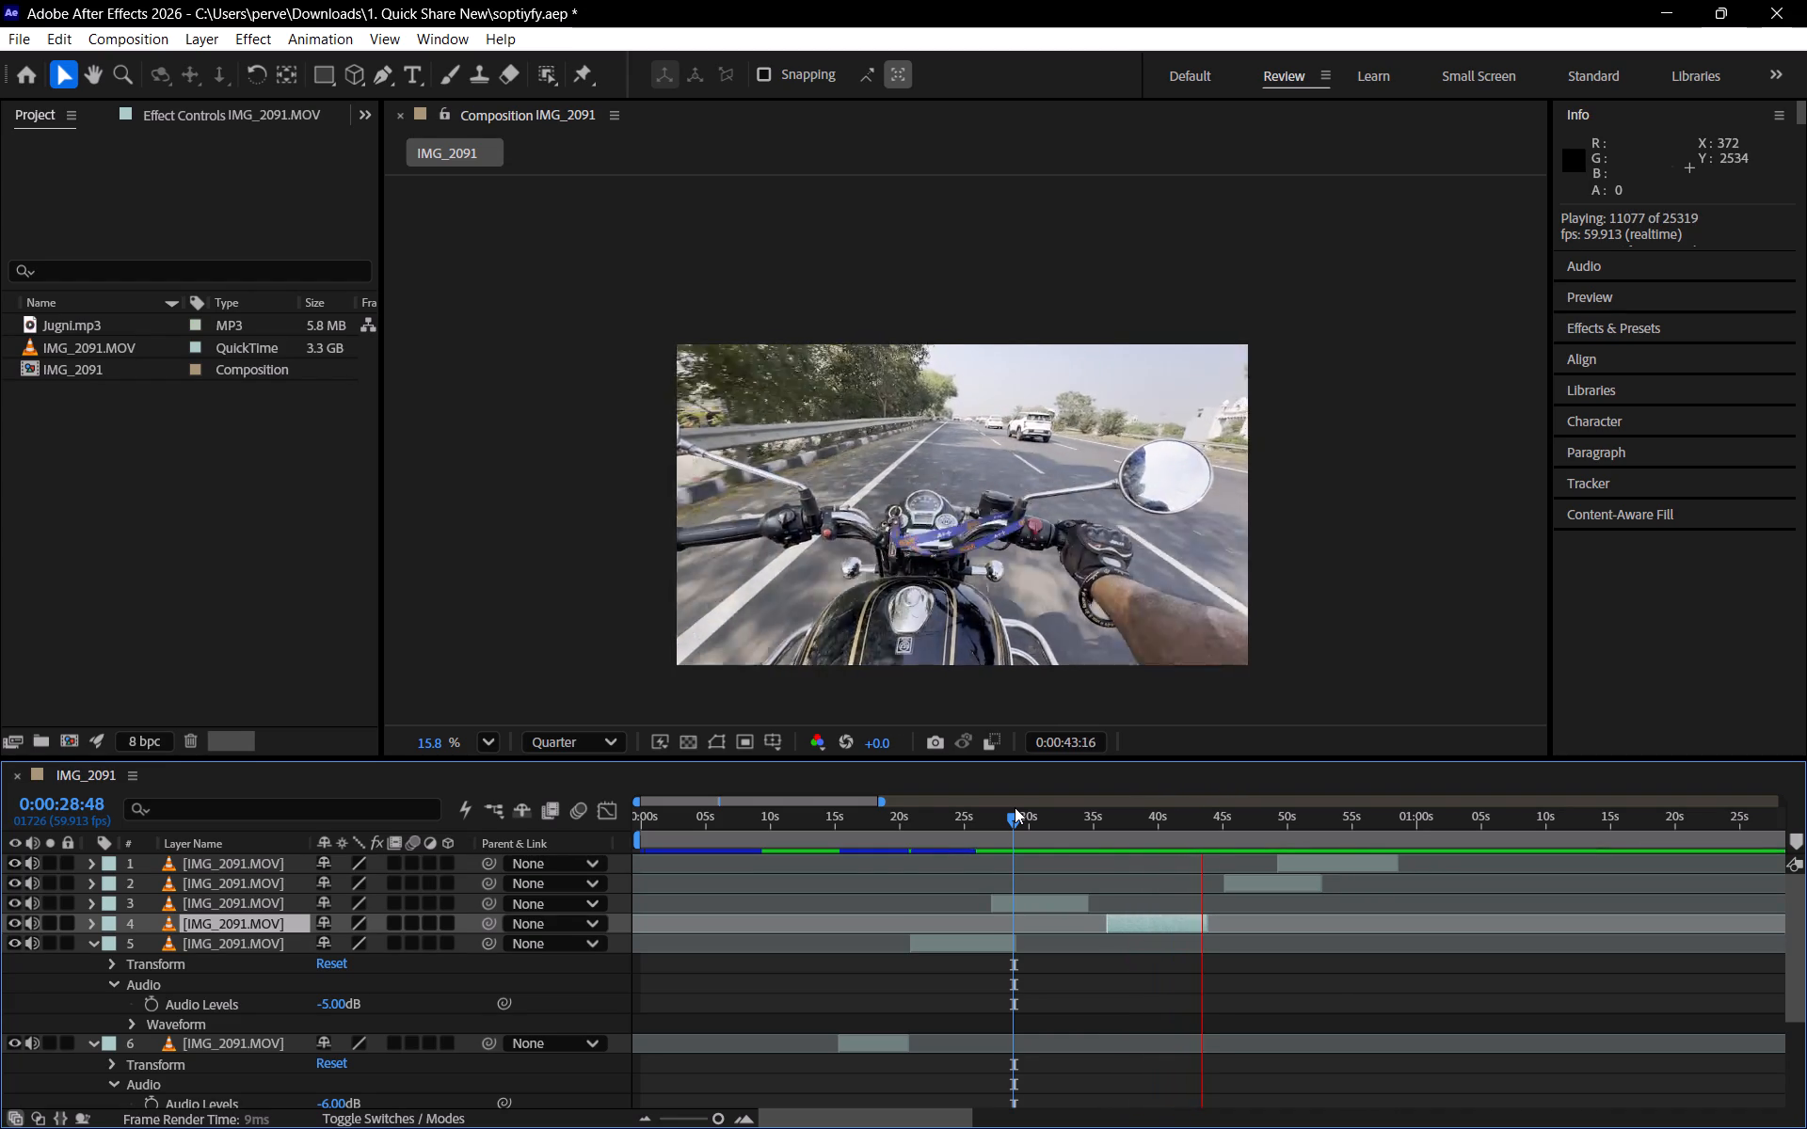
key("space")
key("space")
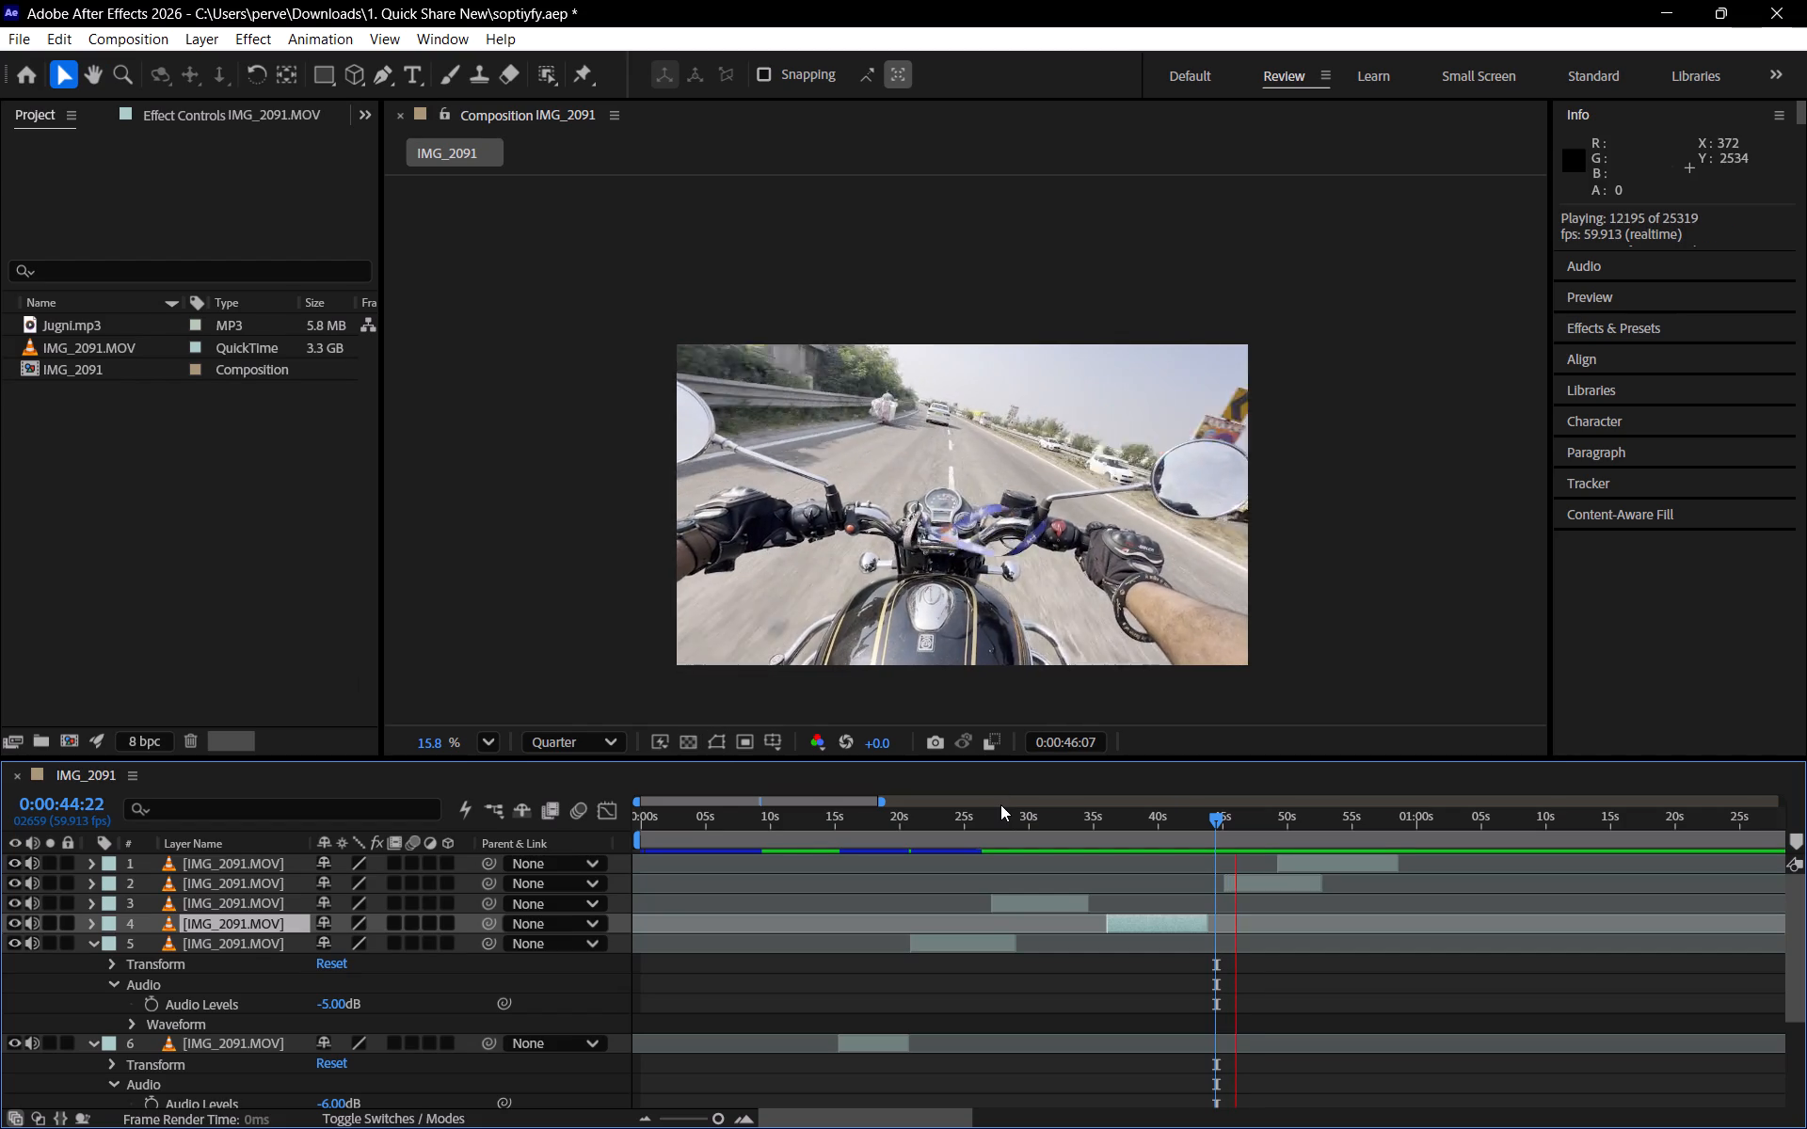
key("space")
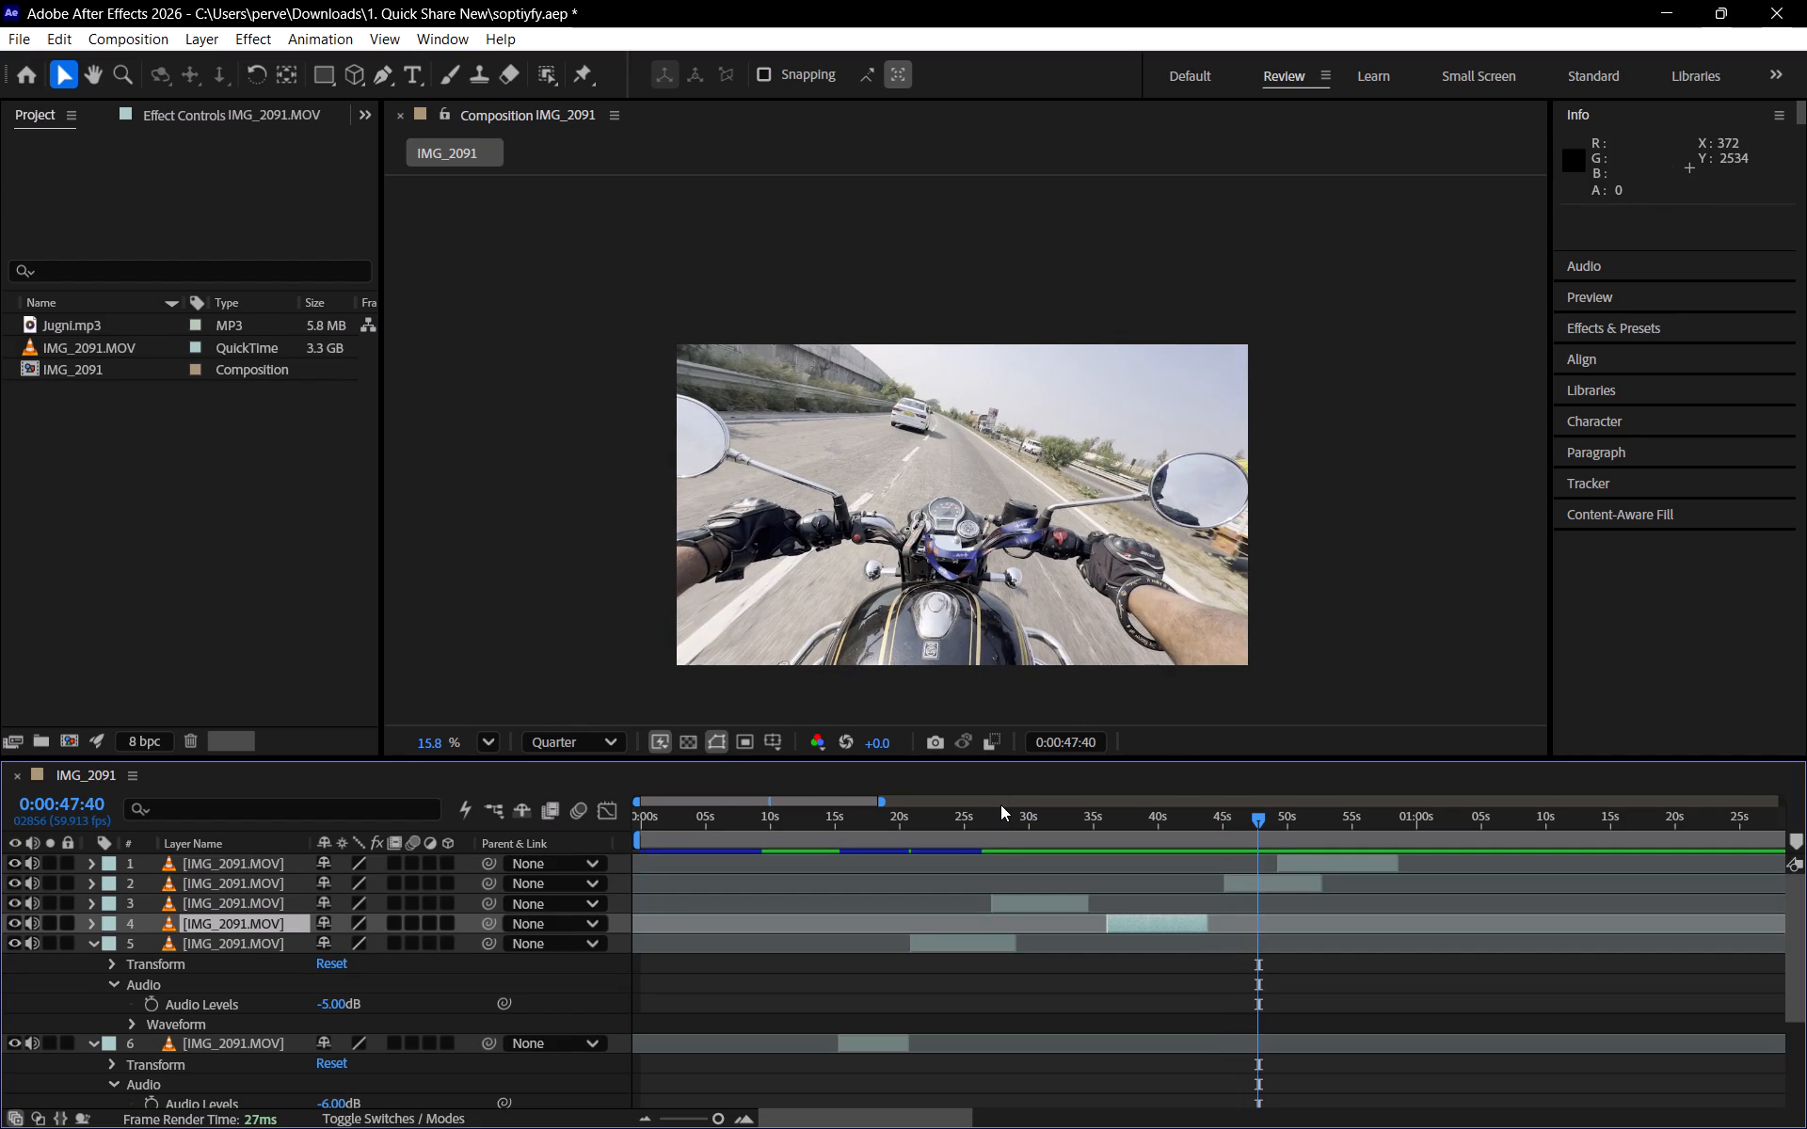
left_click_drag(1298, 883, 1304, 883)
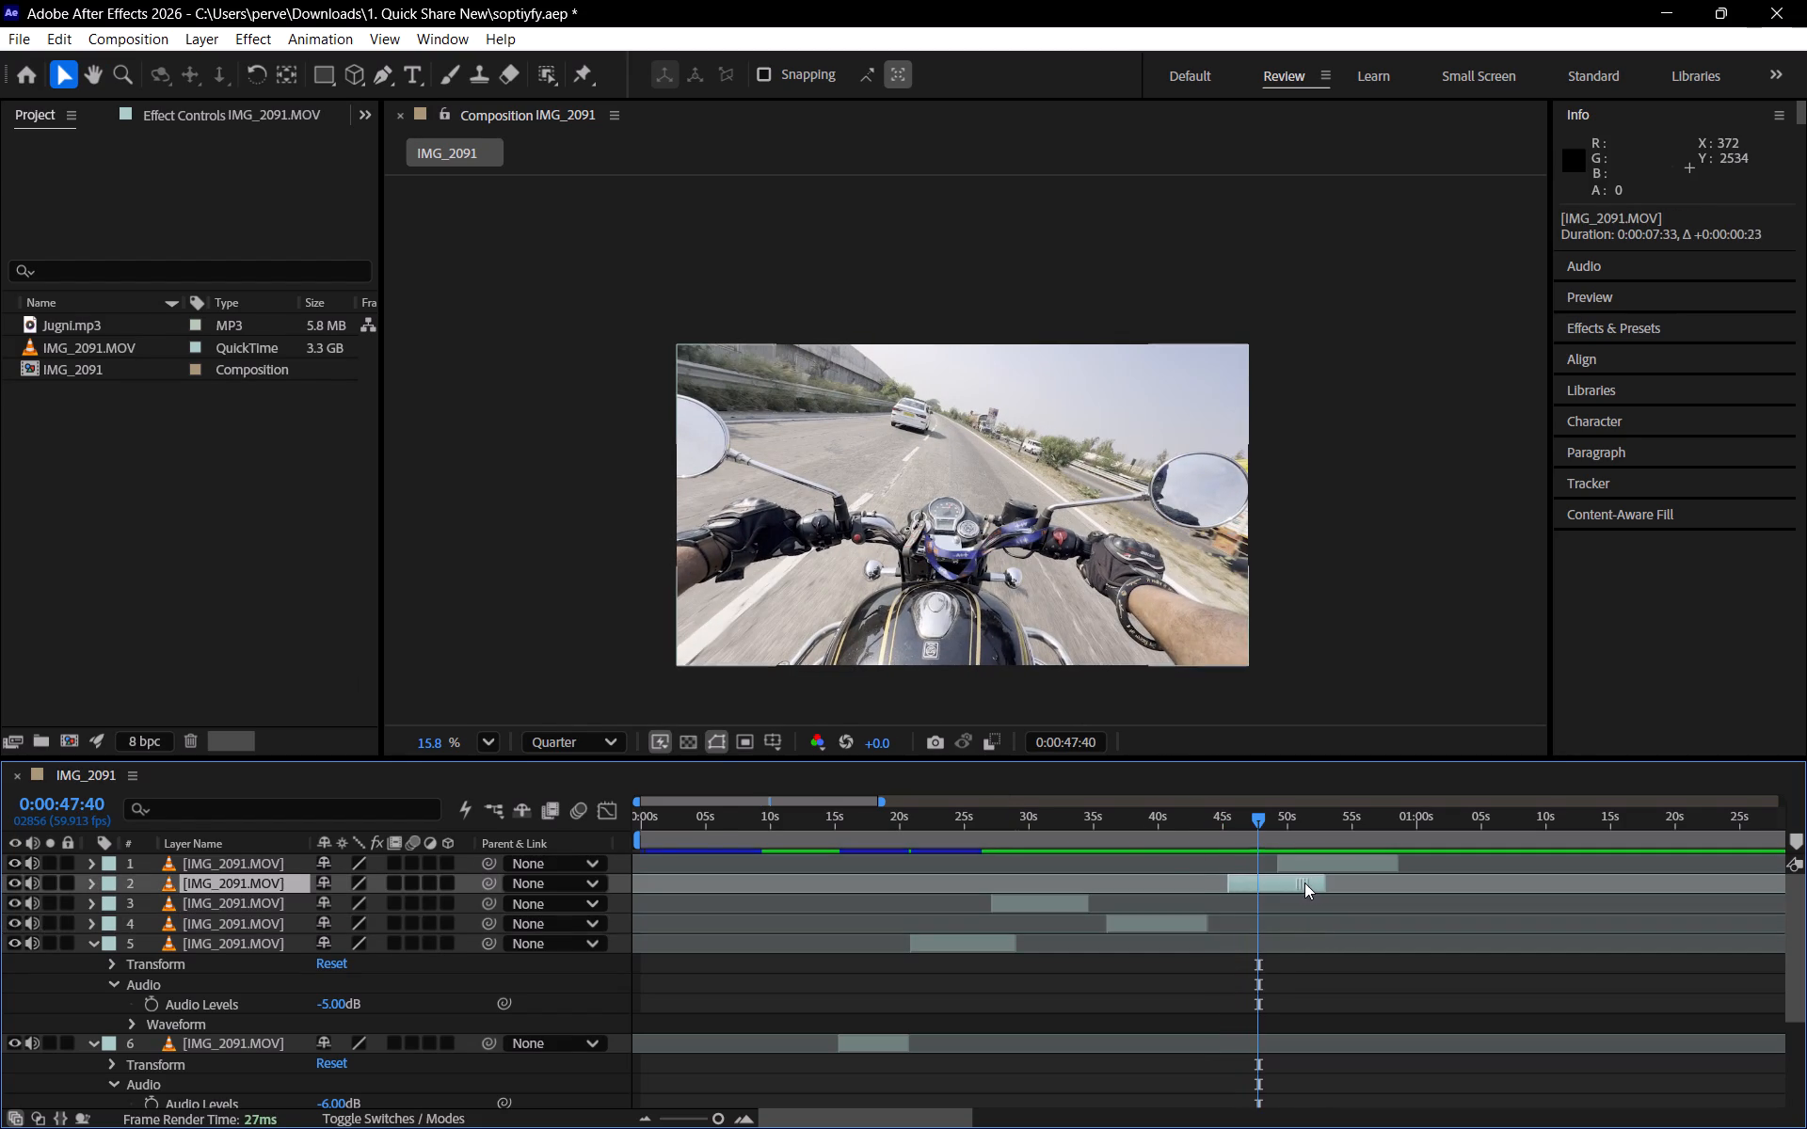
left_click_drag(1304, 883, 1331, 884)
Move layer 1 so that it starts at 0:00:52:34, over the last seconds of layer 2, and play the ending to check it.
left_click_drag(1321, 859, 1327, 859)
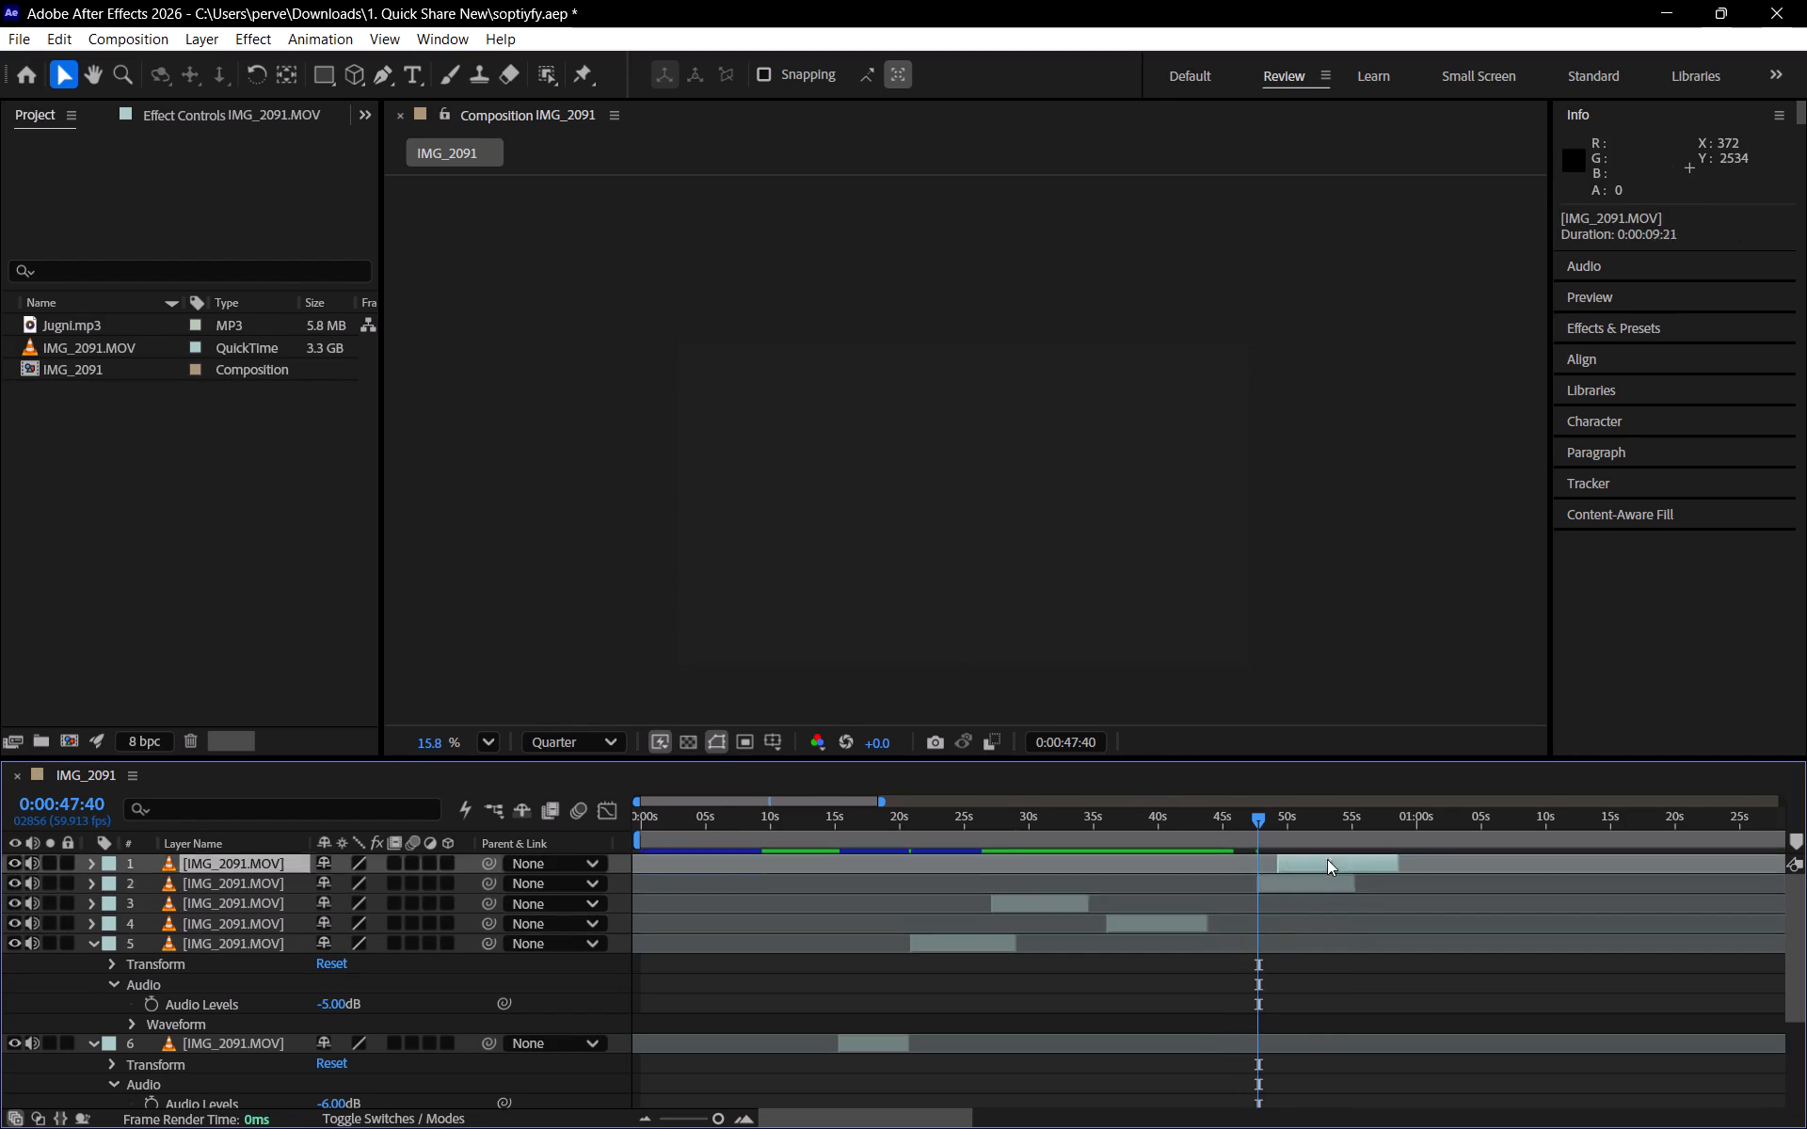
left_click_drag(1327, 859, 1442, 859)
key("space")
key("space")
key("space")
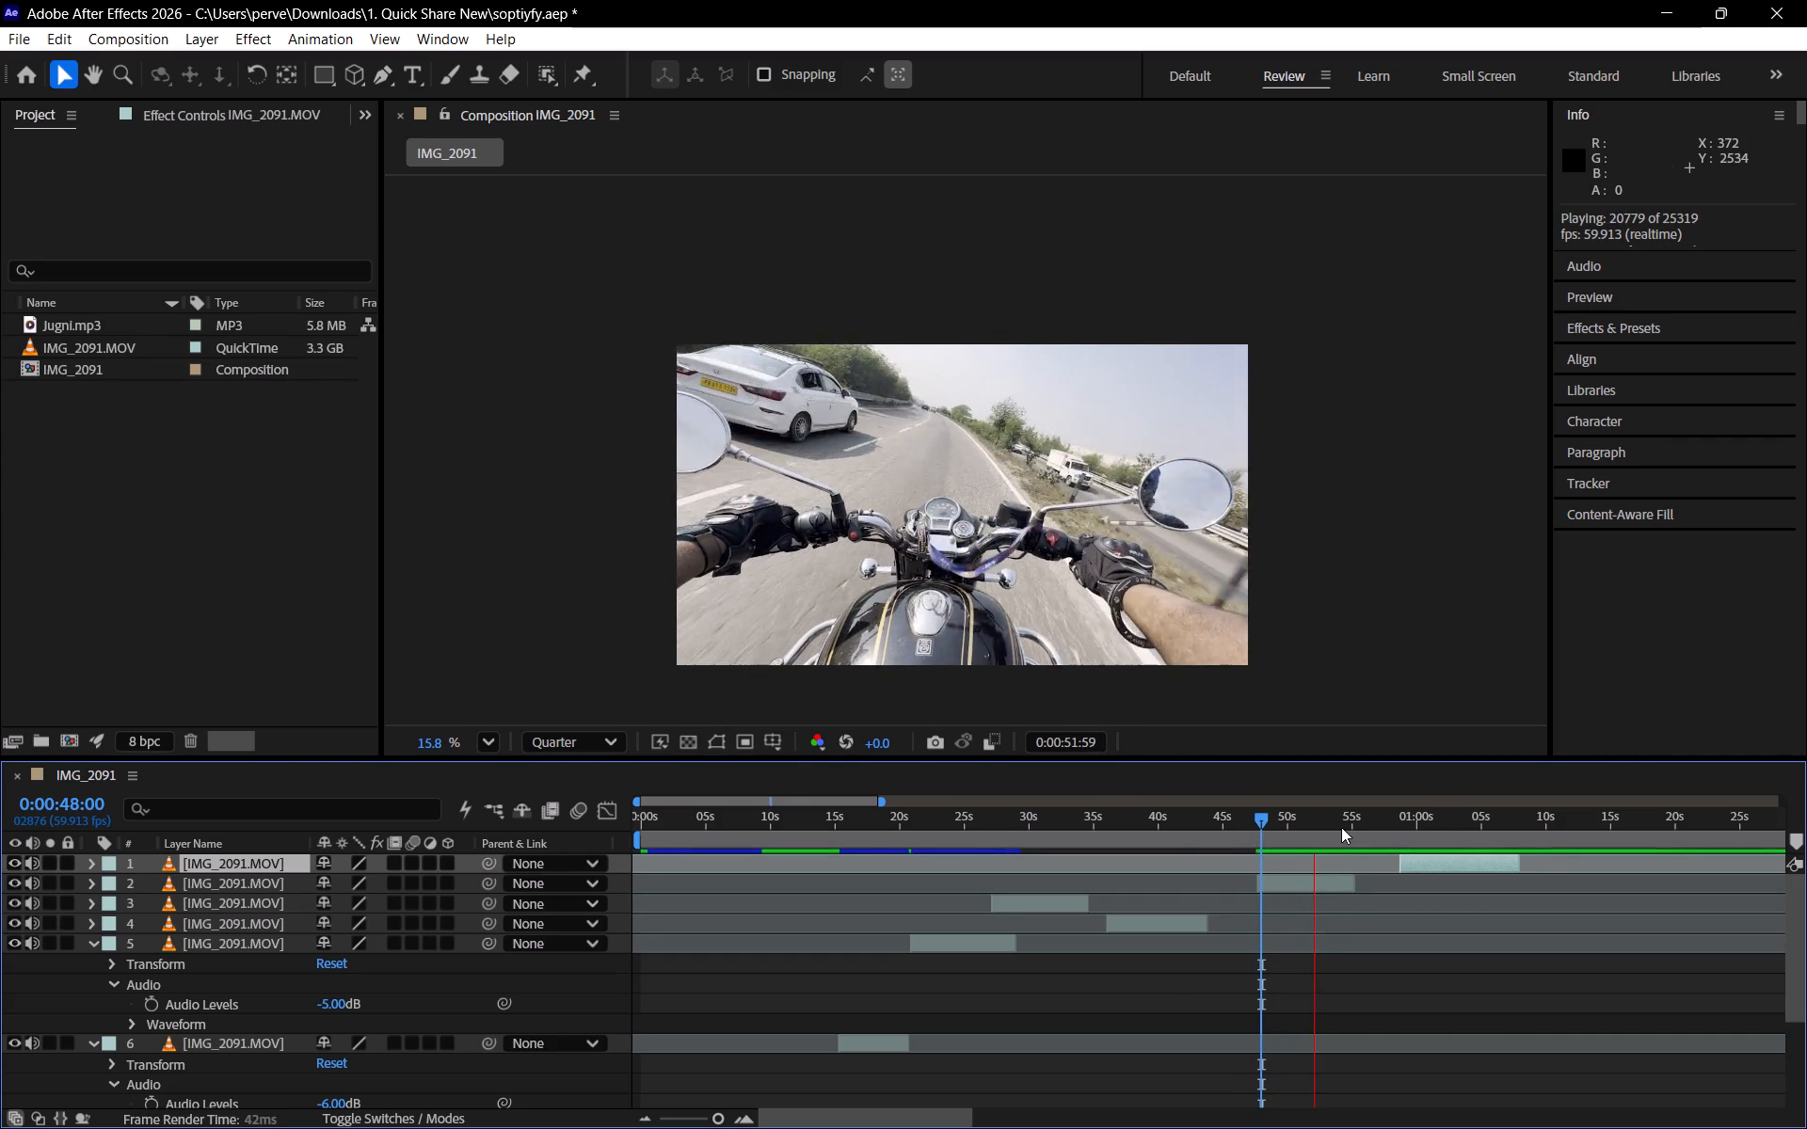
key("space")
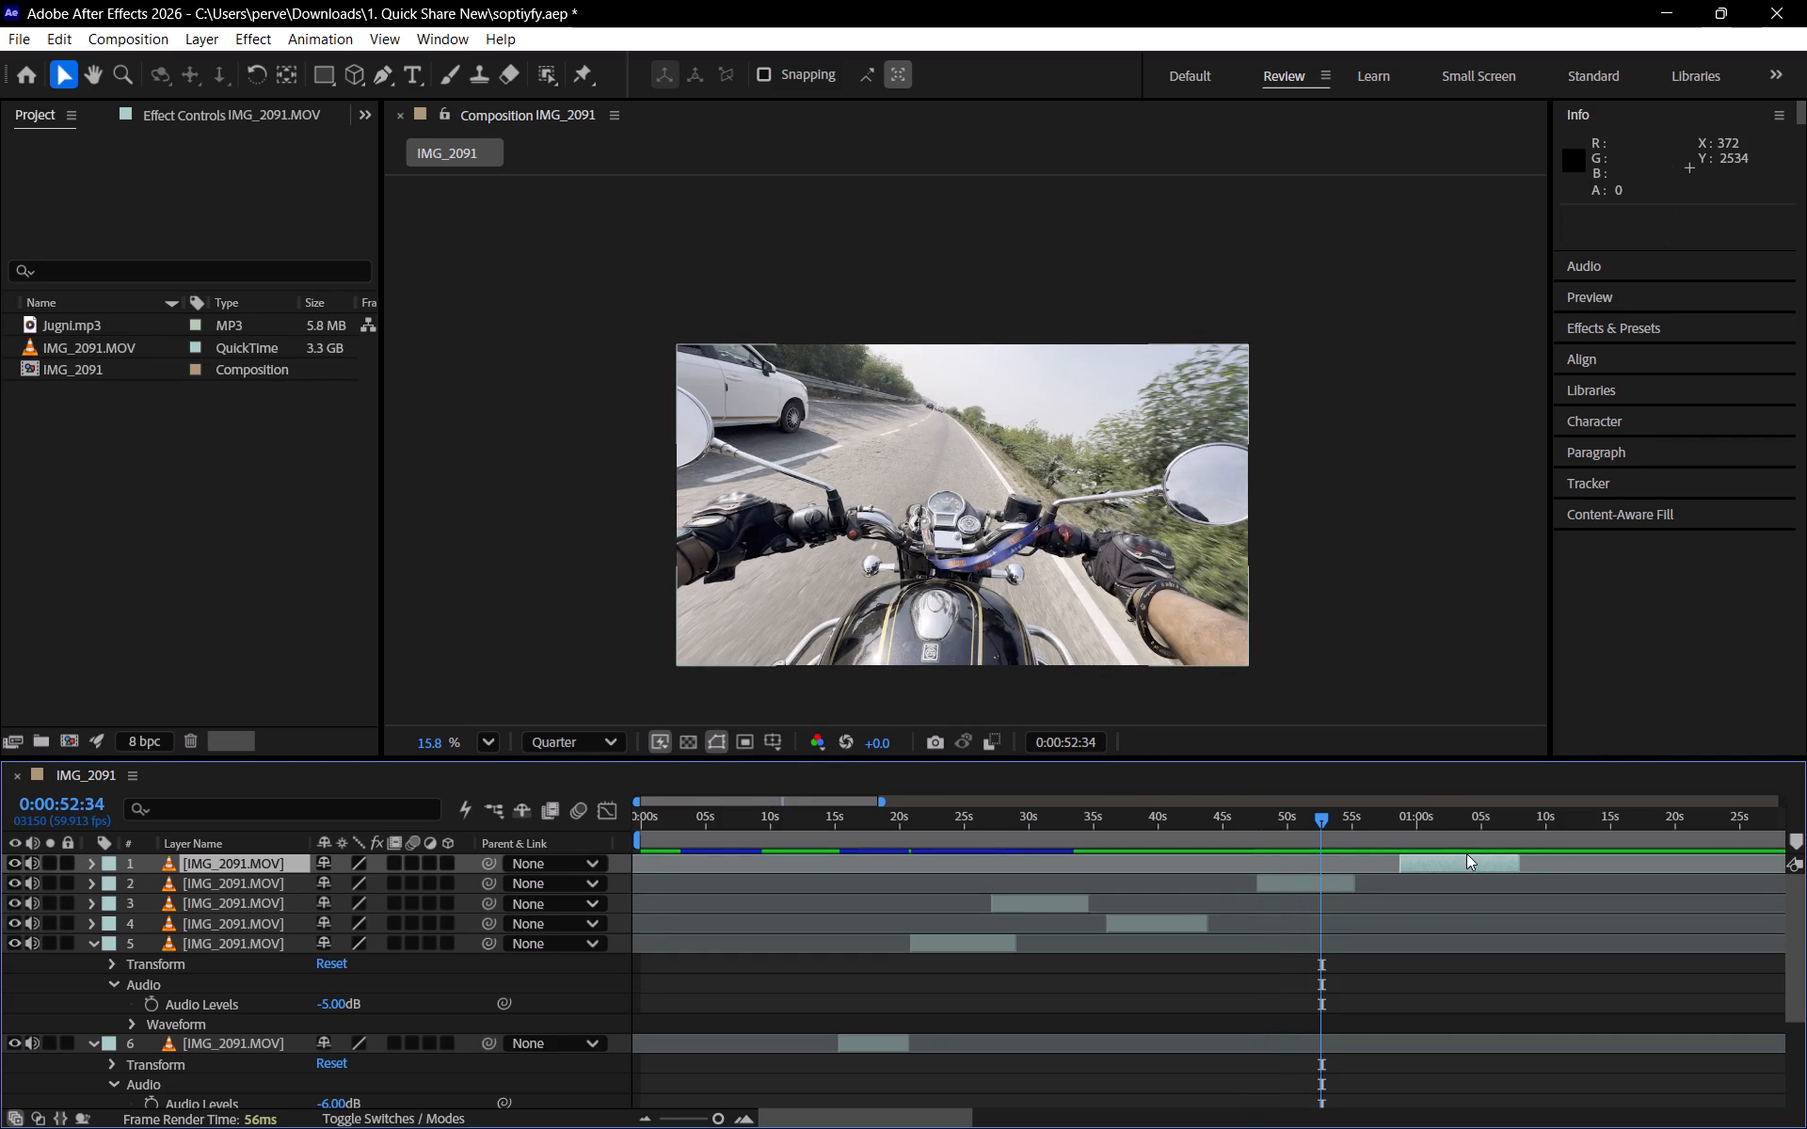
left_click_drag(1462, 864, 1382, 864)
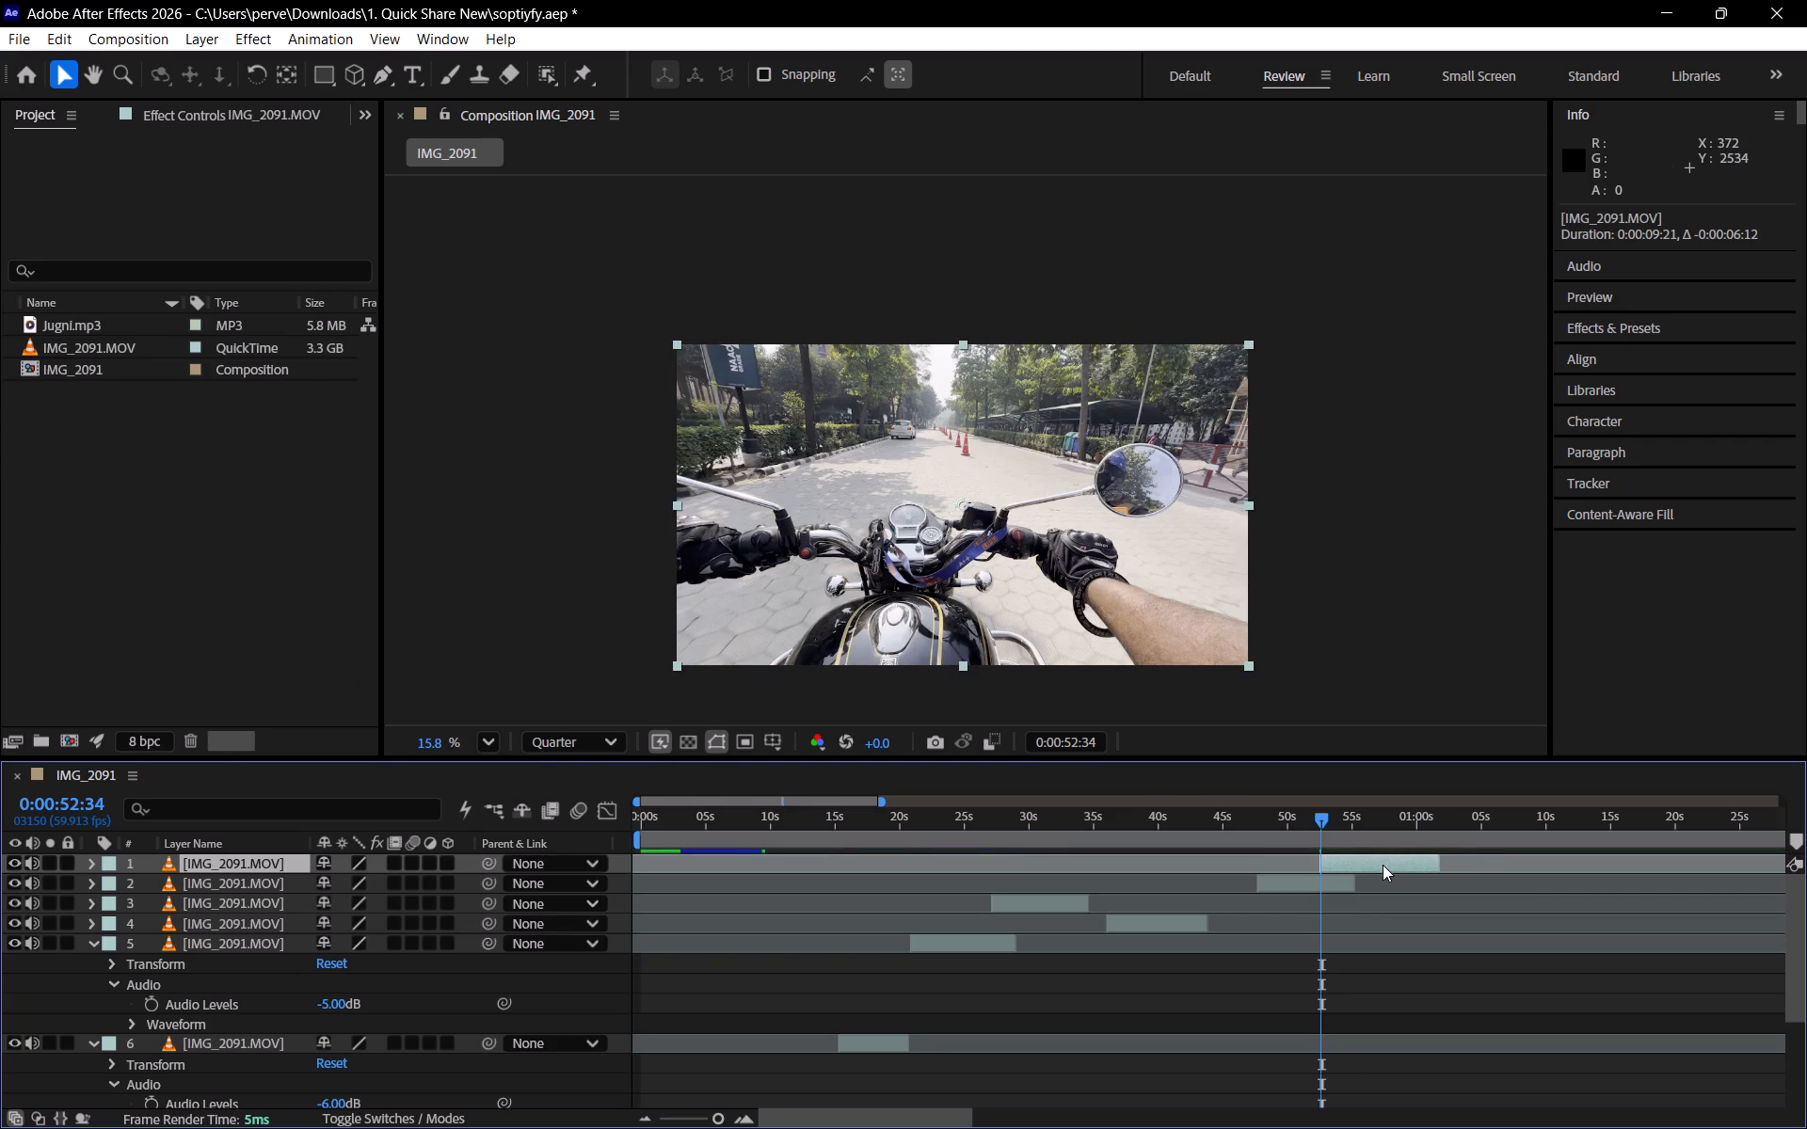
key("space")
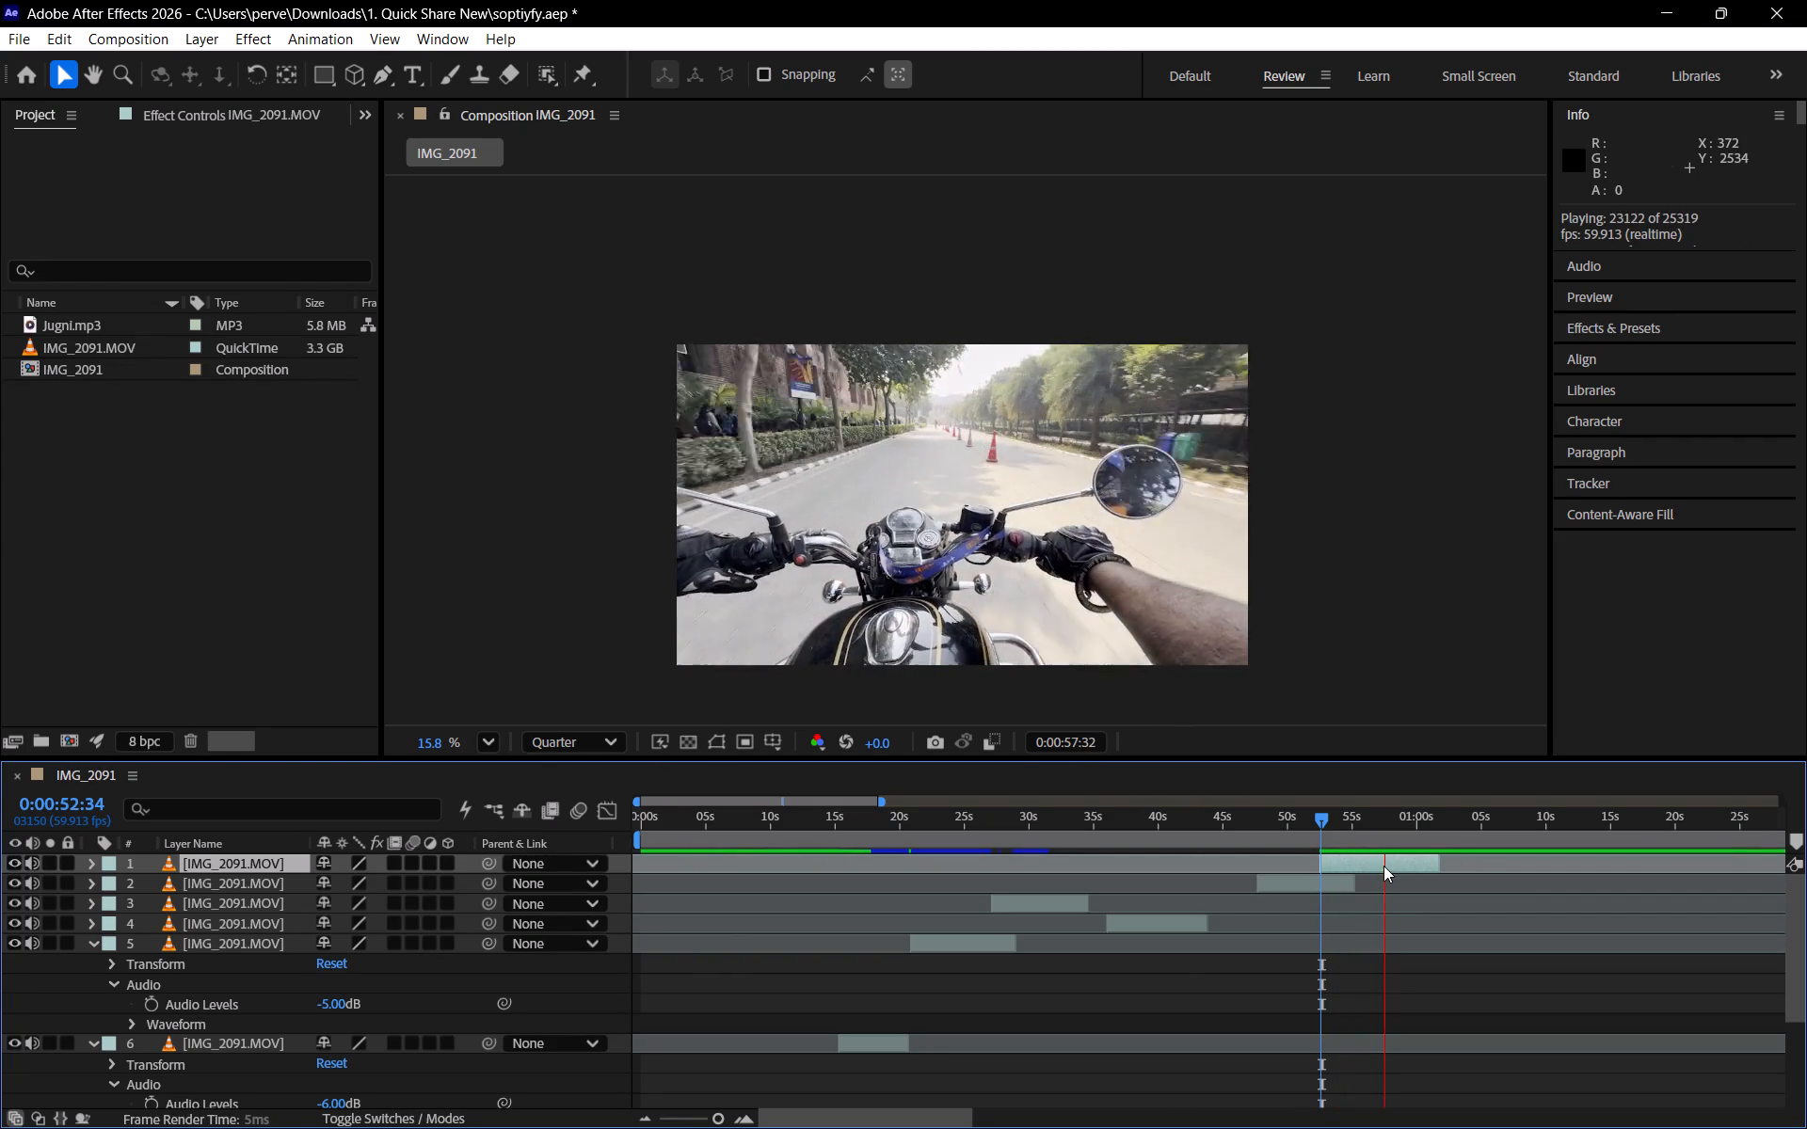
key("space")
key("space")
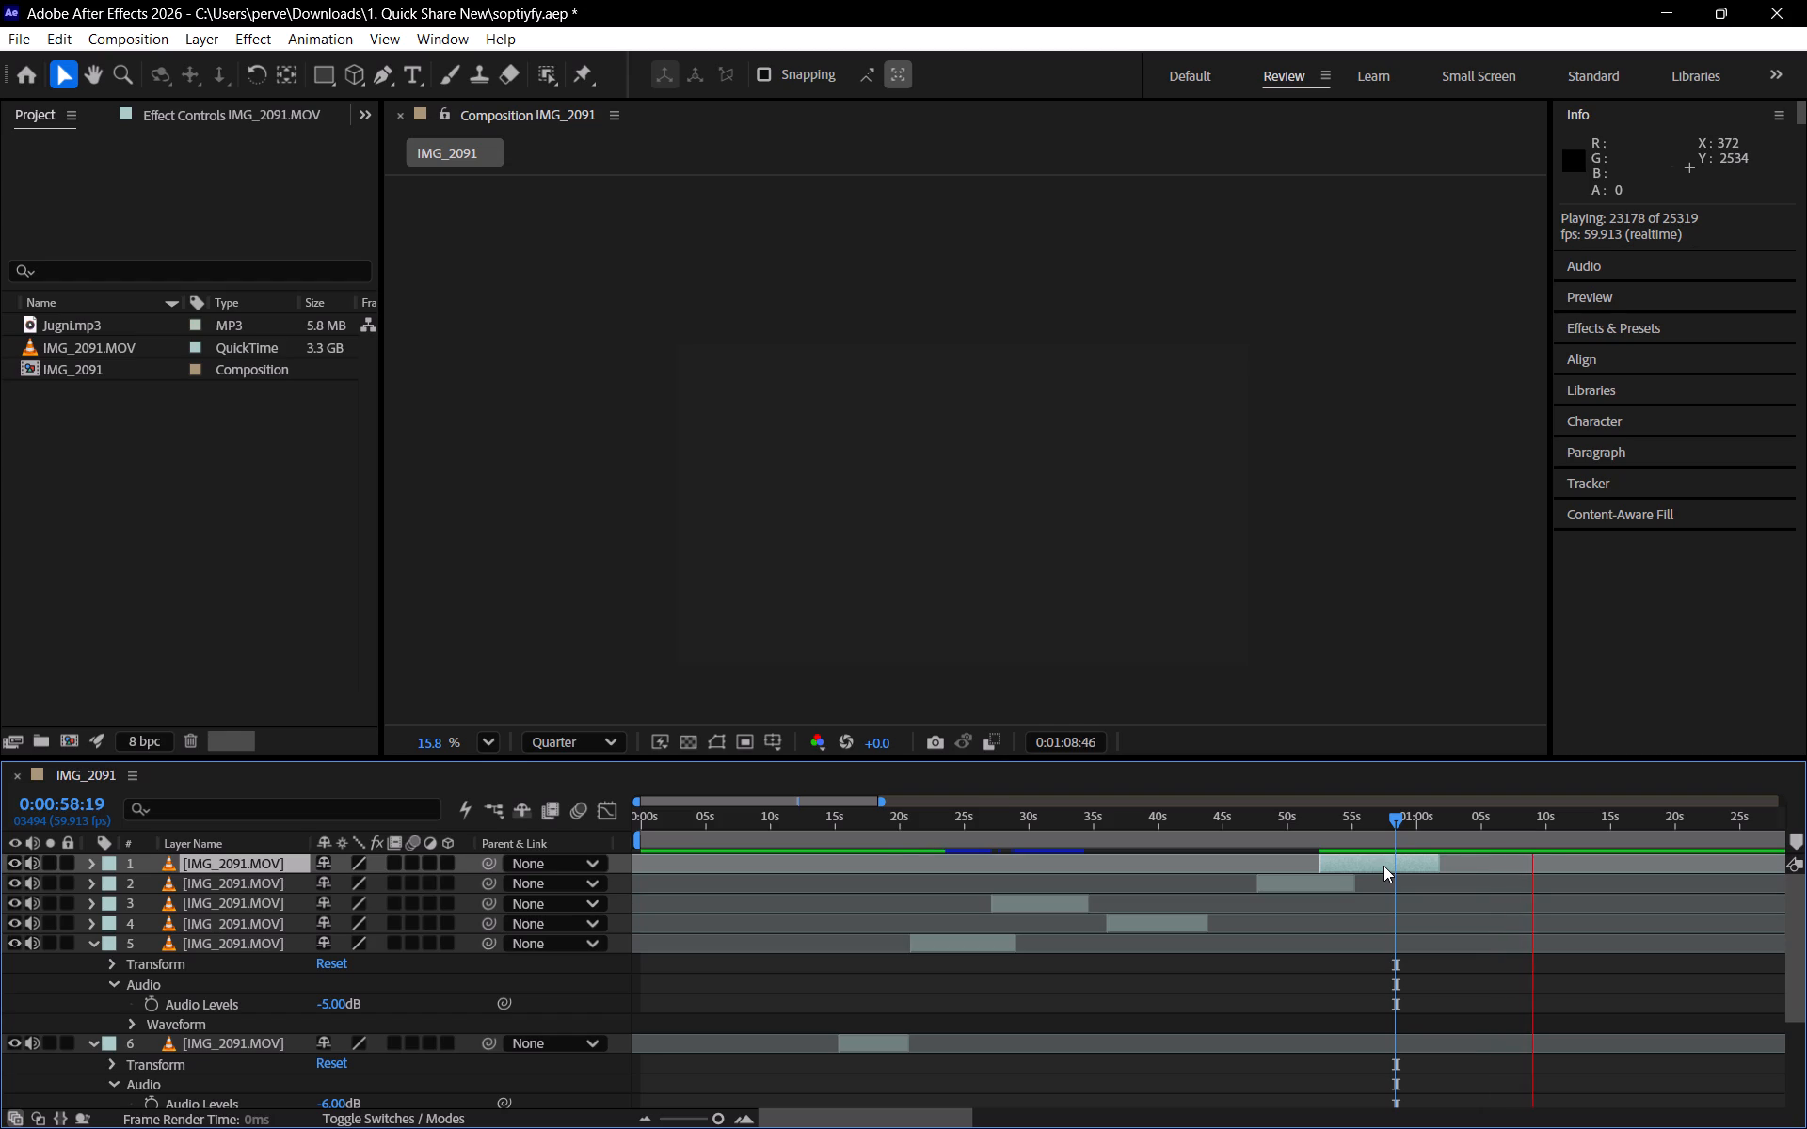
Play from 0:00:19:39 and trim the end of layer 5 to 0:00:26:19, for a duration of 0:00:05:37.
left_click_drag(1094, 824, 895, 819)
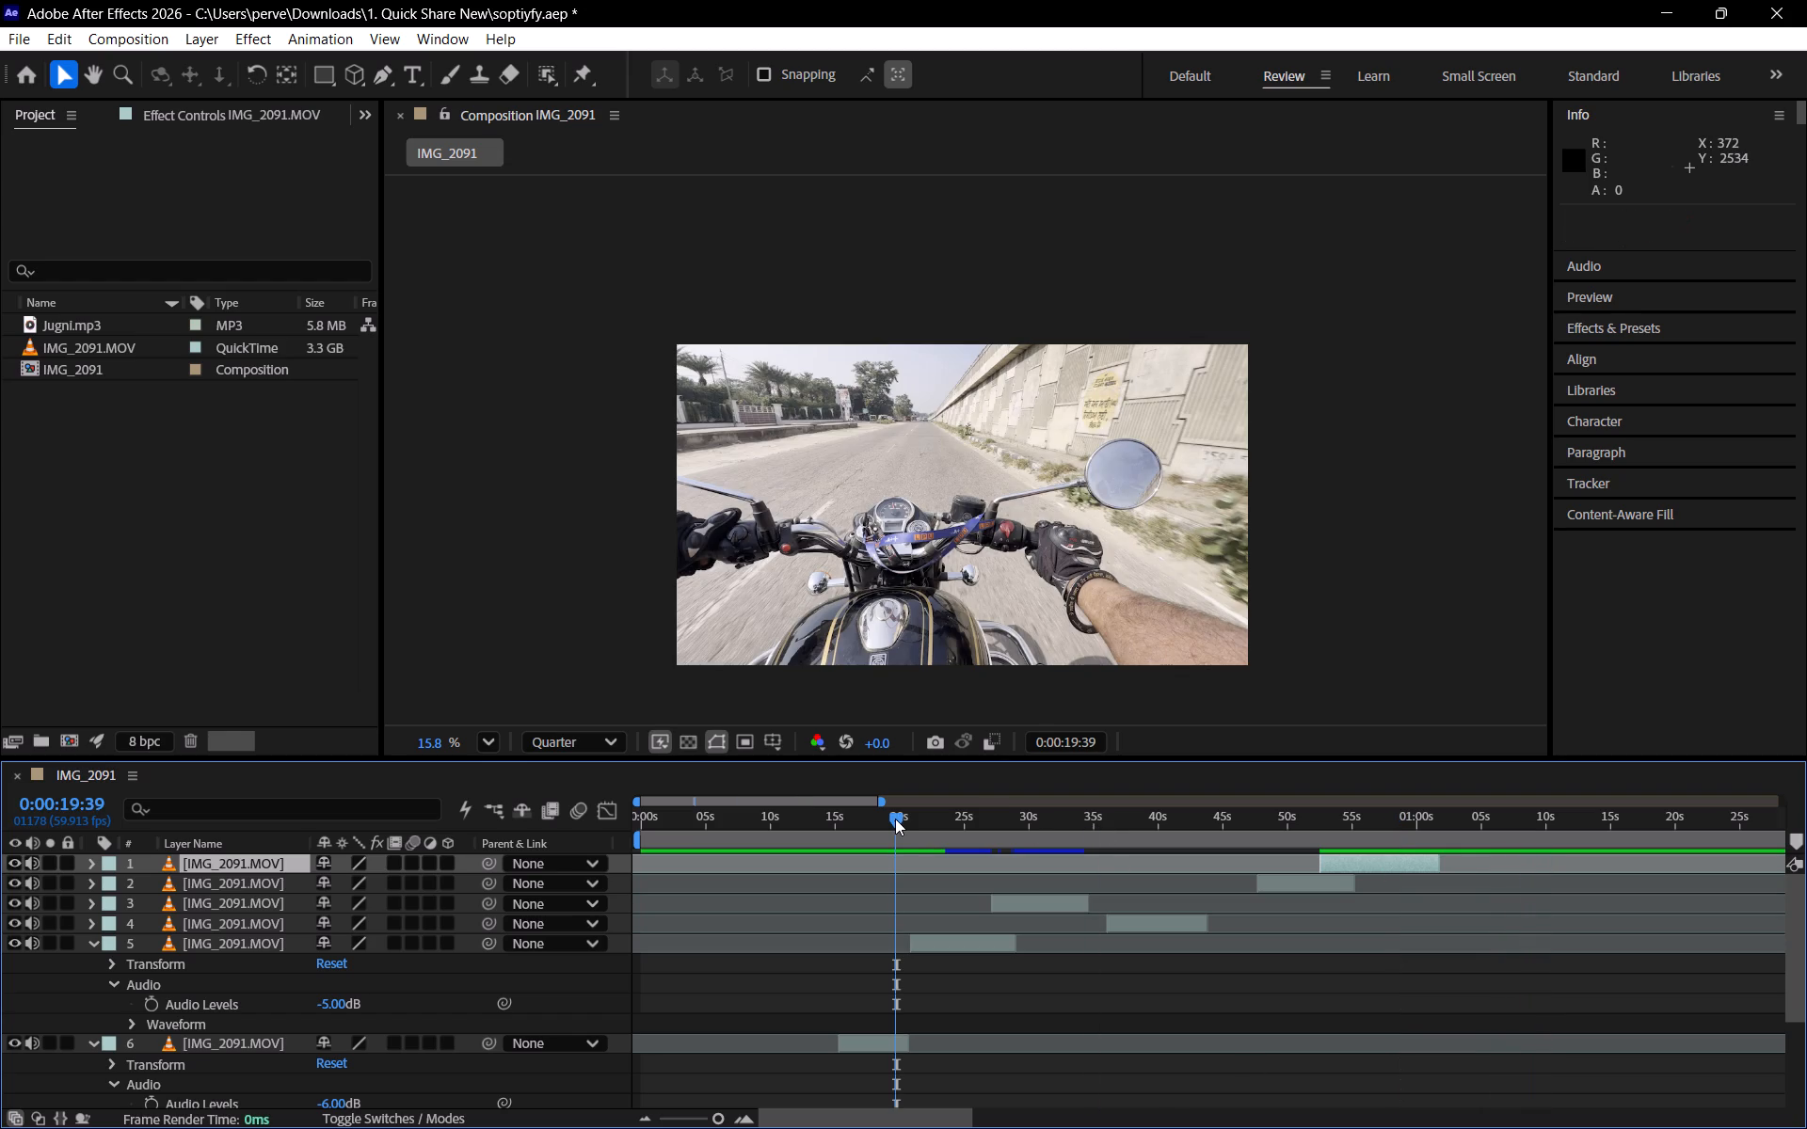
key("space")
key("space")
key("space")
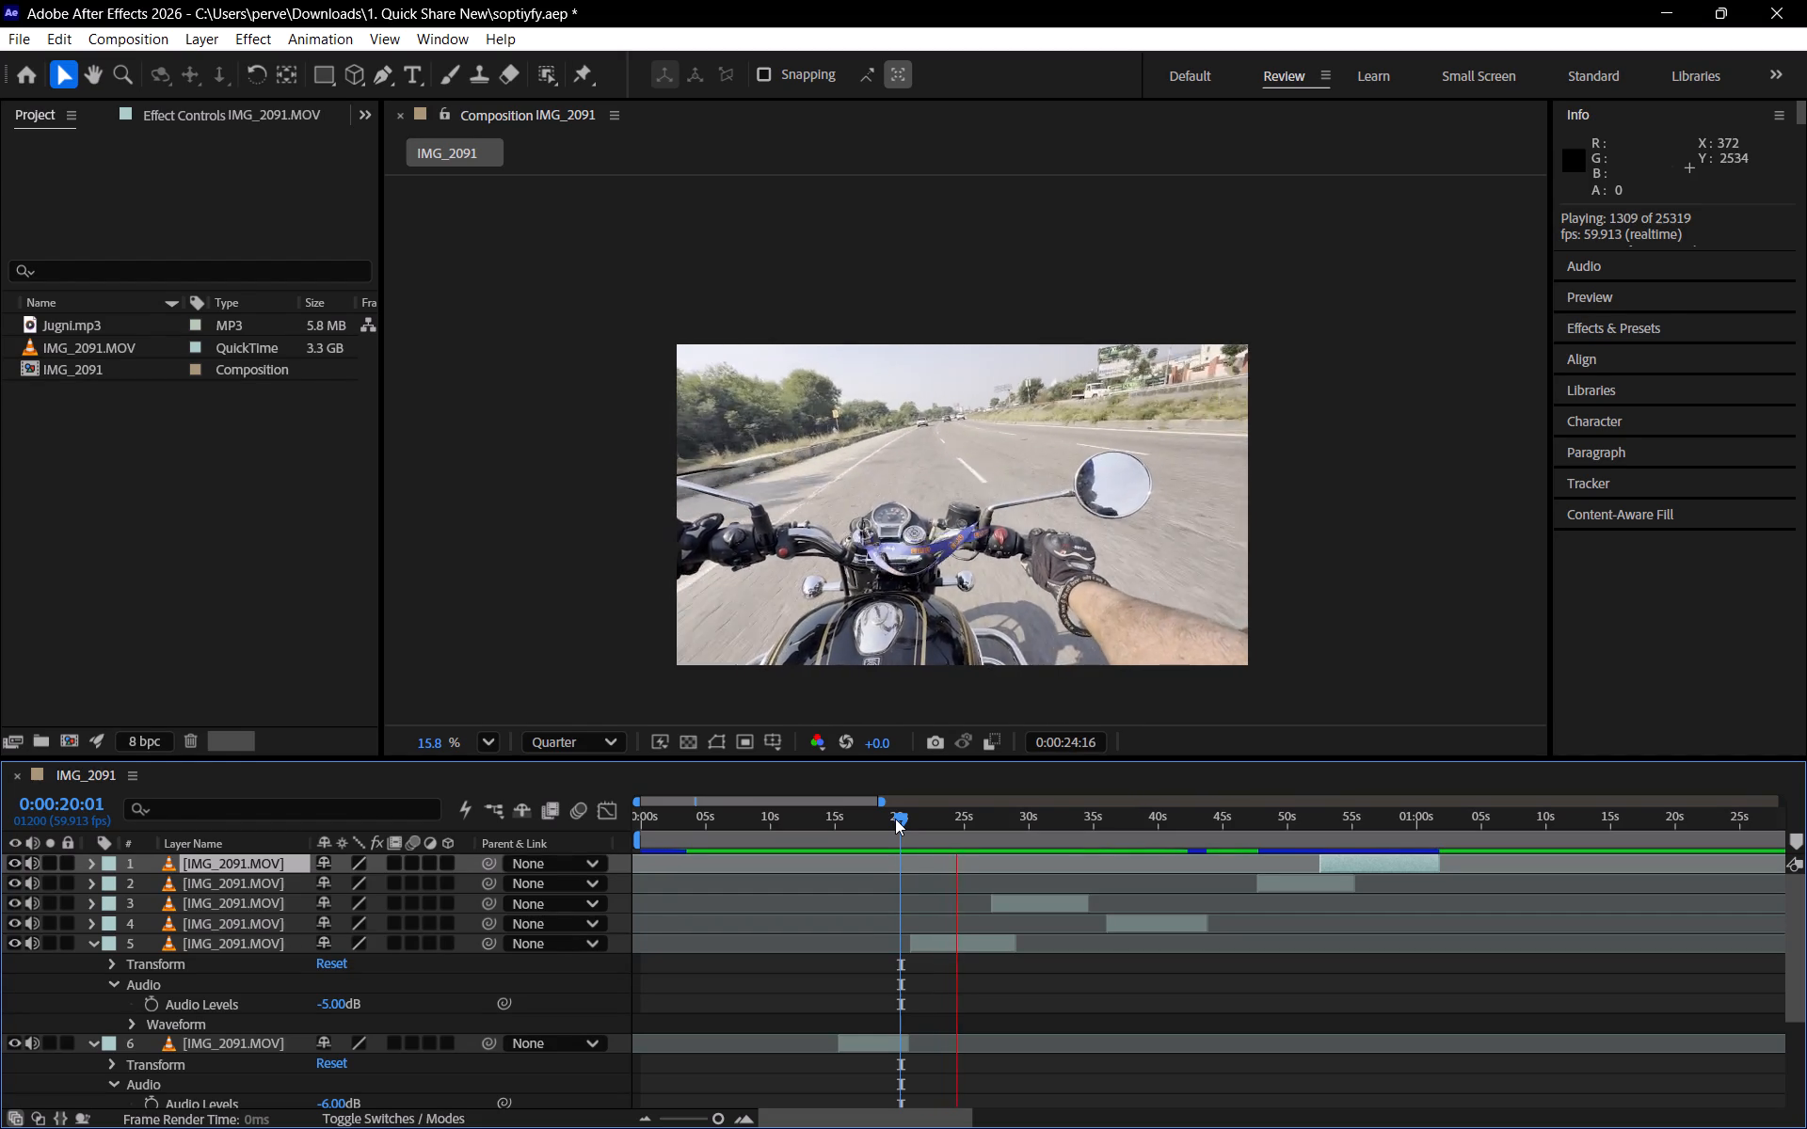
key("space")
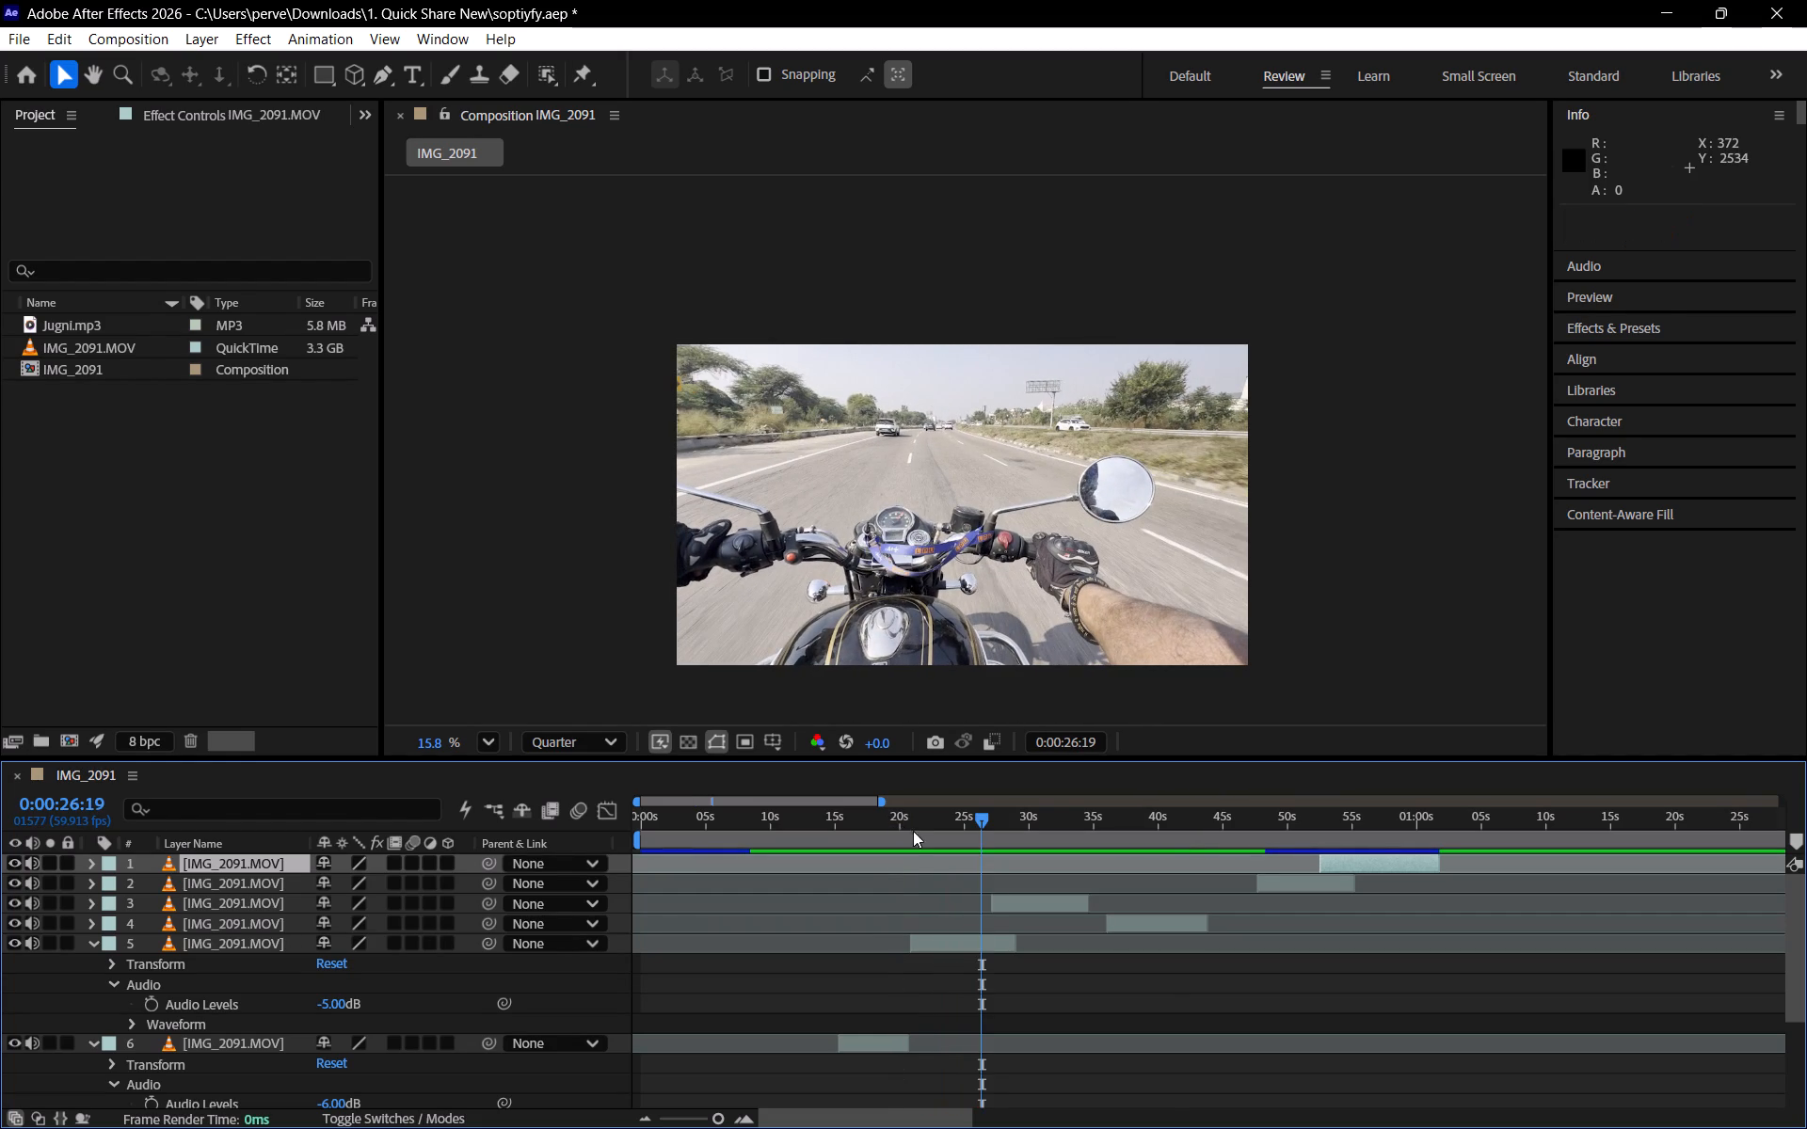
left_click_drag(1016, 947, 983, 946)
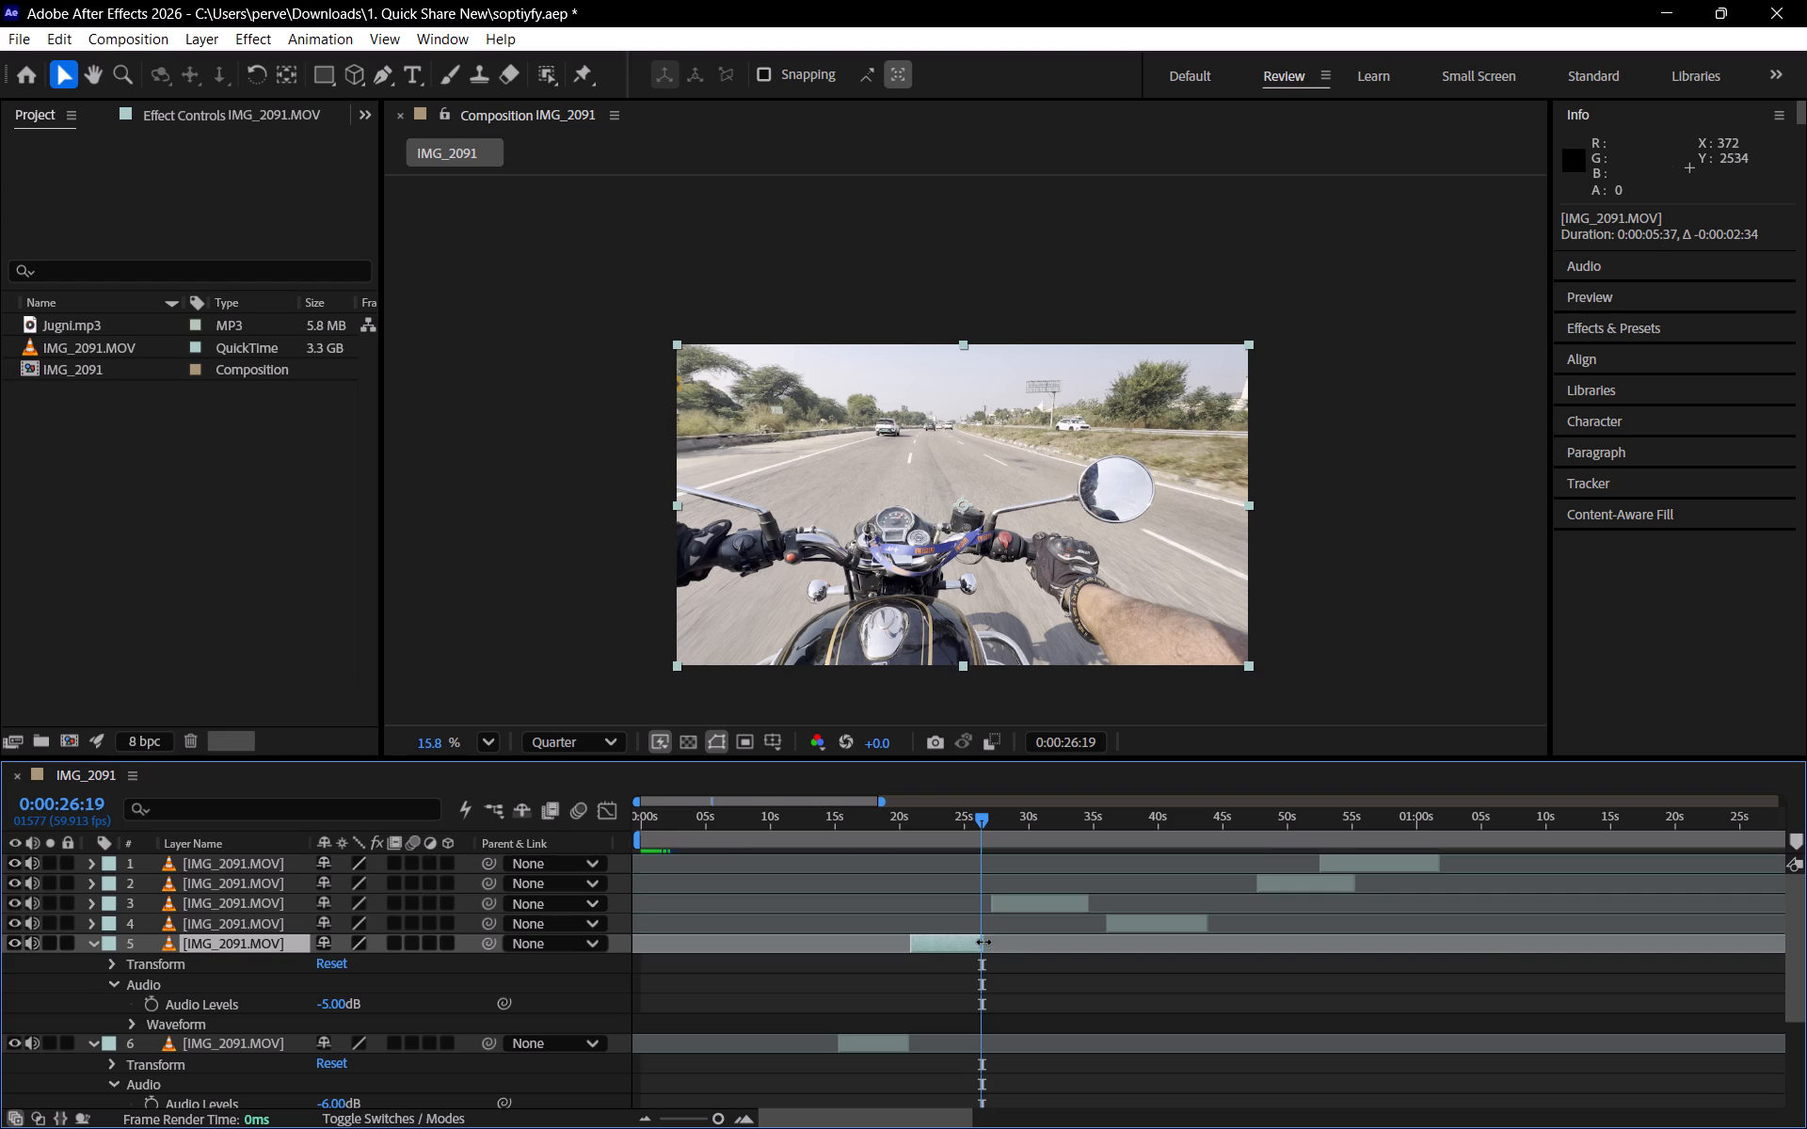
Move layer 3 earlier to start at 0:00:26:19, directly after layer 5, and trim its end to a duration of about 0:00:05:46.
left_click_drag(1005, 906, 994, 903)
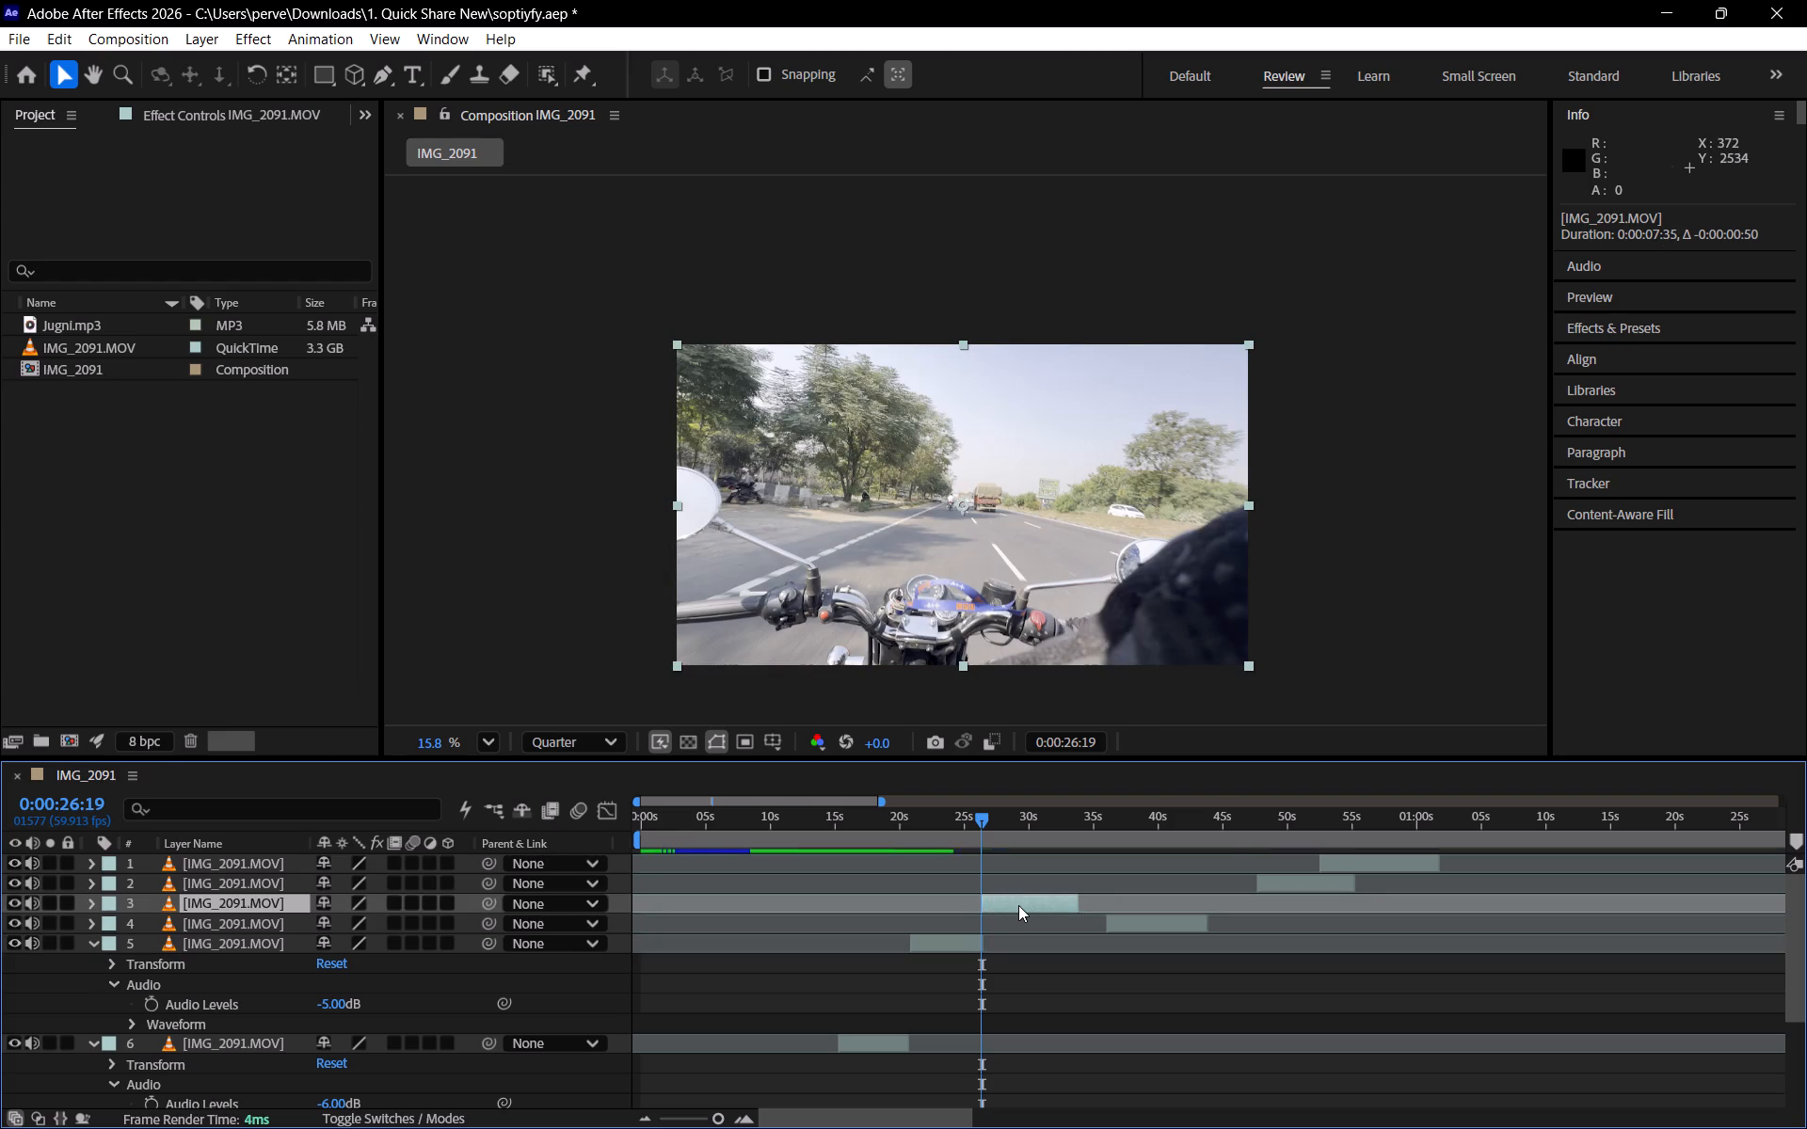
key("space")
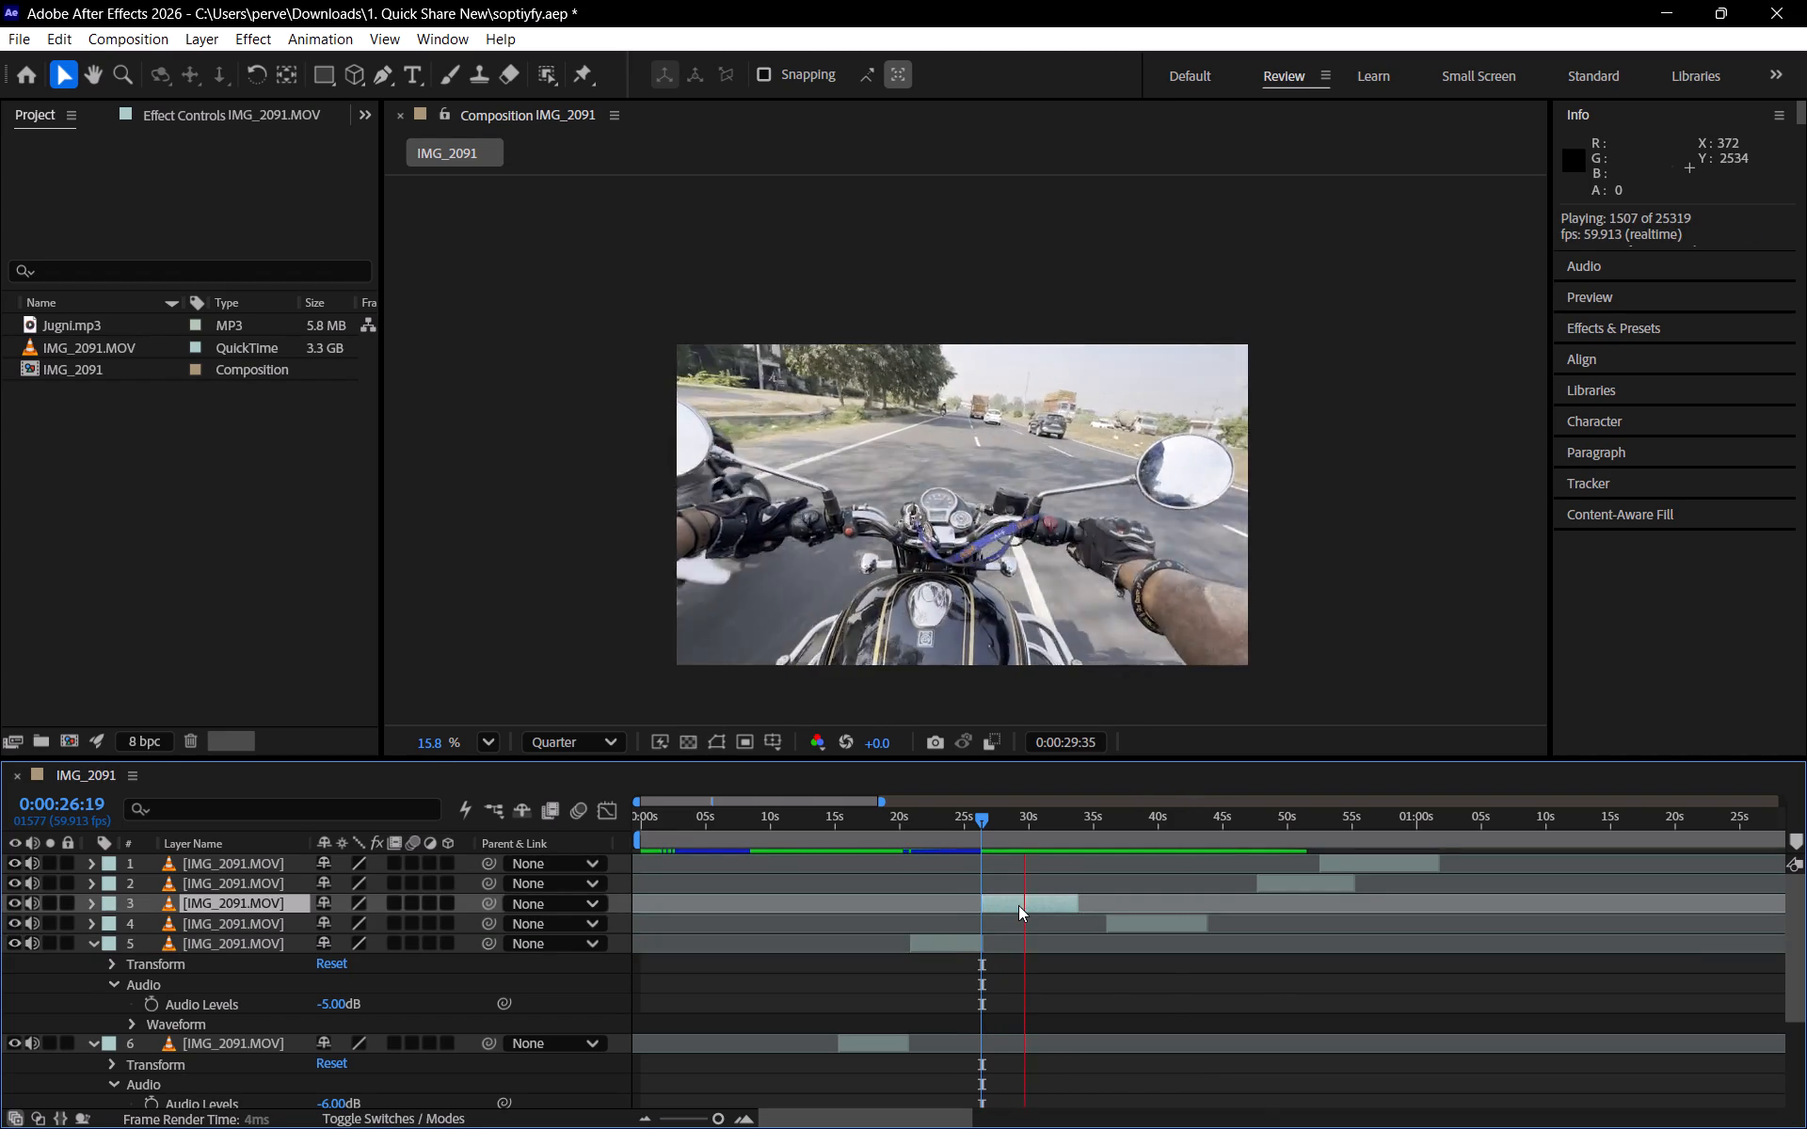
key("space")
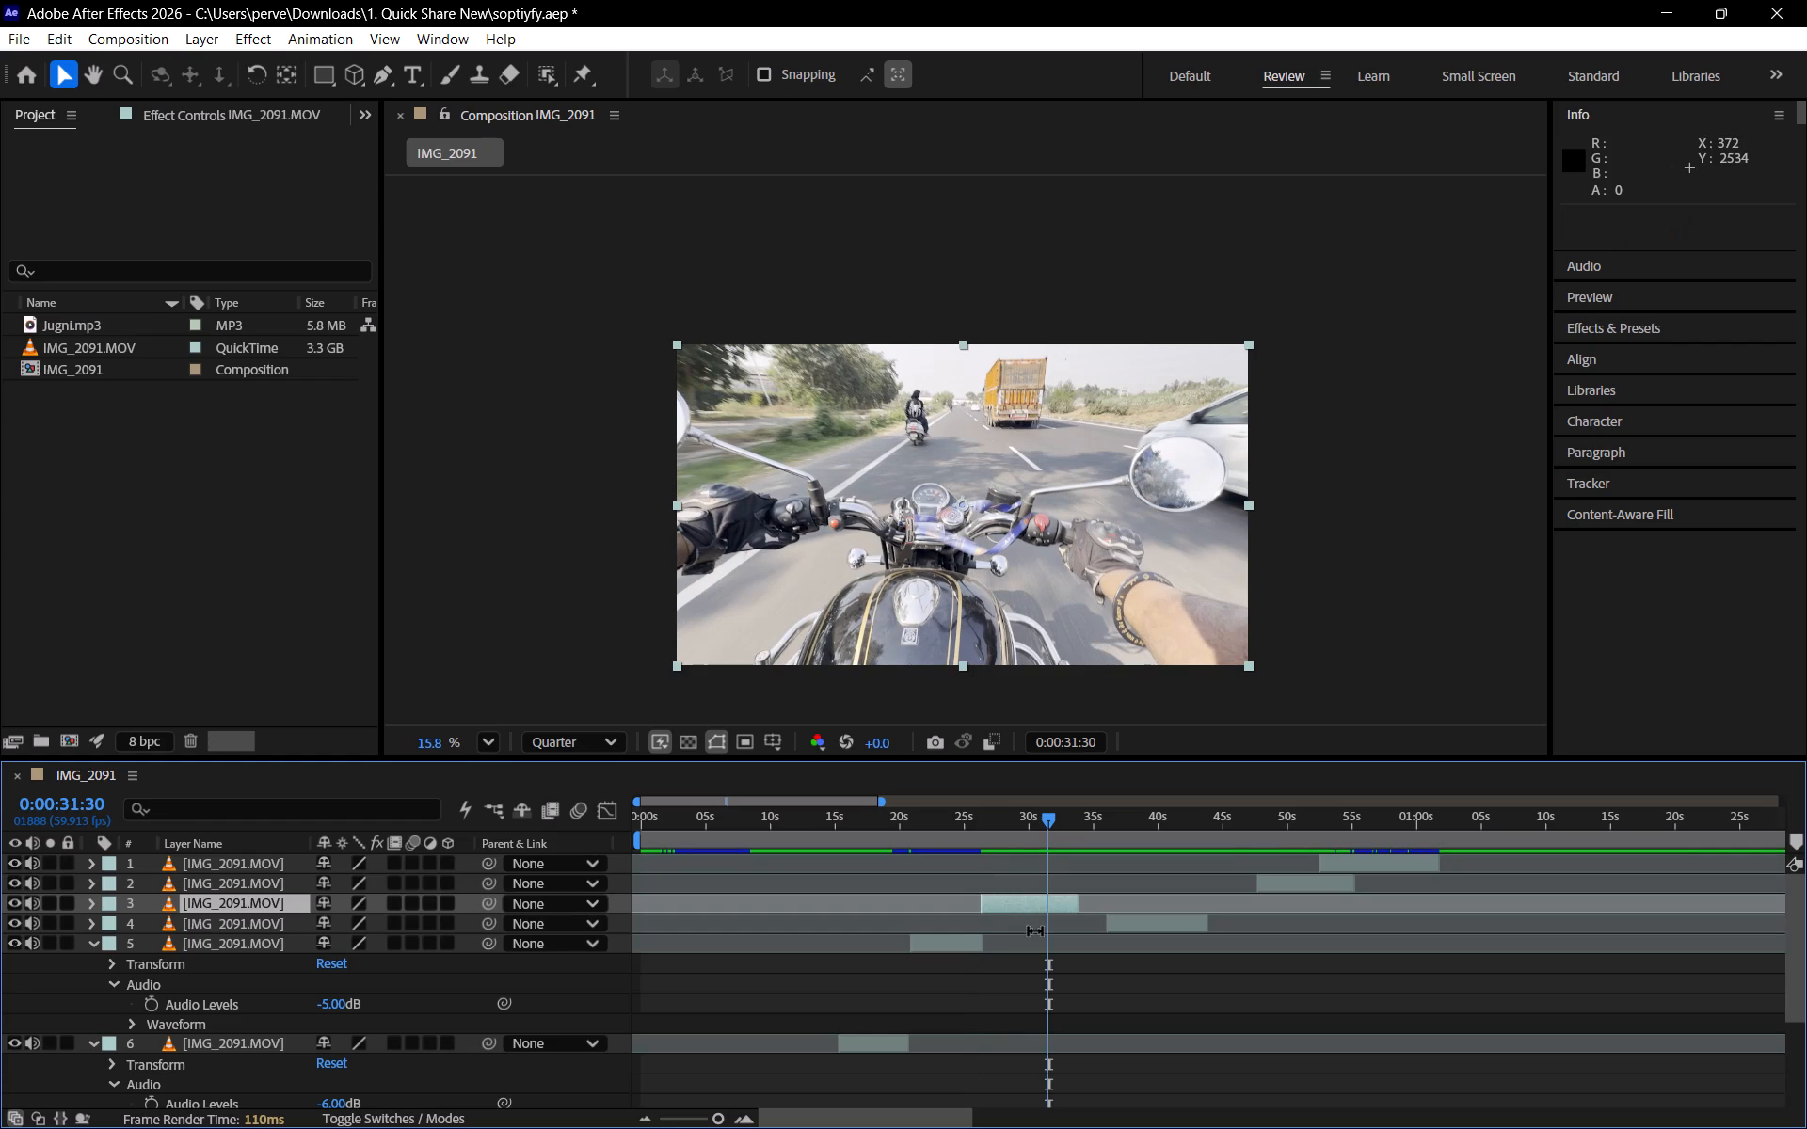
left_click_drag(1079, 907, 1054, 907)
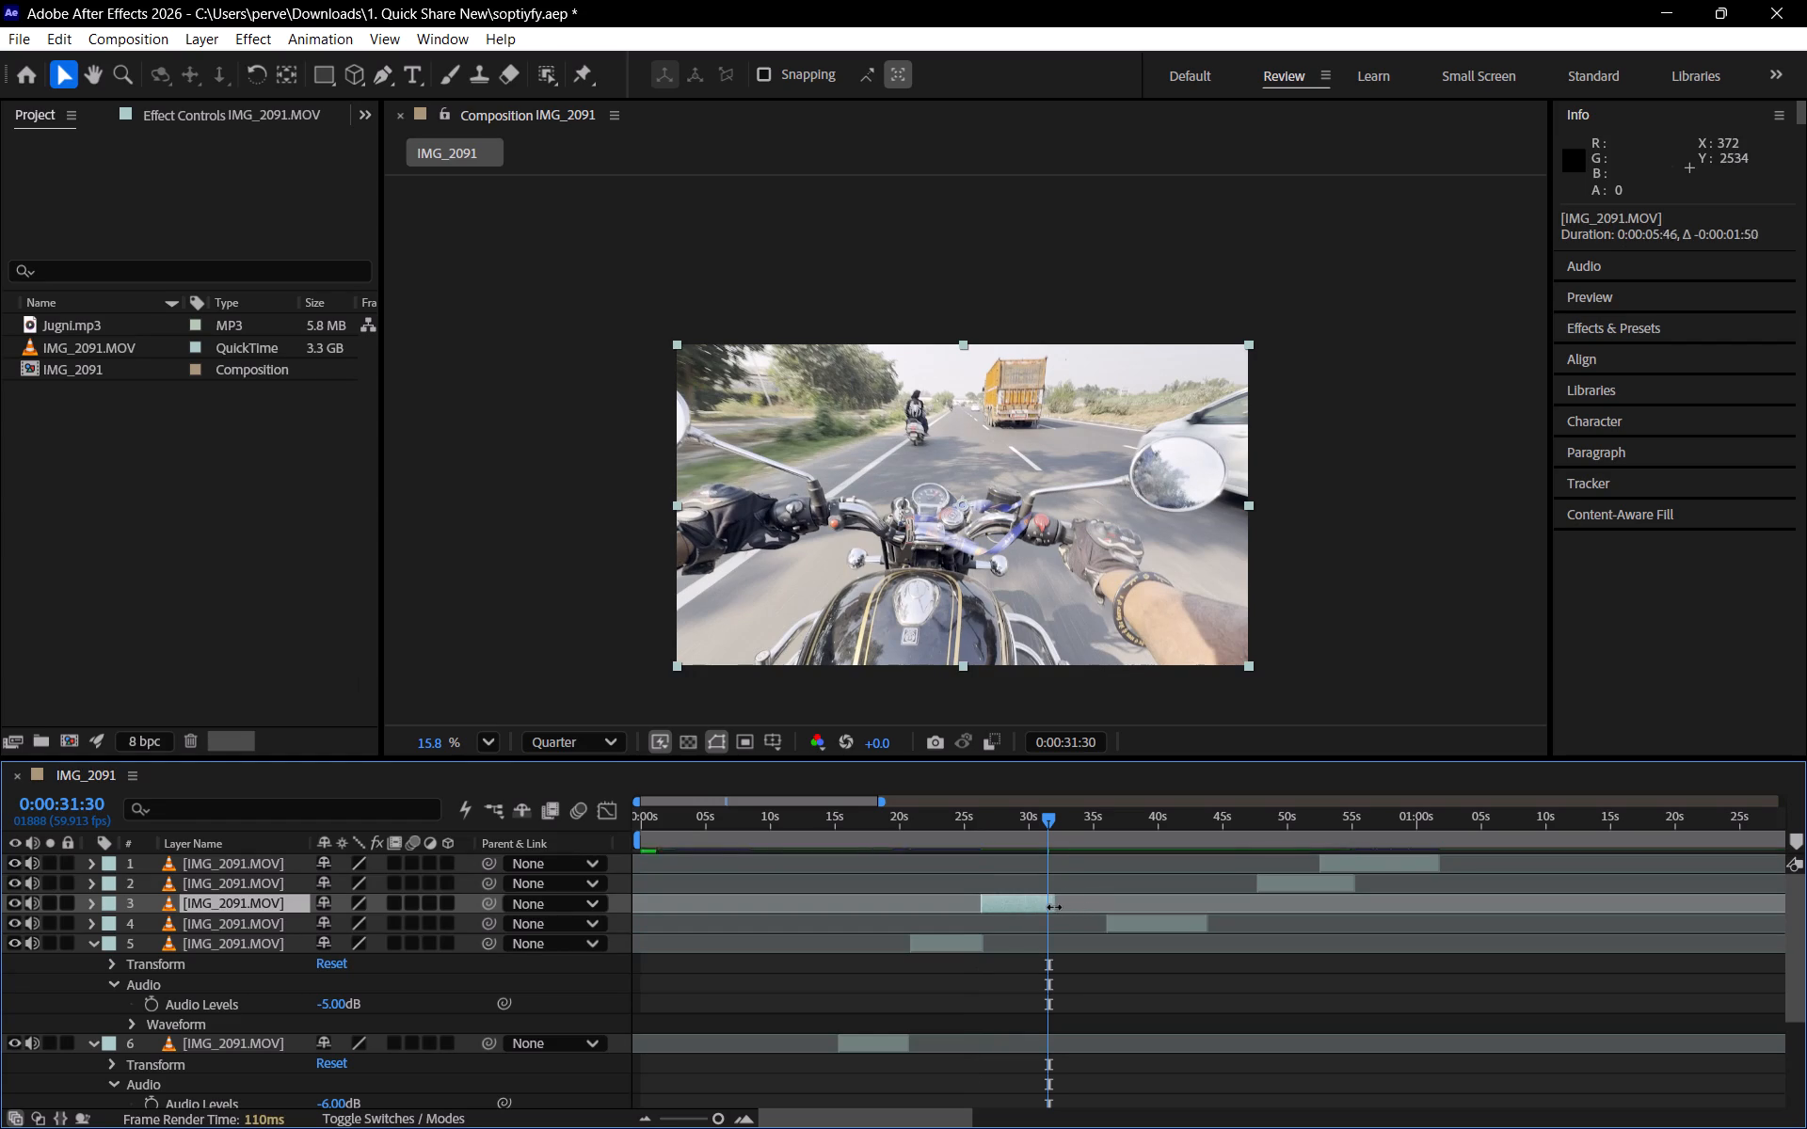
Trim the end of layer 3 to 0:00:31:30 and move layer 2 earlier so that it starts directly after it.
left_click_drag(1054, 907, 1050, 907)
left_click_drag(1279, 889, 1199, 893)
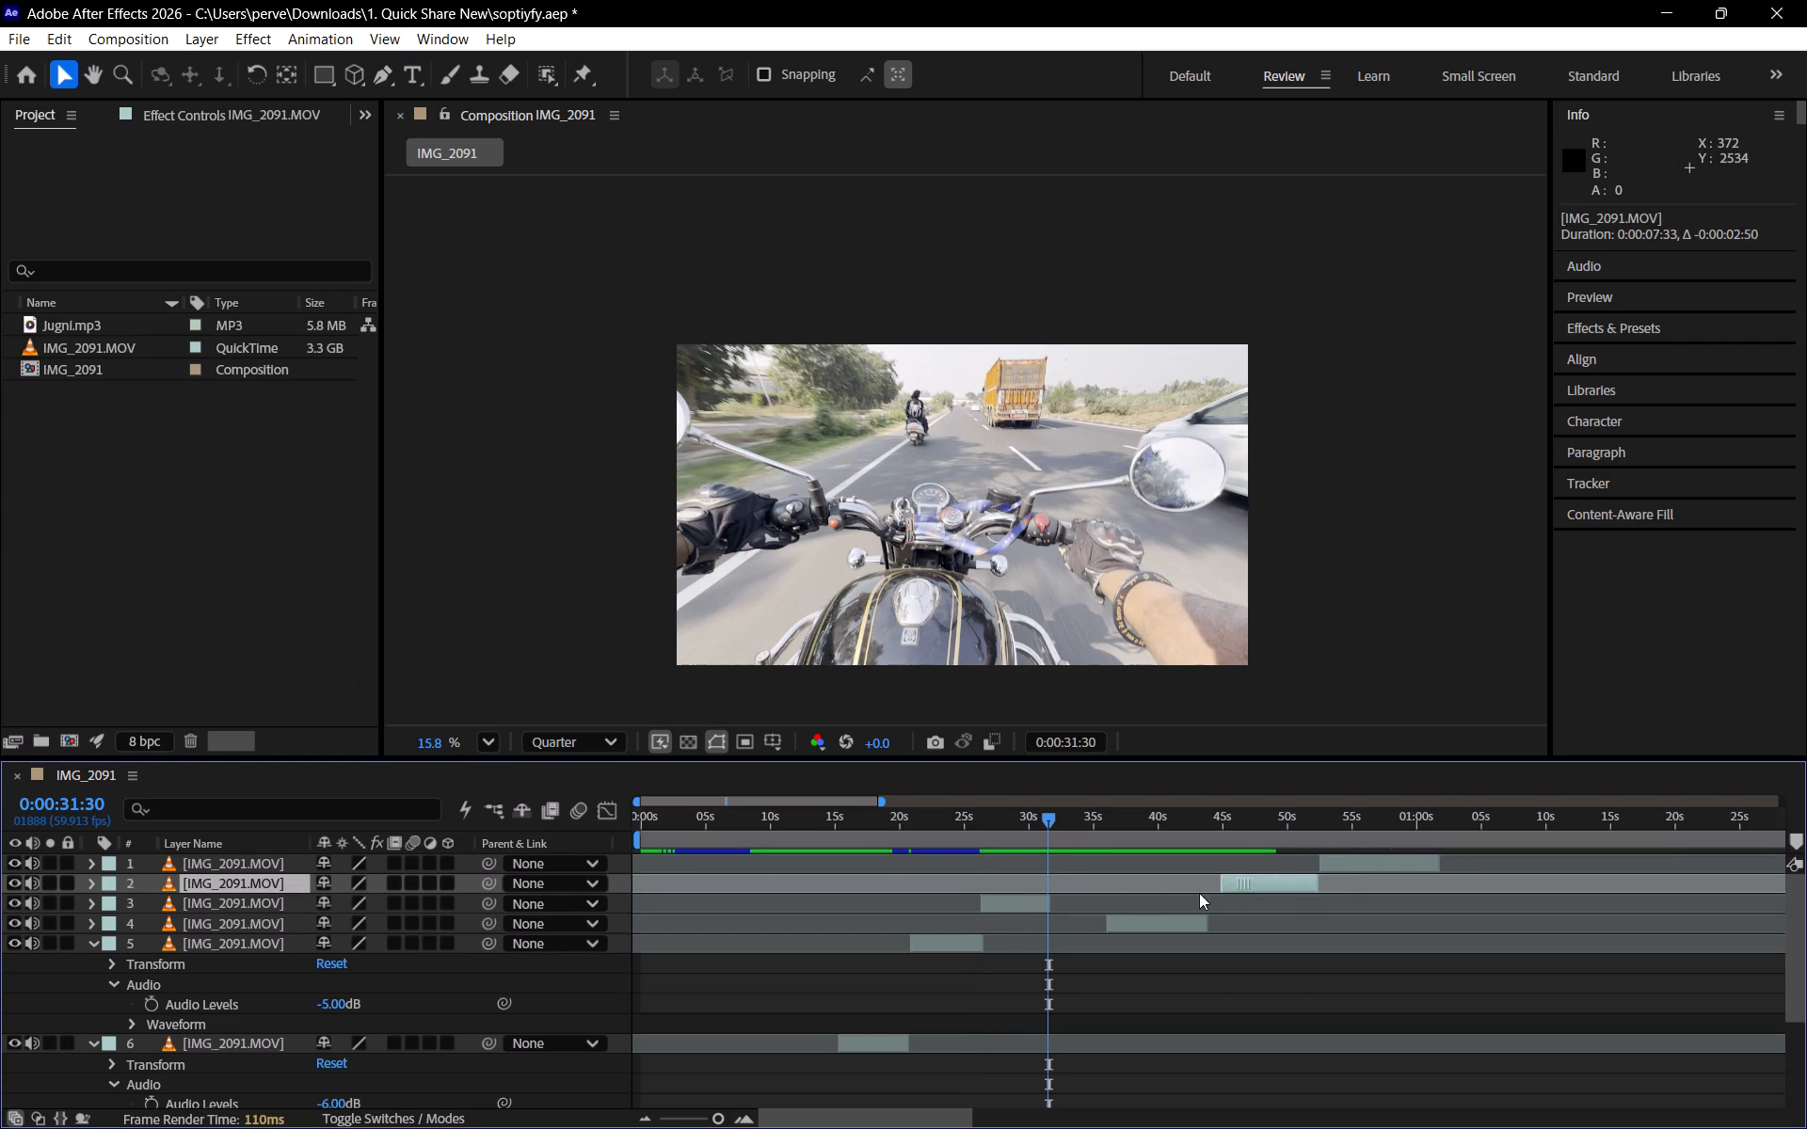
left_click_drag(1199, 893, 1072, 901)
Play from 0:00:31:30, trim the end of layer 2 to a duration of 0:00:04:38, and play on through layer 4.
key("space")
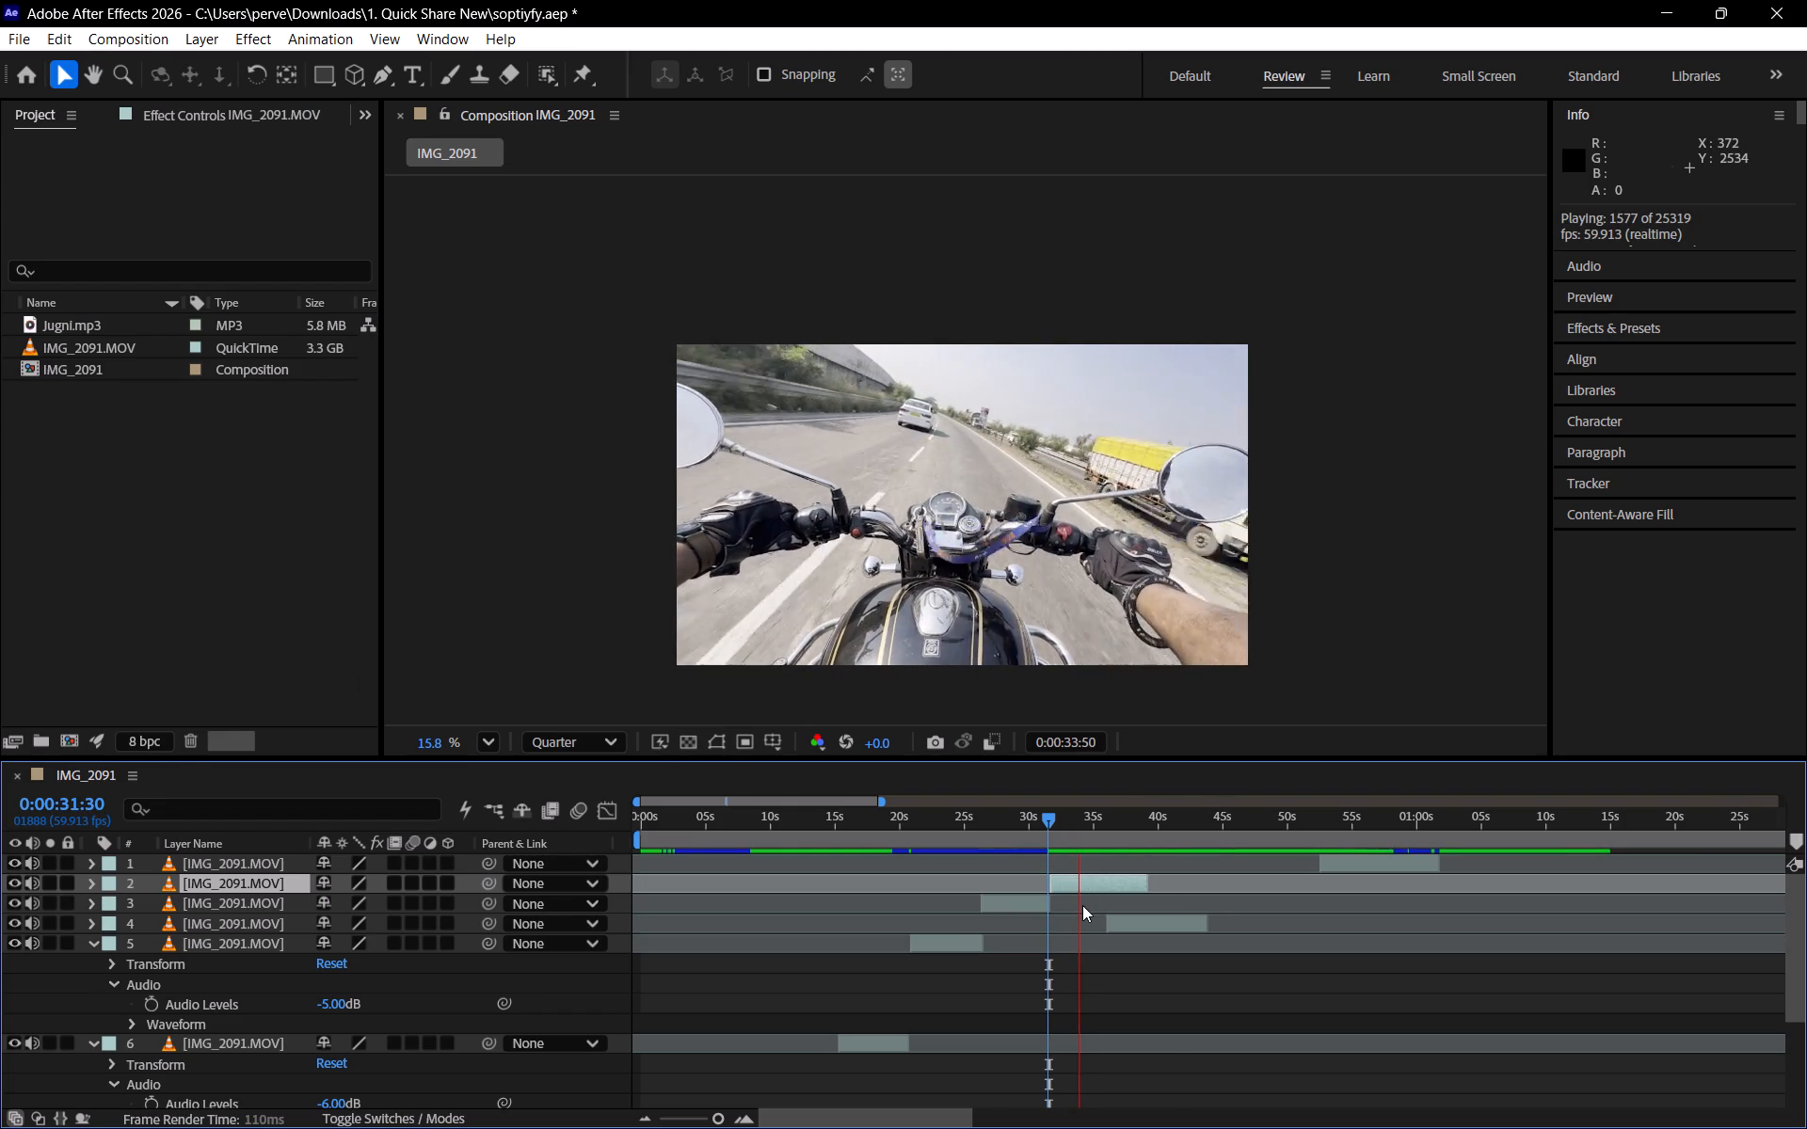
key("space")
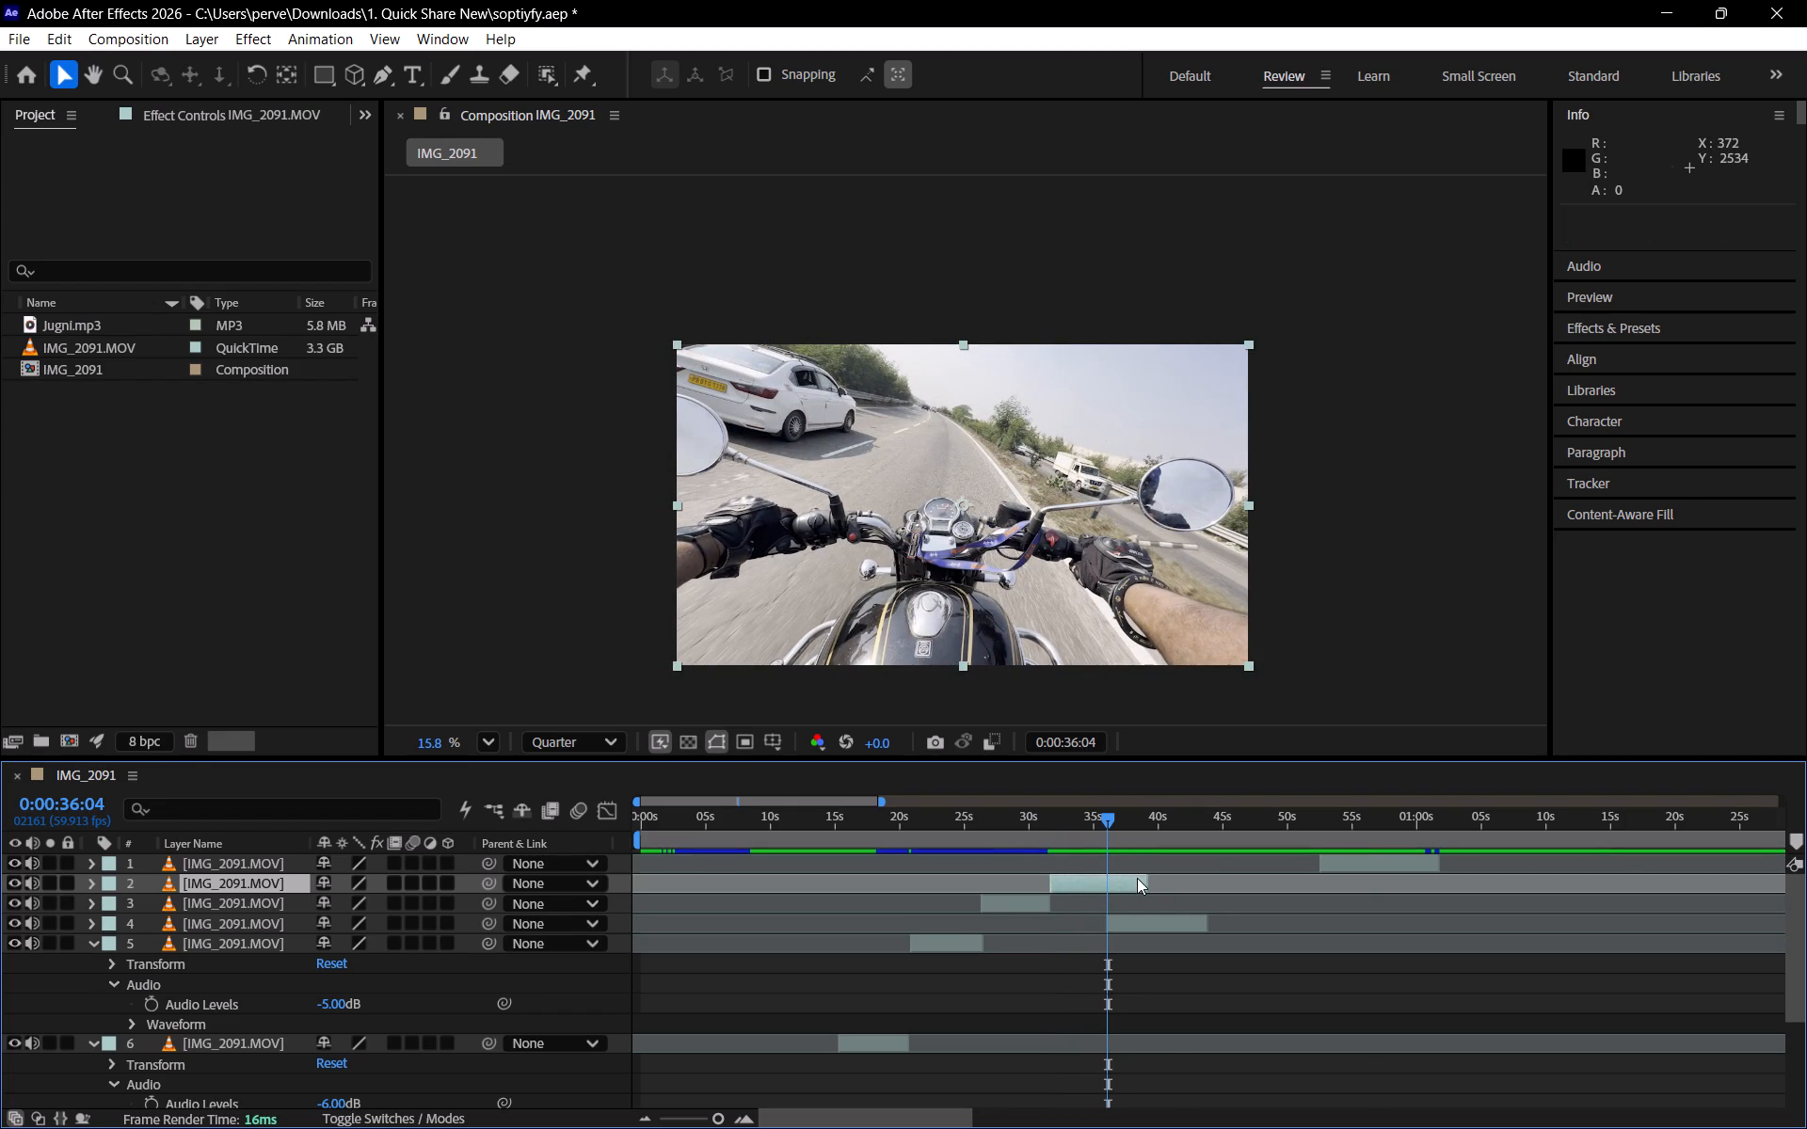
left_click_drag(1144, 878, 1107, 879)
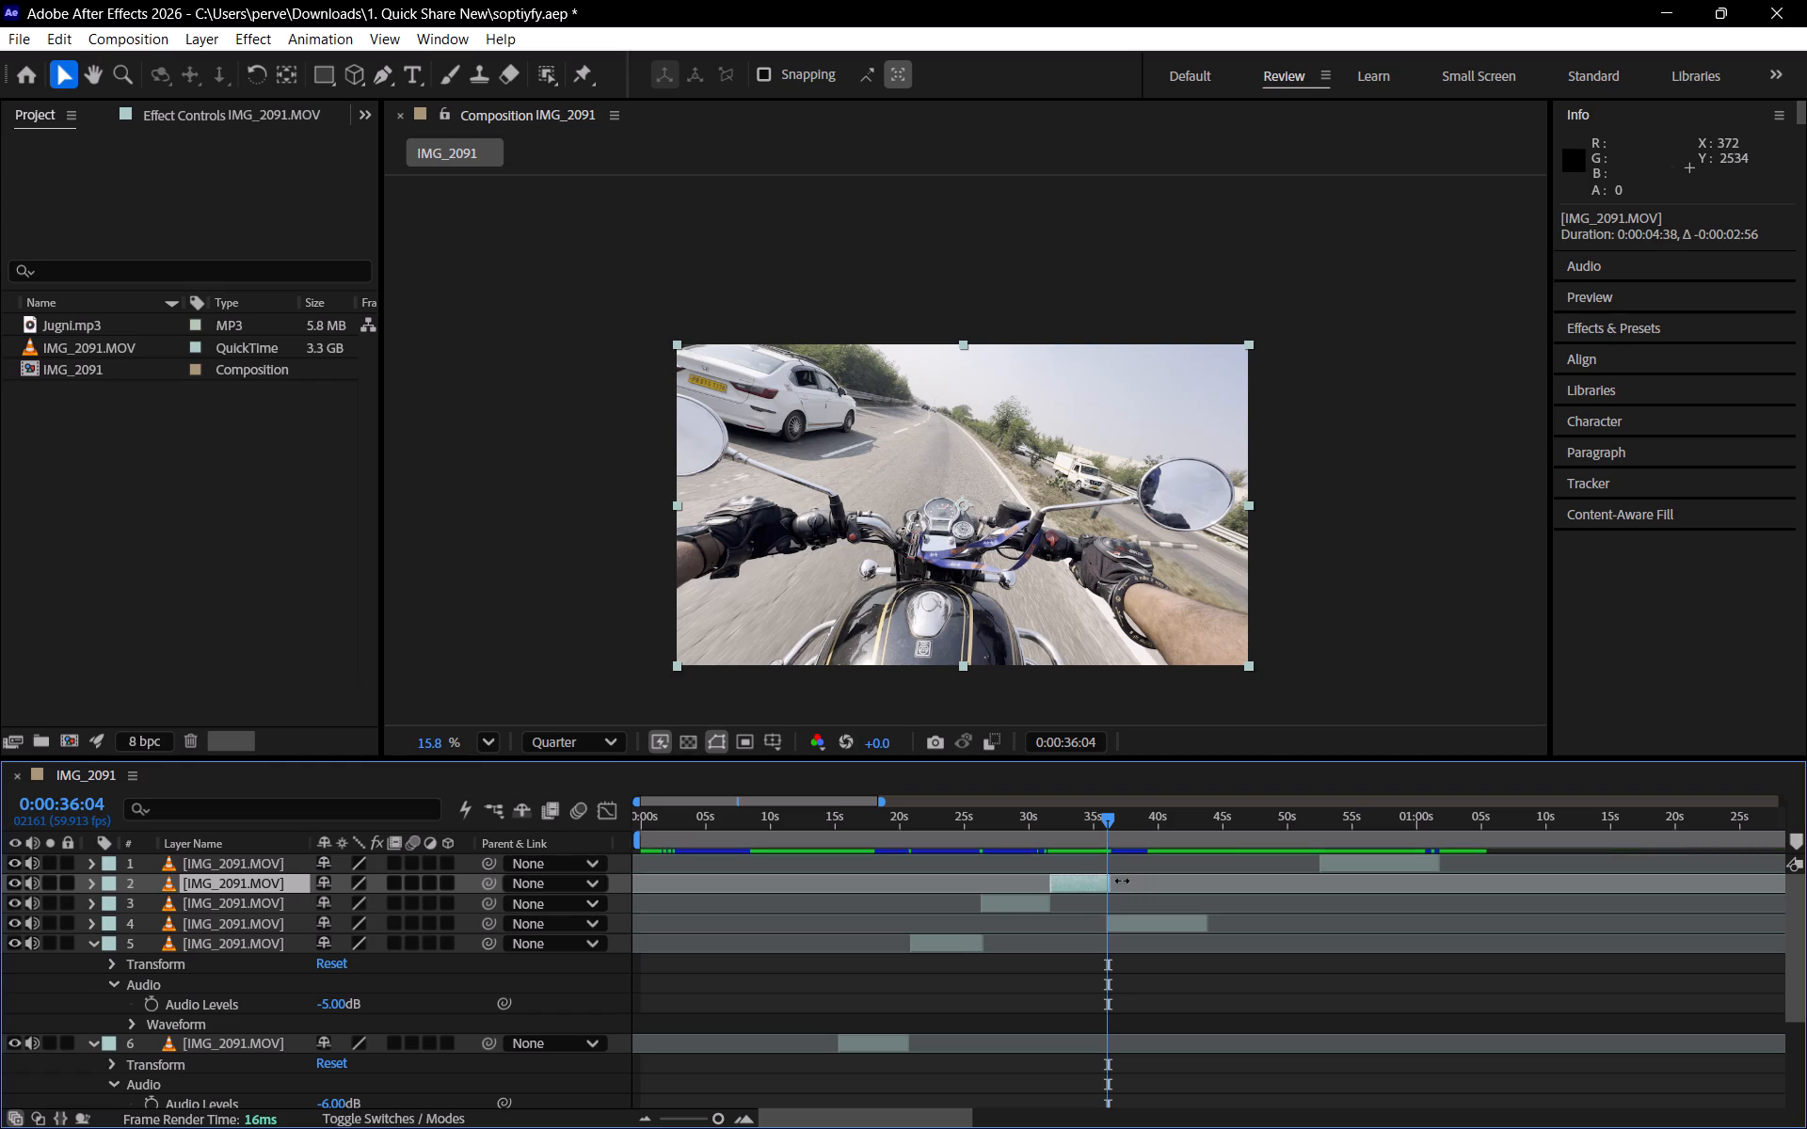
key("space")
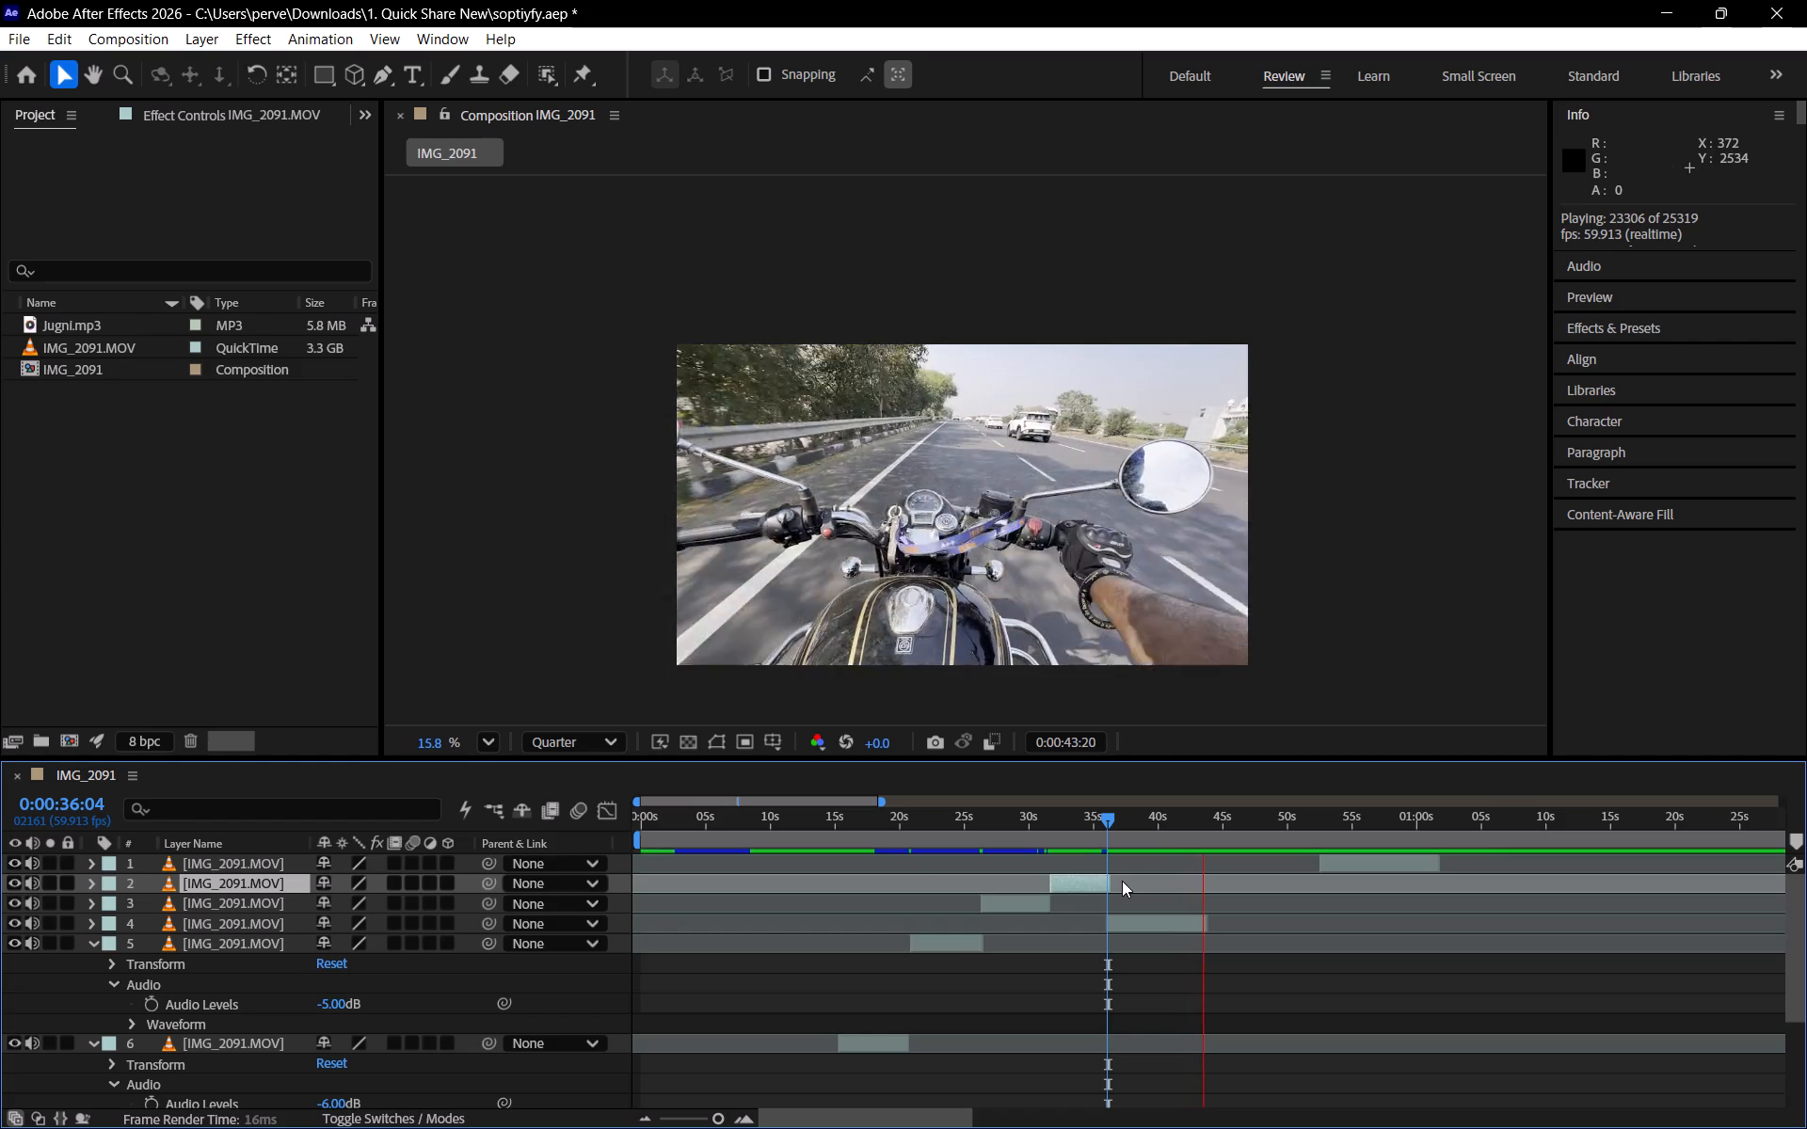
key("space")
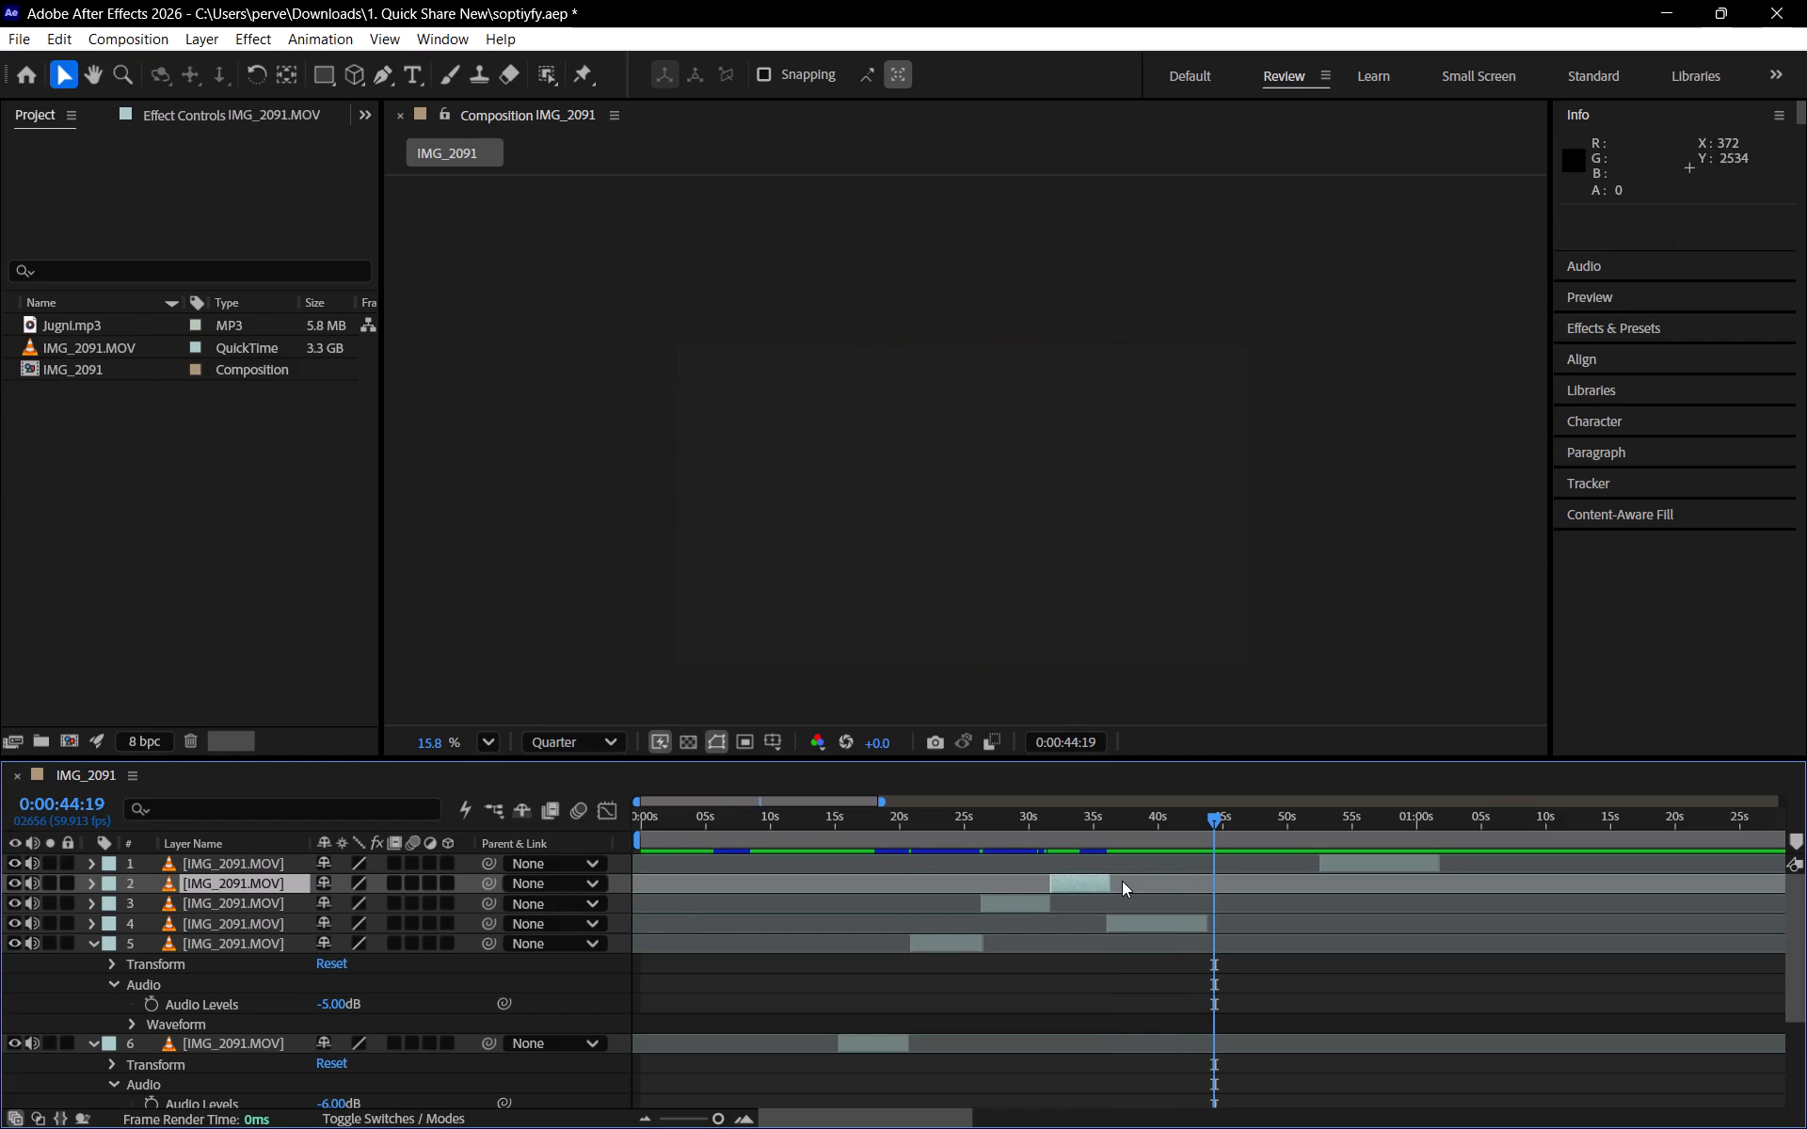
Play from the beginning up to 0:00:29:56, trim the start of layer 3, and extend its end to a duration of 0:00:05:02.
left_click_drag(1061, 821, 136, 834)
key("space")
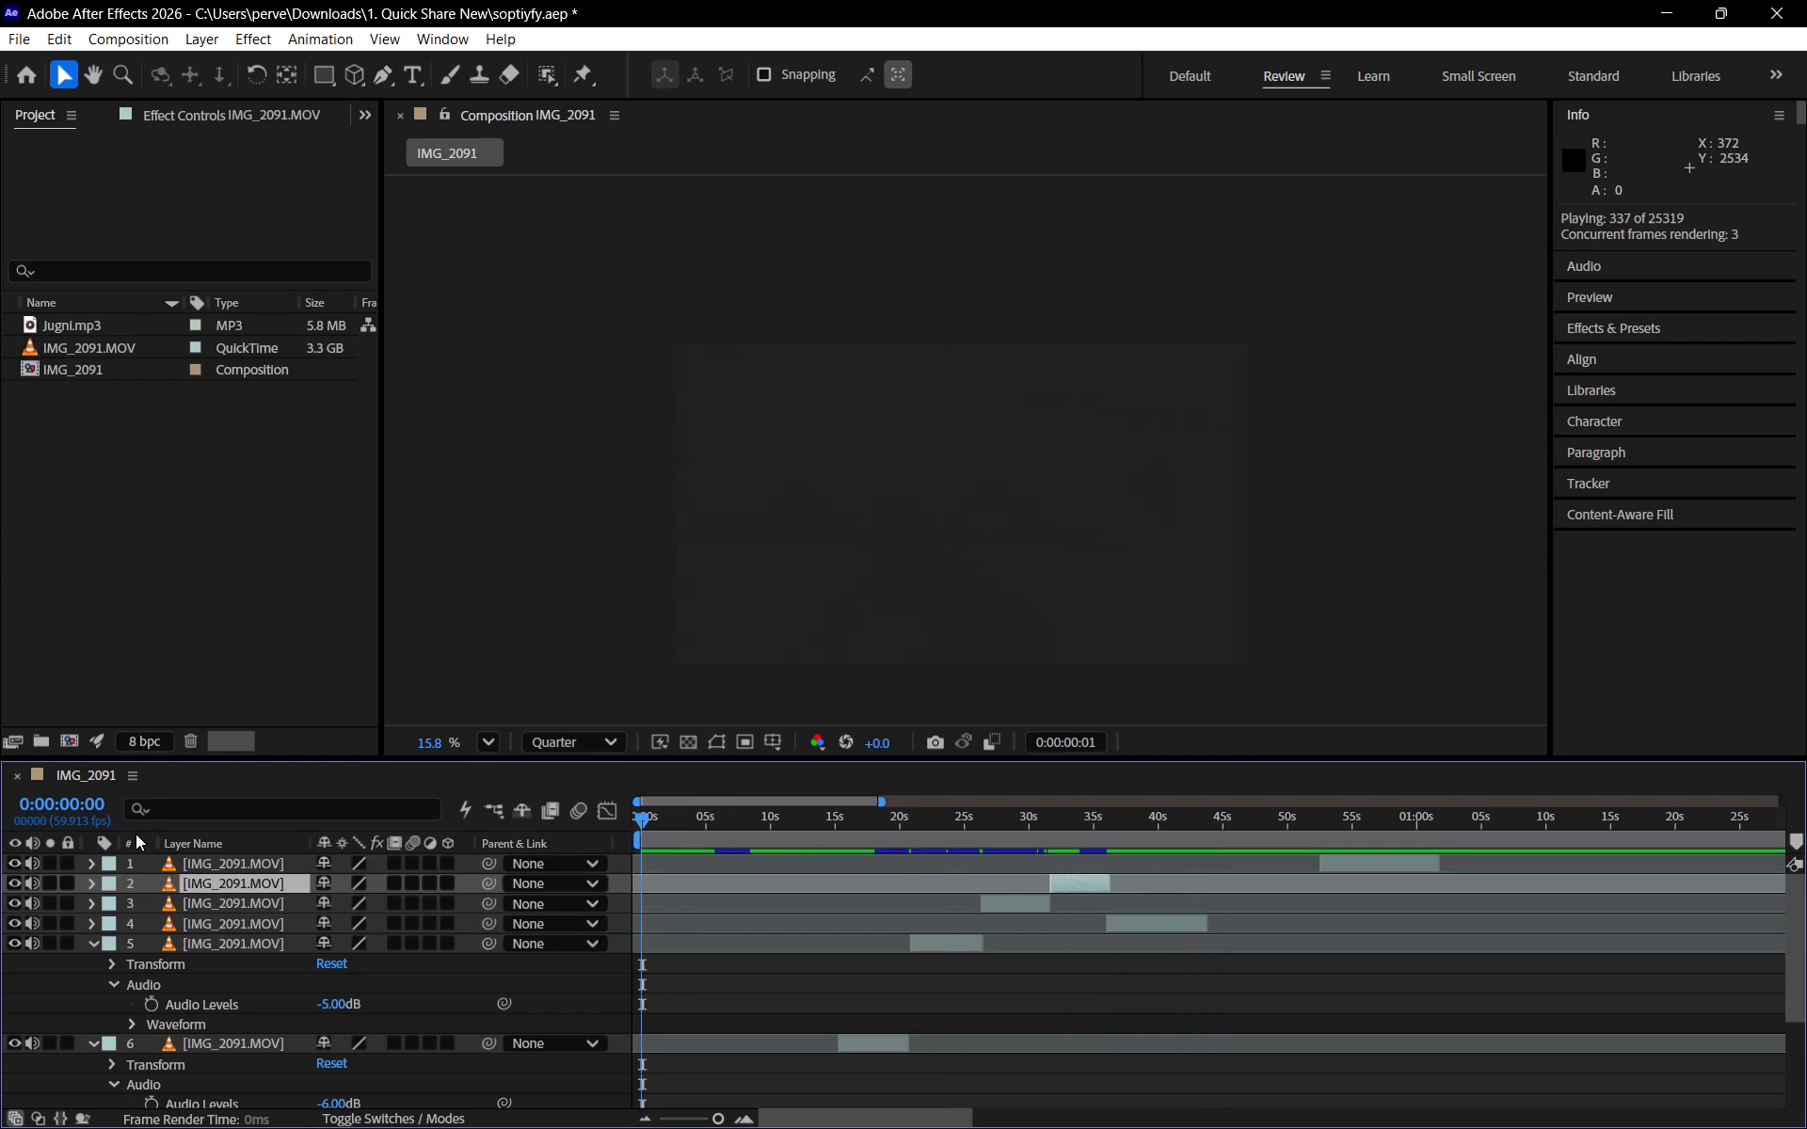
key("space")
key("space")
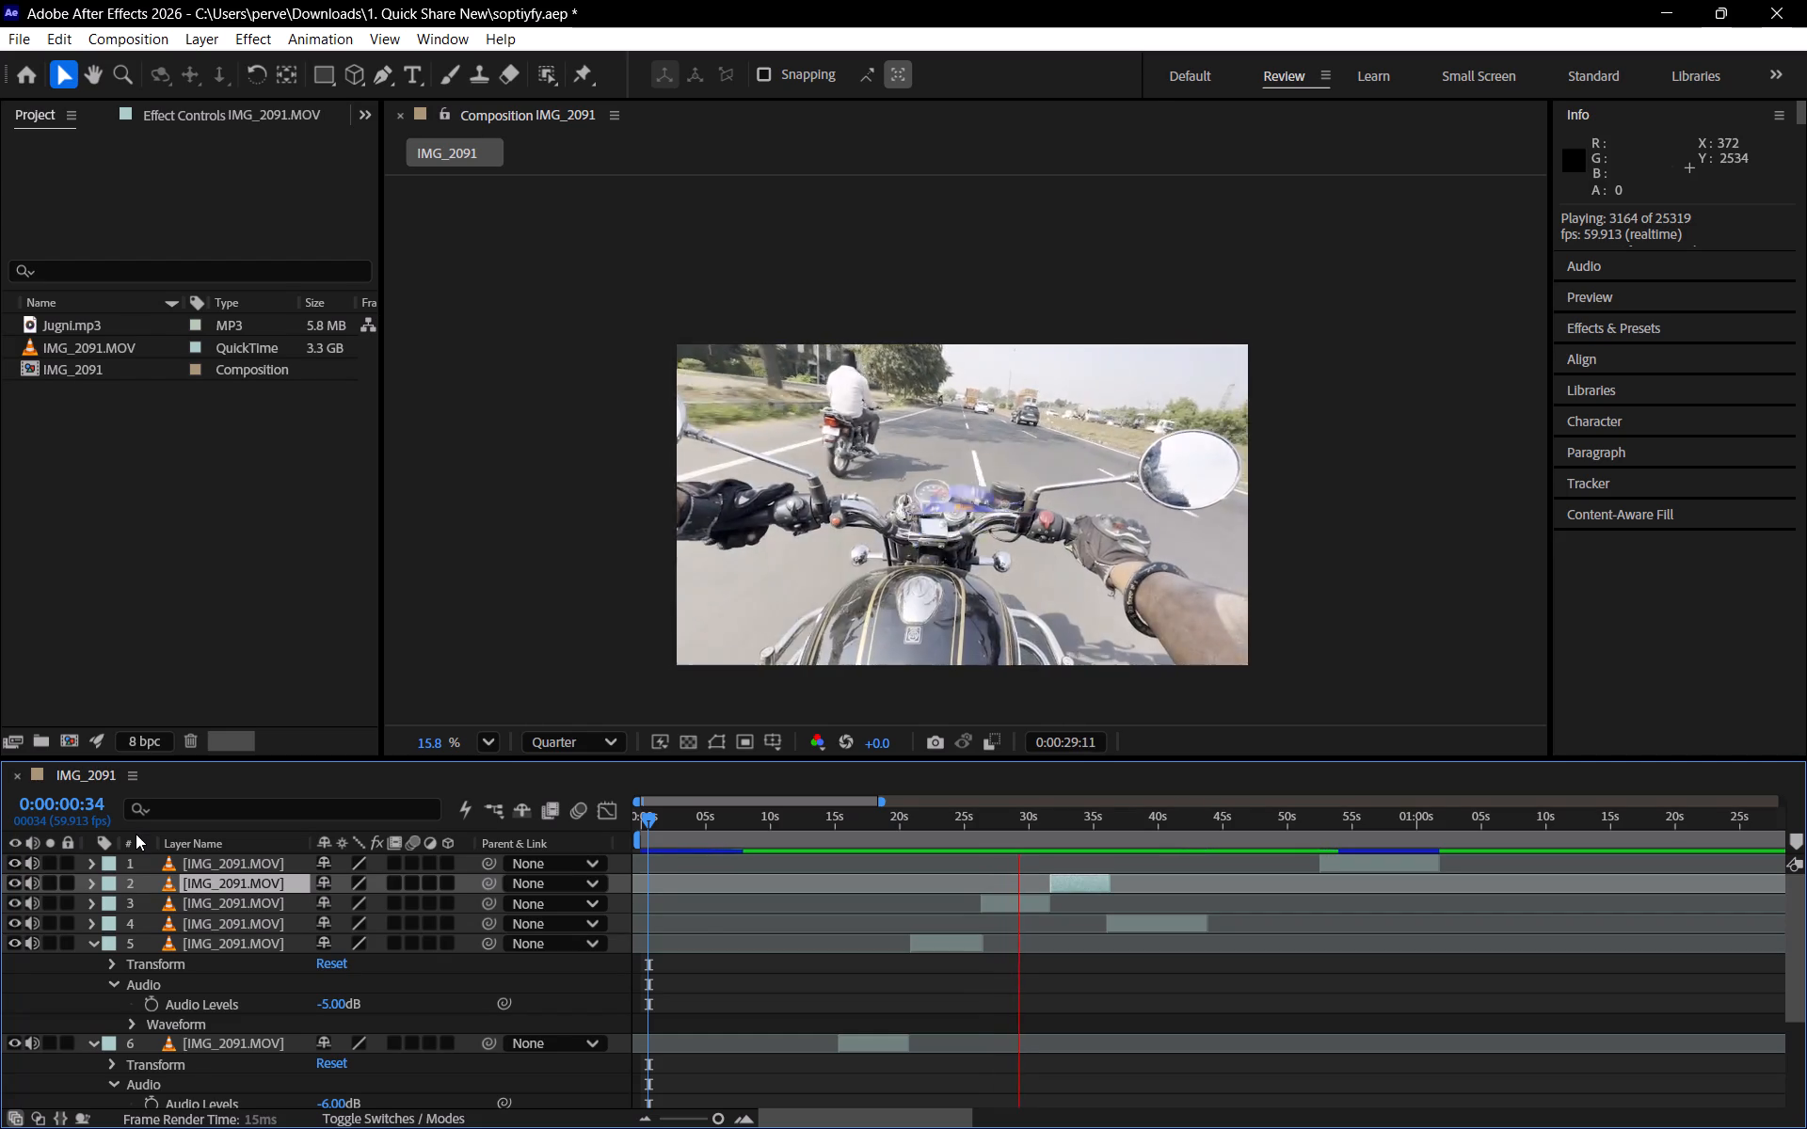
key("space")
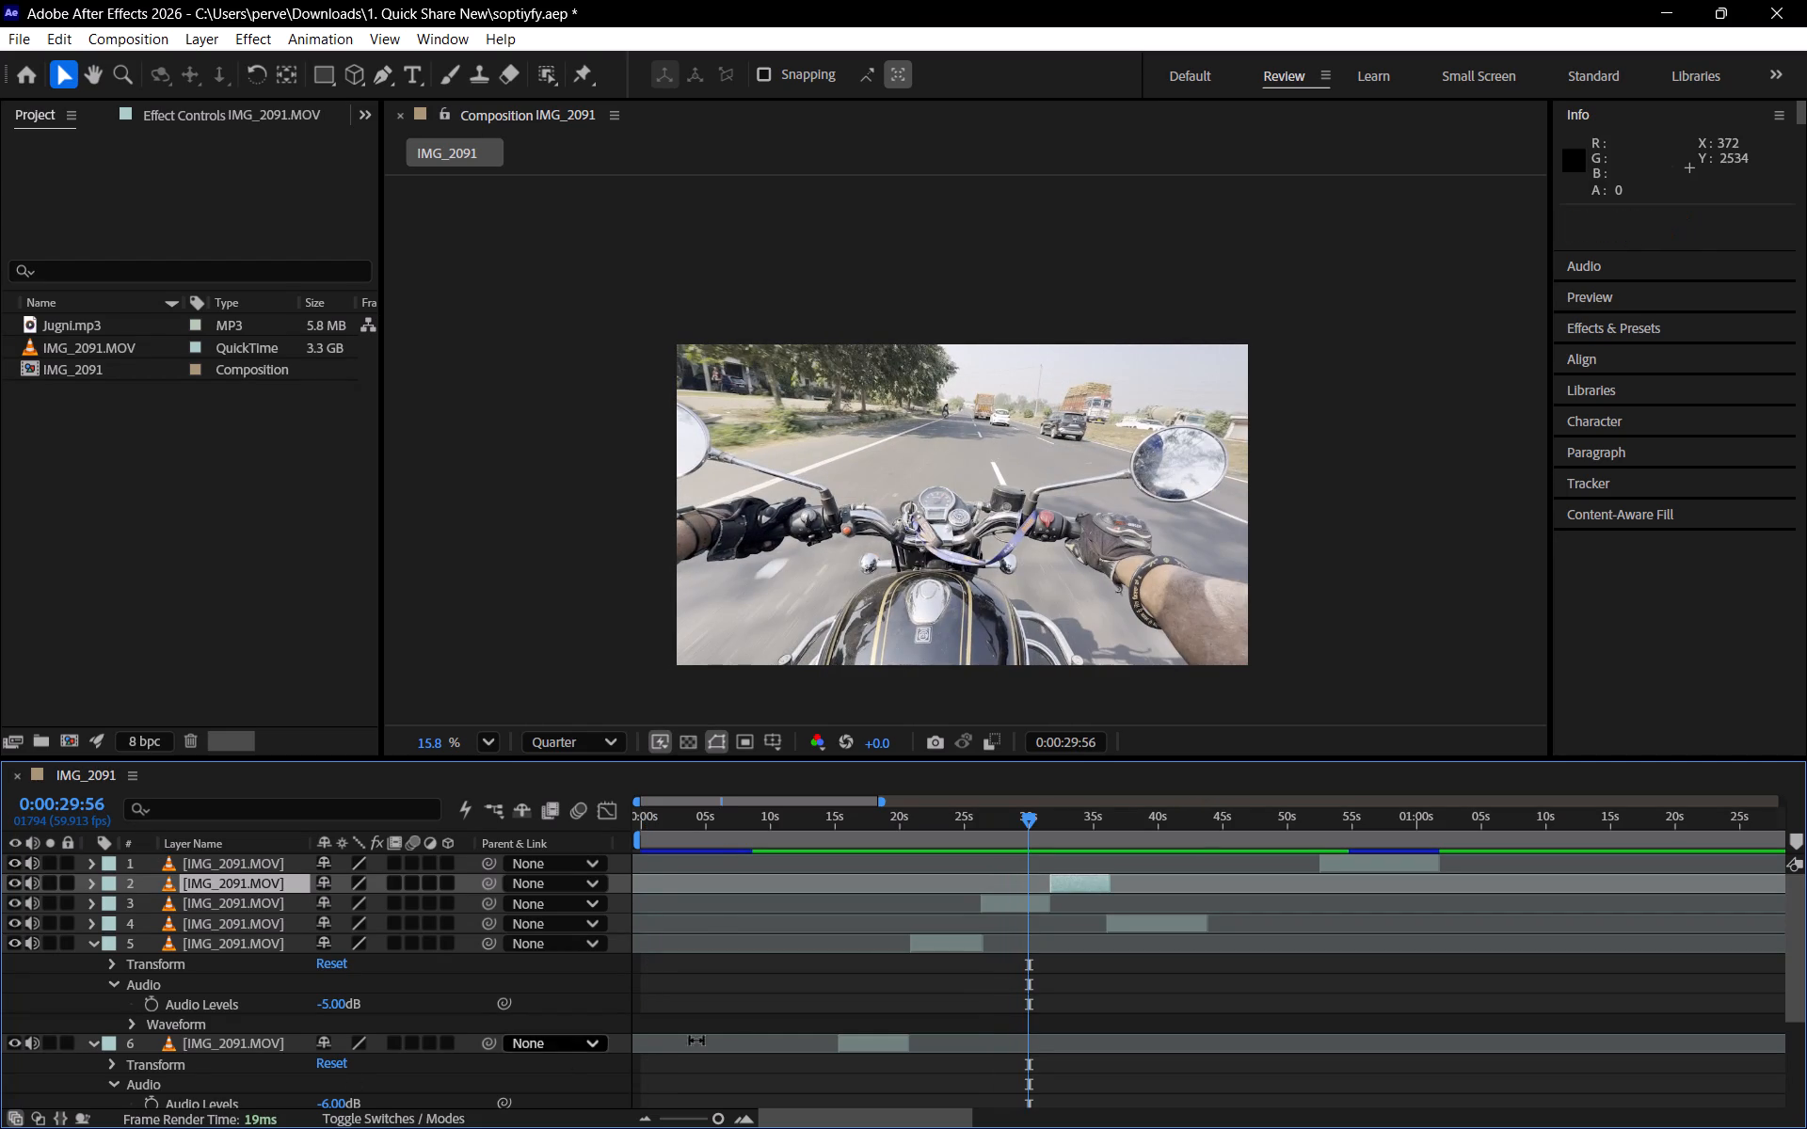
left_click_drag(983, 904, 1005, 905)
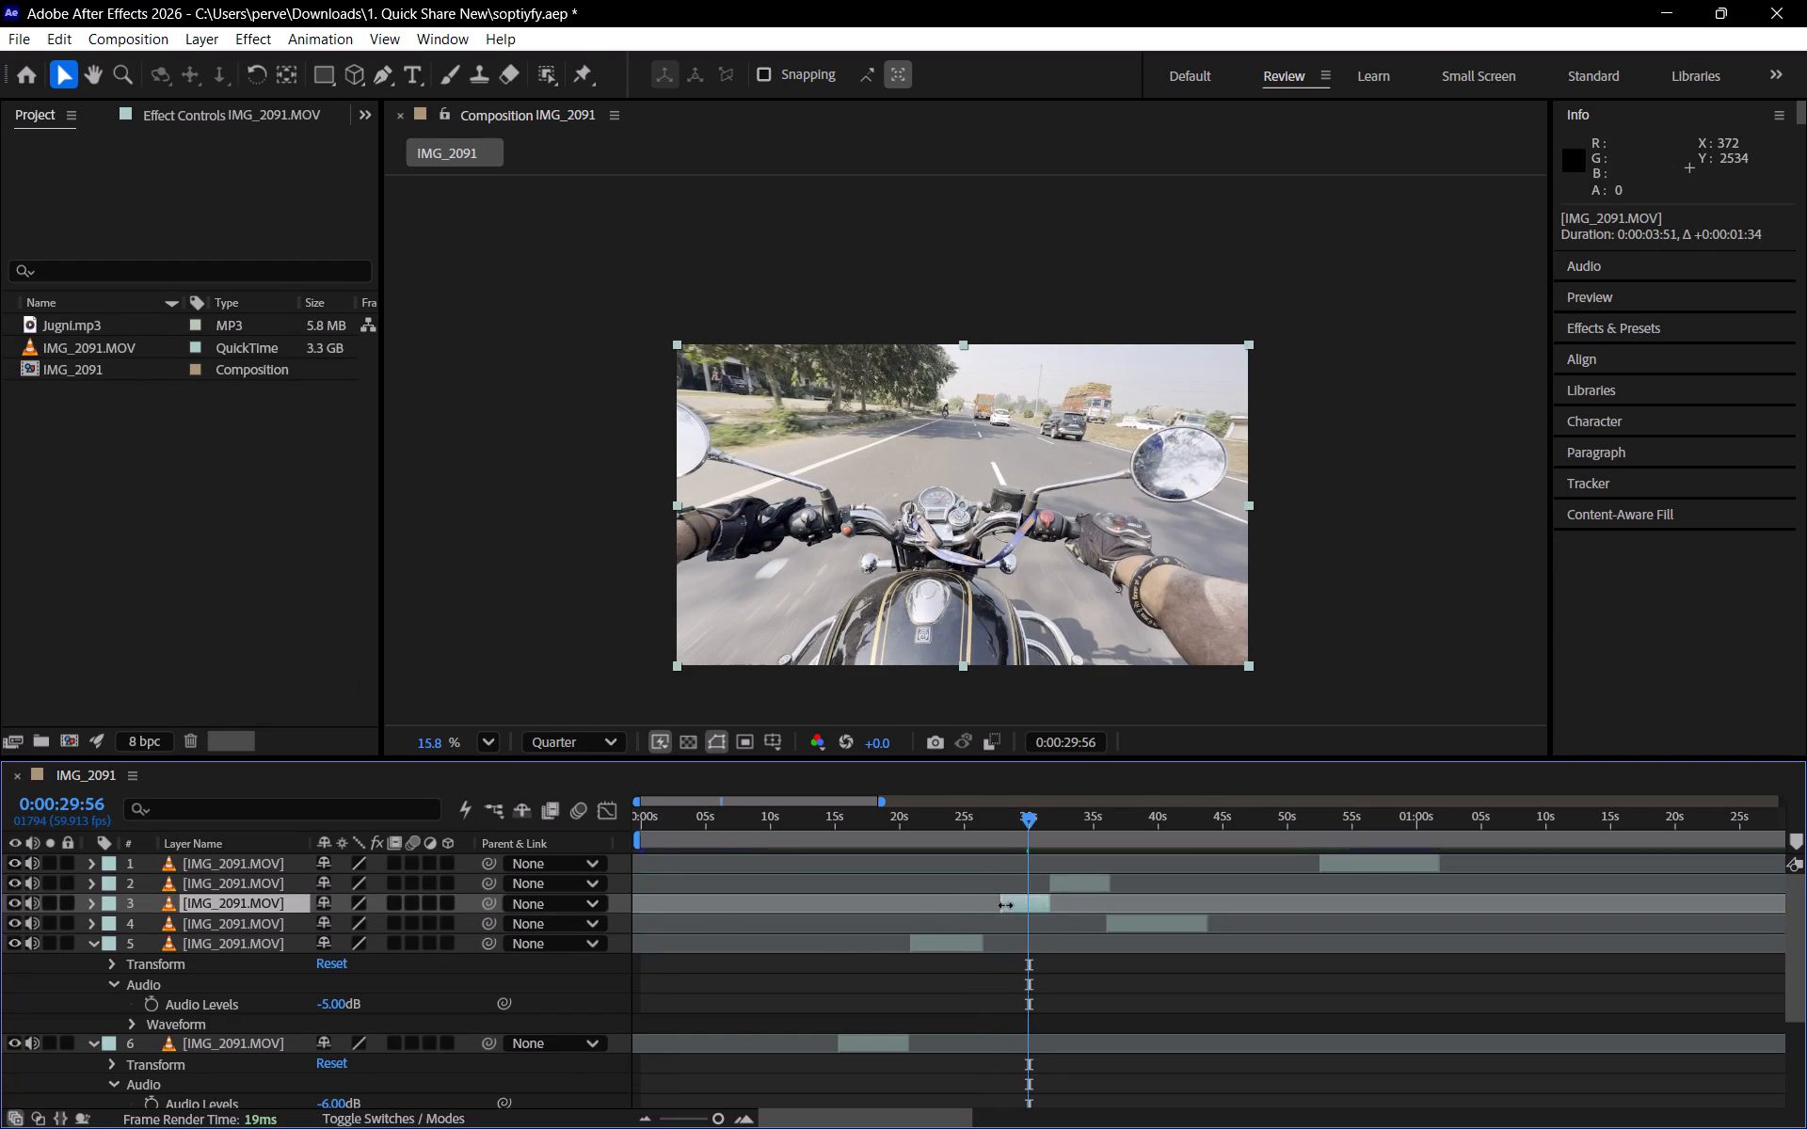
left_click_drag(1005, 905, 1006, 905)
left_click_drag(1053, 900, 1070, 900)
Move layer 3 earlier to start directly after layer 5, and extend its end to a duration of 0:00:05:46.
left_click_drag(1051, 899, 1045, 899)
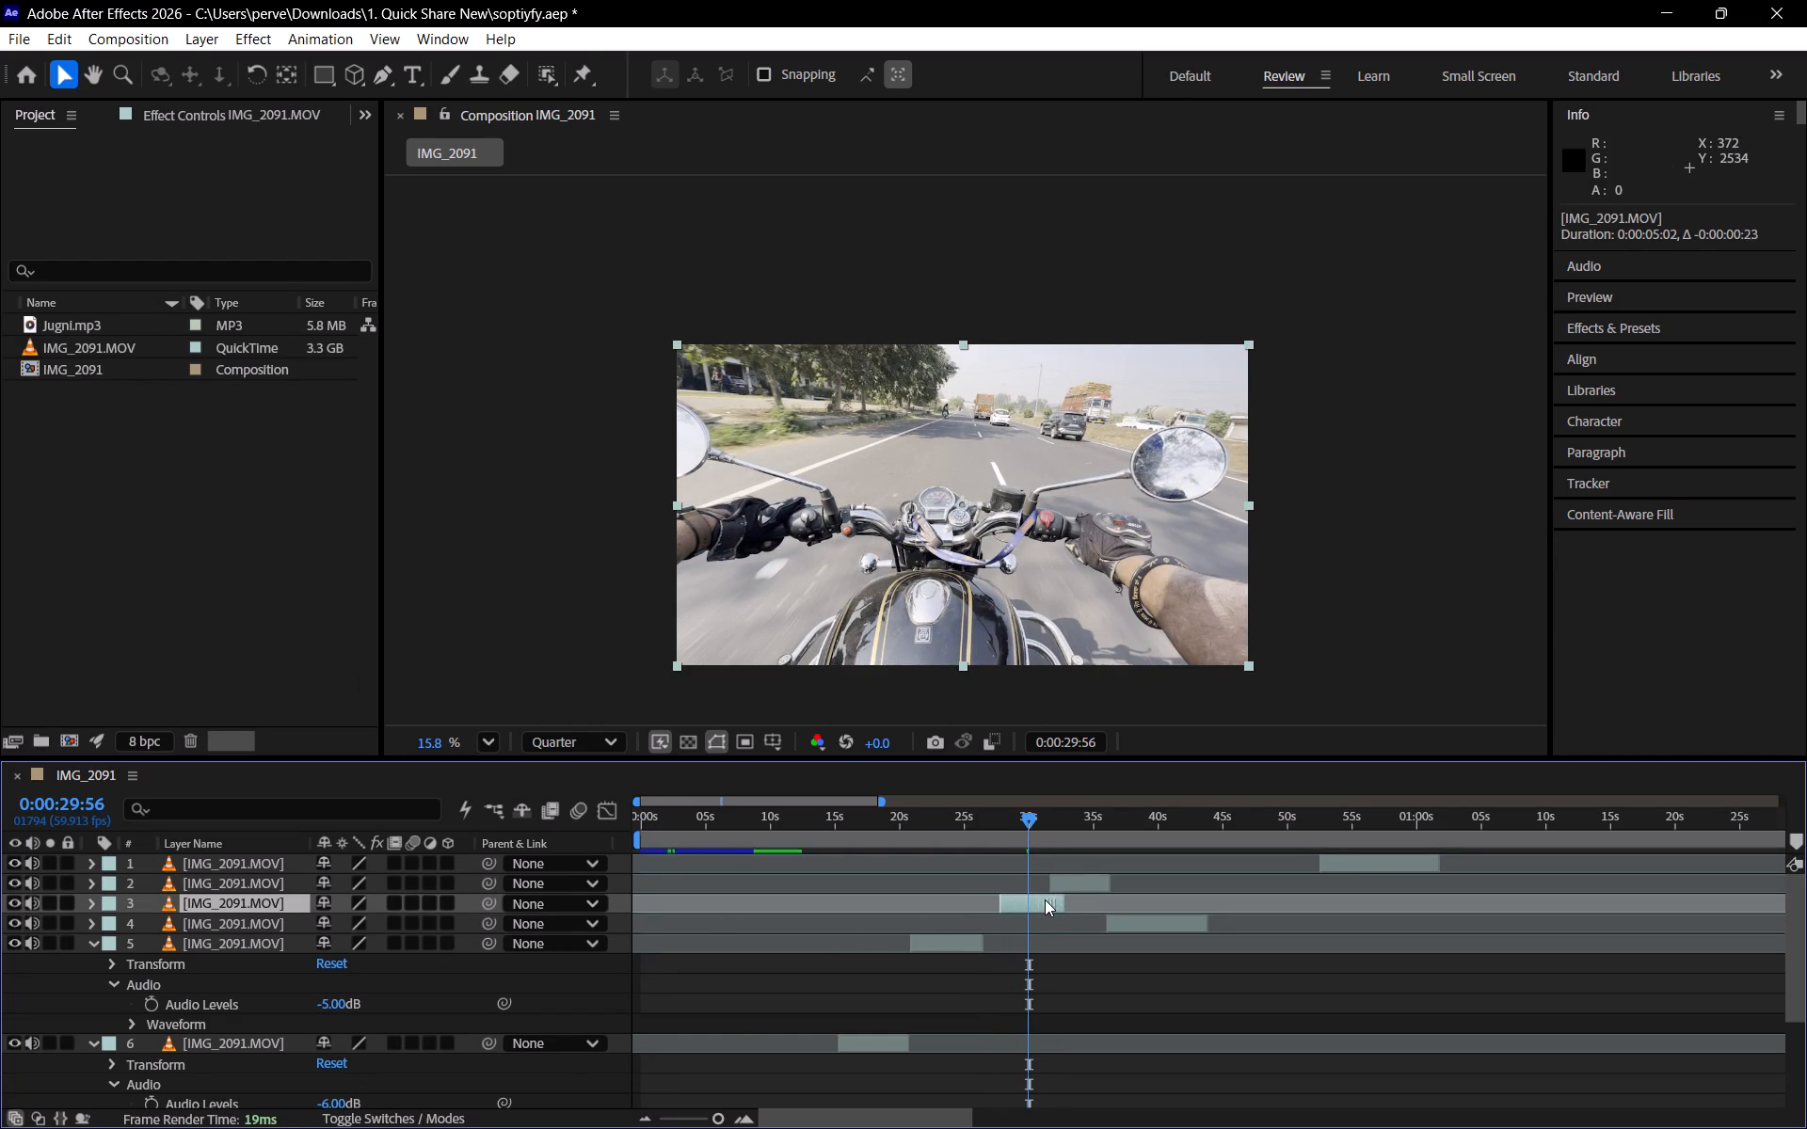
left_click_drag(1045, 899, 1034, 902)
left_click(983, 821)
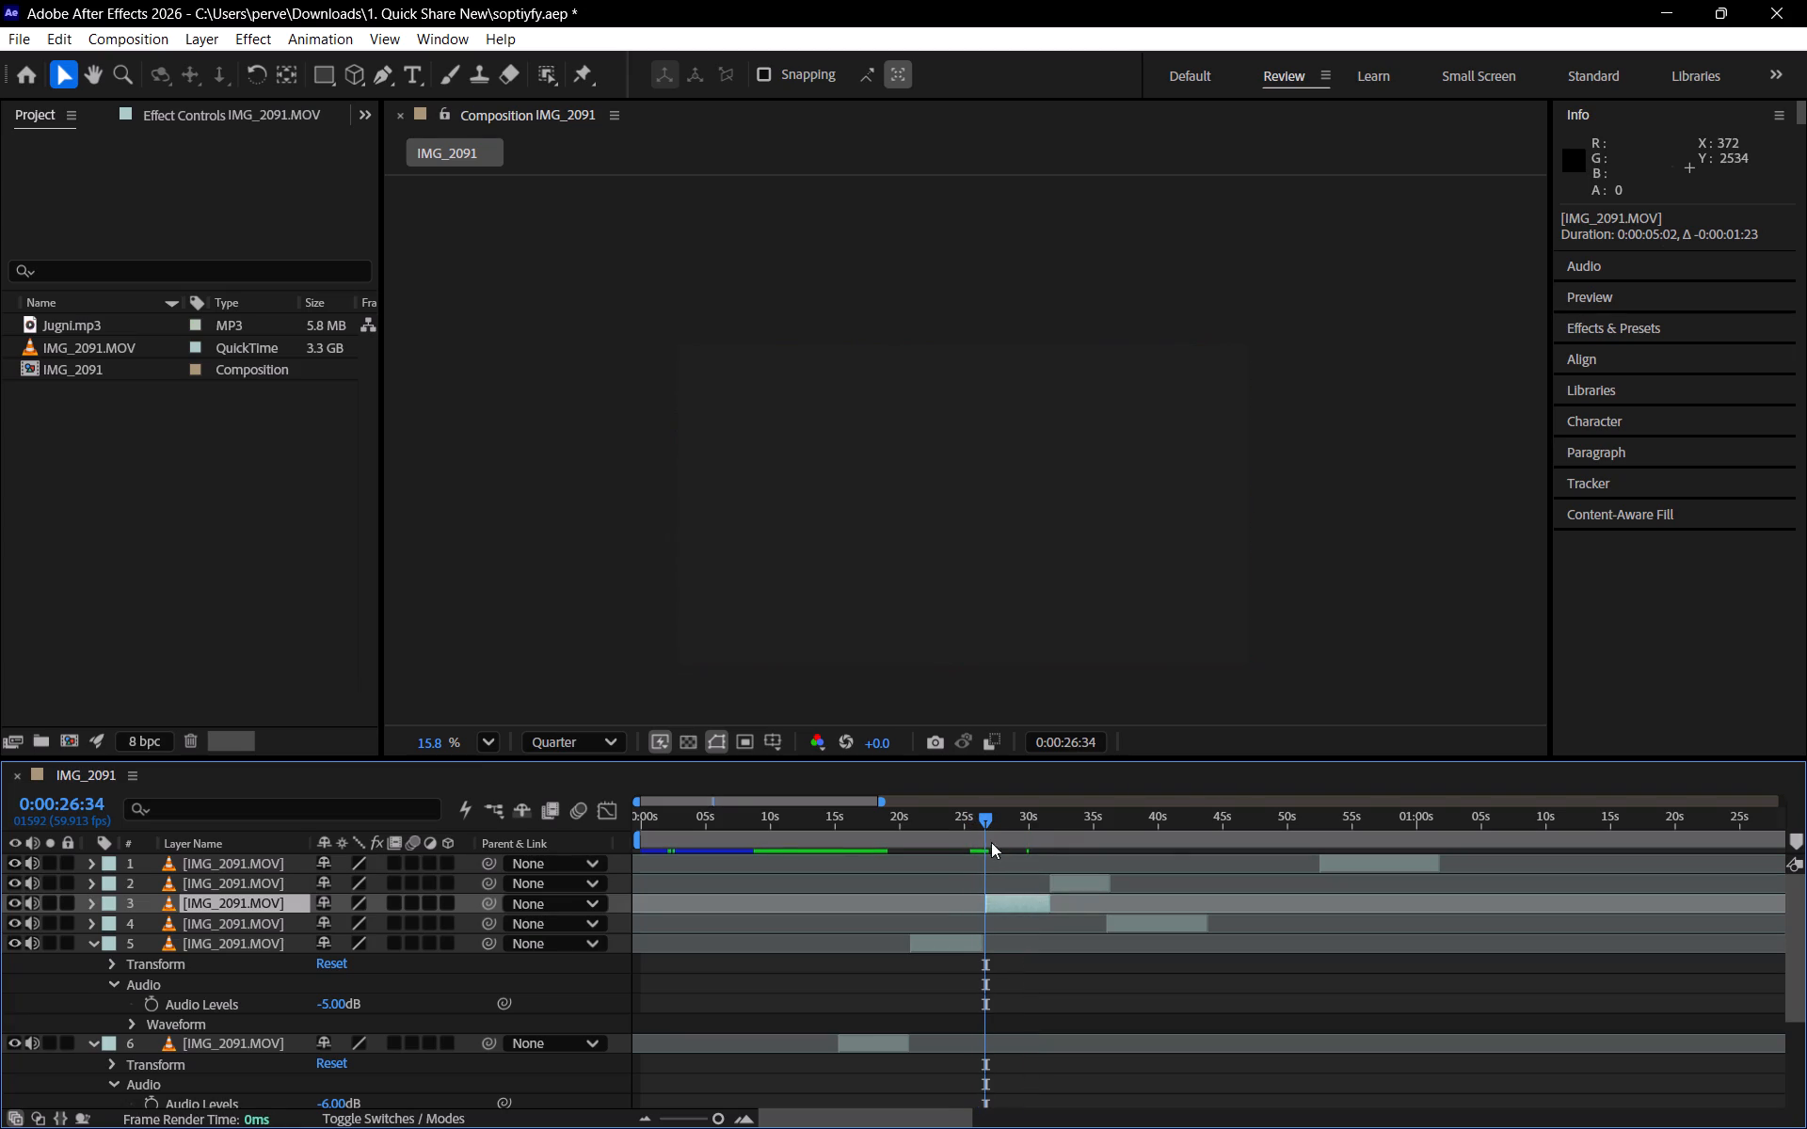
left_click(997, 894)
left_click(999, 896)
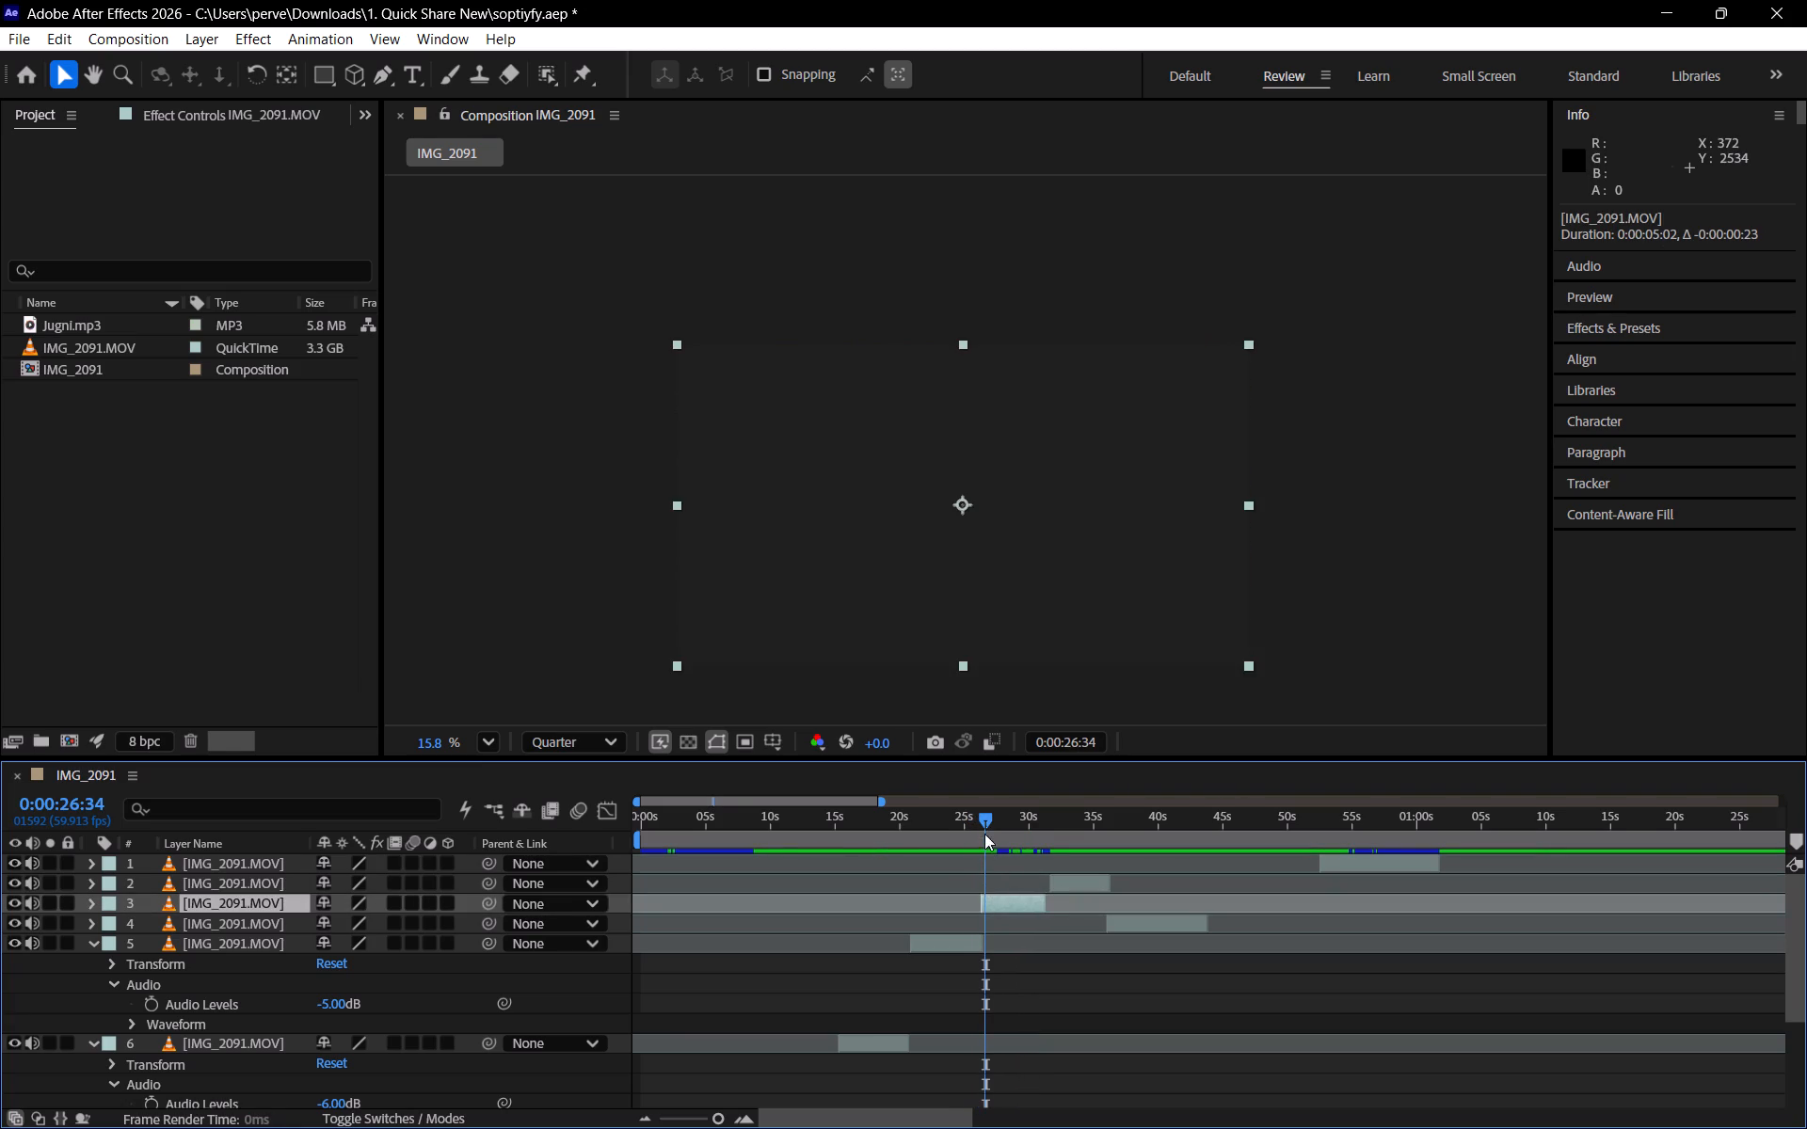
left_click_drag(985, 812, 1049, 813)
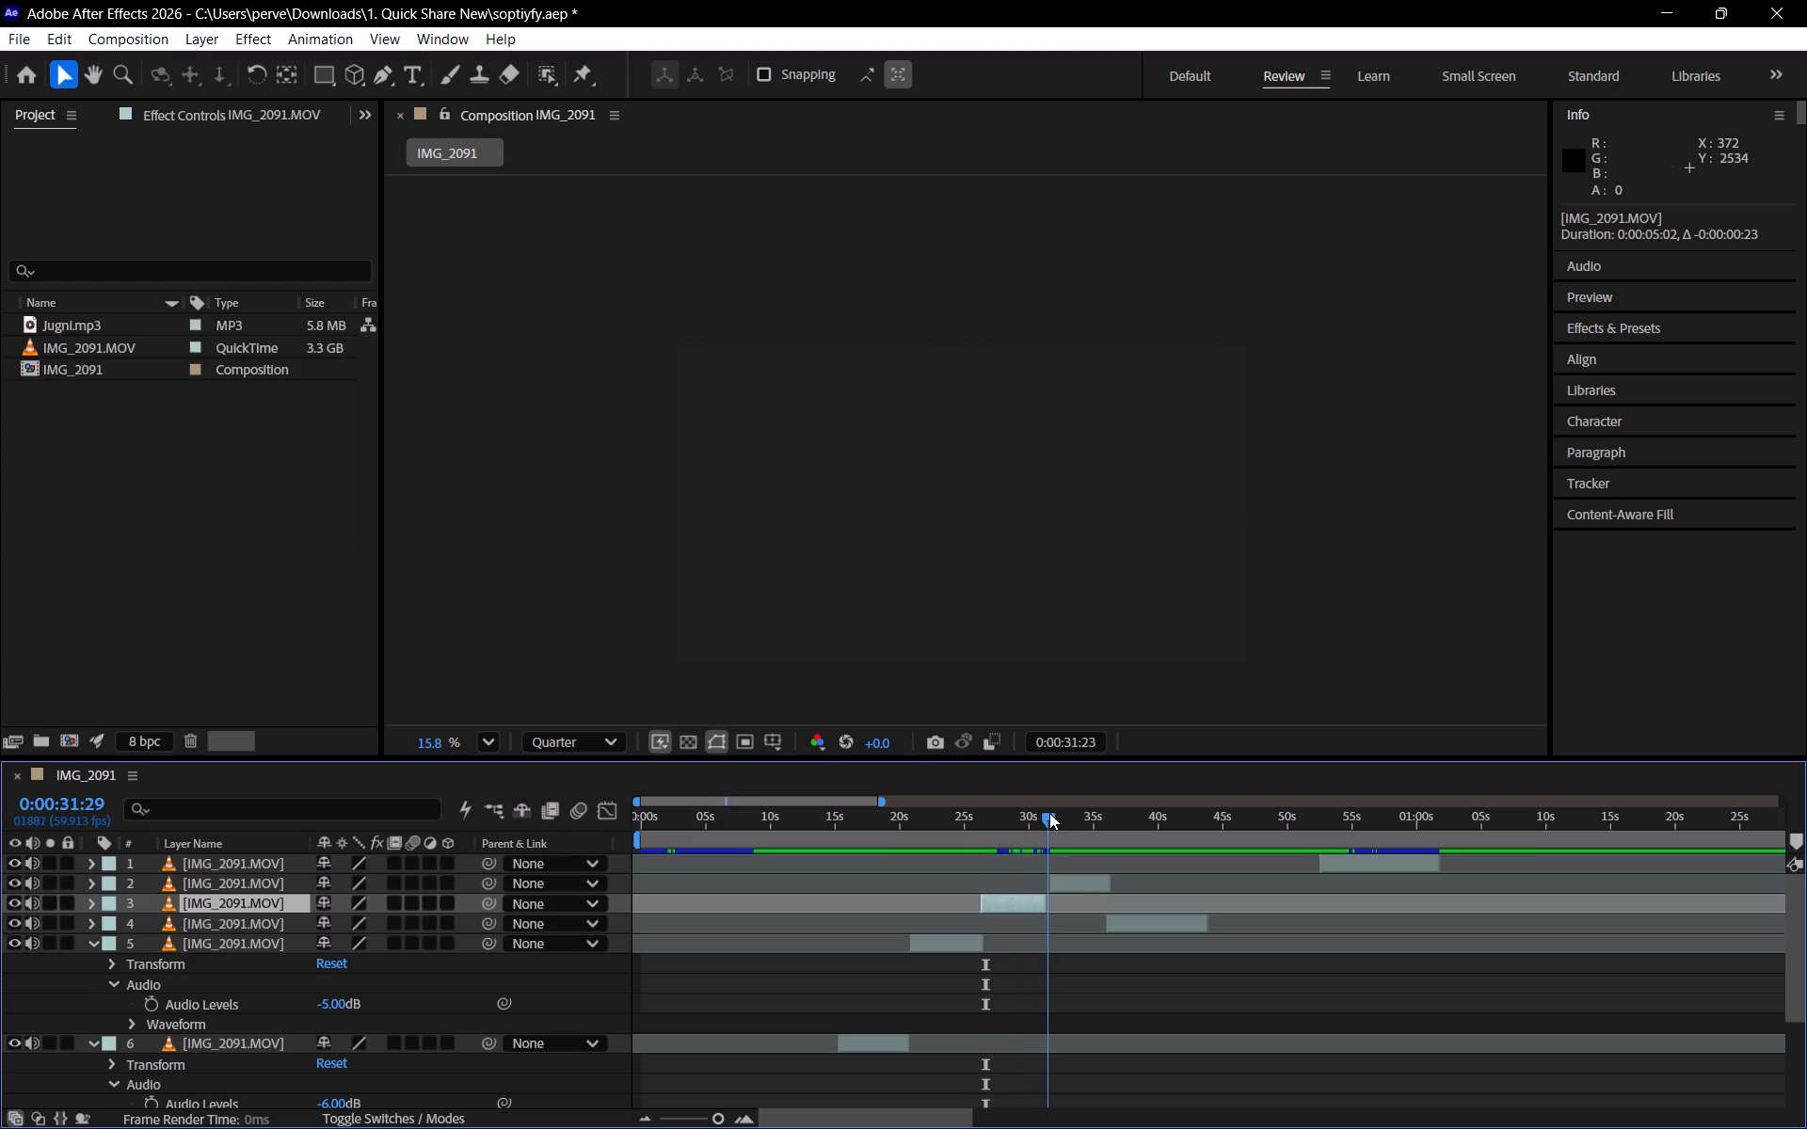
left_click_drag(1049, 813, 1051, 813)
left_click_drag(1044, 905, 1048, 905)
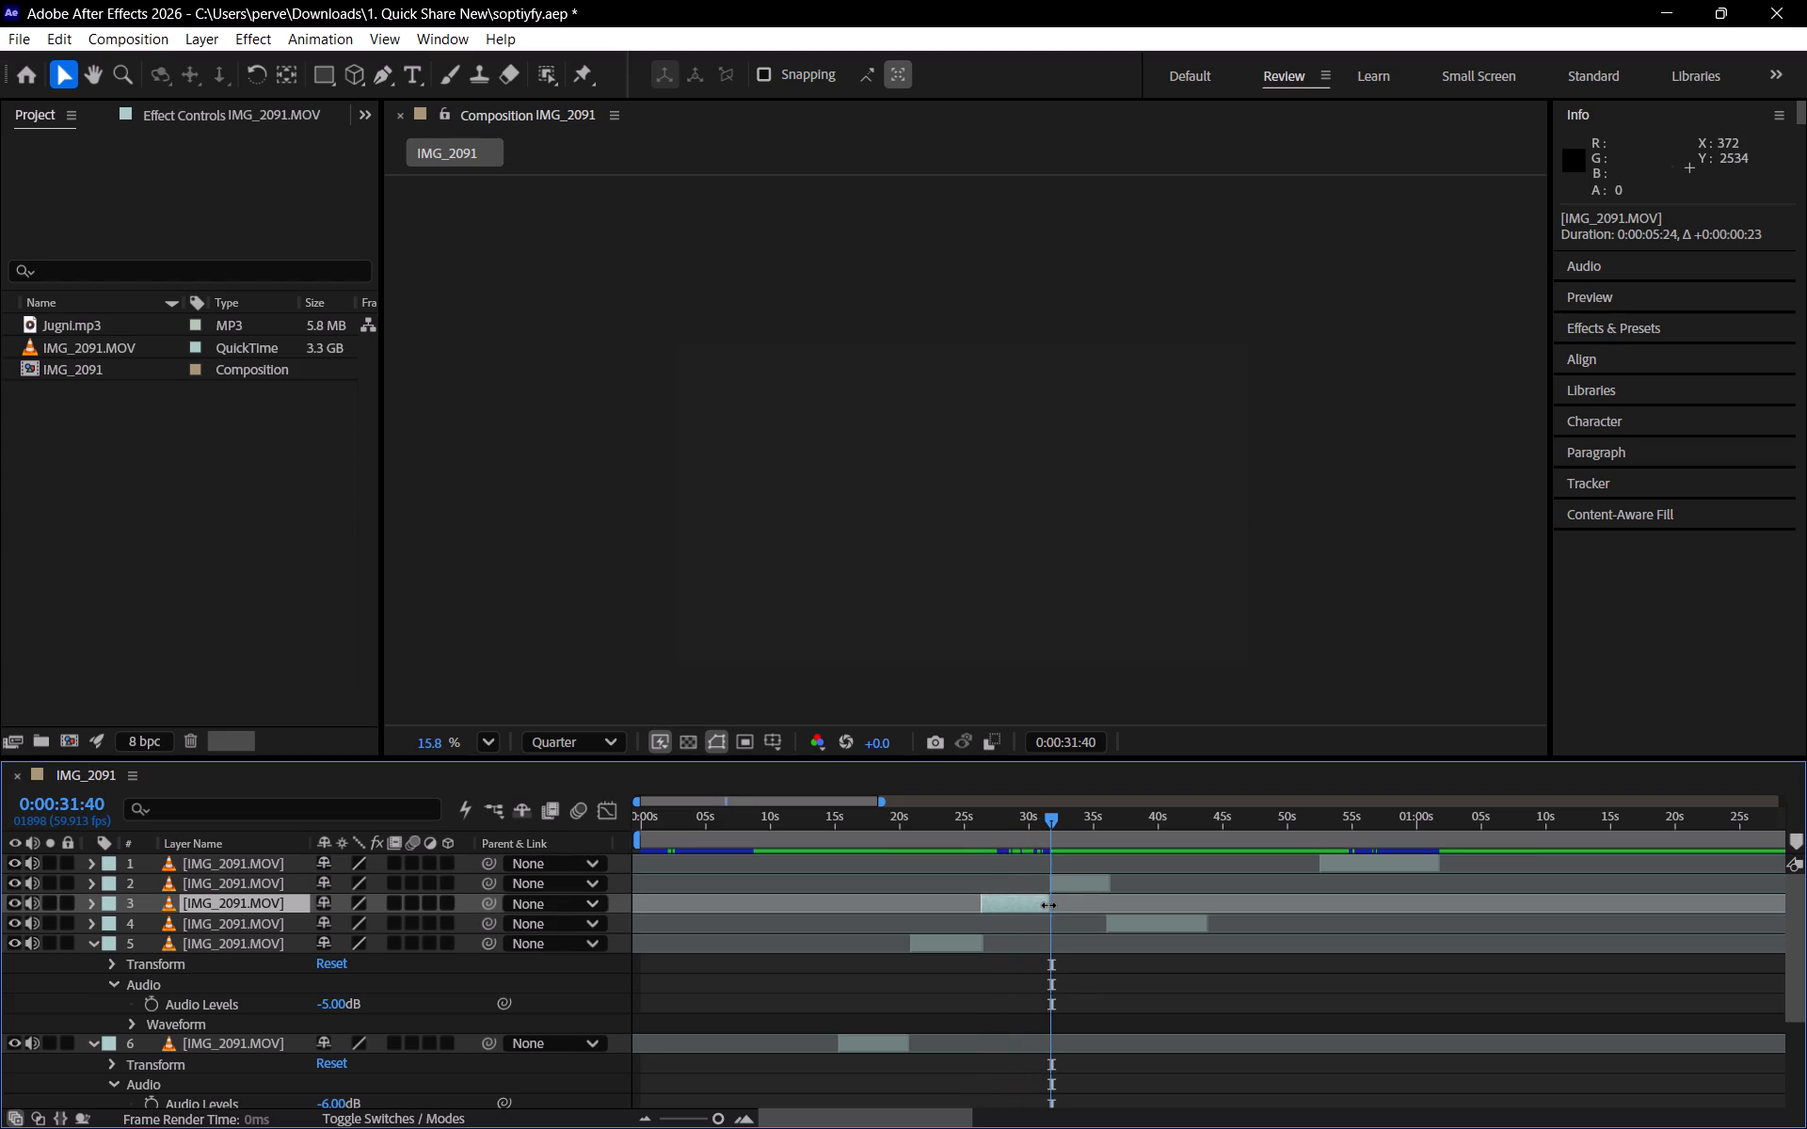
left_click_drag(1048, 905, 1053, 905)
Play from 0:00:16:50 to 0:00:44:24 to check the cuts between layers 6, 5, 3, 2 and 4 against the song.
left_click_drag(1044, 811, 857, 825)
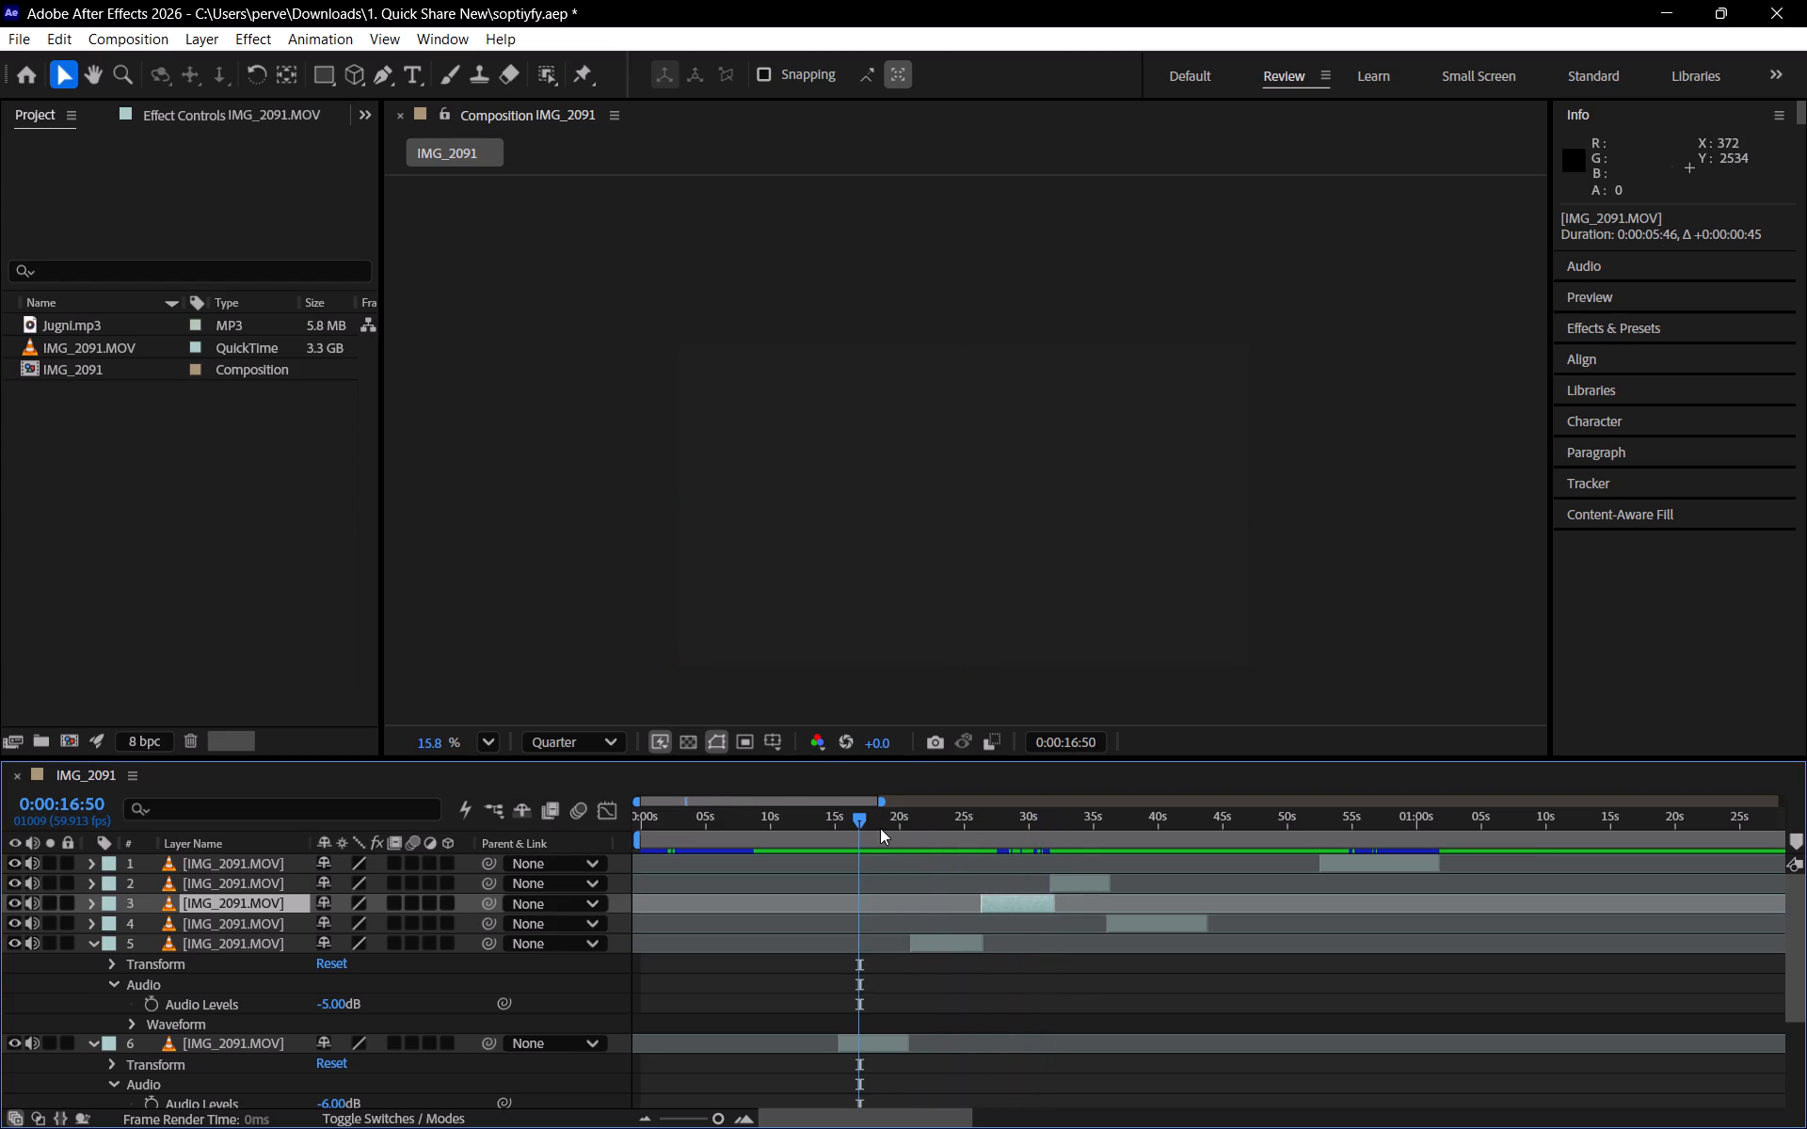
key("space")
key("space")
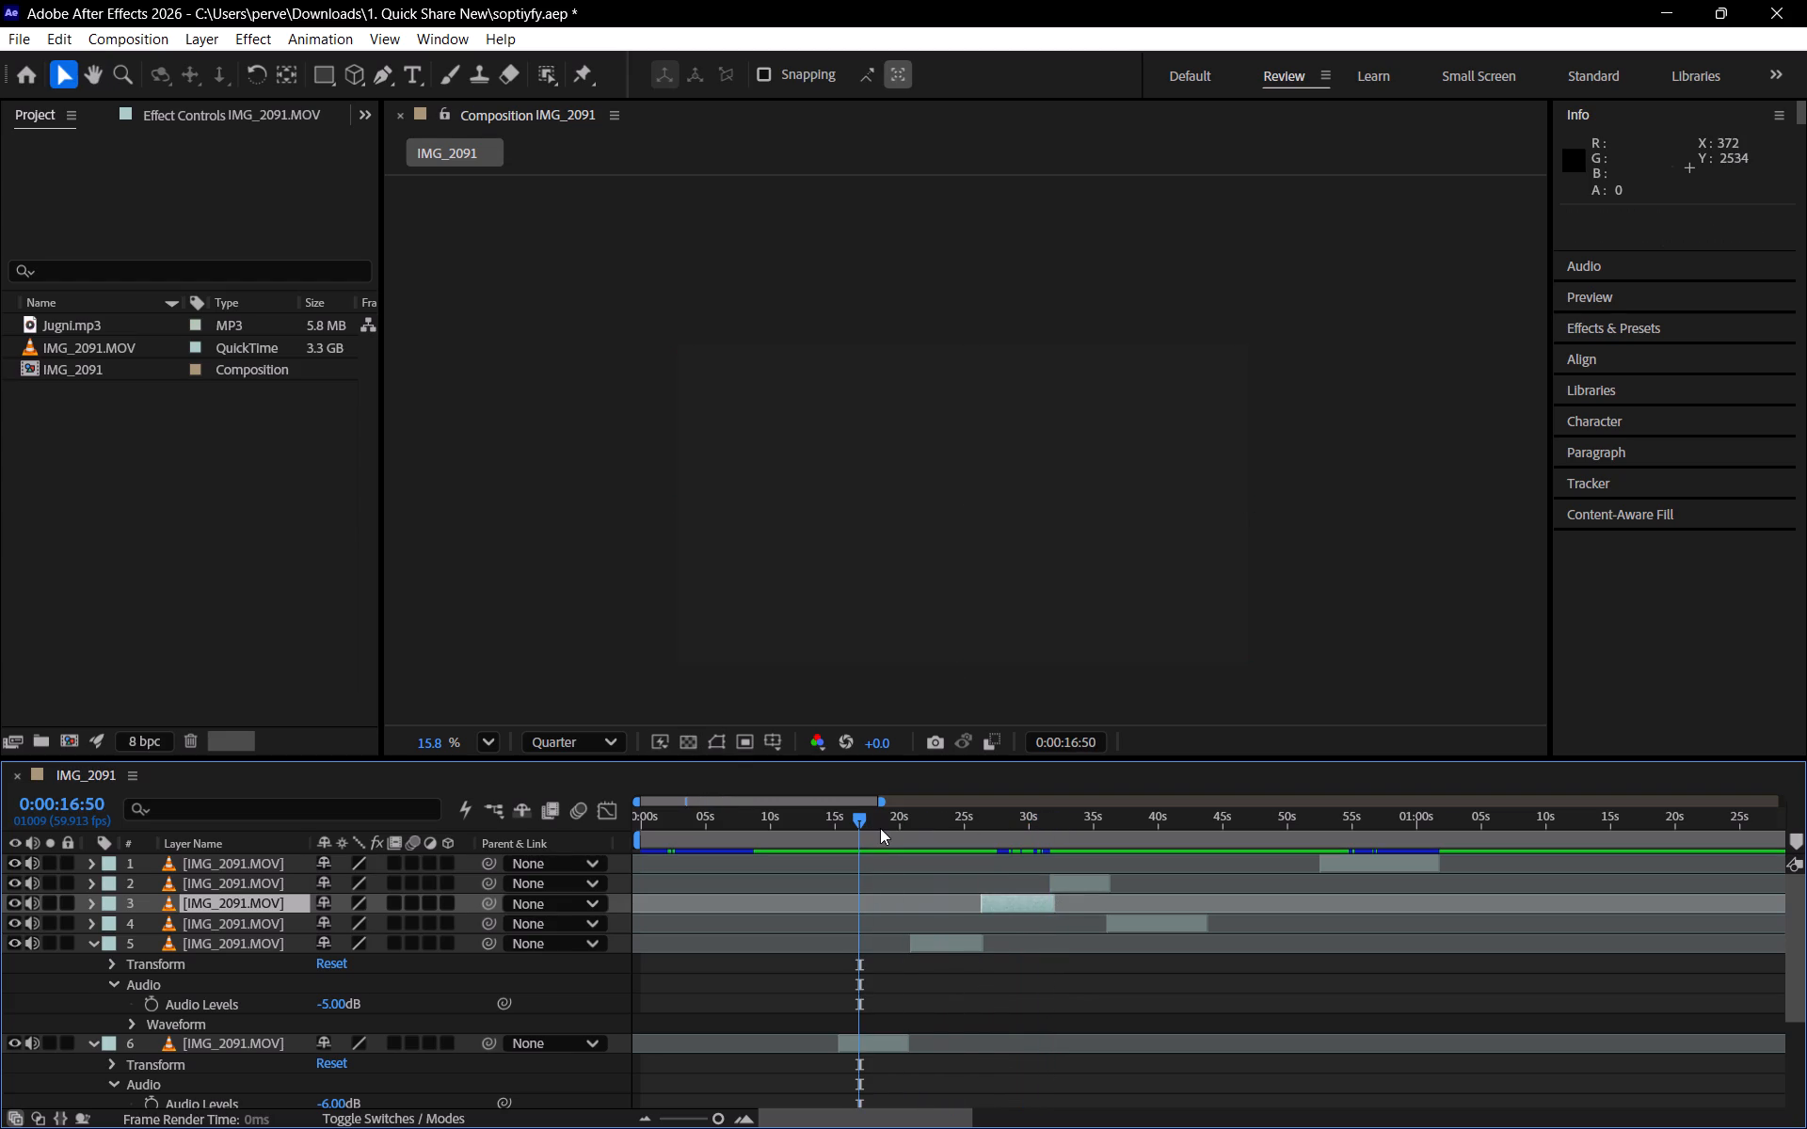
key("space")
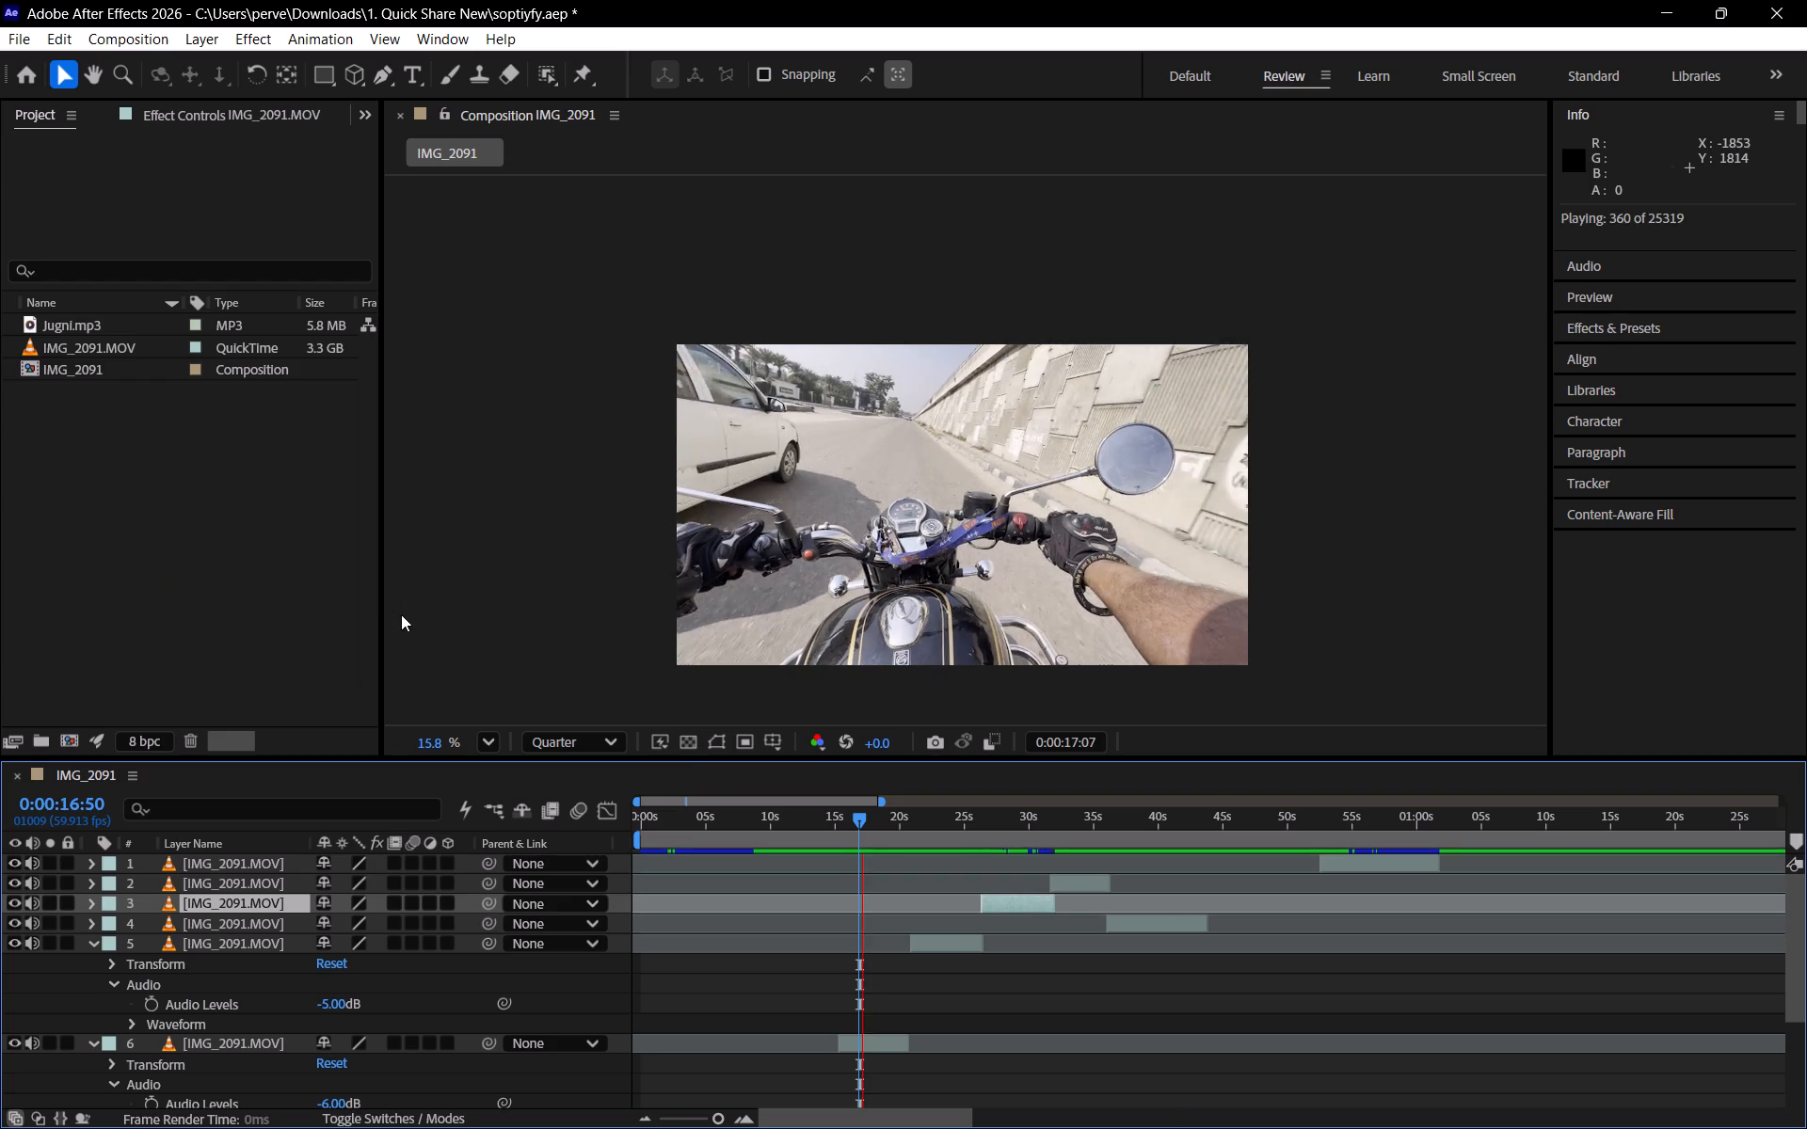
key("space")
key("space")
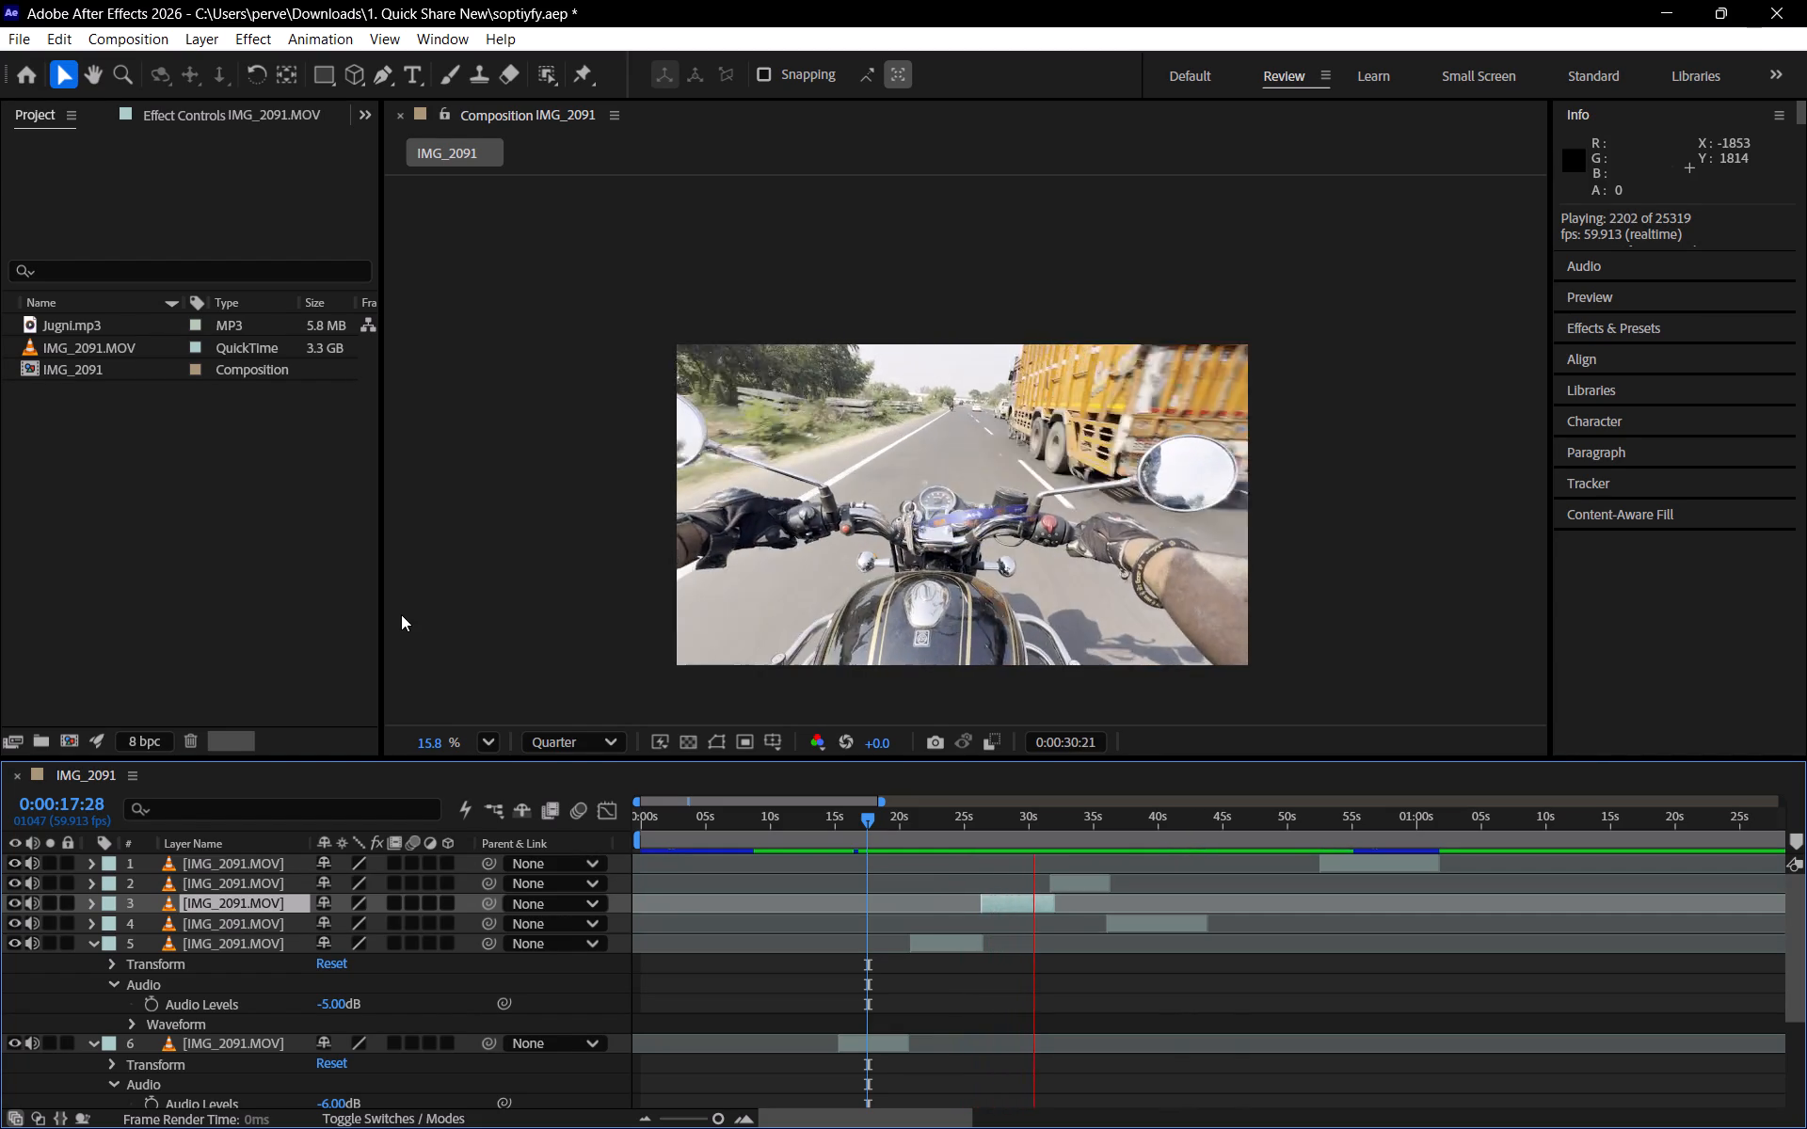
key("space")
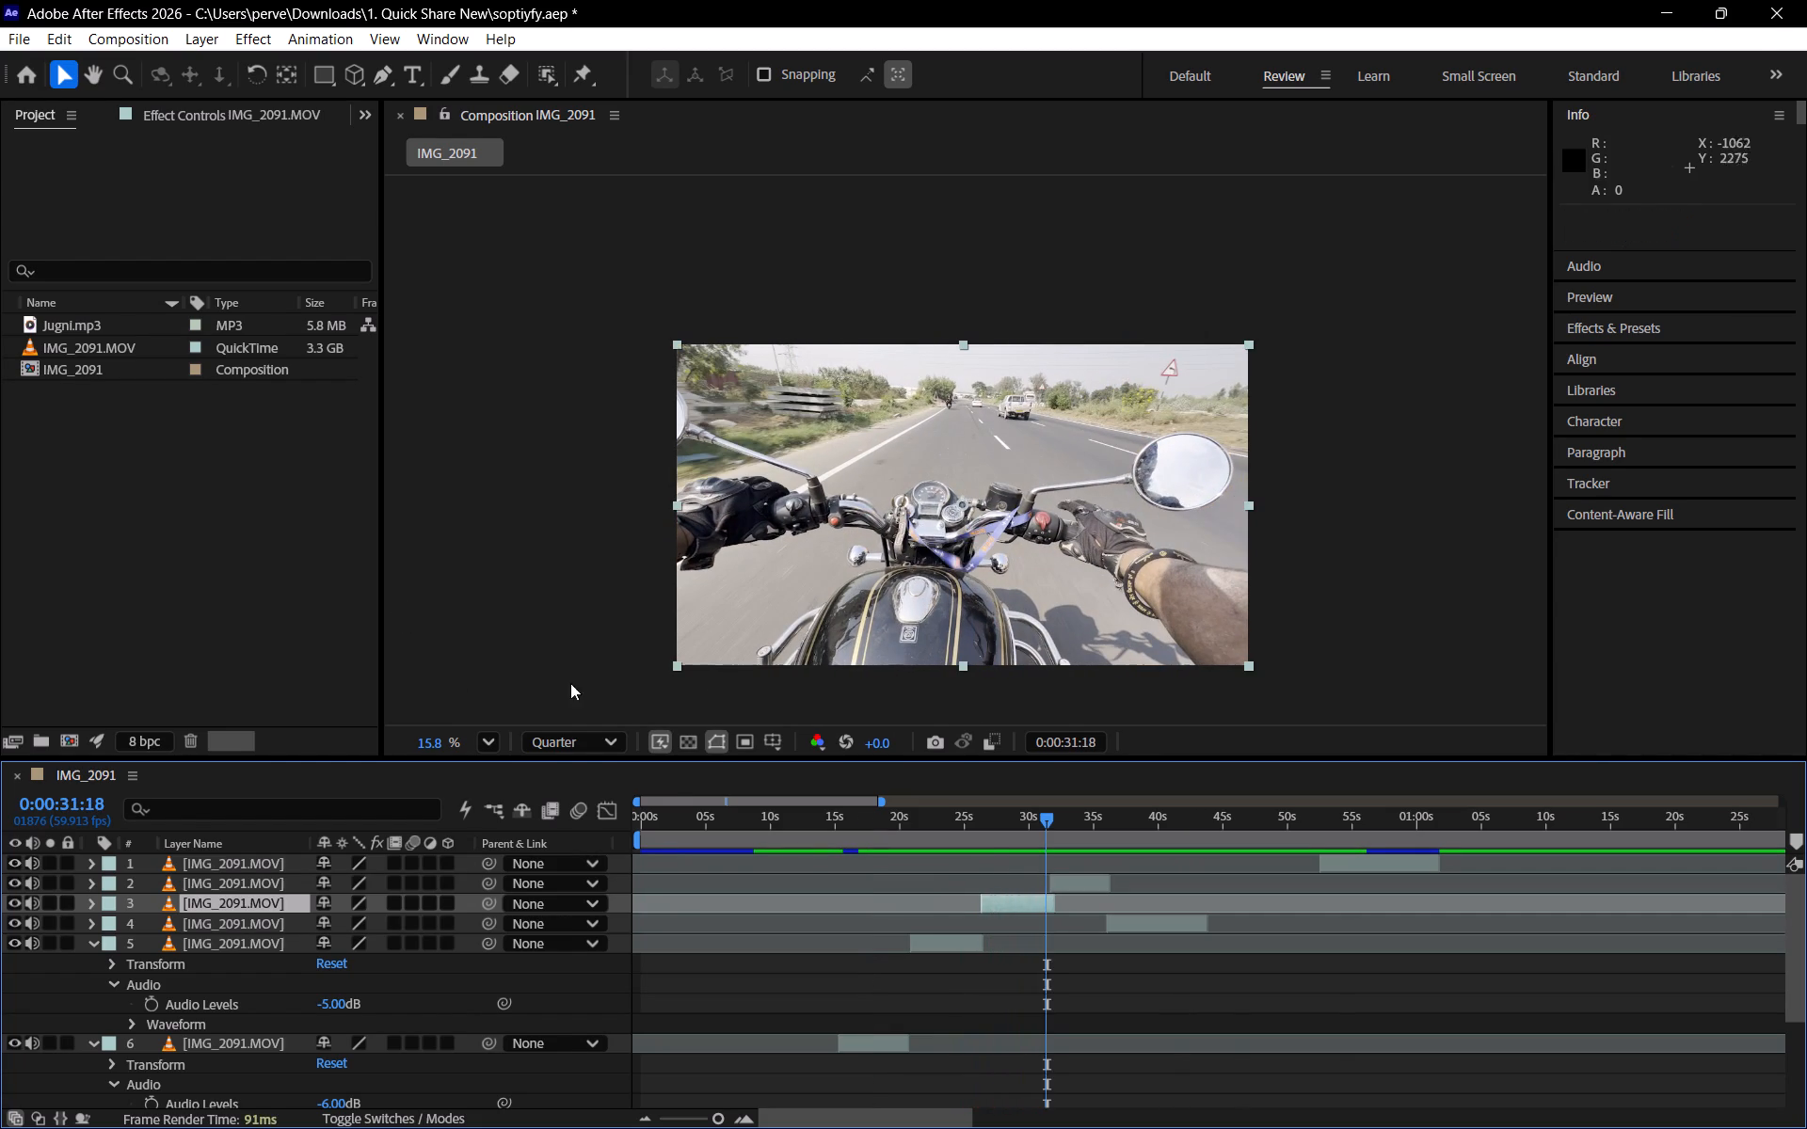
key("space")
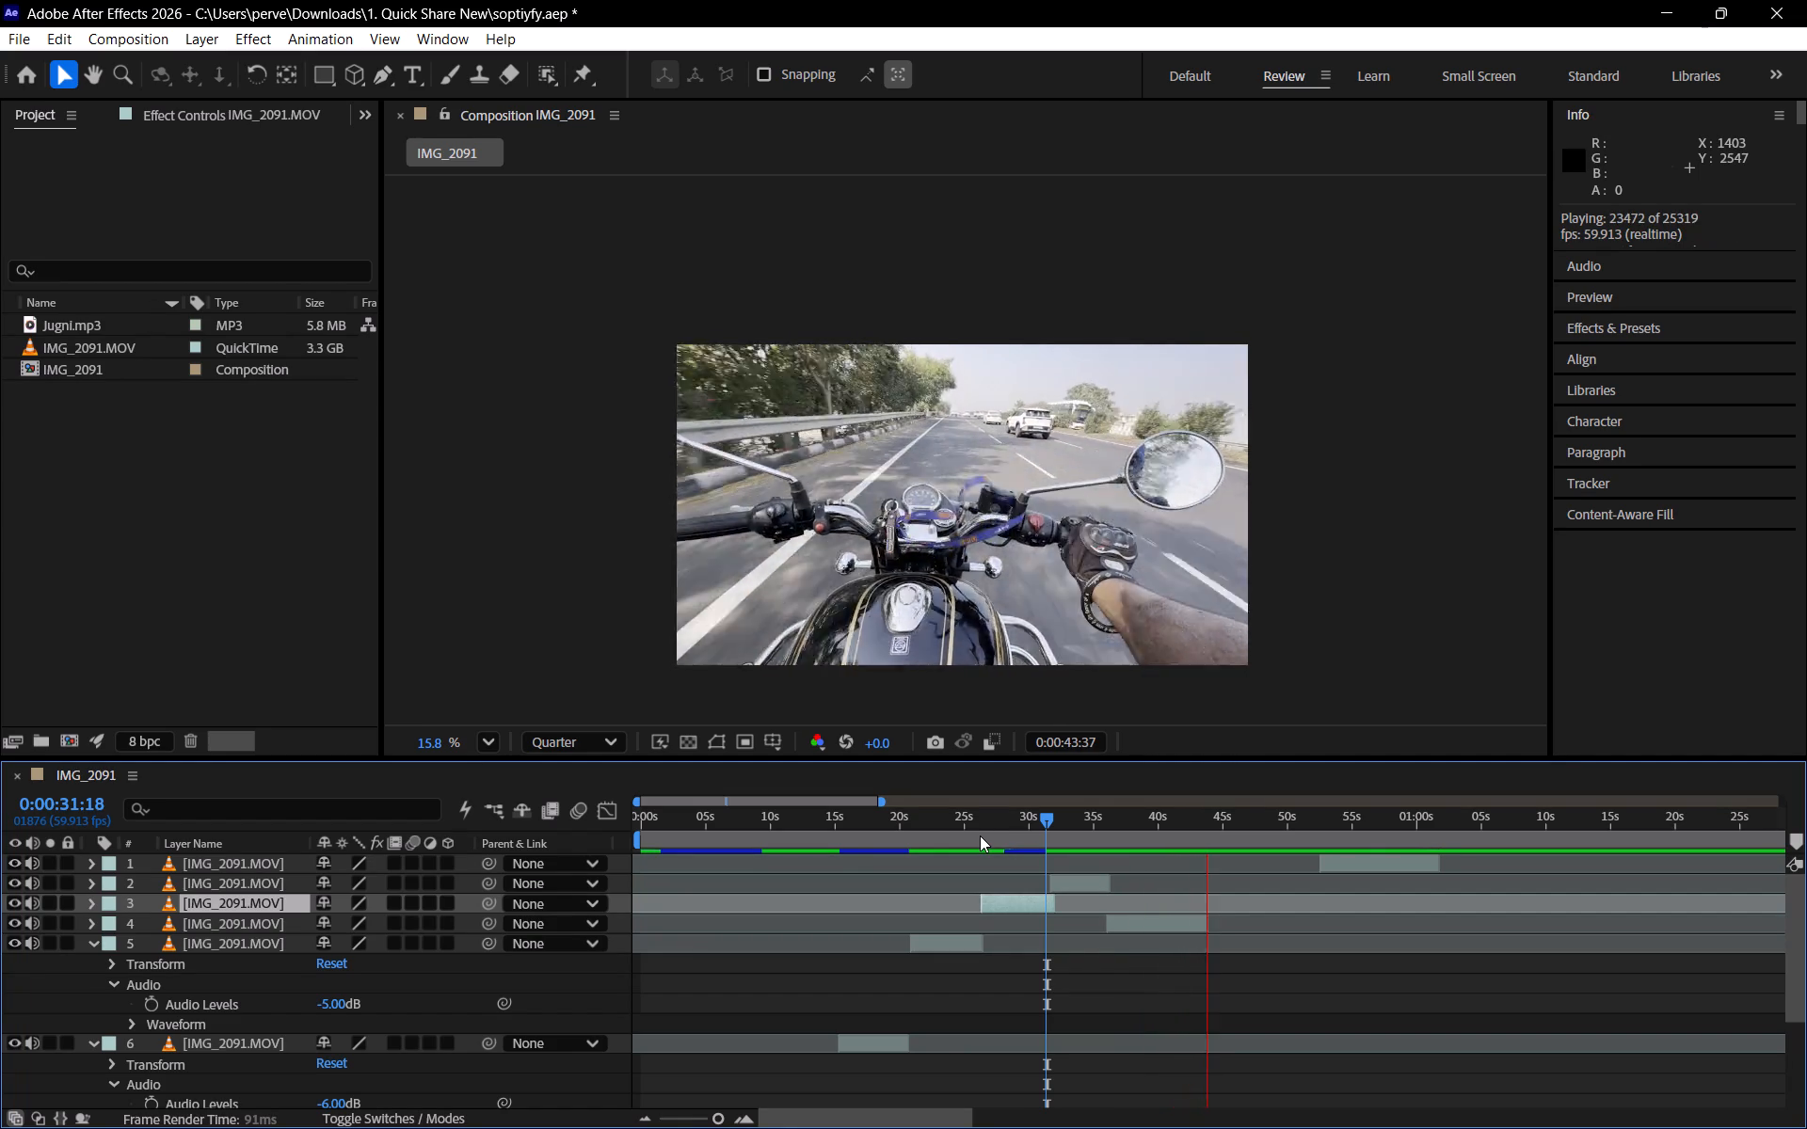
key("space")
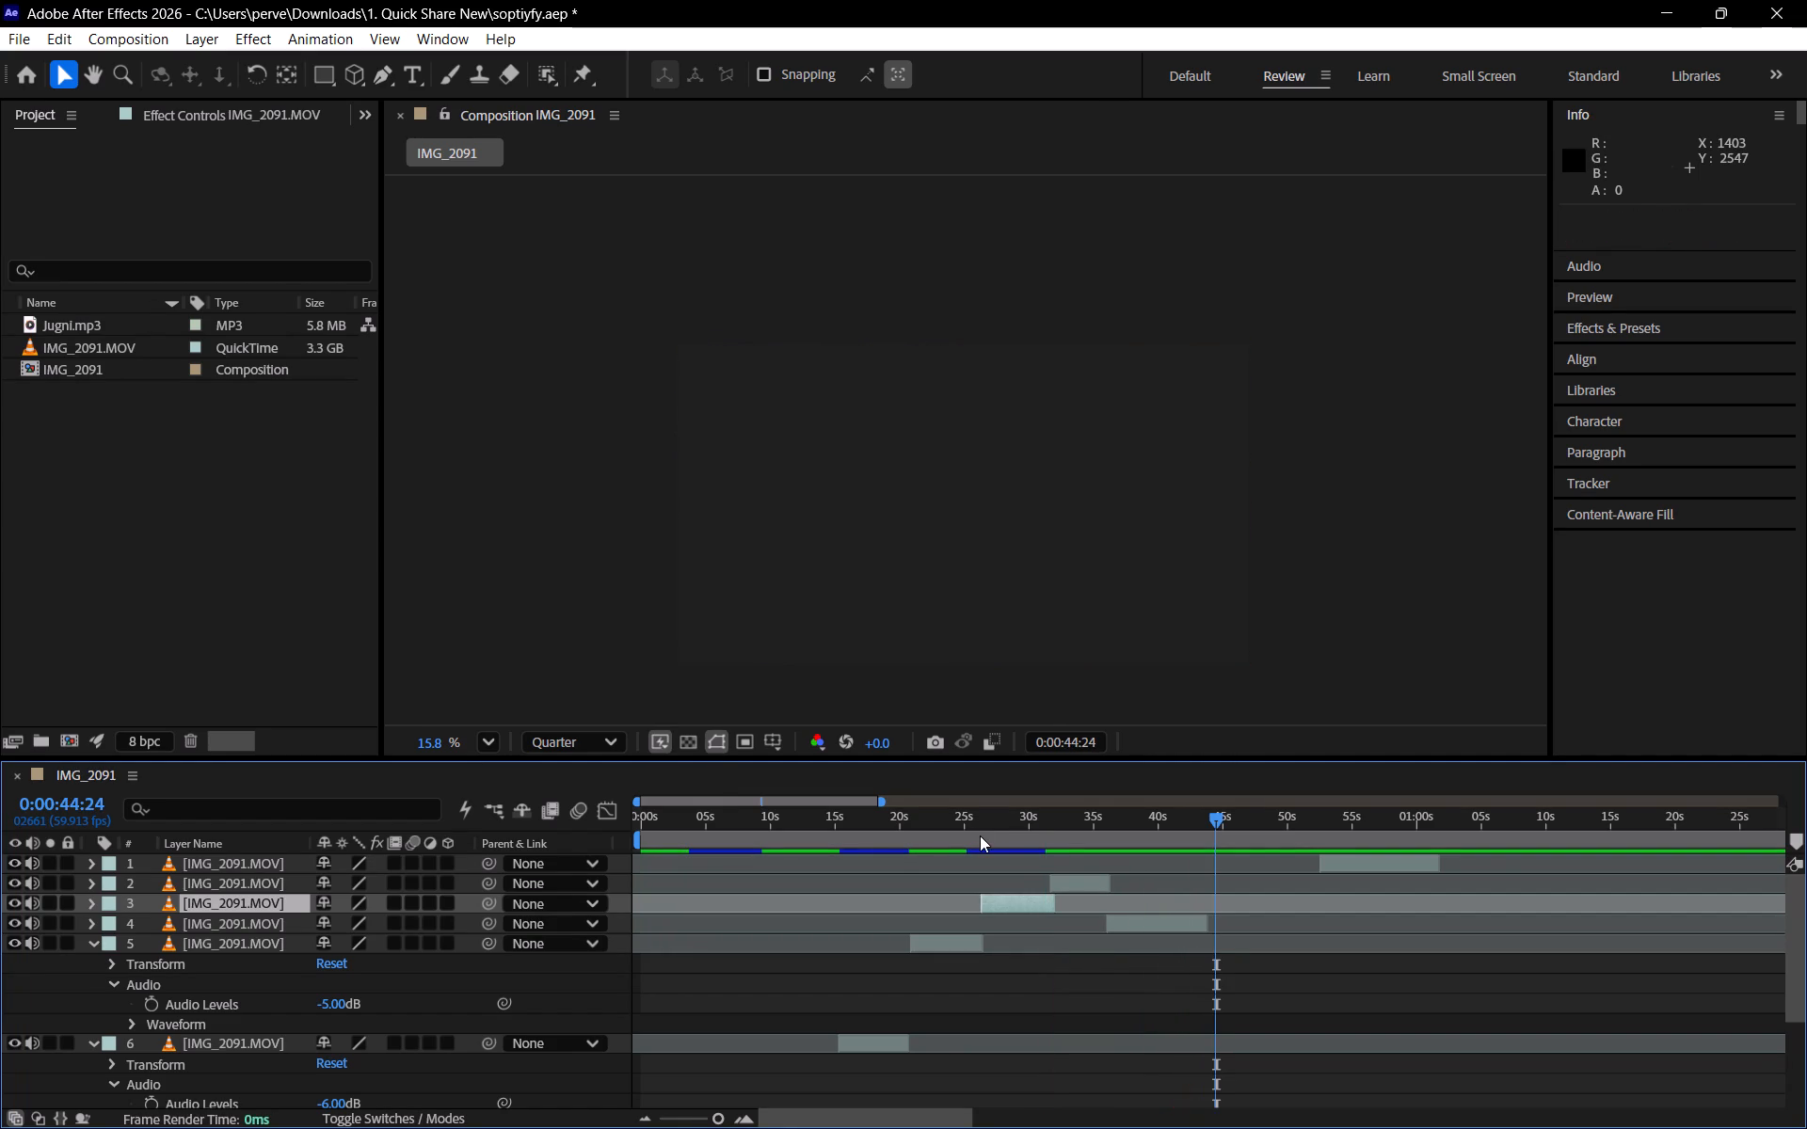
Play on to 0:00:46:58 and extend the end of layer 4 to a duration of 0:00:11:10.
key("space")
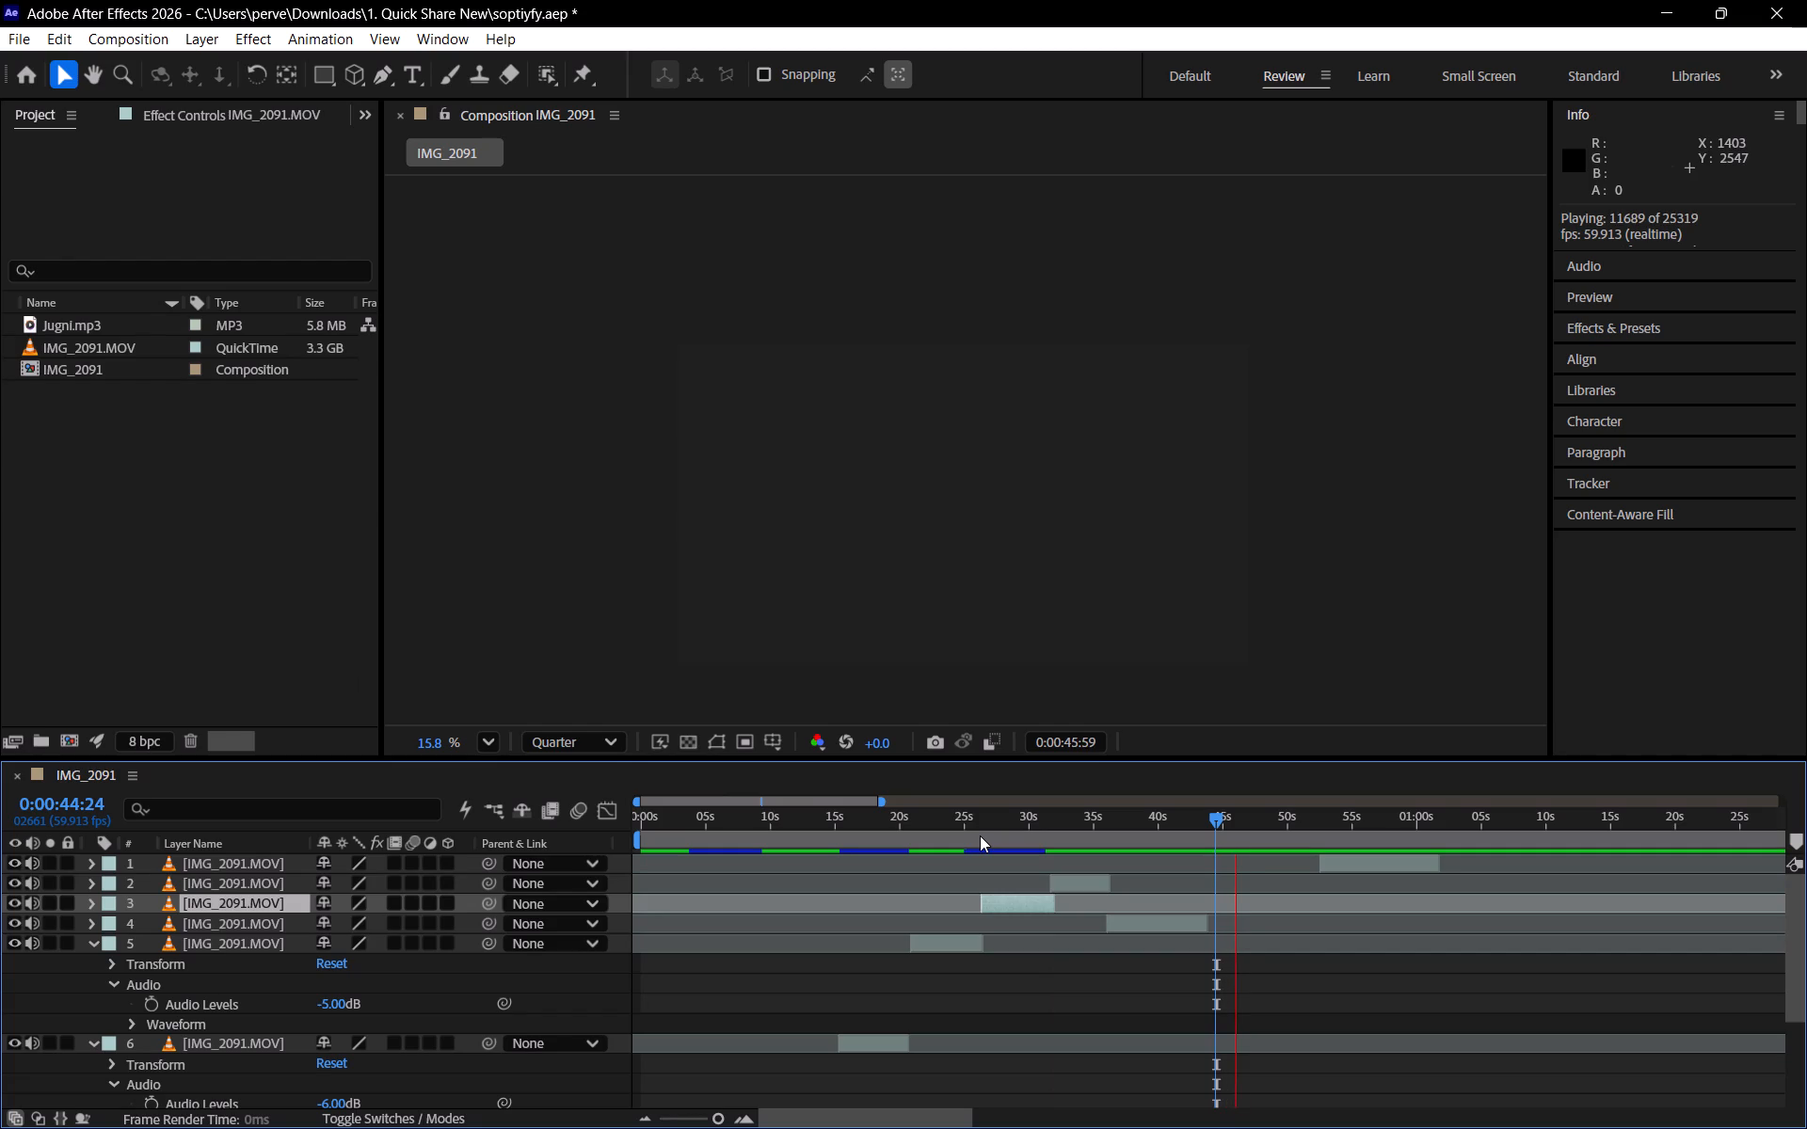
key("space")
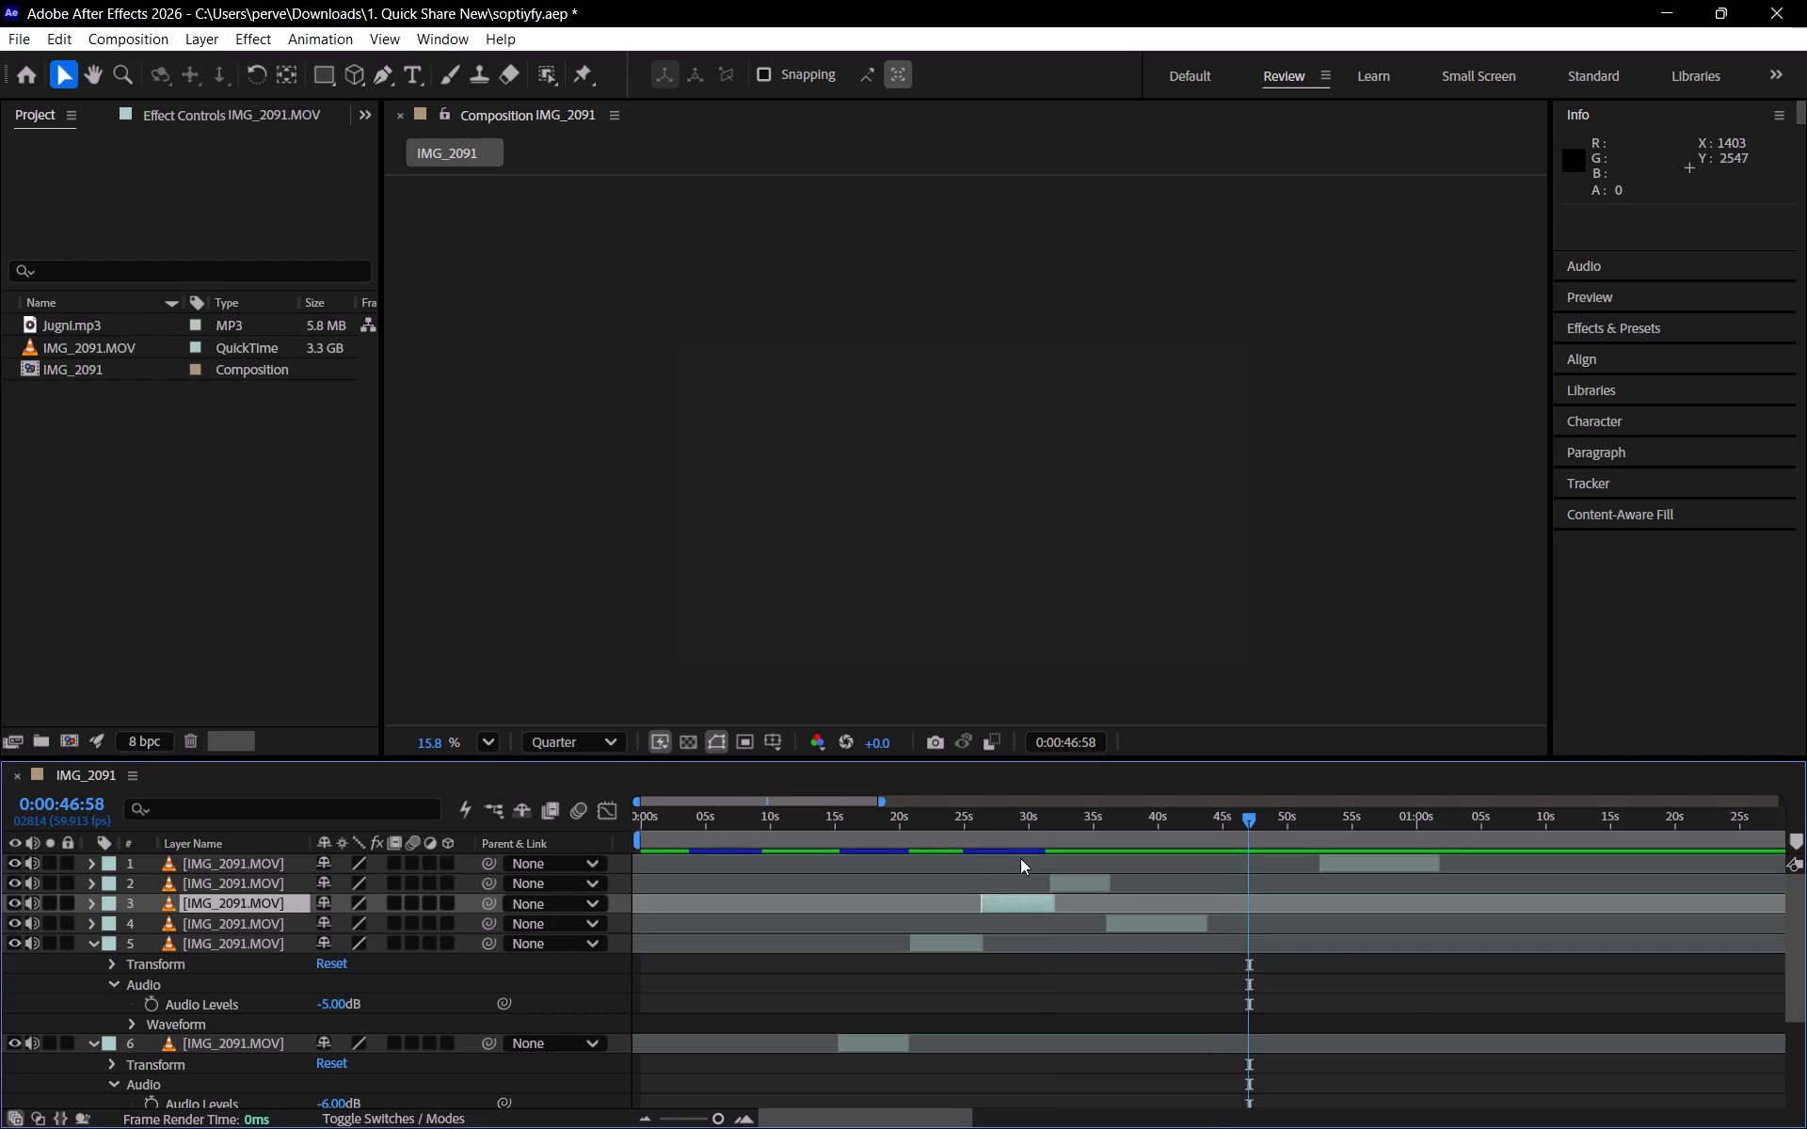
left_click_drag(1210, 927, 1233, 922)
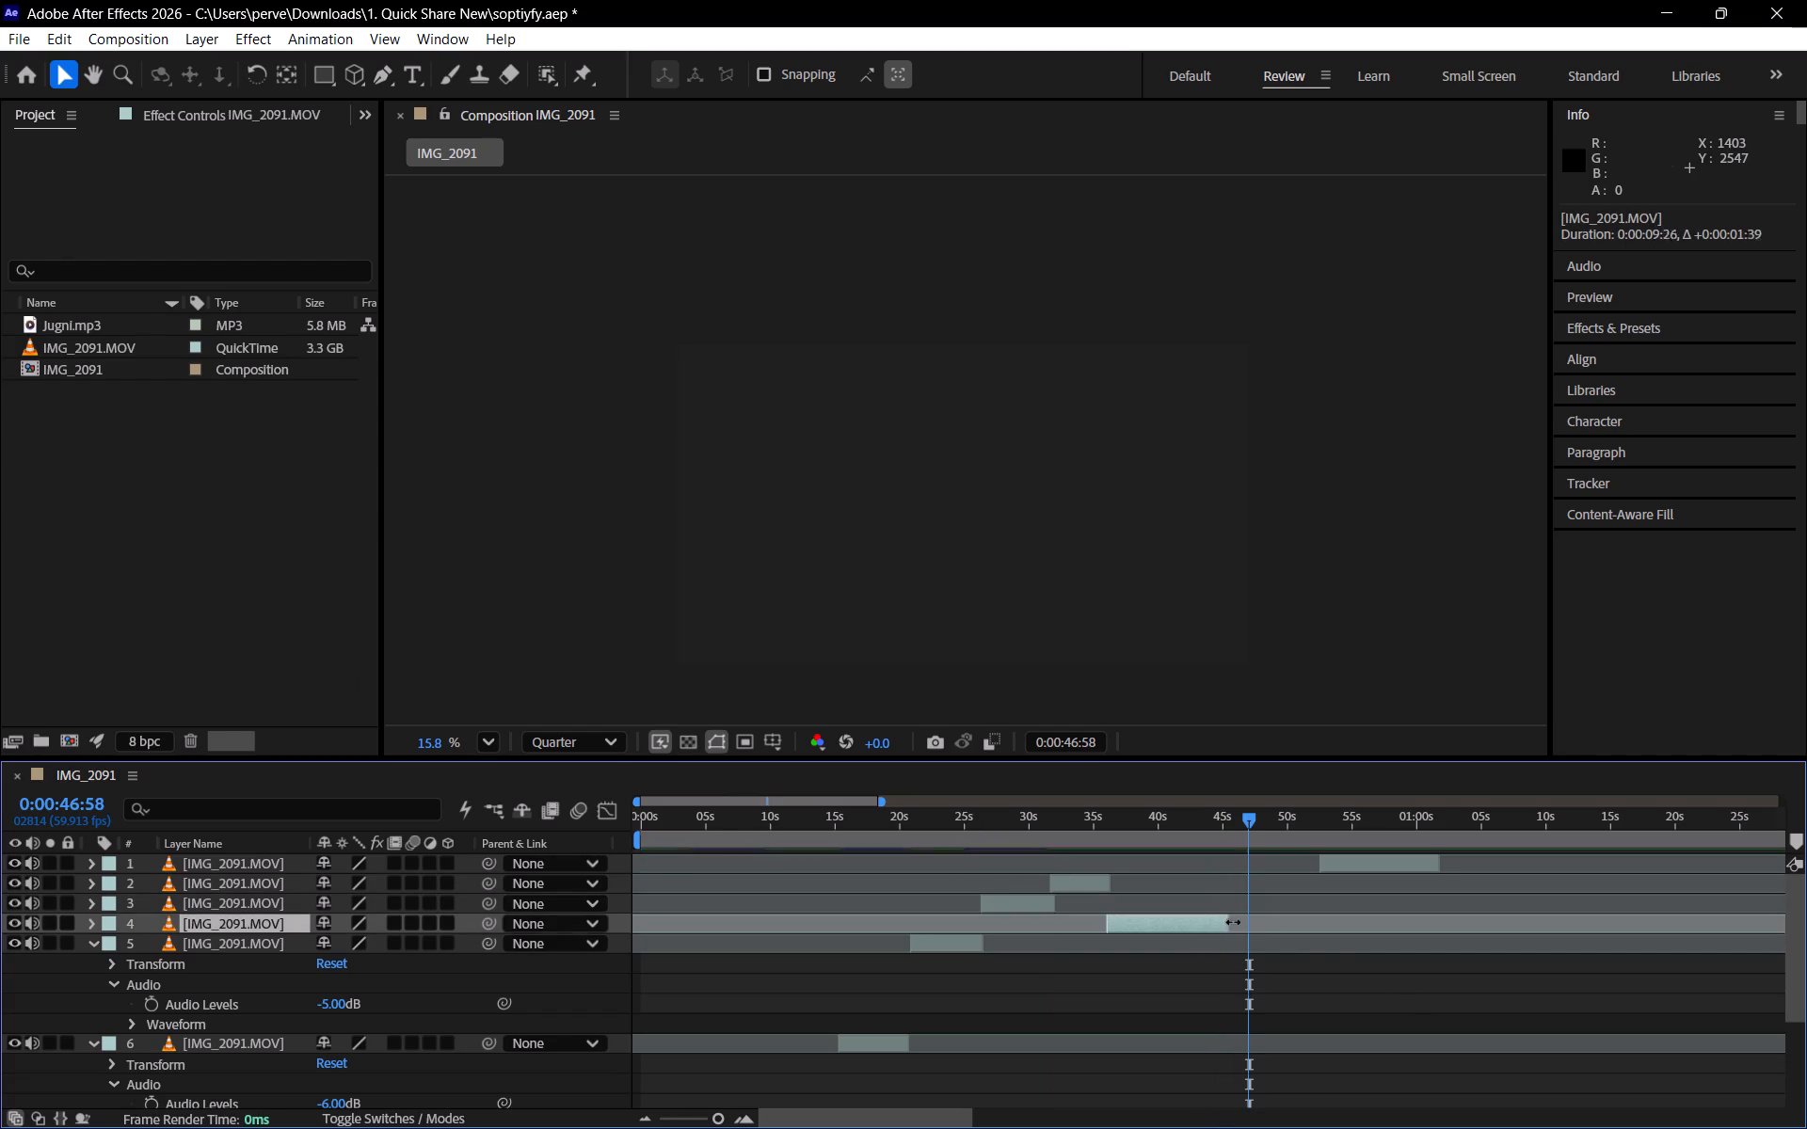
left_click_drag(1233, 922, 1254, 919)
Replay layer 4 from 0:00:38:52 to 0:00:47:09 and trim its end to a duration of 0:00:10:05.
left_click_drag(1206, 822, 1204, 822)
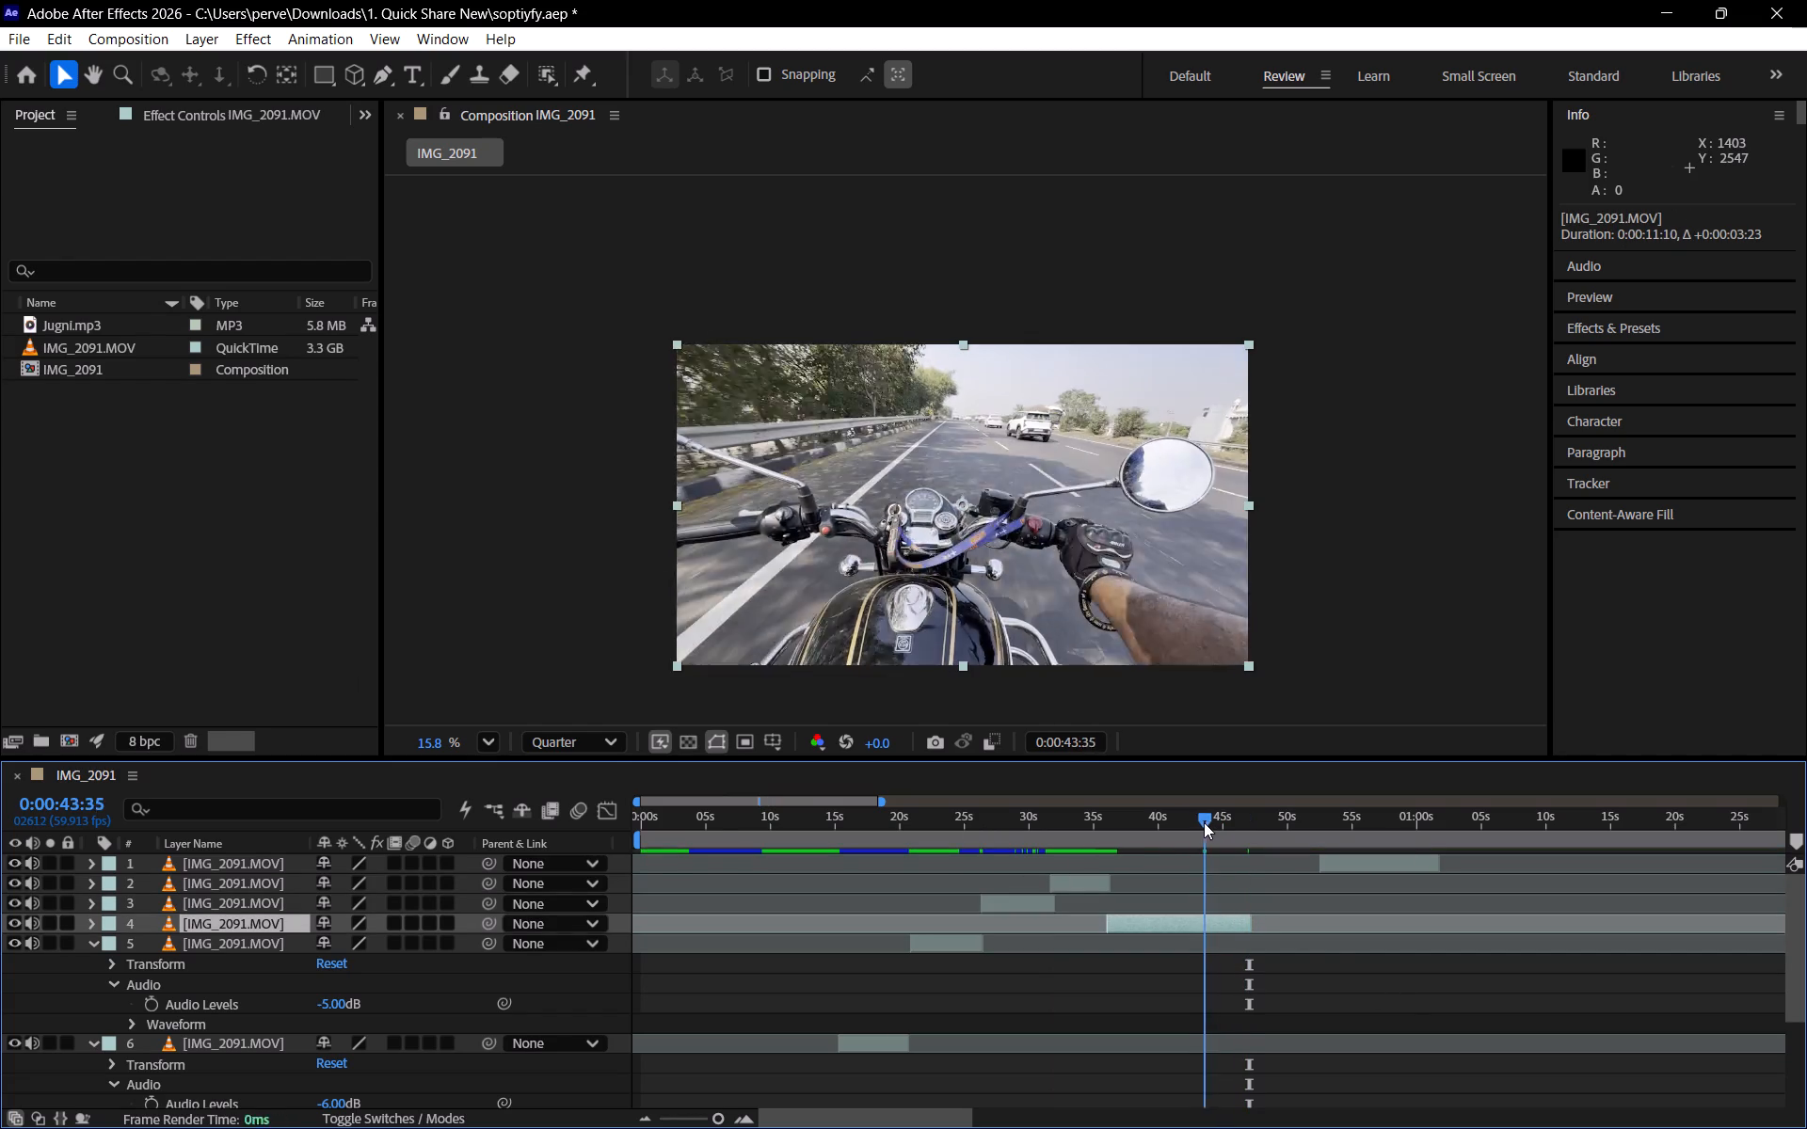
left_click_drag(1204, 822, 1161, 844)
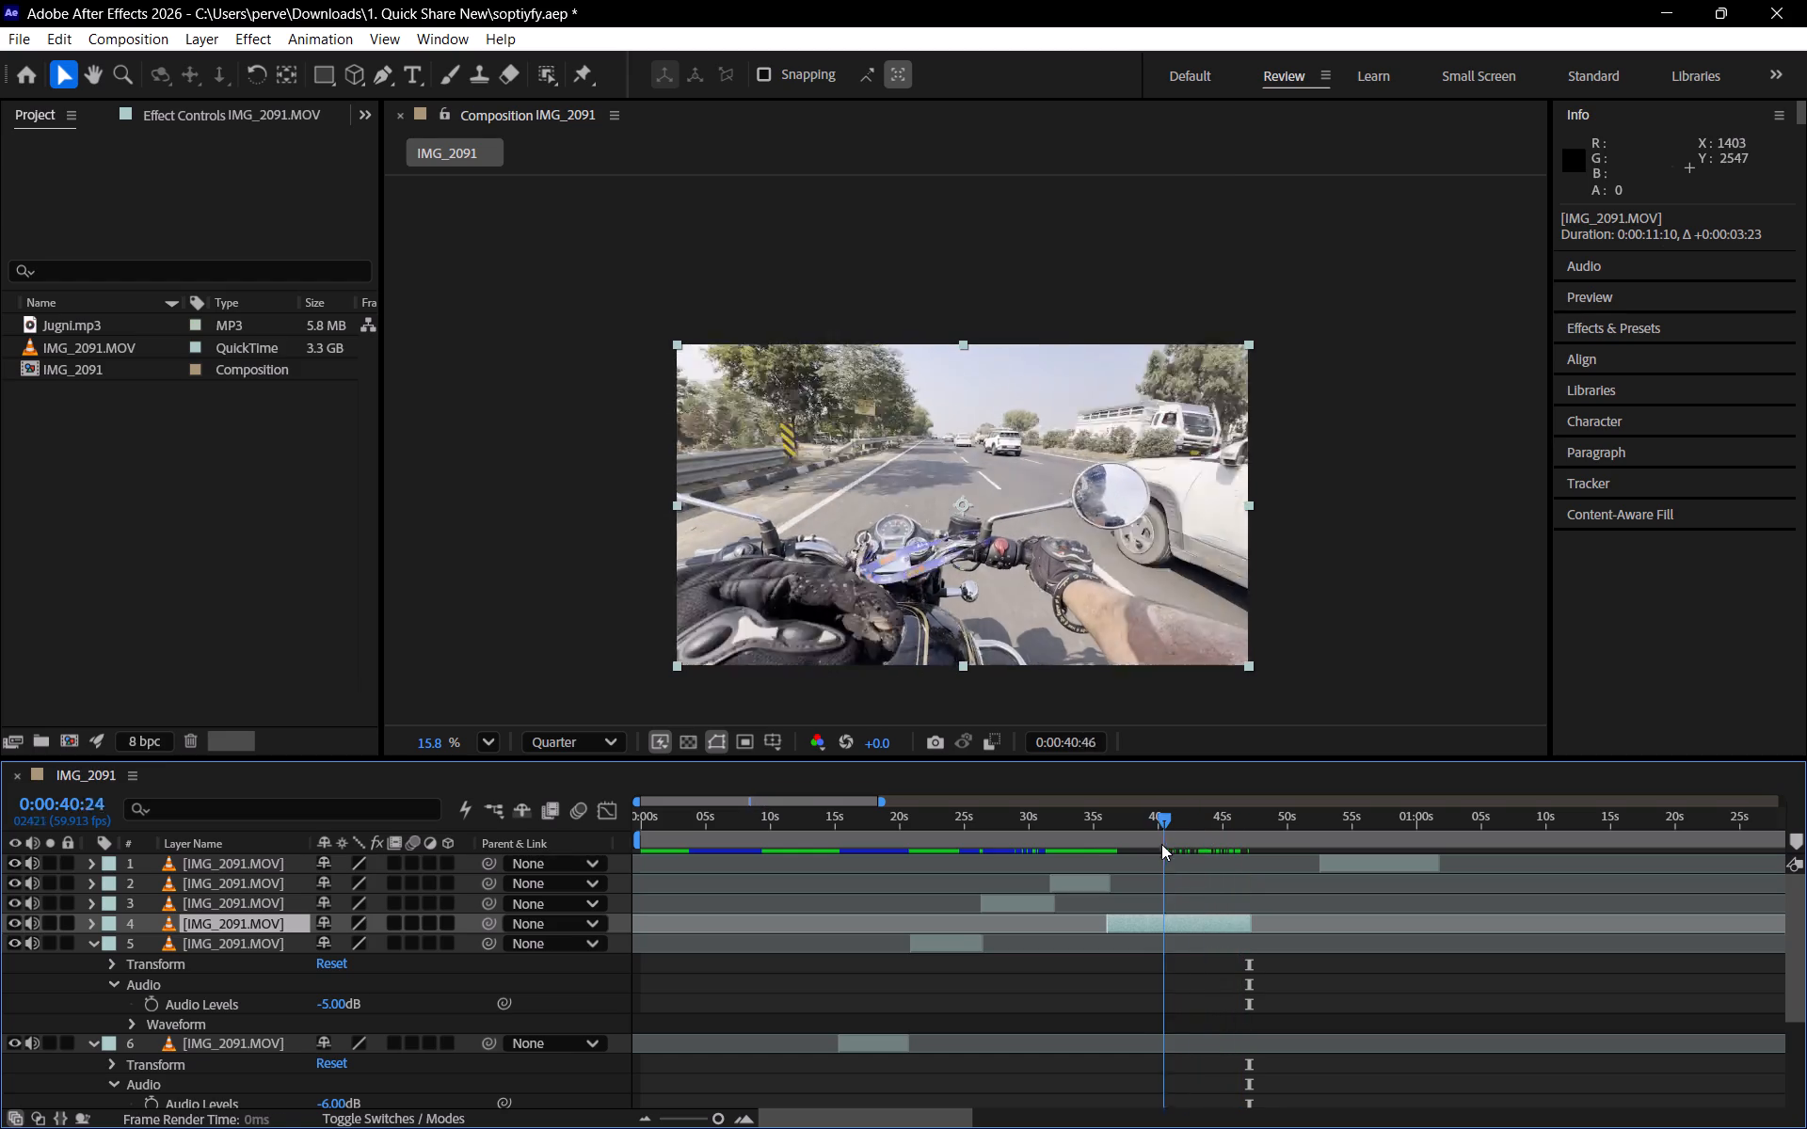
left_click_drag(1161, 844, 1143, 851)
key("space")
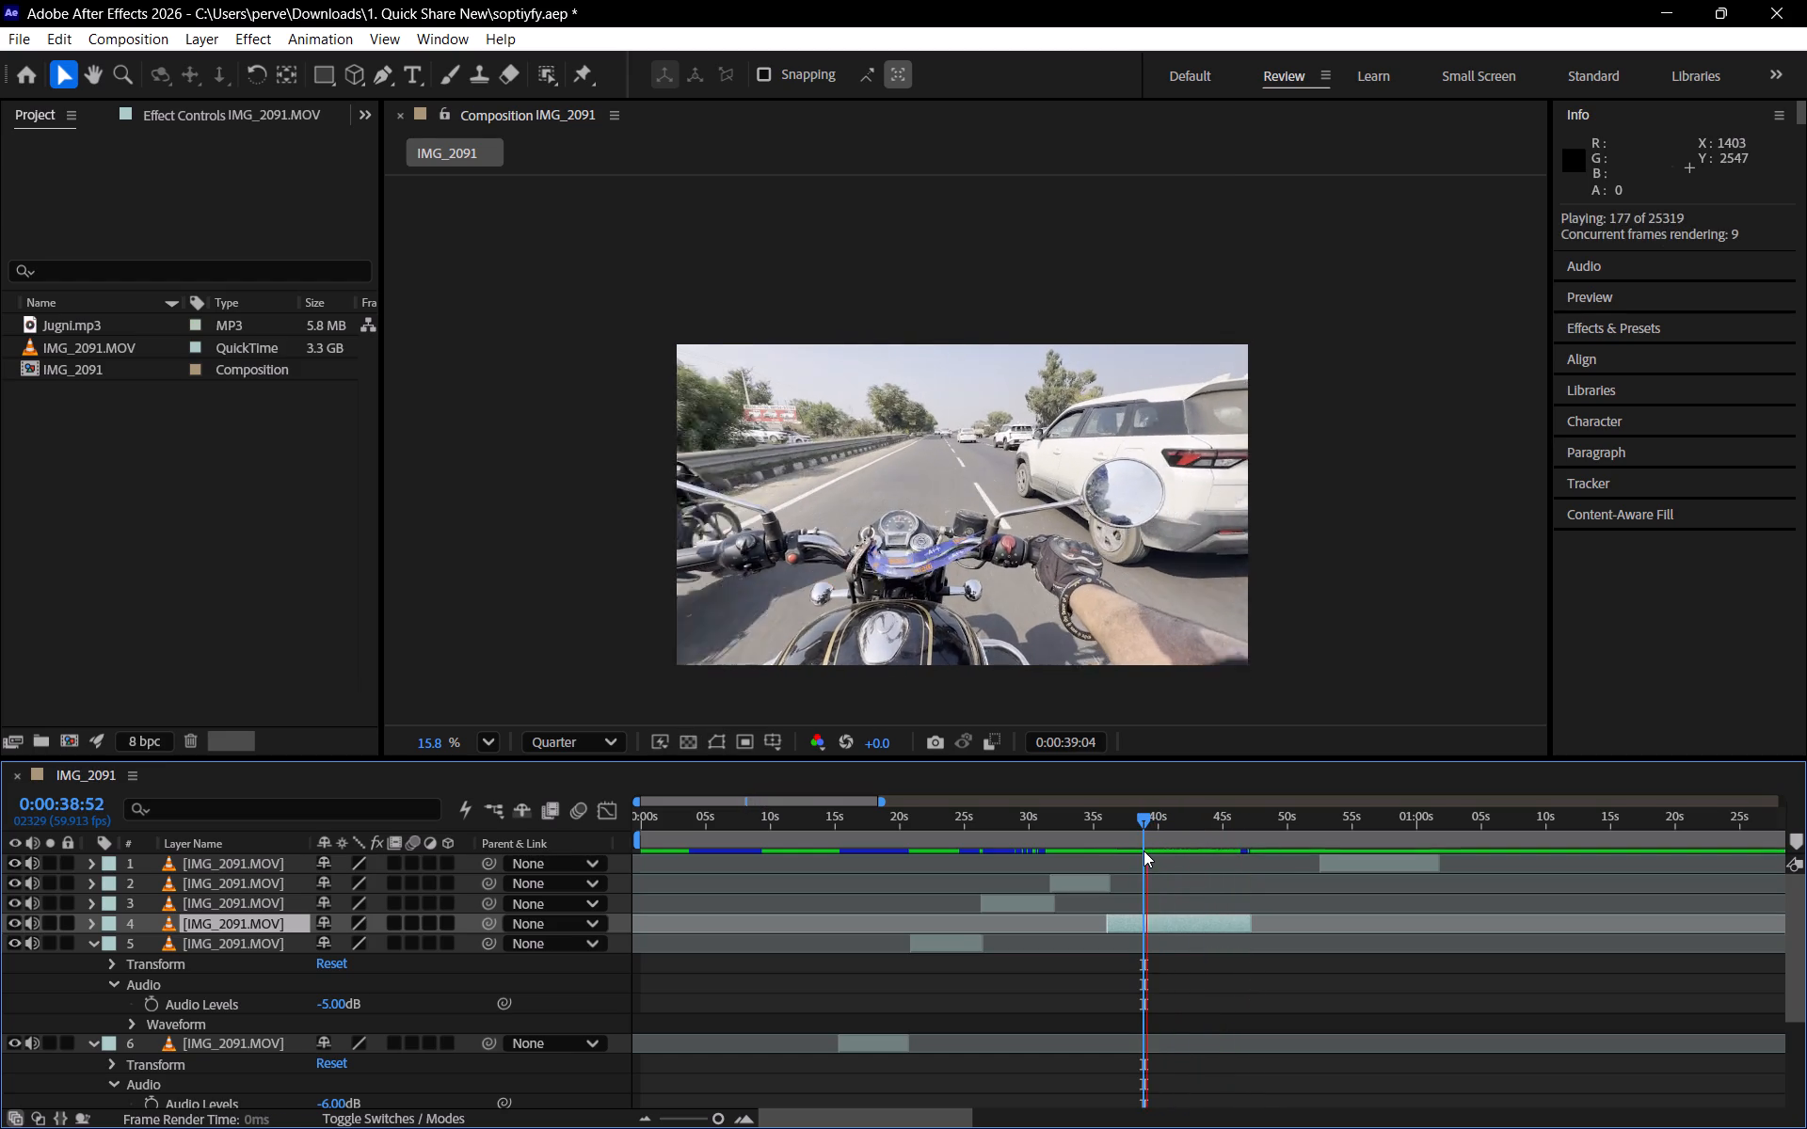
key("space")
key("space")
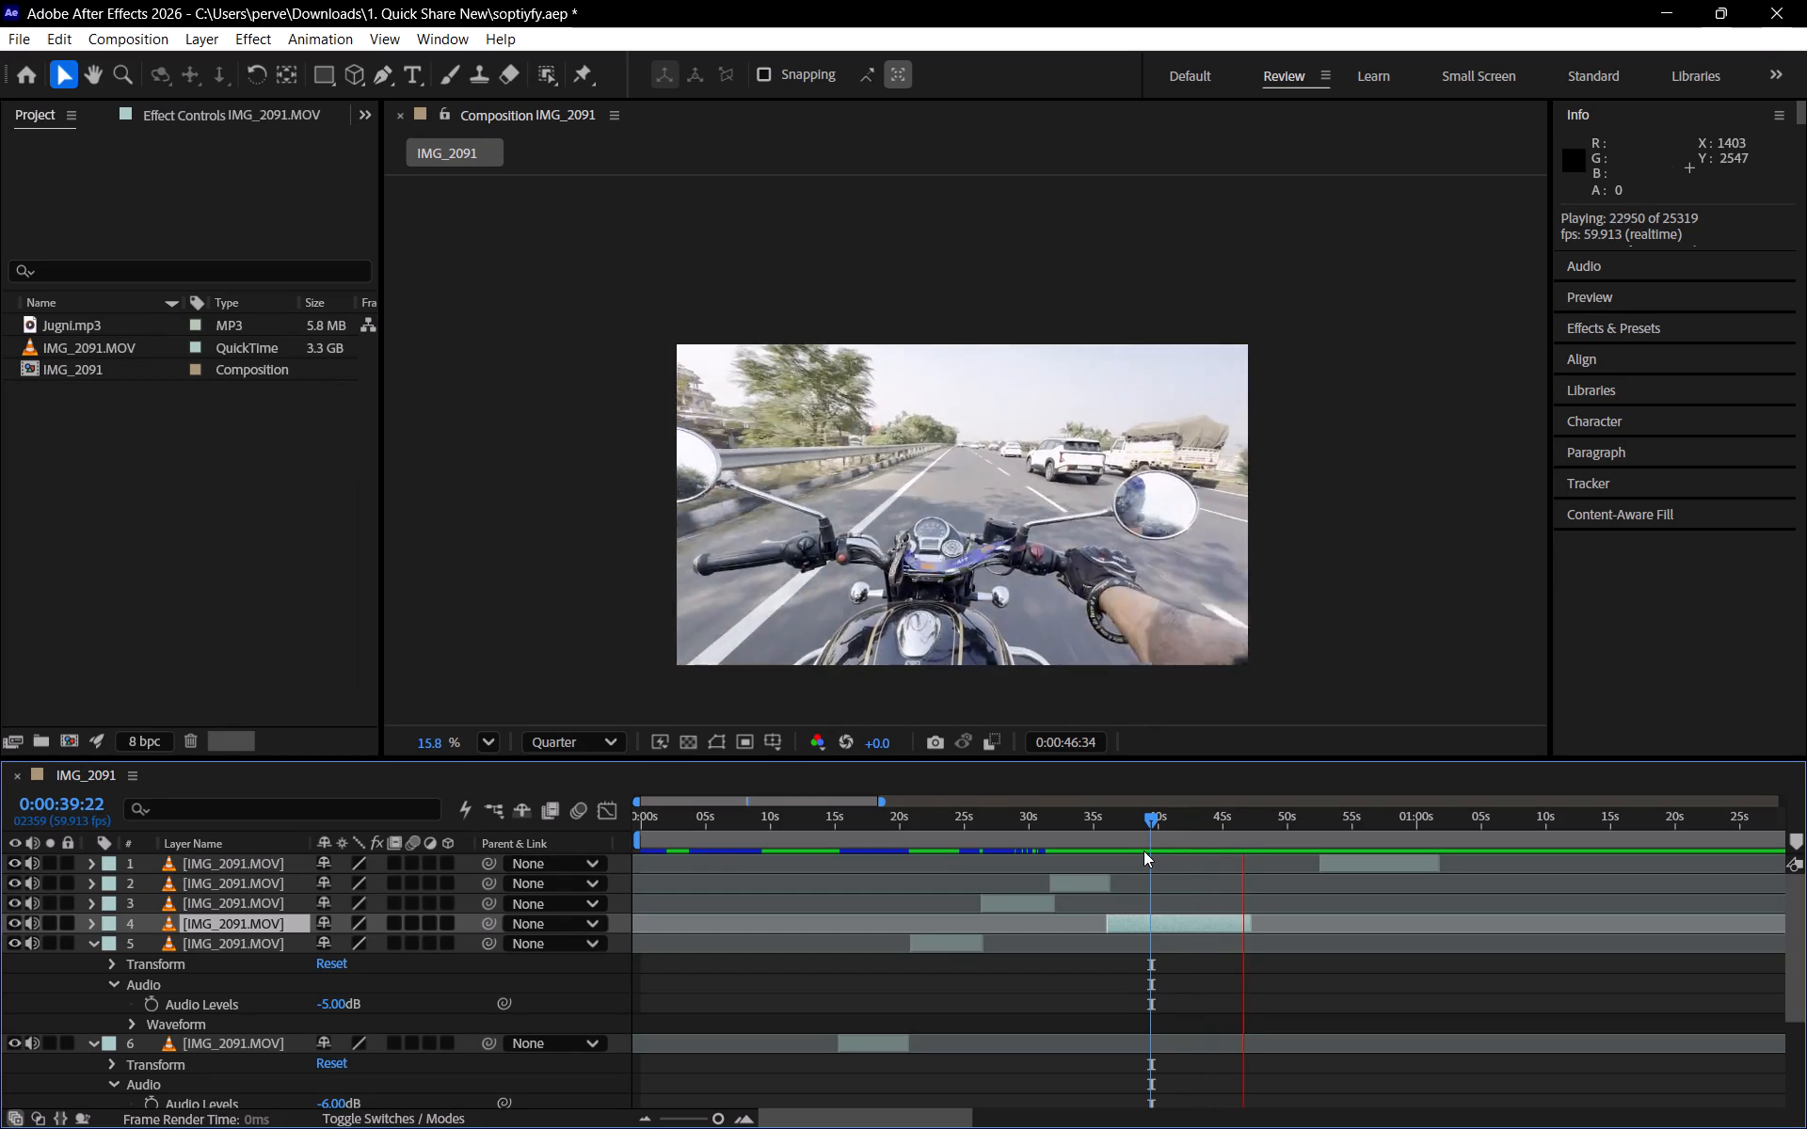
key("space")
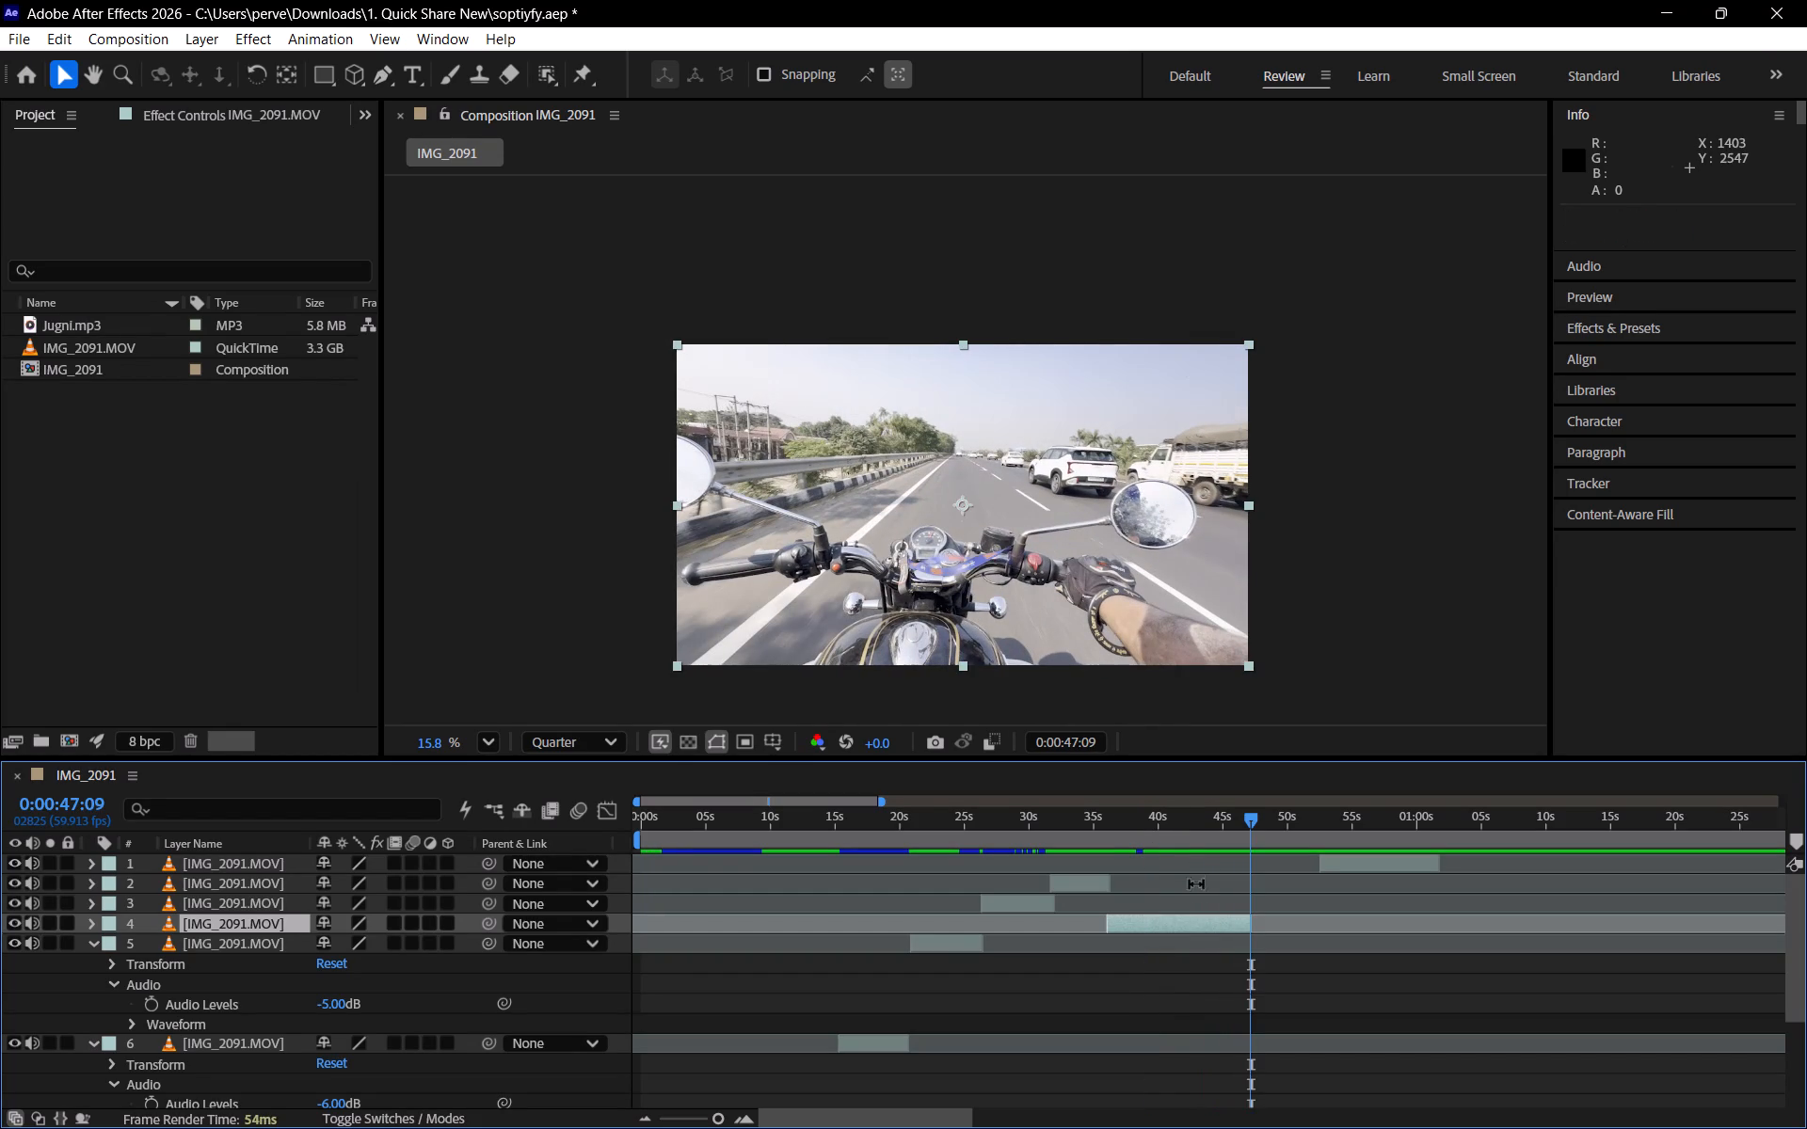
left_click_drag(1247, 917, 1233, 926)
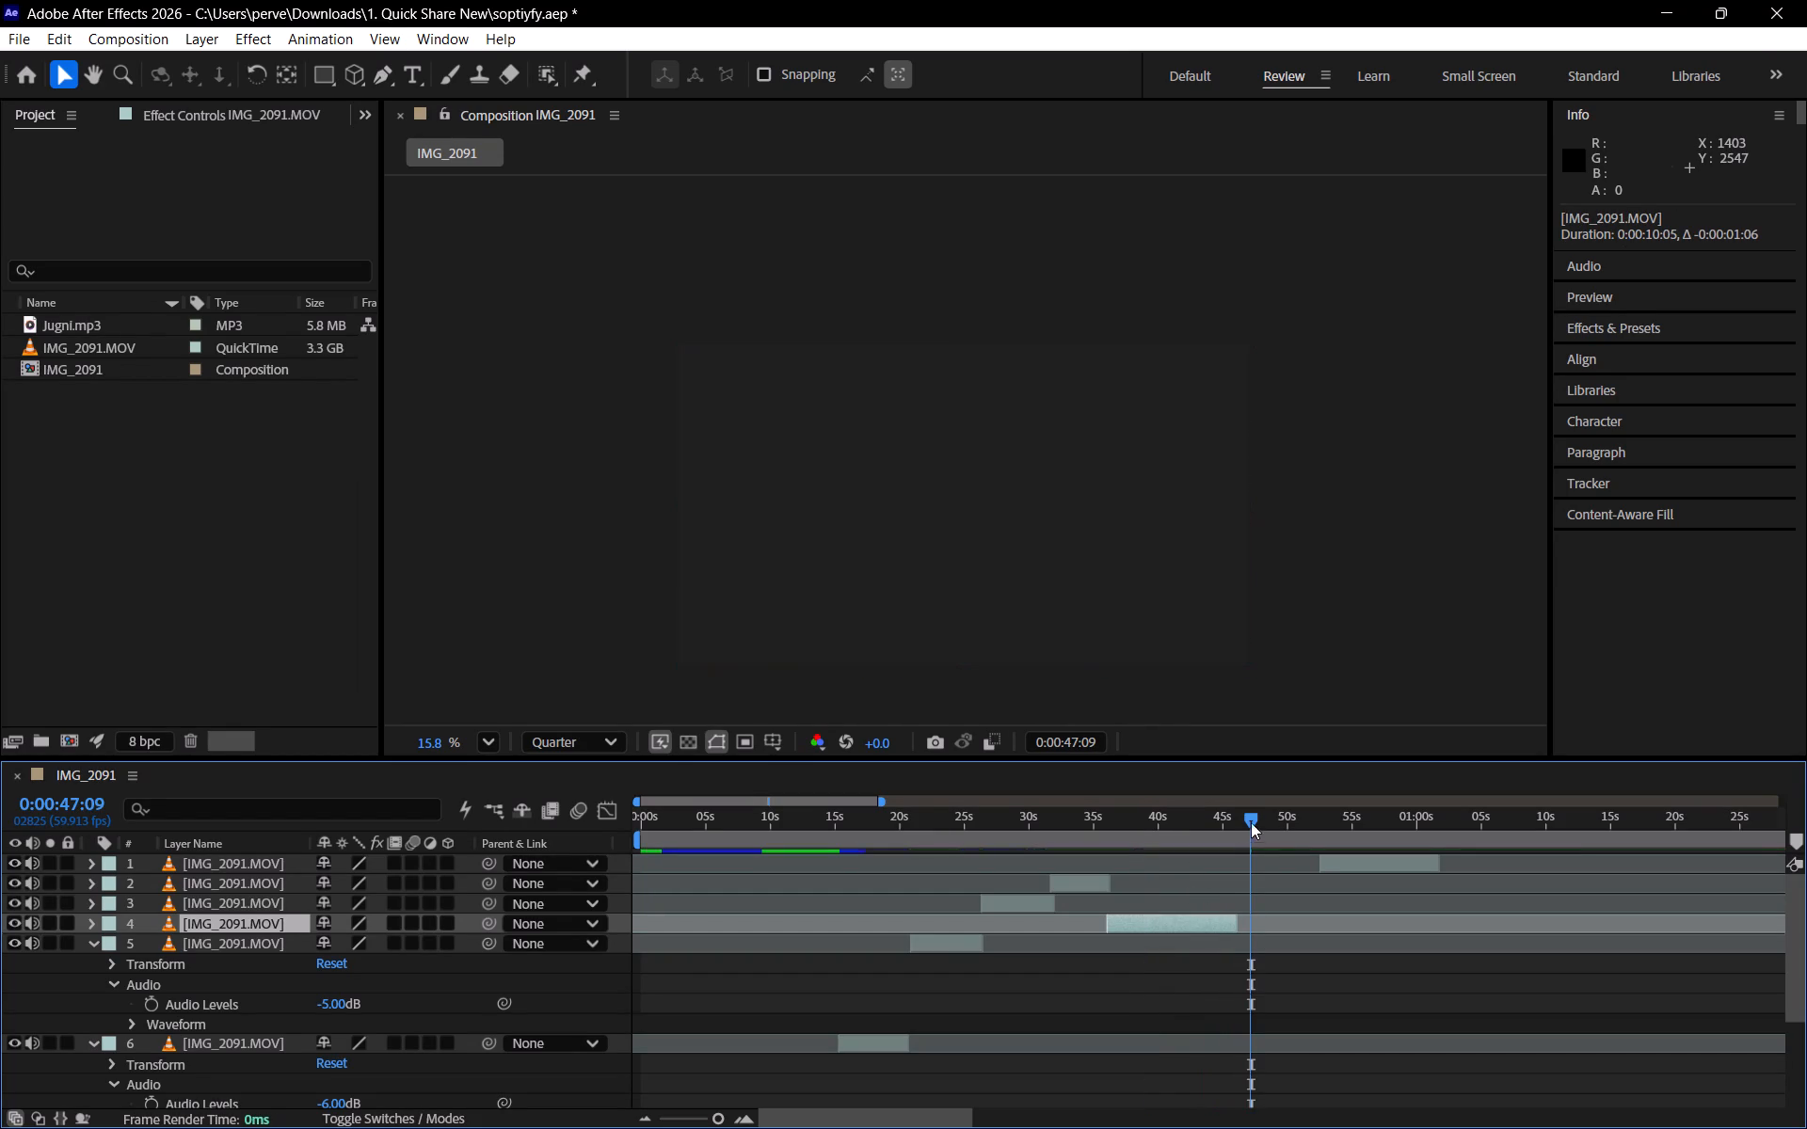
Move layer 1 earlier so that it starts at the end of layer 4, around 0:00:46, and play the ending from 0:00:41:35.
left_click_drag(1347, 859, 1258, 884)
left_click_drag(1214, 824, 1176, 825)
key("space")
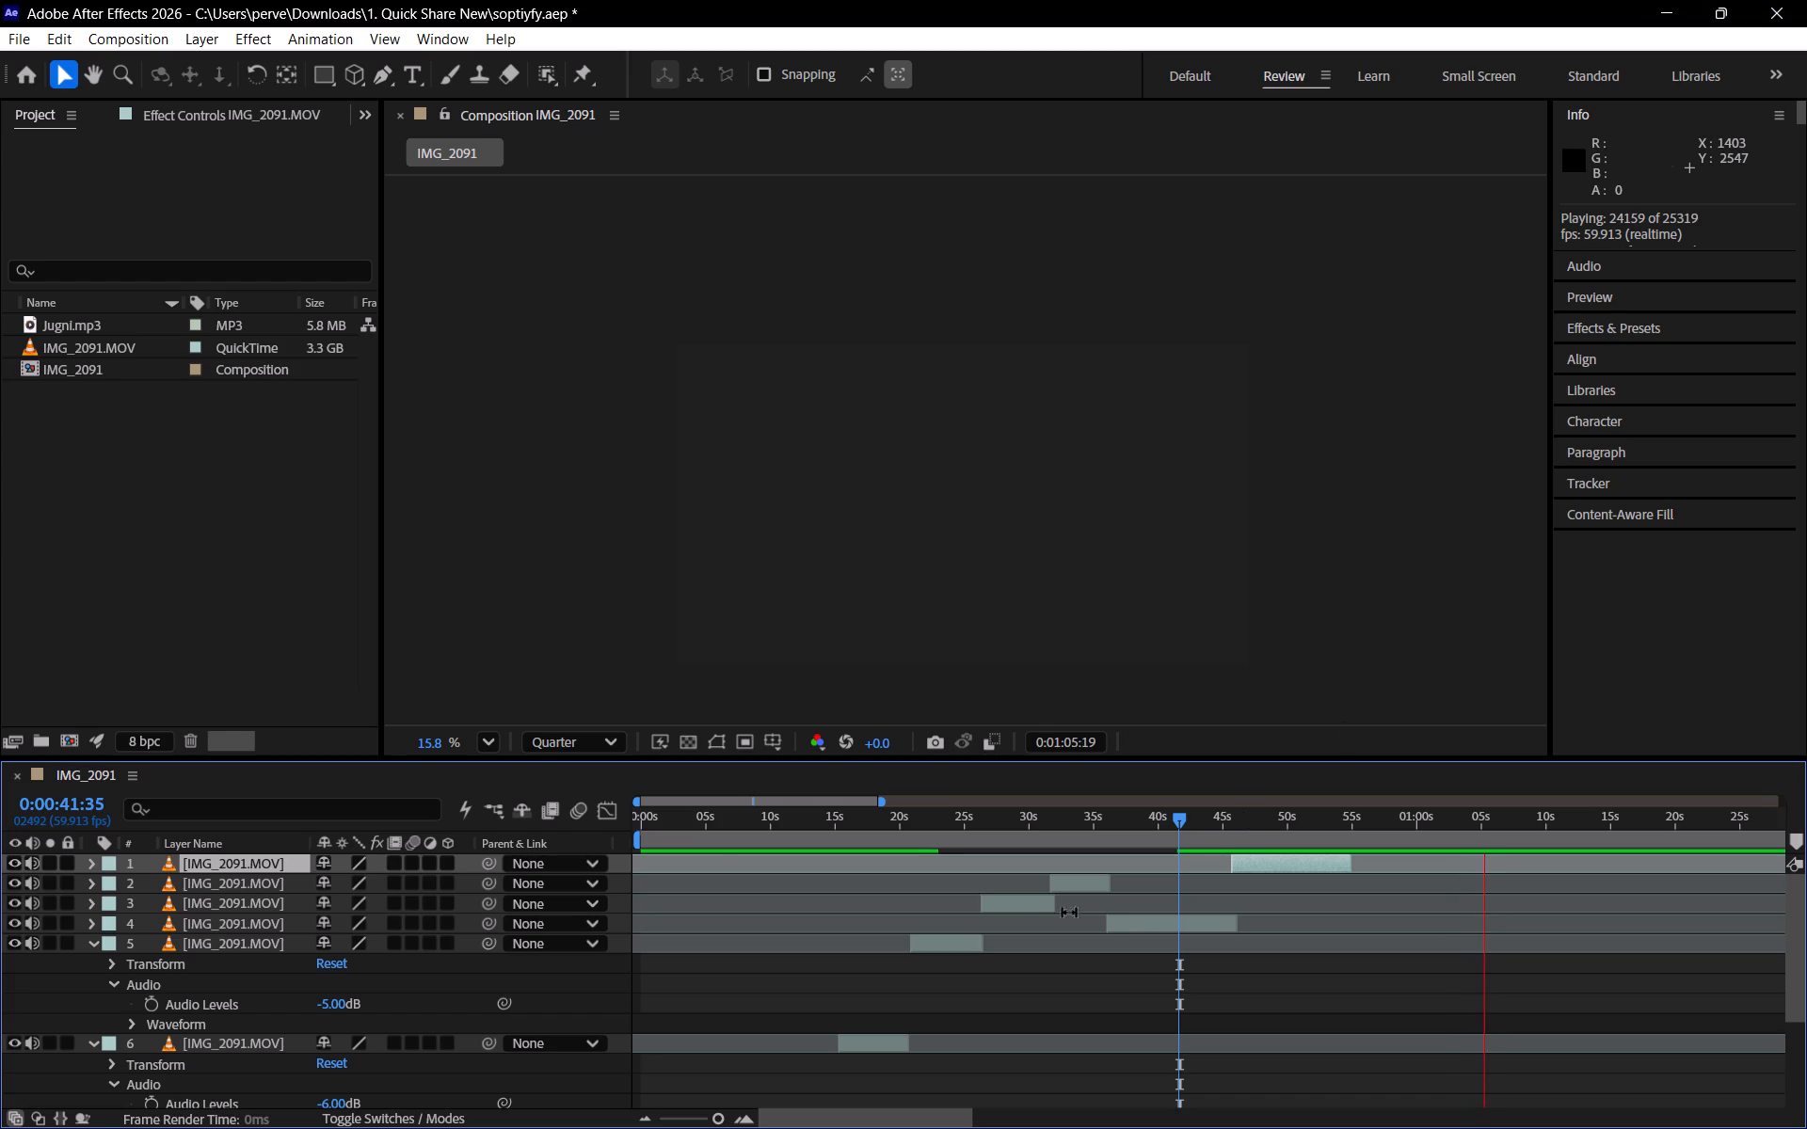
Open the IMG_2091.MOV source footage, scrub to the white cars near the overpass, and set the In point at 0:01:28:15.
left_click_drag(1058, 812, 371, 918)
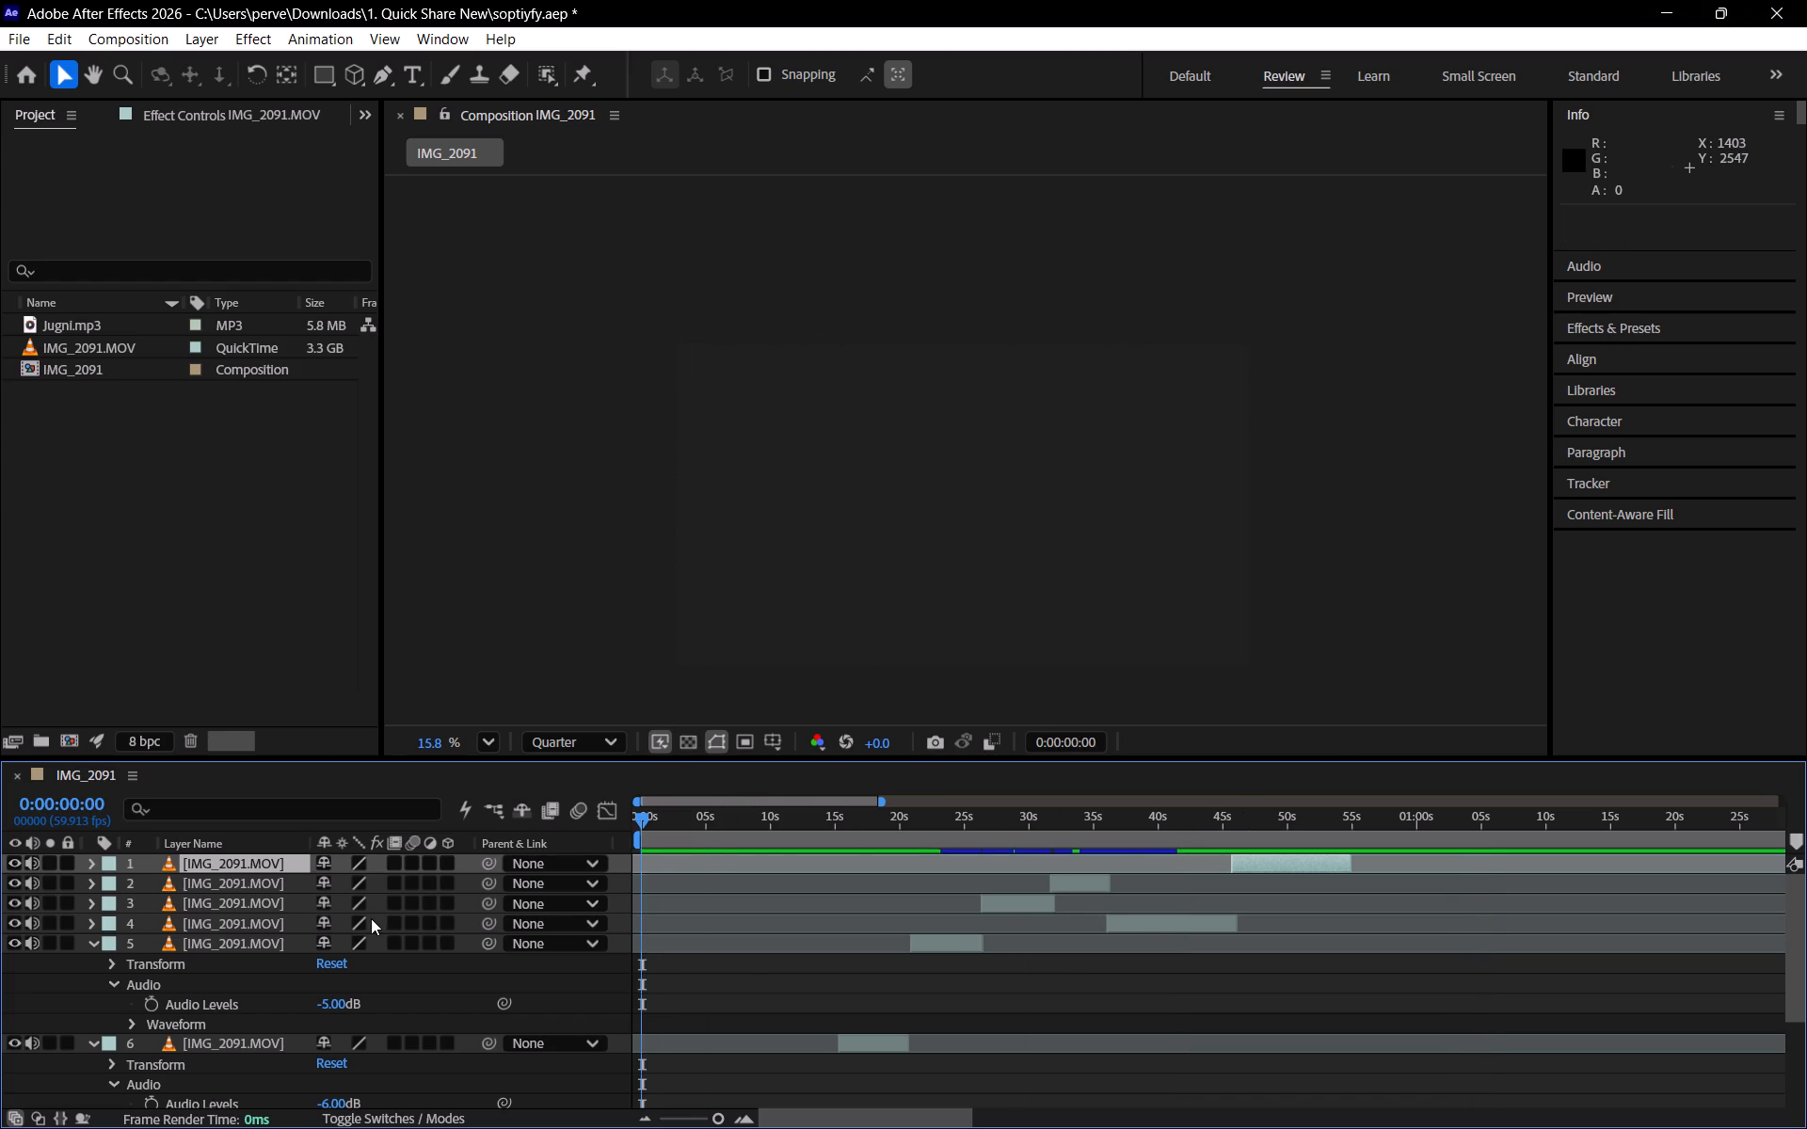
scroll(981, 1005, "down", 1)
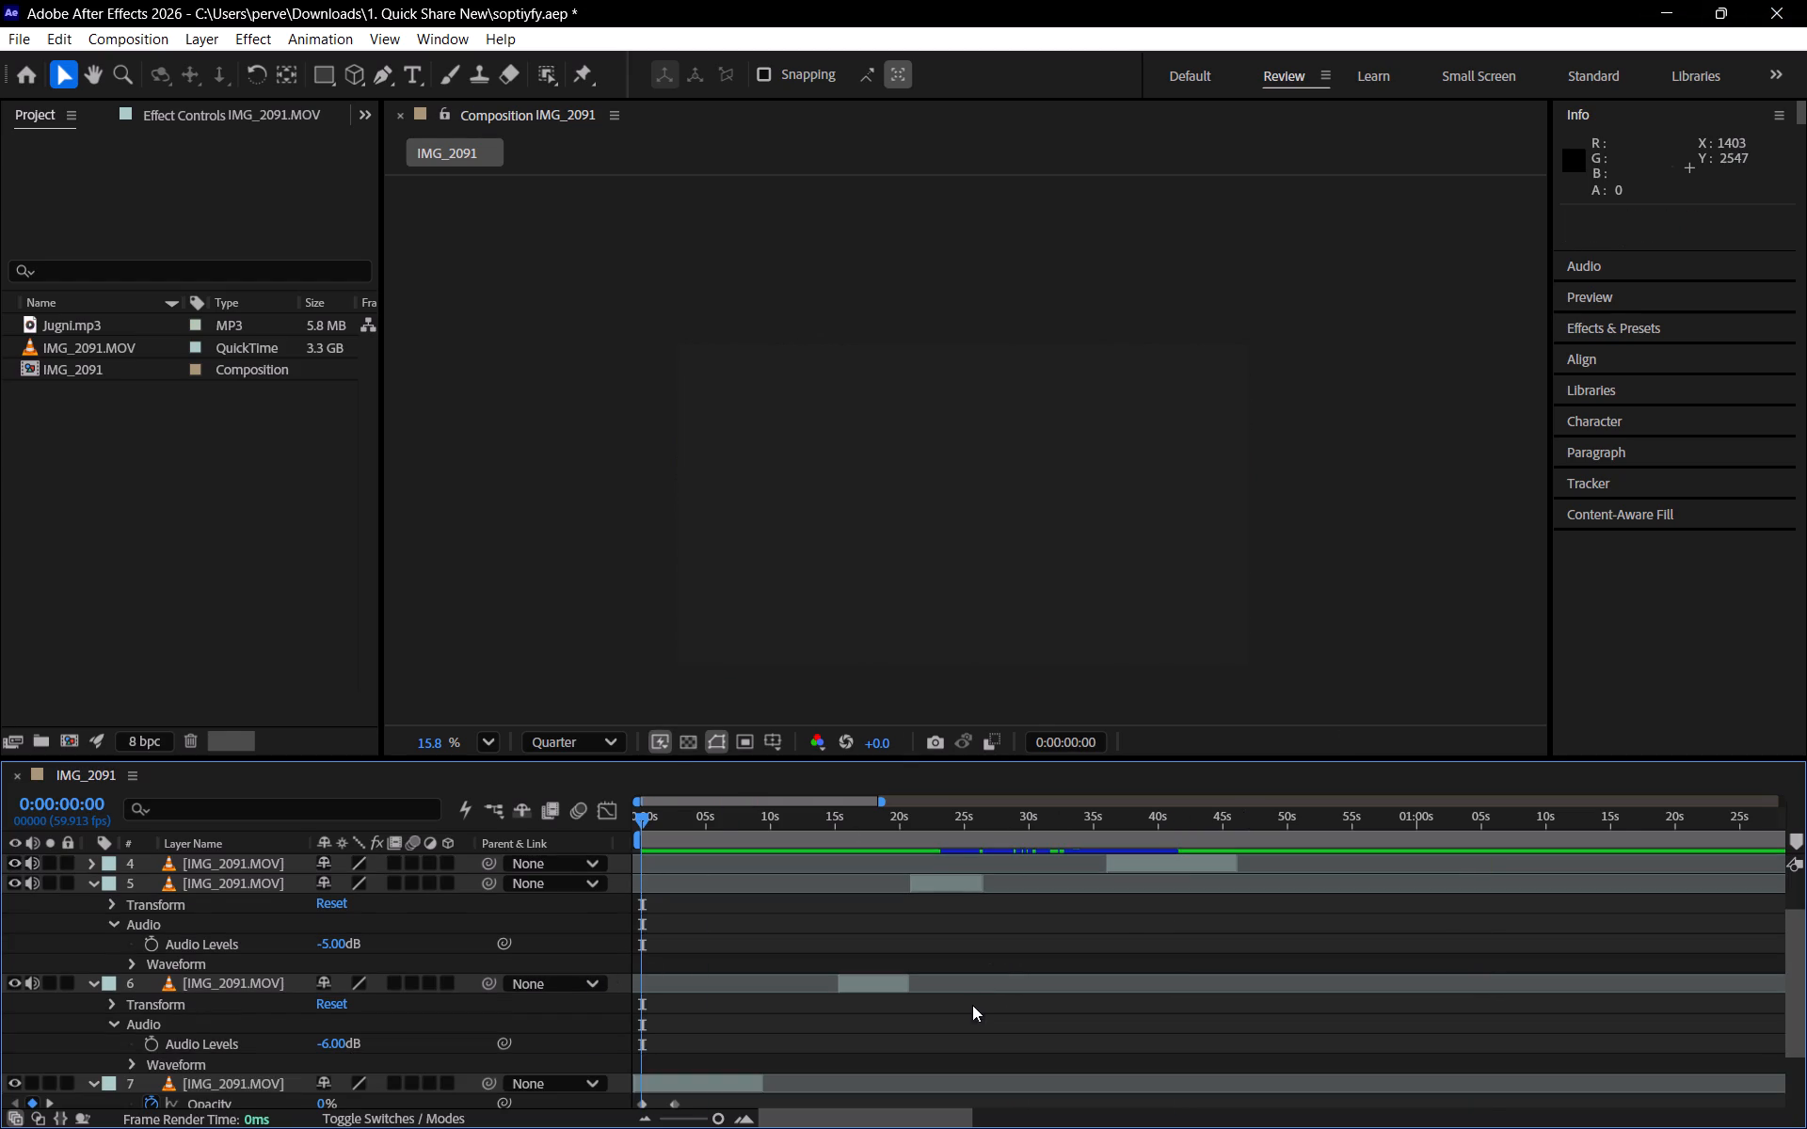
double_click(165, 346)
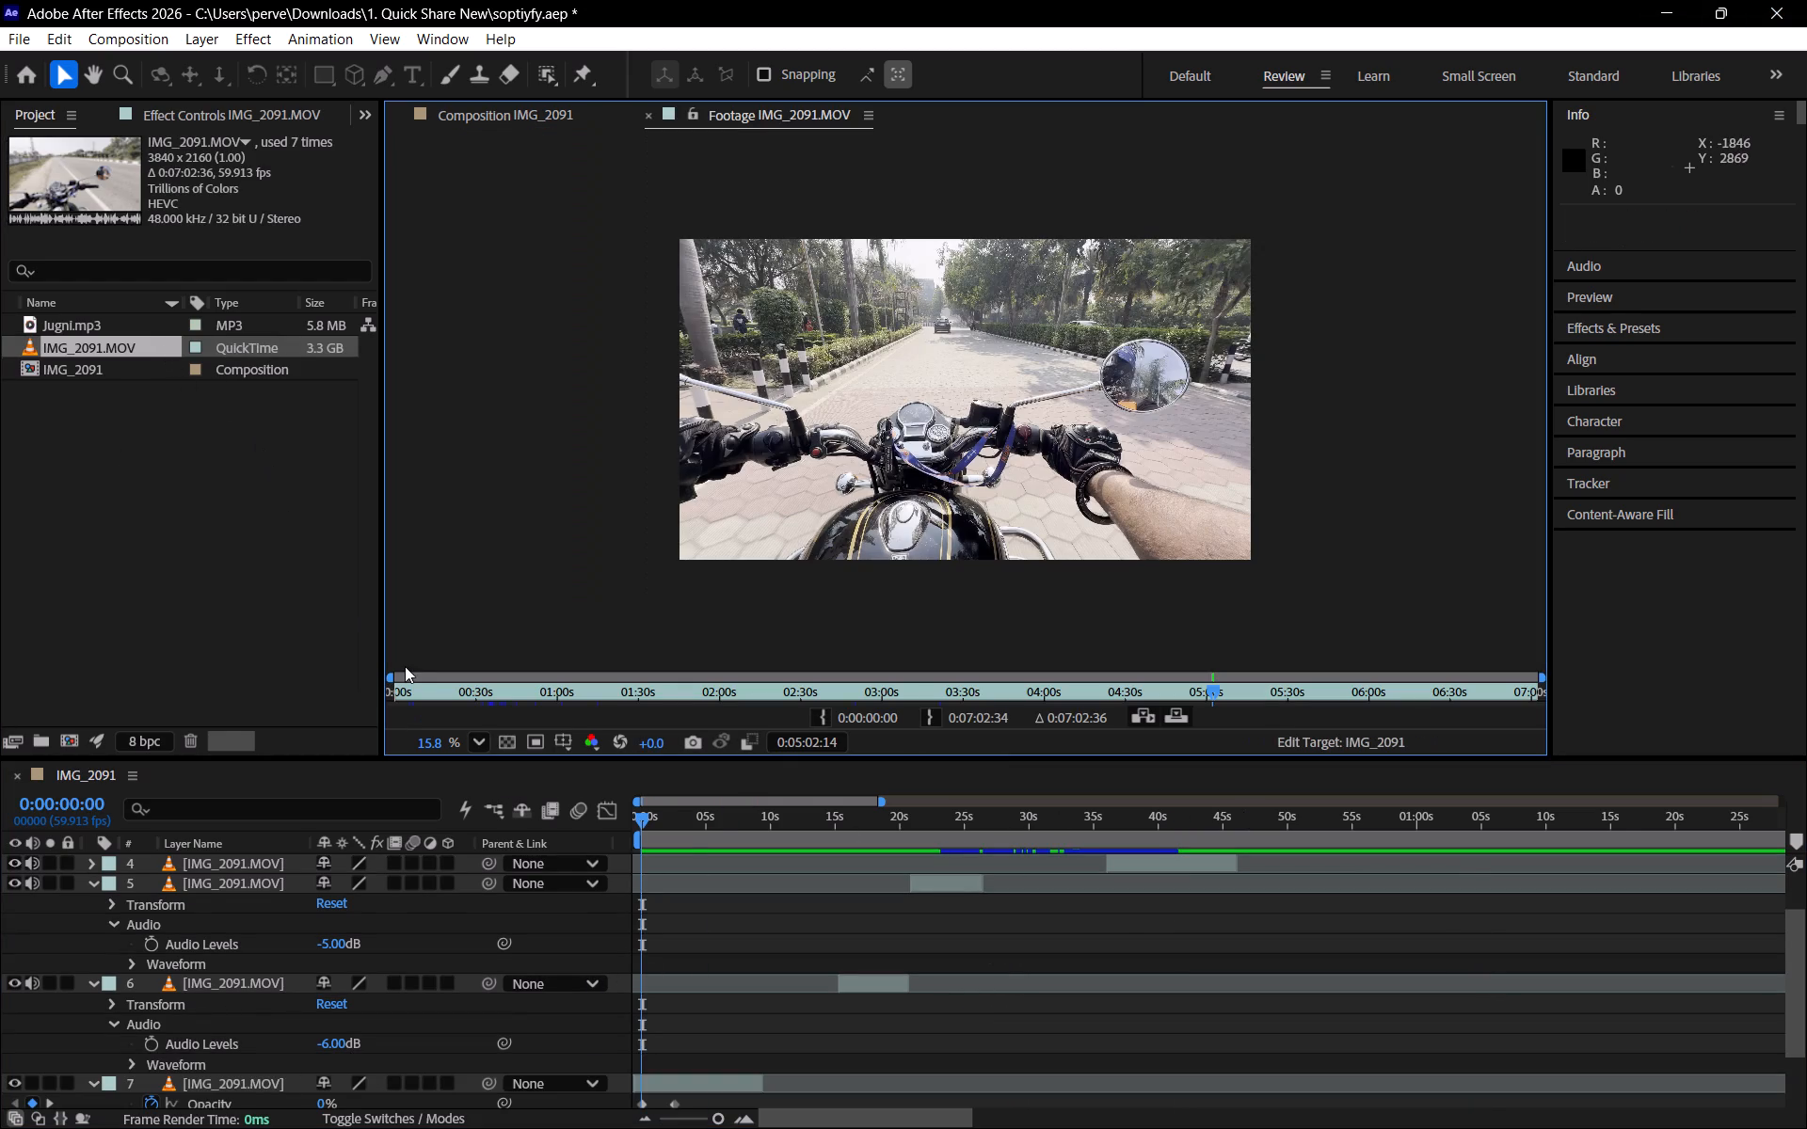
left_click(397, 693)
left_click_drag(407, 693, 410, 693)
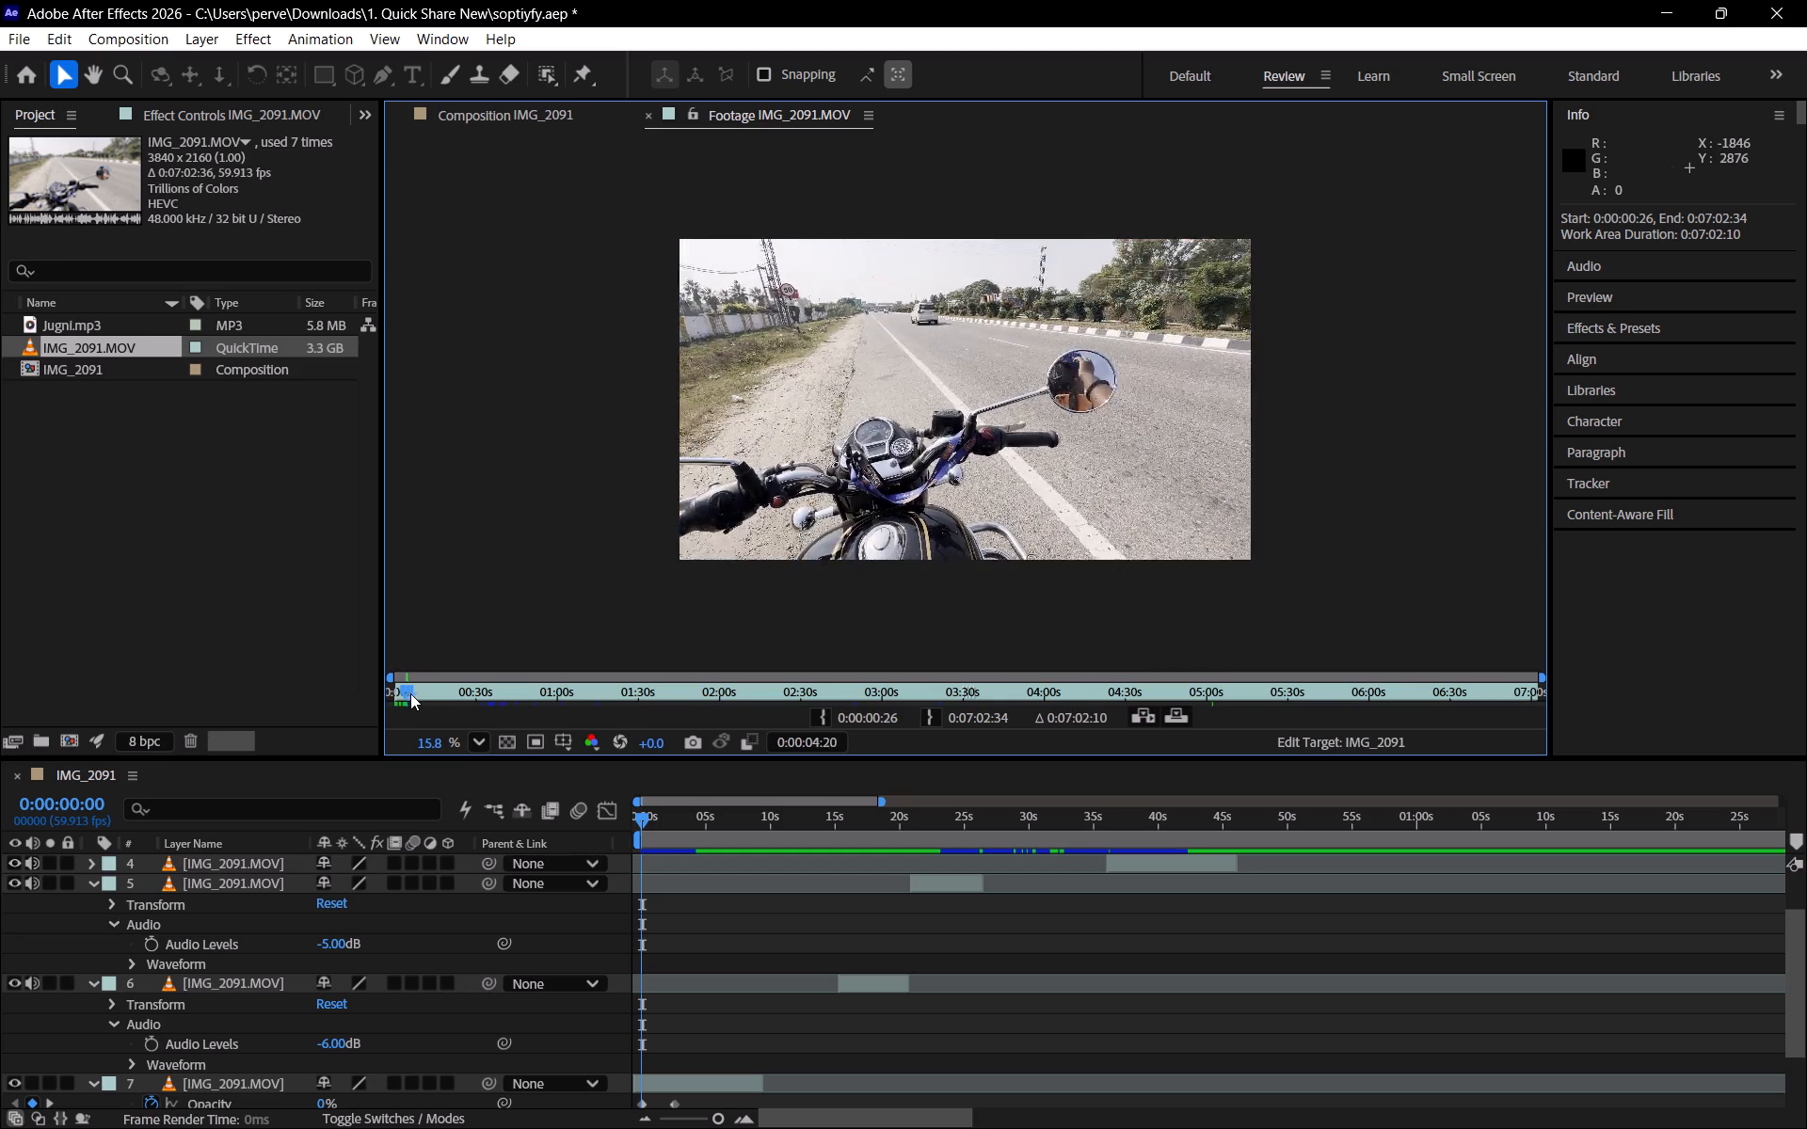
left_click_drag(410, 693, 483, 694)
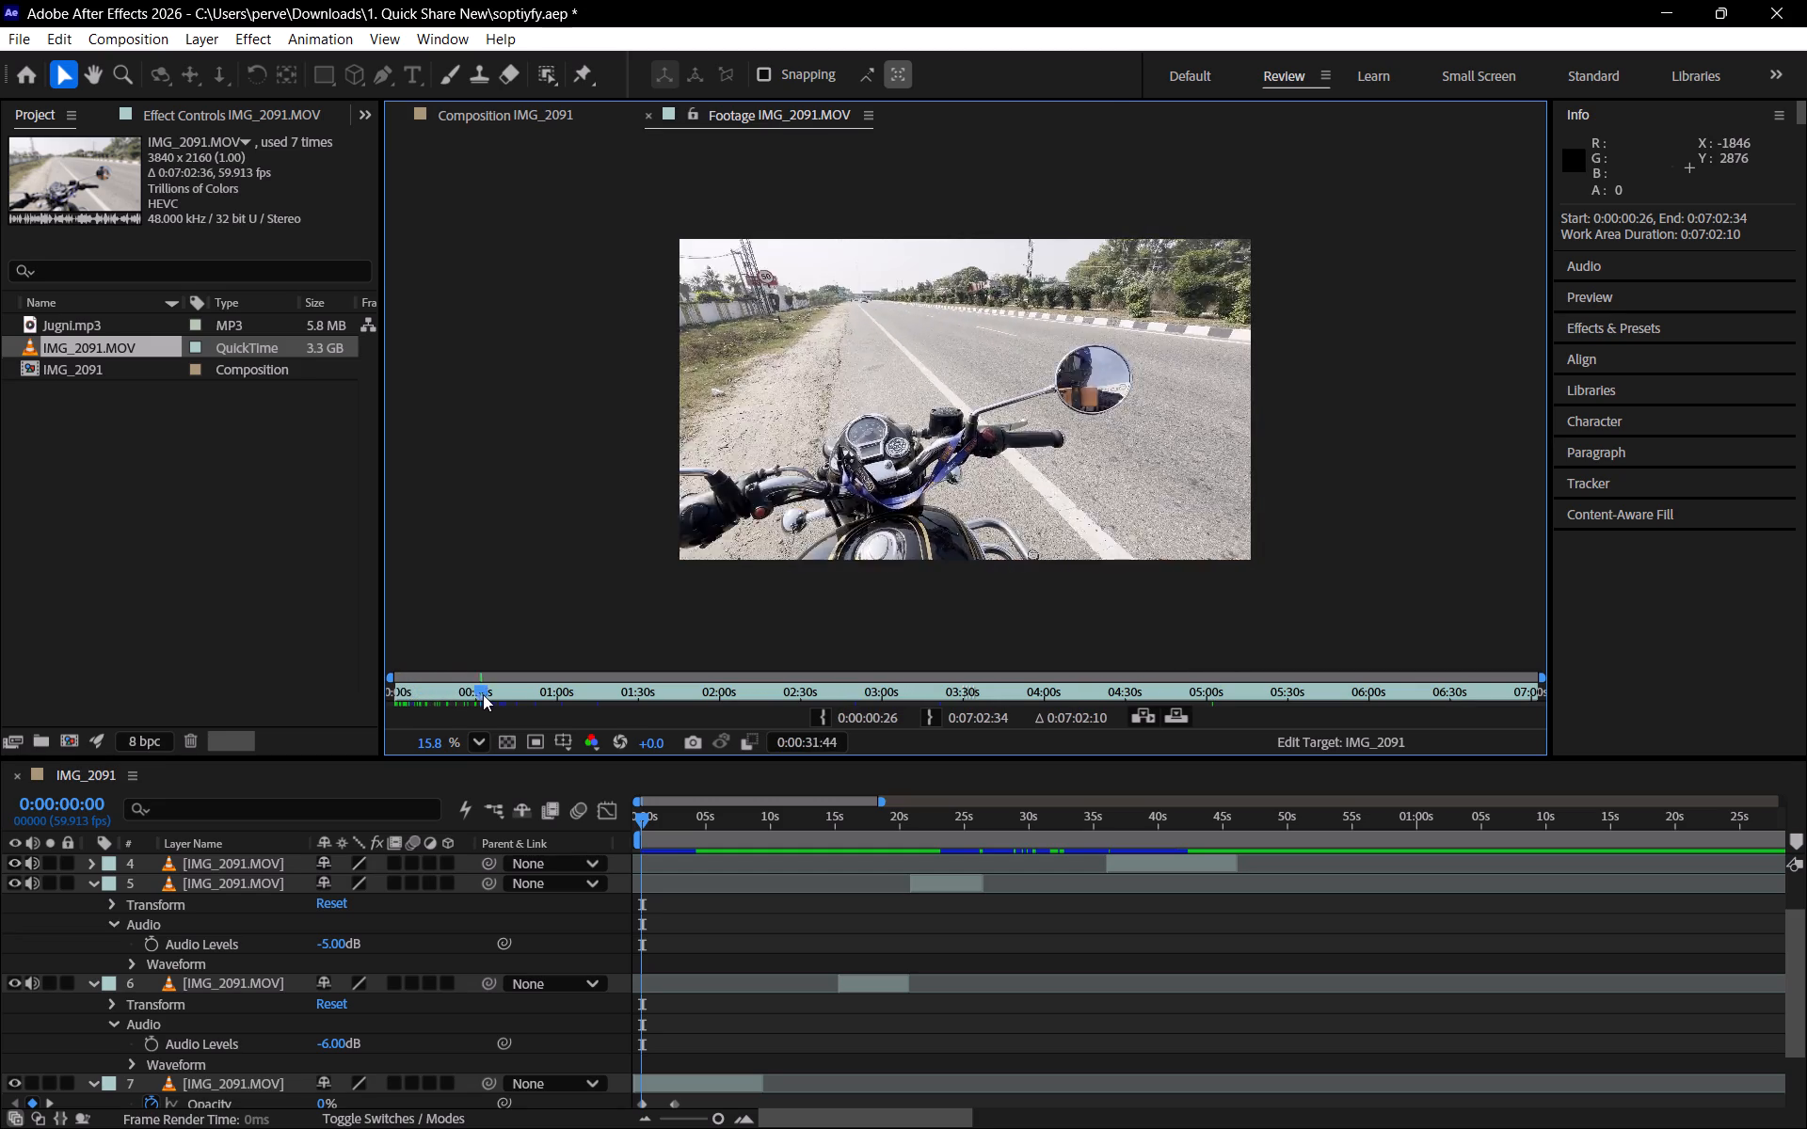
left_click_drag(483, 694, 566, 694)
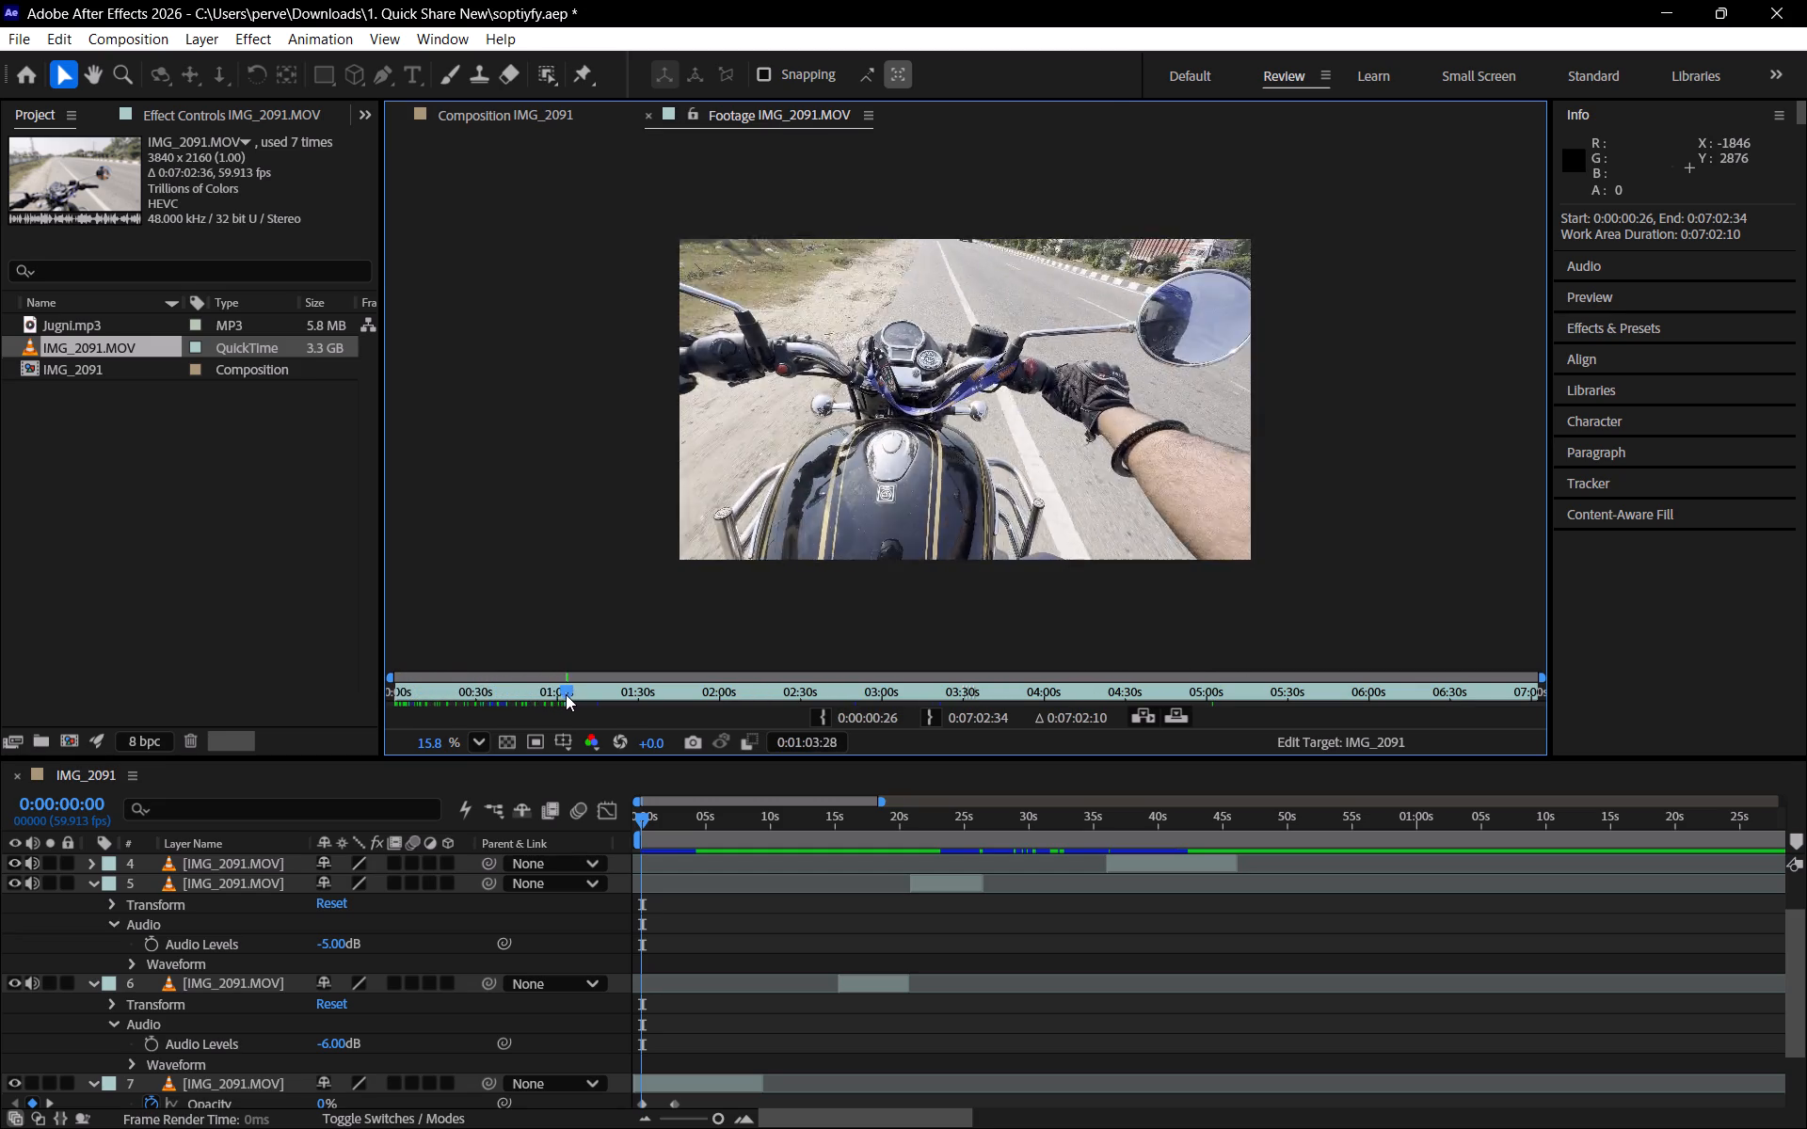
left_click_drag(566, 694, 620, 695)
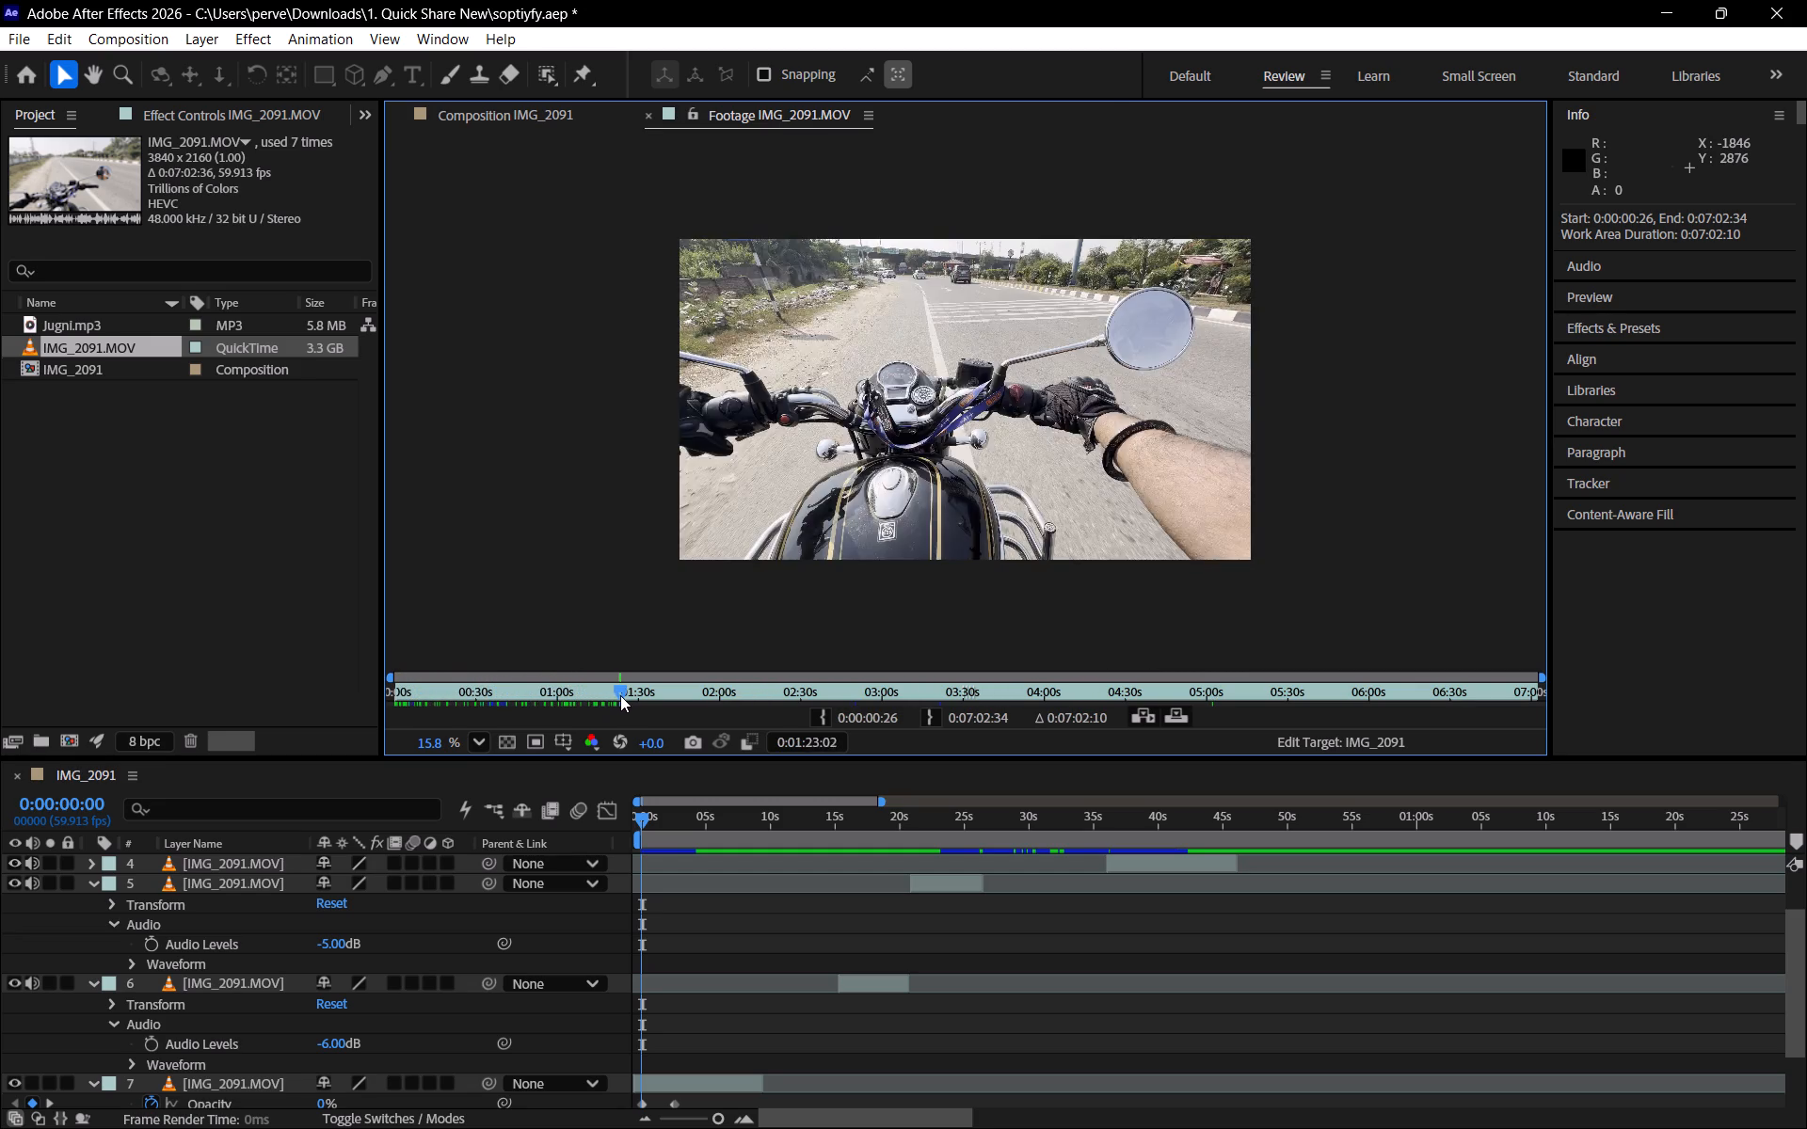
left_click_drag(620, 695, 630, 697)
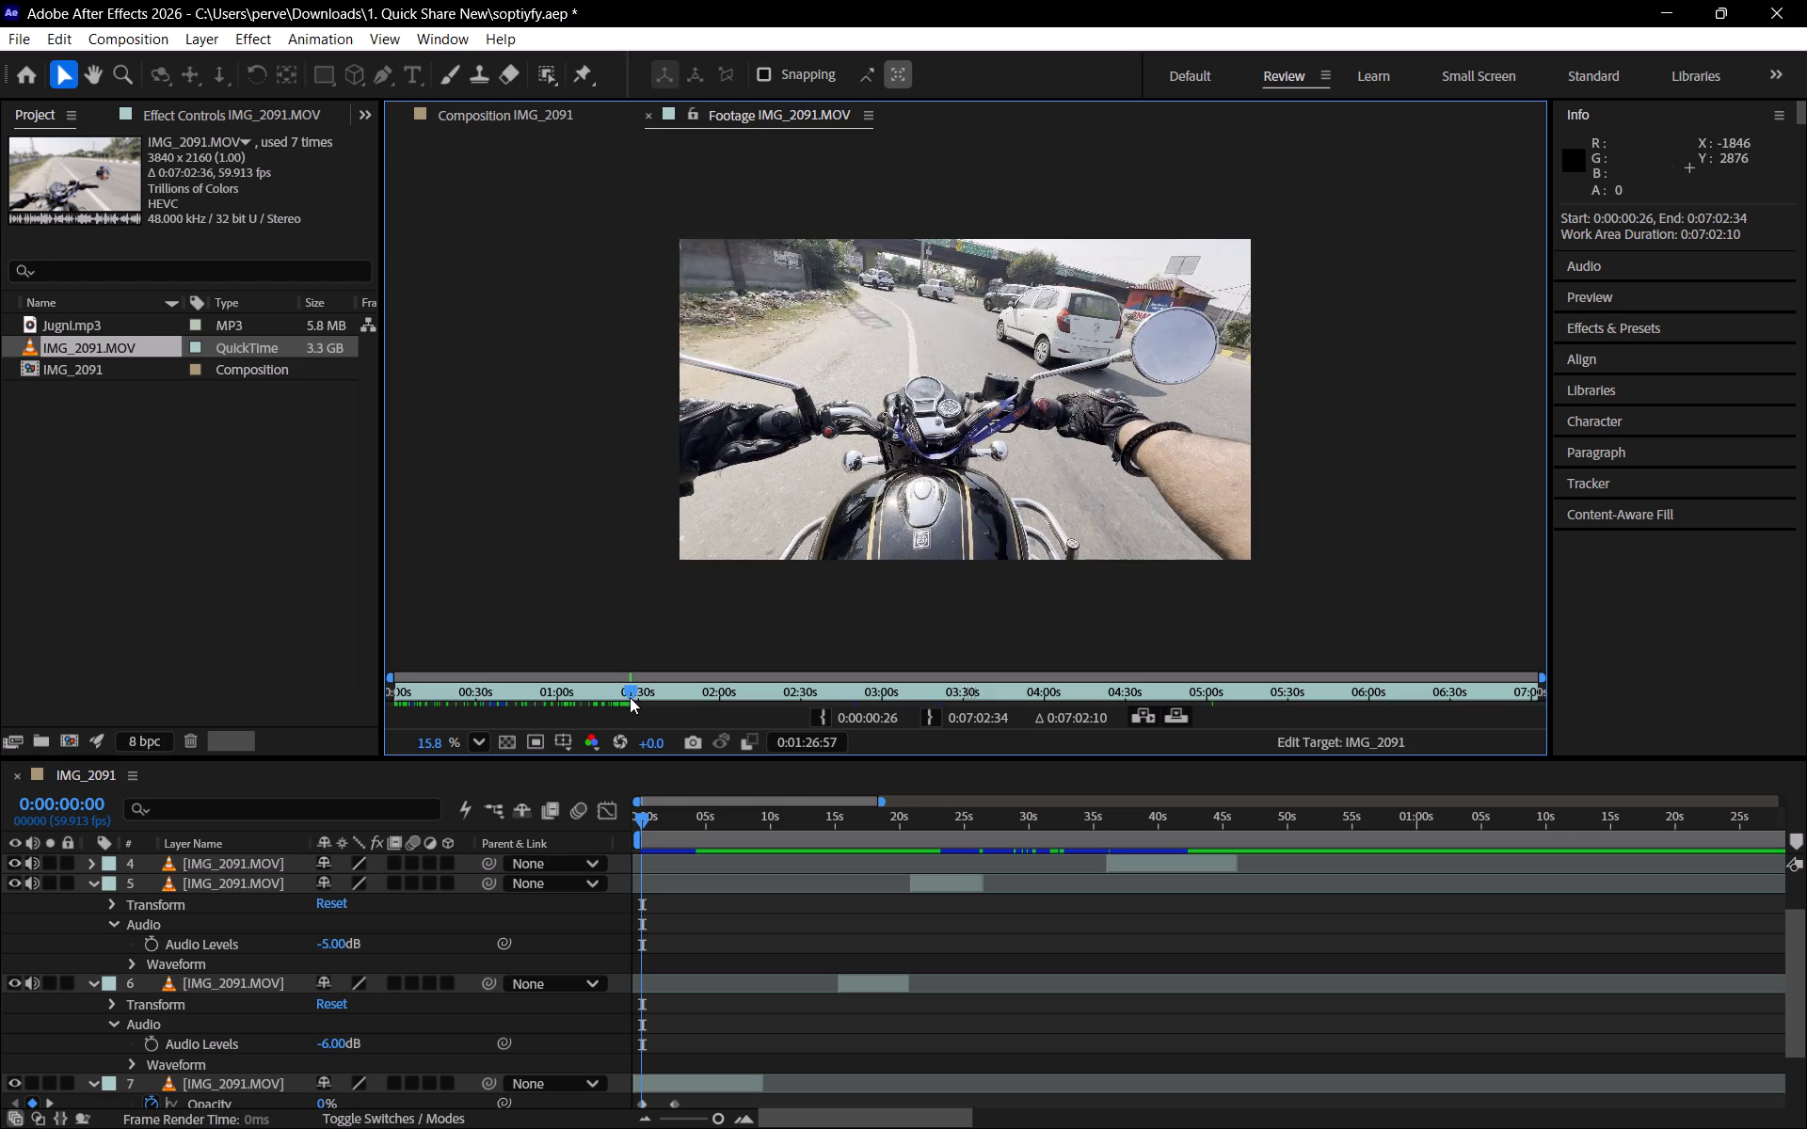
left_click_drag(630, 697, 644, 712)
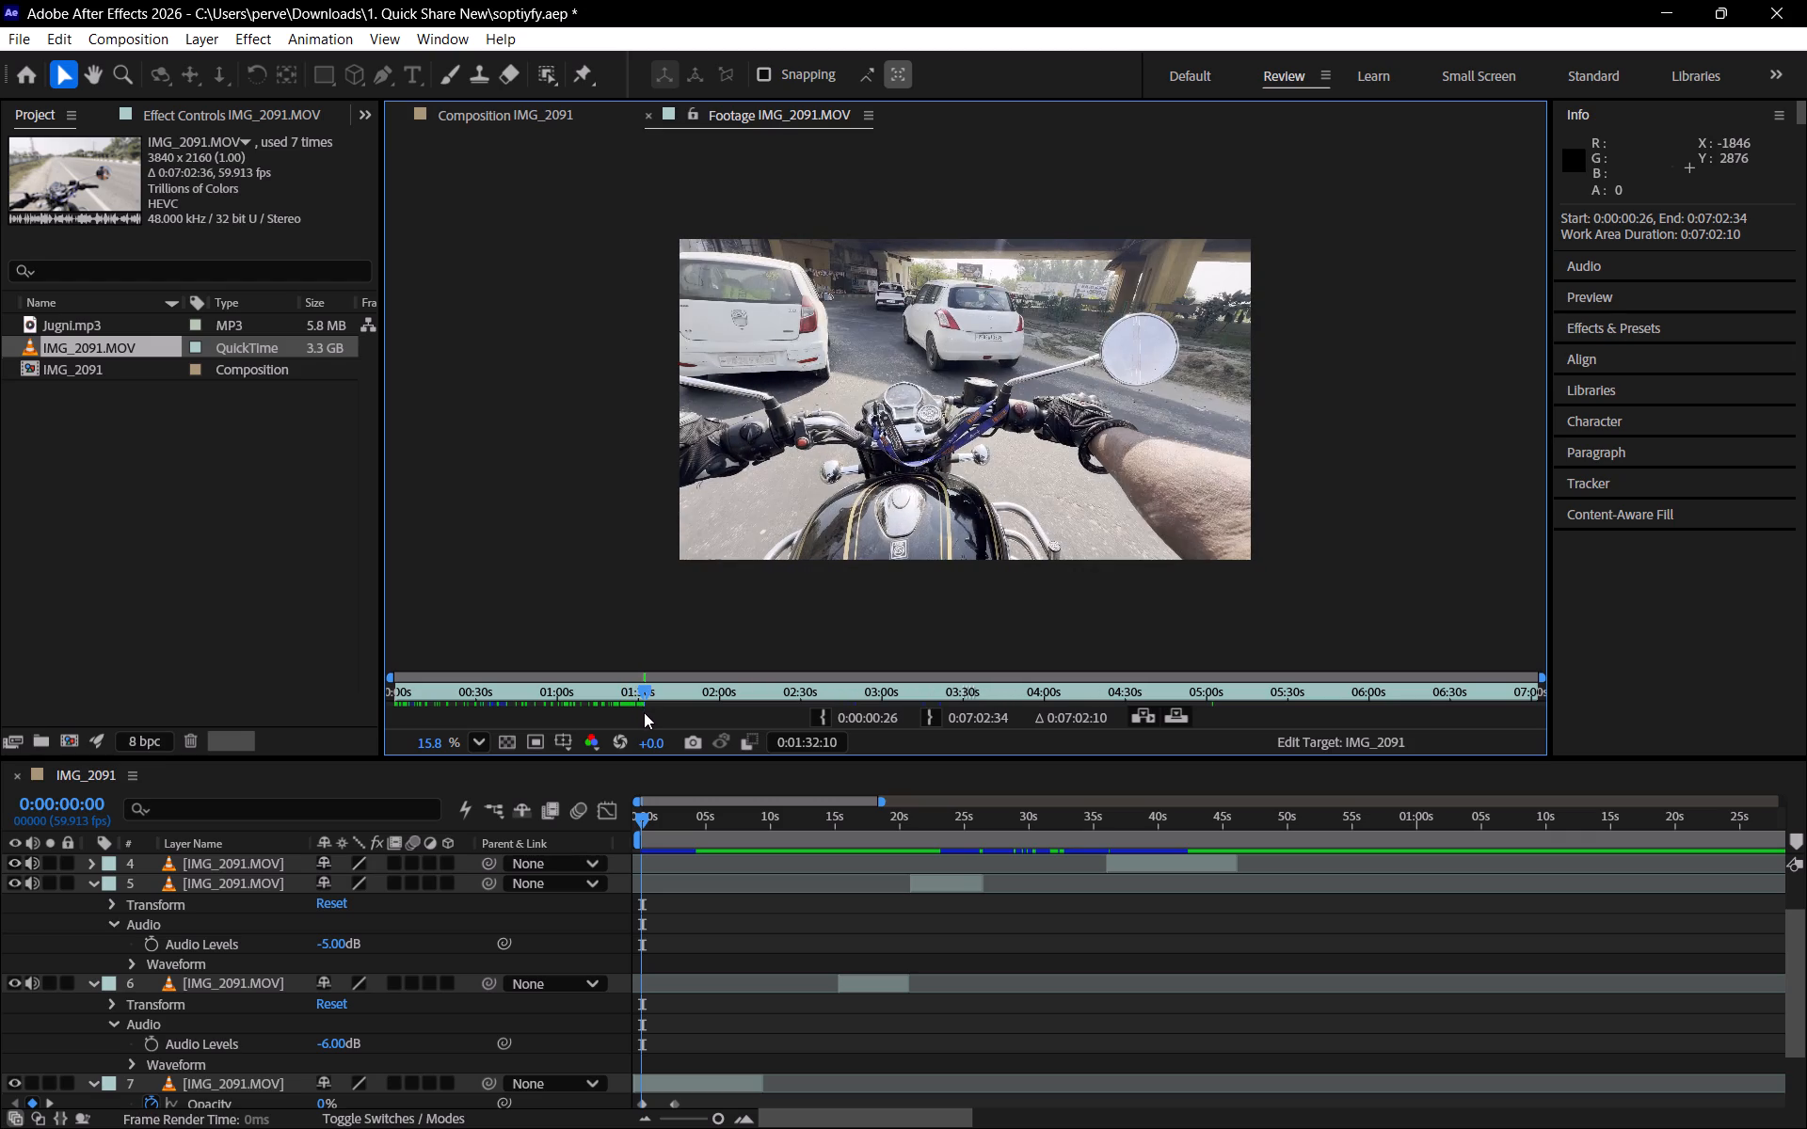
left_click_drag(644, 712, 636, 705)
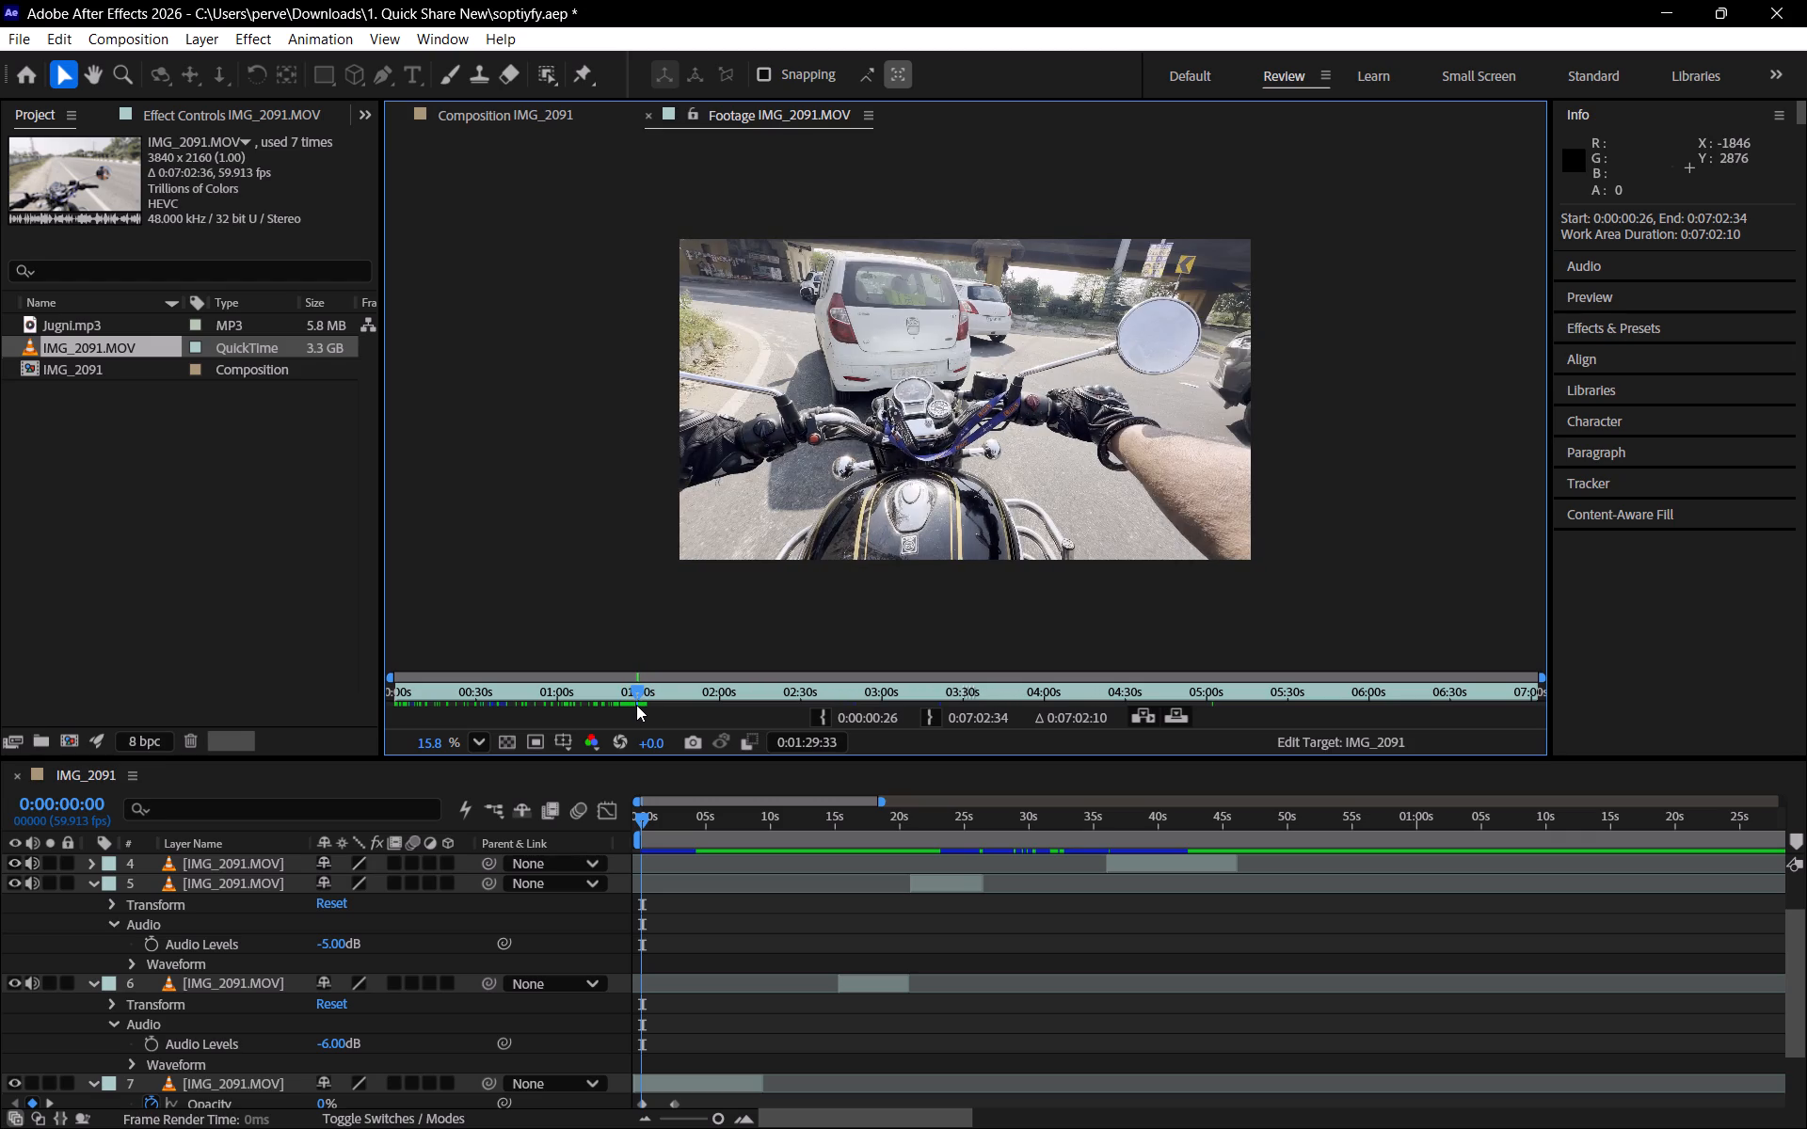
left_click_drag(636, 705, 633, 705)
left_click(827, 706)
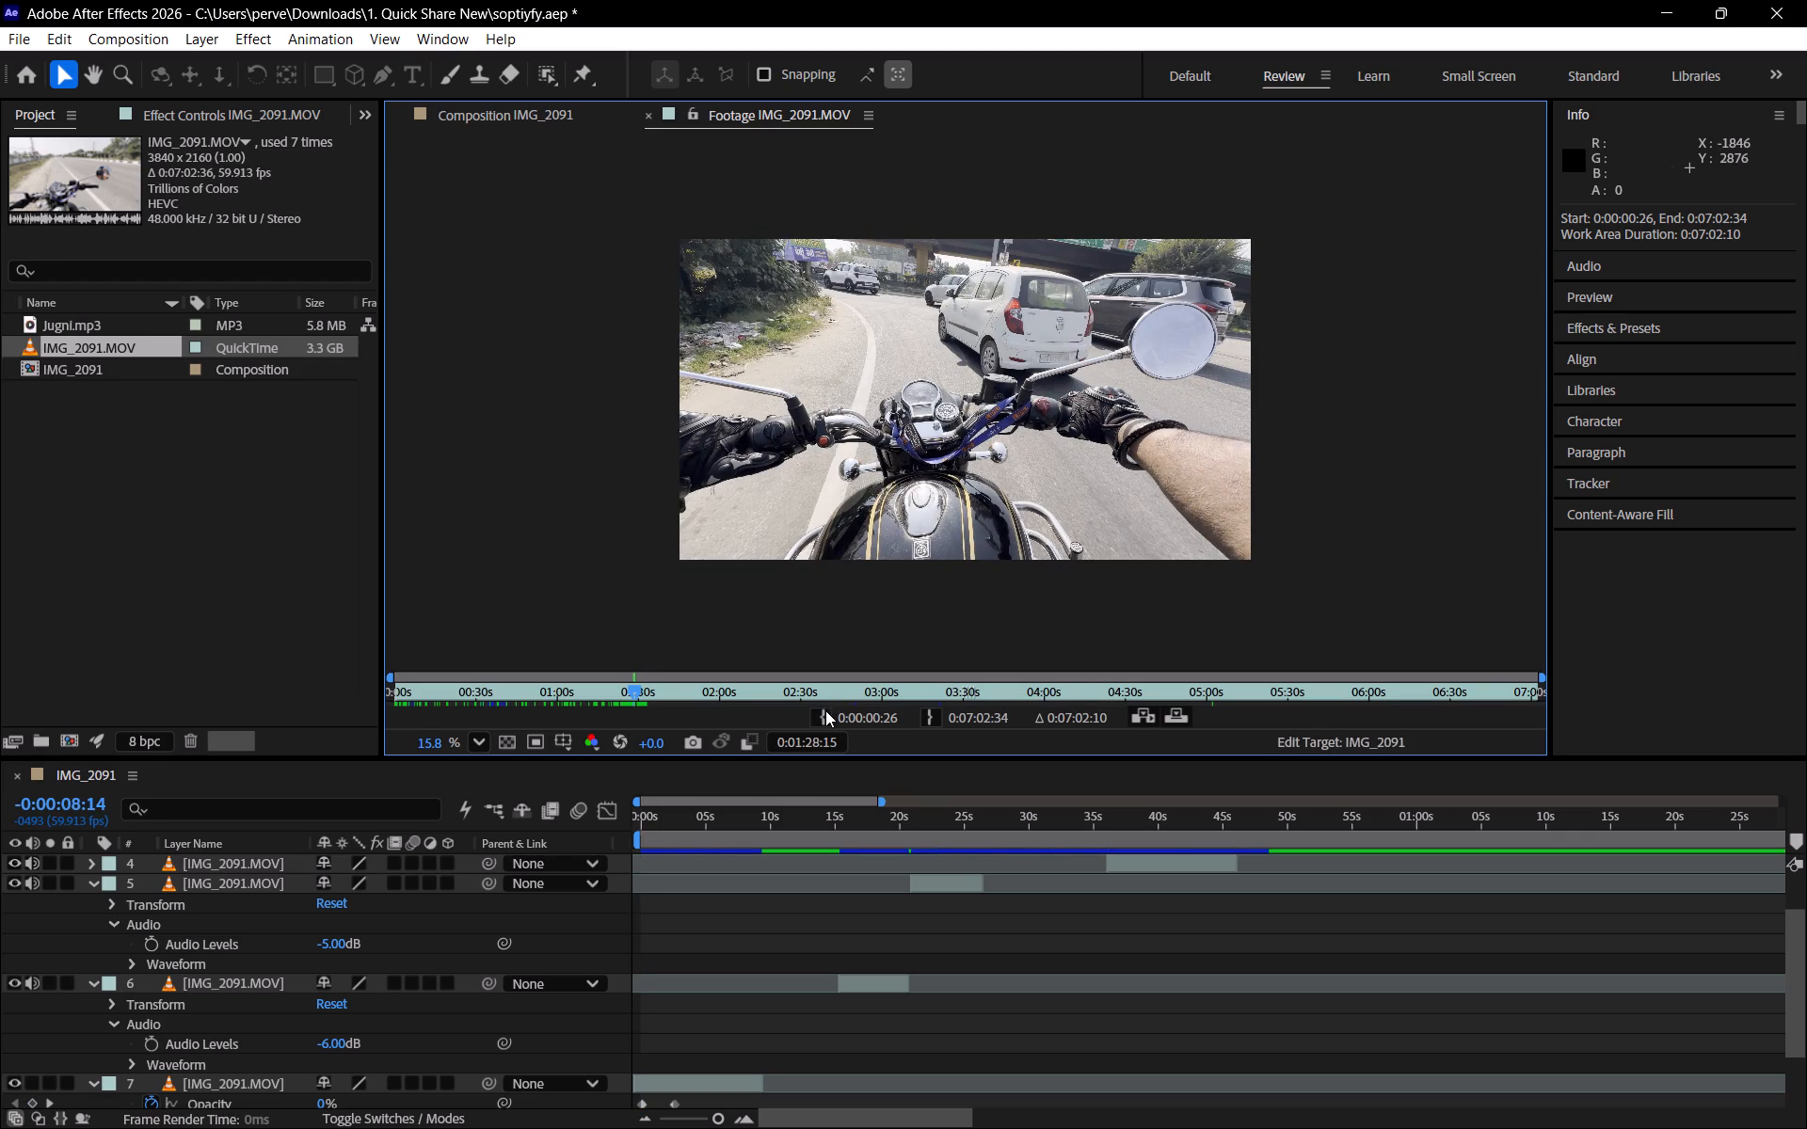
left_click(825, 710)
Set the source footage's Out point at 0:01:36:57.
left_click_drag(635, 689, 648, 692)
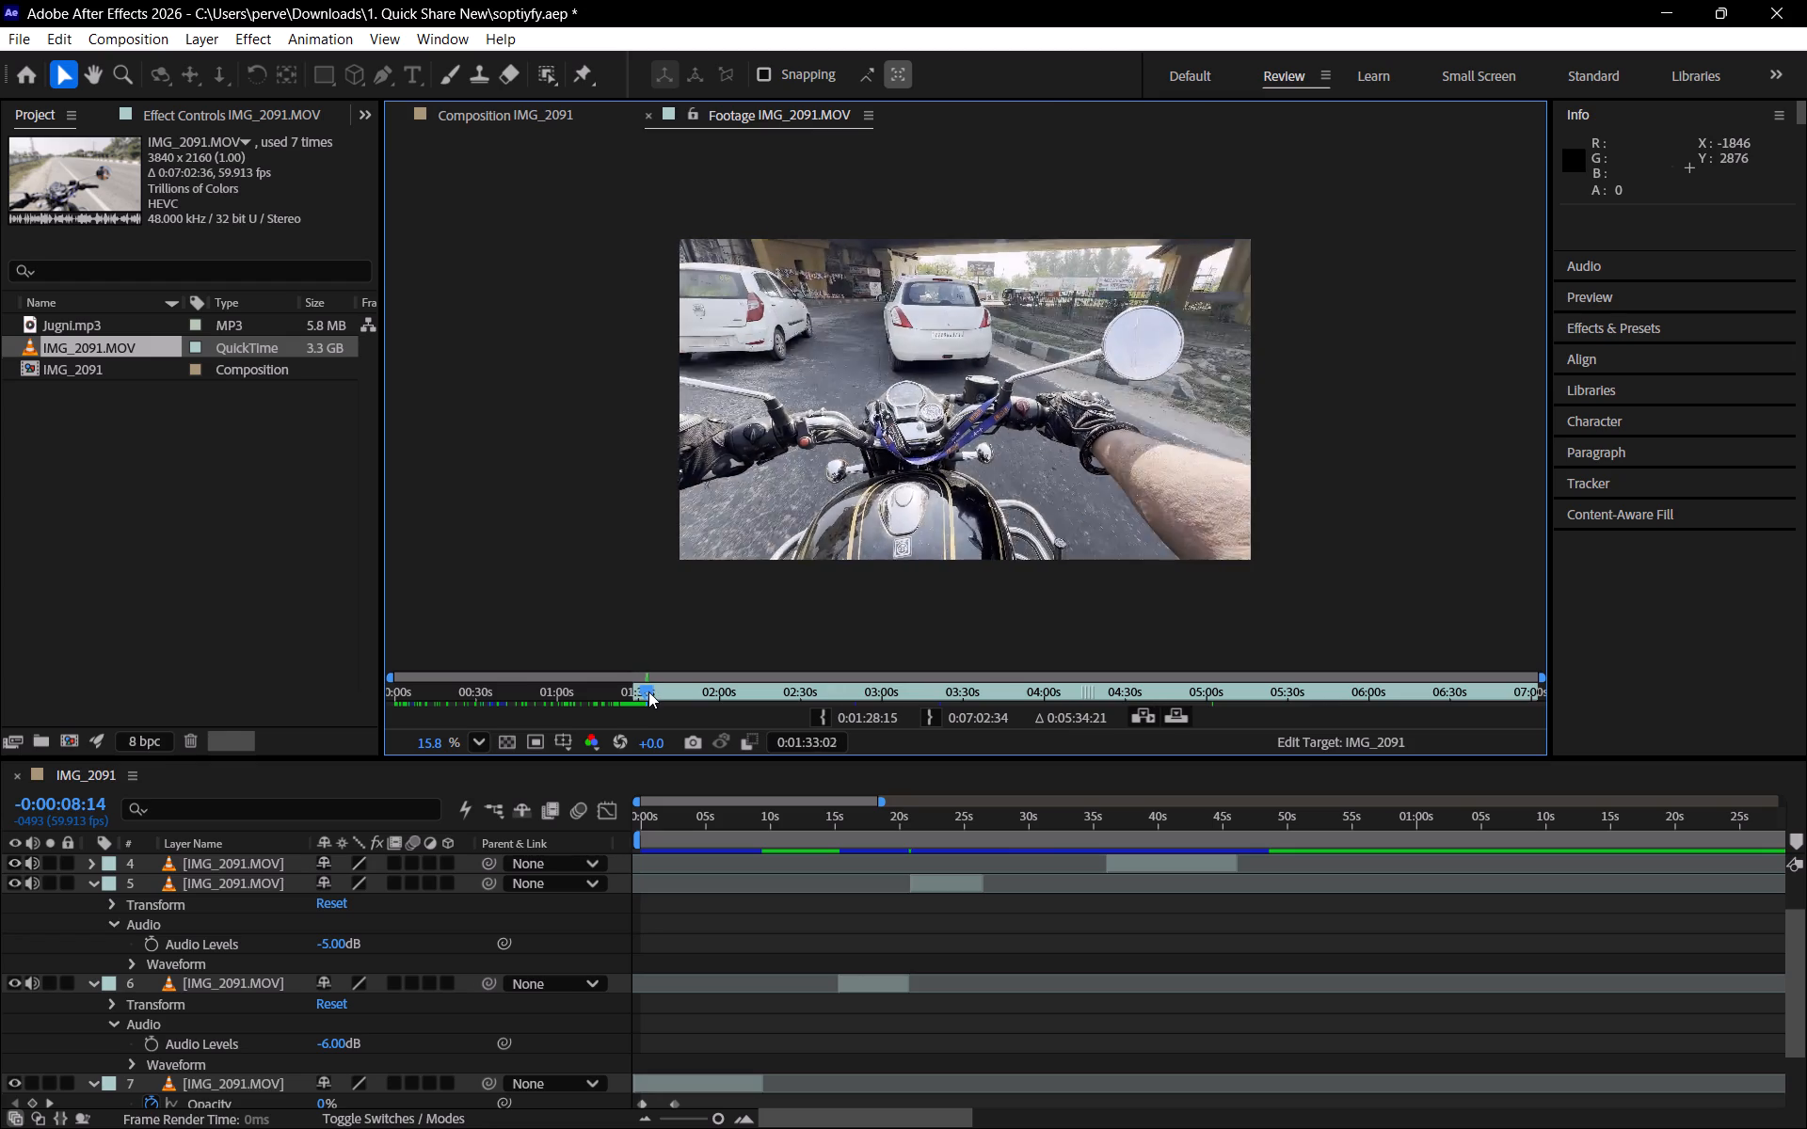
left_click_drag(648, 692, 659, 693)
left_click(923, 721)
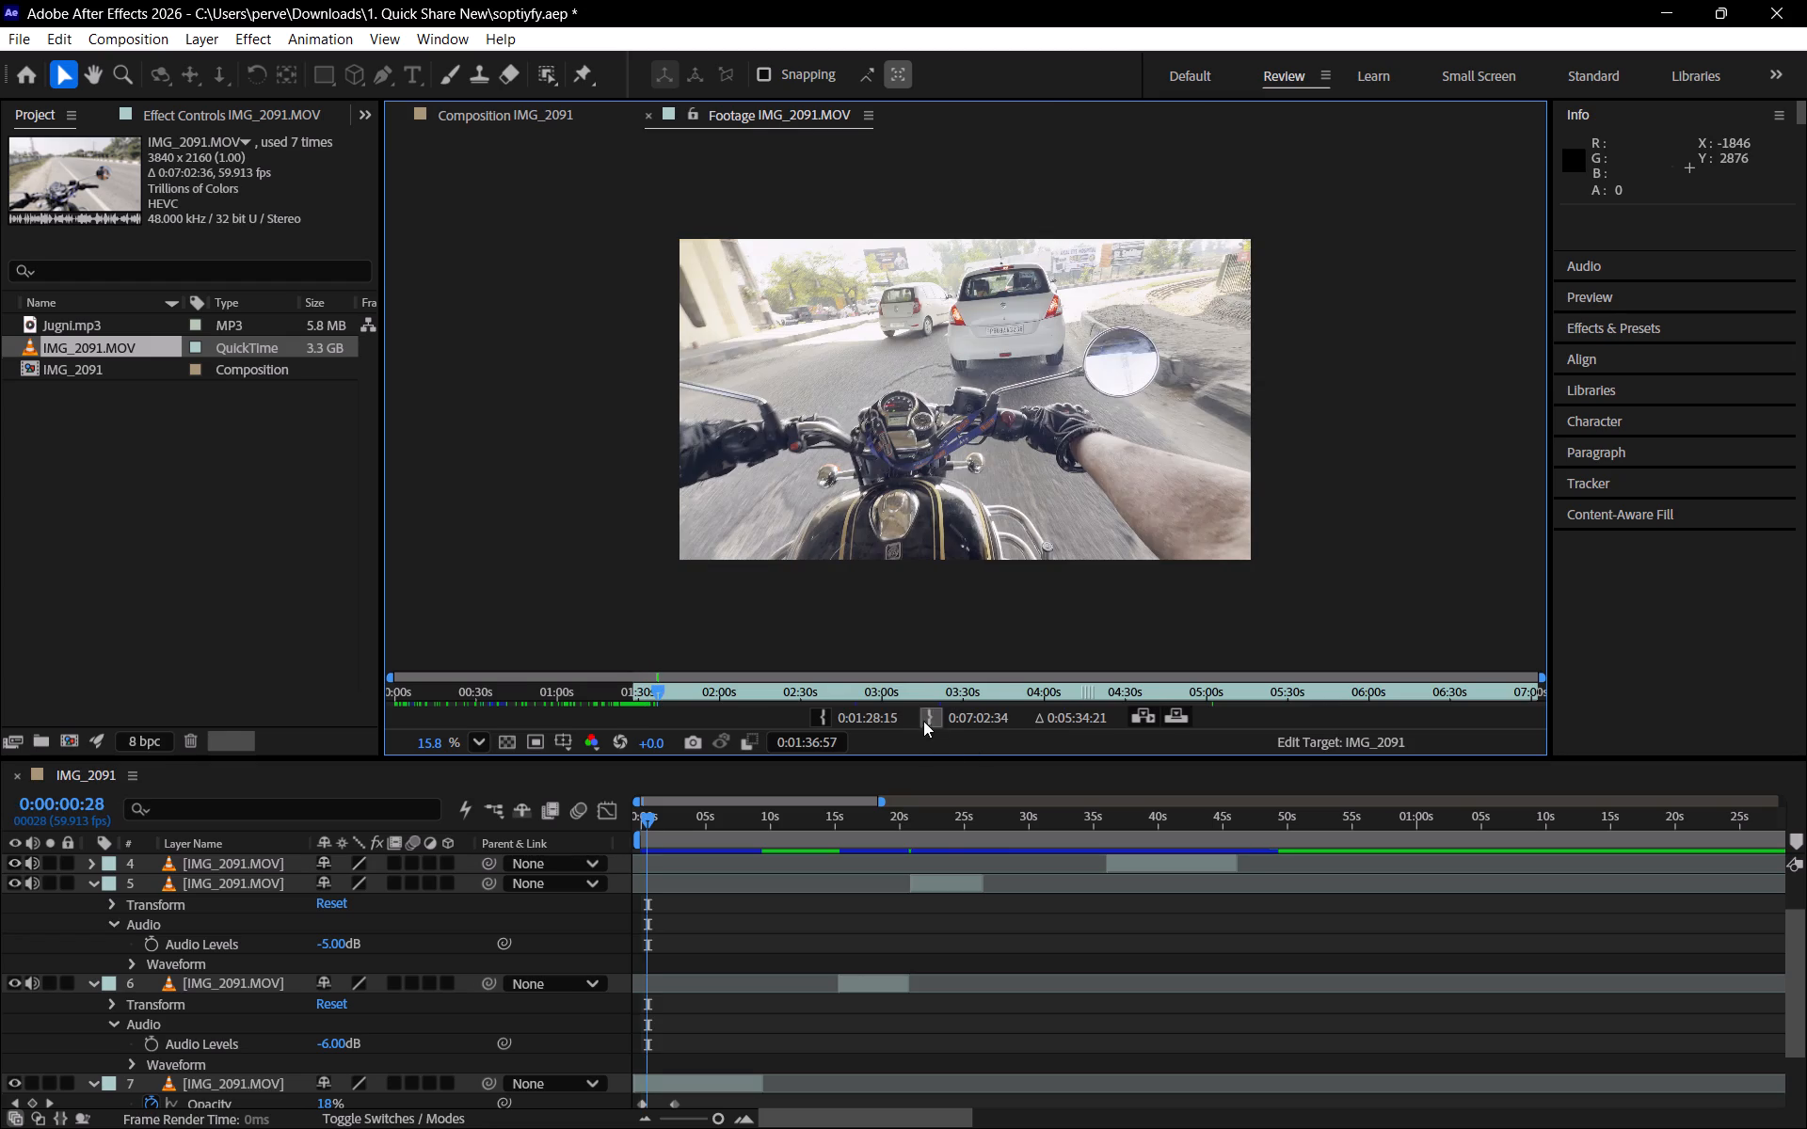
Add the trimmed footage as a layer just above the opening clip, starting at about 0:00:09:33, and save the project.
left_click_drag(131, 348, 747, 1032)
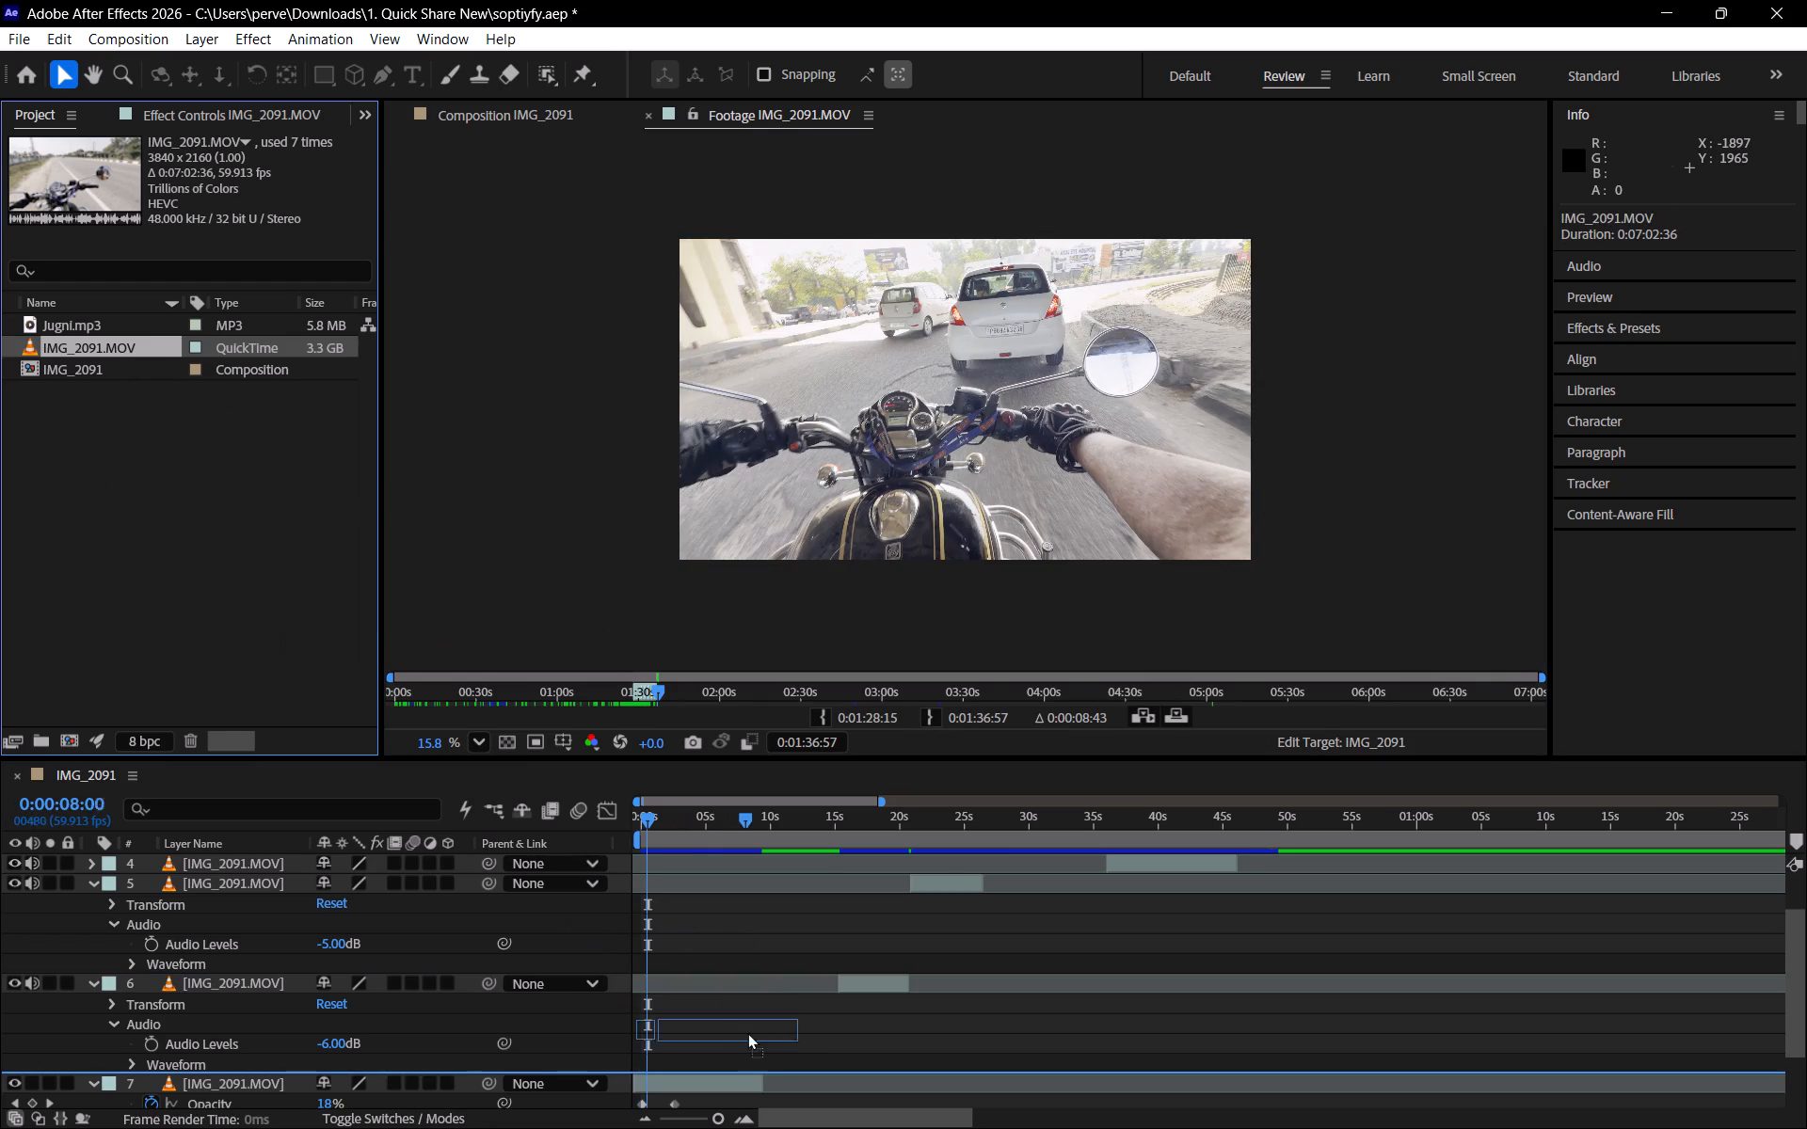
left_click_drag(747, 1032, 764, 1060)
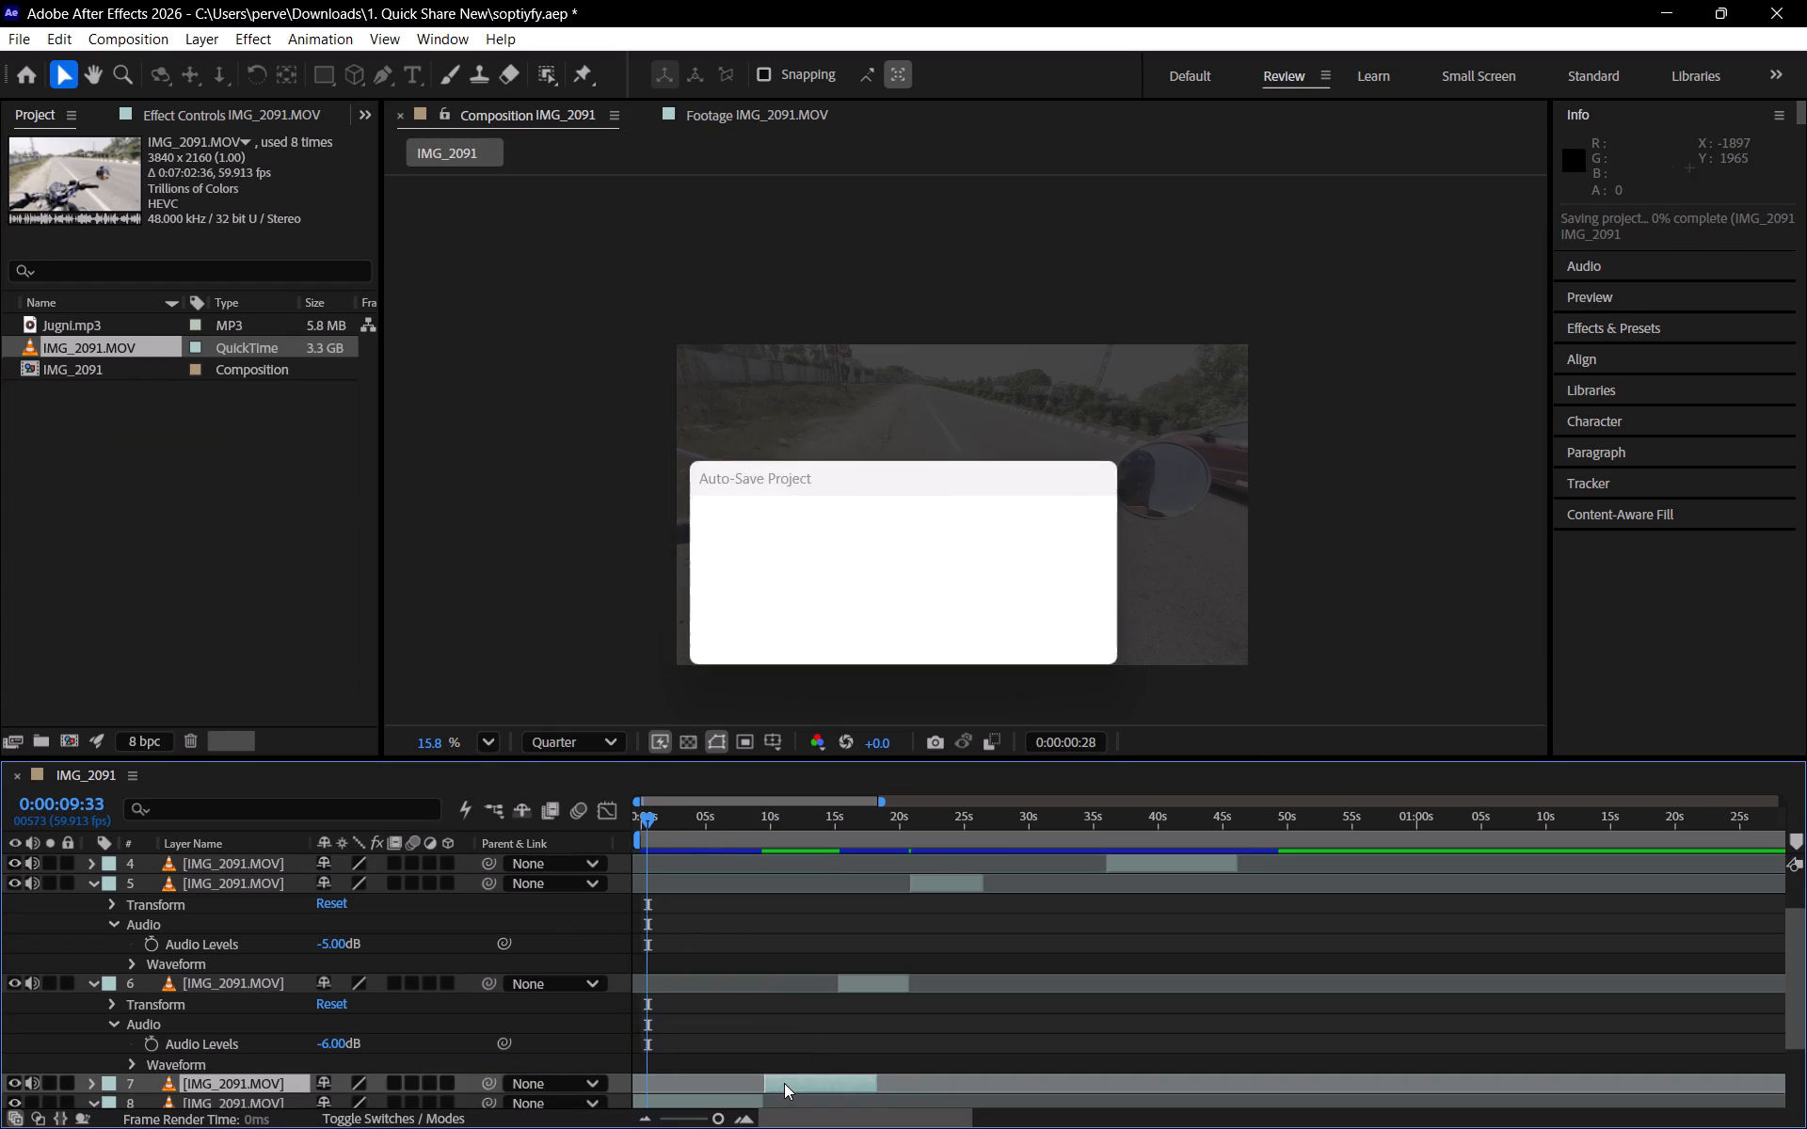
left_click(784, 1083)
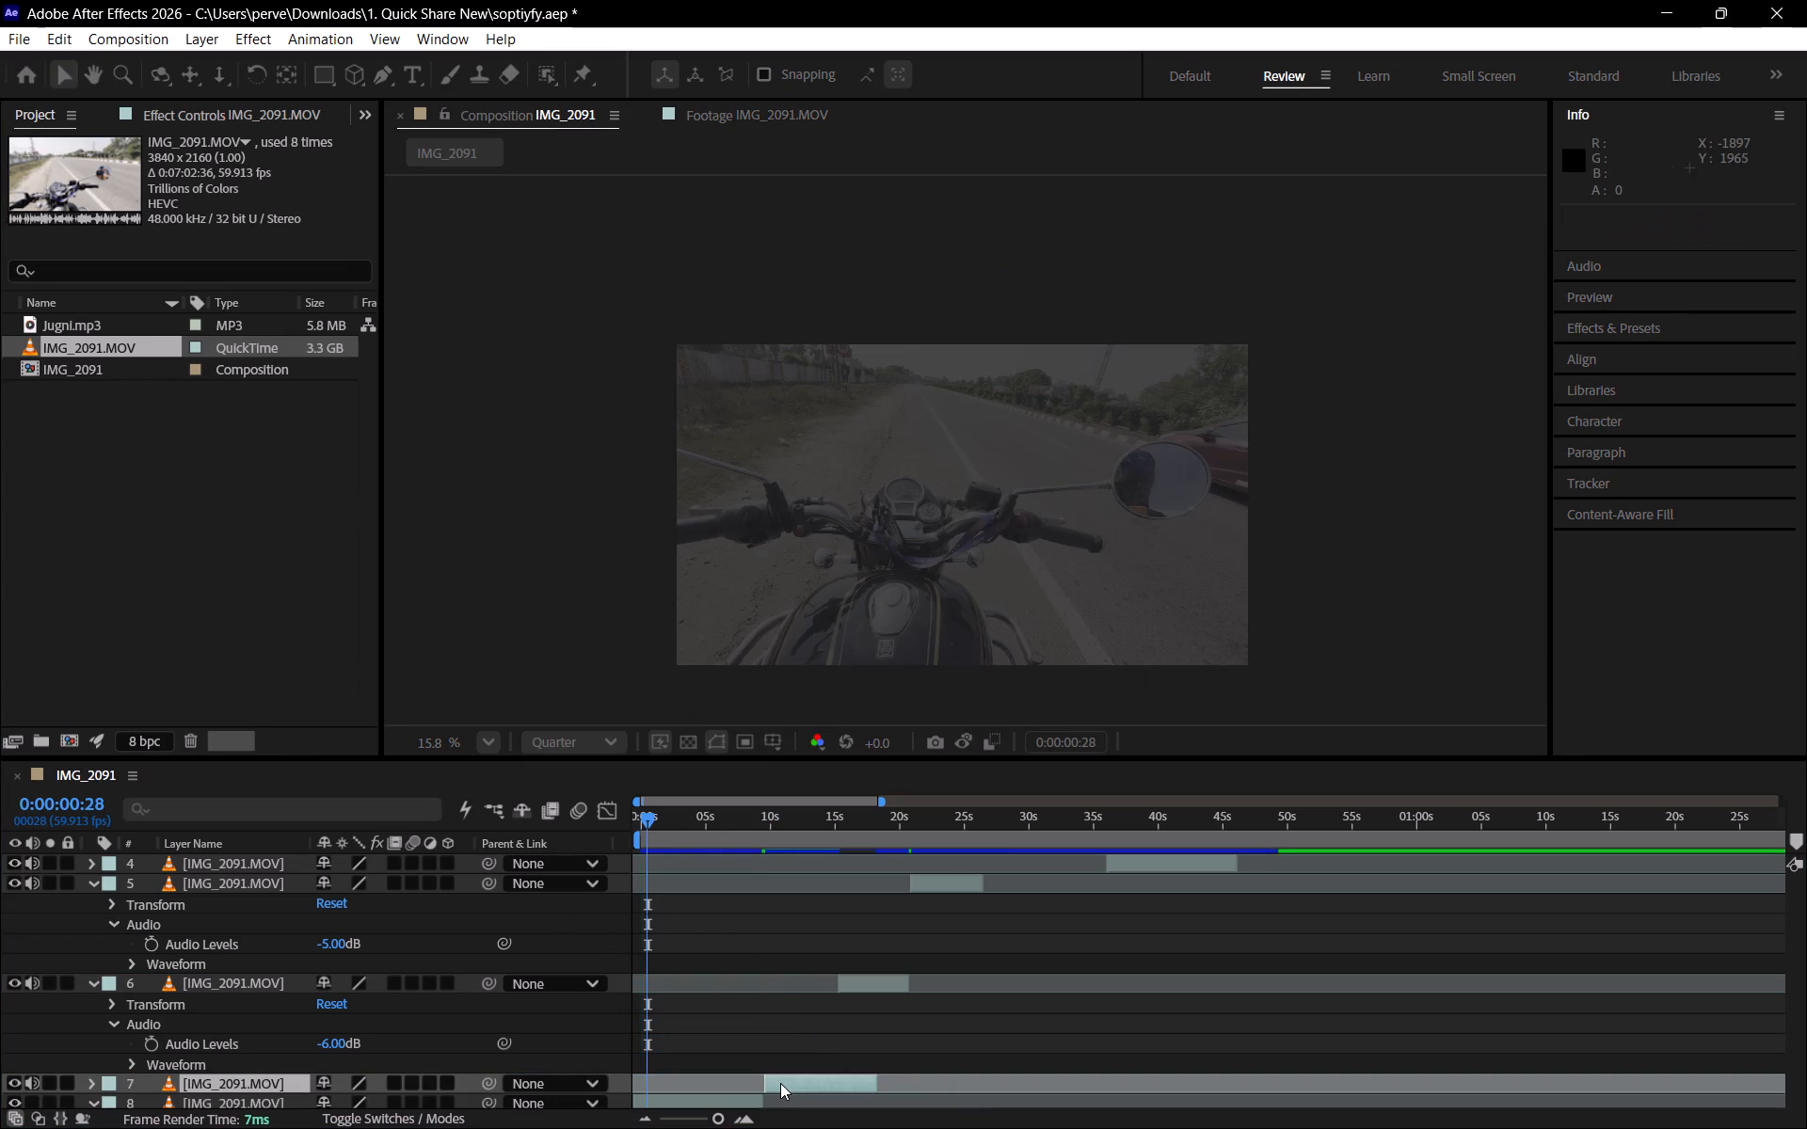
key("ctrl+s")
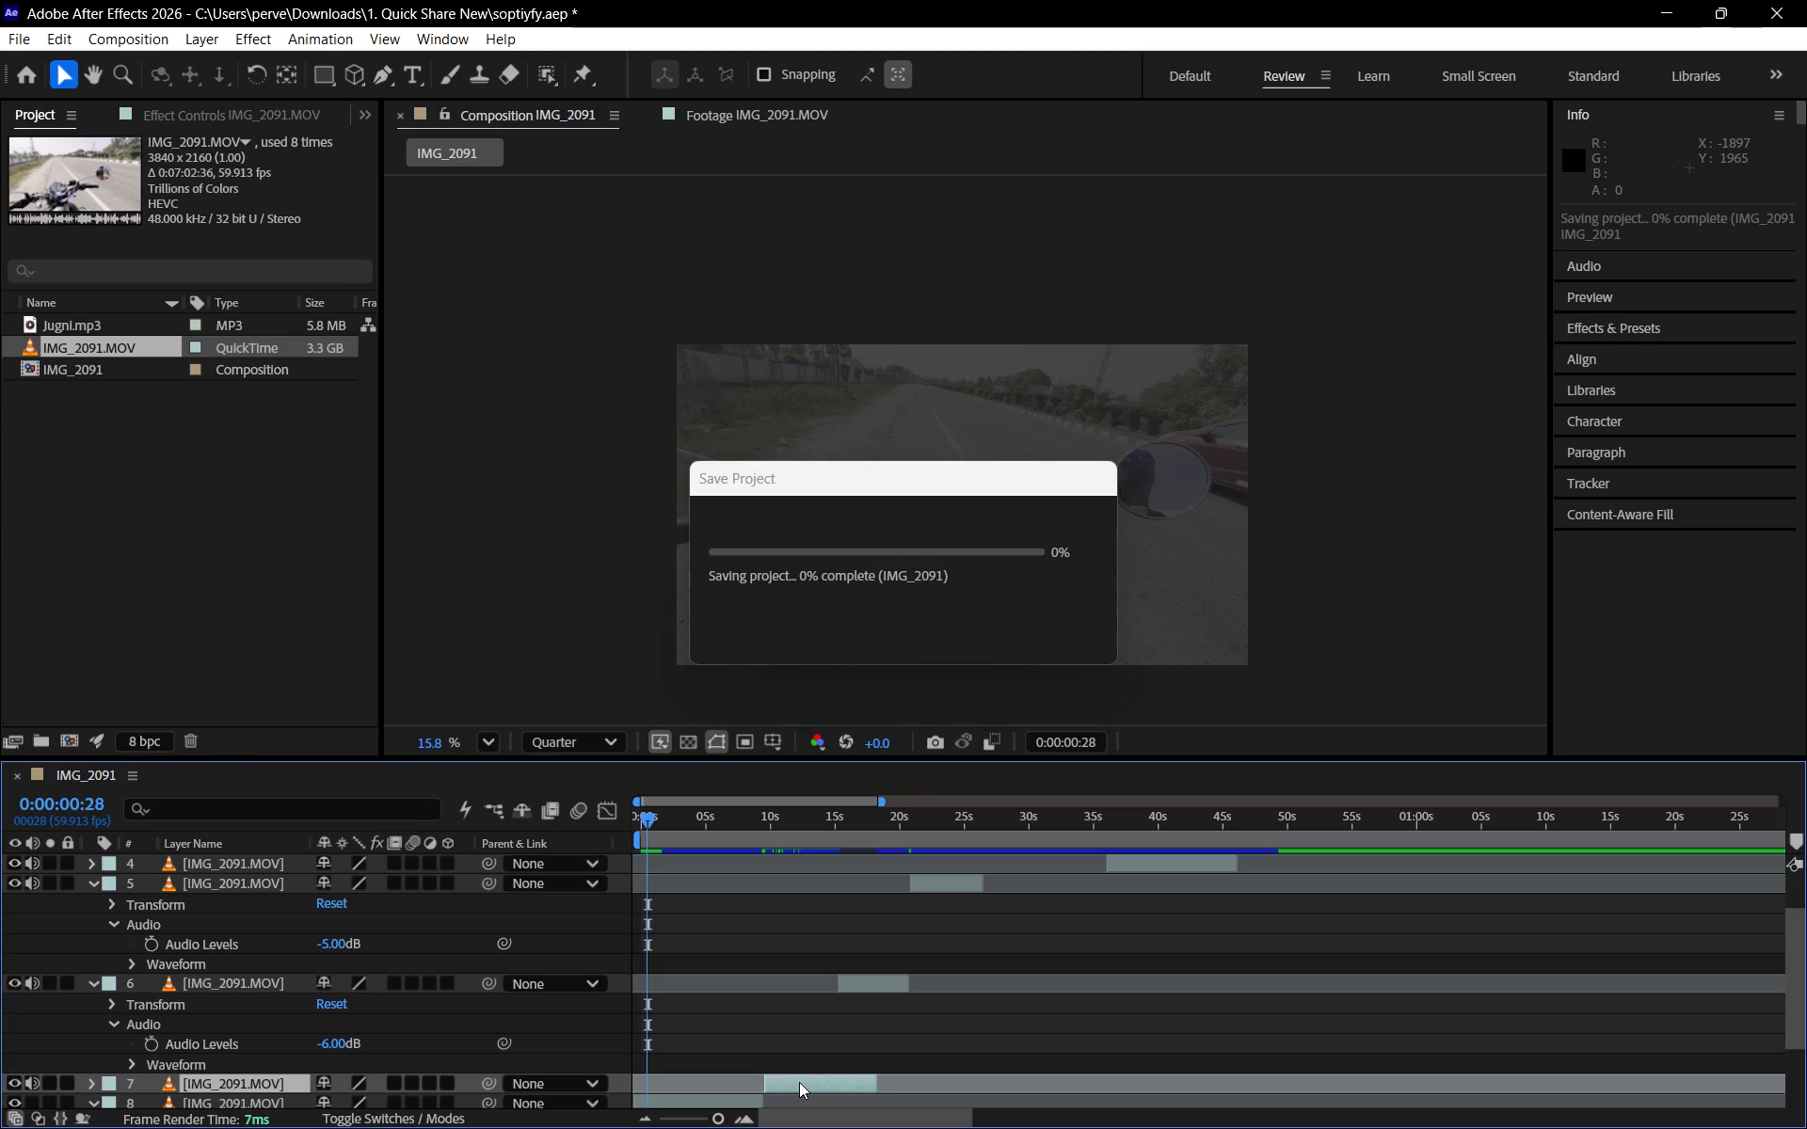
Nudge the newly added layer 7 slightly earlier, against the end of the opening clip.
left_click_drag(805, 1079, 799, 1081)
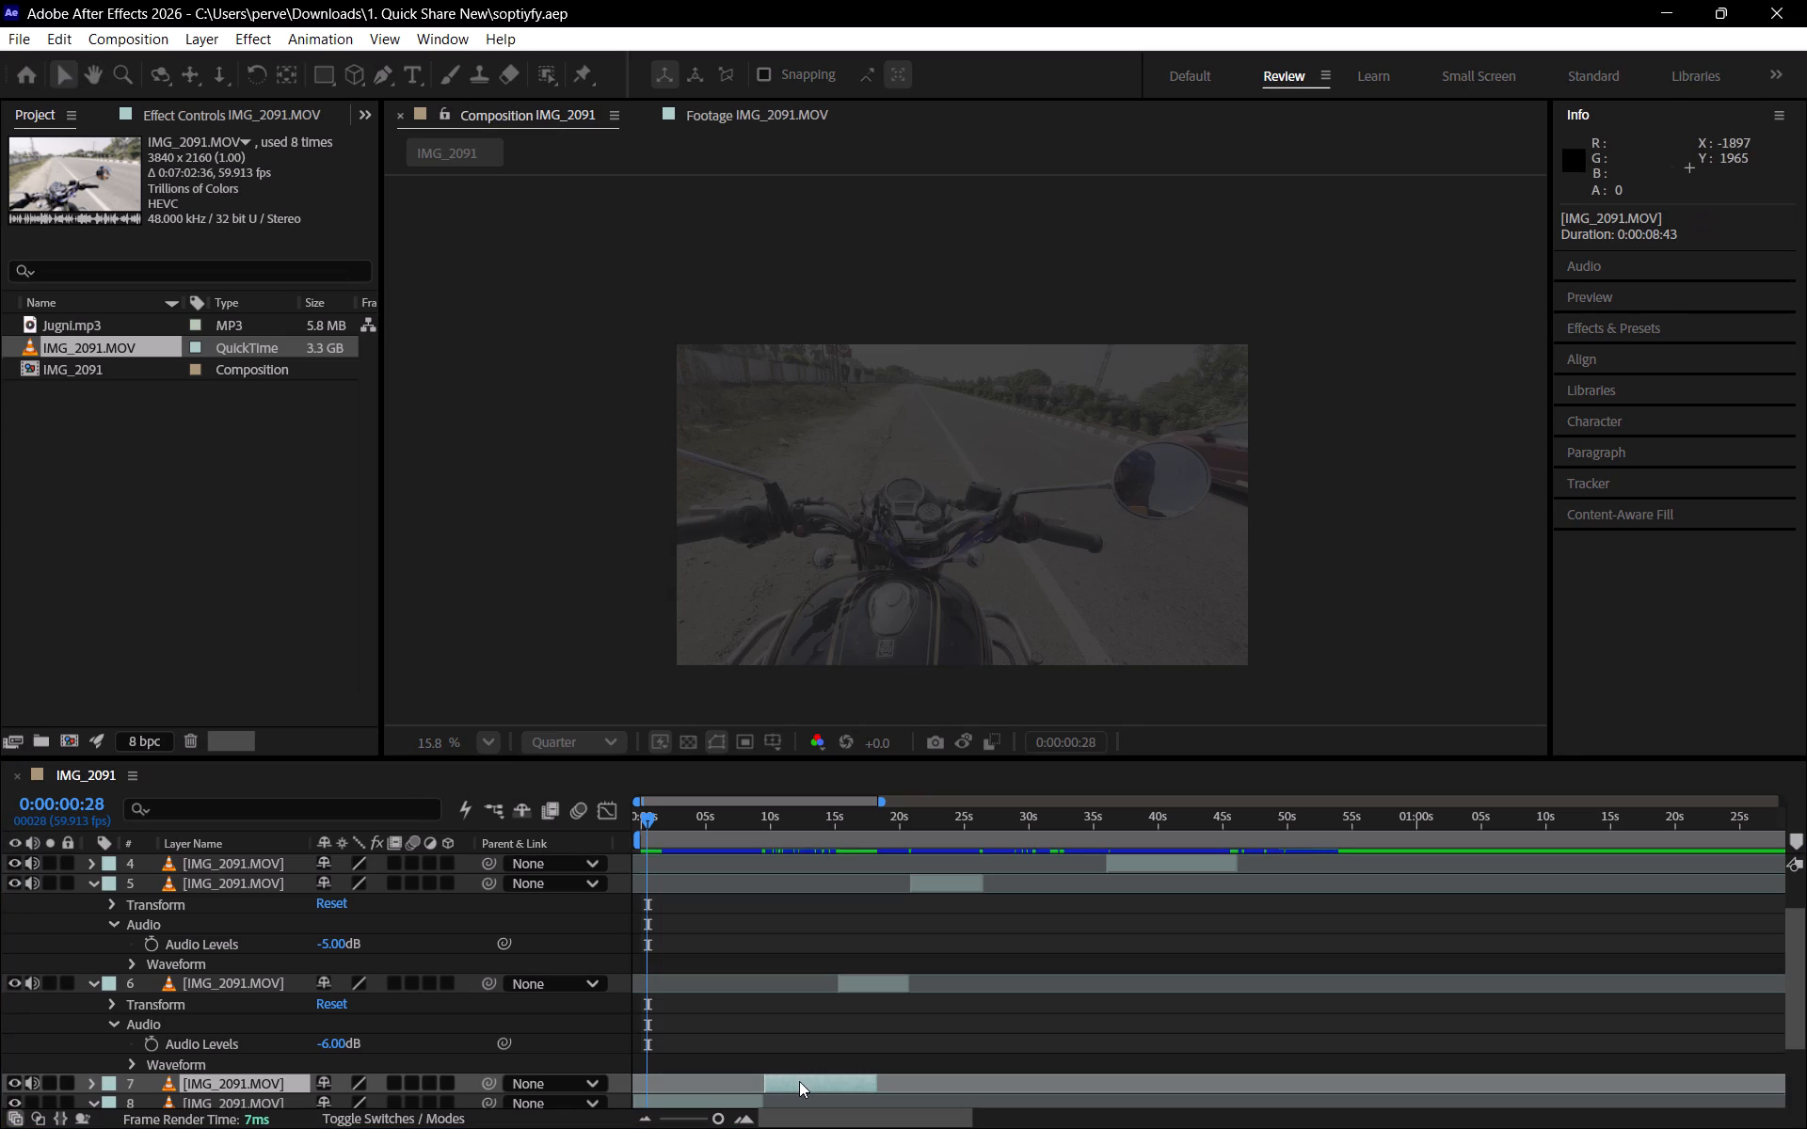
left_click_drag(799, 1081, 794, 1081)
left_click(794, 1081)
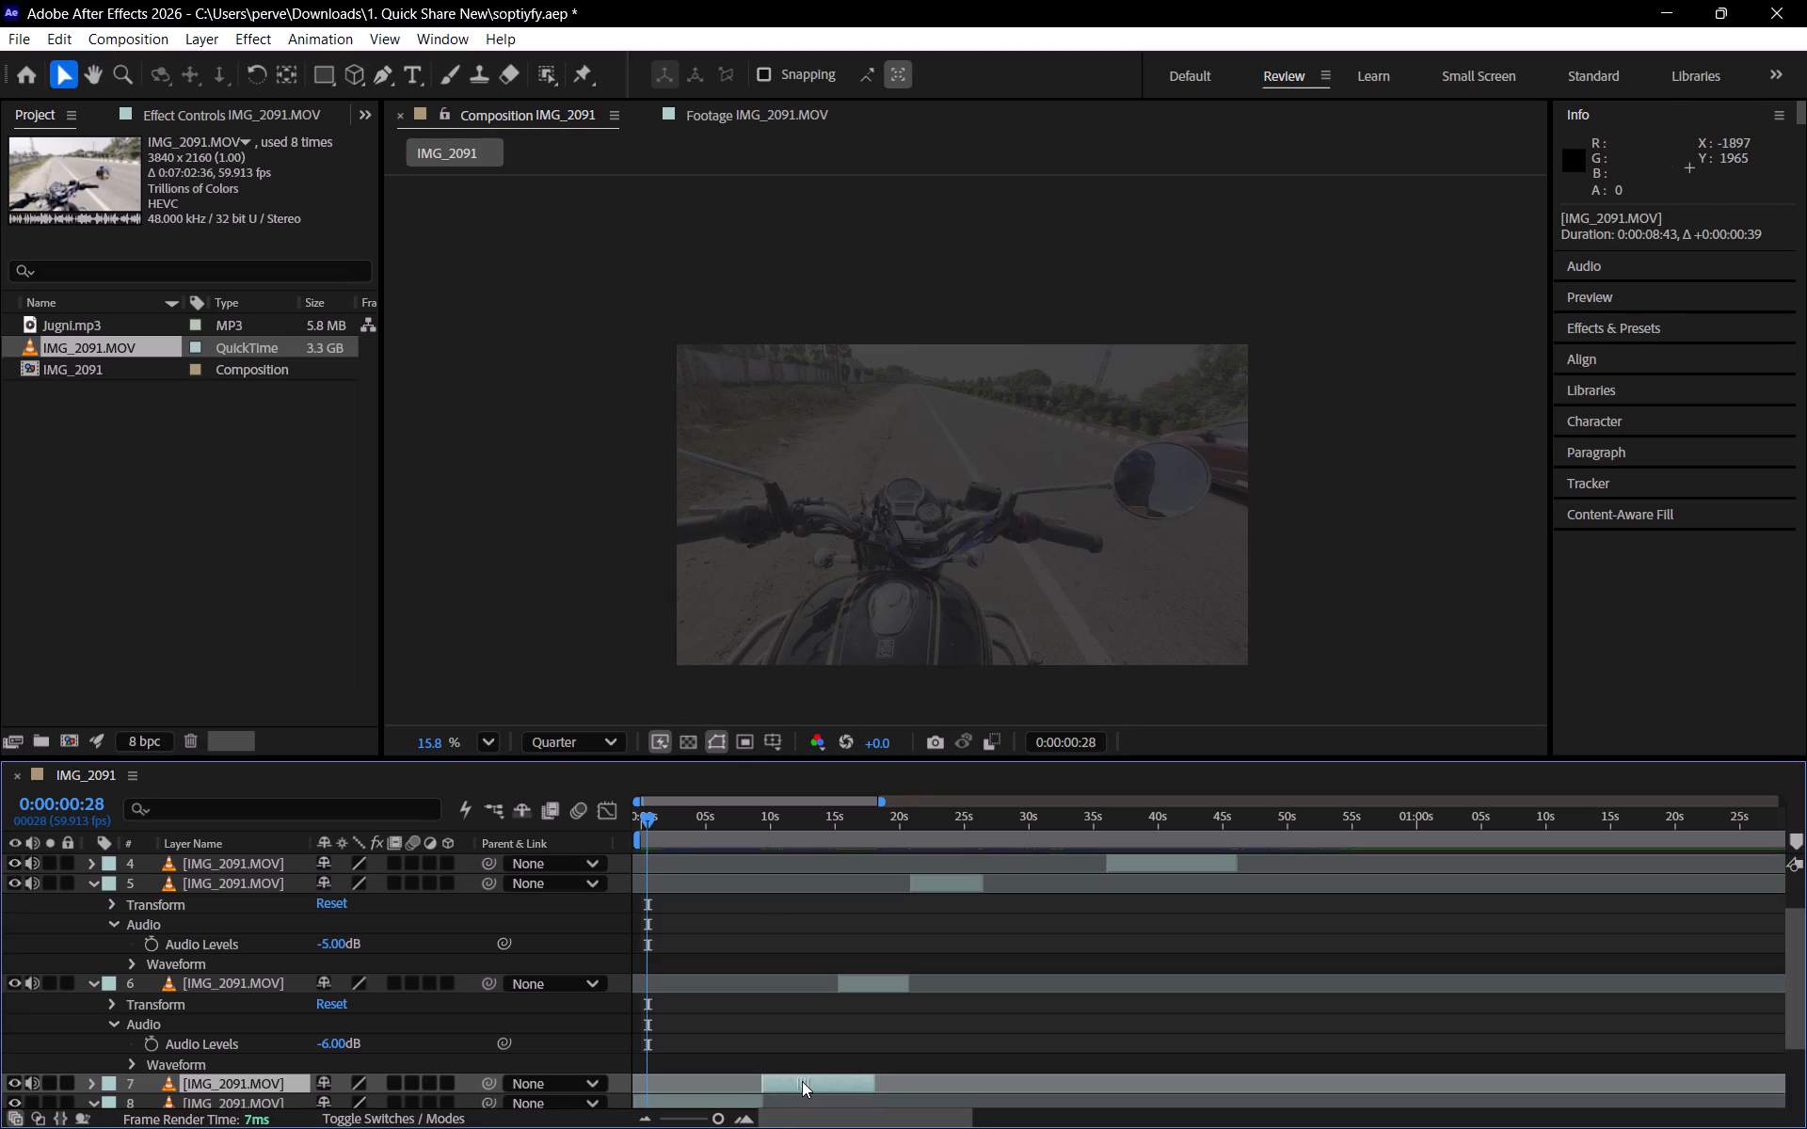
Preview the edit from the start and mute the audio of layer 7.
left_click_drag(724, 821, 529, 841)
key("space")
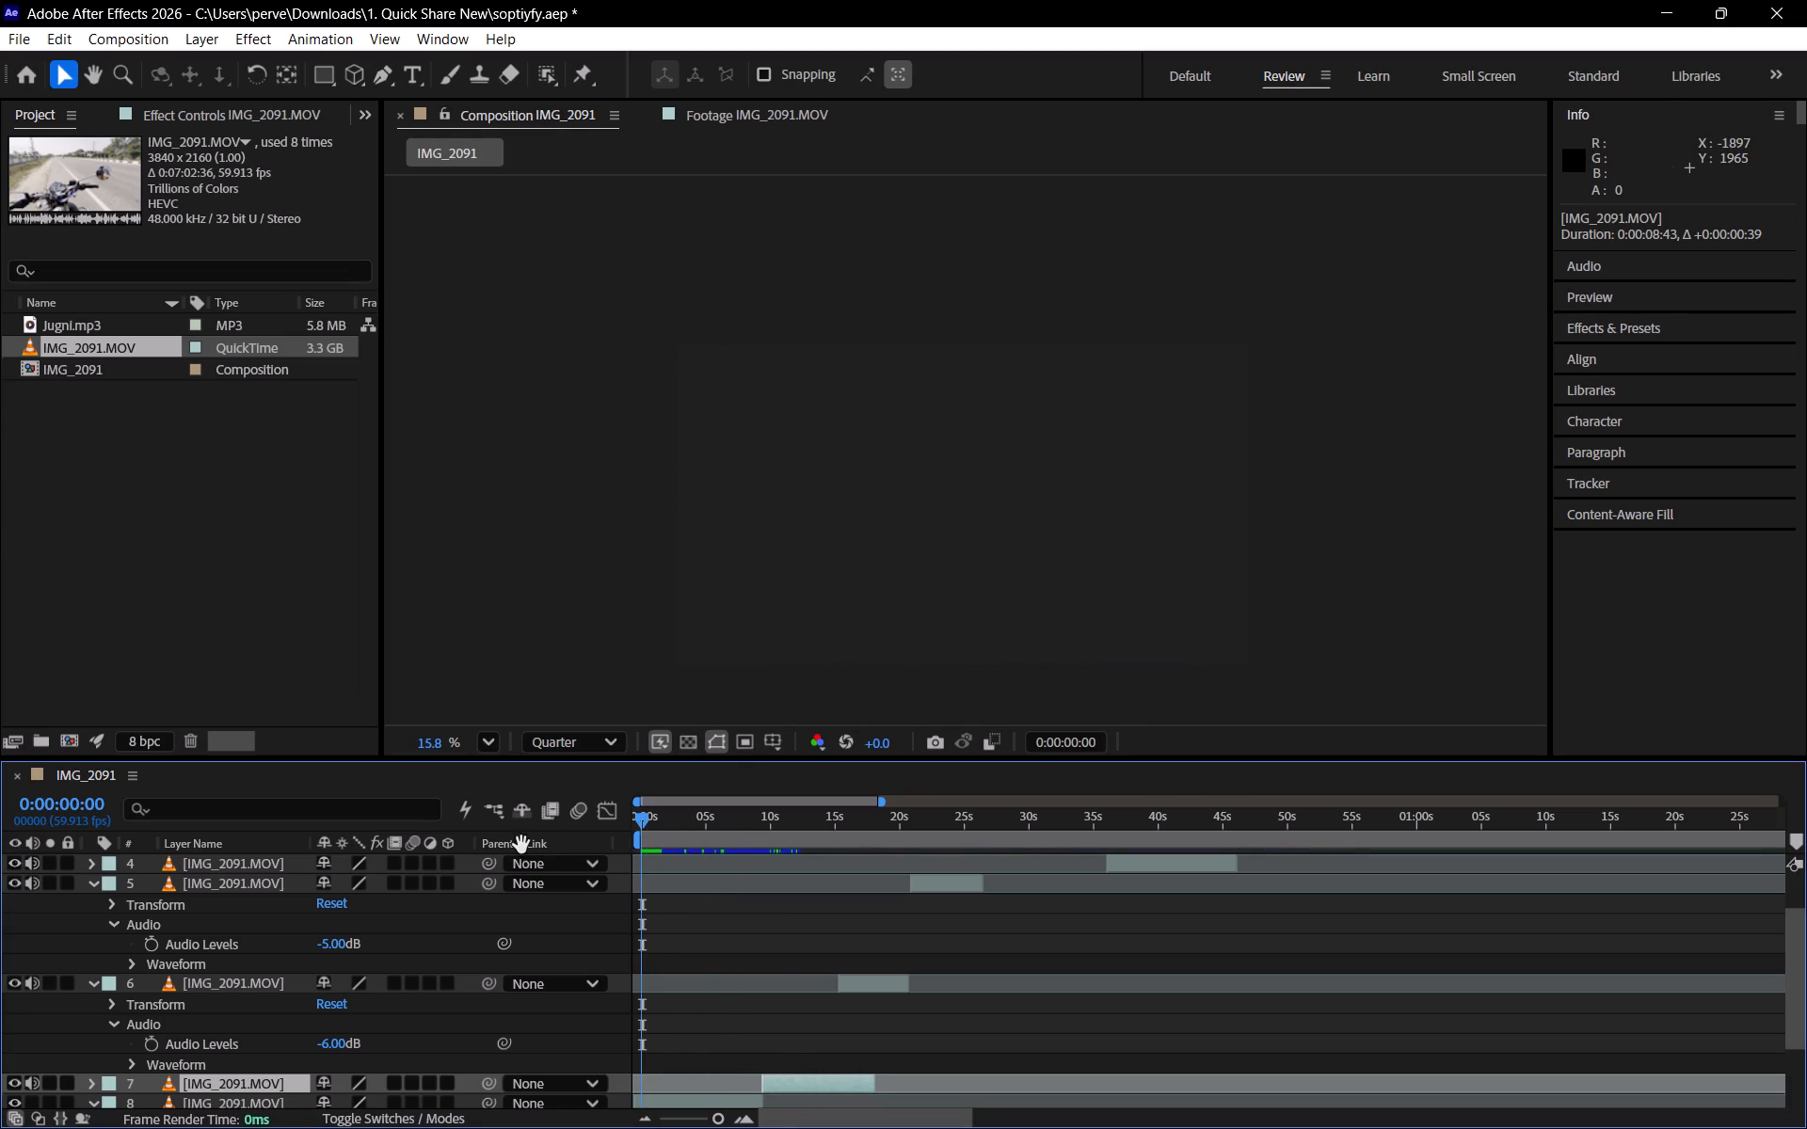
key("space")
key("space")
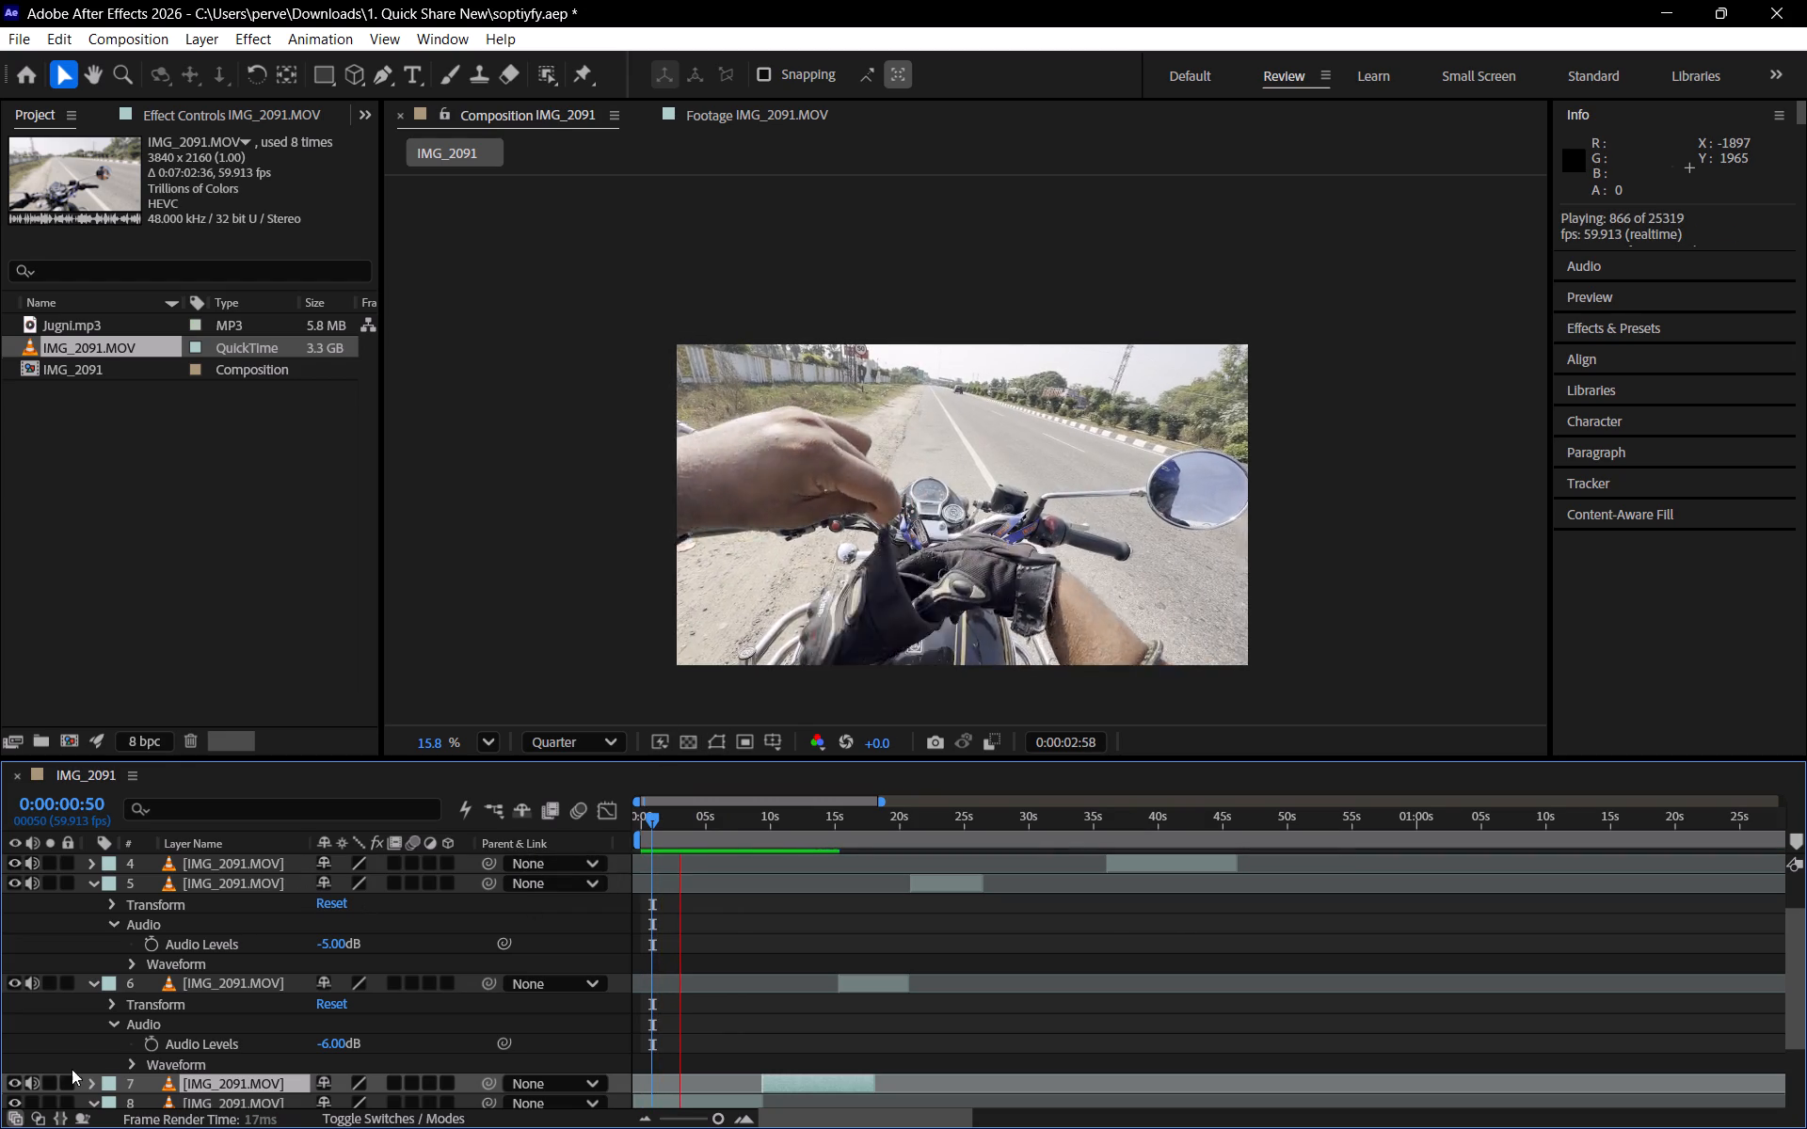
left_click(34, 1081)
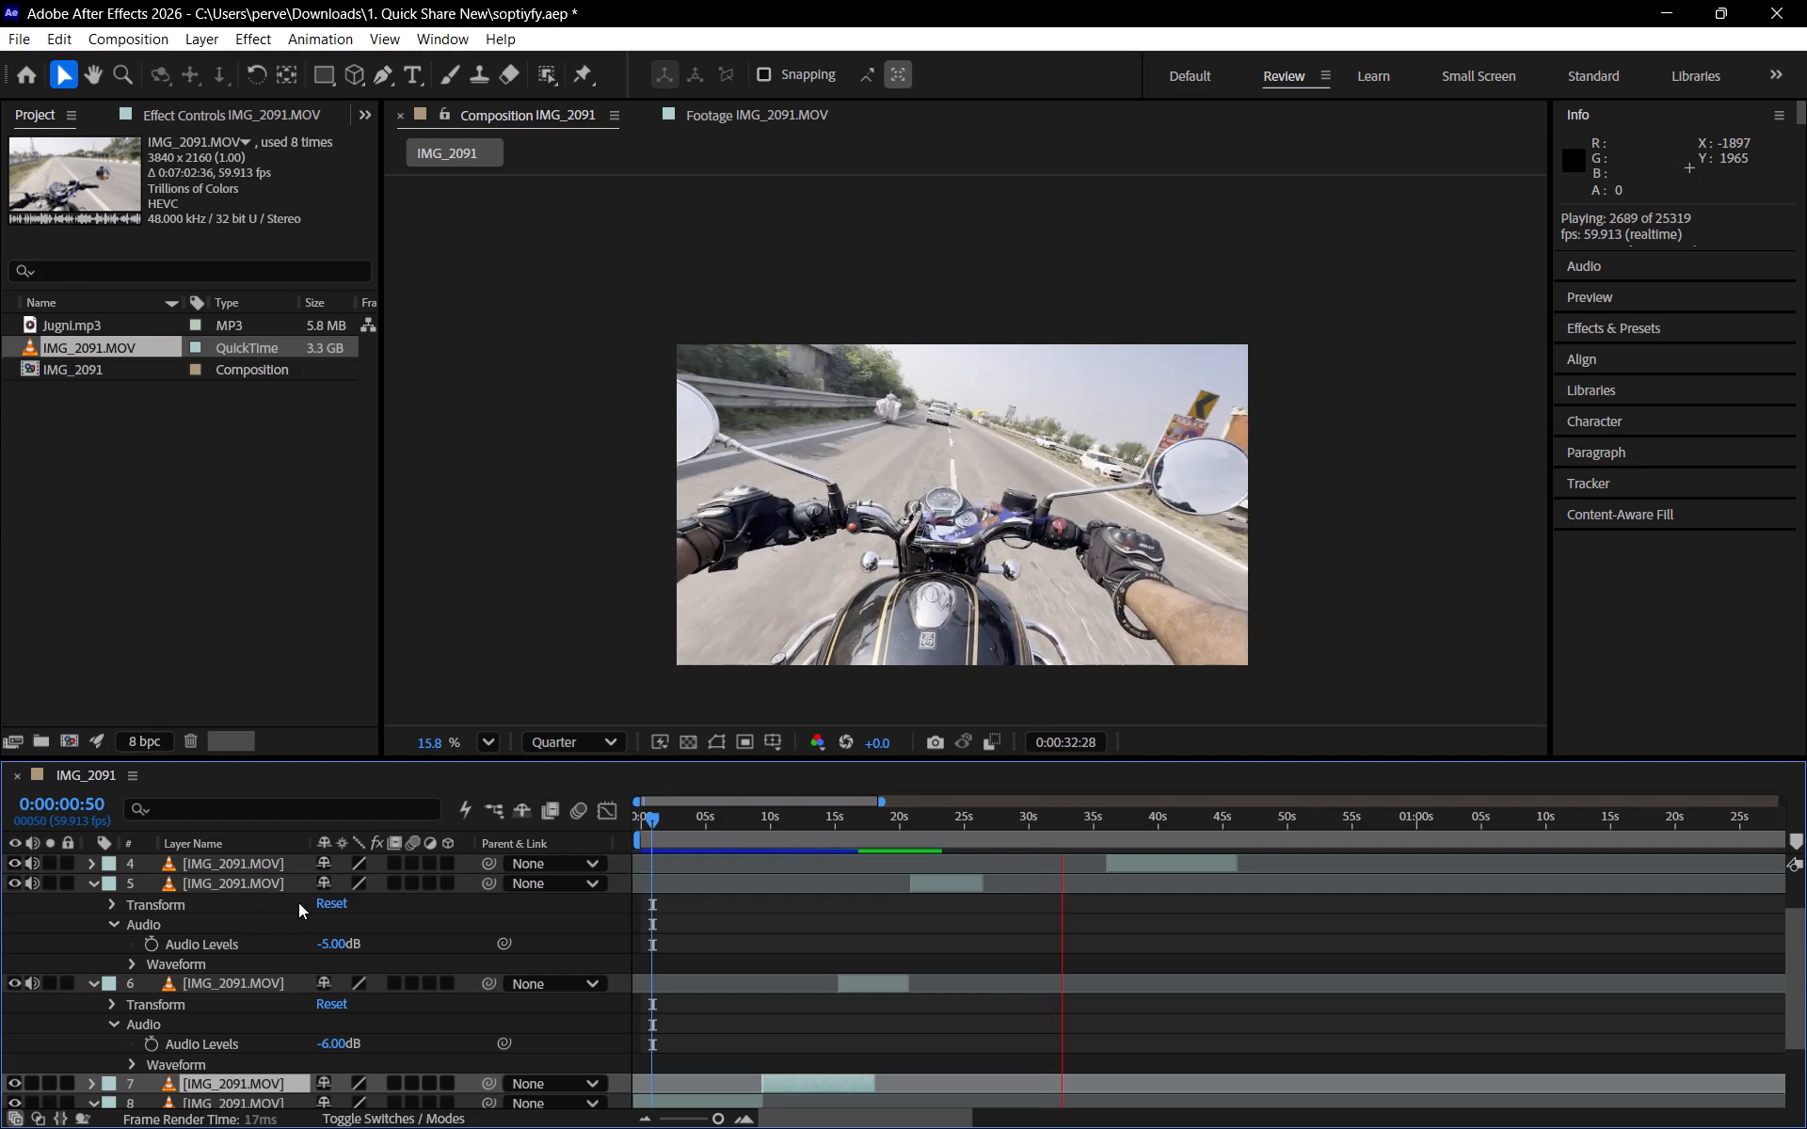
Play on to 0:00:57:40, split the Jugni song layer there and delete the part after the split.
scroll(875, 914, "up", 1)
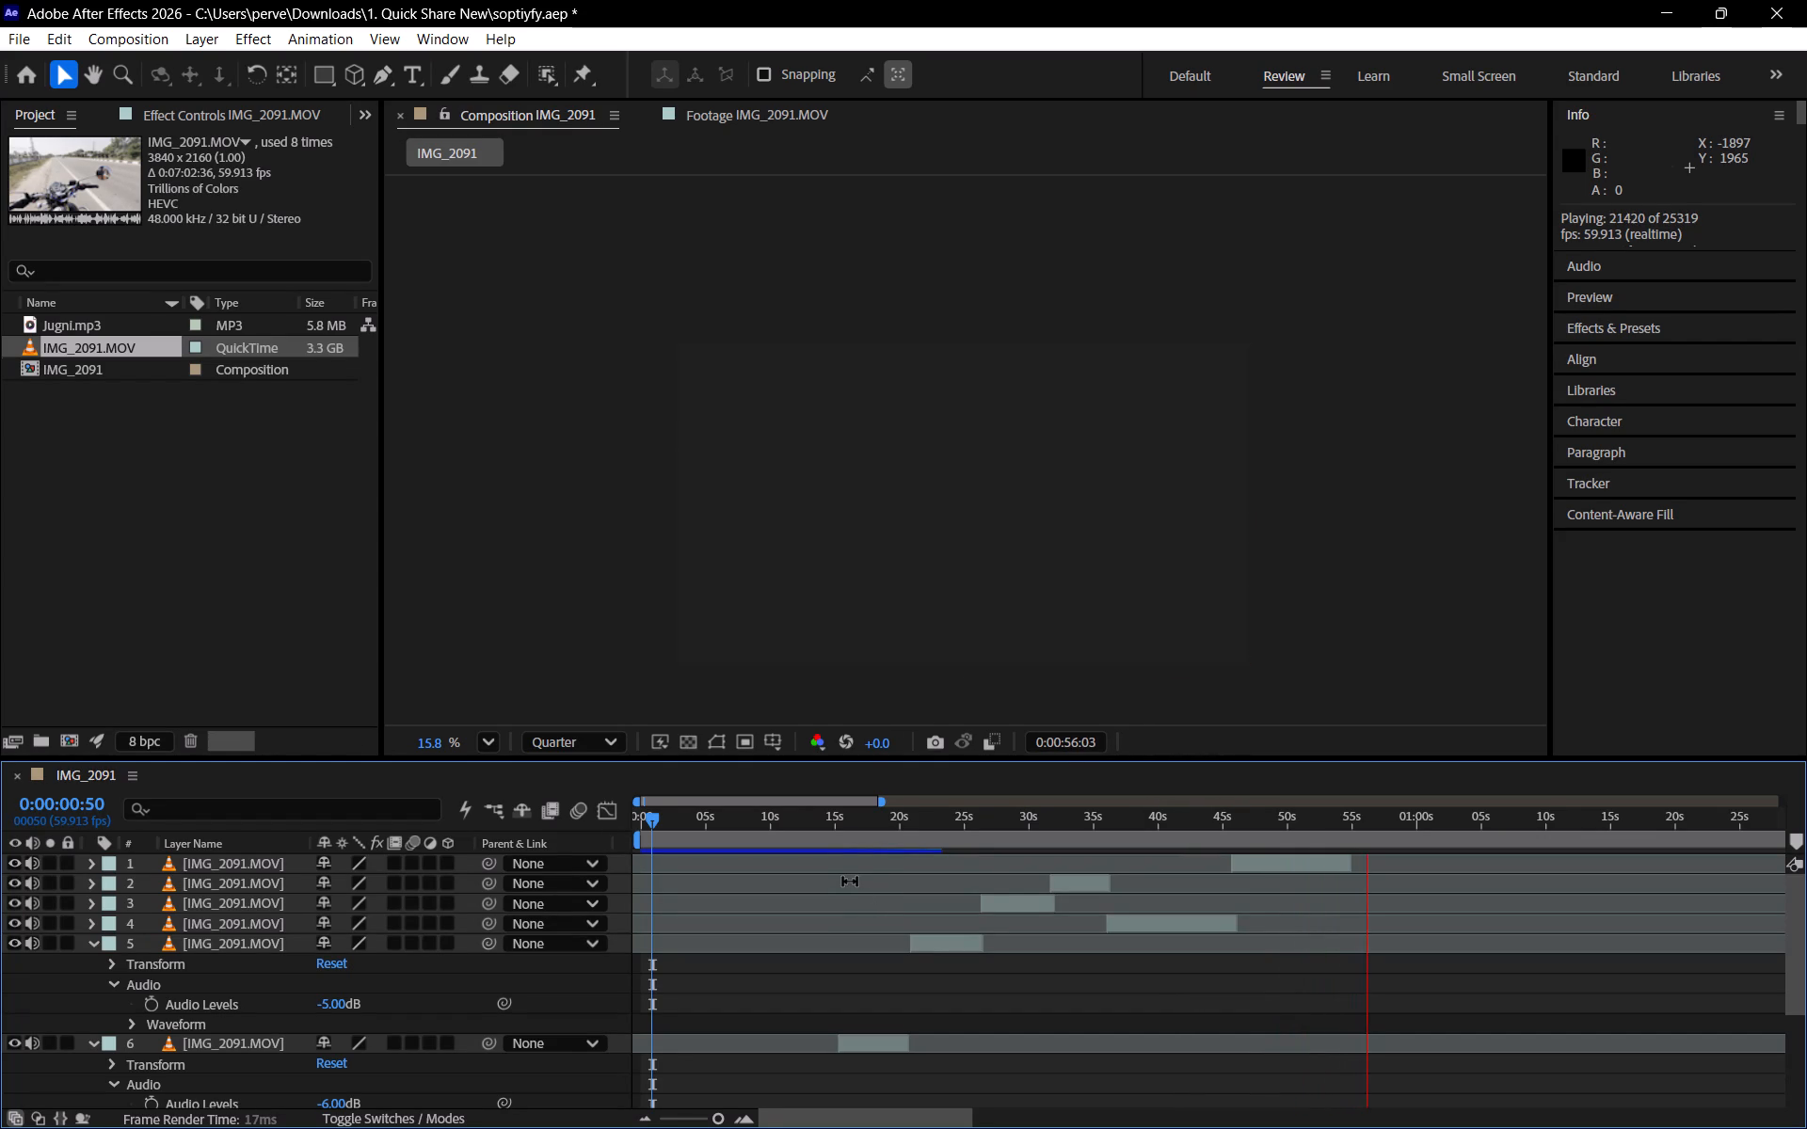
key("space")
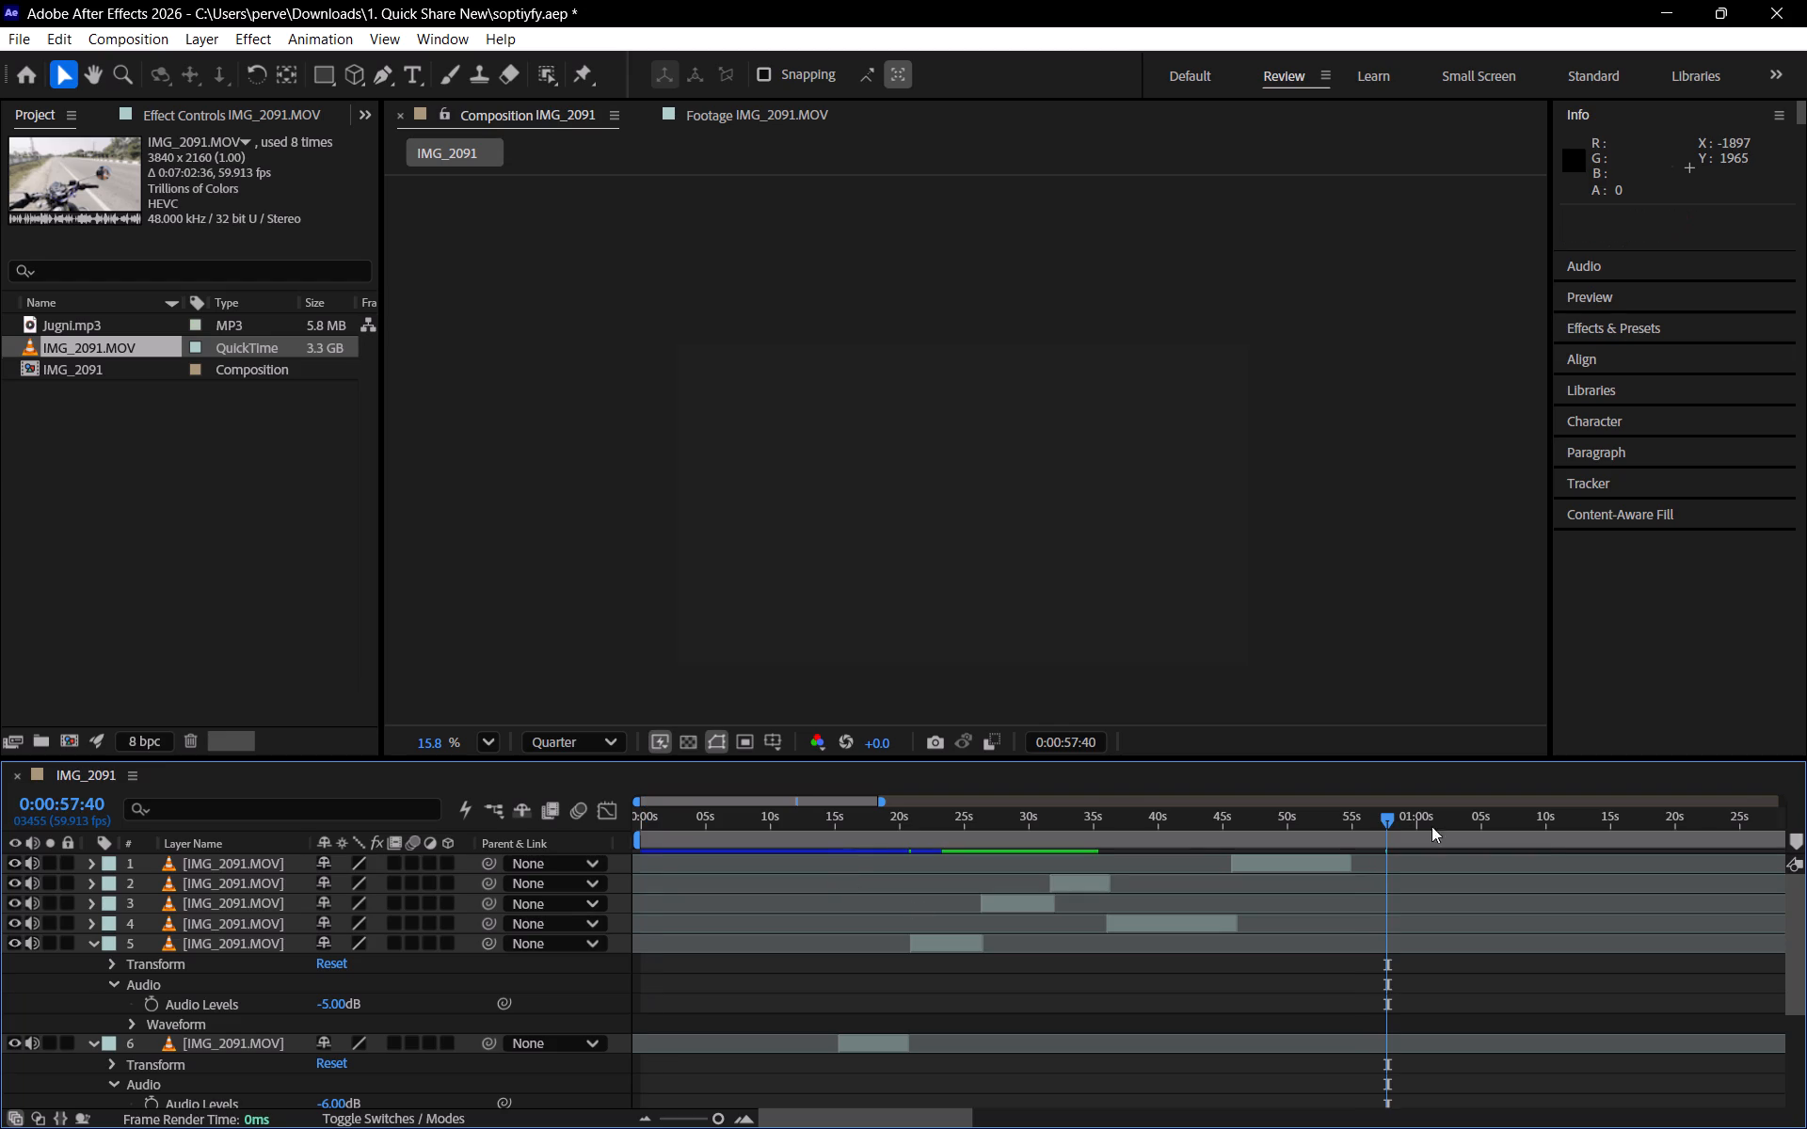
scroll(1405, 1002, "down", 6)
left_click(1411, 1036)
key("ctrl+shift+d")
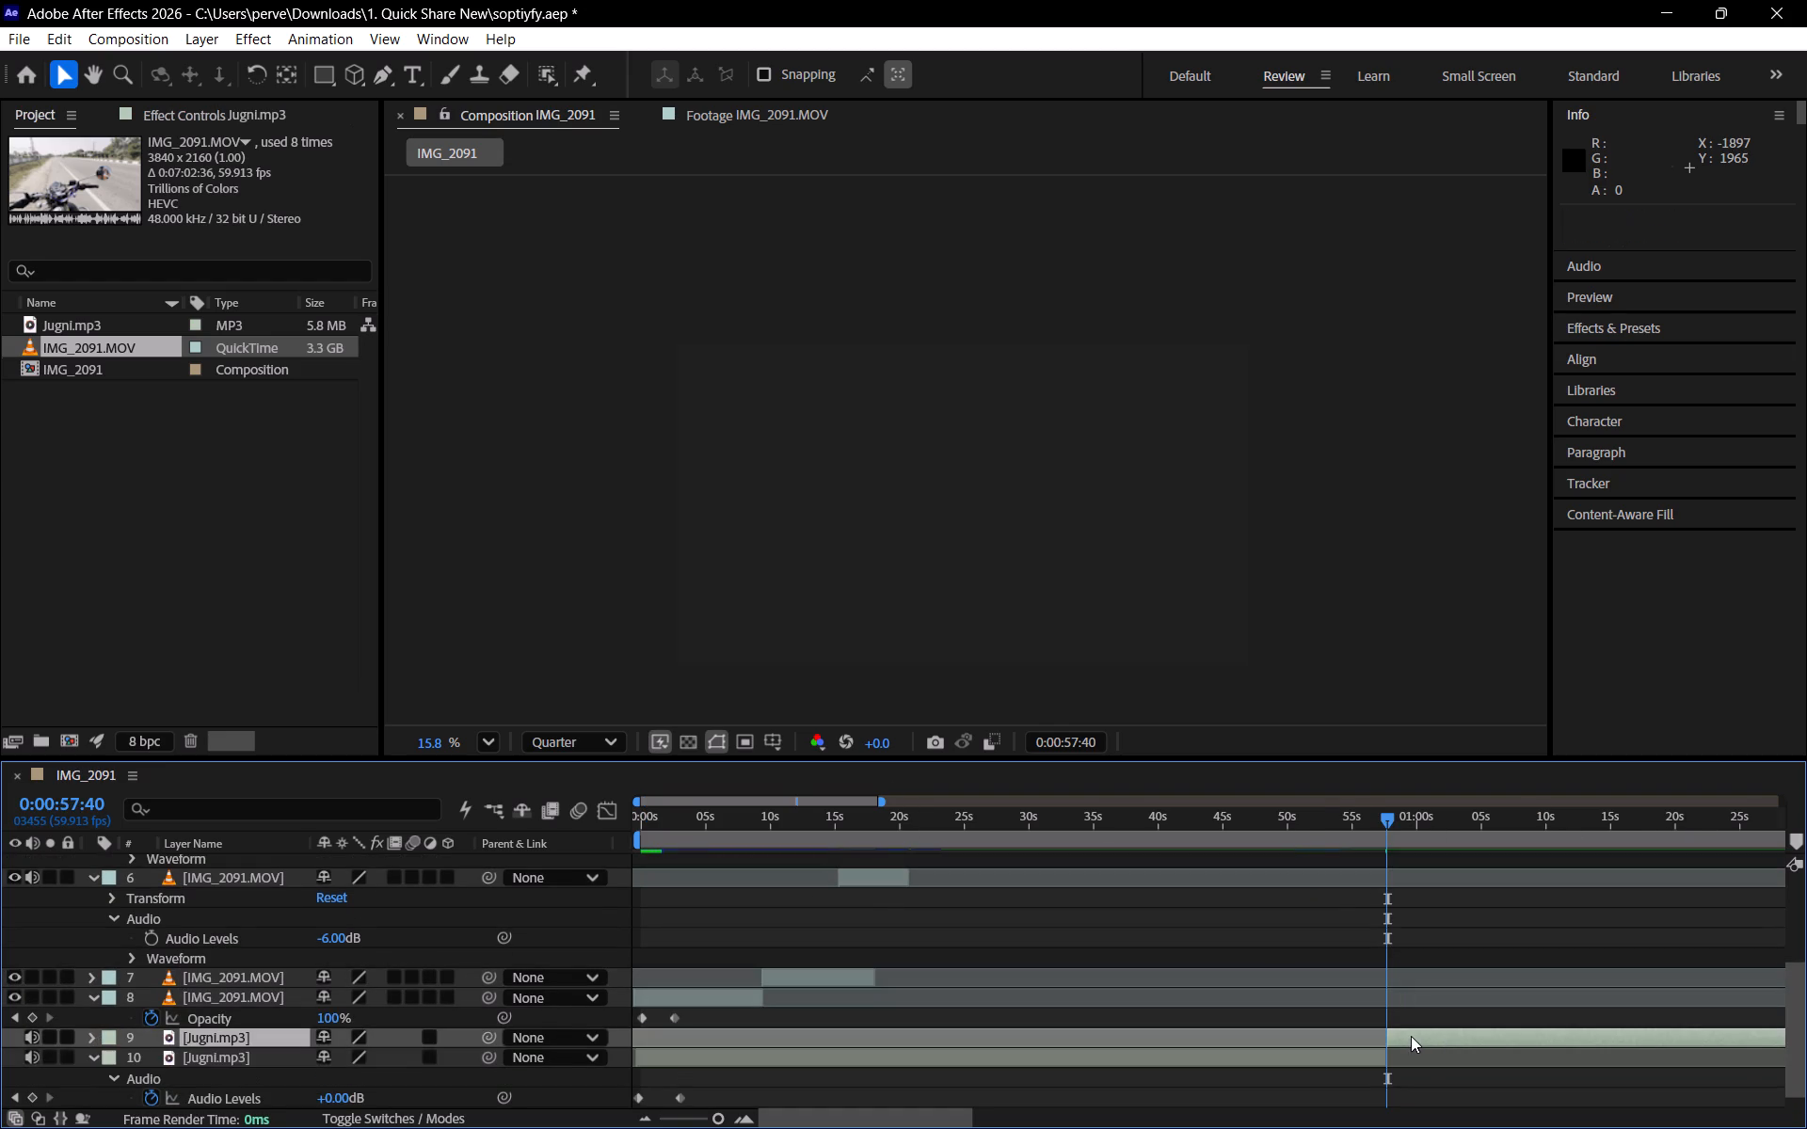
left_click(1449, 1041)
key("Delete")
Shorten the composition's work area so that it ends at about 0:00:59, just past the end of the song.
scroll(1414, 975, "up", 7)
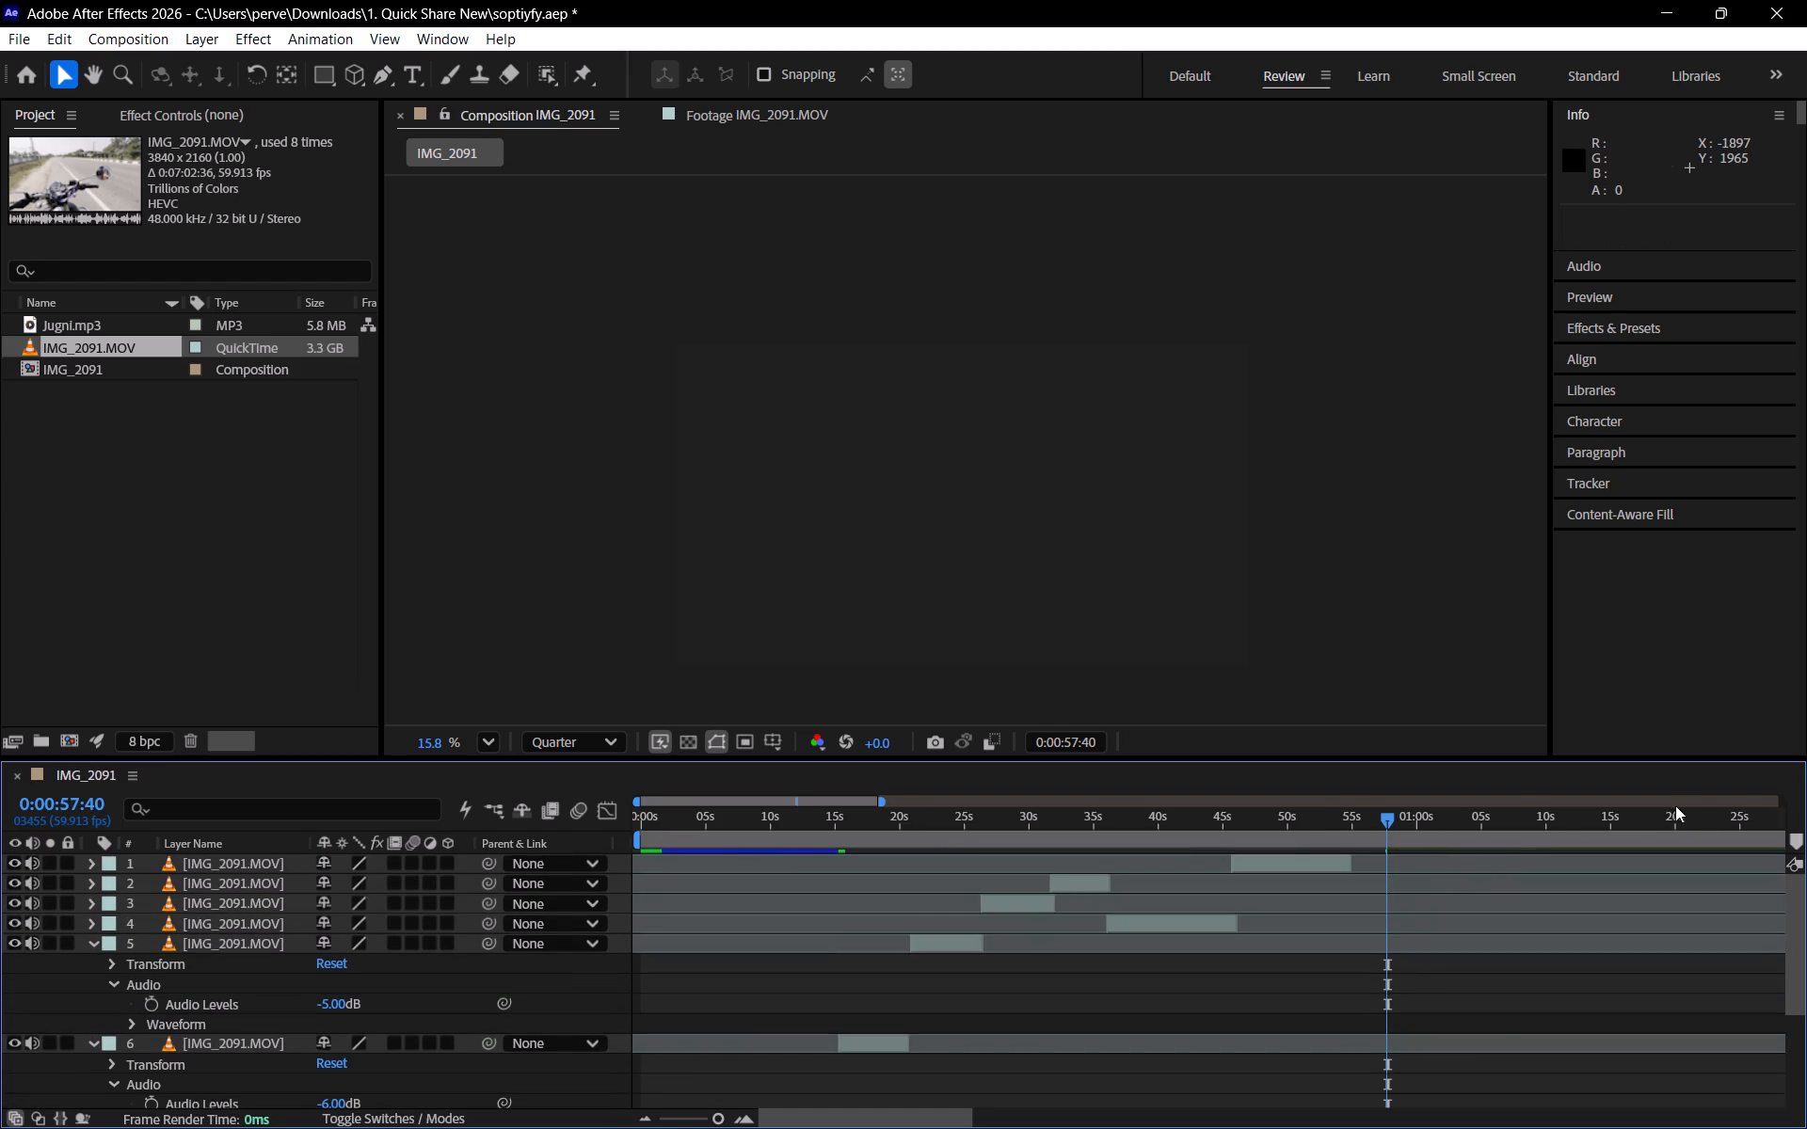
left_click_drag(883, 804, 1491, 816)
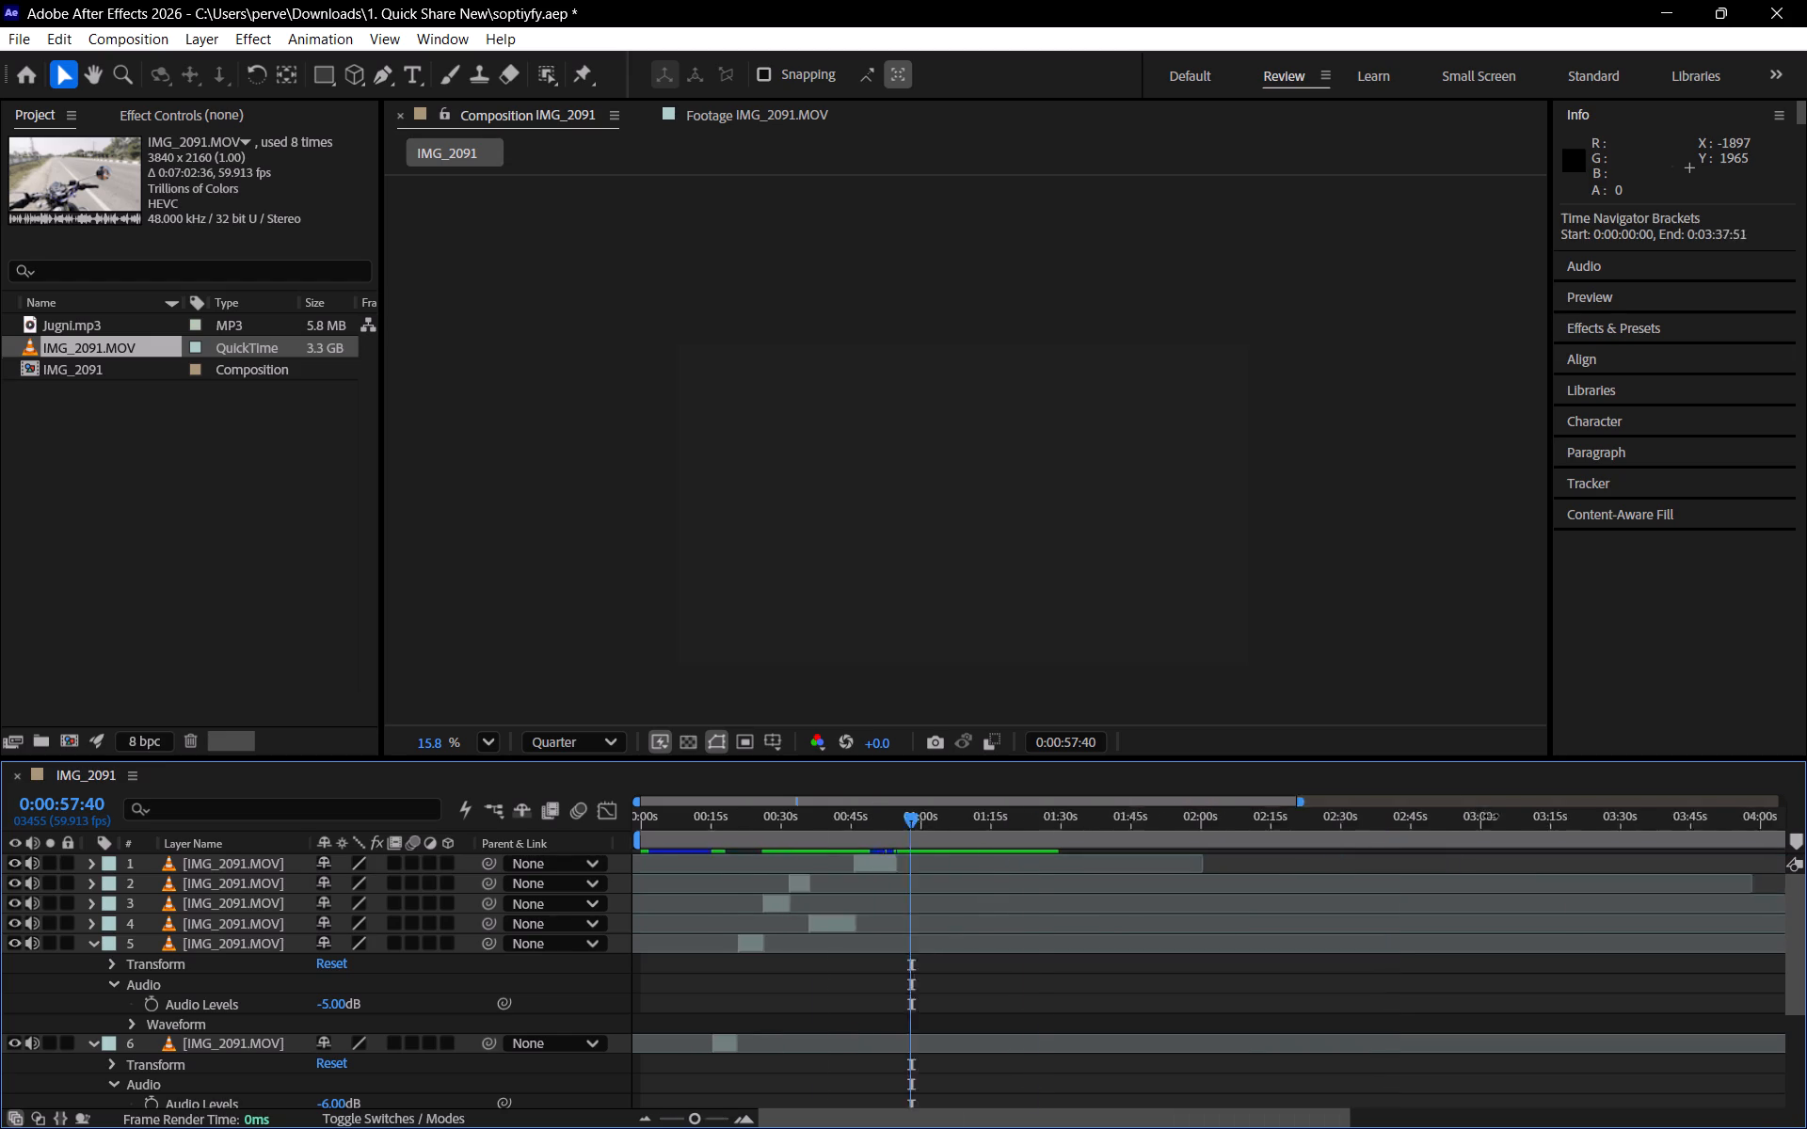
left_click_drag(1491, 816, 1757, 821)
left_click_drag(1760, 799, 1806, 801)
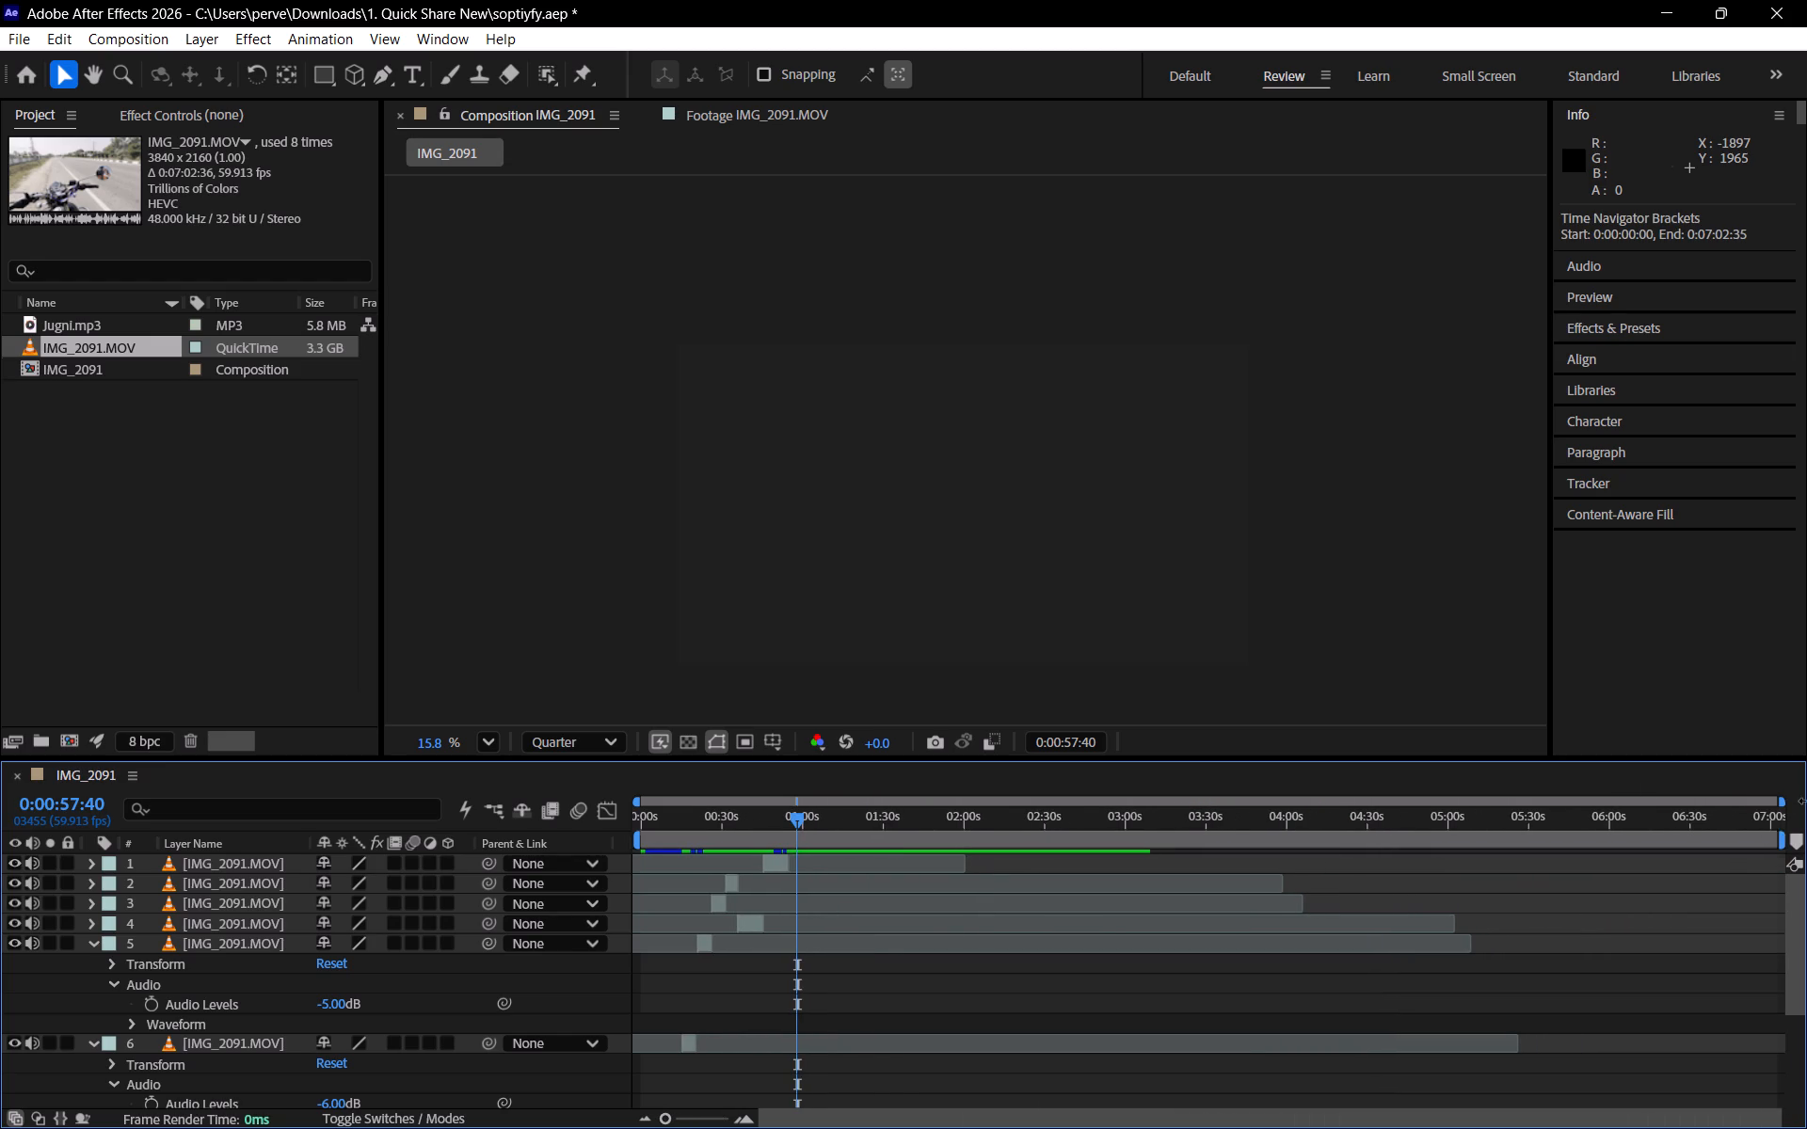
left_click_drag(1806, 801, 1806, 800)
left_click_drag(1781, 831, 804, 916)
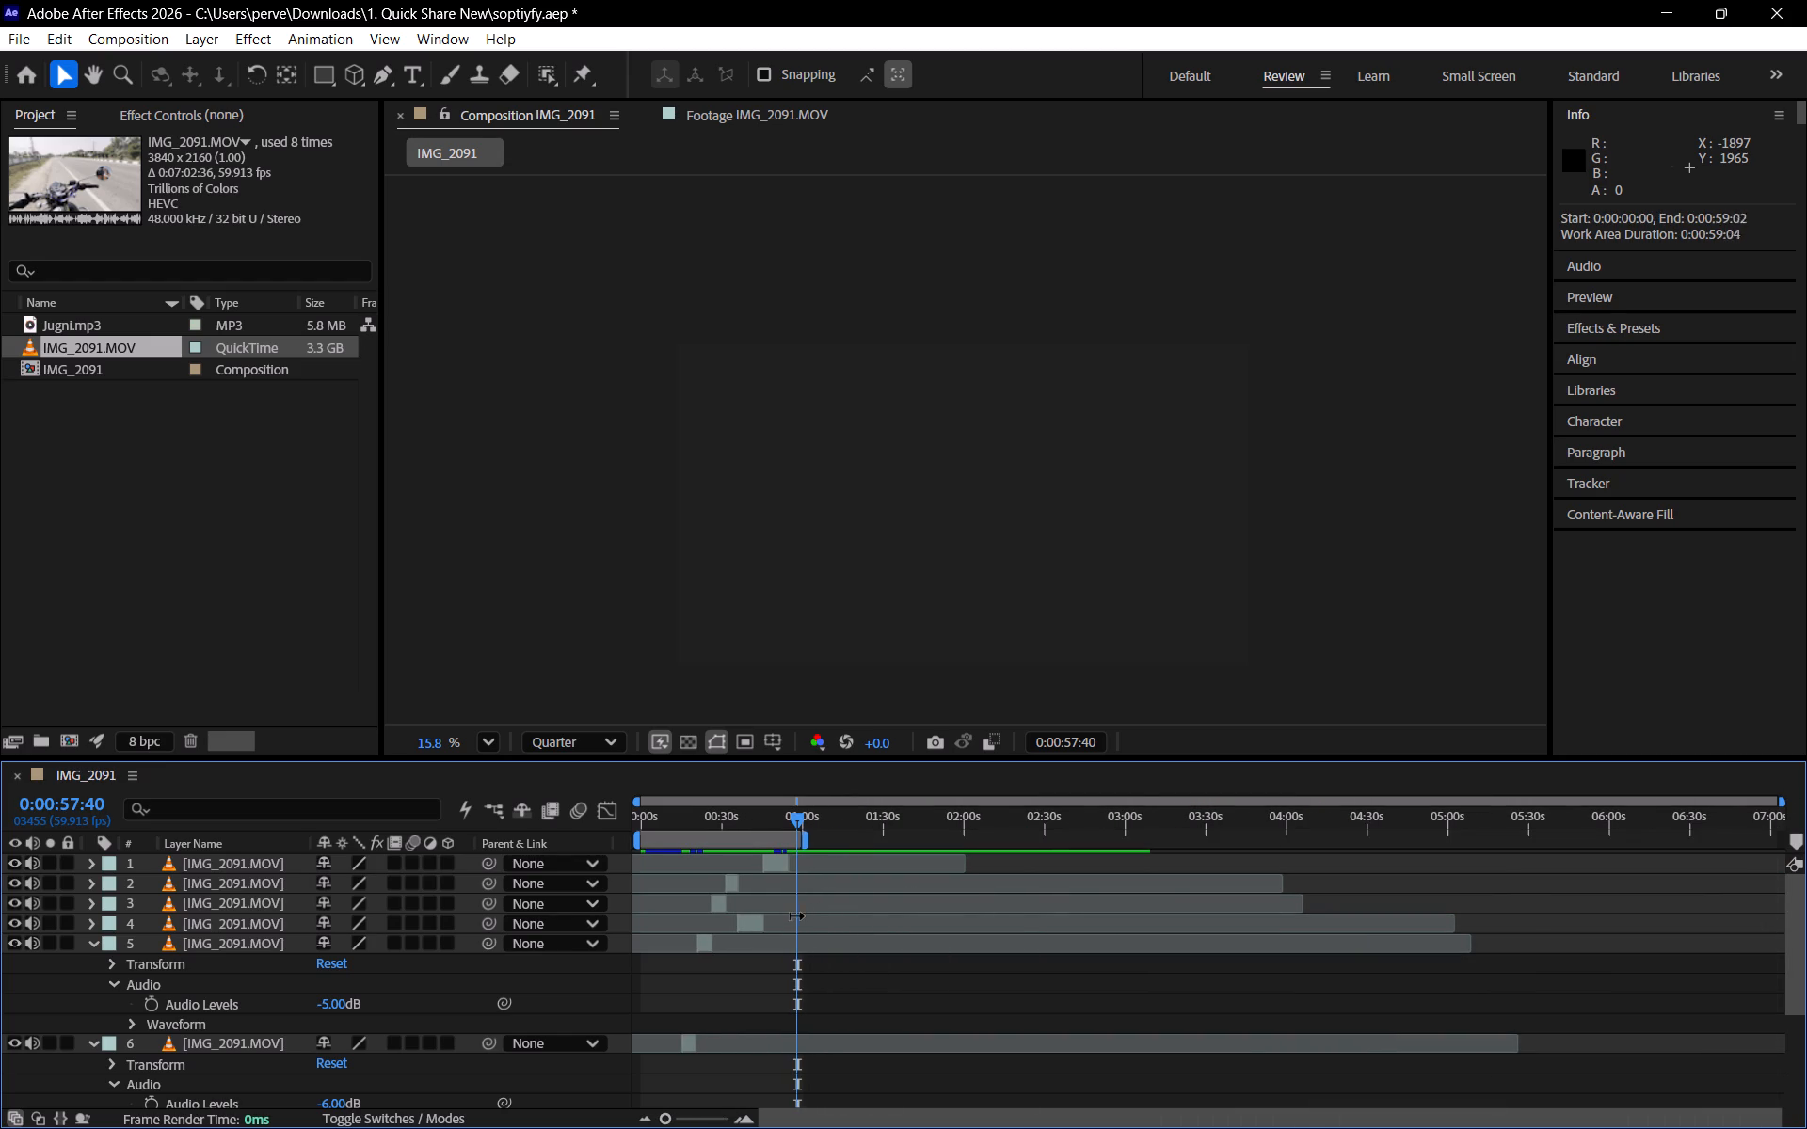
left_click_drag(804, 916, 802, 916)
Examine the source footage IMG_2091.MOV from its beginning to about 0:01:43 for a passage to use after the opening clip.
left_click_drag(1784, 798, 1701, 801)
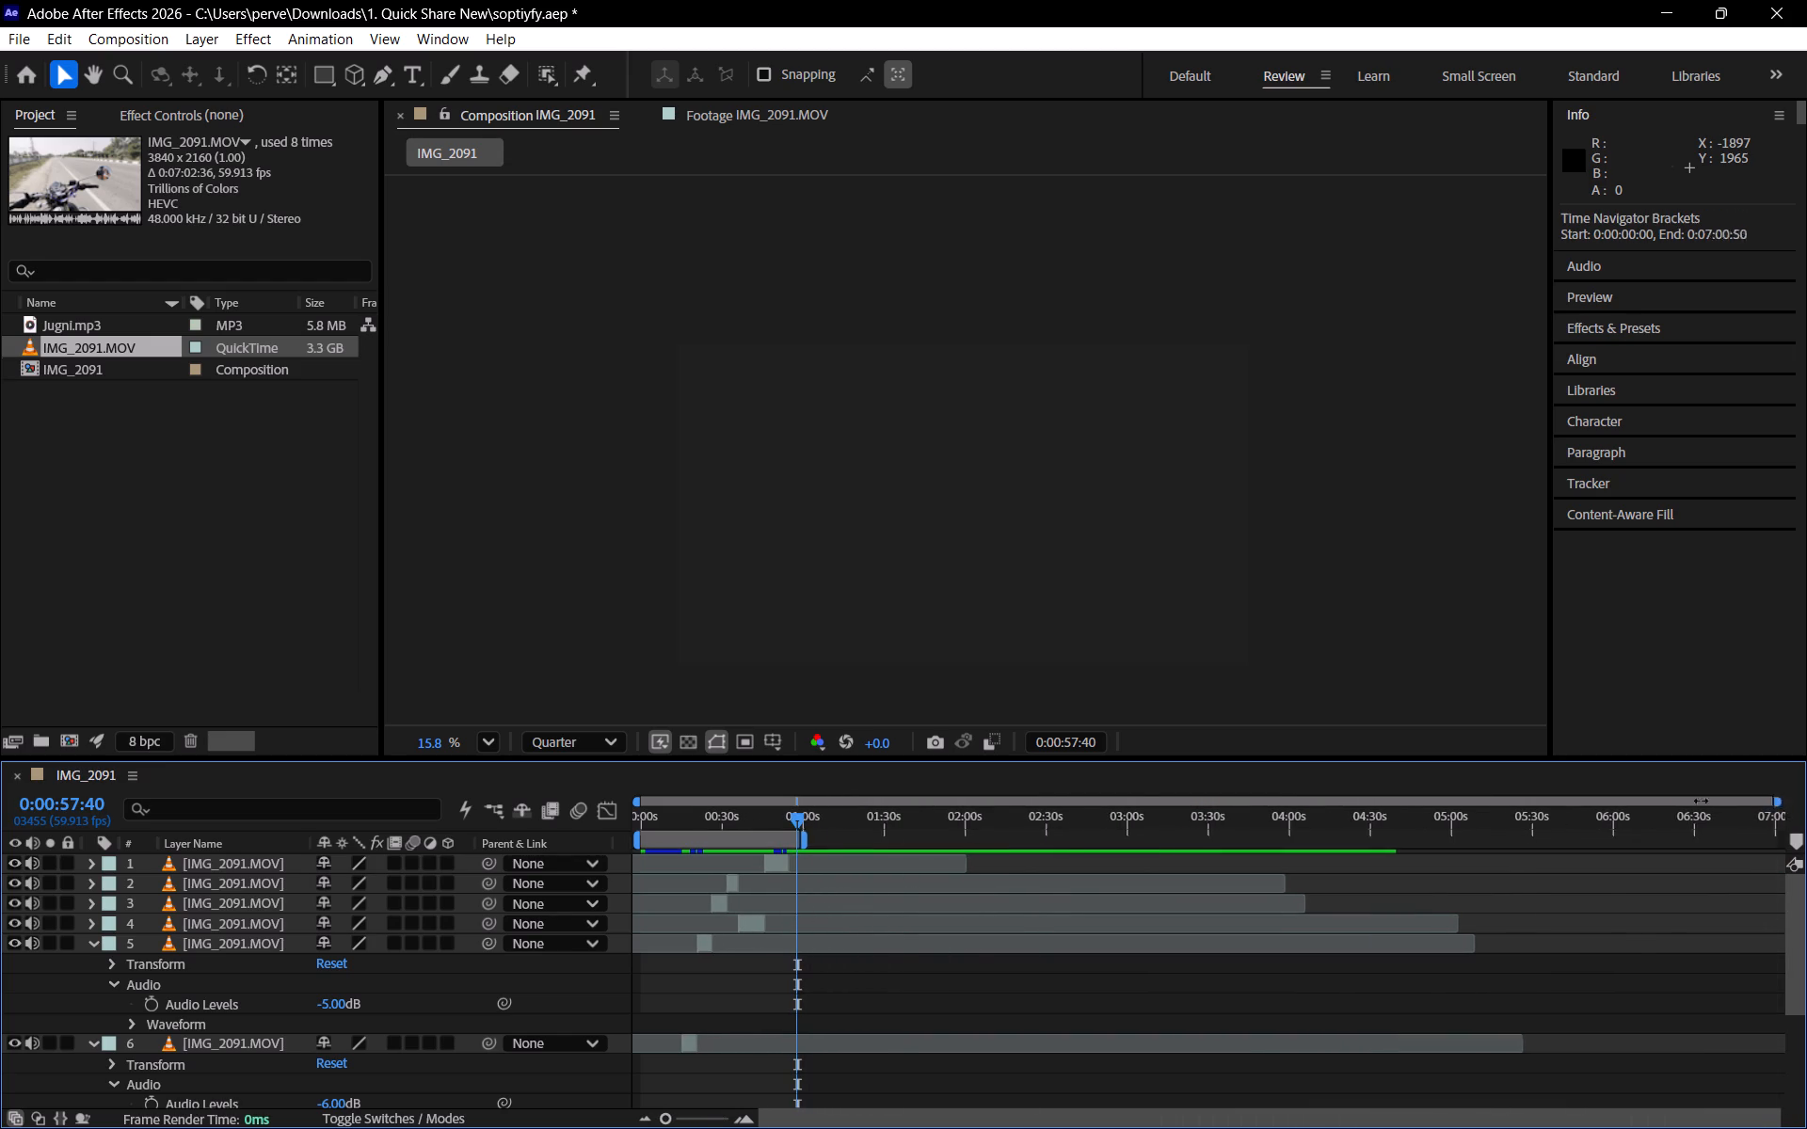
left_click_drag(1701, 801, 945, 867)
left_click_drag(976, 821, 426, 872)
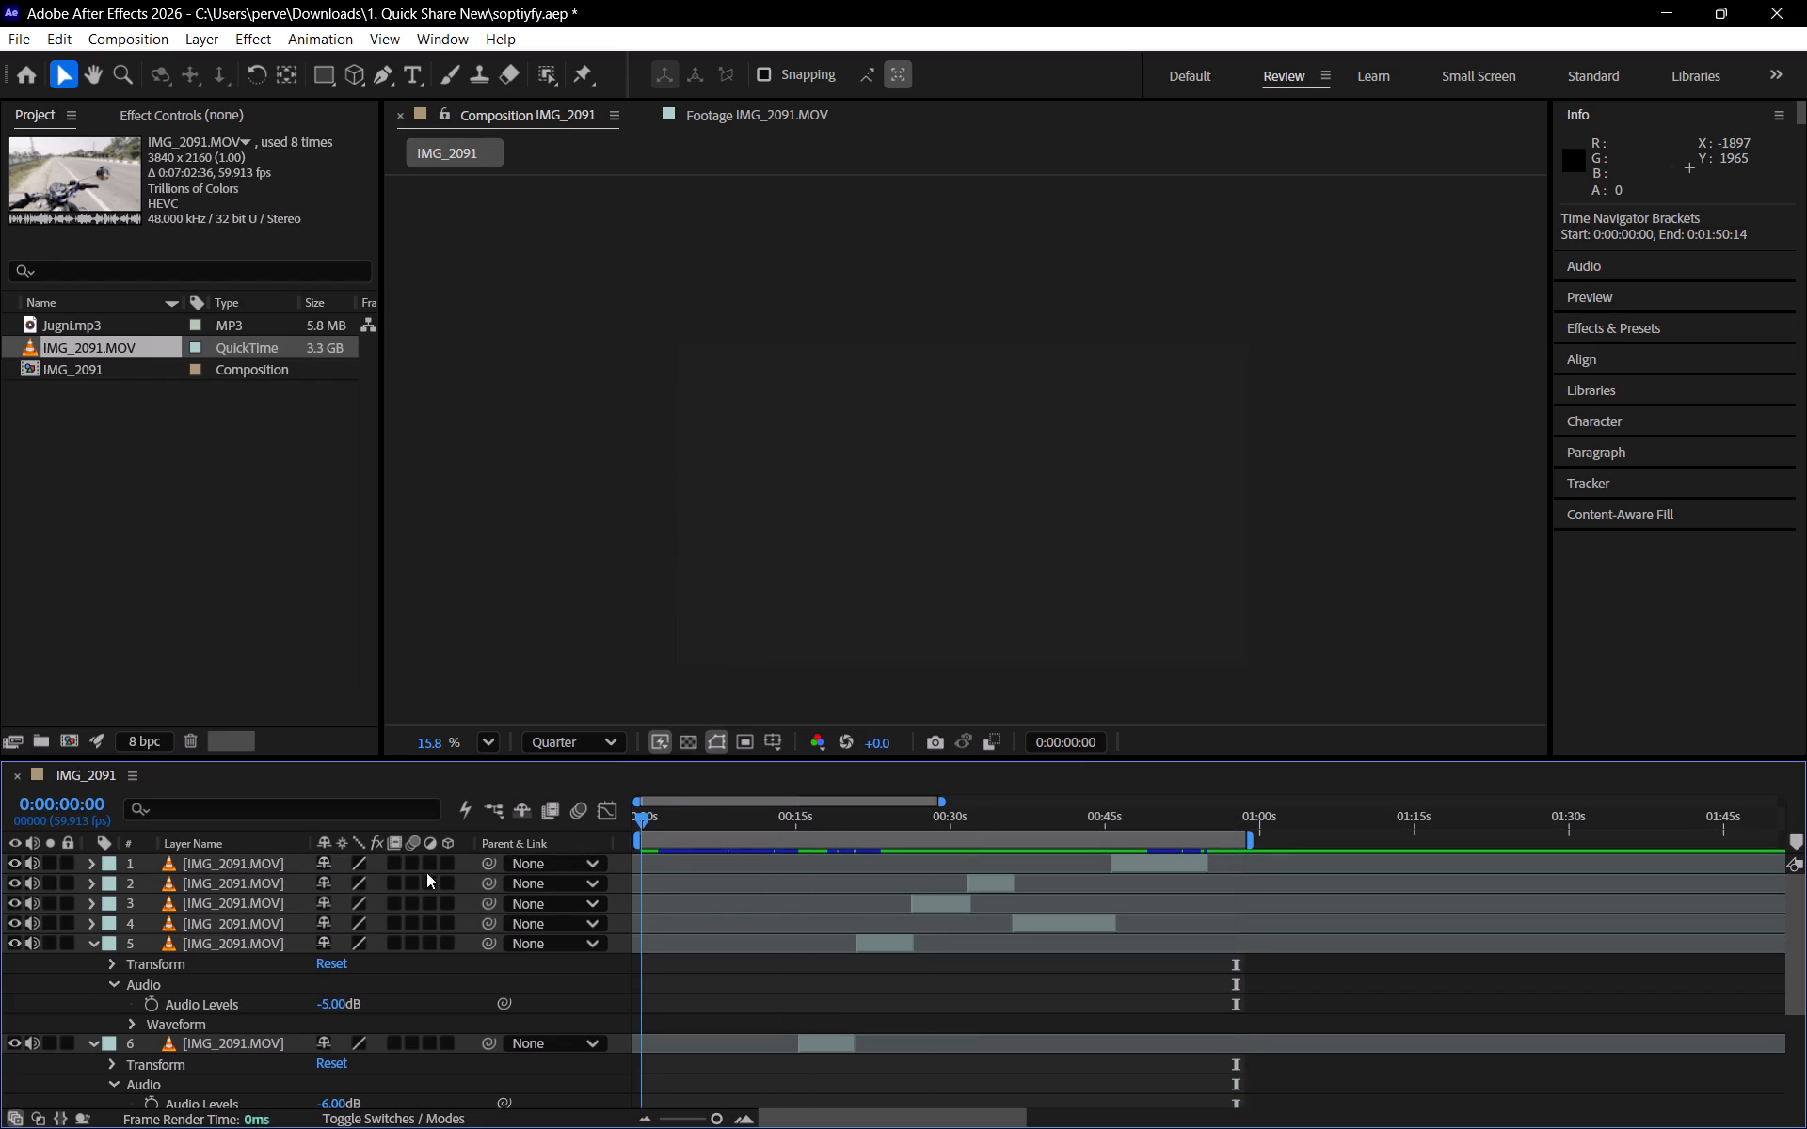
left_click_drag(426, 872, 394, 858)
double_click(96, 355)
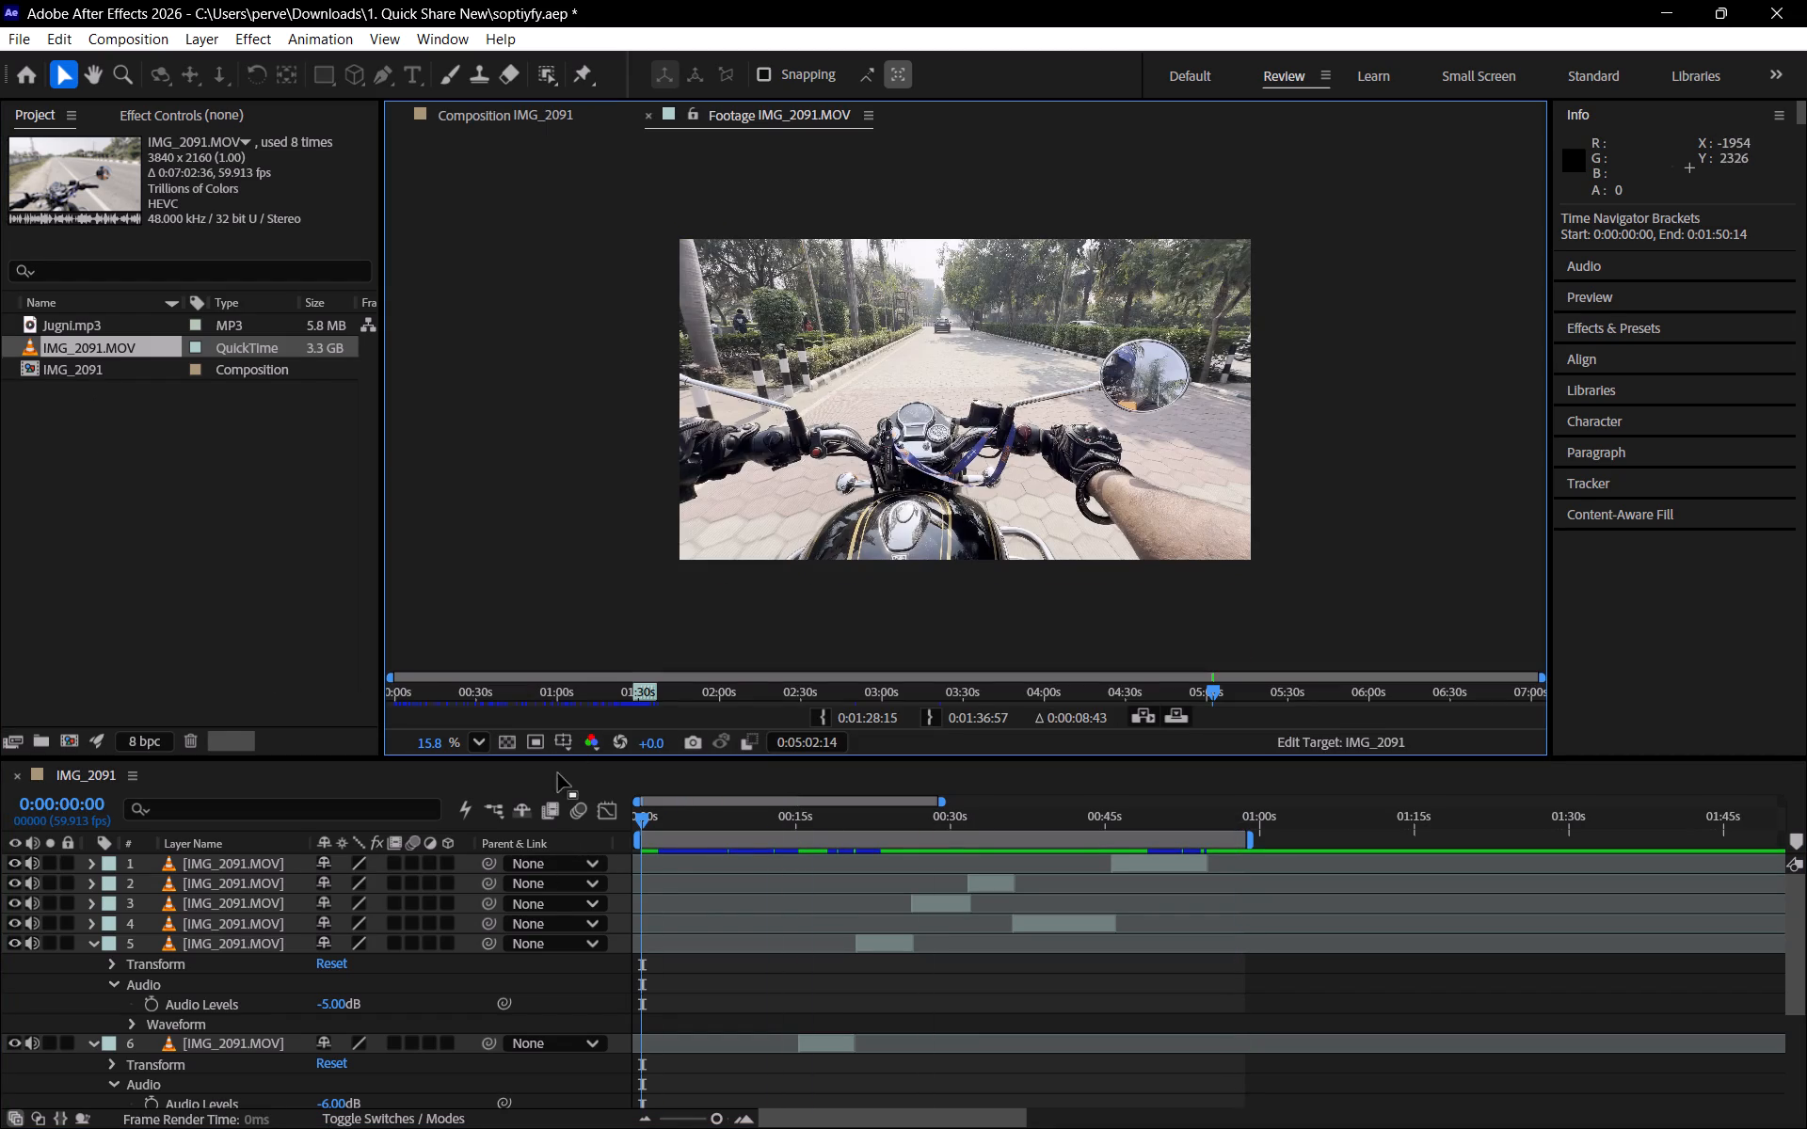
left_click_drag(460, 689, 419, 696)
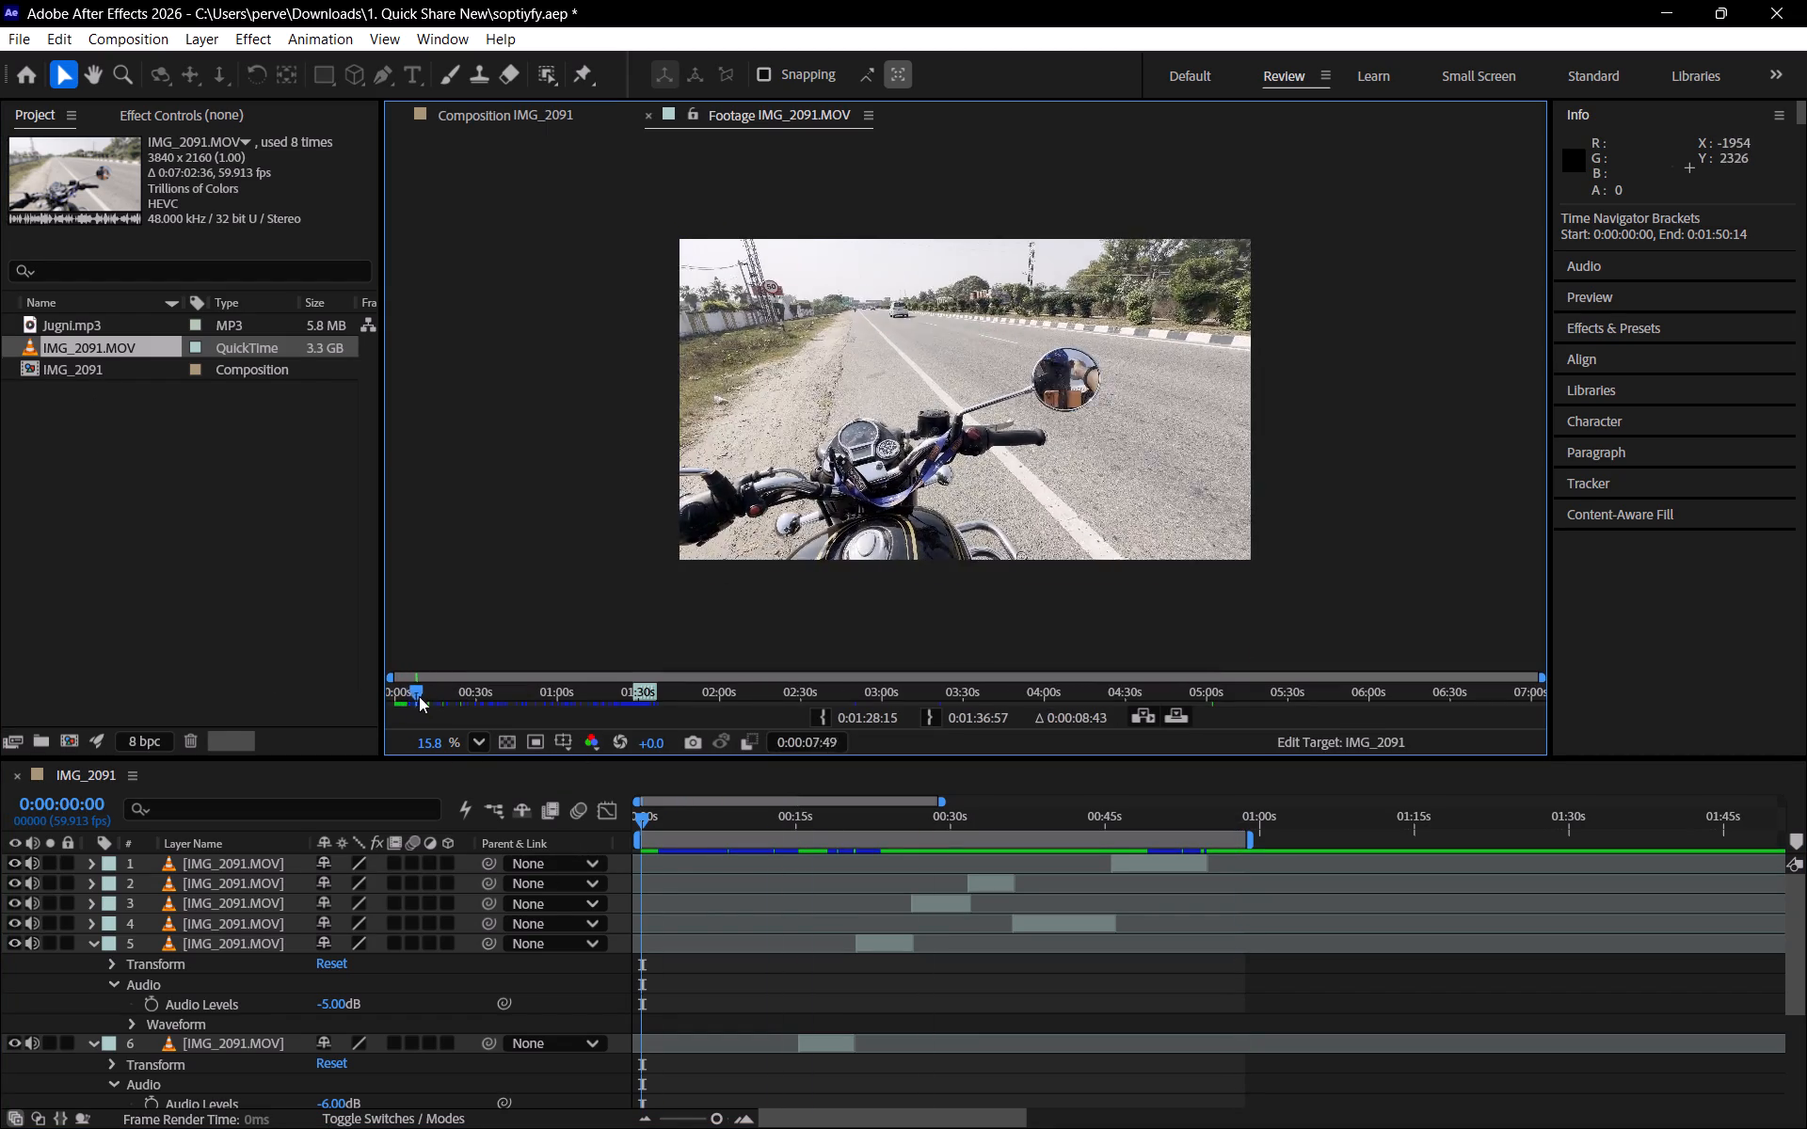
left_click_drag(419, 696, 417, 711)
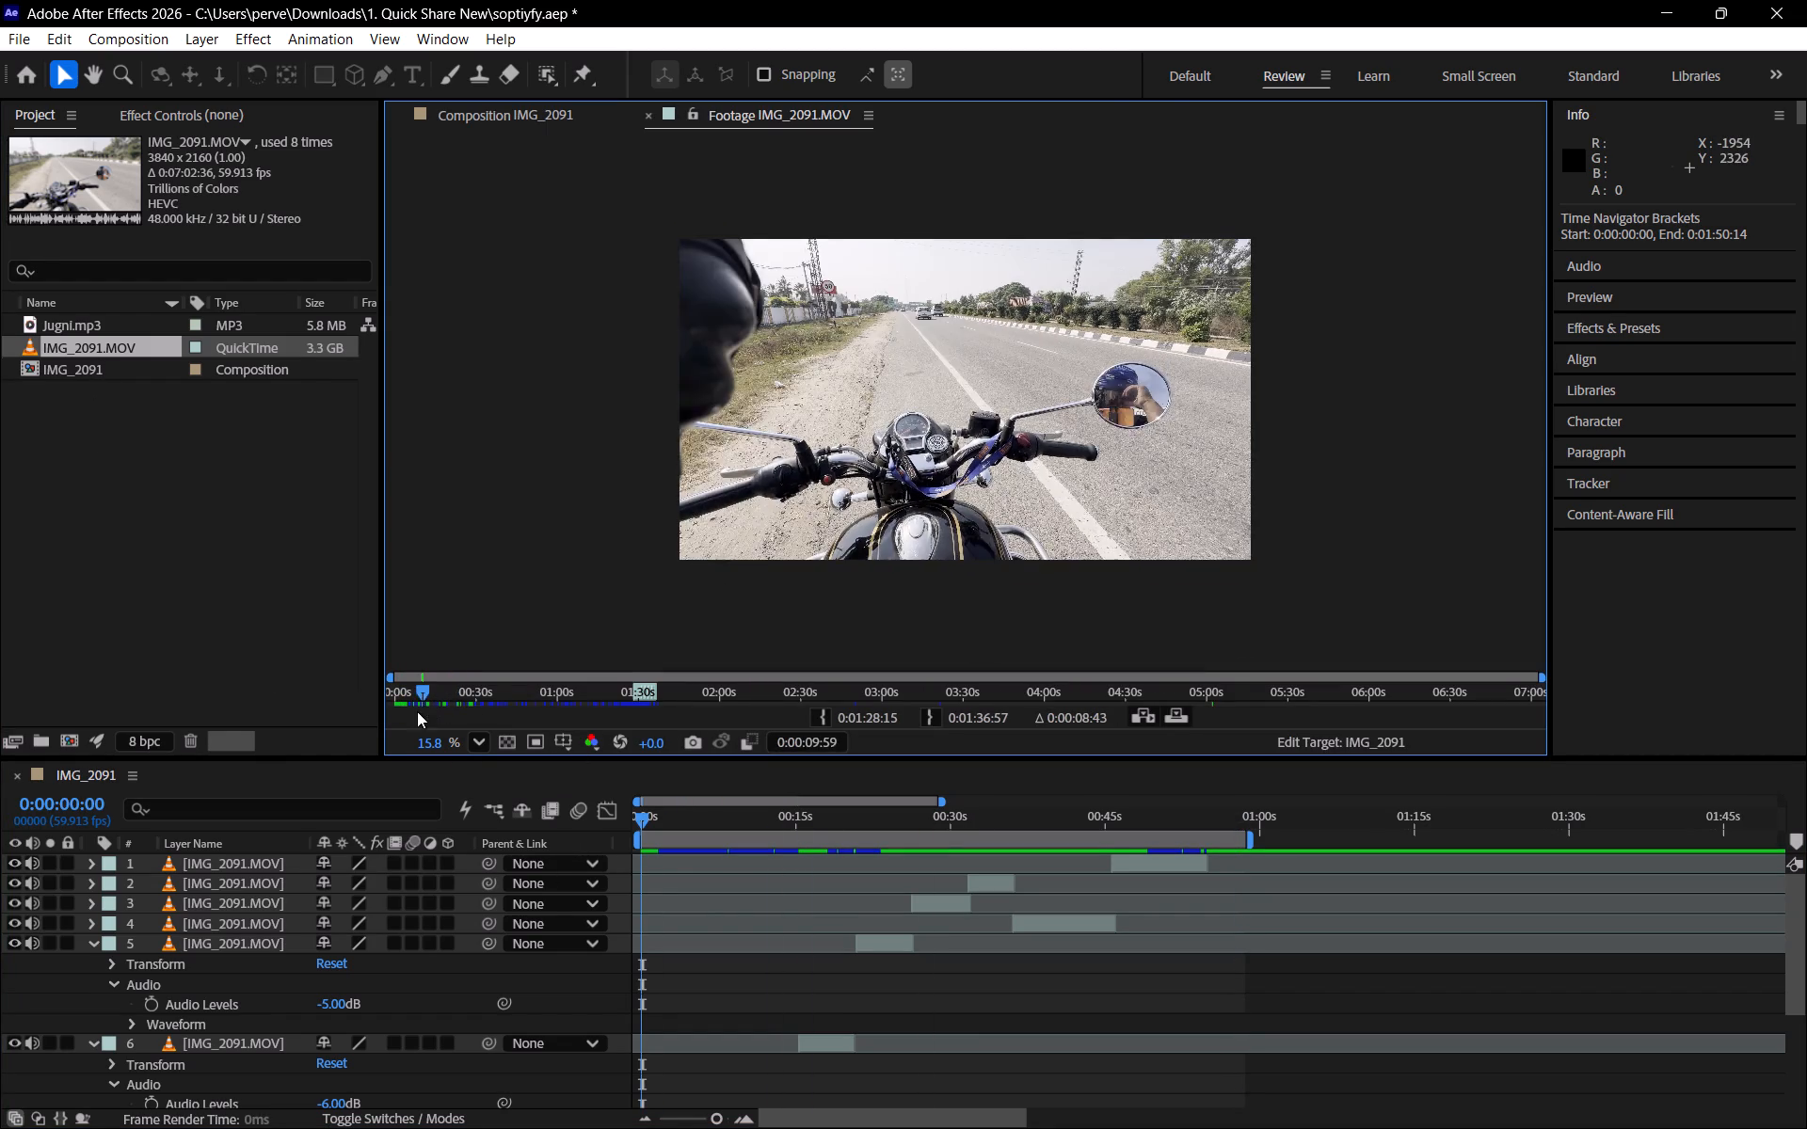
left_click_drag(417, 711, 344, 725)
left_click_drag(397, 692, 424, 692)
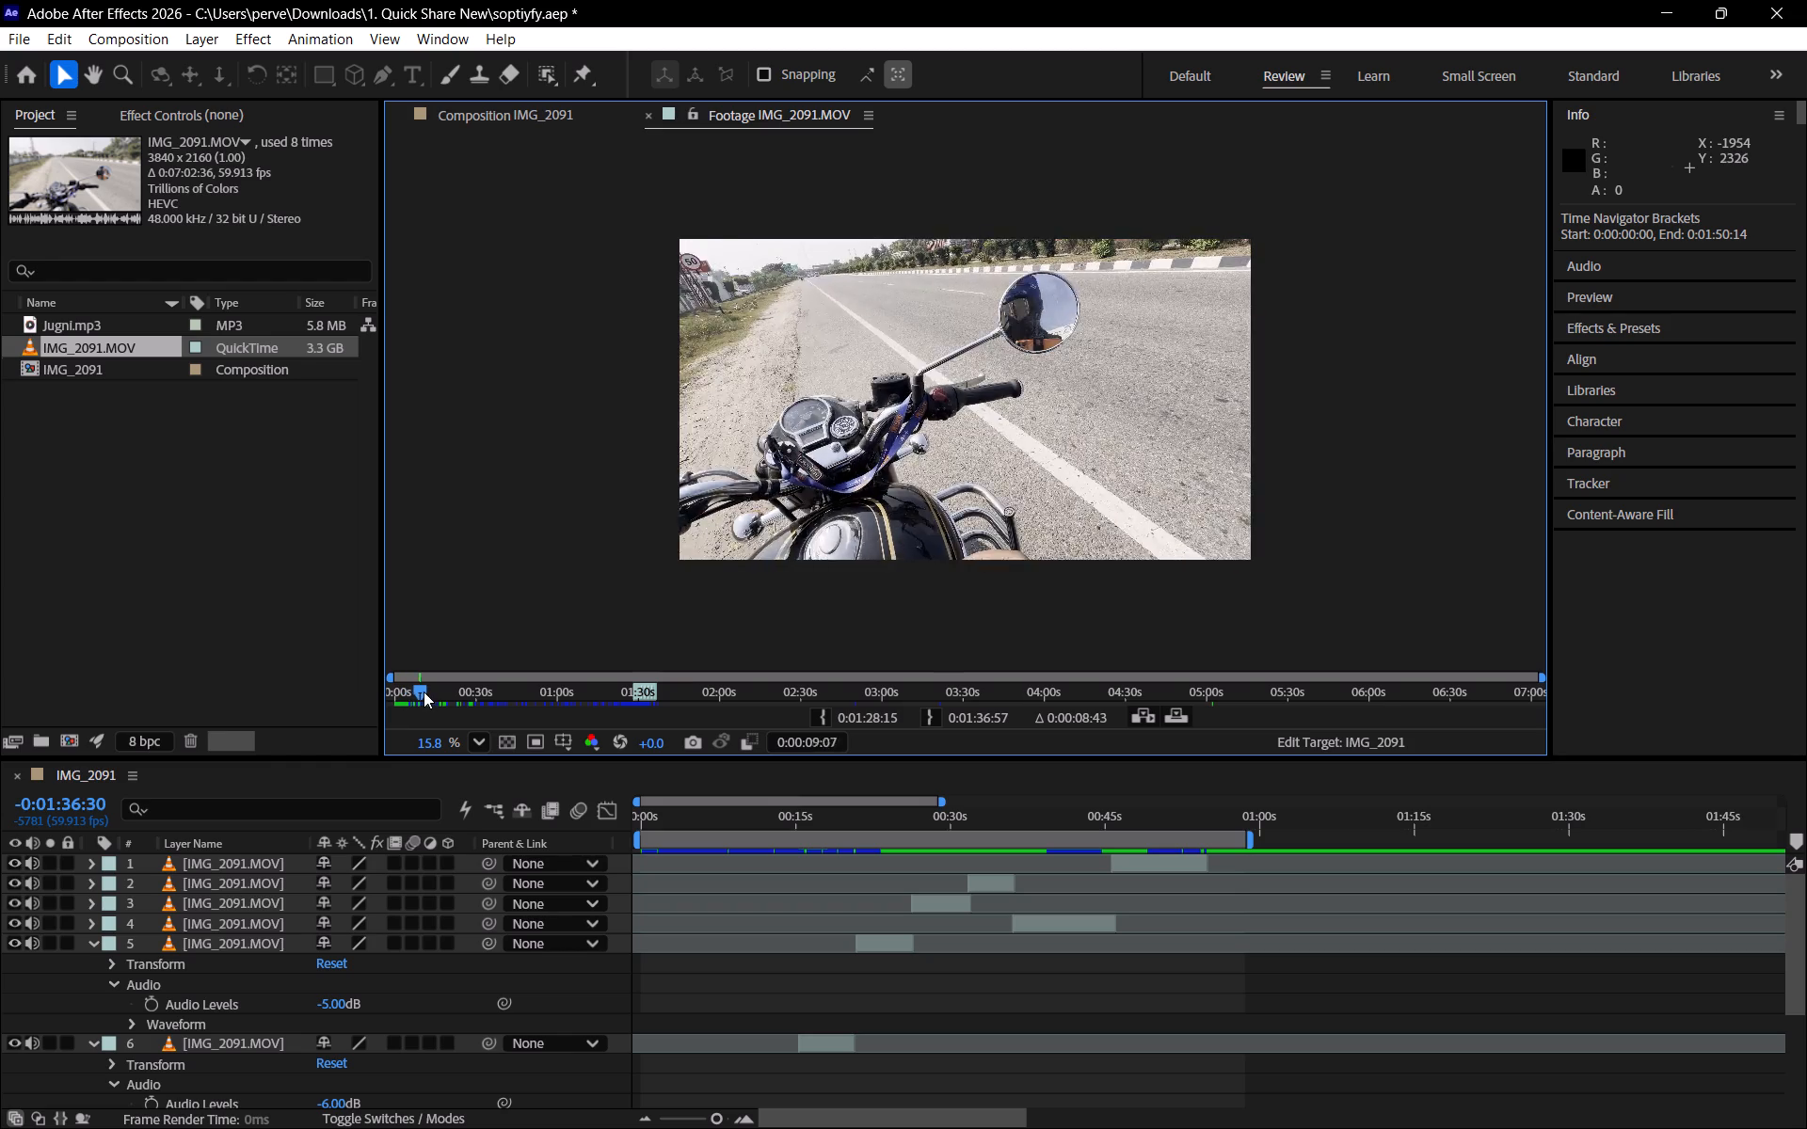
left_click_drag(424, 692, 418, 694)
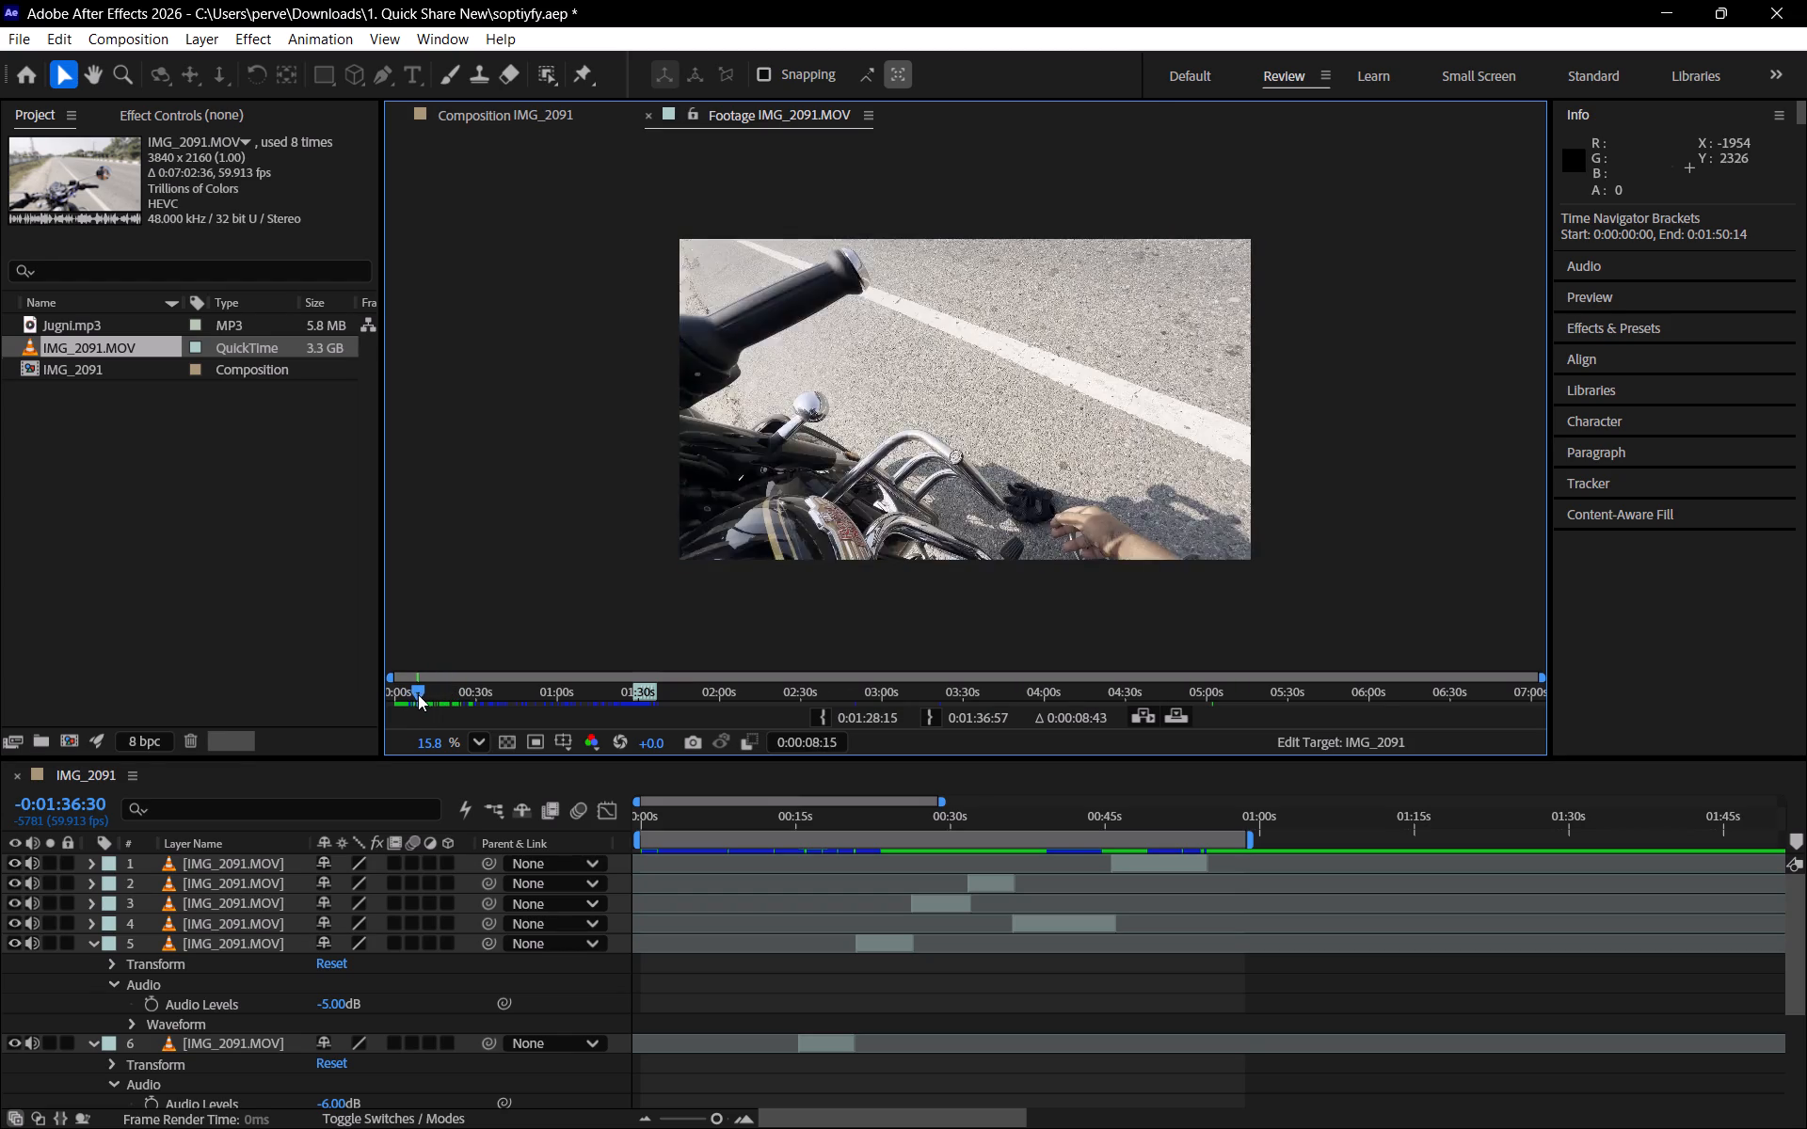
left_click_drag(418, 694, 424, 696)
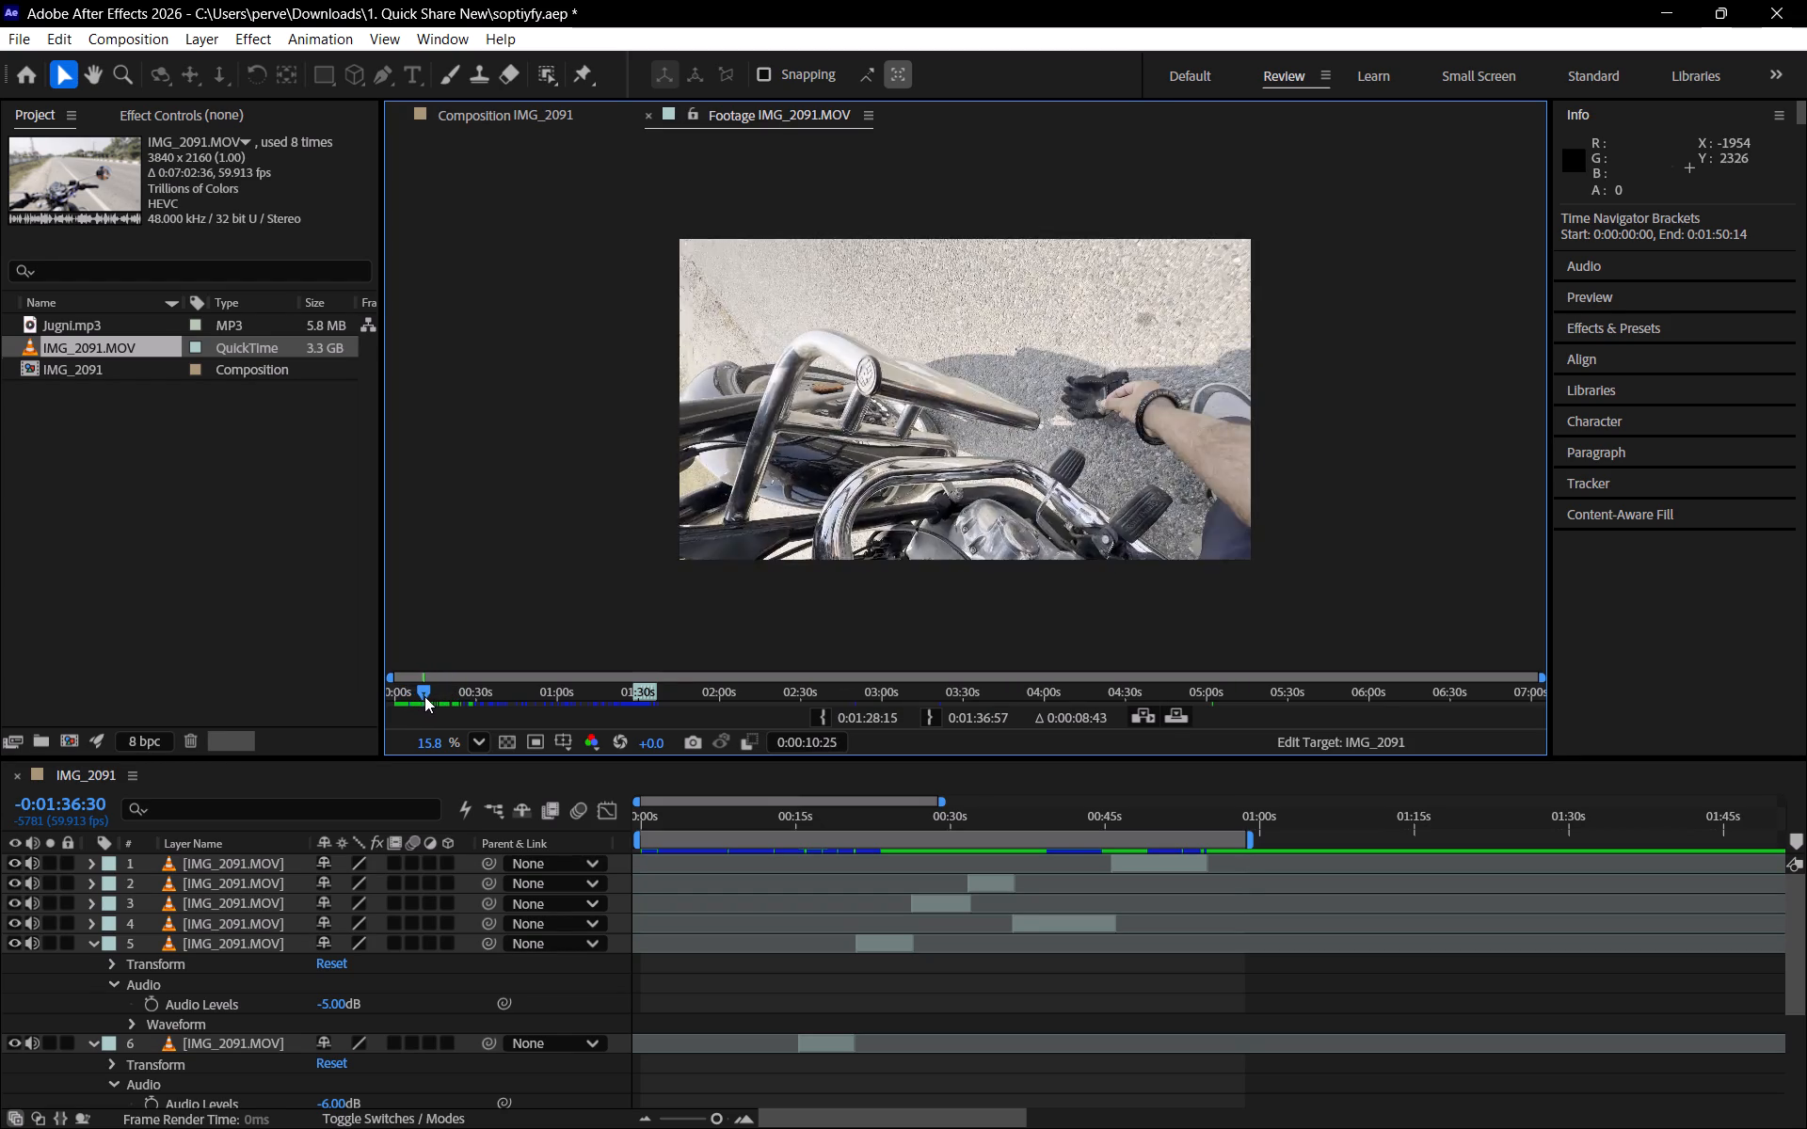
left_click_drag(424, 696, 444, 696)
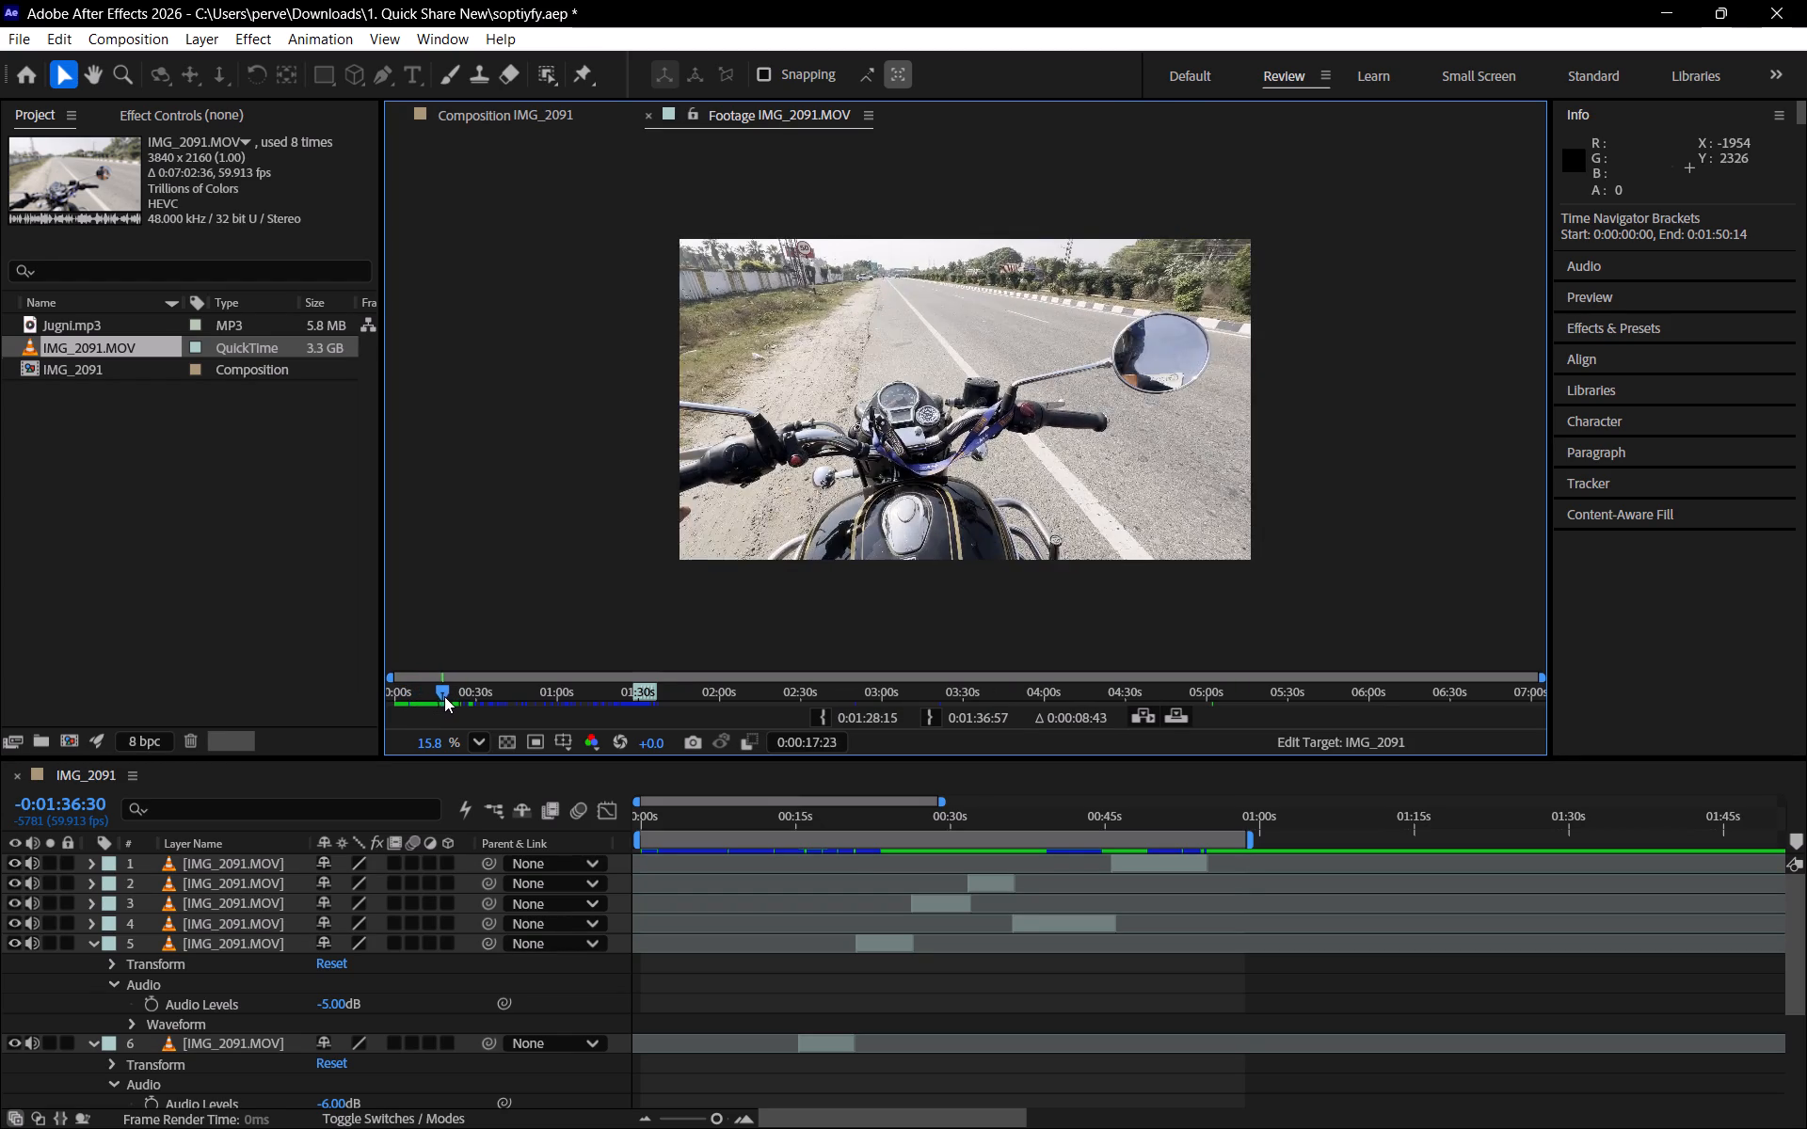
left_click_drag(444, 696, 459, 696)
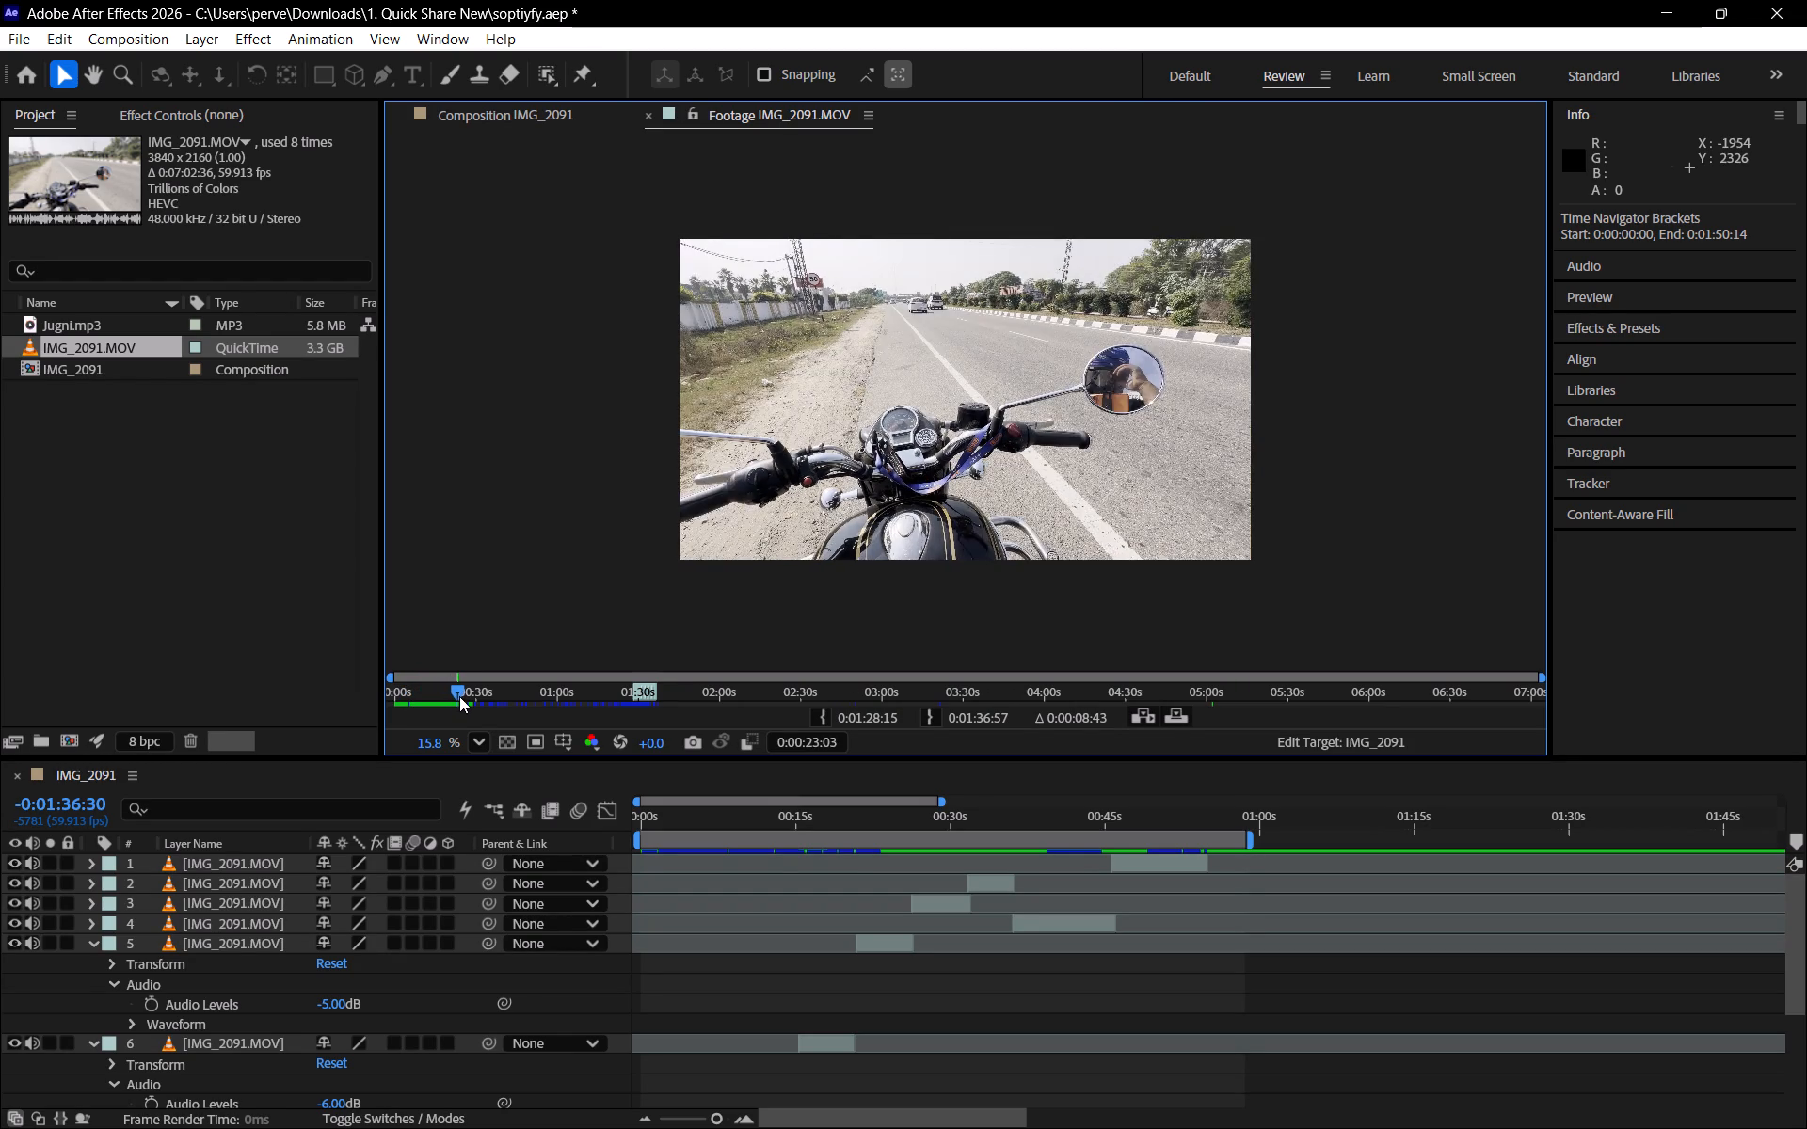
left_click_drag(459, 696, 478, 700)
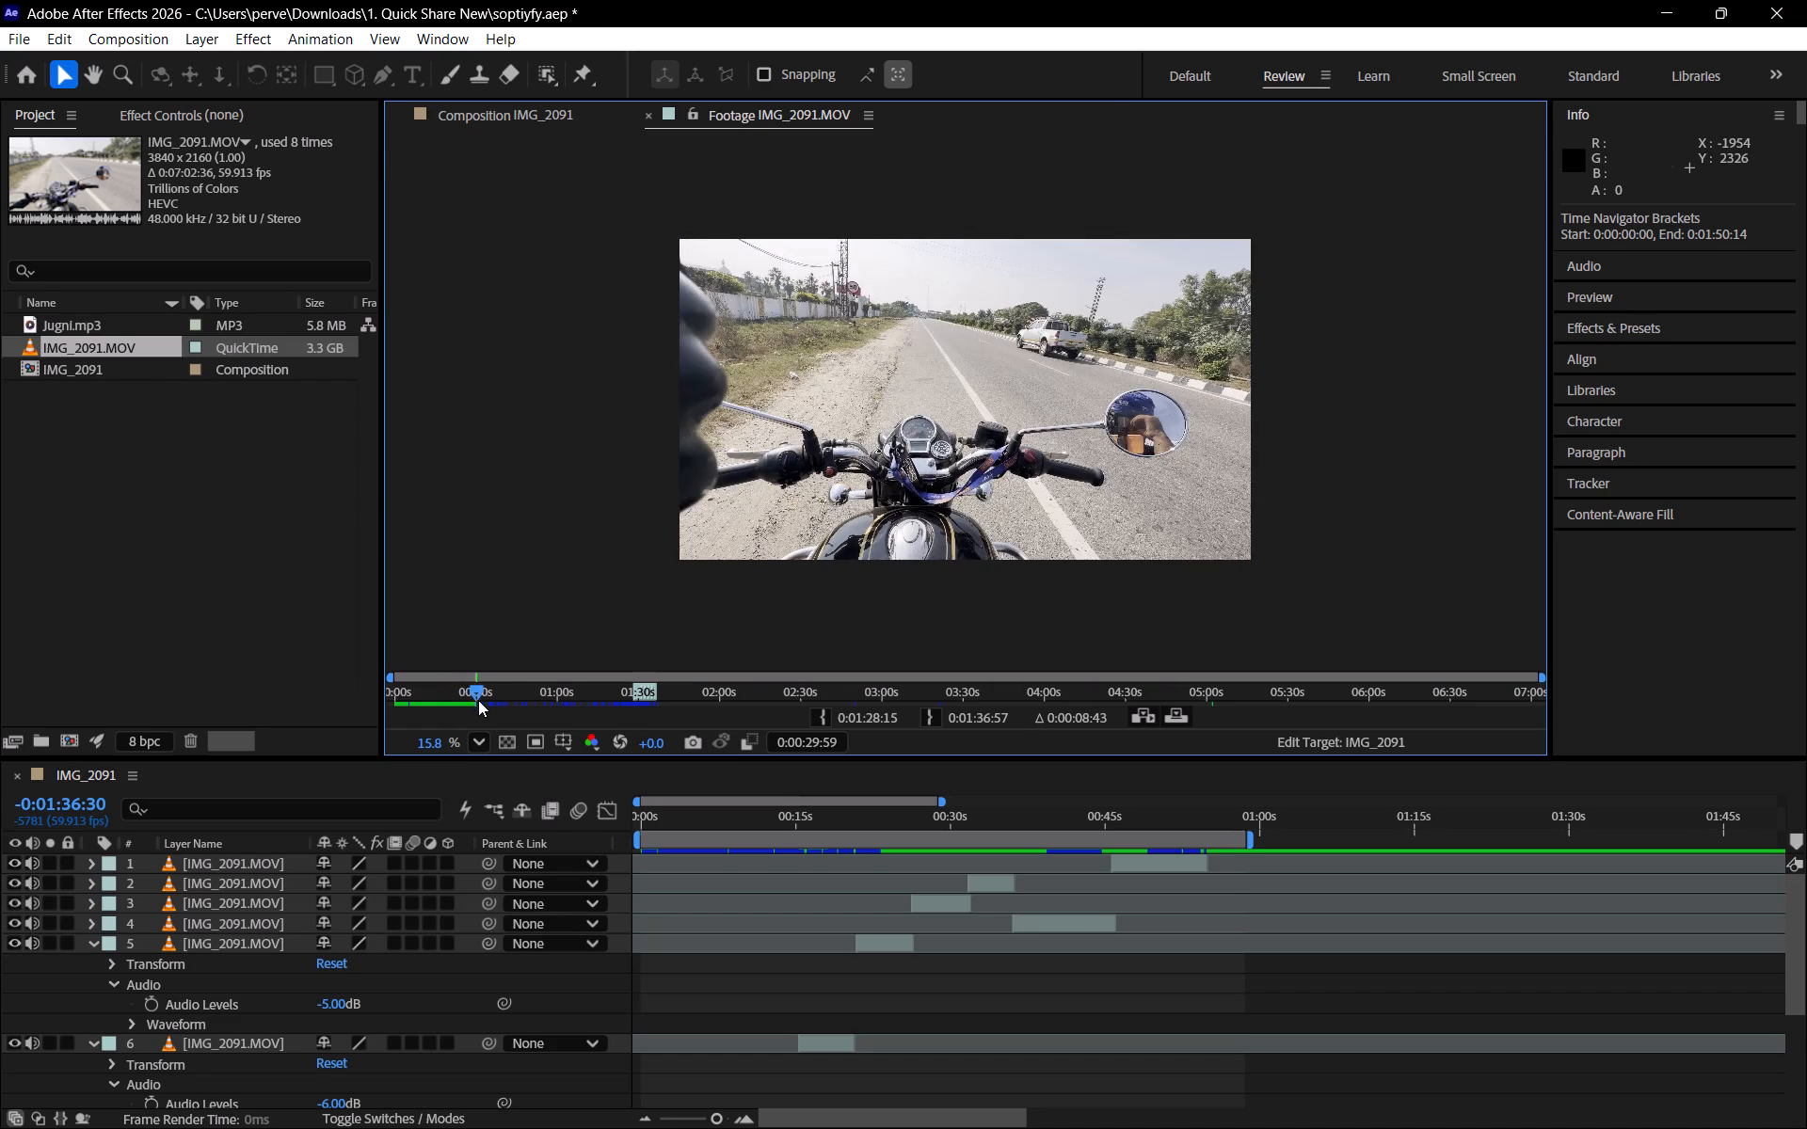
left_click_drag(478, 700, 538, 707)
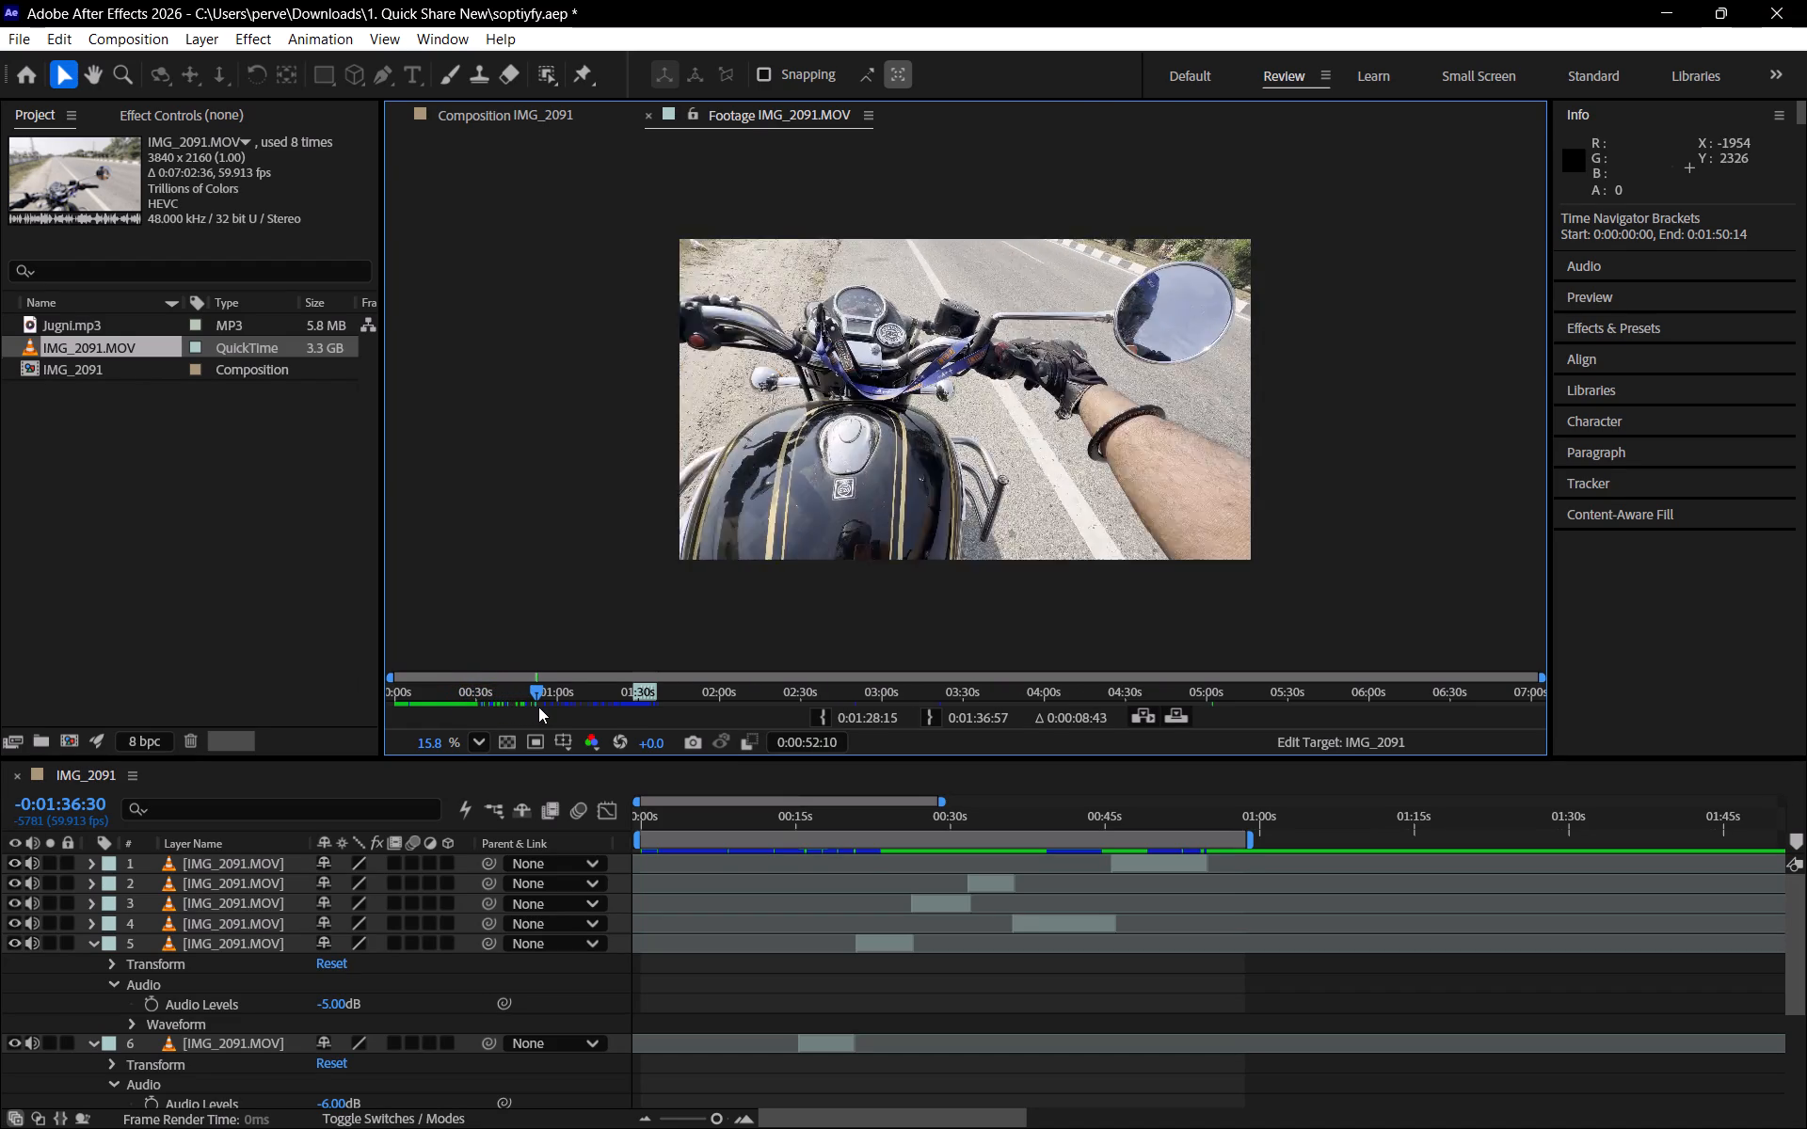
left_click_drag(538, 707, 551, 707)
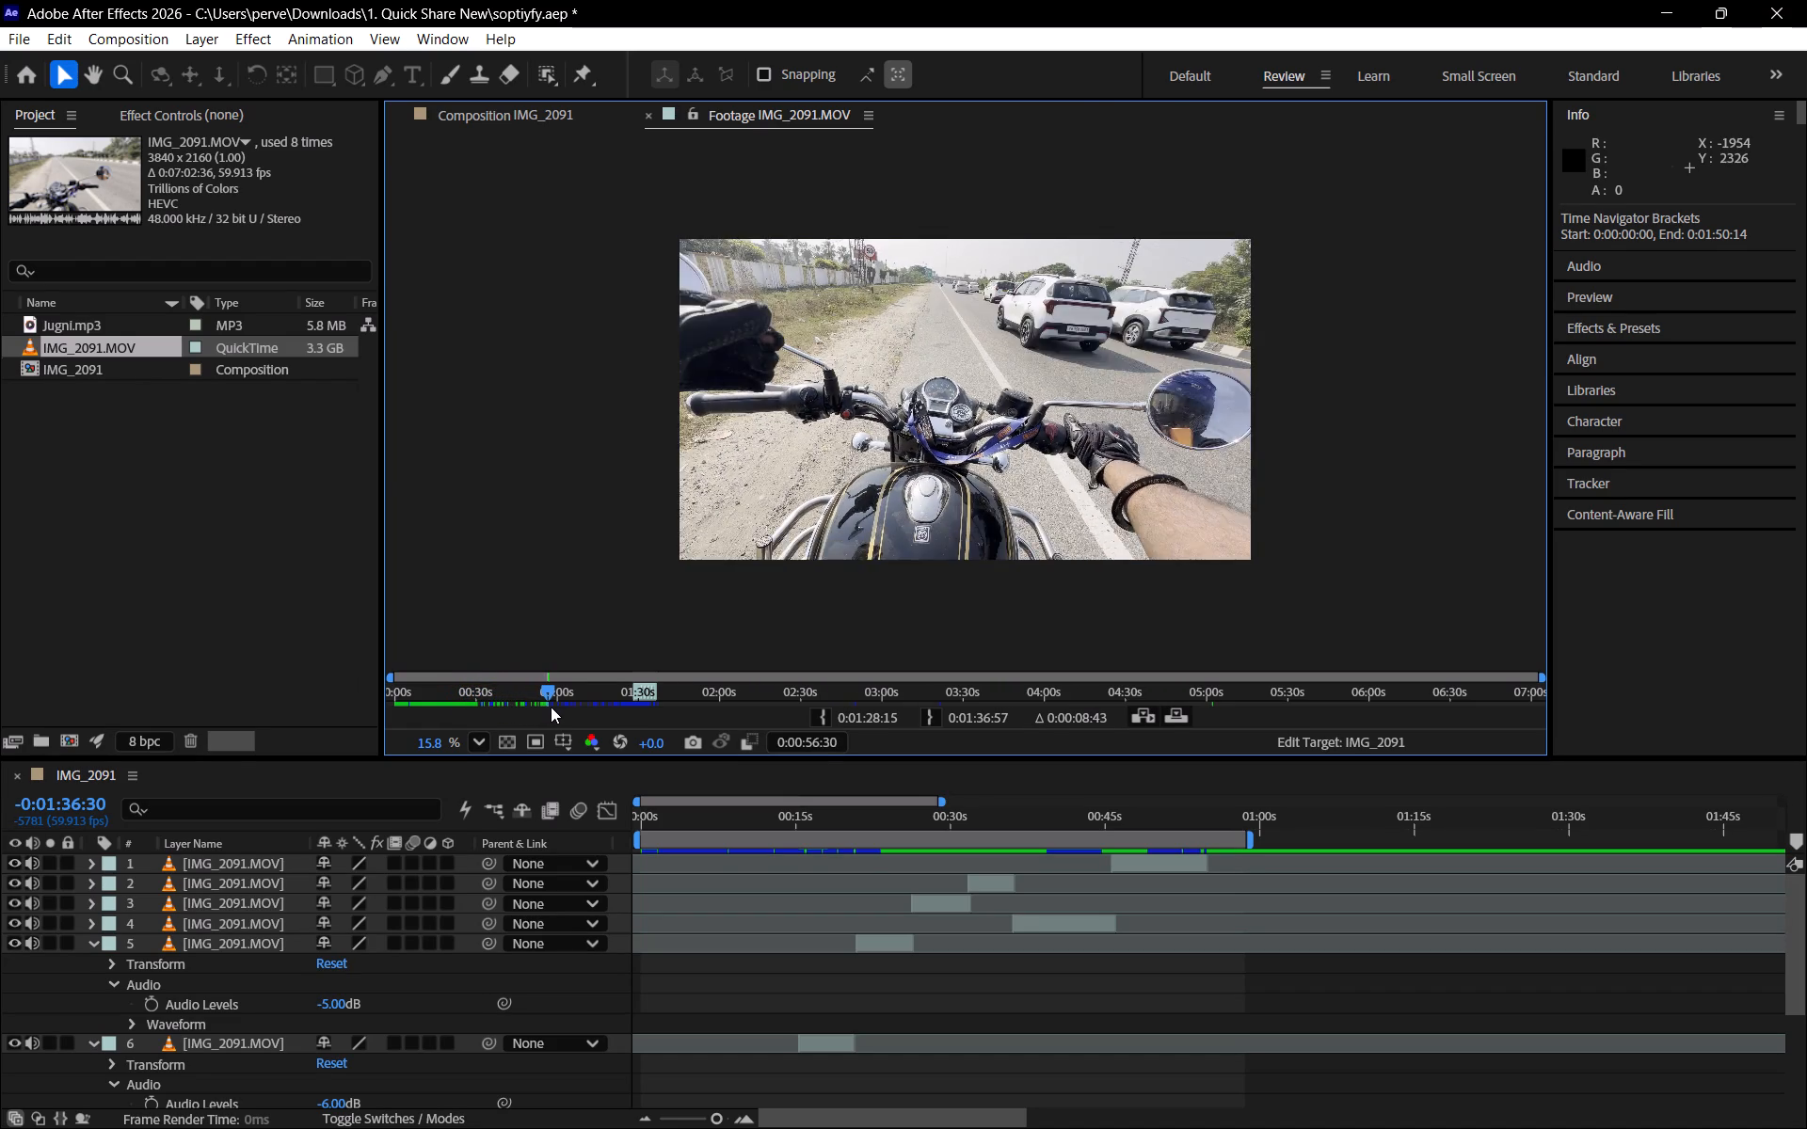
left_click_drag(551, 707, 558, 707)
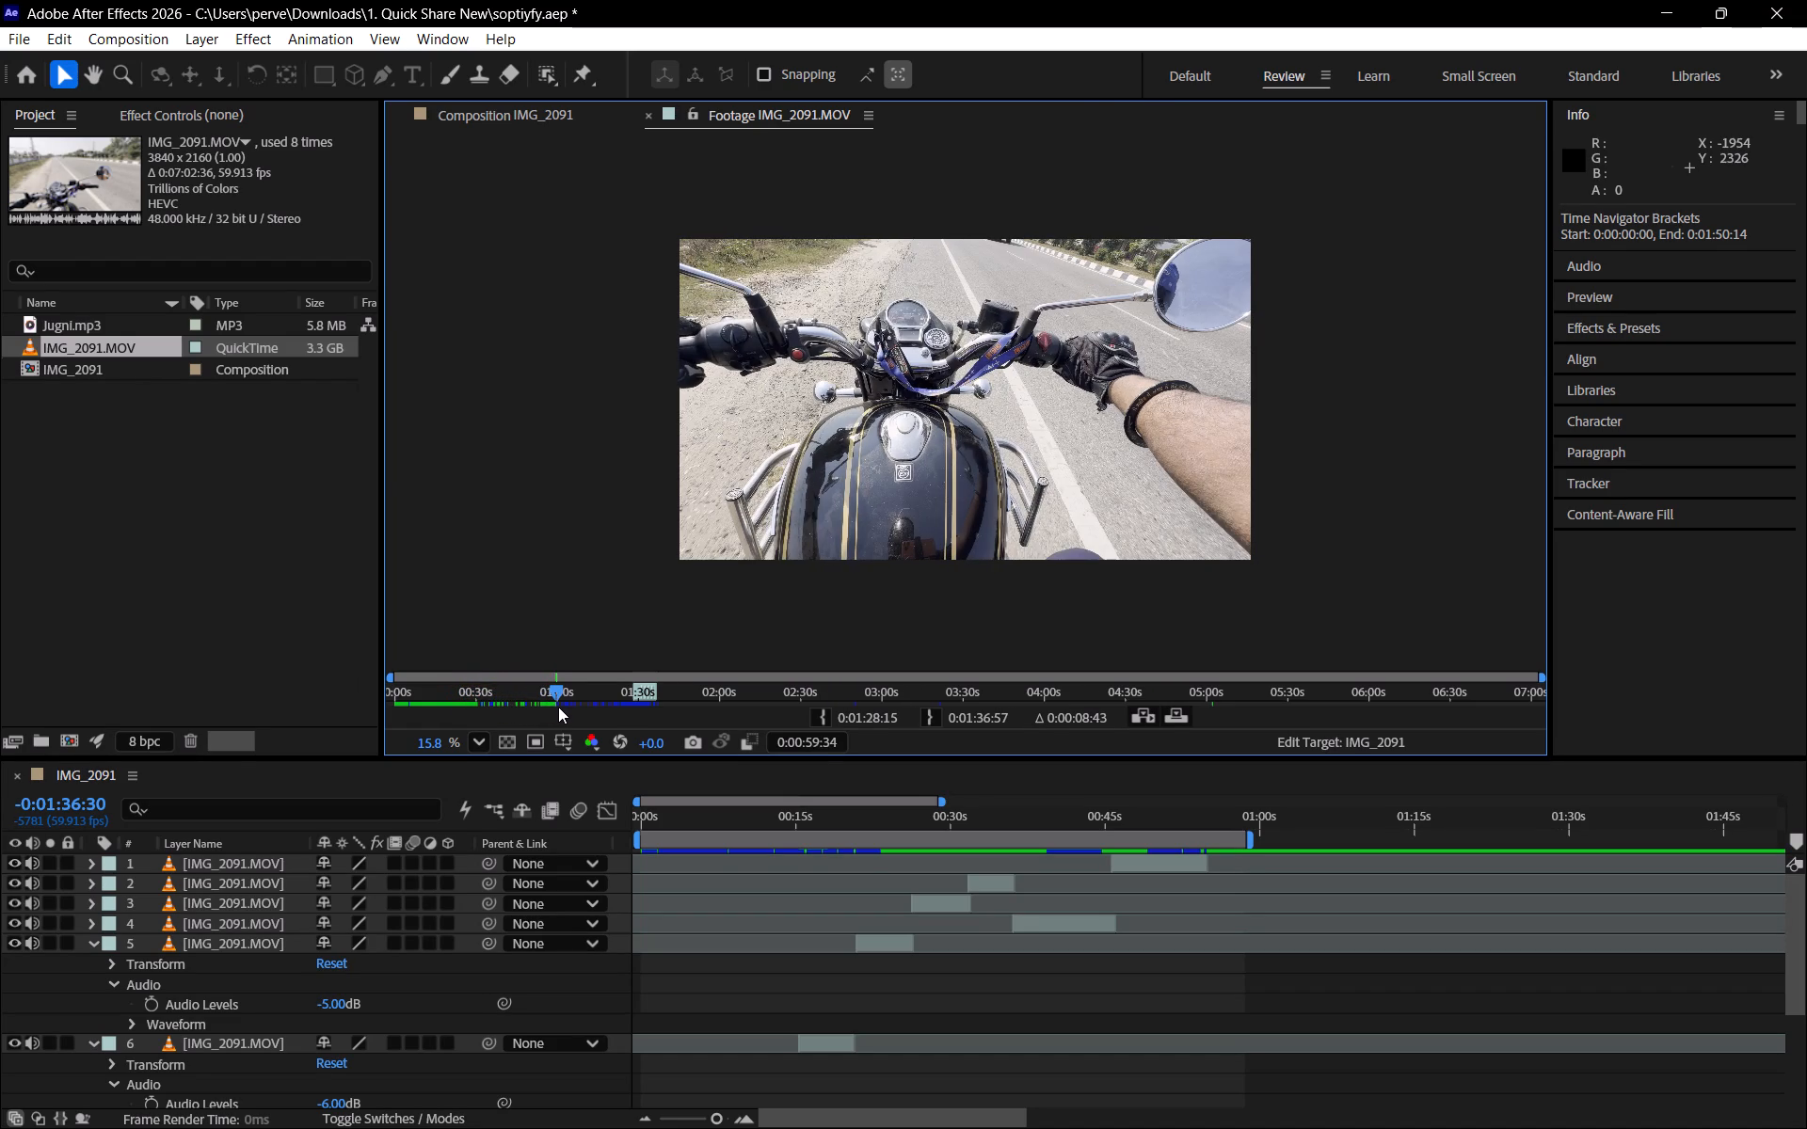
left_click_drag(558, 707, 568, 707)
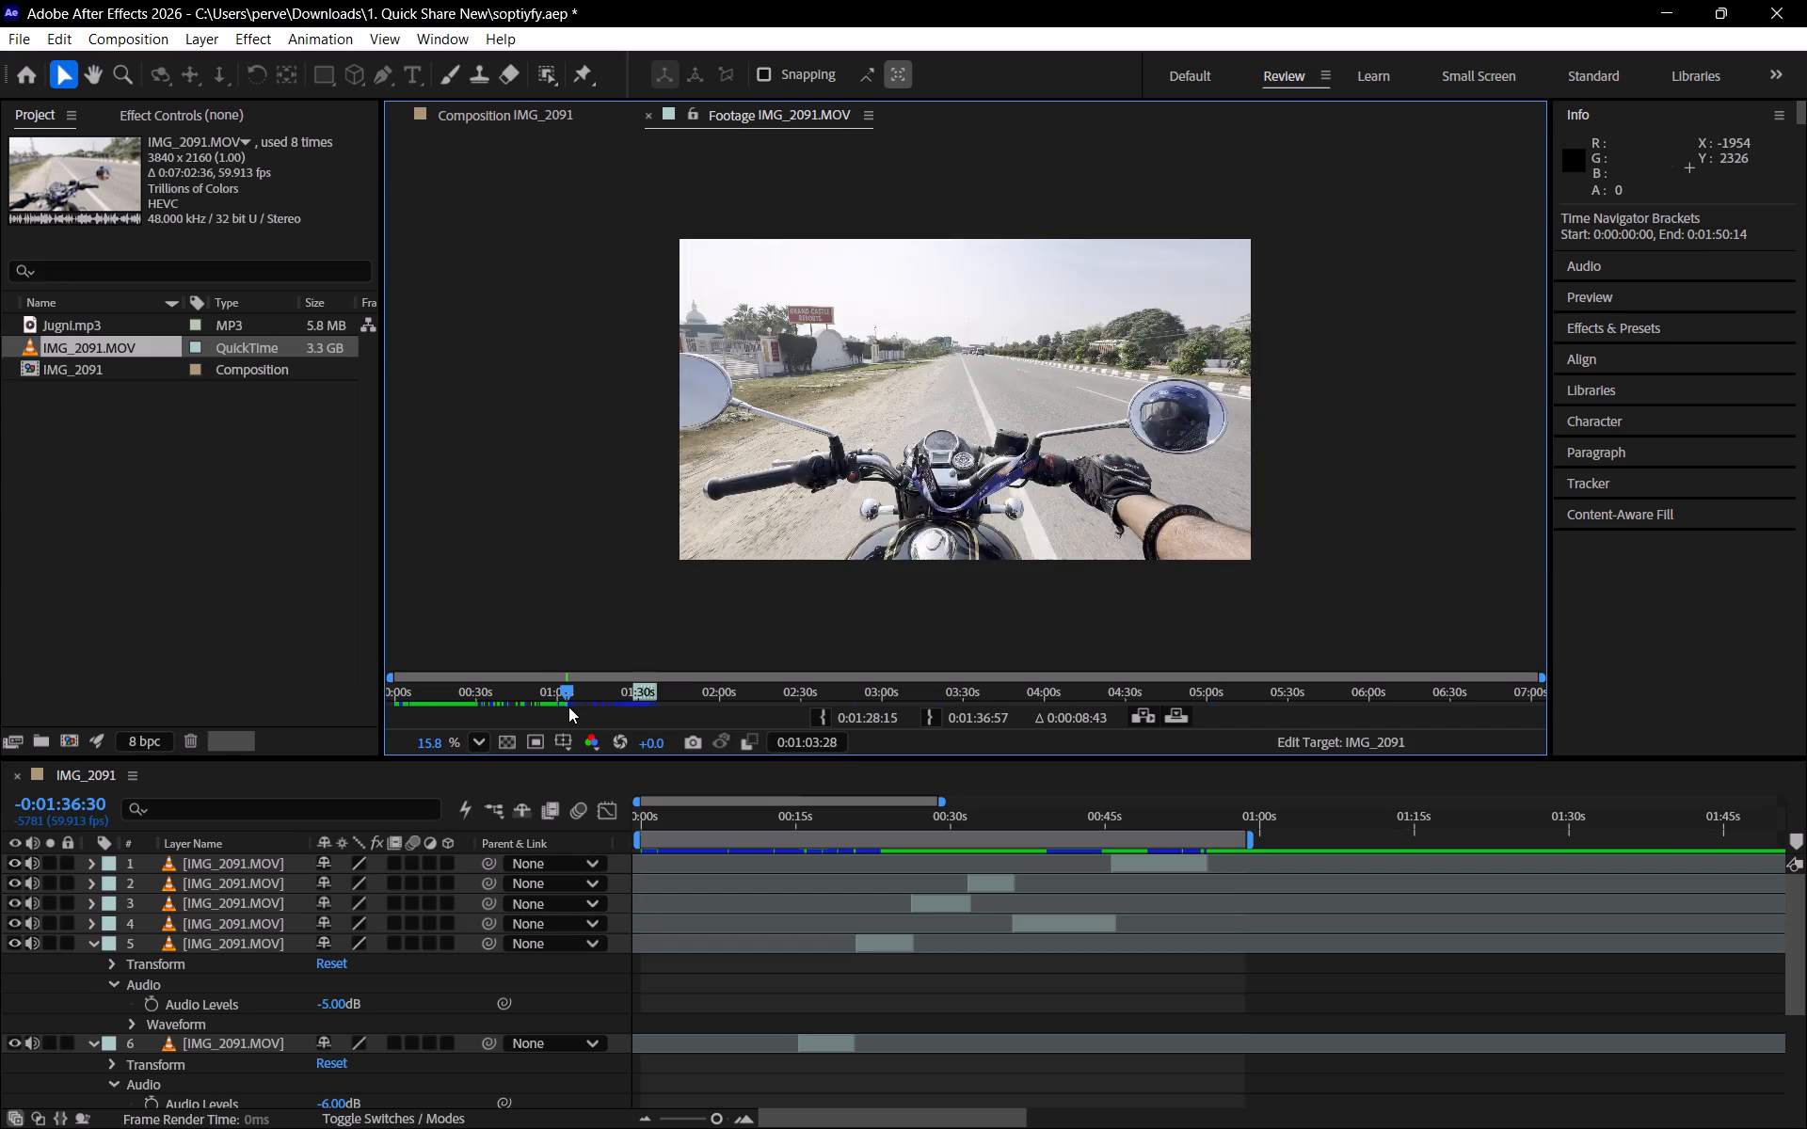
left_click_drag(568, 707, 584, 707)
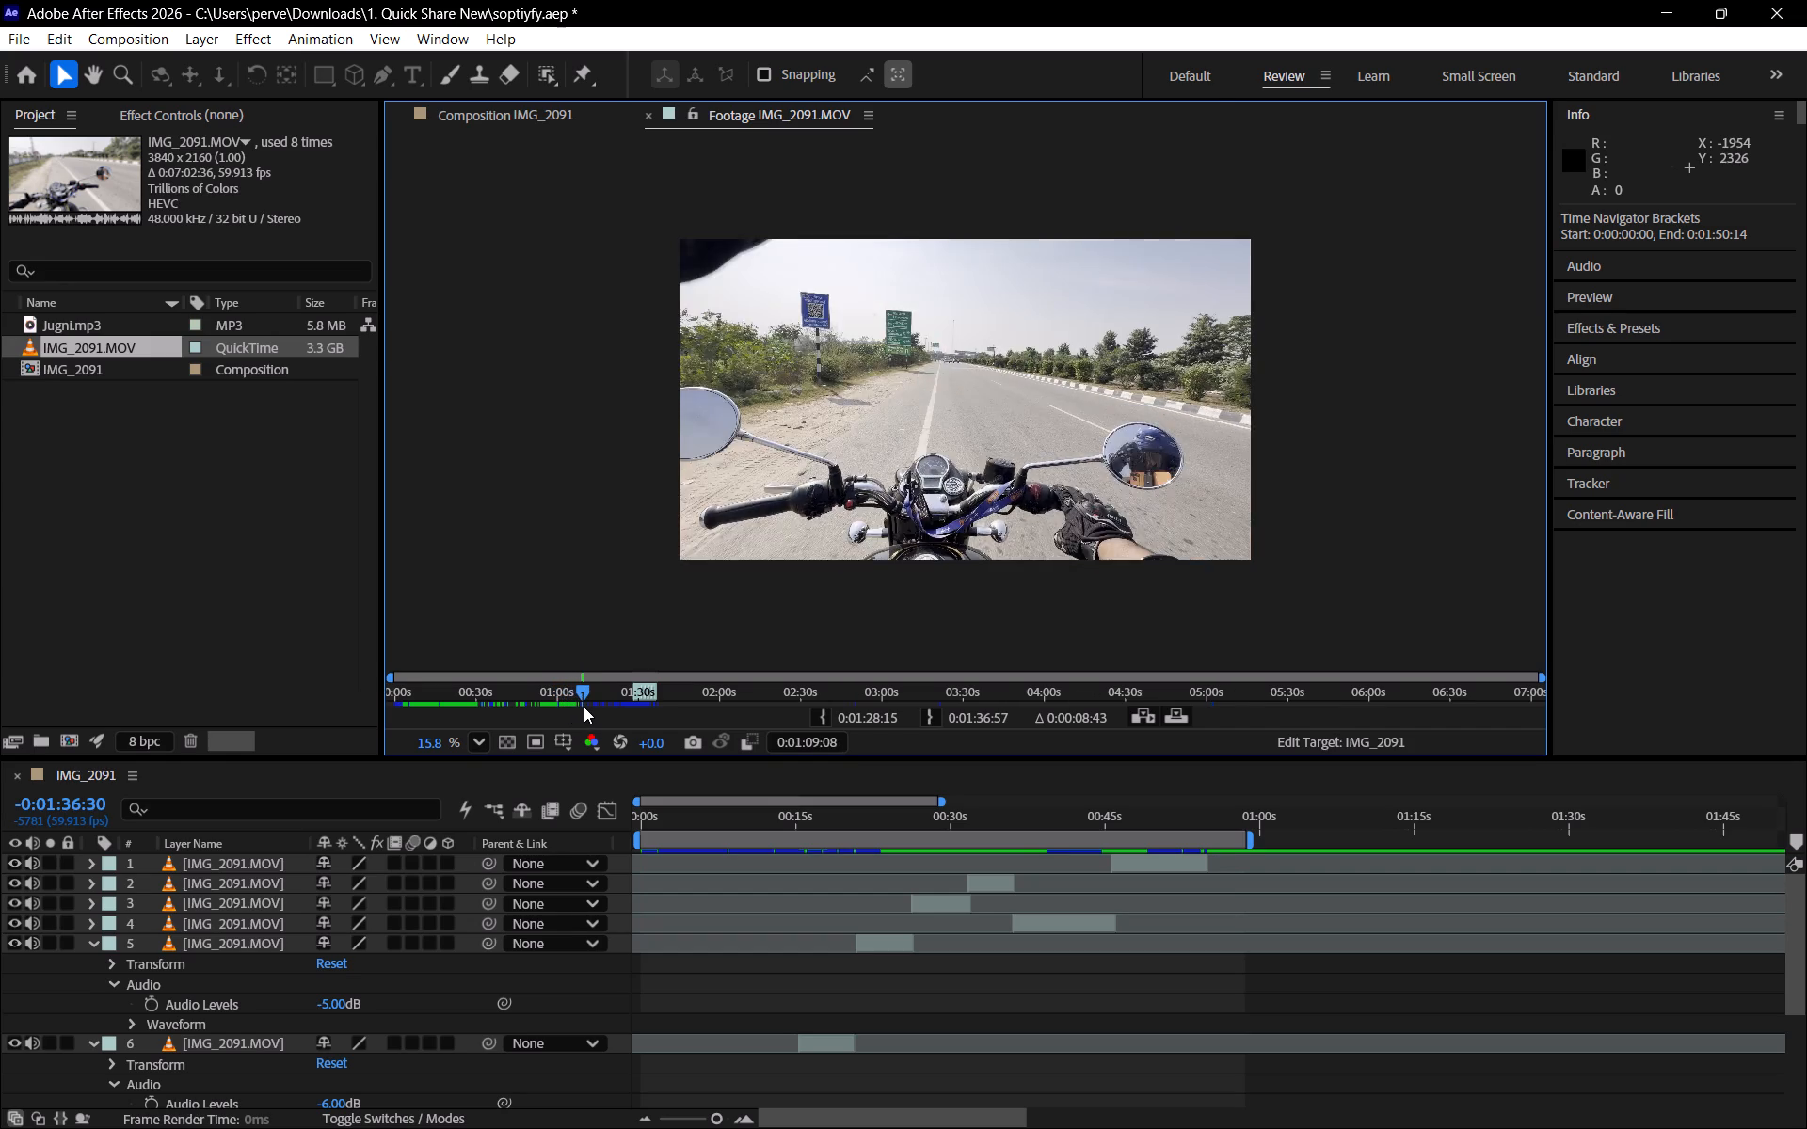
left_click_drag(584, 707, 626, 707)
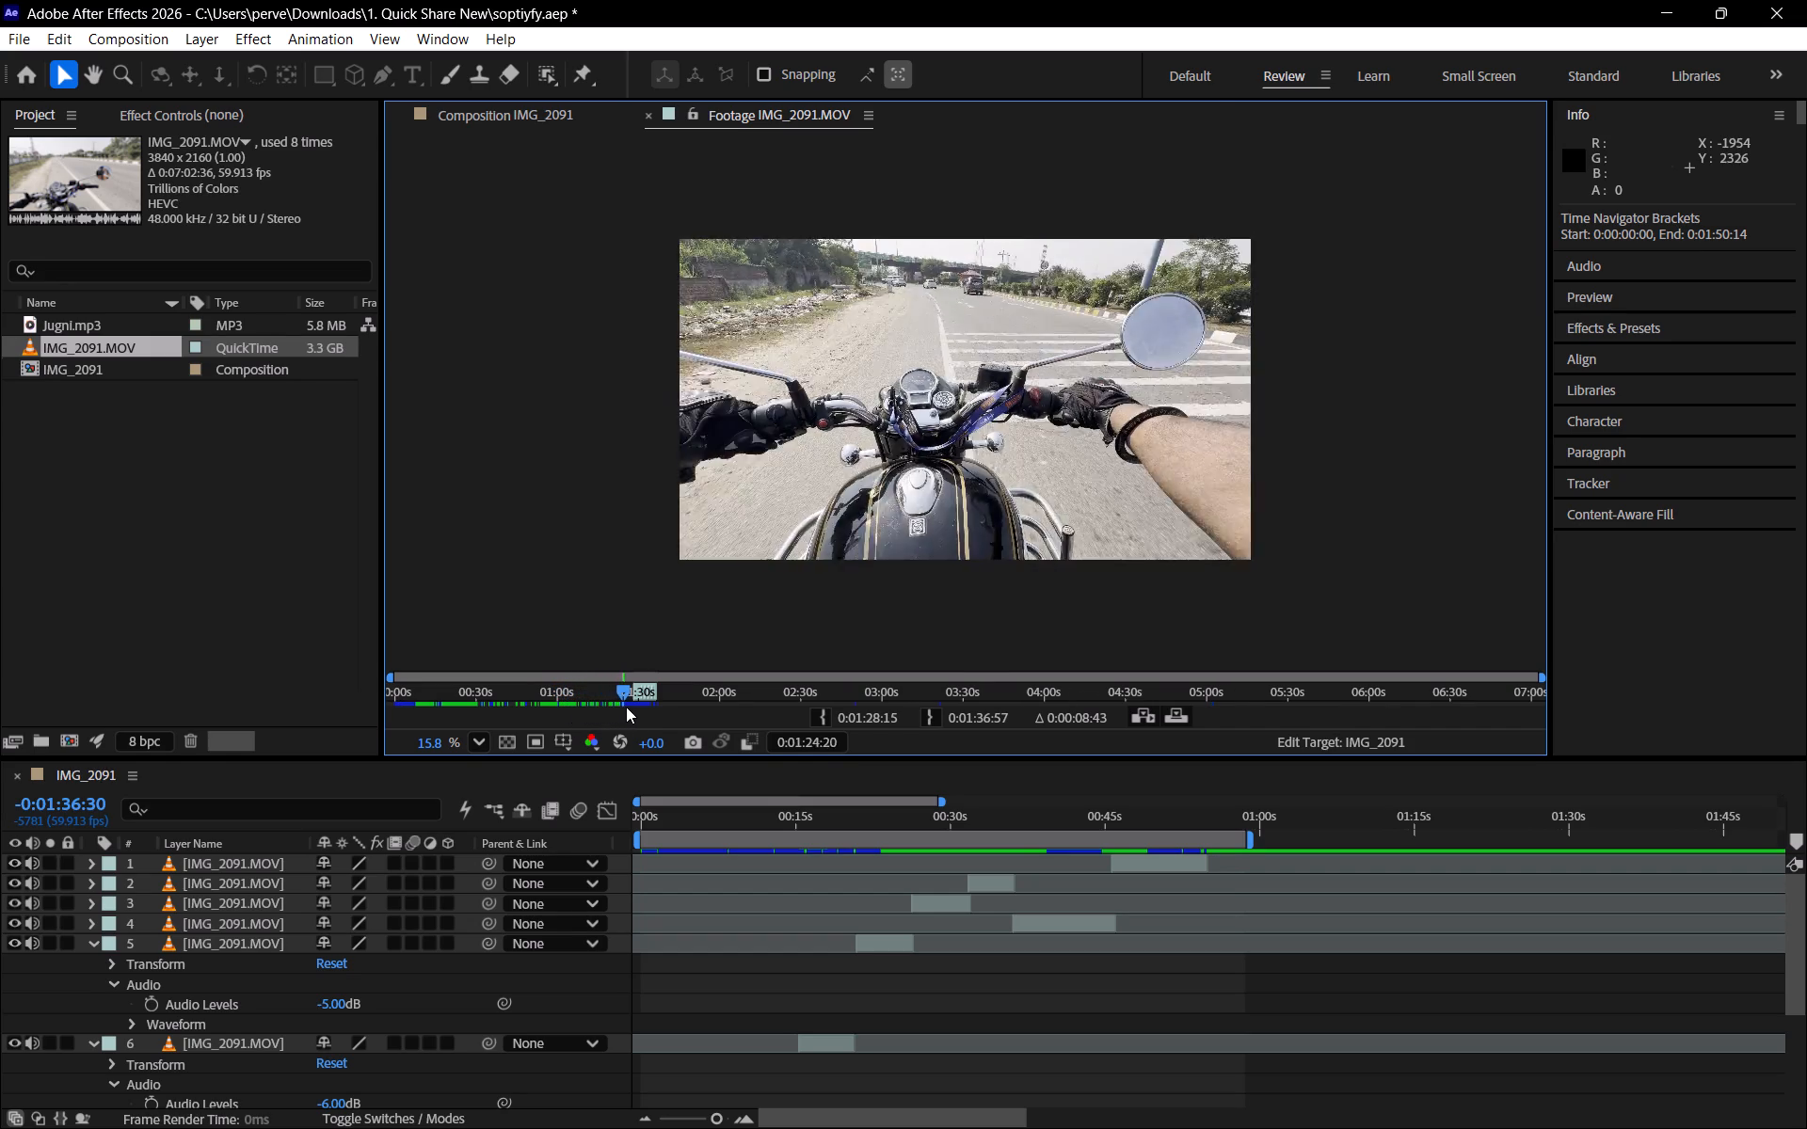
left_click_drag(626, 707, 677, 705)
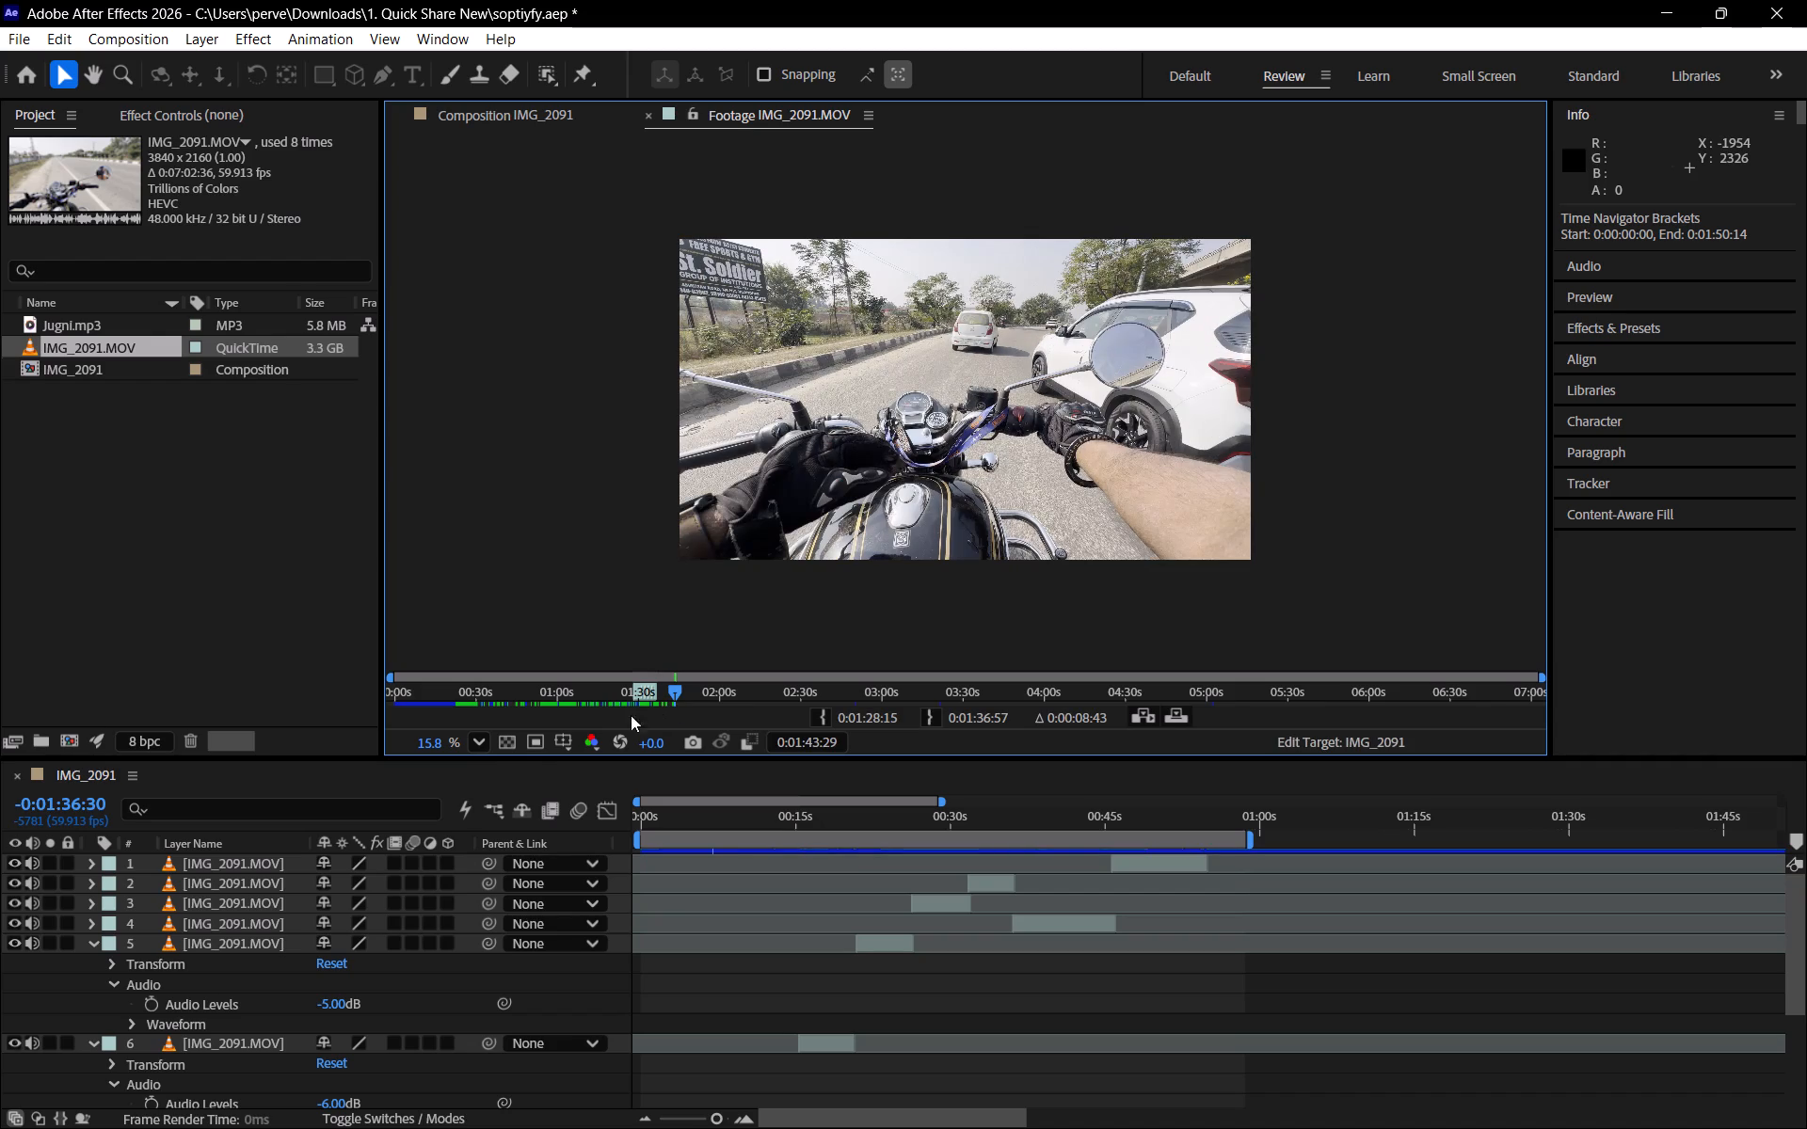
Mark a section of the source footage IMG_2091.MOV with in point 0:01:36:57 and out point 0:01:47:23.
left_click_drag(677, 691, 674, 691)
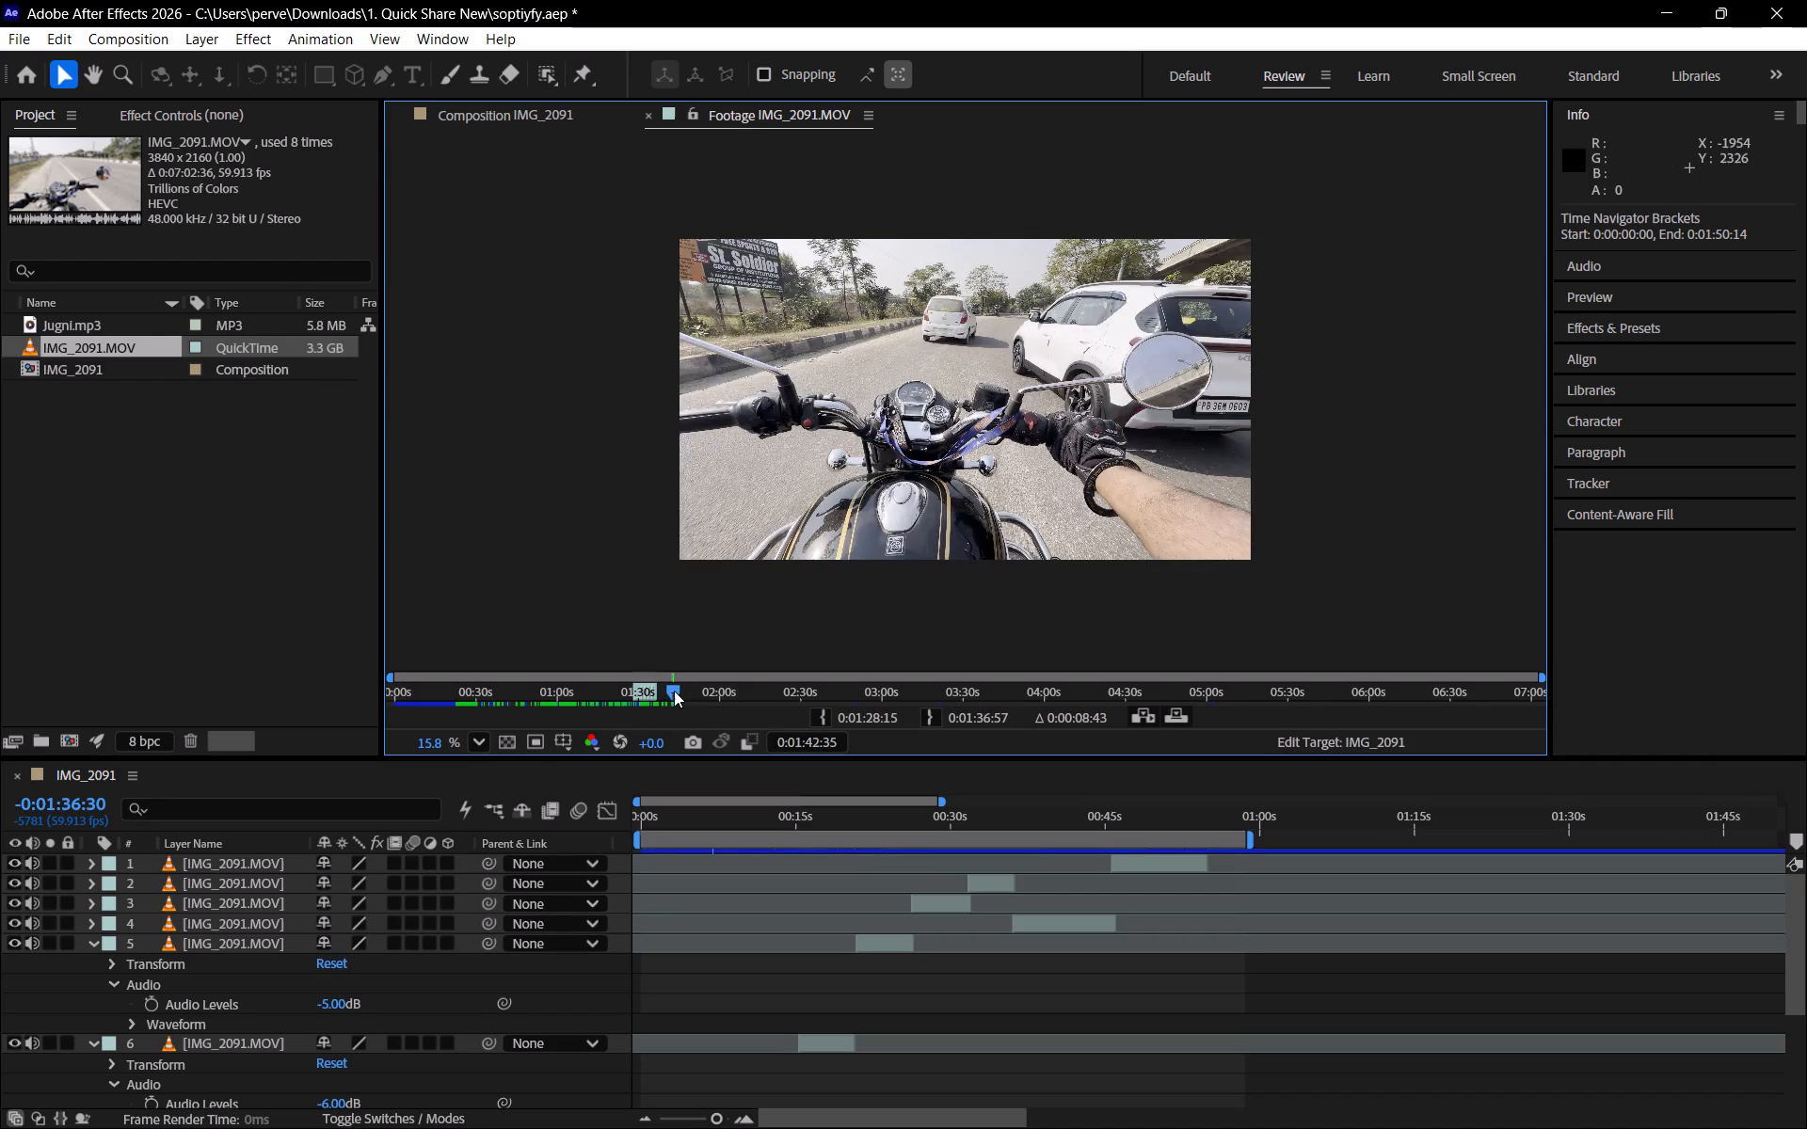
left_click_drag(674, 691, 662, 691)
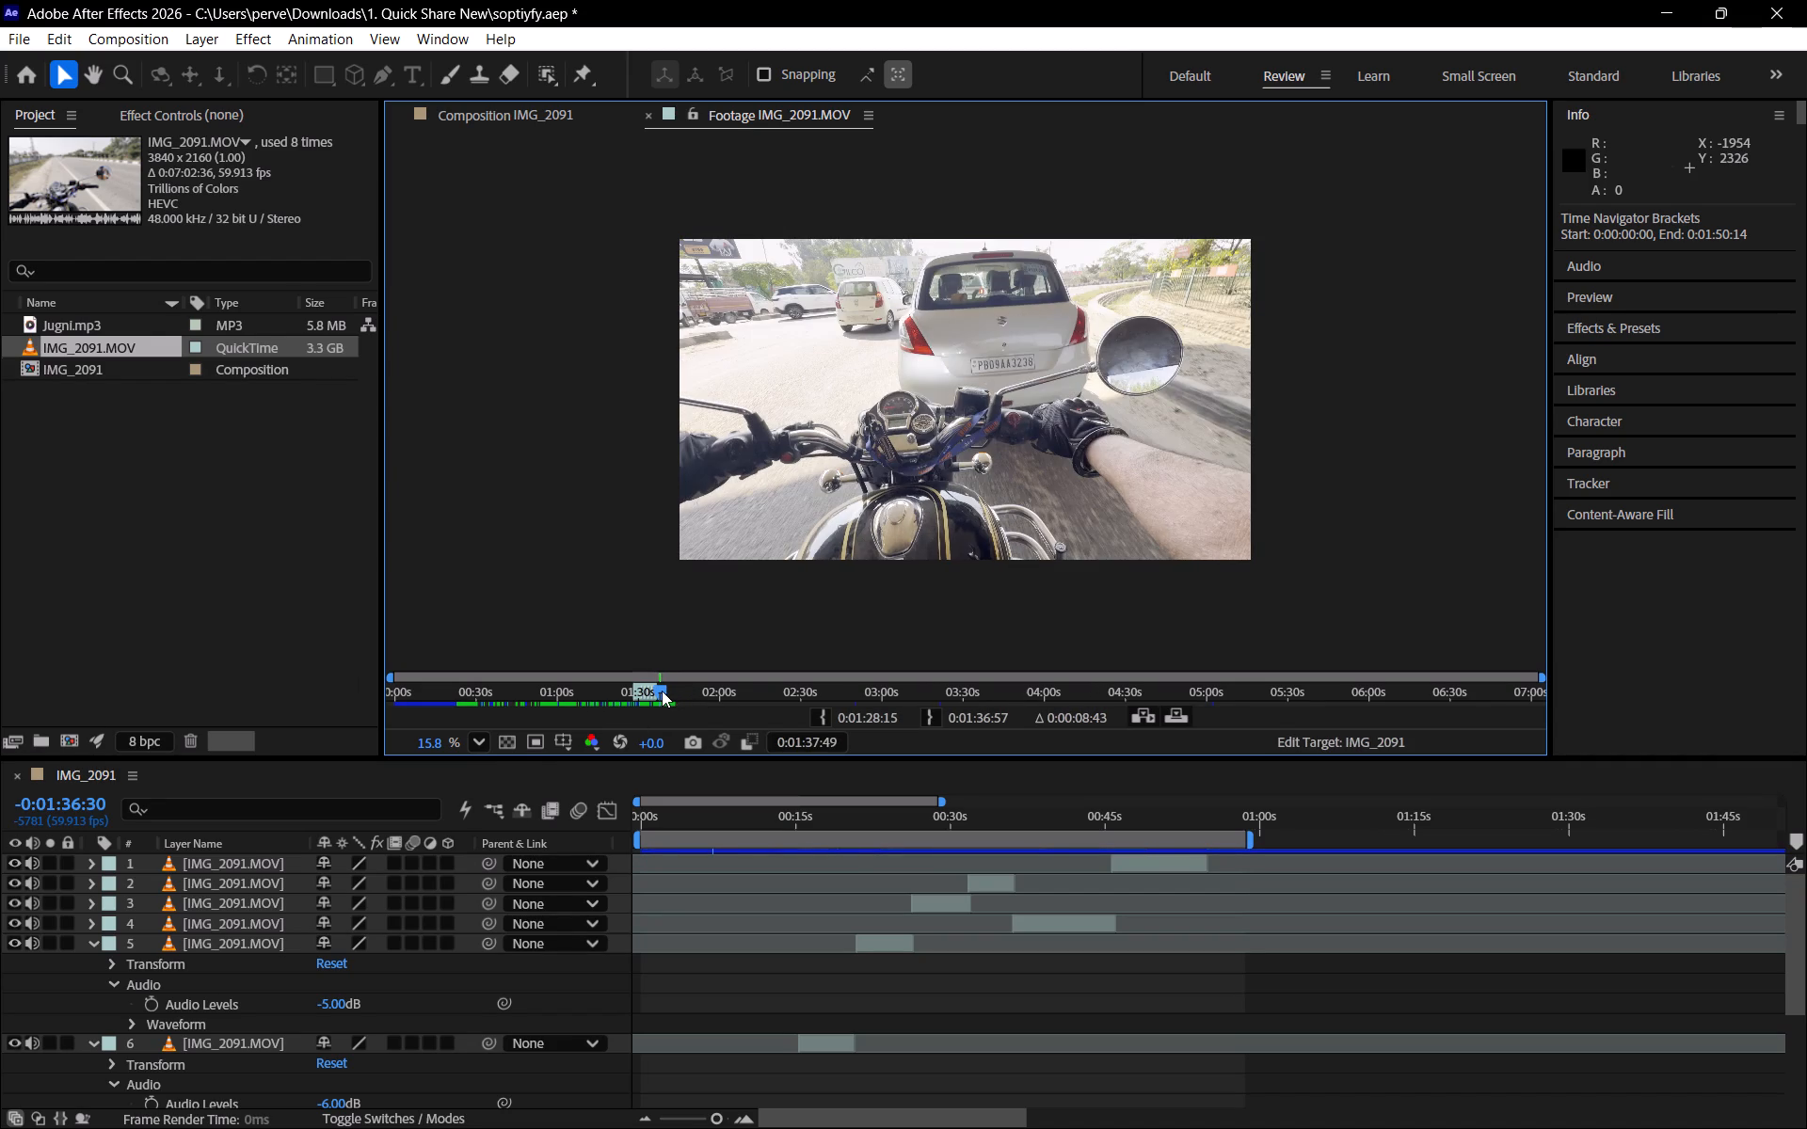
left_click_drag(662, 691, 665, 691)
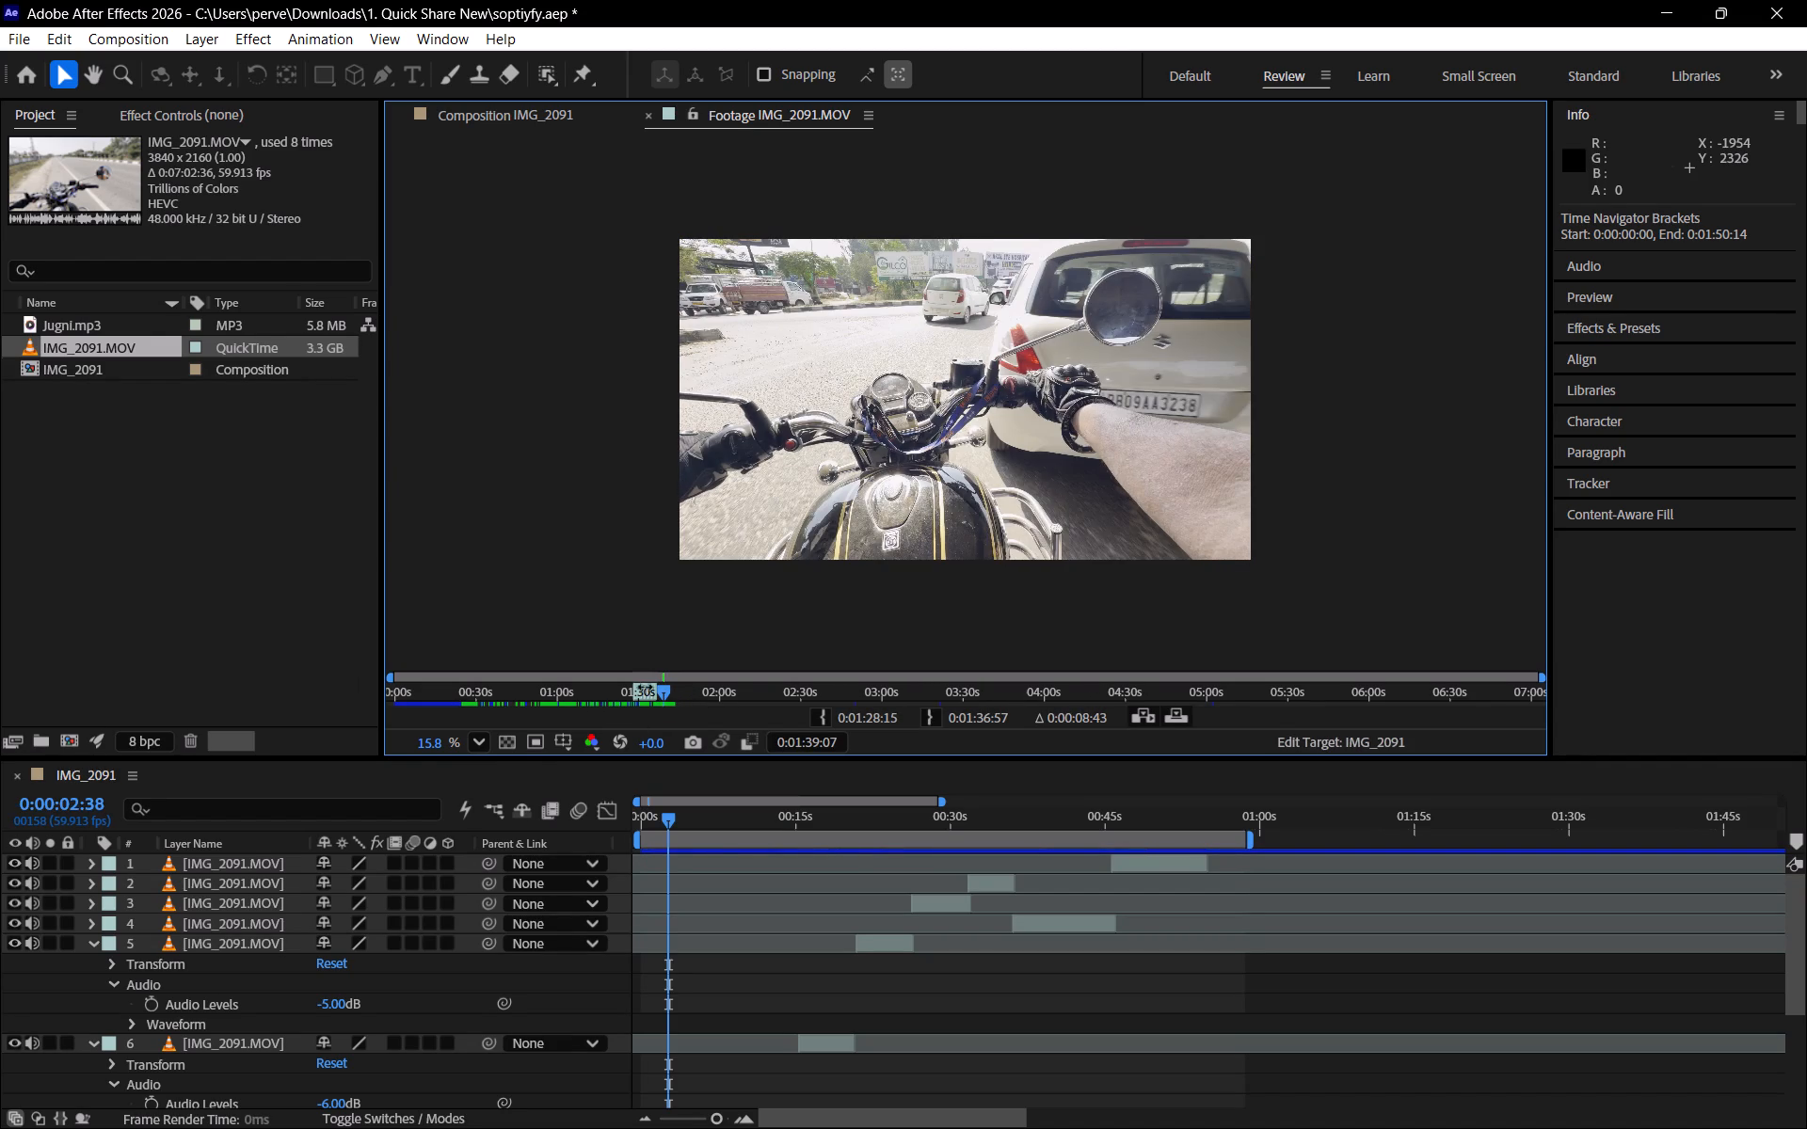
left_click(824, 712)
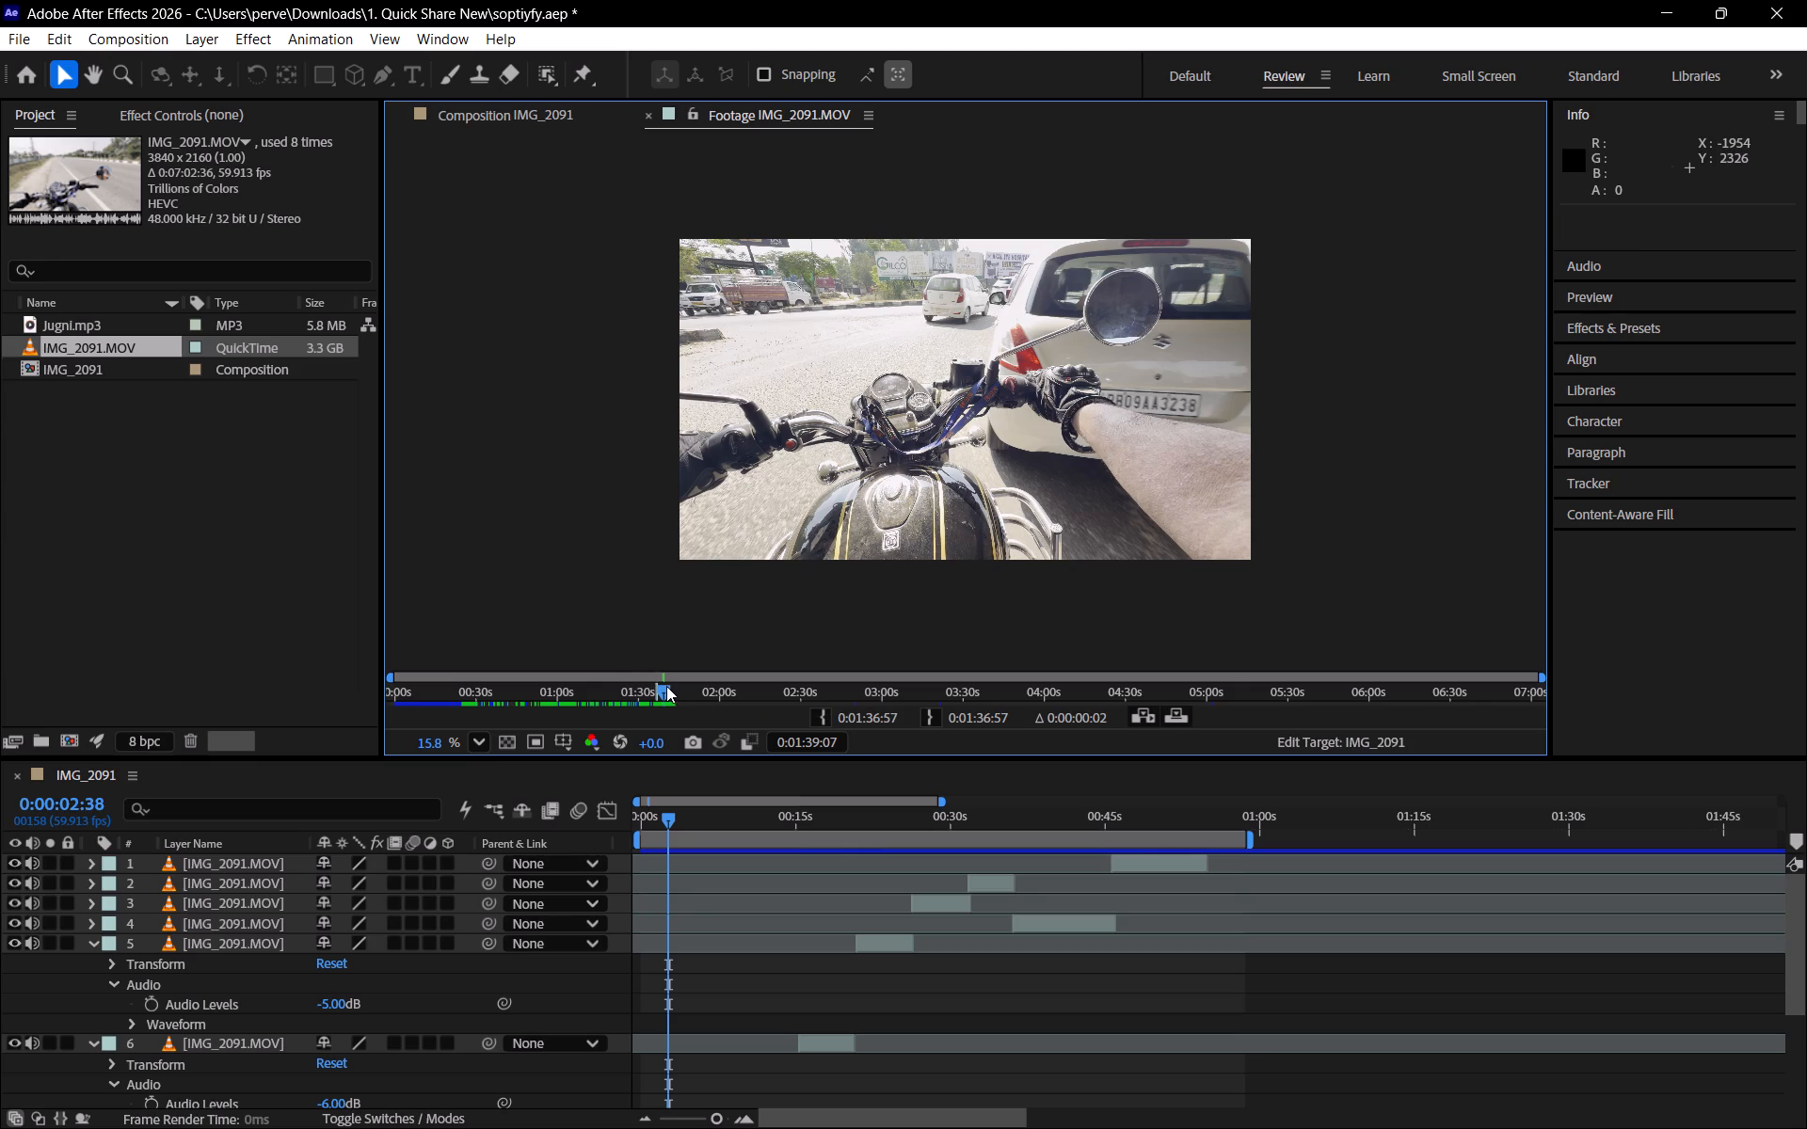
left_click_drag(666, 686, 688, 694)
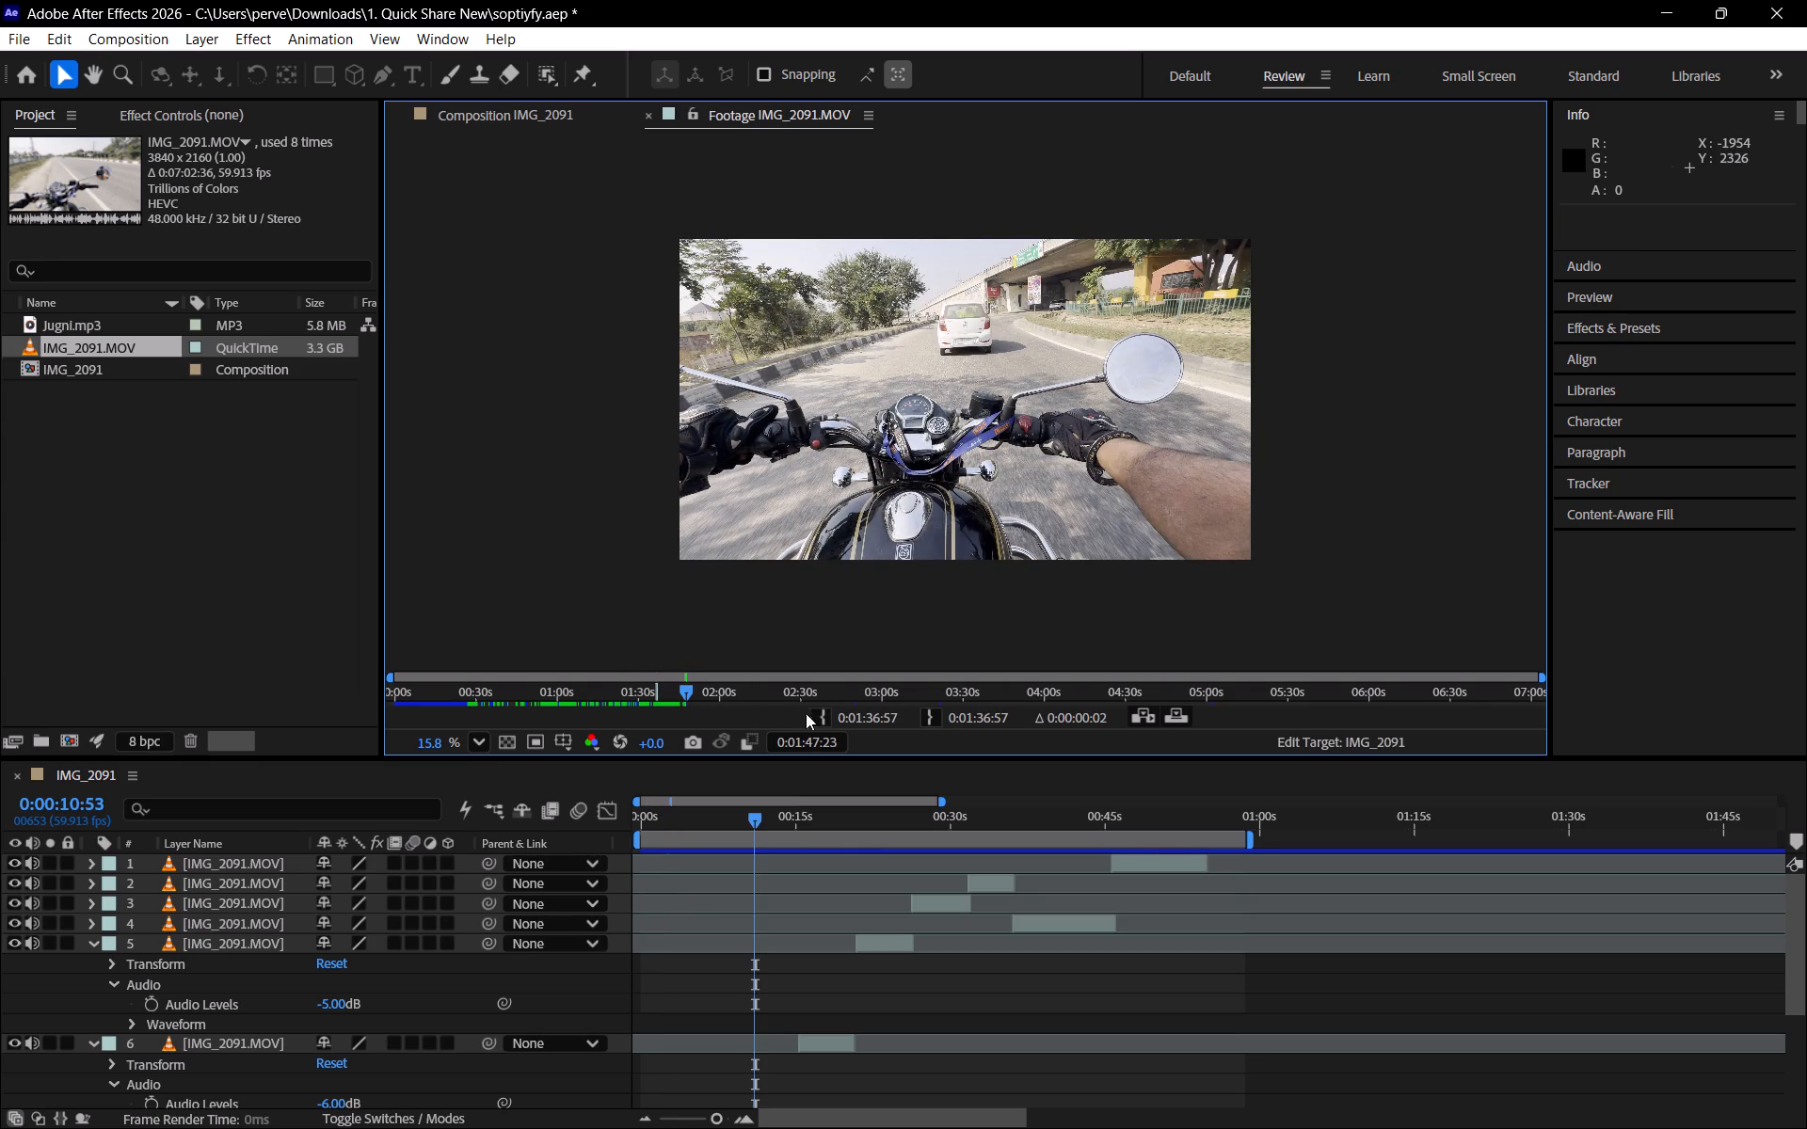
left_click(927, 720)
Replace the layer 7 clip with the newly marked section of IMG_2091.MOV, placed above and directly after the opening clip.
scroll(699, 895, "down", 3)
left_click(776, 979)
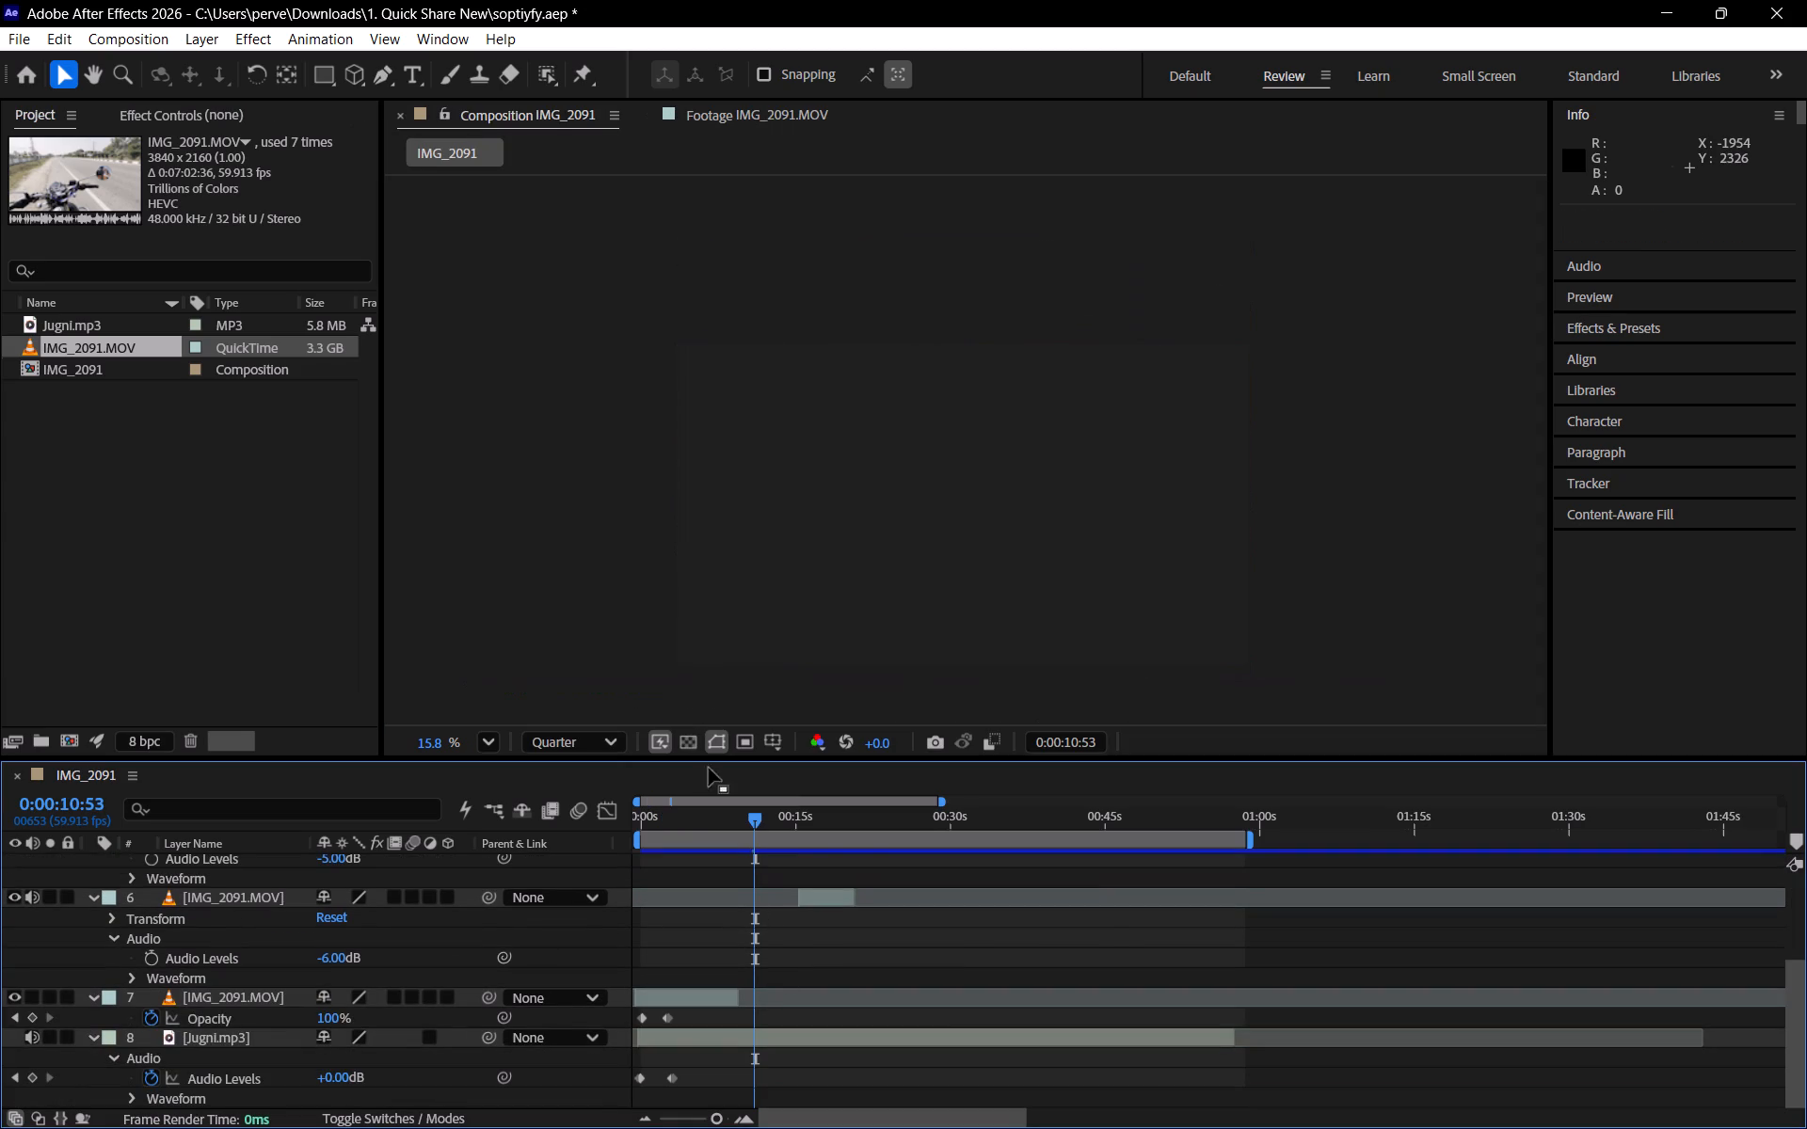
left_click_drag(158, 352, 769, 1023)
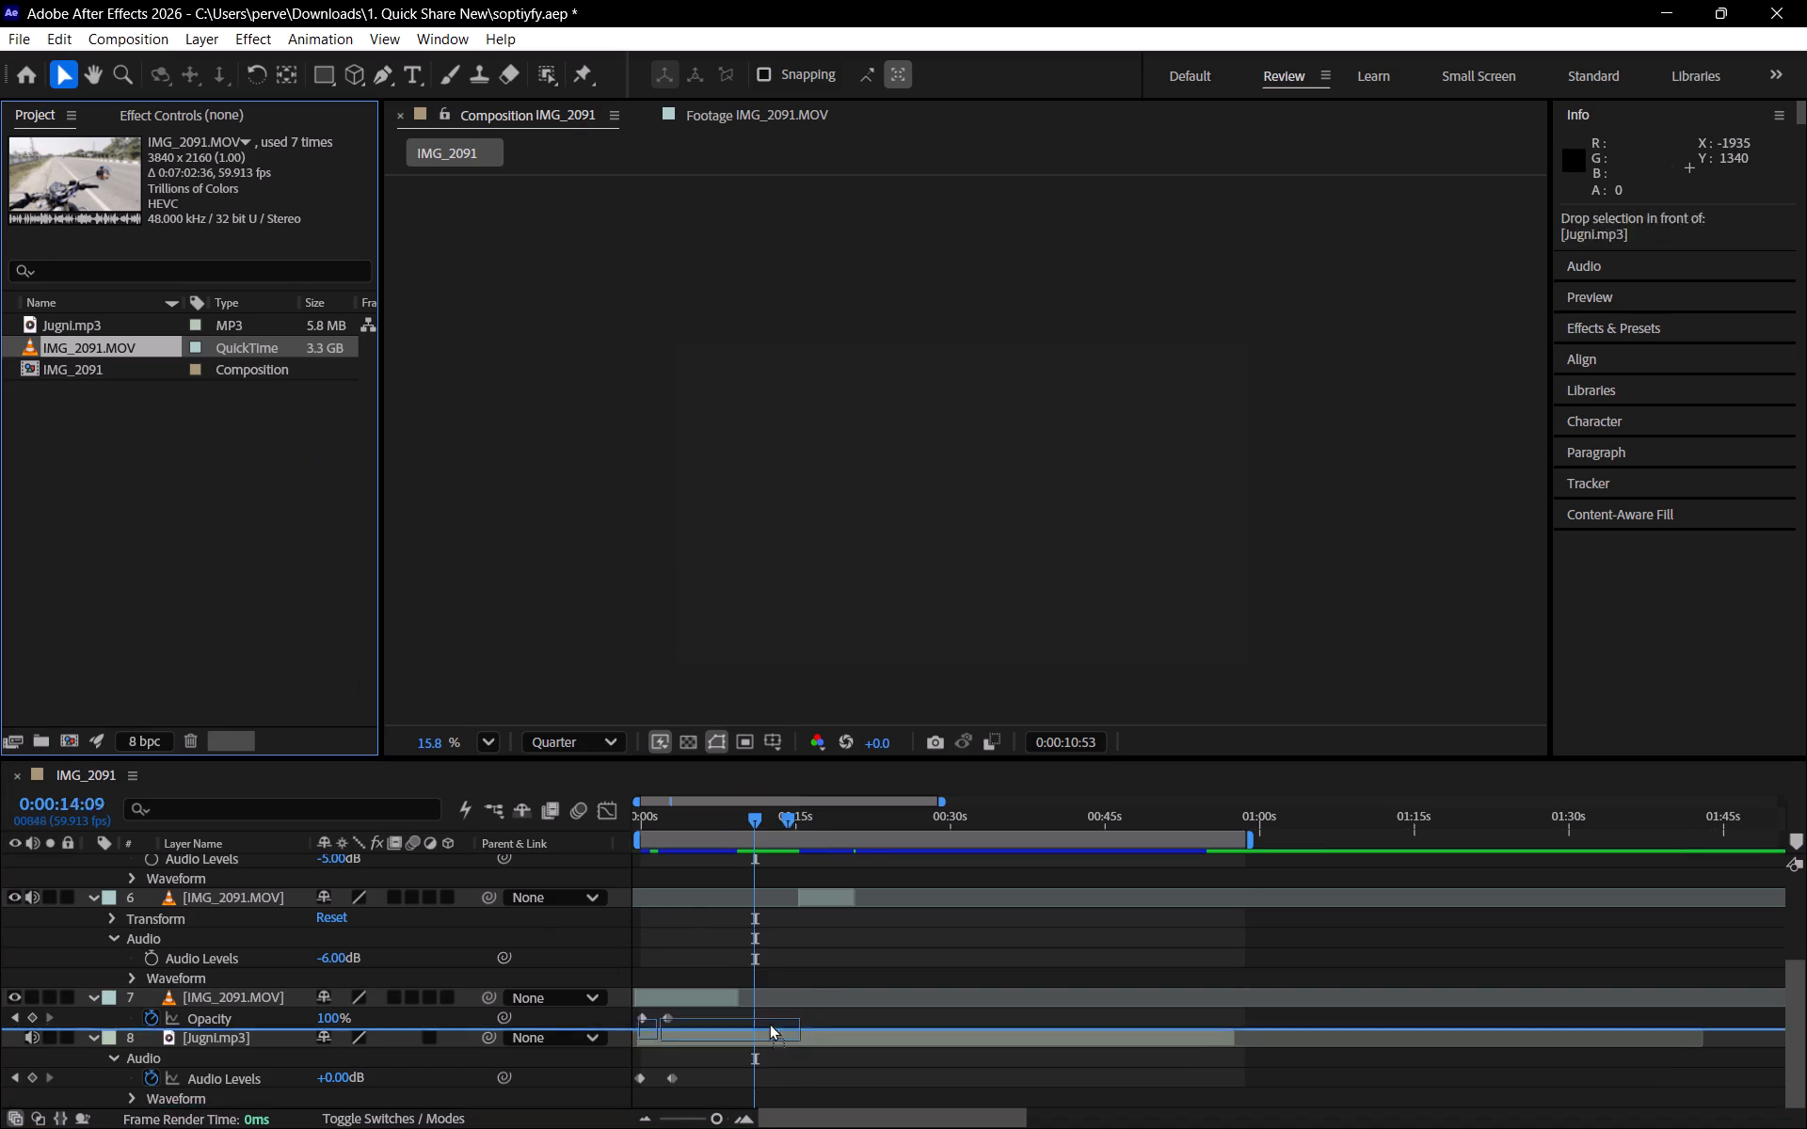
left_click_drag(769, 1023, 745, 978)
left_click_drag(761, 994, 752, 995)
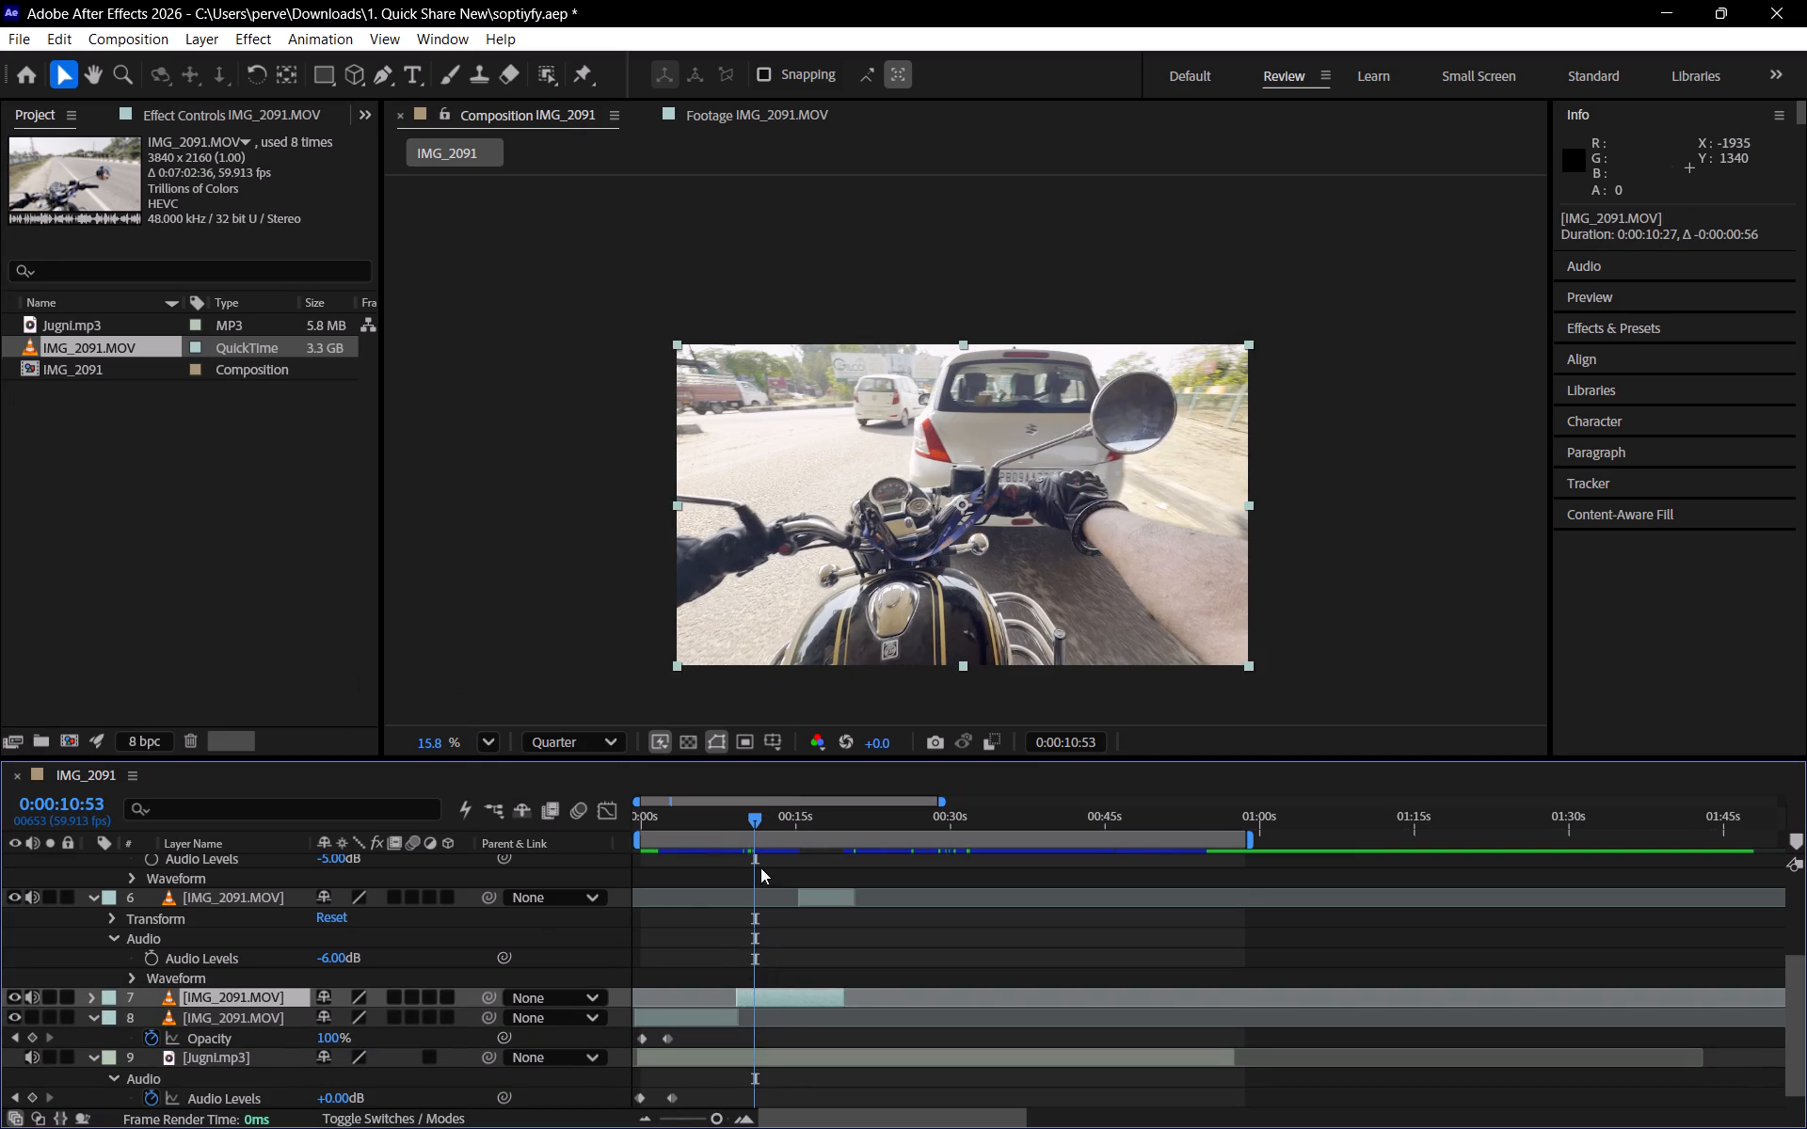
Check the new clip around its overlap with layer 6, and preview the edit from the start to about 0:00:23.
left_click_drag(753, 824, 794, 832)
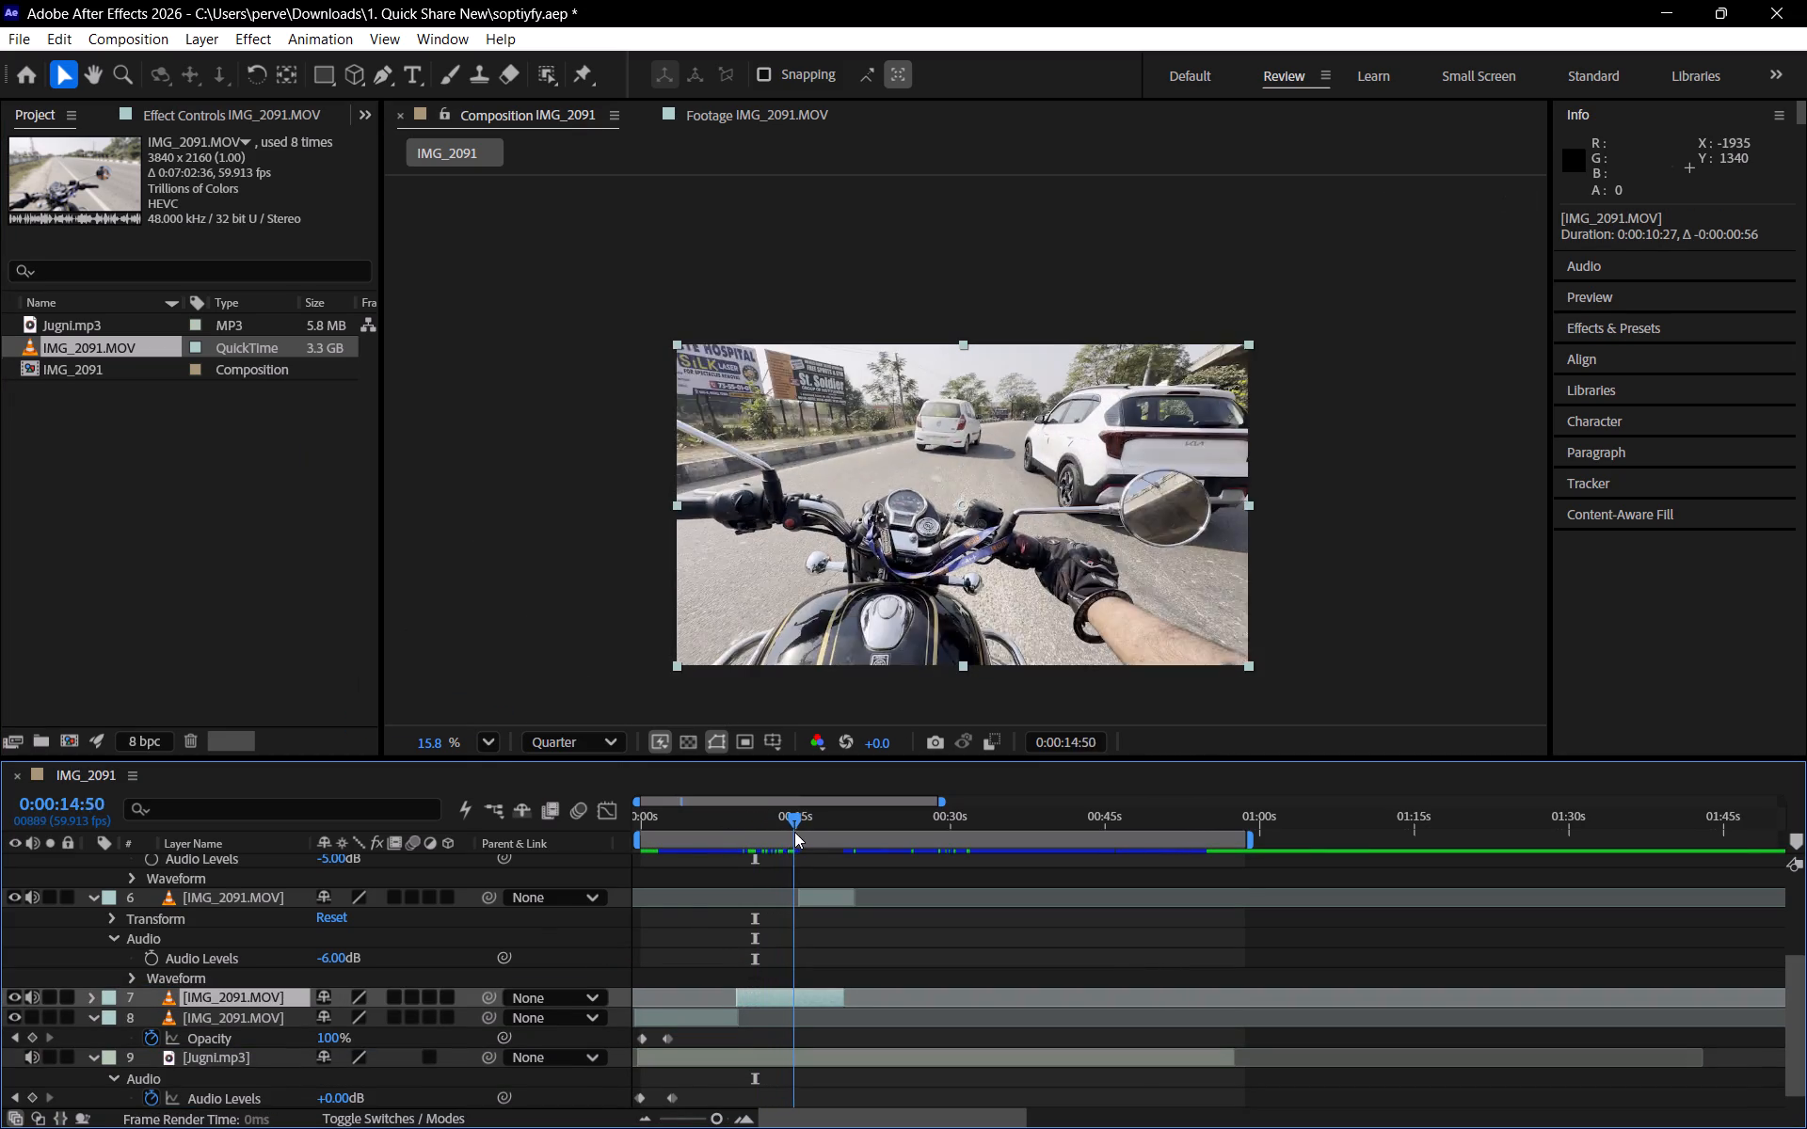
left_click_drag(794, 832, 810, 833)
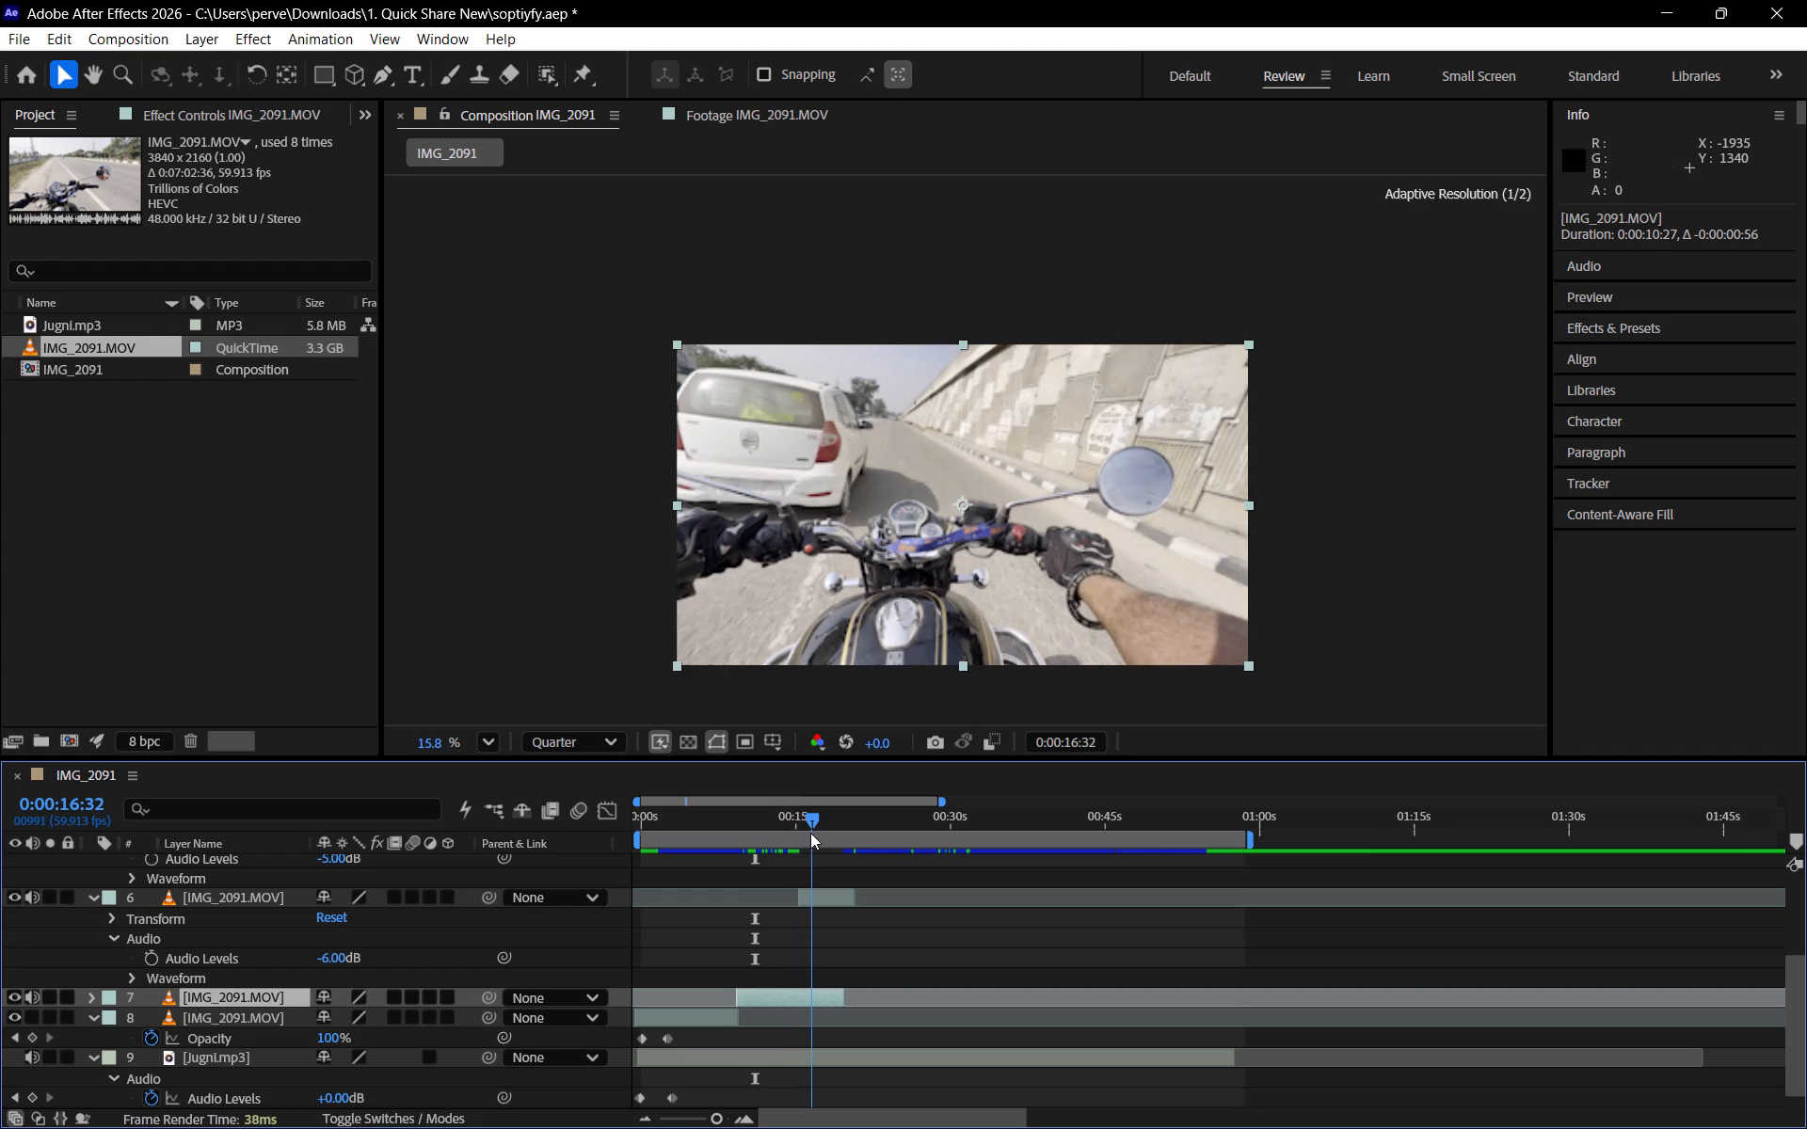
left_click_drag(810, 833, 796, 849)
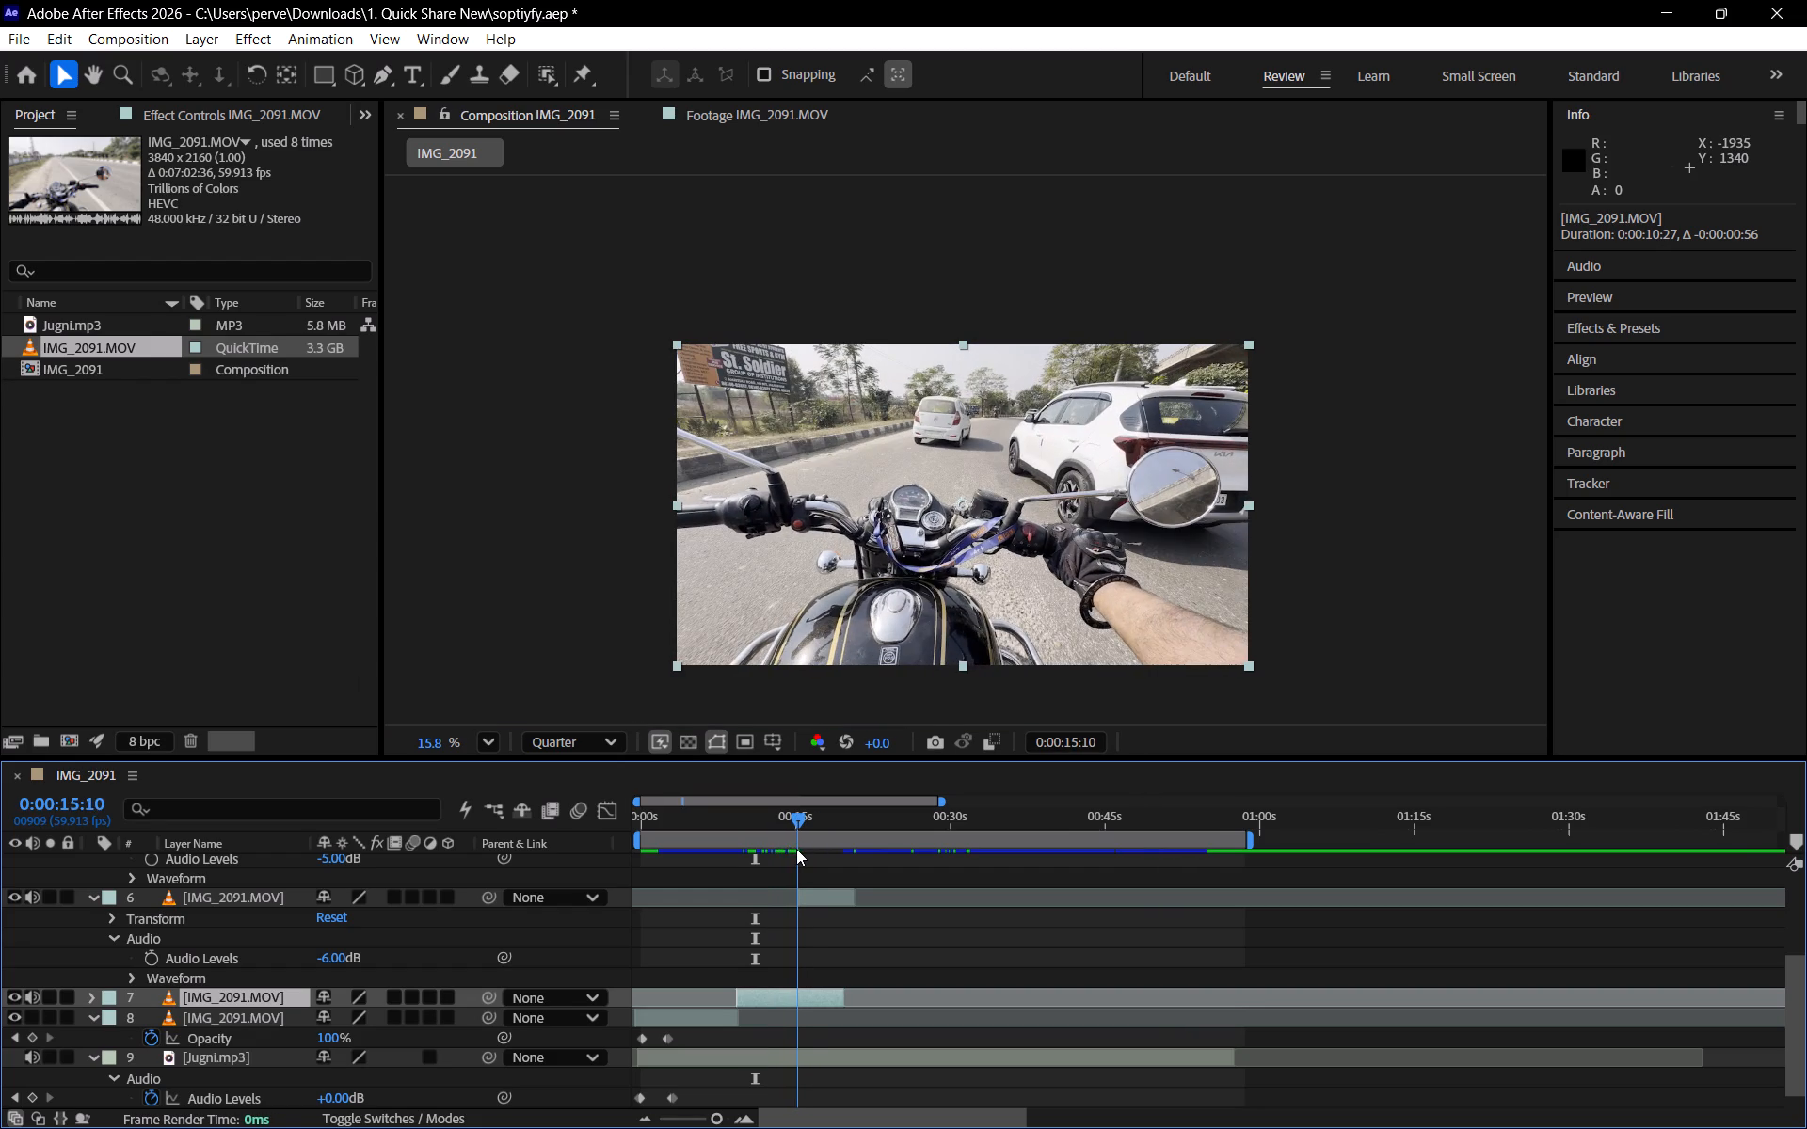
left_click_drag(796, 849, 570, 890)
key("space")
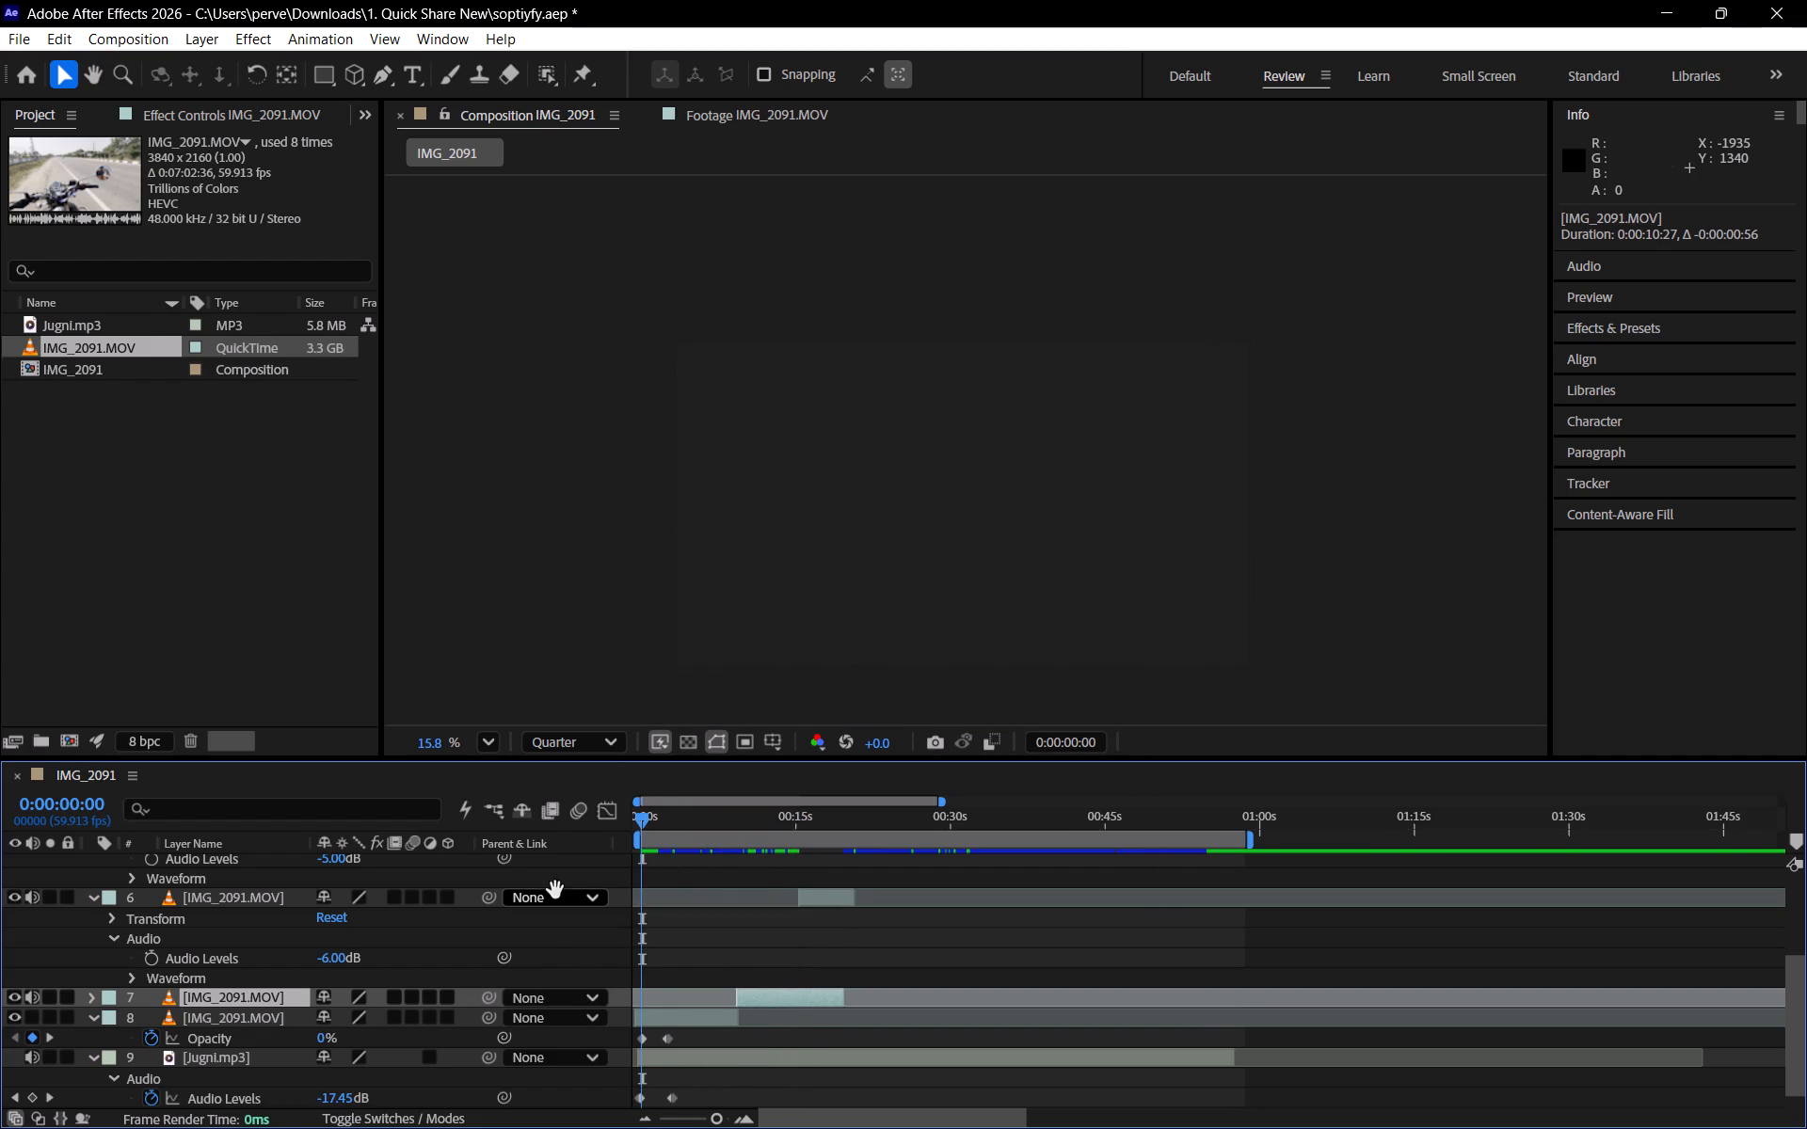
key("space")
key("space")
key("space")
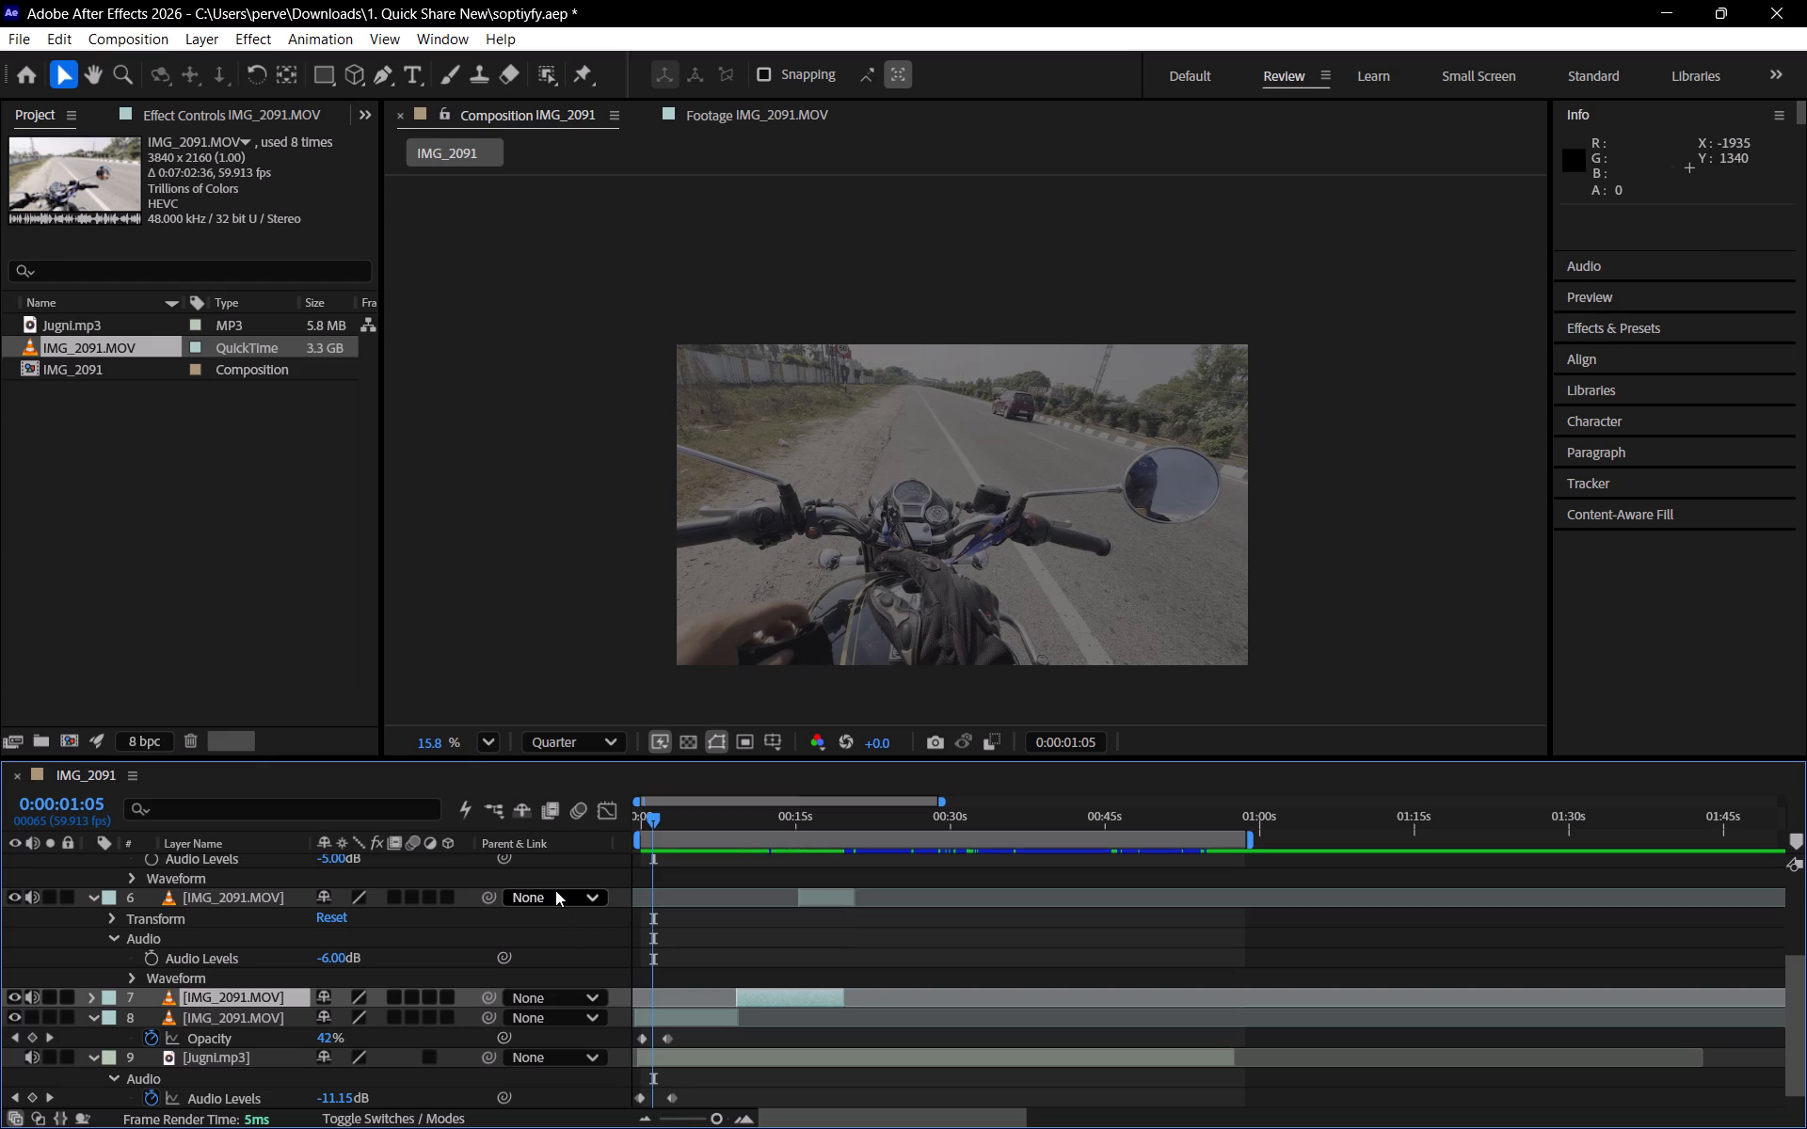
key("space")
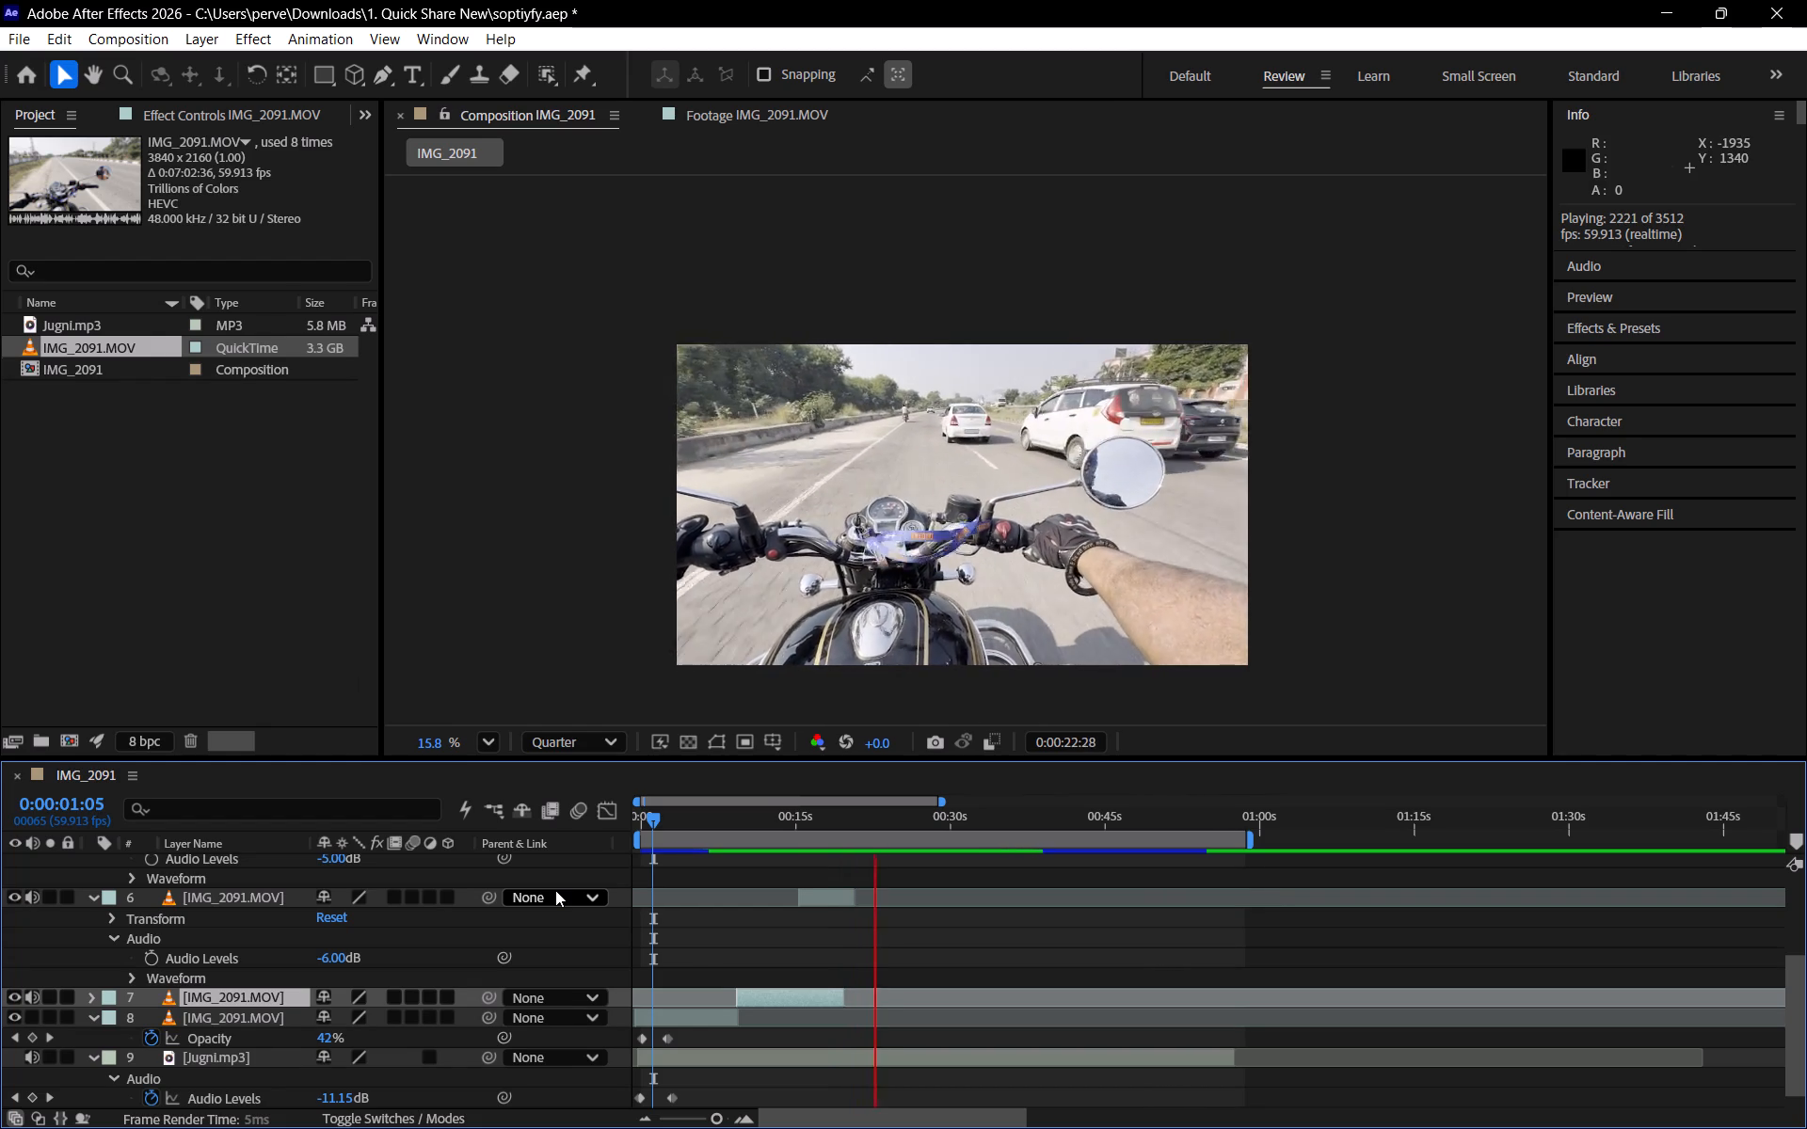
key("space")
Trim the end of the layer 7 clip to 0:00:15:22, where the layer 6 clip starts, giving a duration of 0:00:06:02.
scroll(743, 961, "up", 2, "alt")
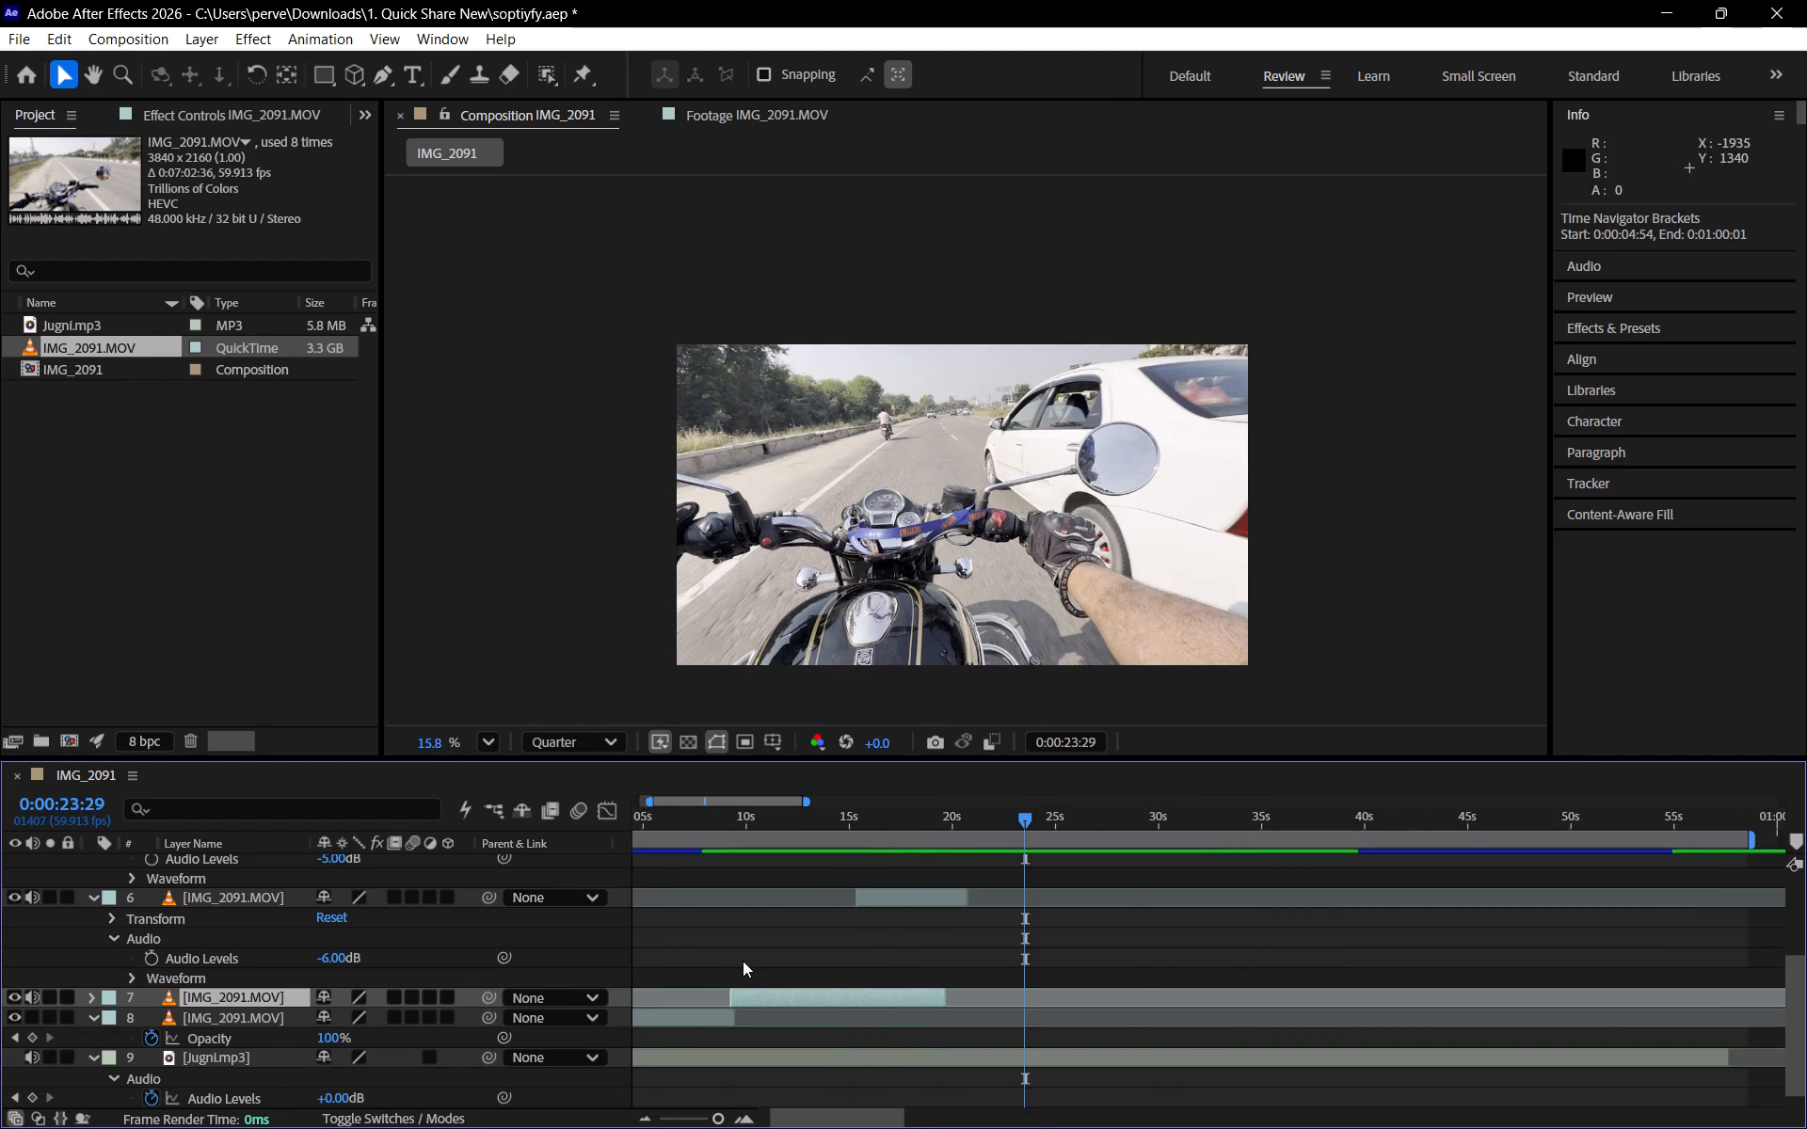
left_click(751, 992)
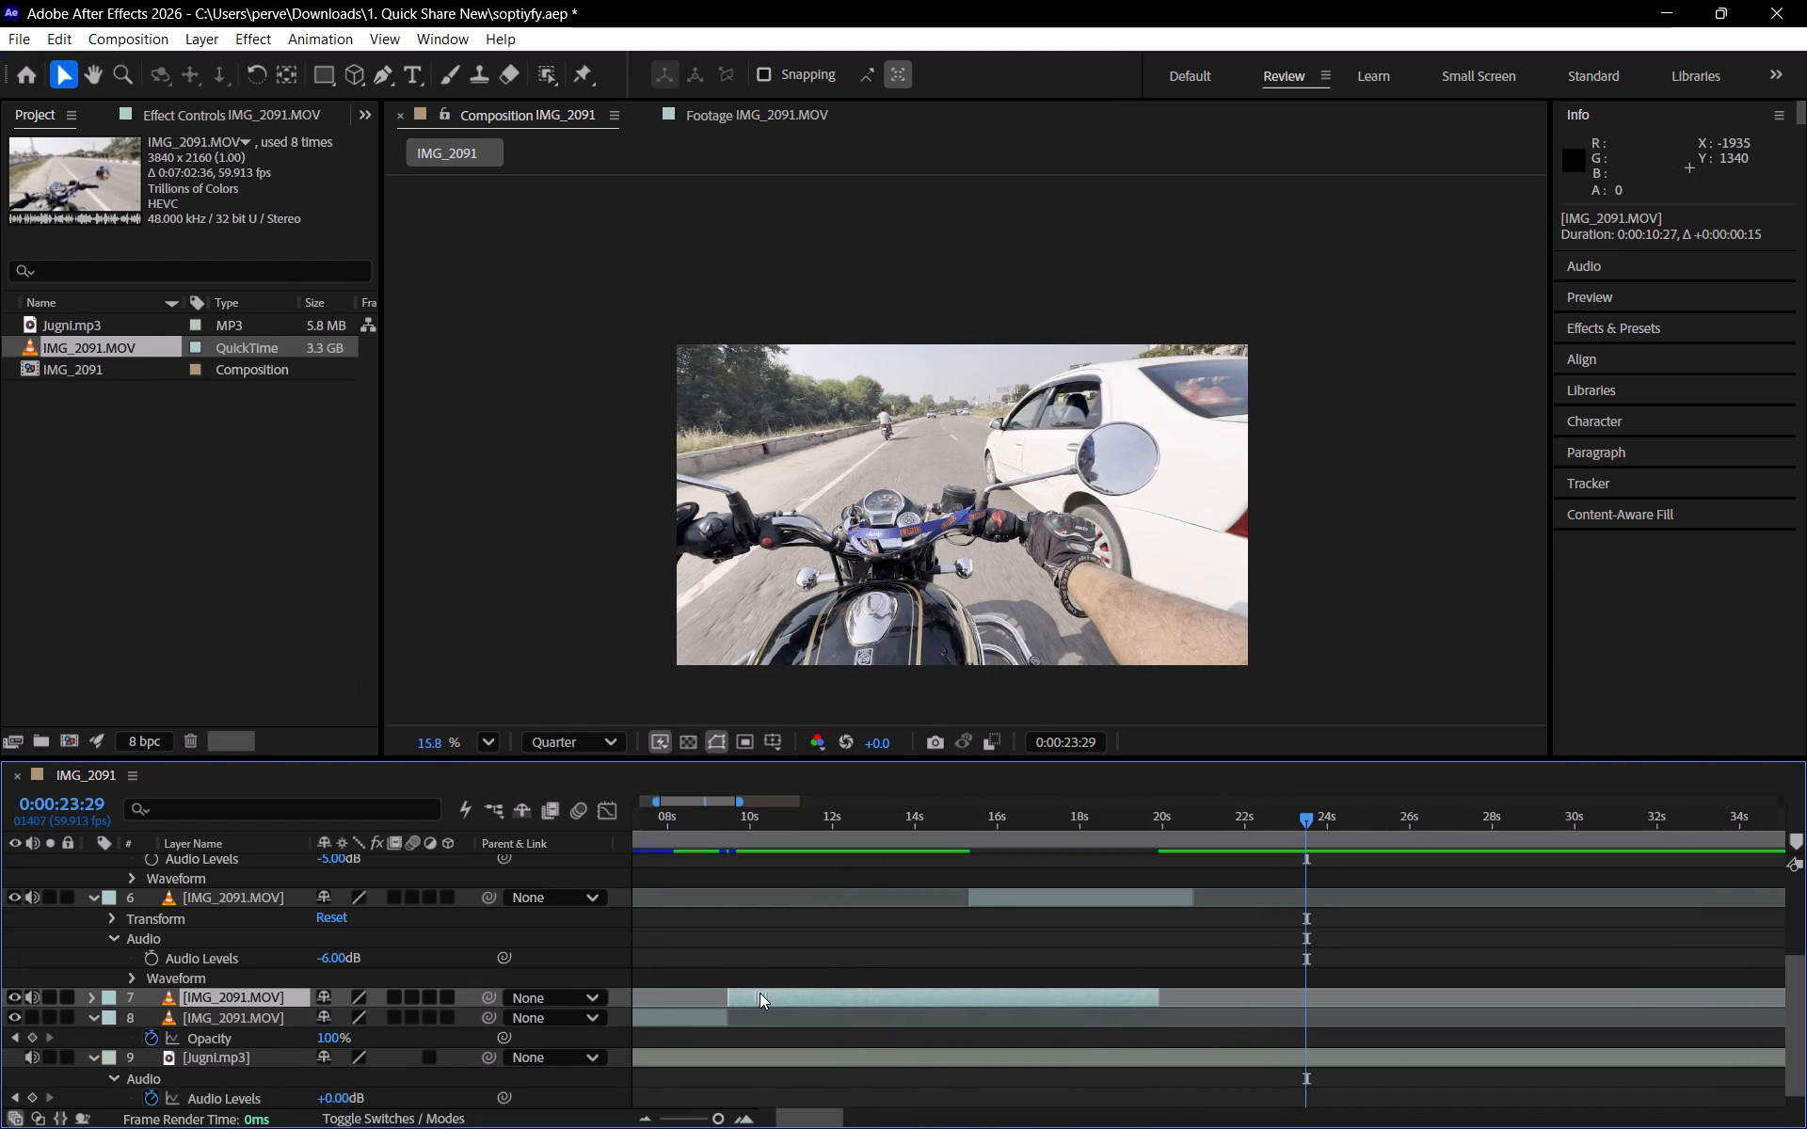
left_click_drag(1153, 1000, 1151, 1000)
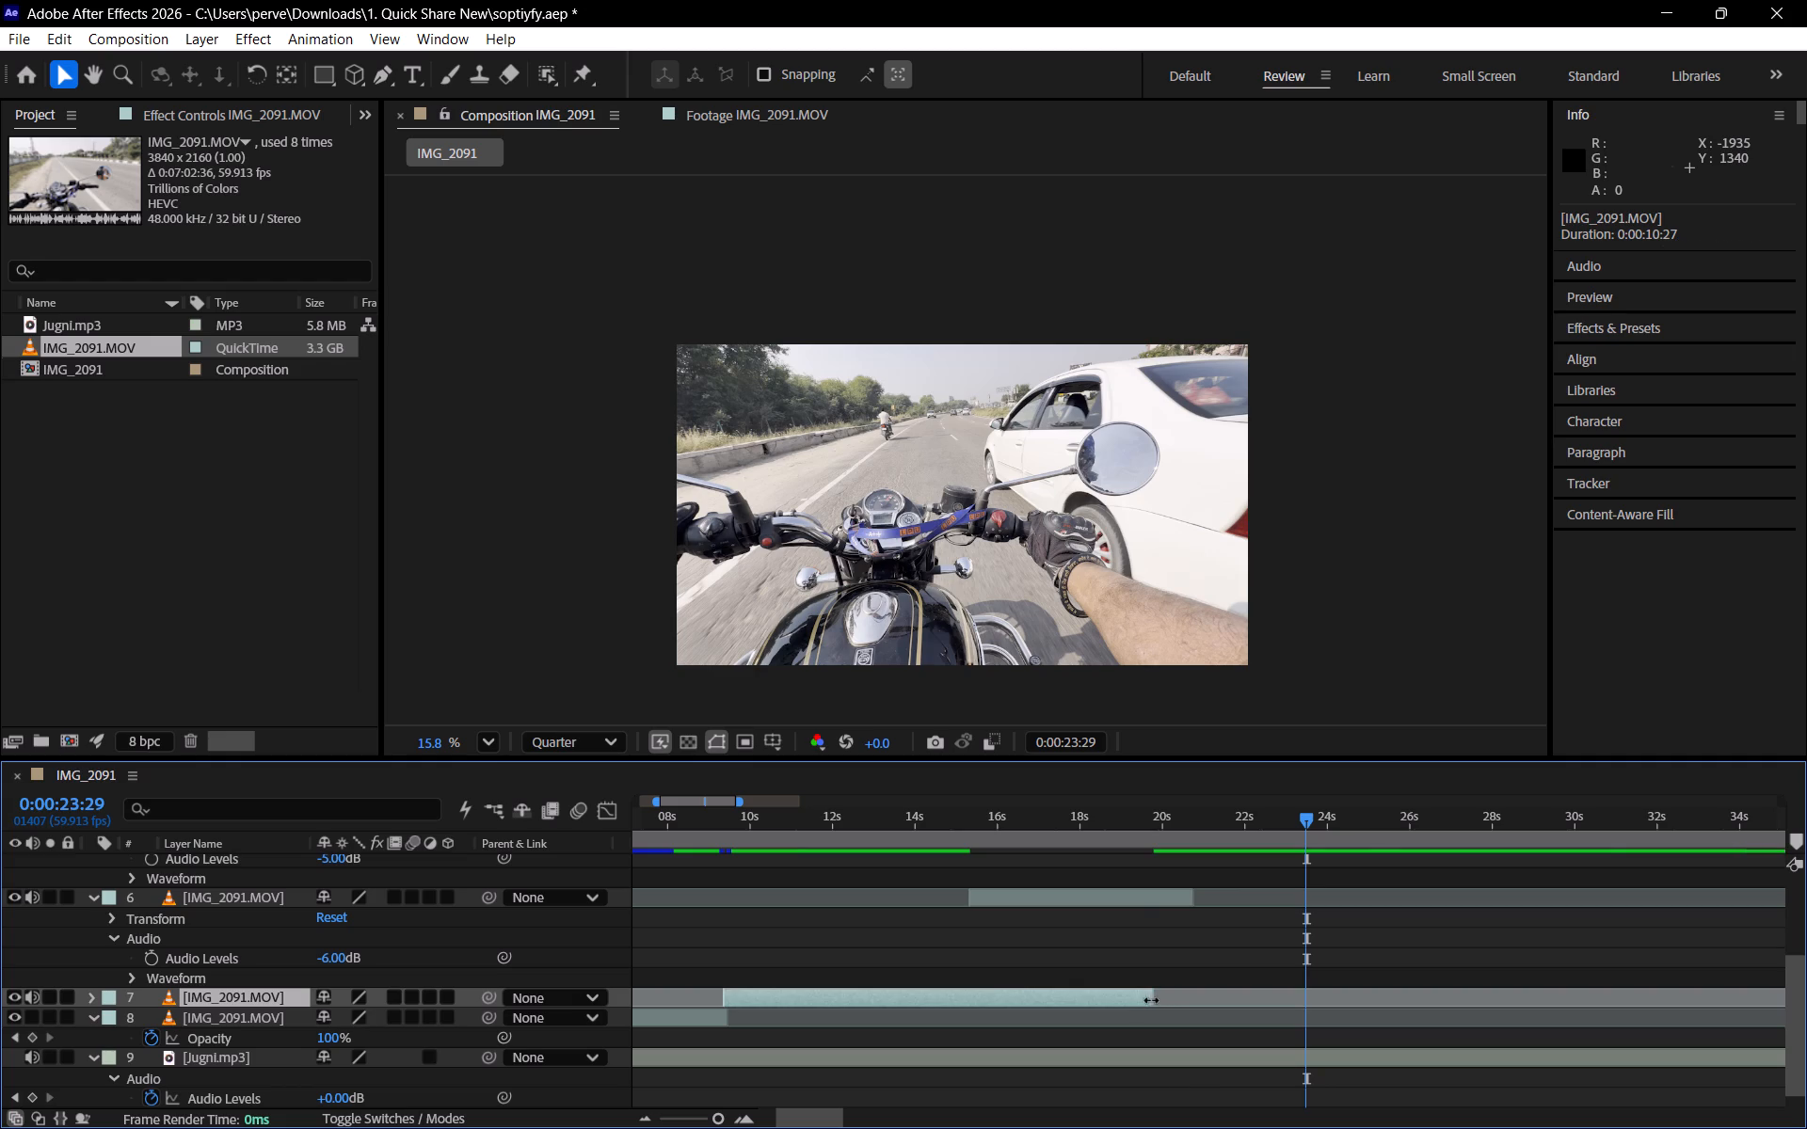
left_click_drag(1151, 1000, 981, 993)
left_click(967, 815)
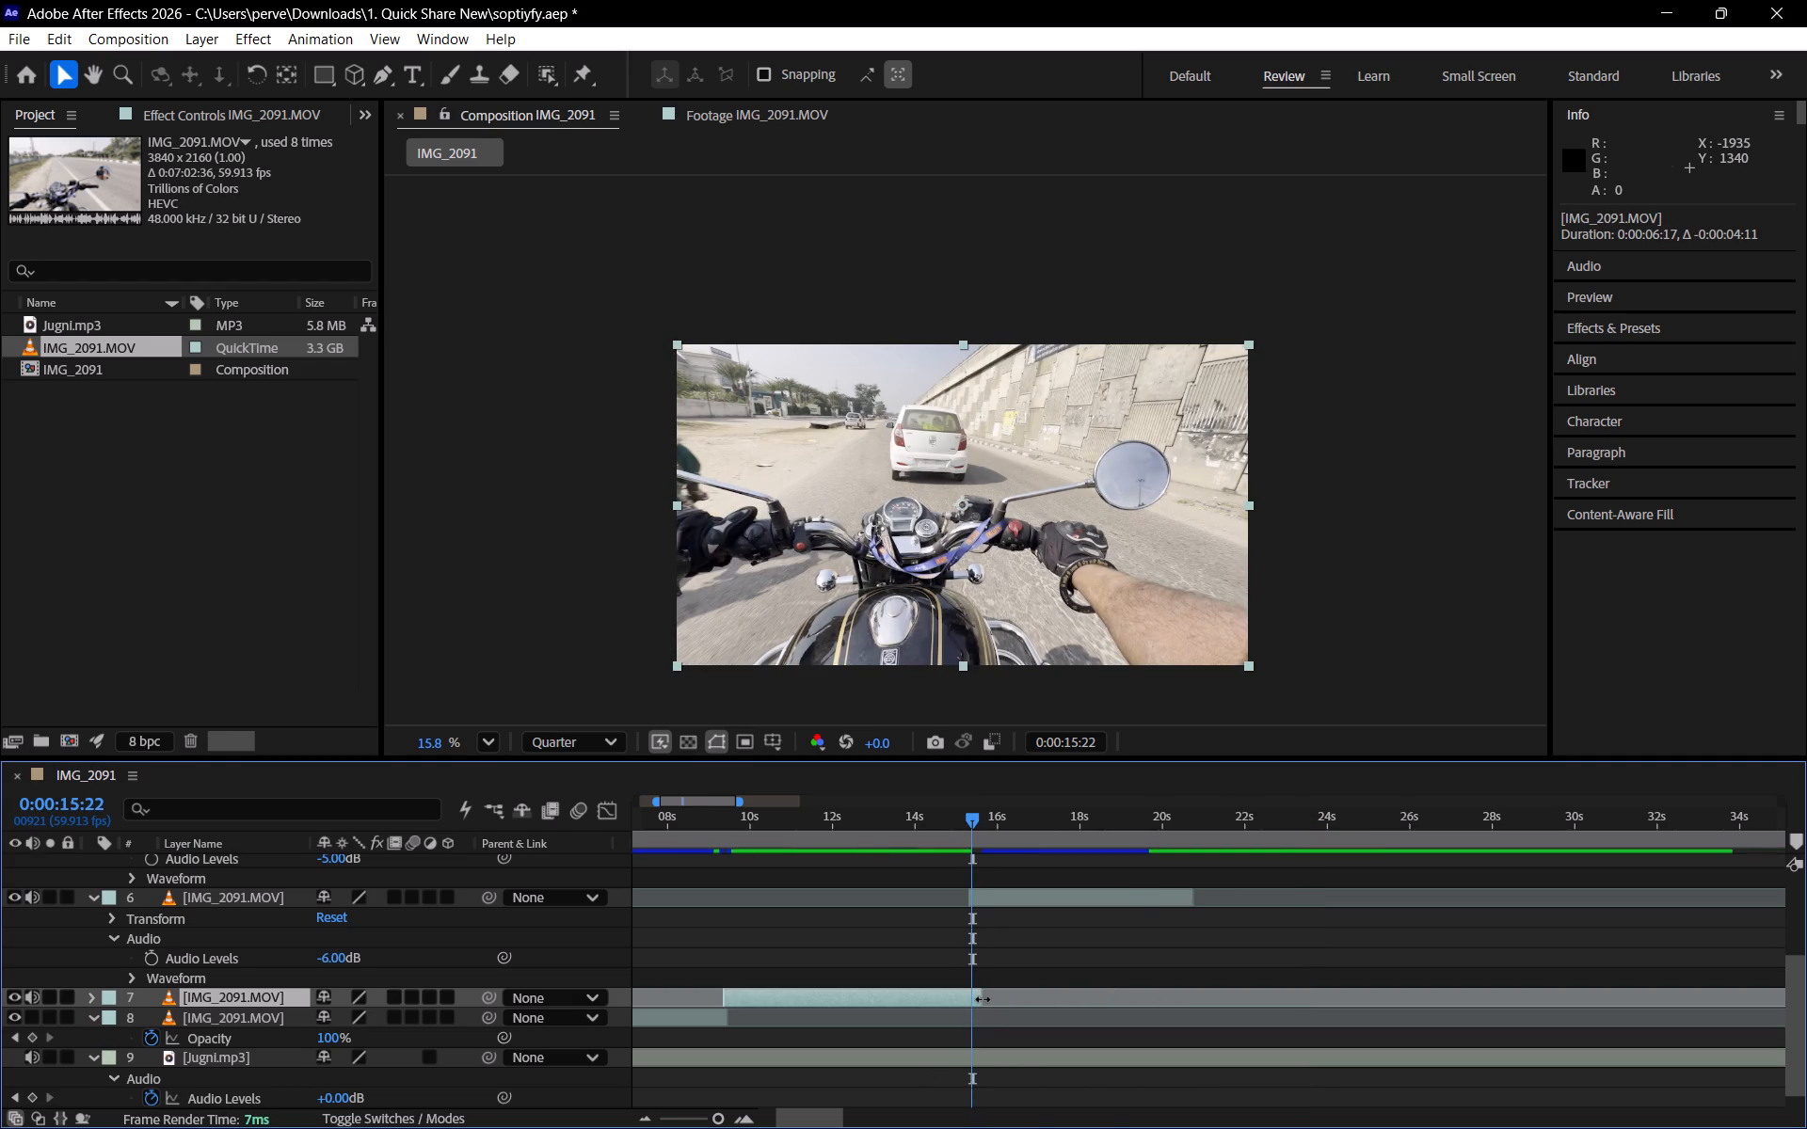
left_click_drag(982, 999, 970, 1001)
Preview the edit from the start to about 0:00:12:56, past the cut from the opening clip to layer 7.
left_click_drag(973, 819, 412, 820)
key("space")
key("space")
key("space")
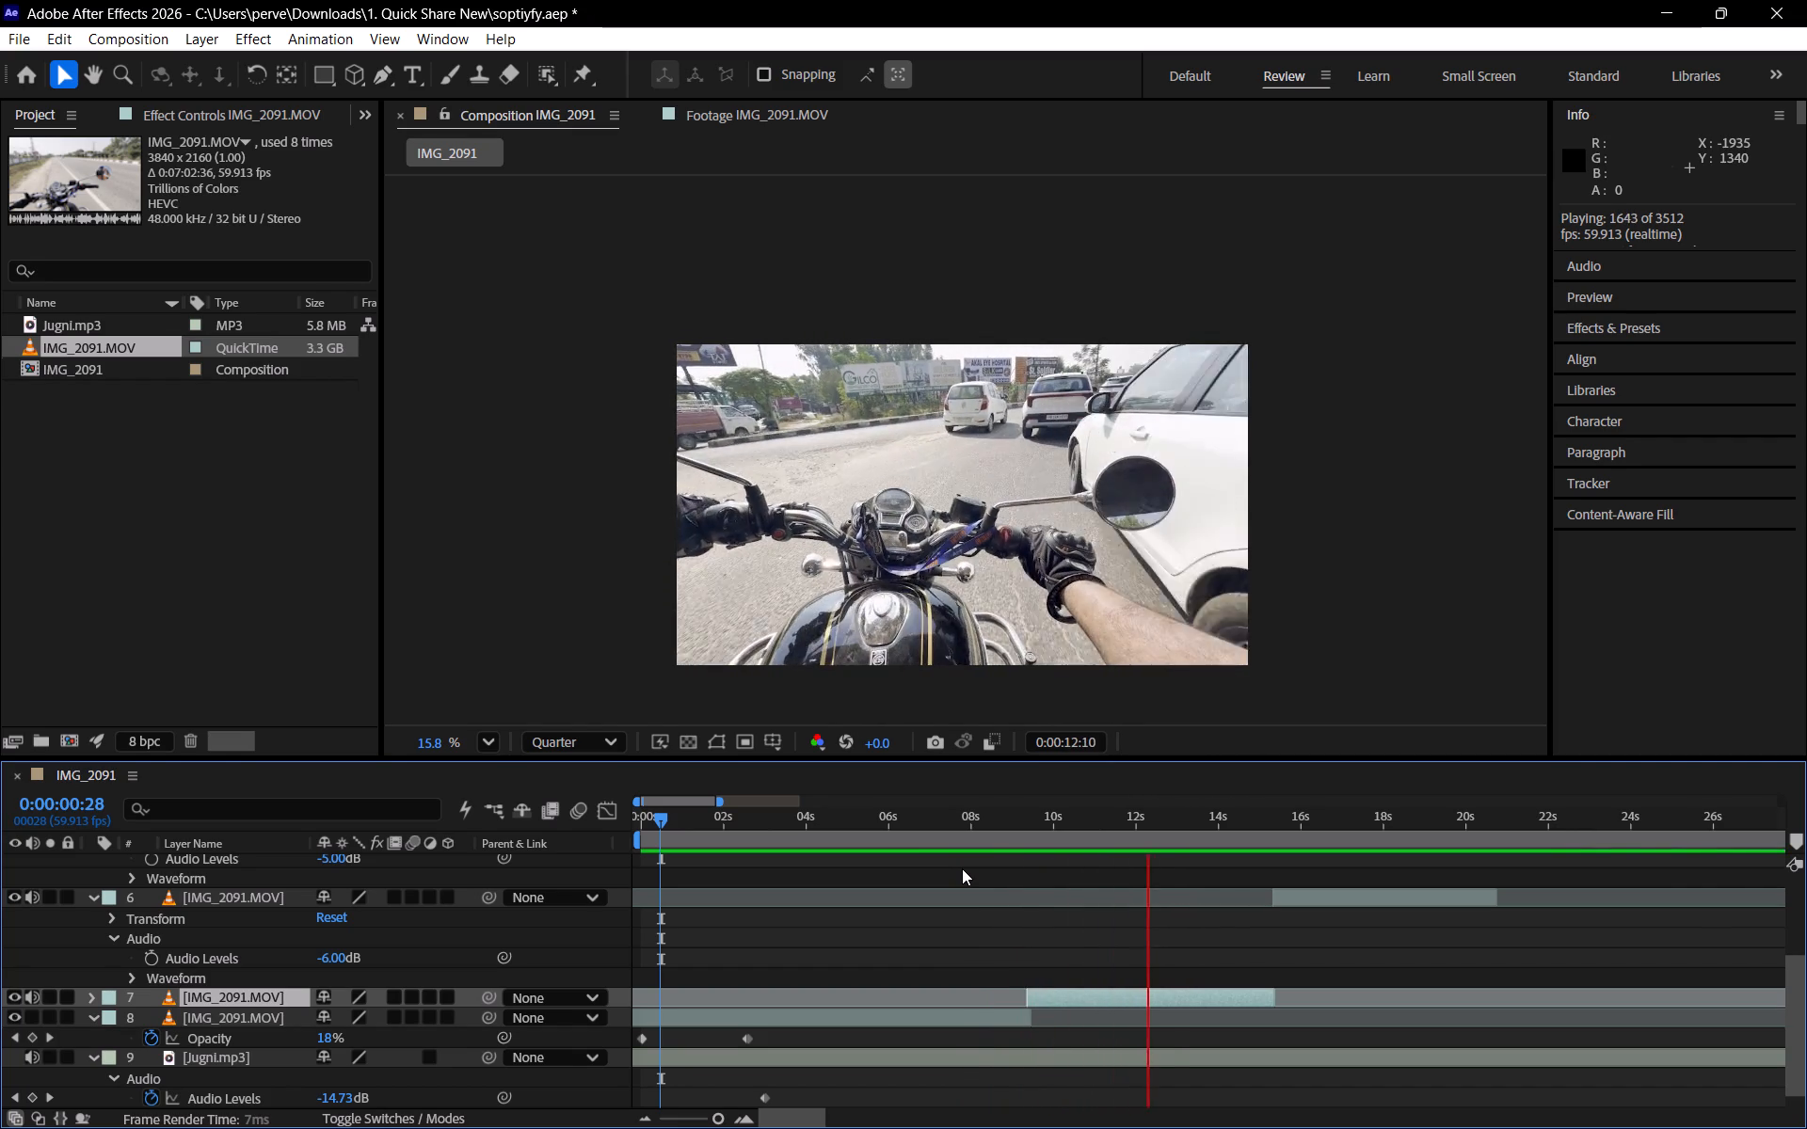
key("space")
Shift the layer 7 clip a few frames later so it starts just after the opening clip ends.
scroll(1094, 960, "up", 2, "alt")
left_click_drag(1026, 996, 1040, 999)
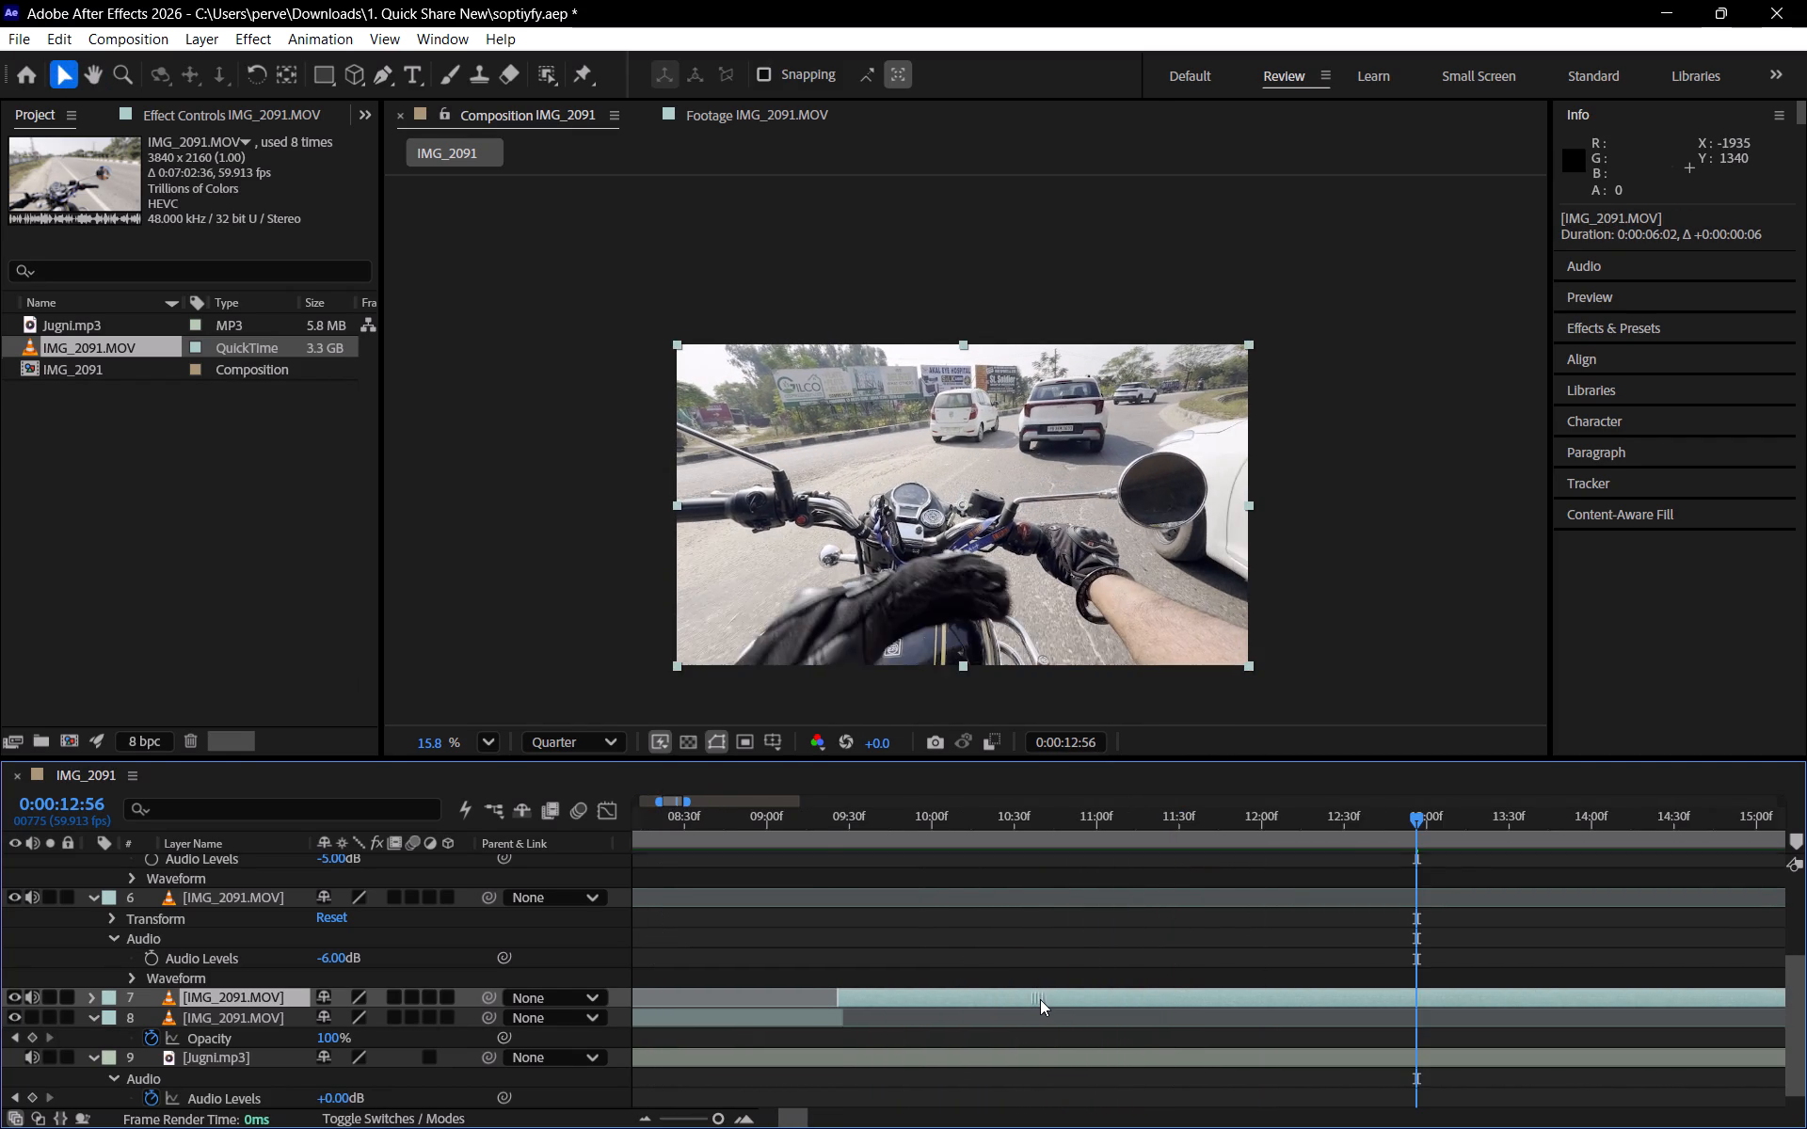
left_click_drag(1040, 999, 1047, 1003)
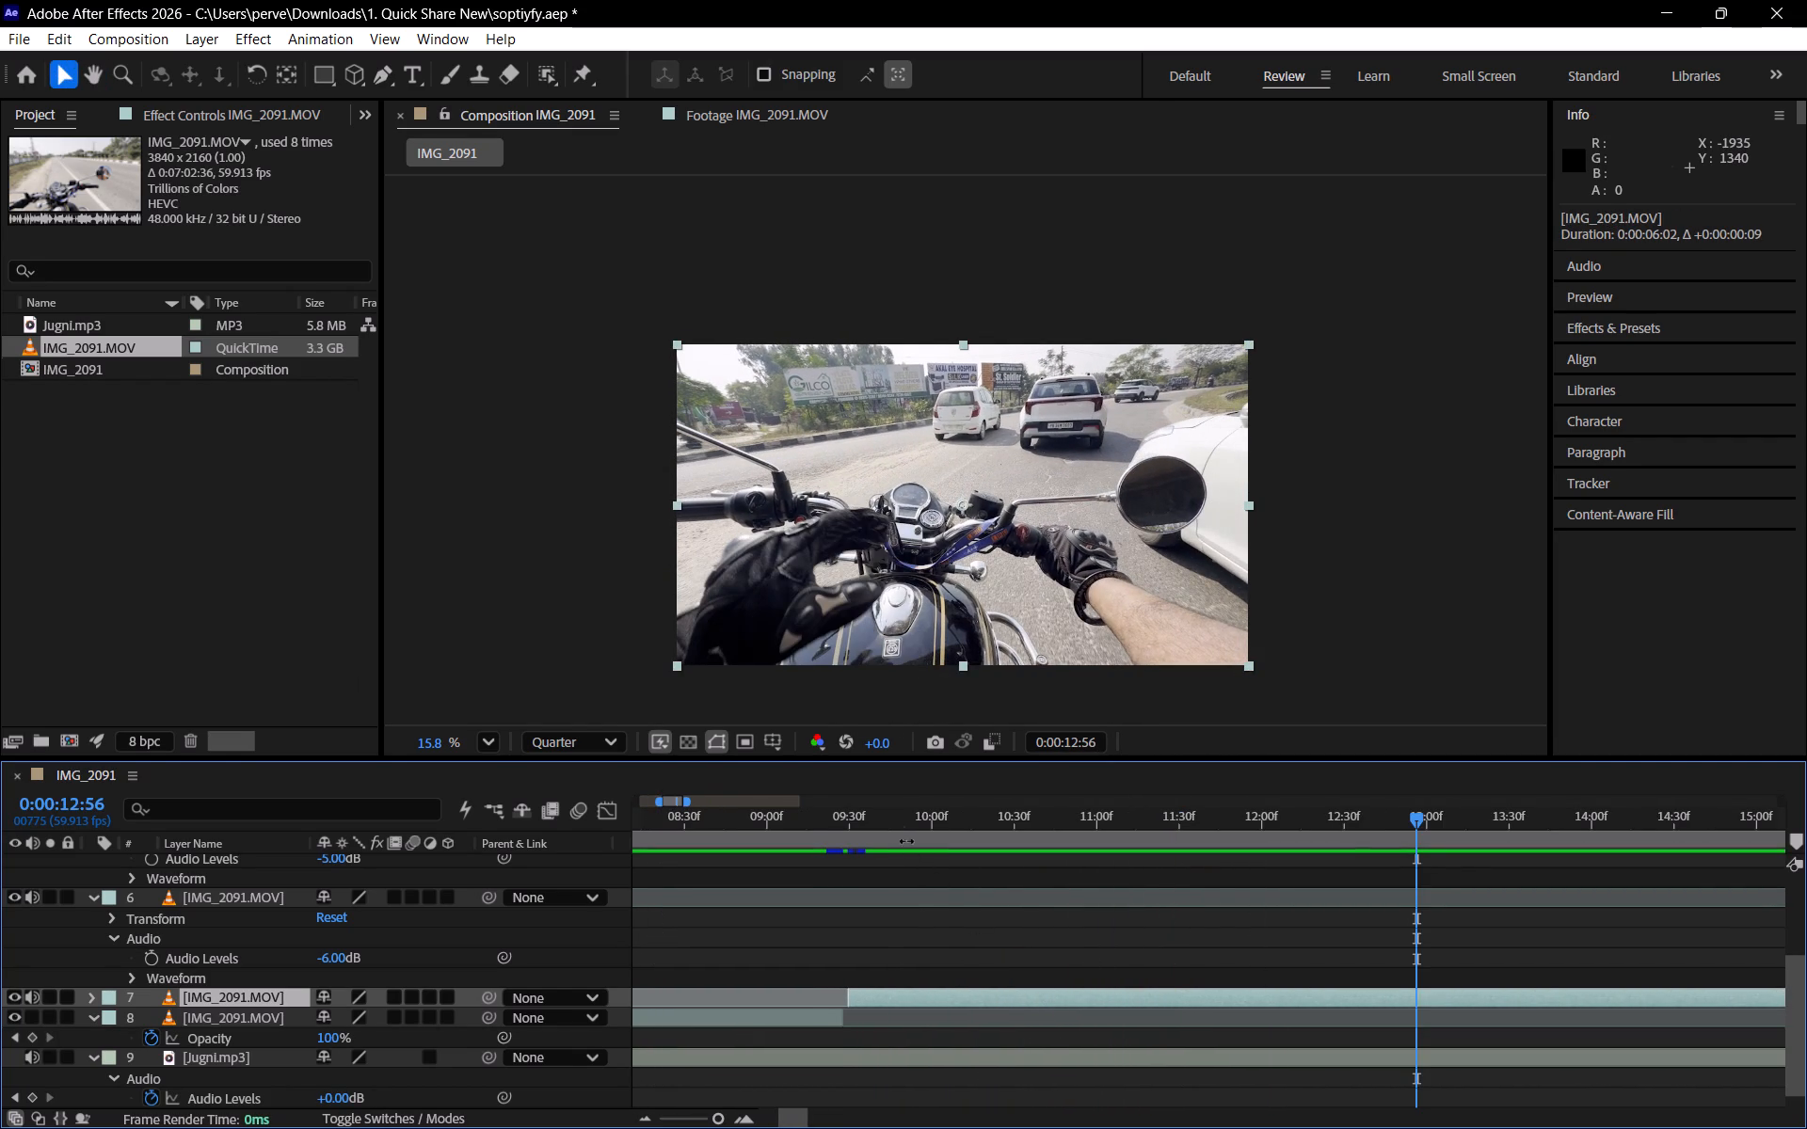
left_click_drag(890, 819, 840, 800)
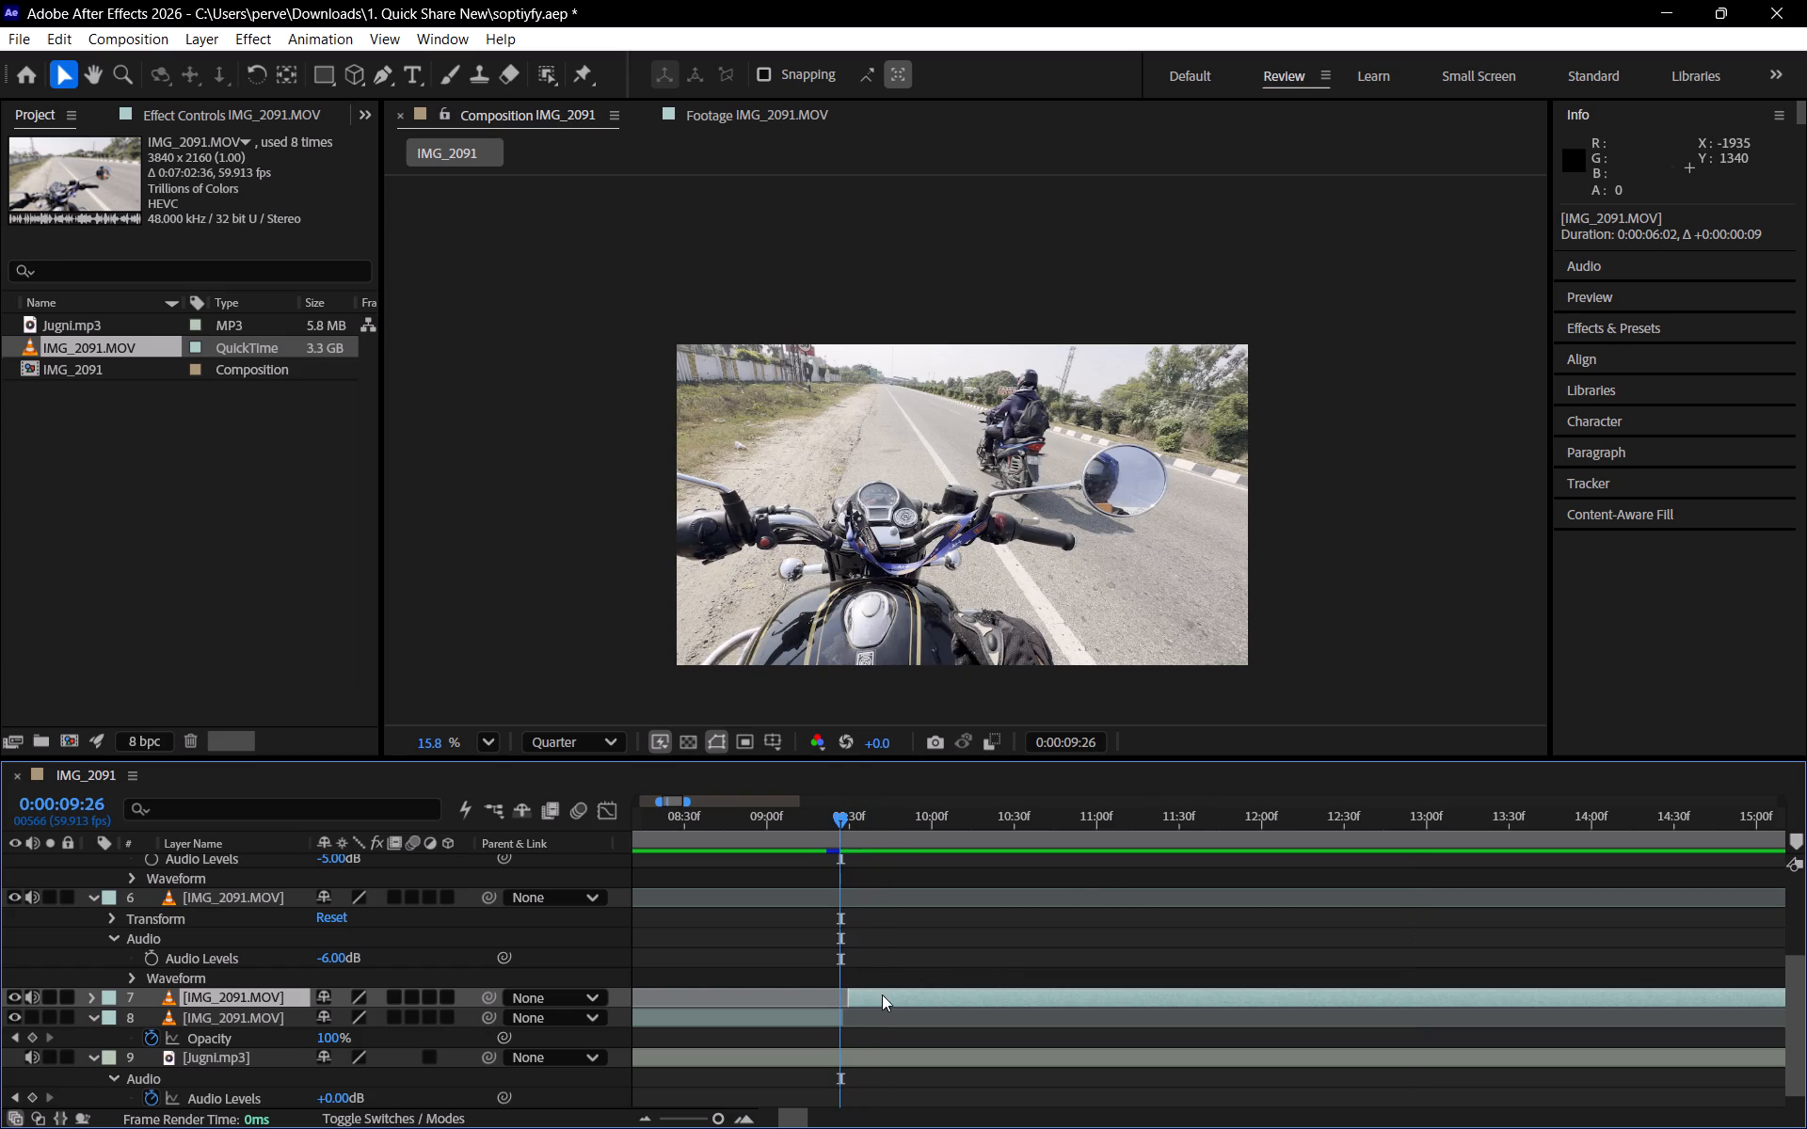
scroll(888, 1003, "up", 4, "alt")
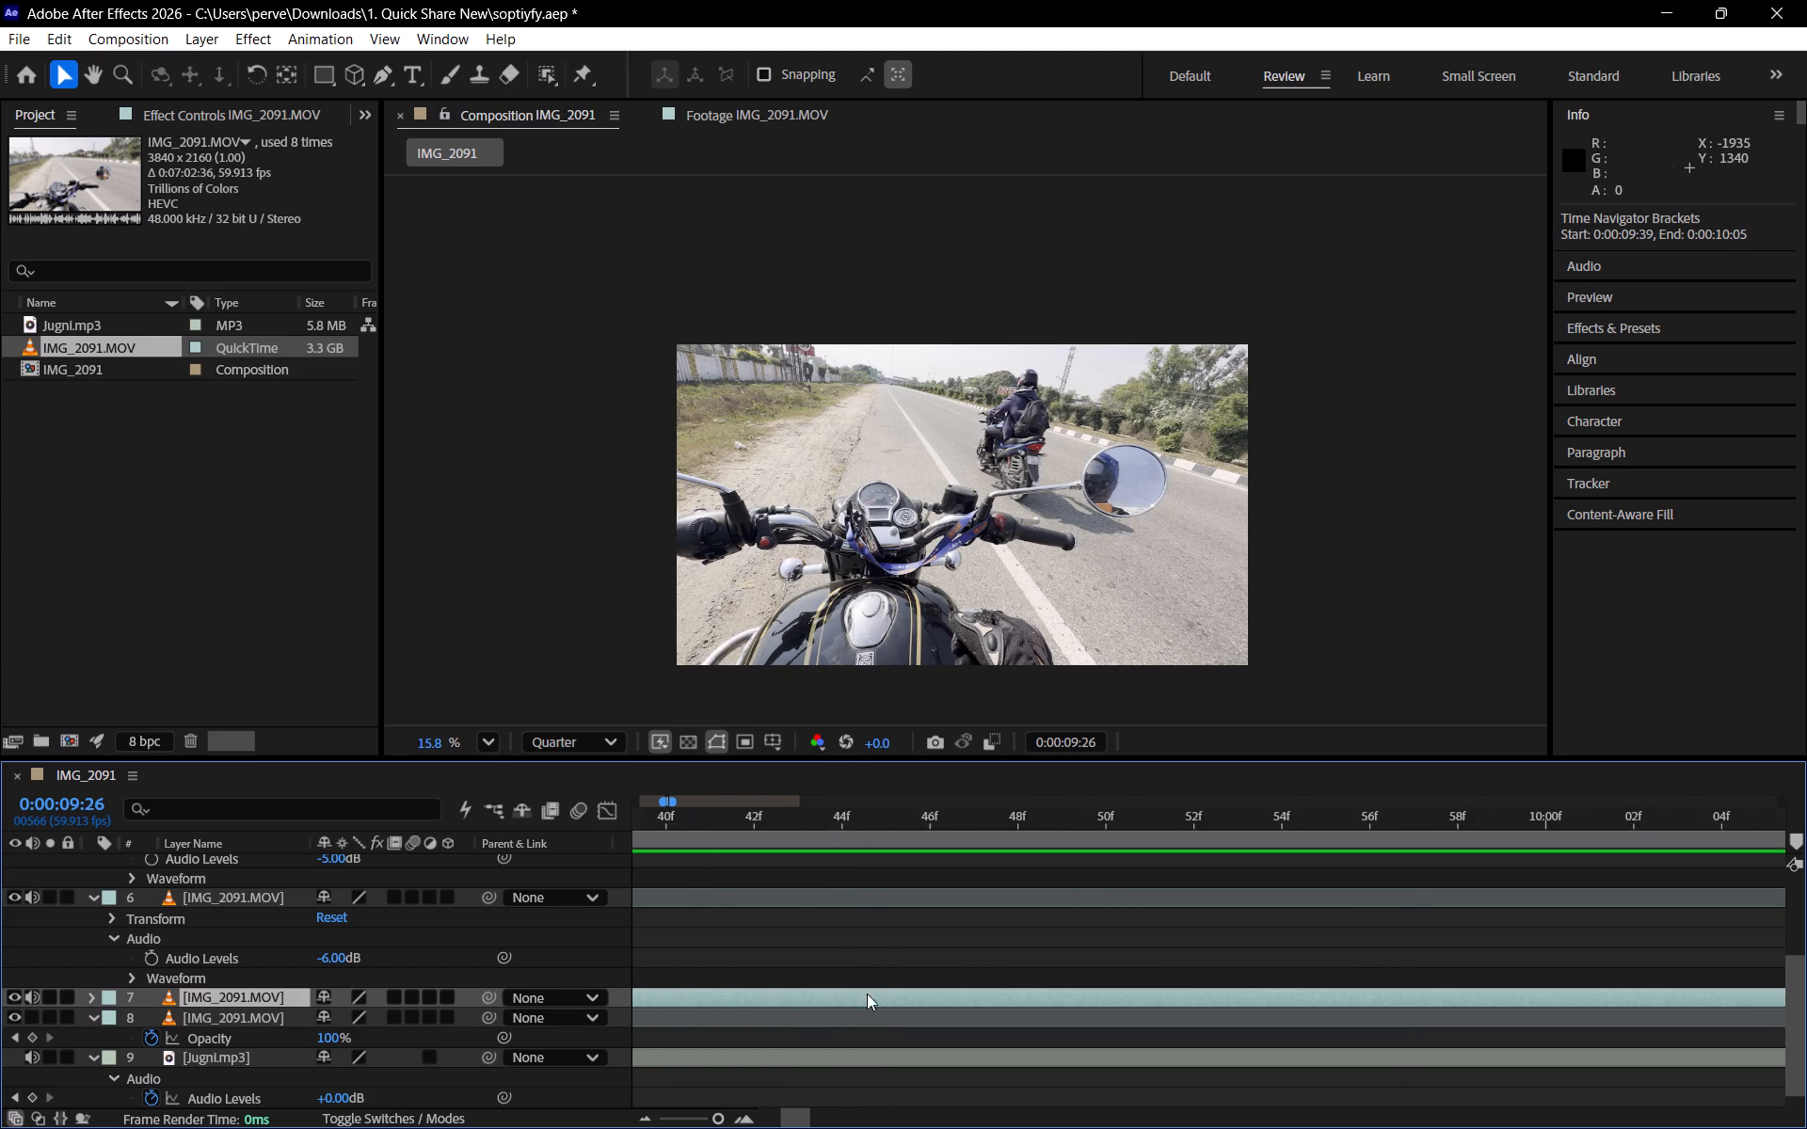
middle_click_drag(792, 962, 1308, 932)
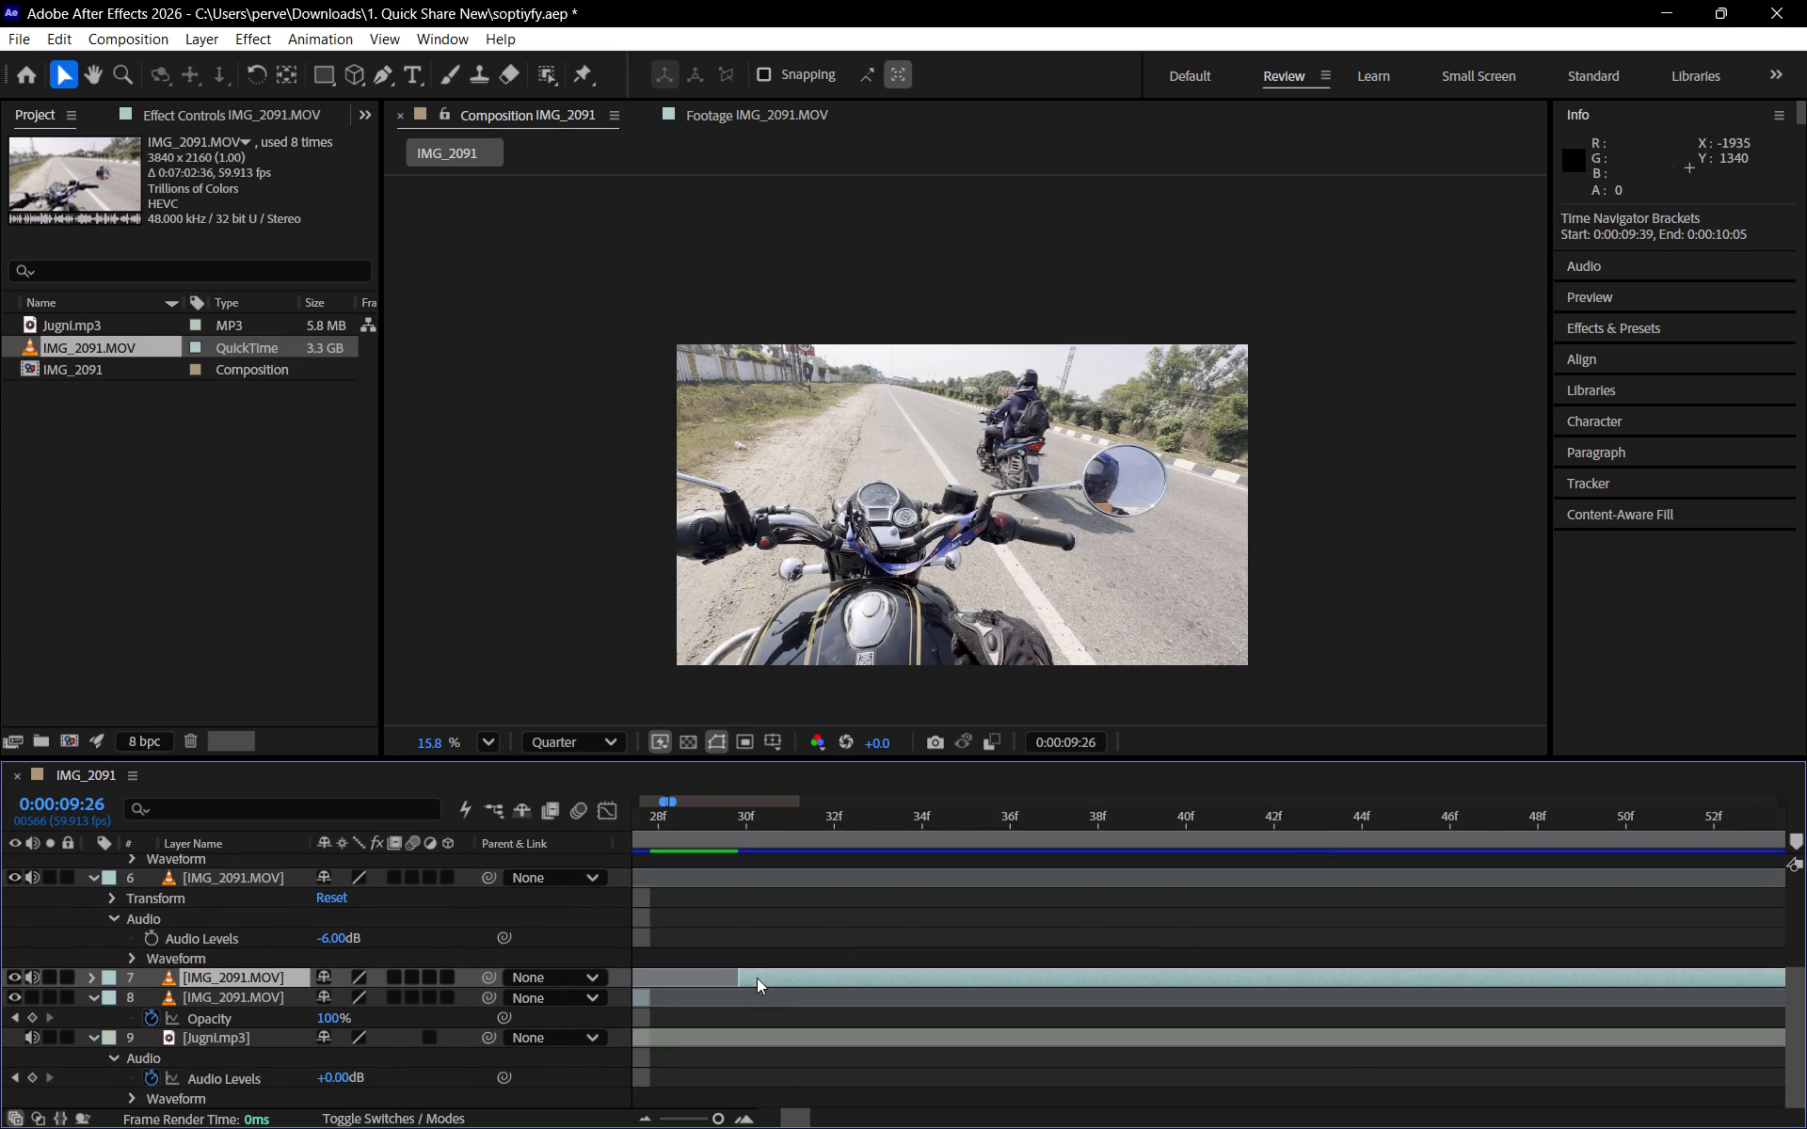
left_click_drag(756, 974, 695, 982)
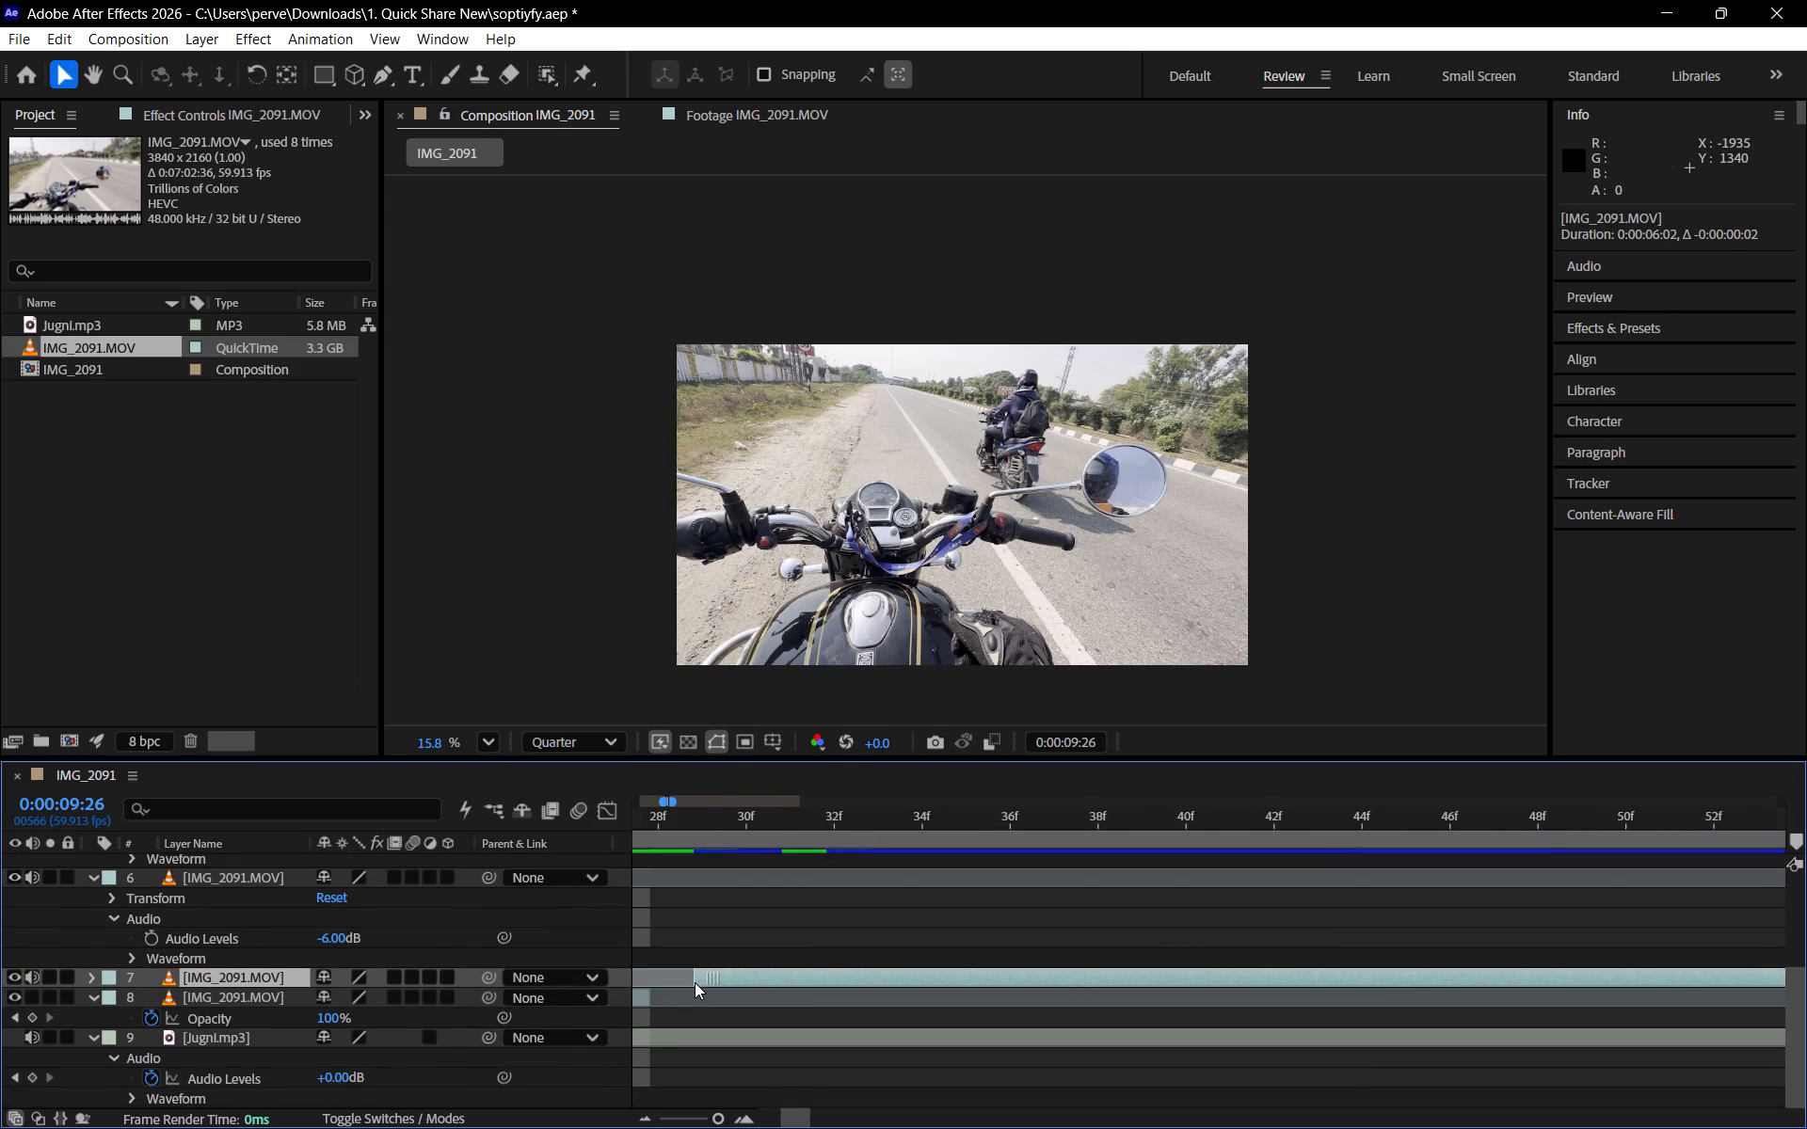
left_click_drag(695, 982, 703, 991)
Shift the layer 7 clip 5 frames earlier and trim its end to 0:00:15:20, for a duration of 0:00:05:56.
scroll(758, 969, "down", 4, "alt")
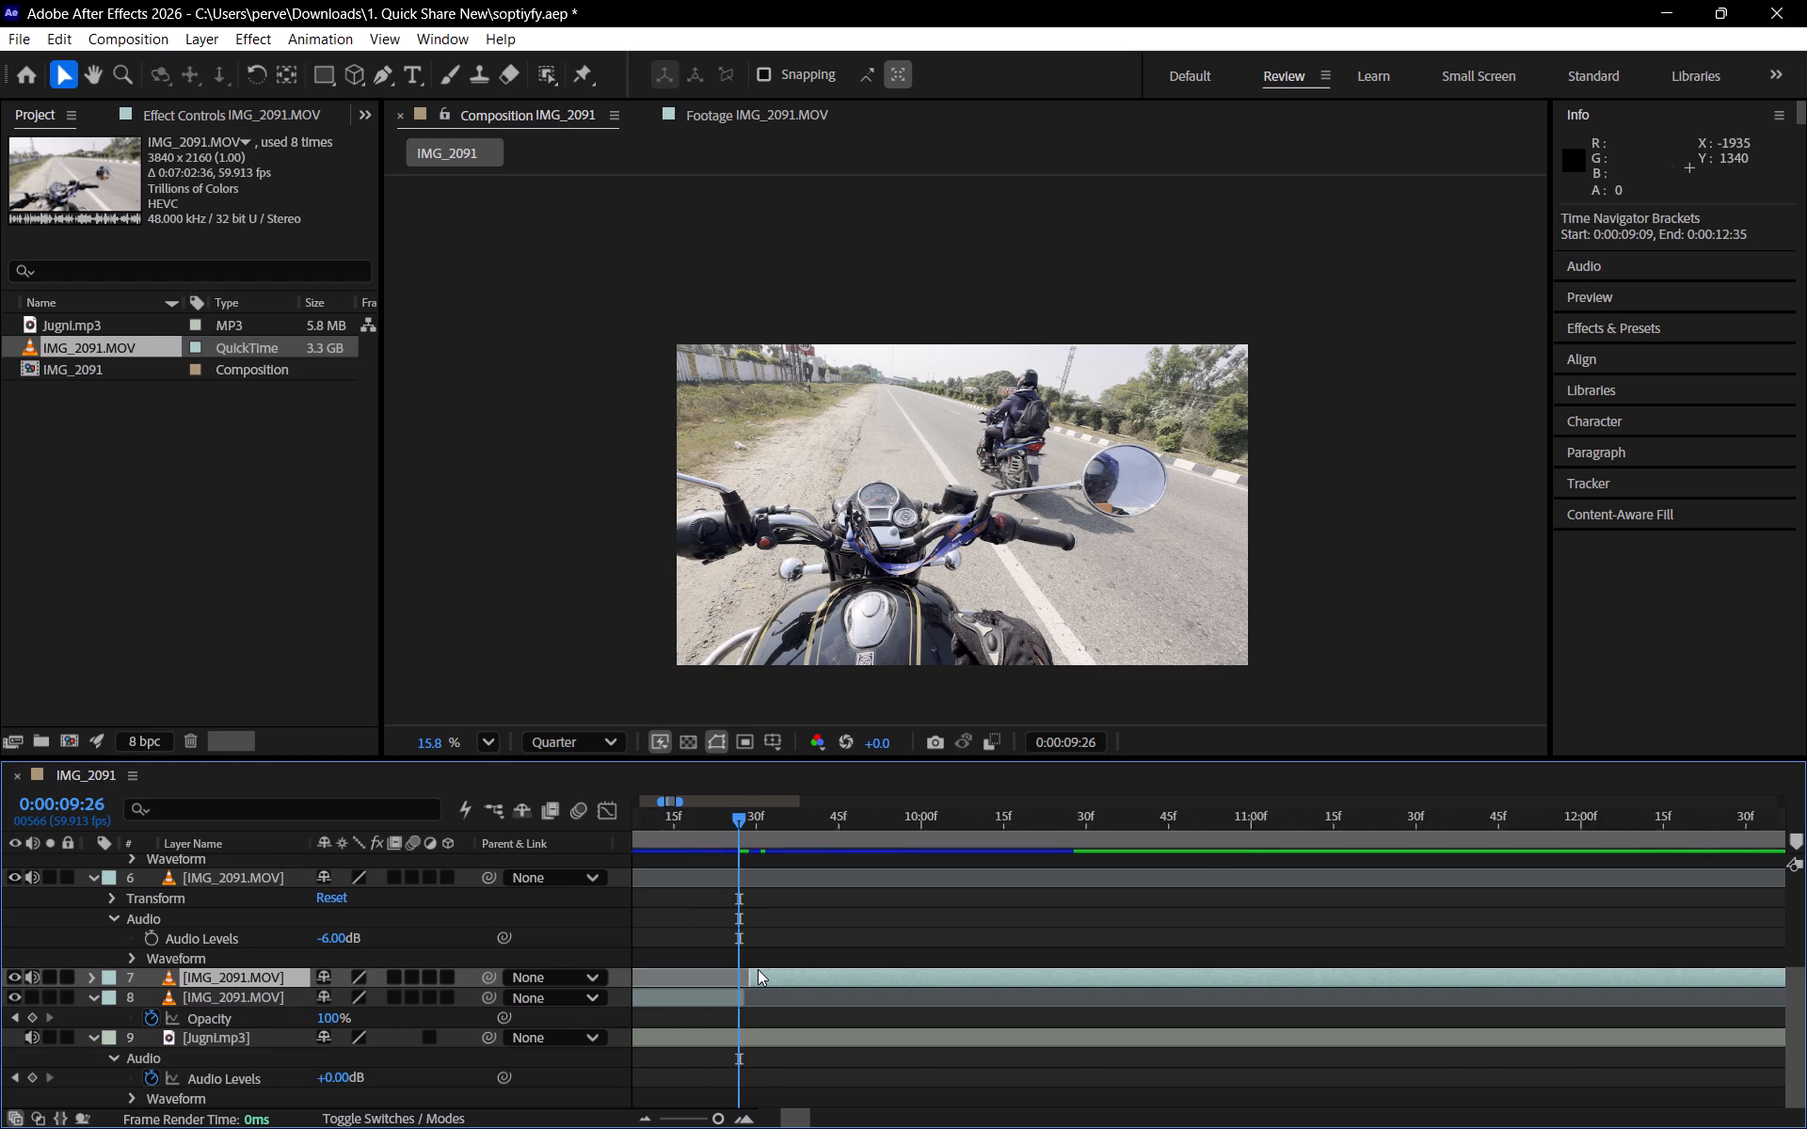
scroll(758, 969, "down", 2, "alt")
scroll(1038, 924, "up", 4, "alt")
middle_click_drag(875, 950, 1375, 953)
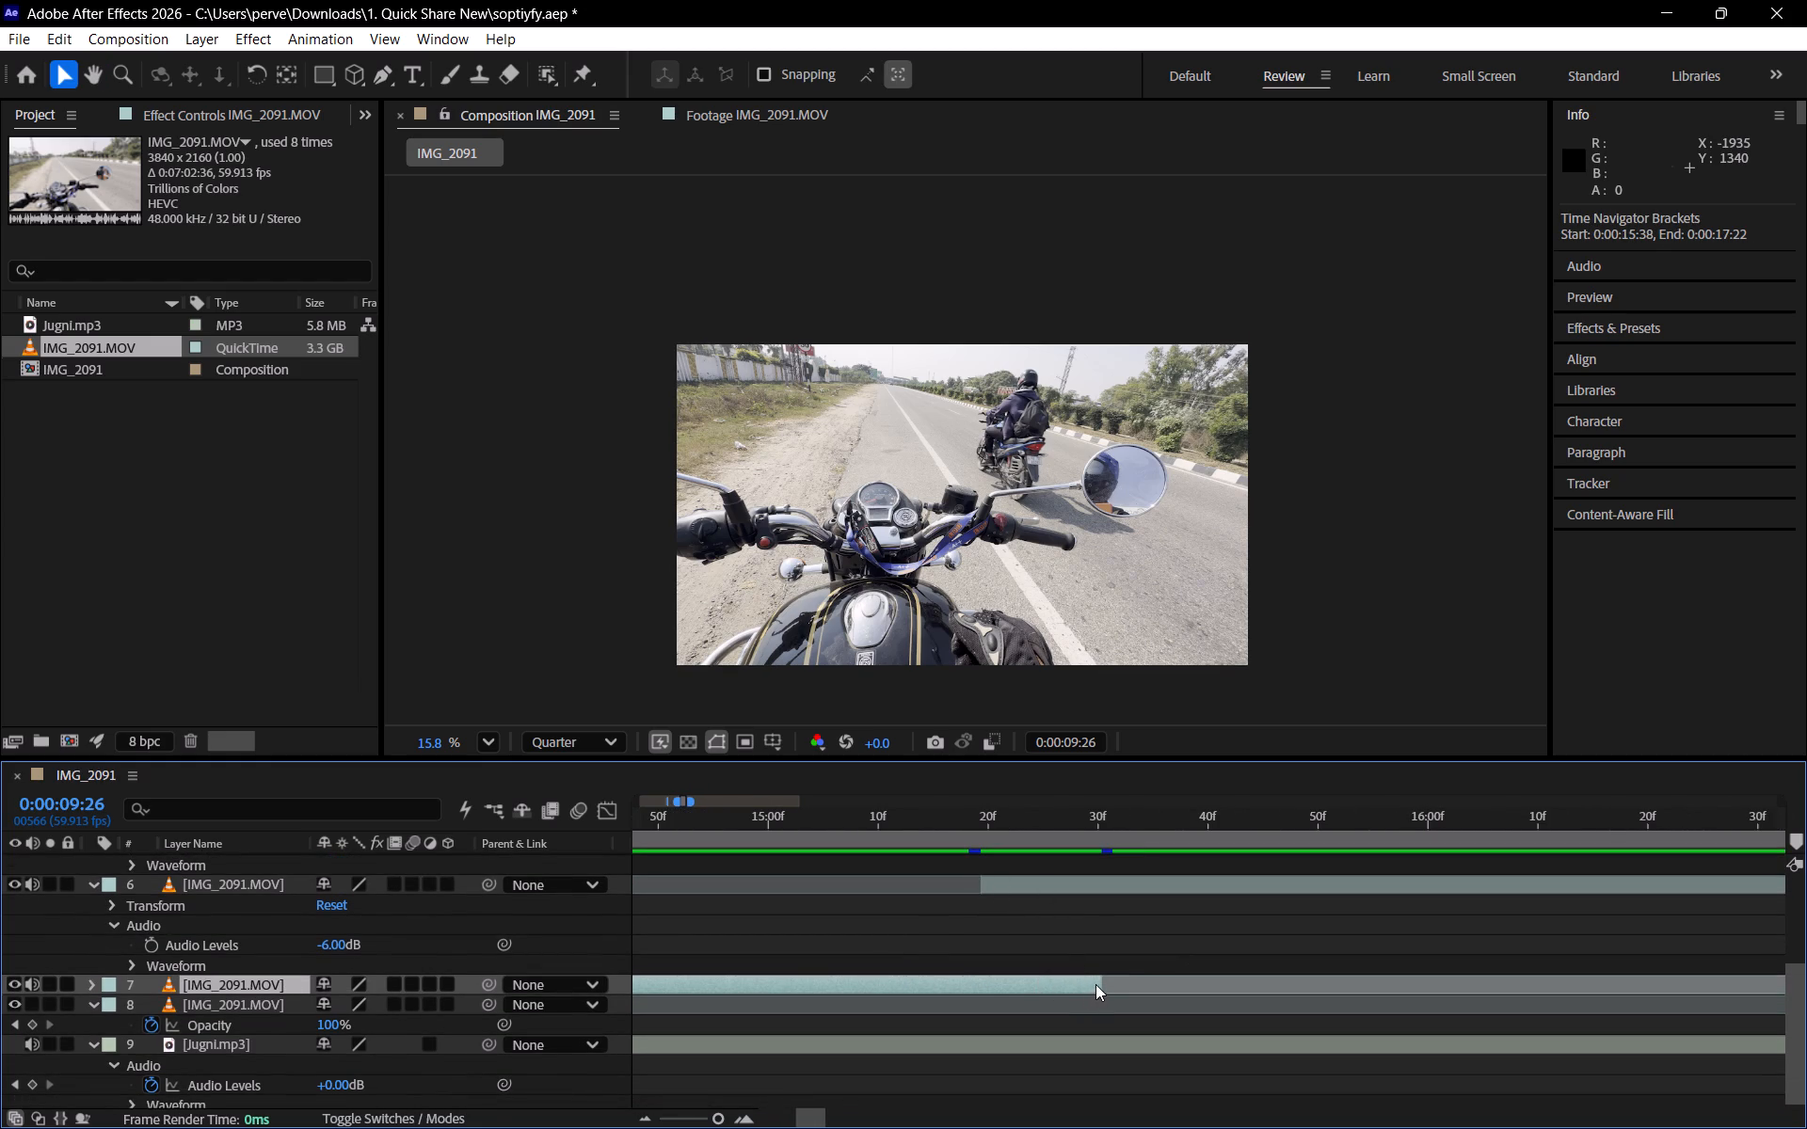
left_click_drag(1095, 984, 1009, 991)
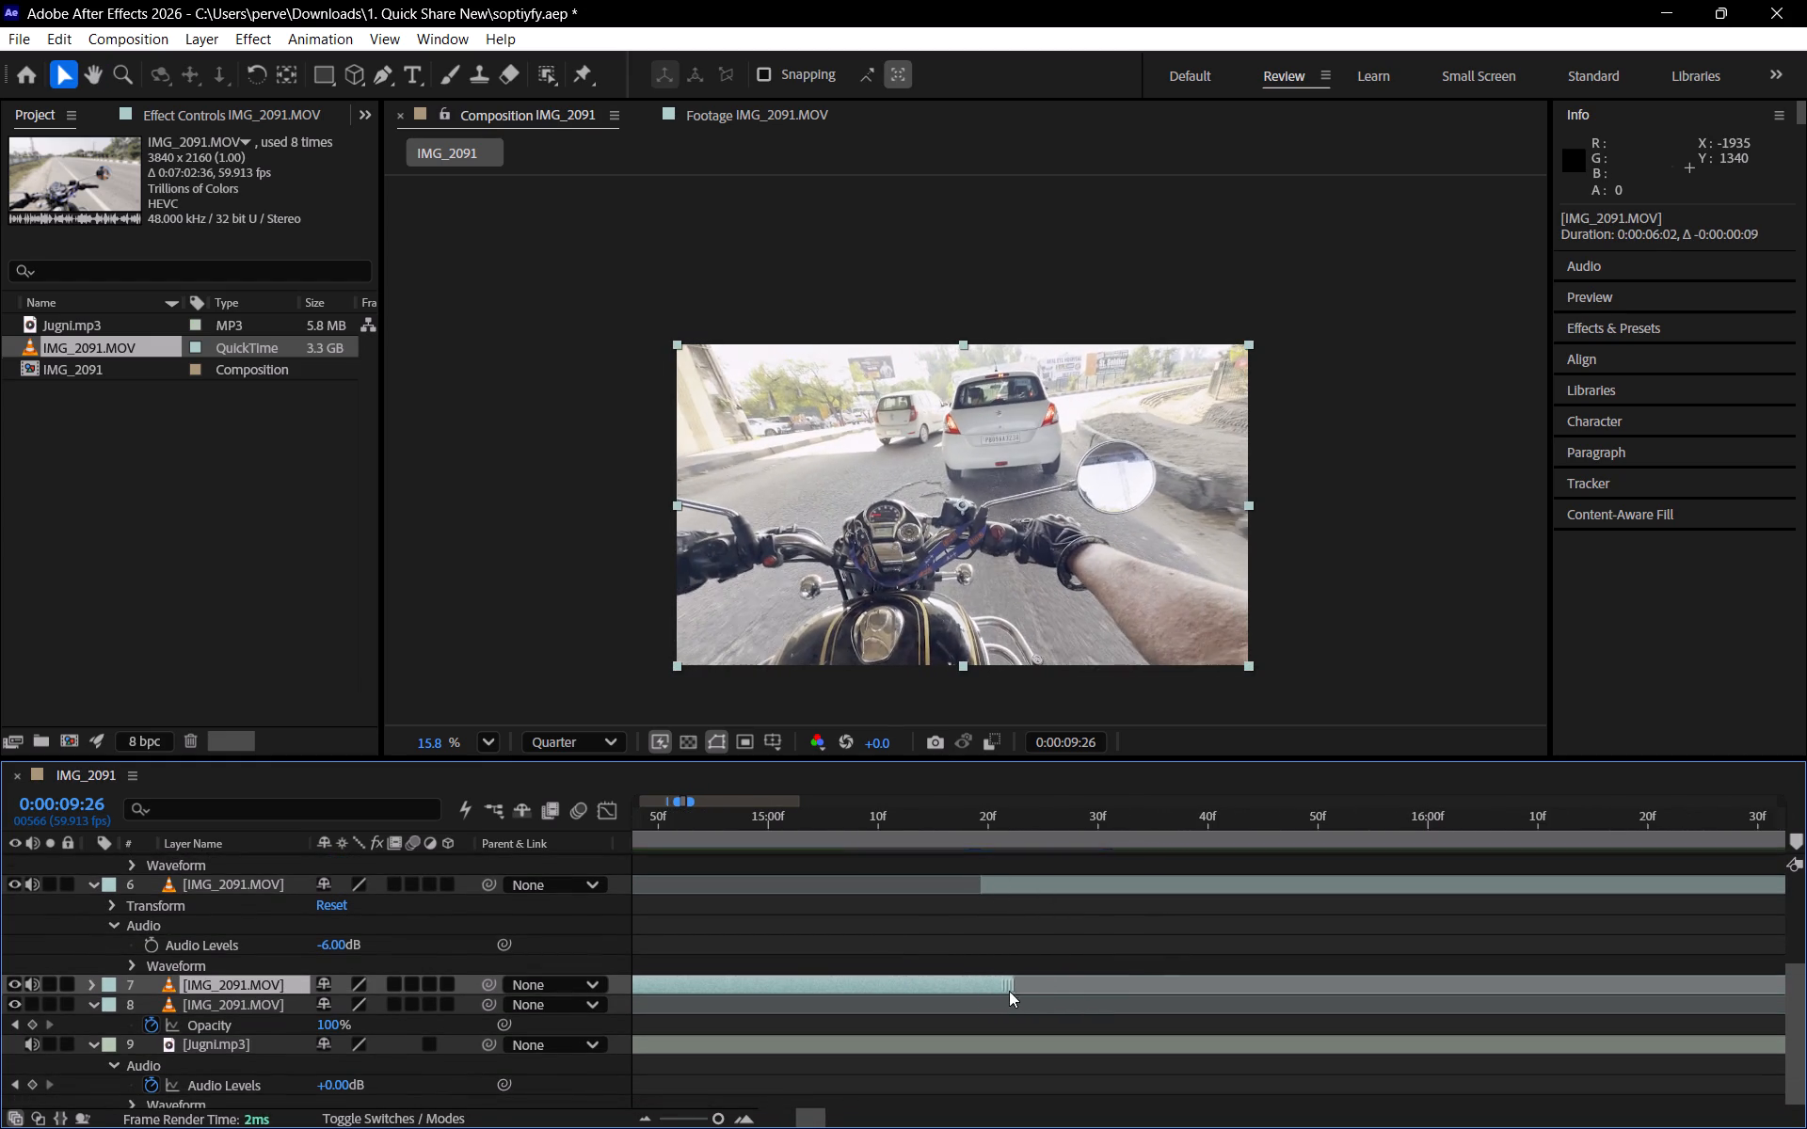
left_click_drag(1009, 991, 1051, 995)
left_click(983, 819)
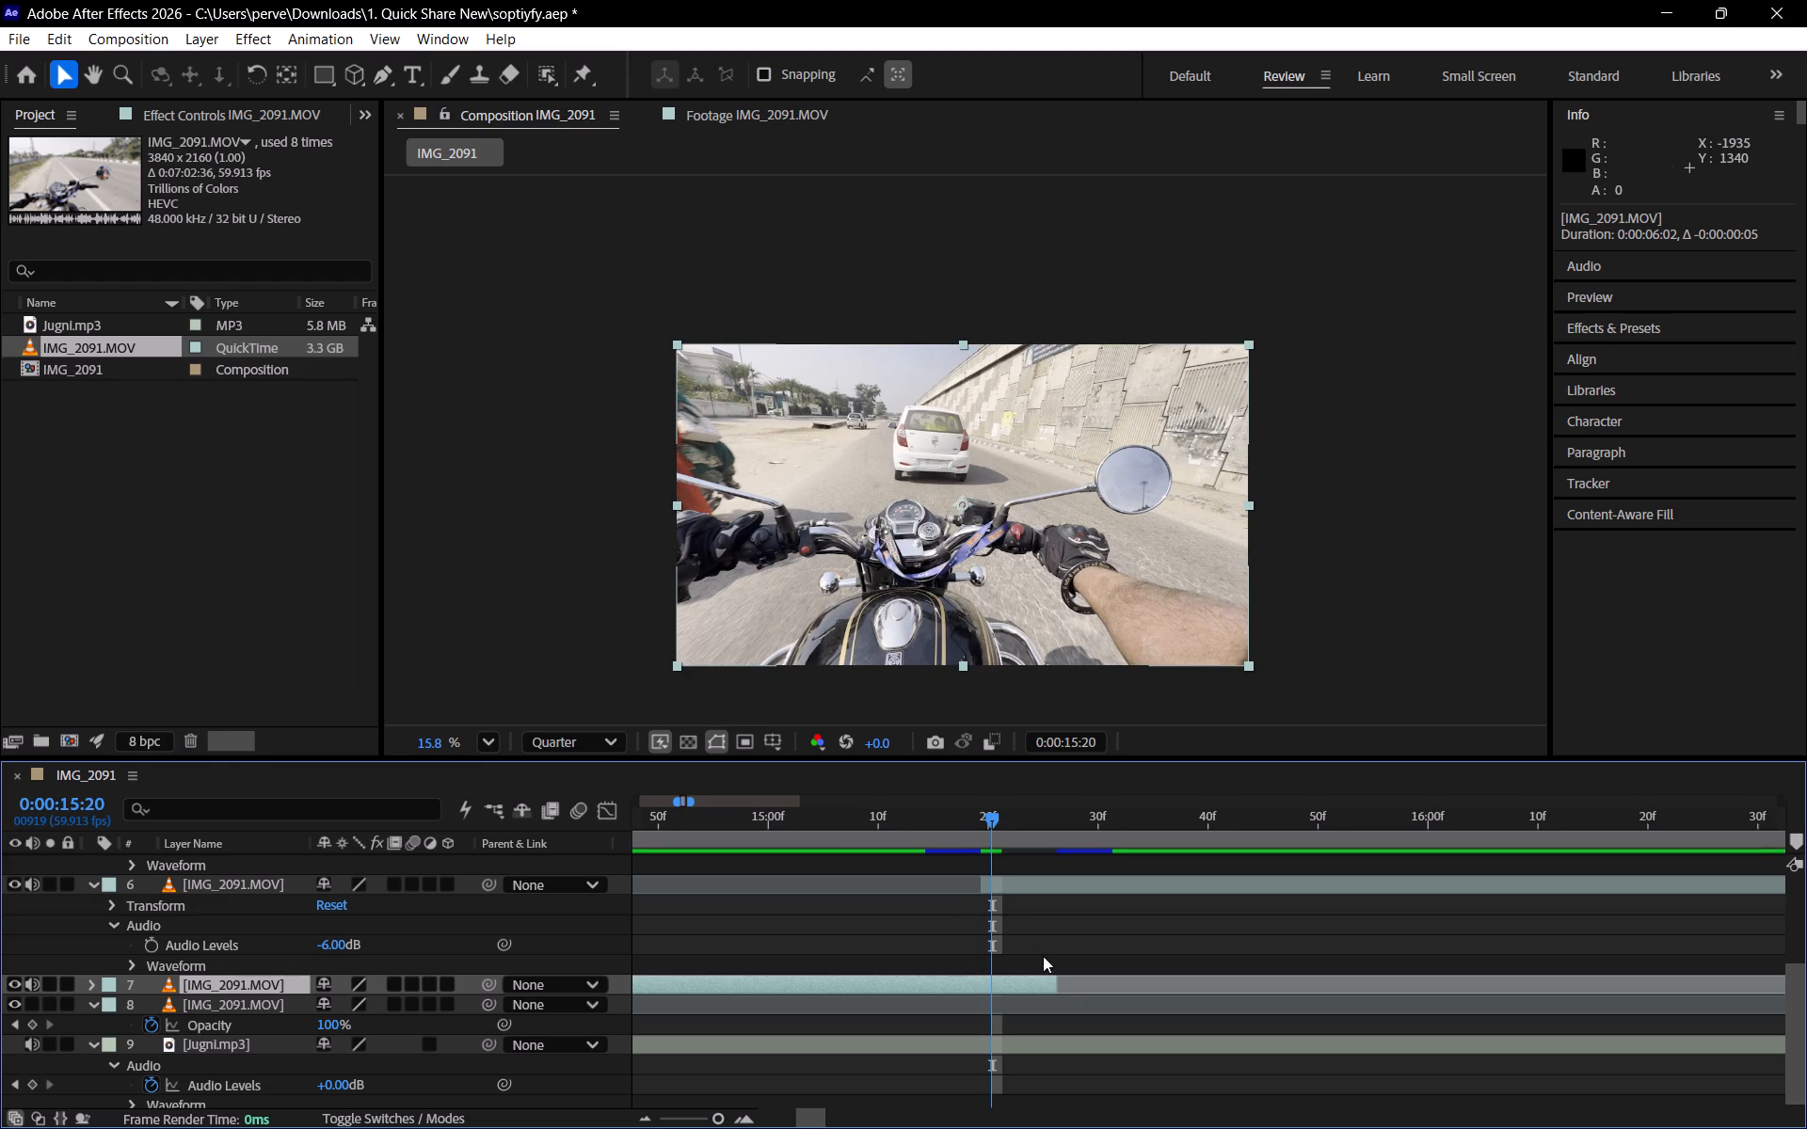
left_click_drag(1055, 981, 991, 989)
Shift the layer 7 clip 5 frames later, just past the opening clip's end, and trim its end to 0:00:15:20.
middle_click_drag(815, 933, 1428, 945)
middle_click_drag(709, 963, 1052, 952)
scroll(546, 949, "down", 6, "shift")
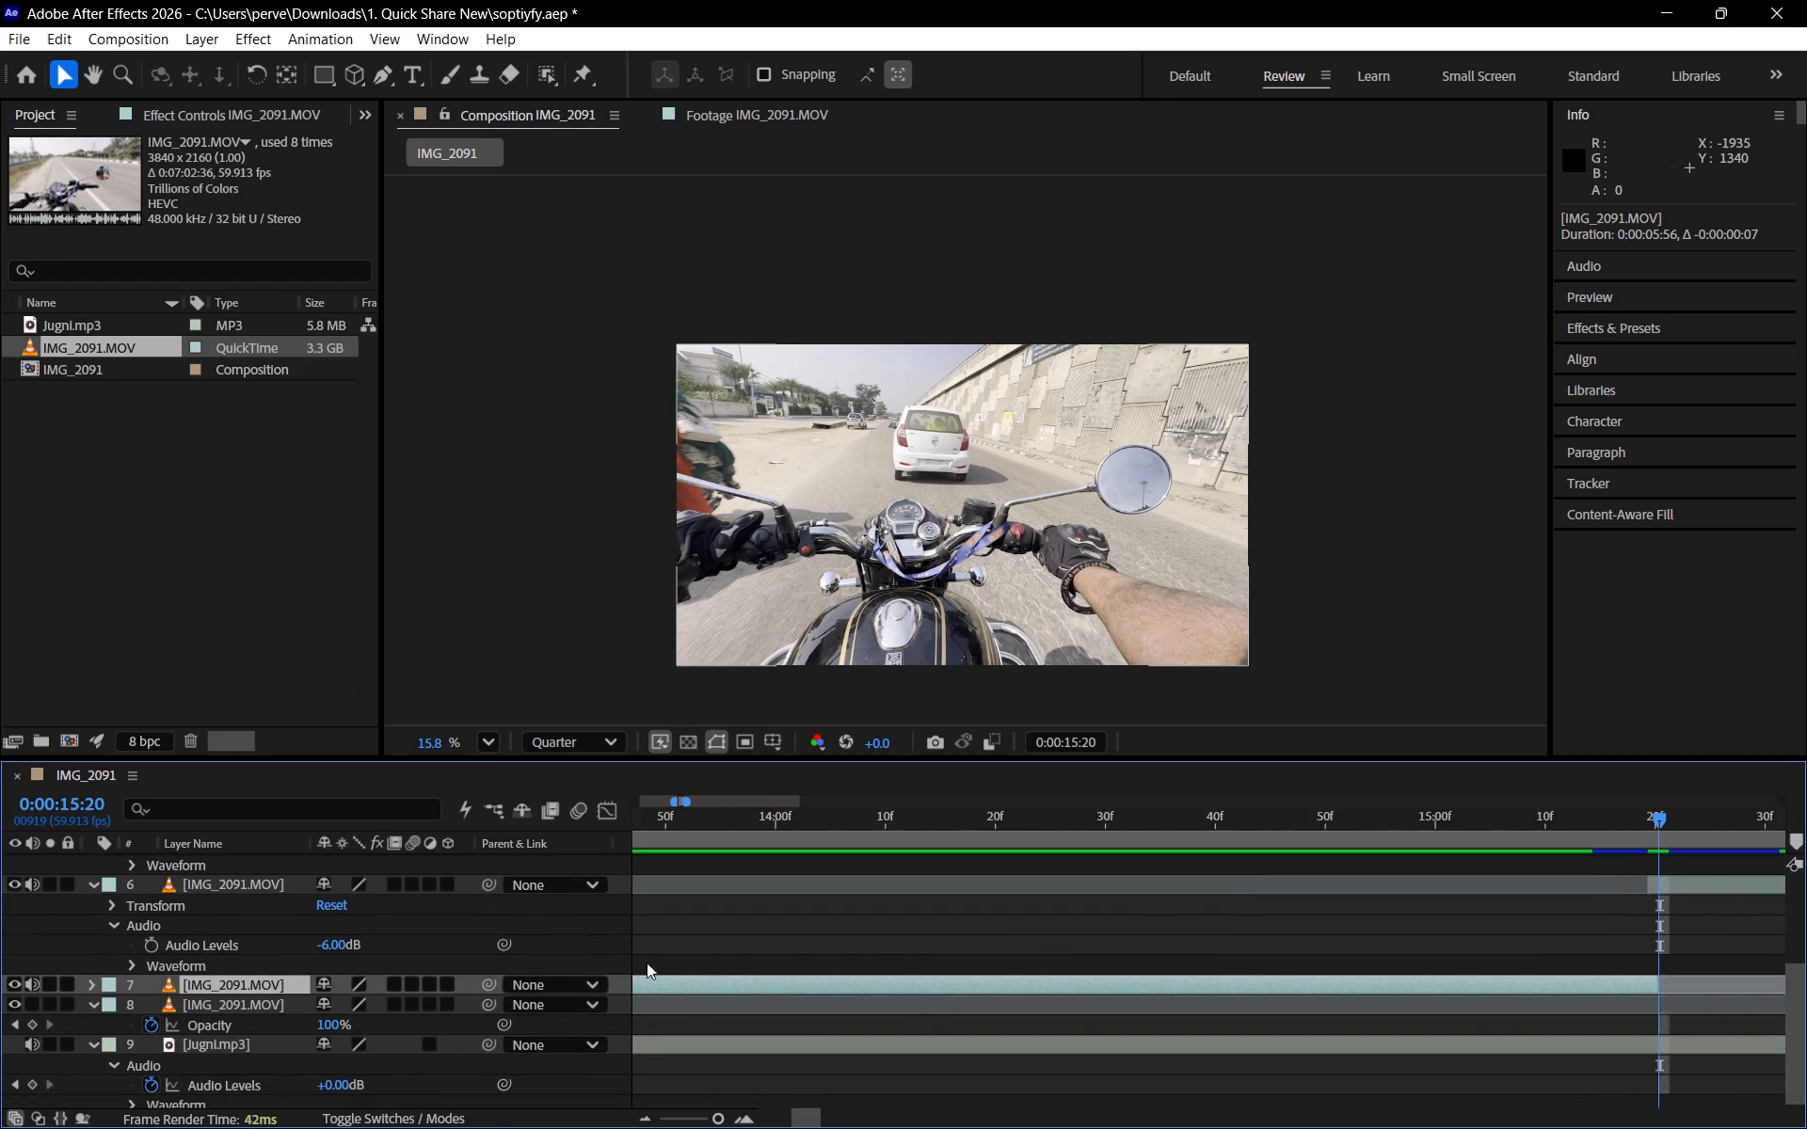
scroll(761, 965, "up", 20, "shift")
scroll(761, 965, "up", 20, "shift")
scroll(761, 965, "up", 4, "shift")
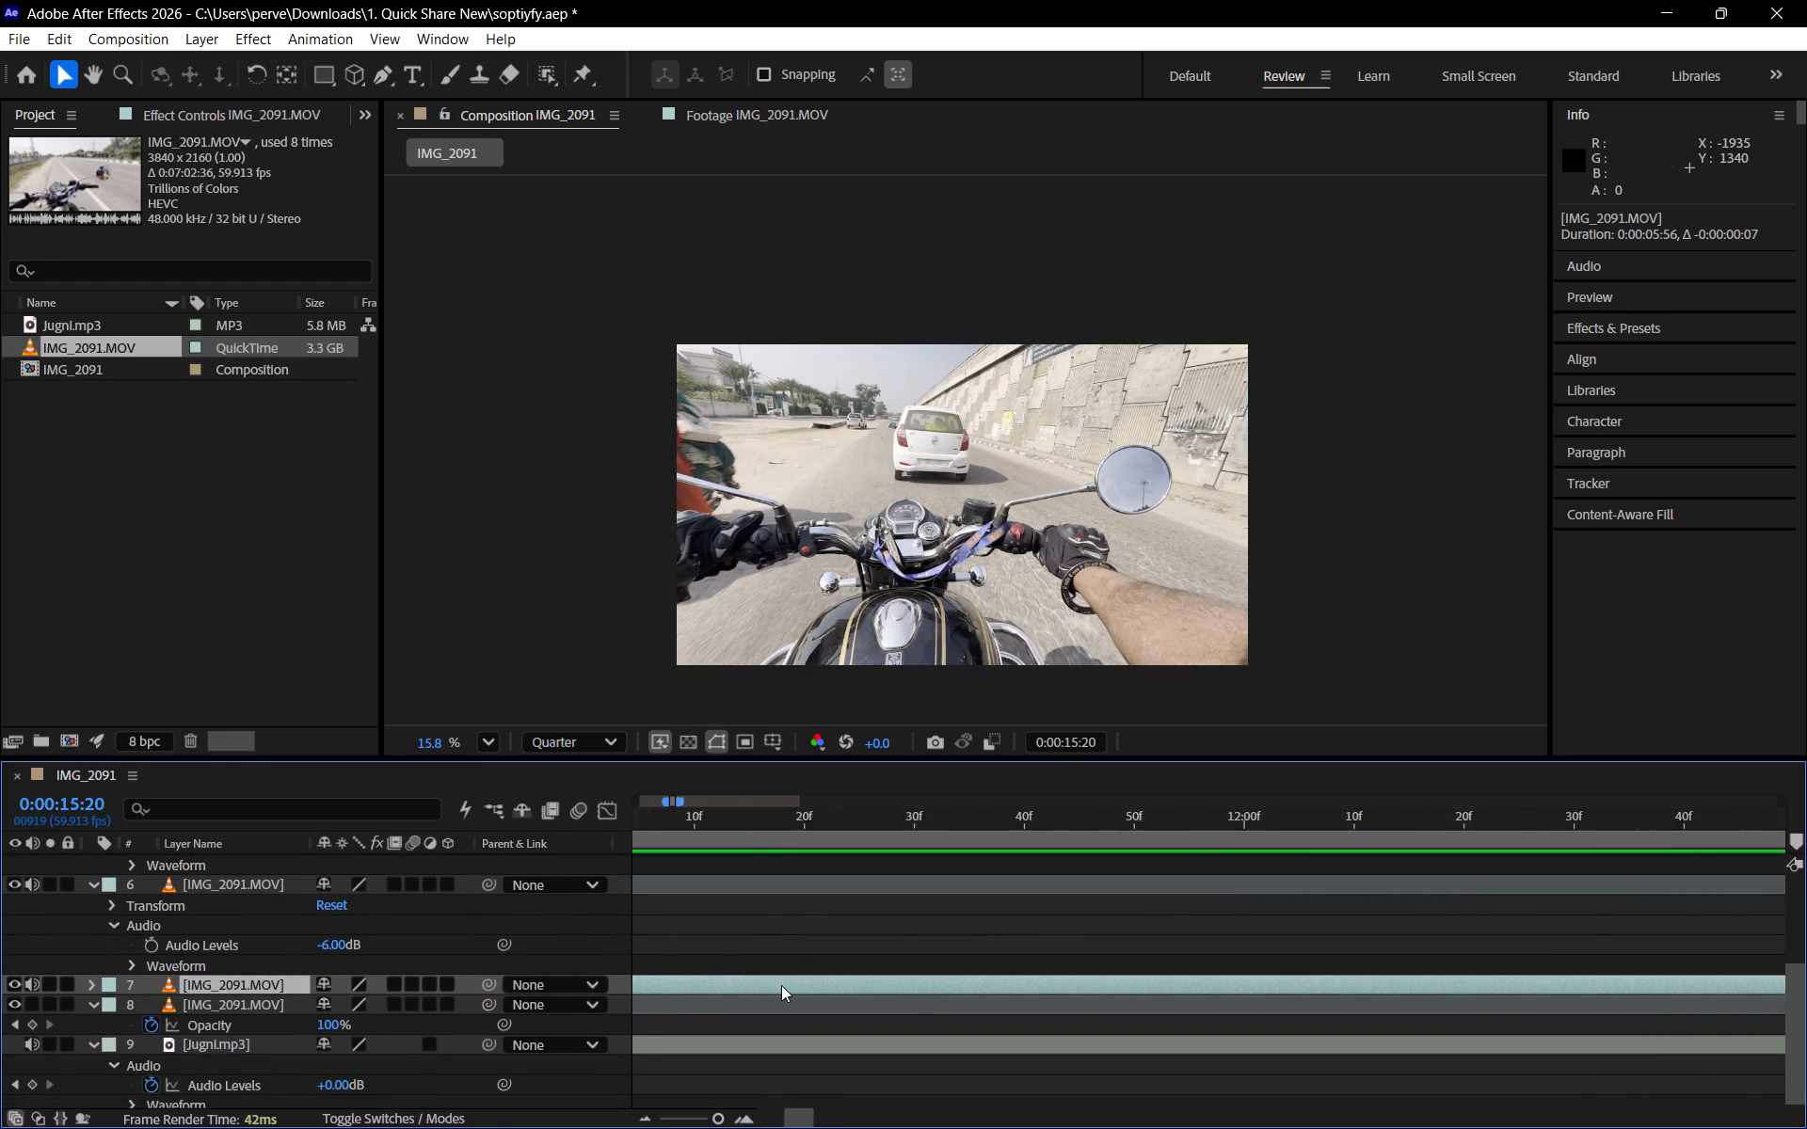
scroll(781, 985, "up", 18, "shift")
scroll(781, 985, "down", 1, "shift")
scroll(781, 985, "up", 6, "shift")
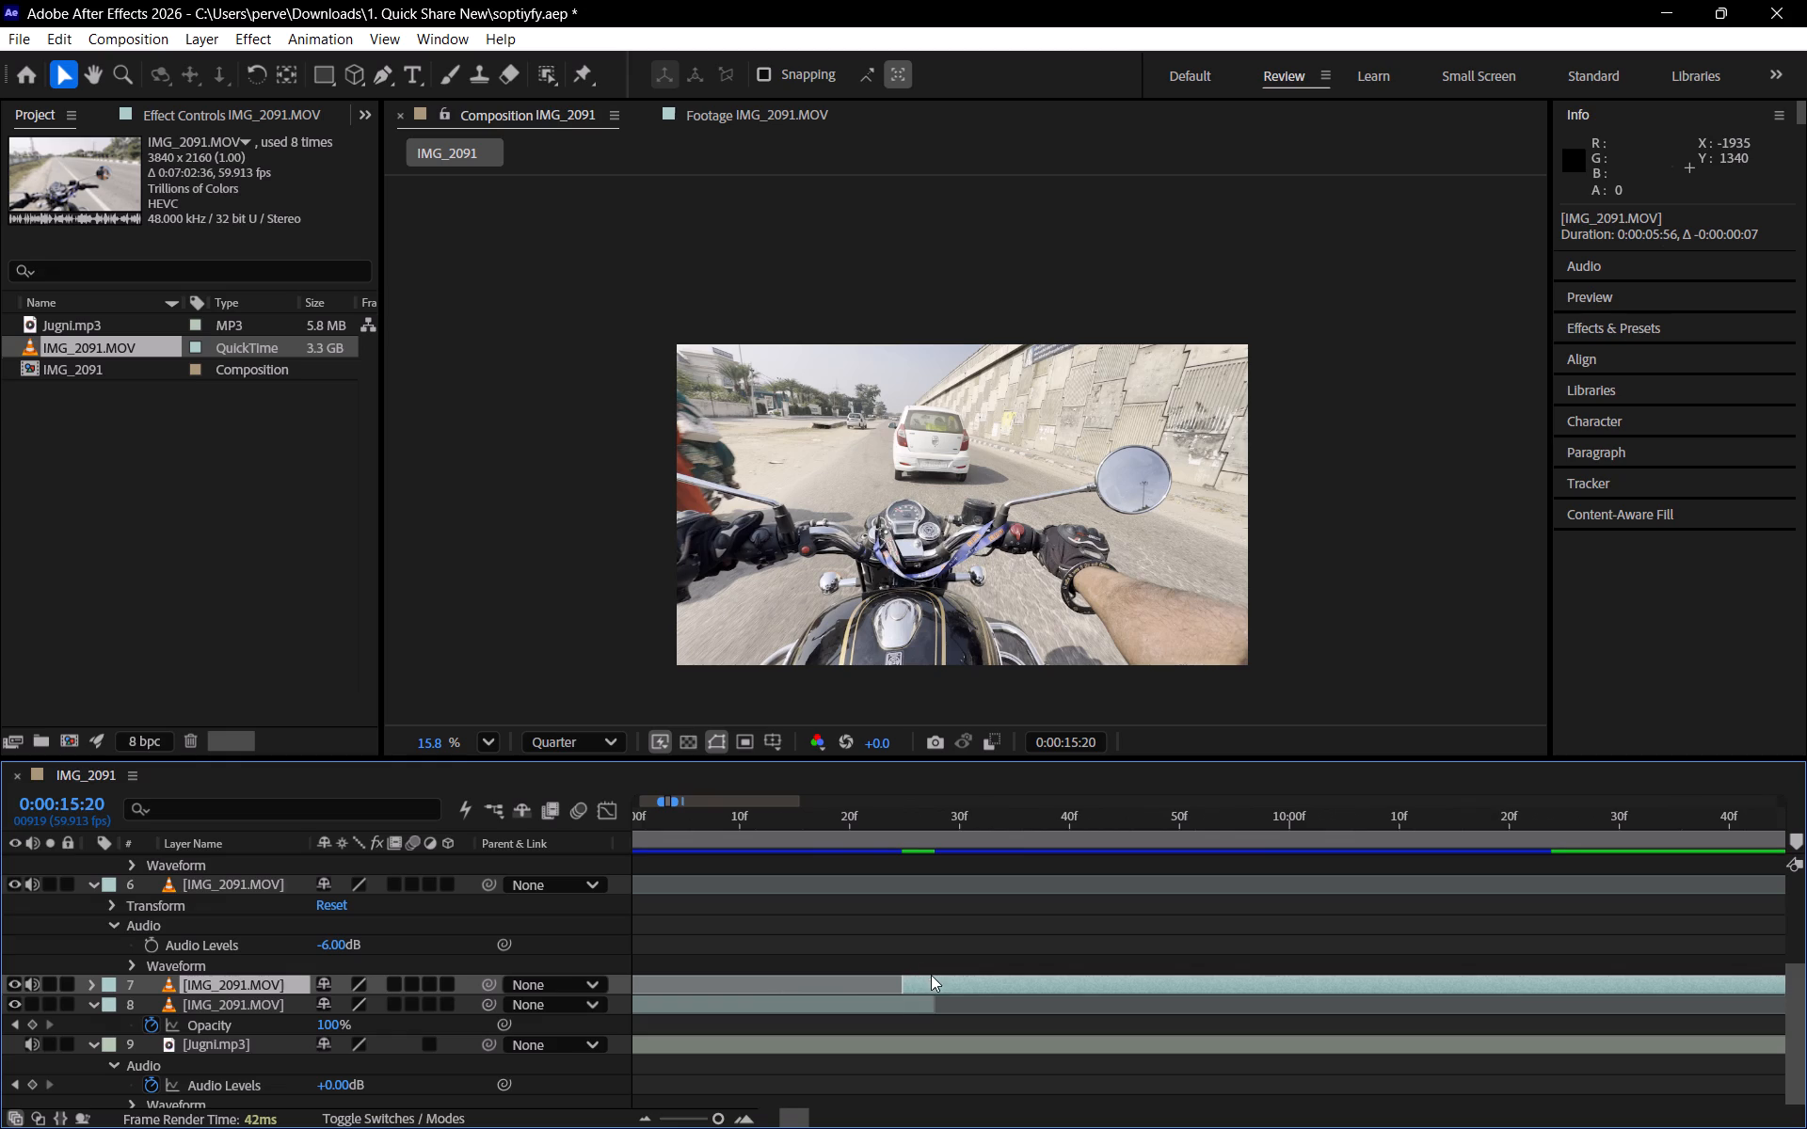
left_click_drag(936, 985, 975, 990)
scroll(967, 983, "down", 20, "shift")
scroll(967, 983, "down", 19, "shift")
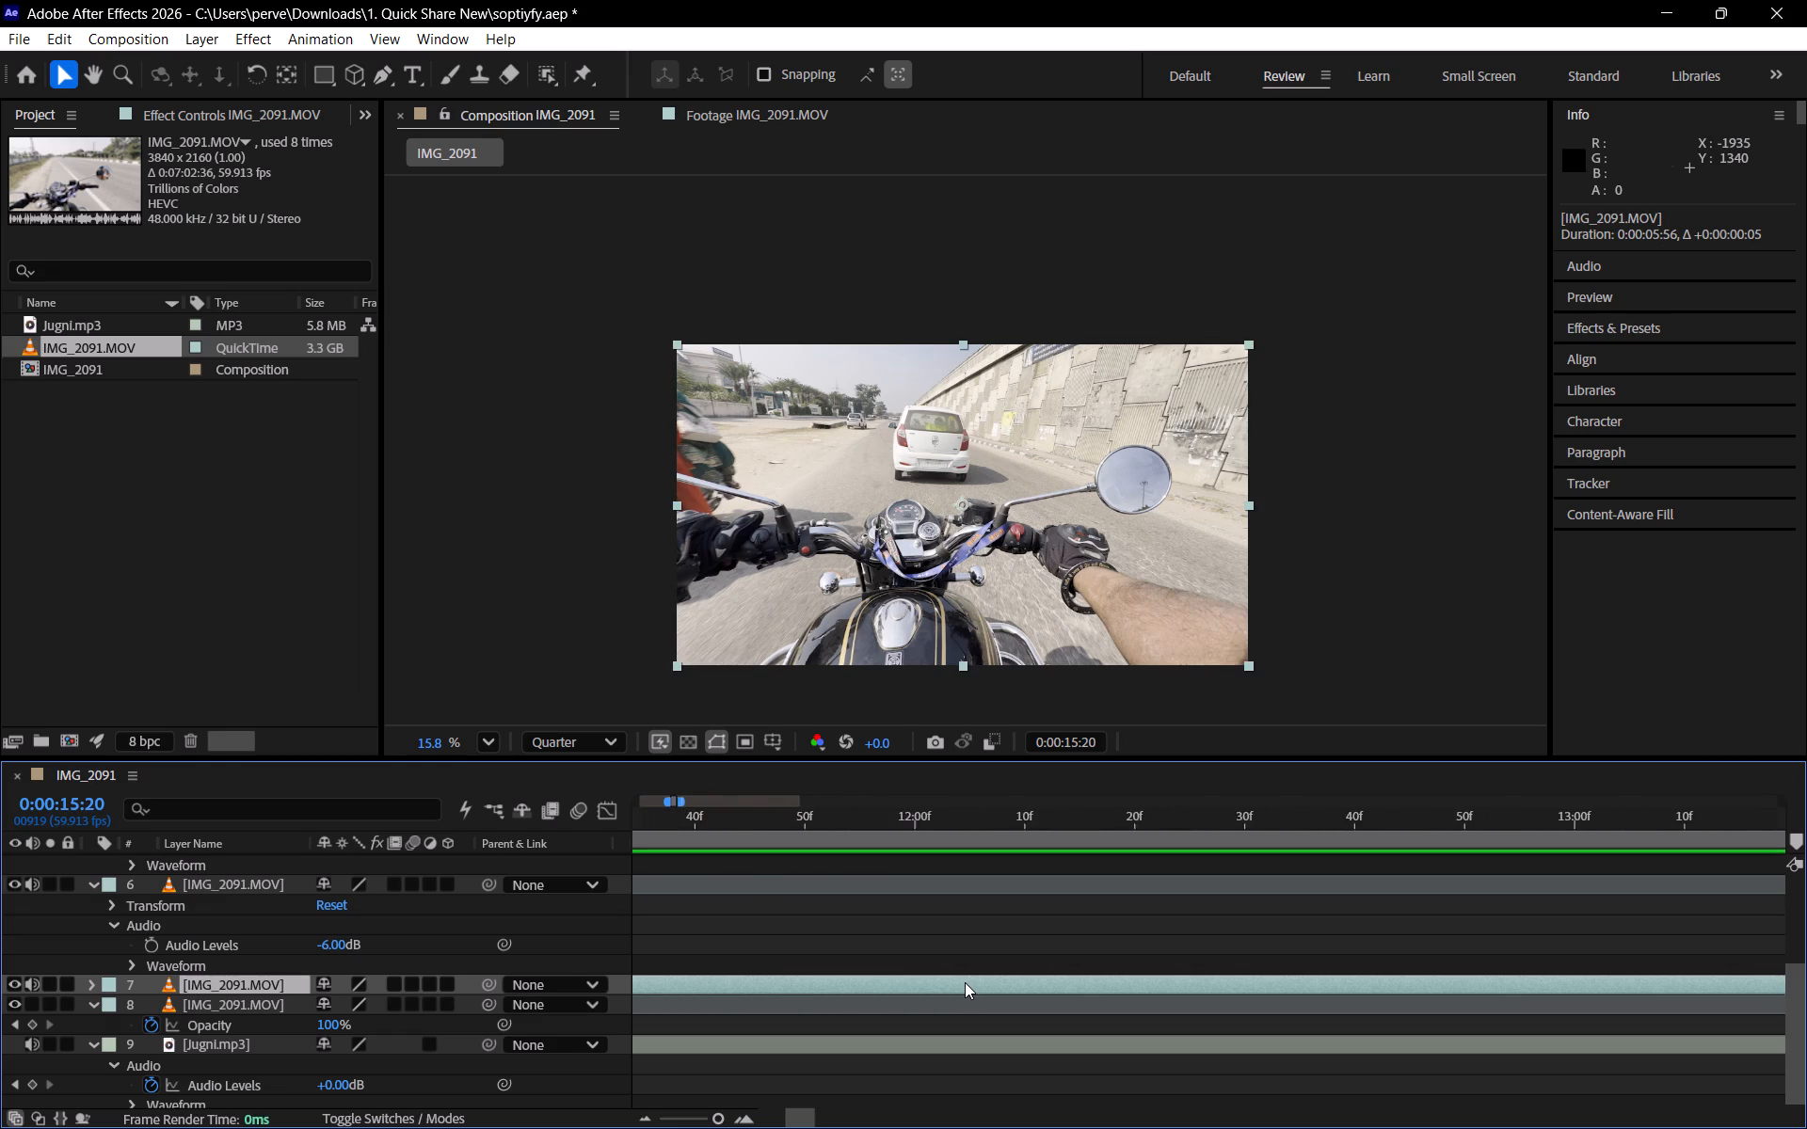
scroll(965, 982, "down", 20, "shift")
scroll(965, 982, "down", 15, "shift")
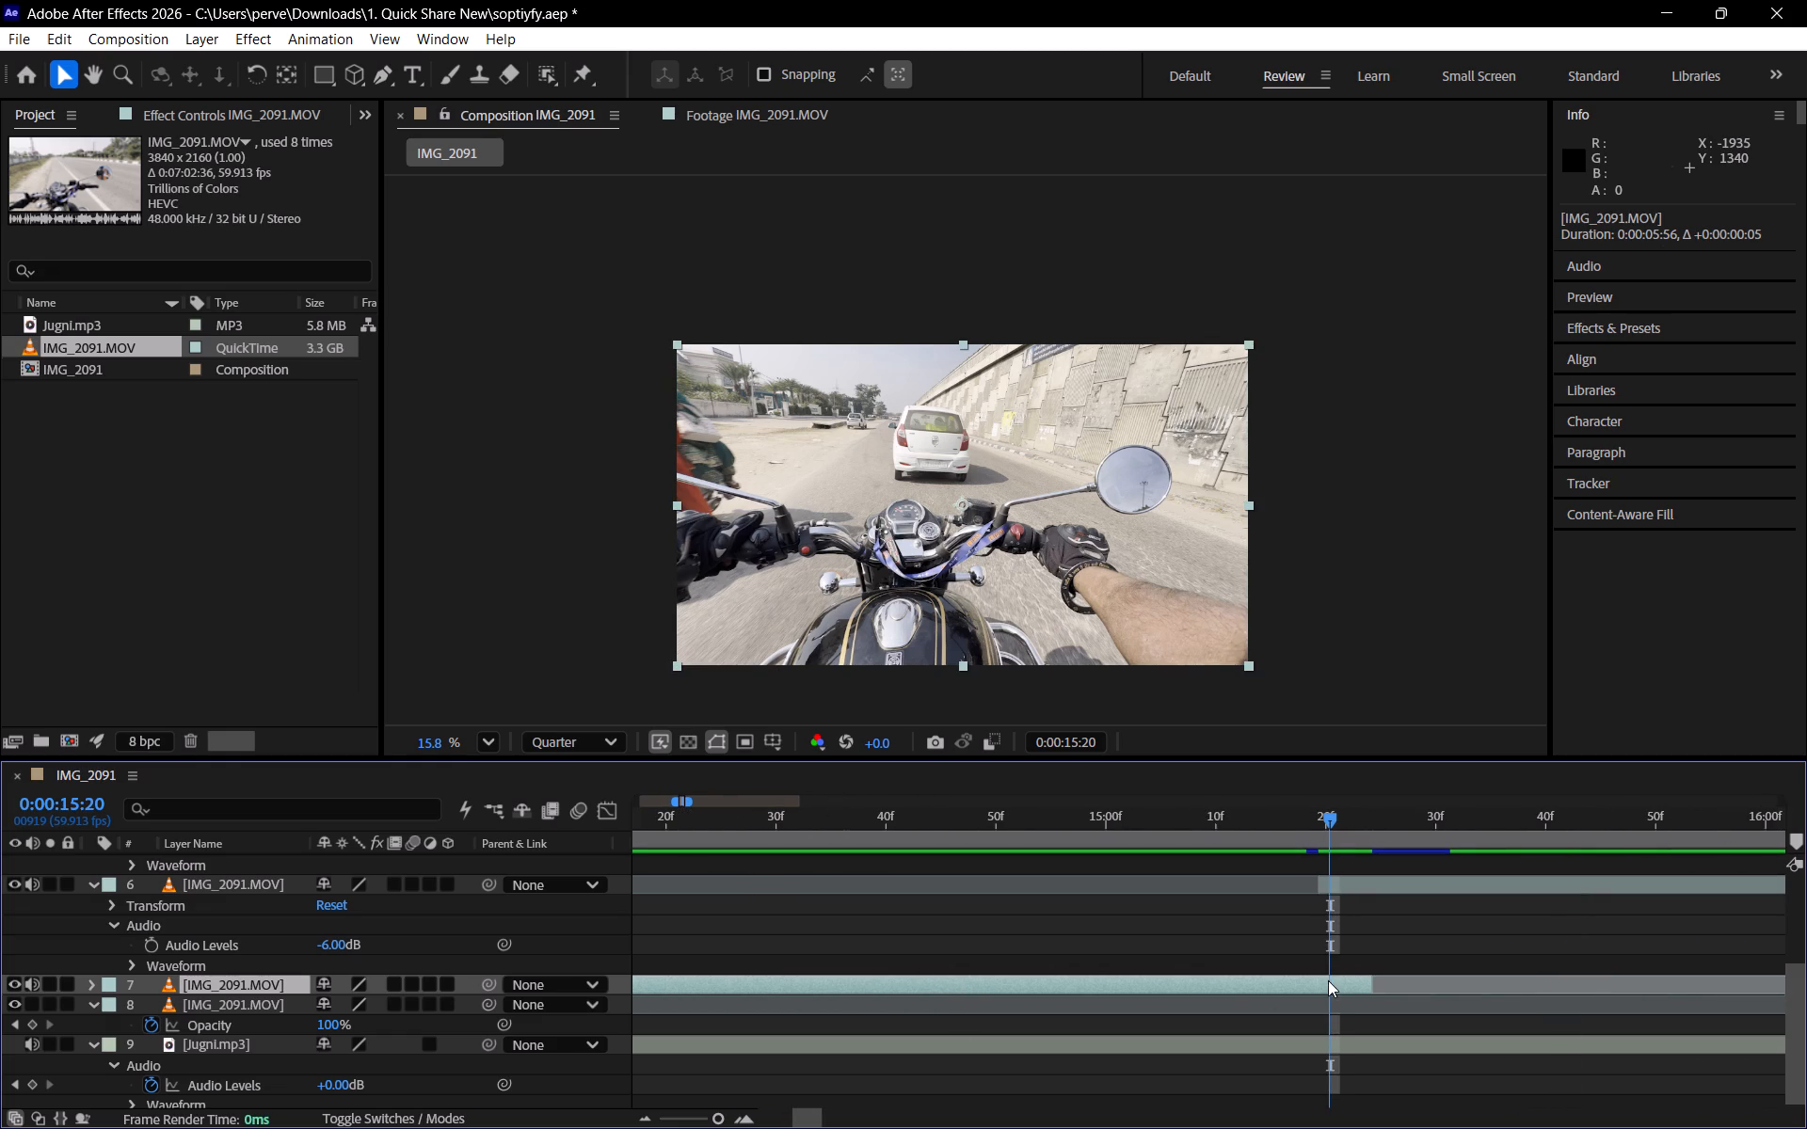
left_click_drag(1375, 987, 1331, 990)
Preview the edit from the start through the remaining clips to about 0:00:46:57, checking the cut into layer 1.
scroll(1206, 946, "down", 8, "alt")
left_click_drag(839, 821, 370, 842)
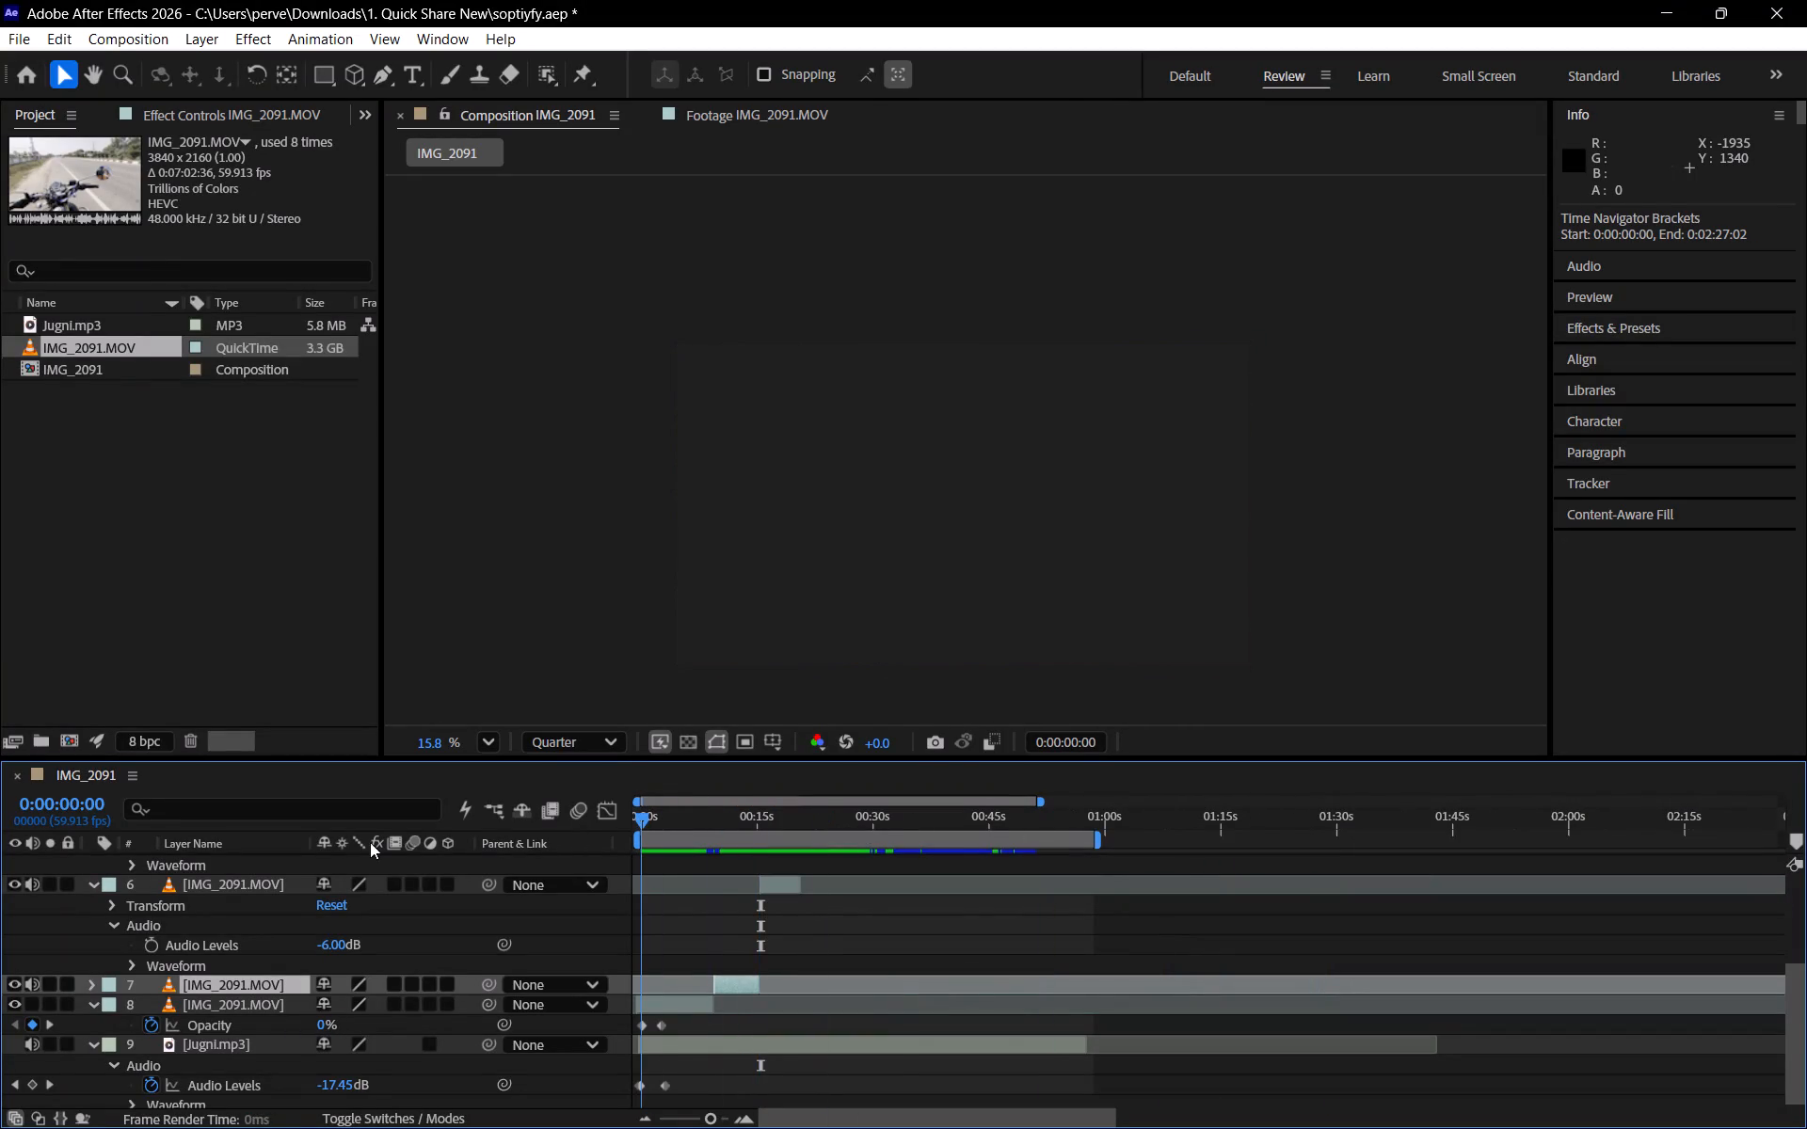
left_click_drag(370, 842, 325, 841)
key("space")
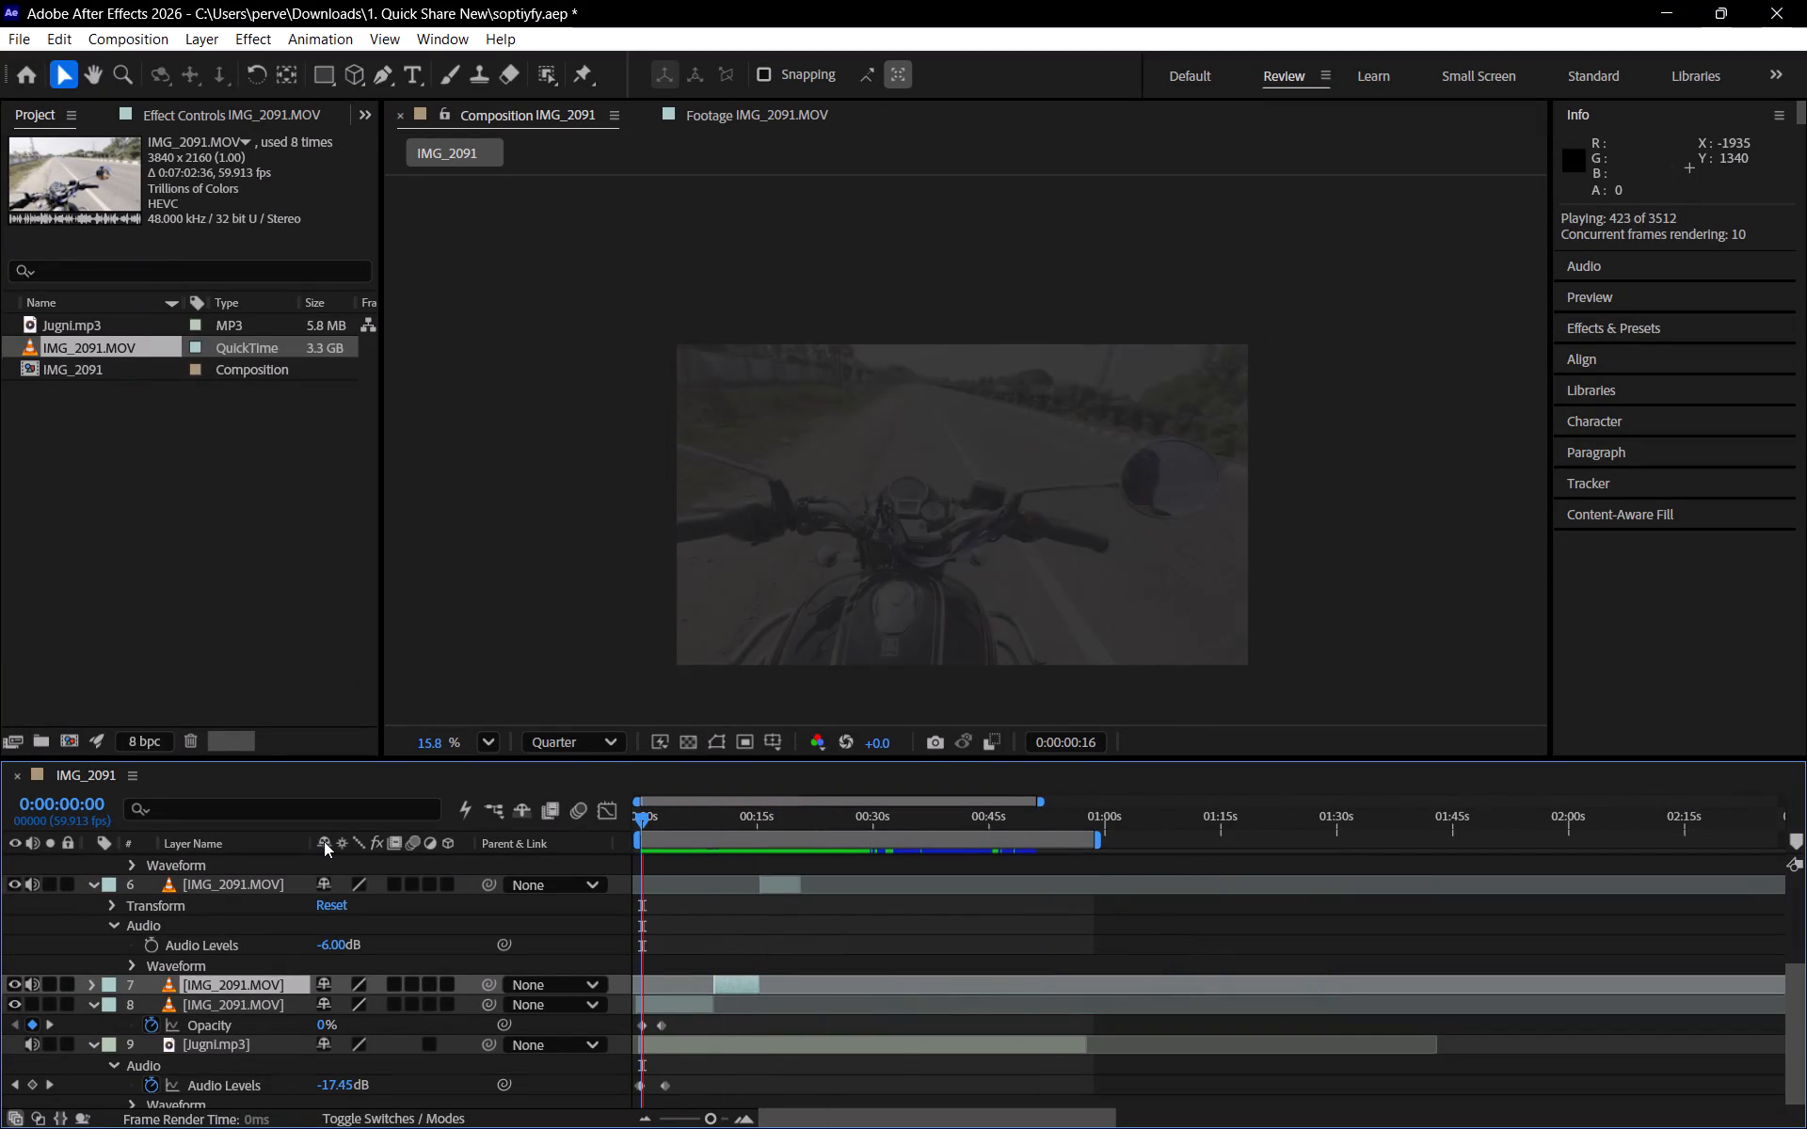
key("space")
key("space")
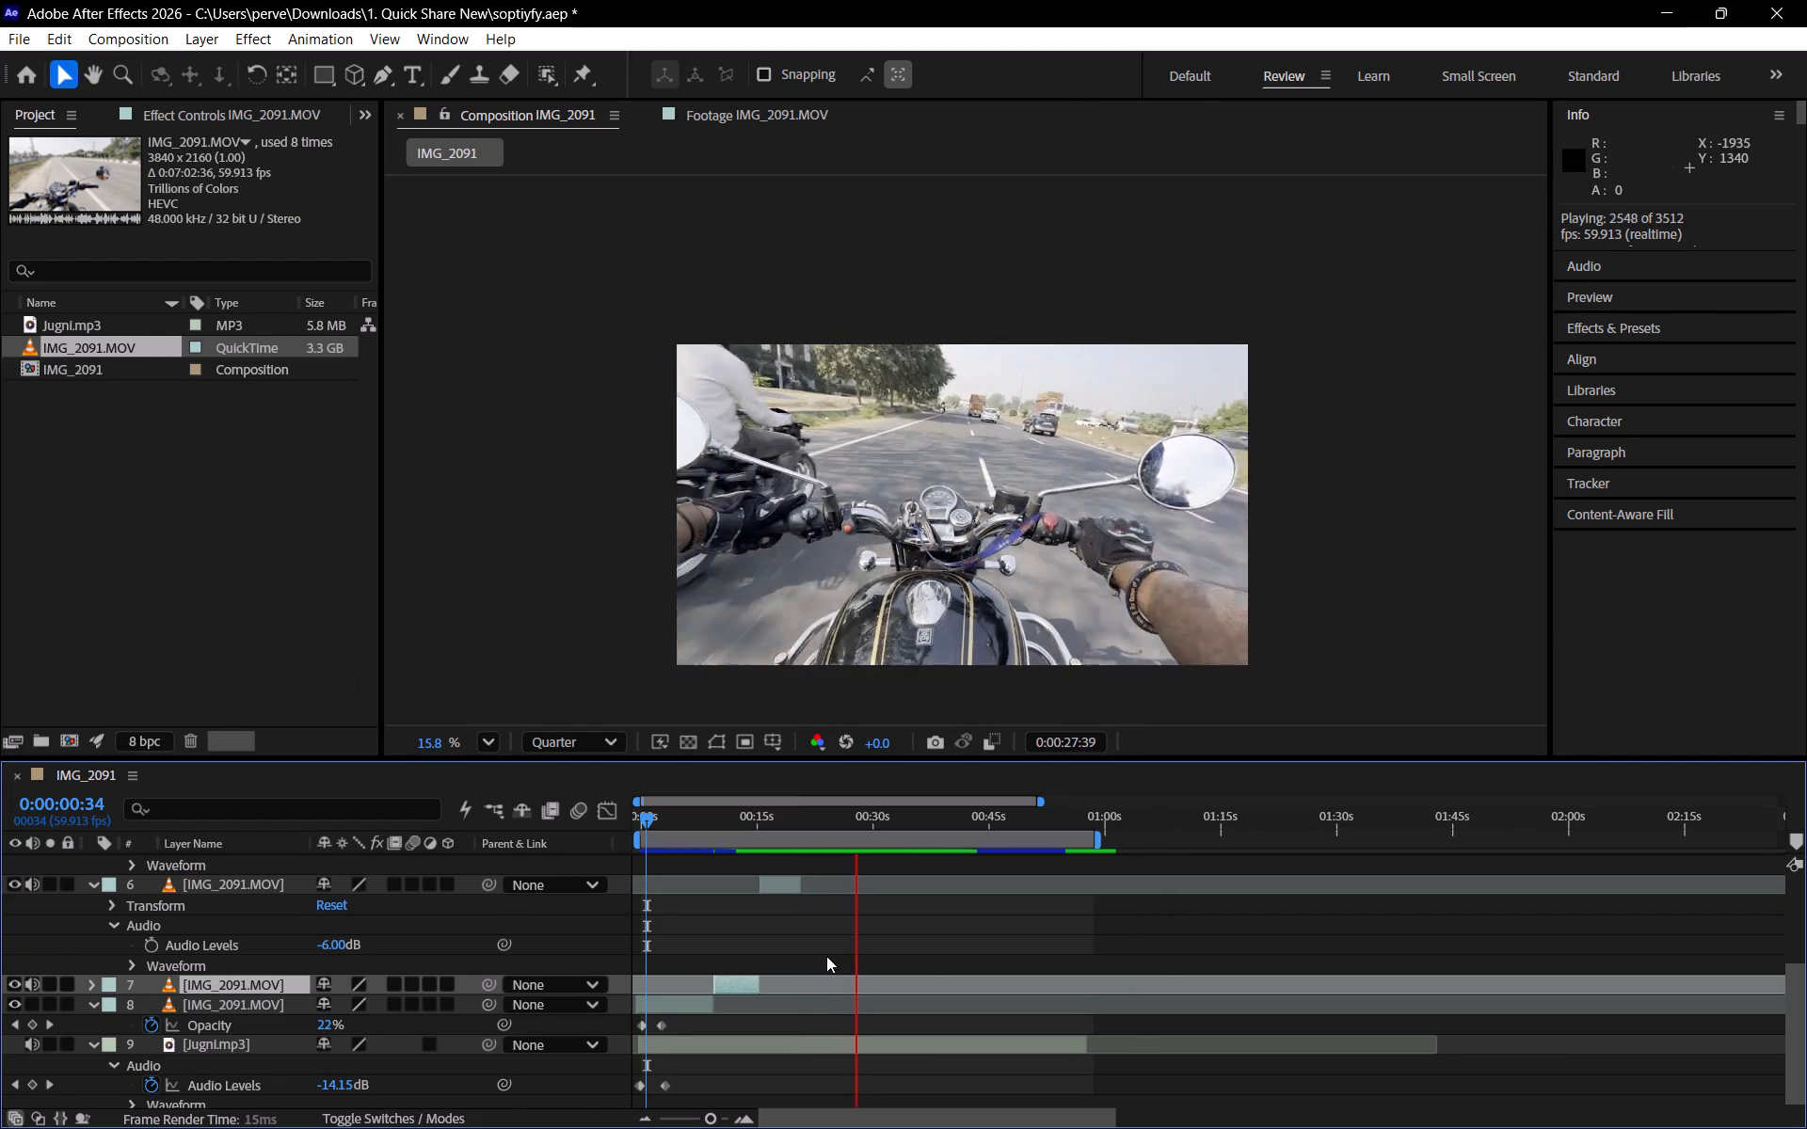
scroll(826, 956, "up", 4)
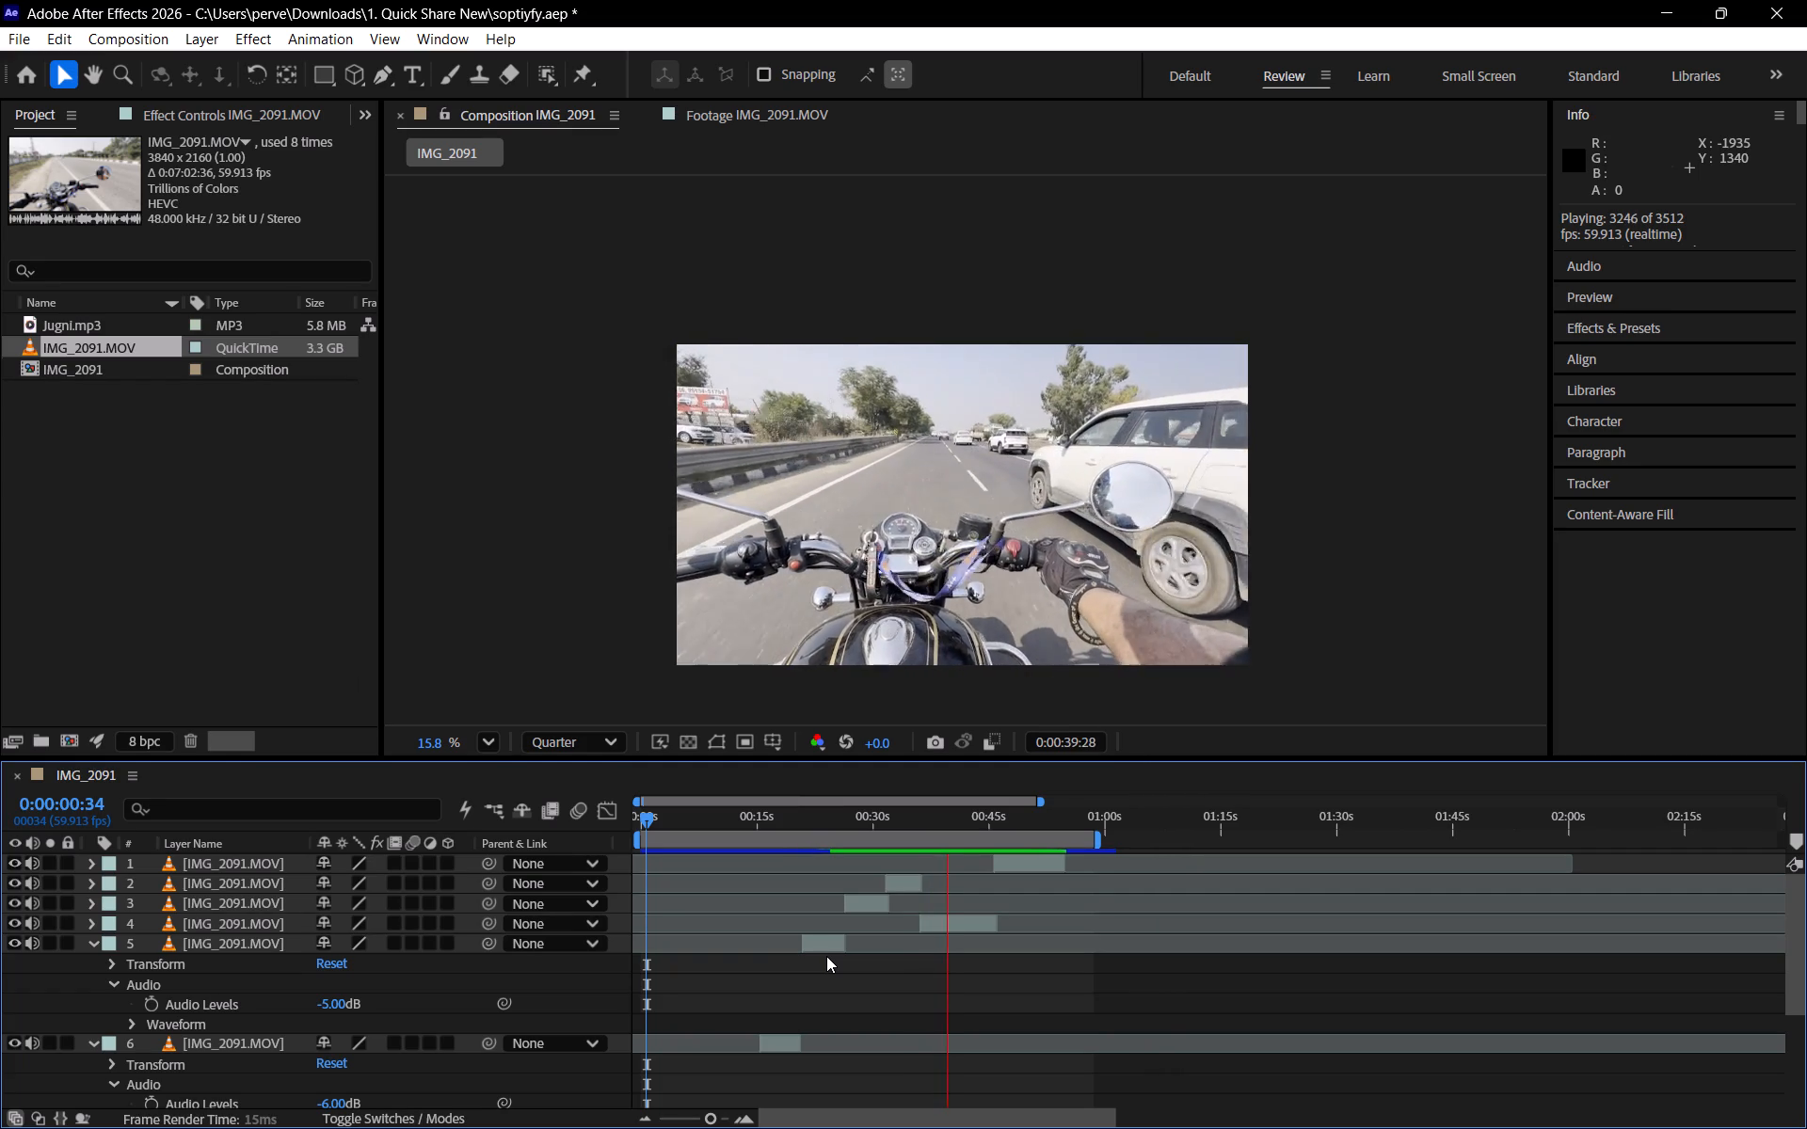
key("space")
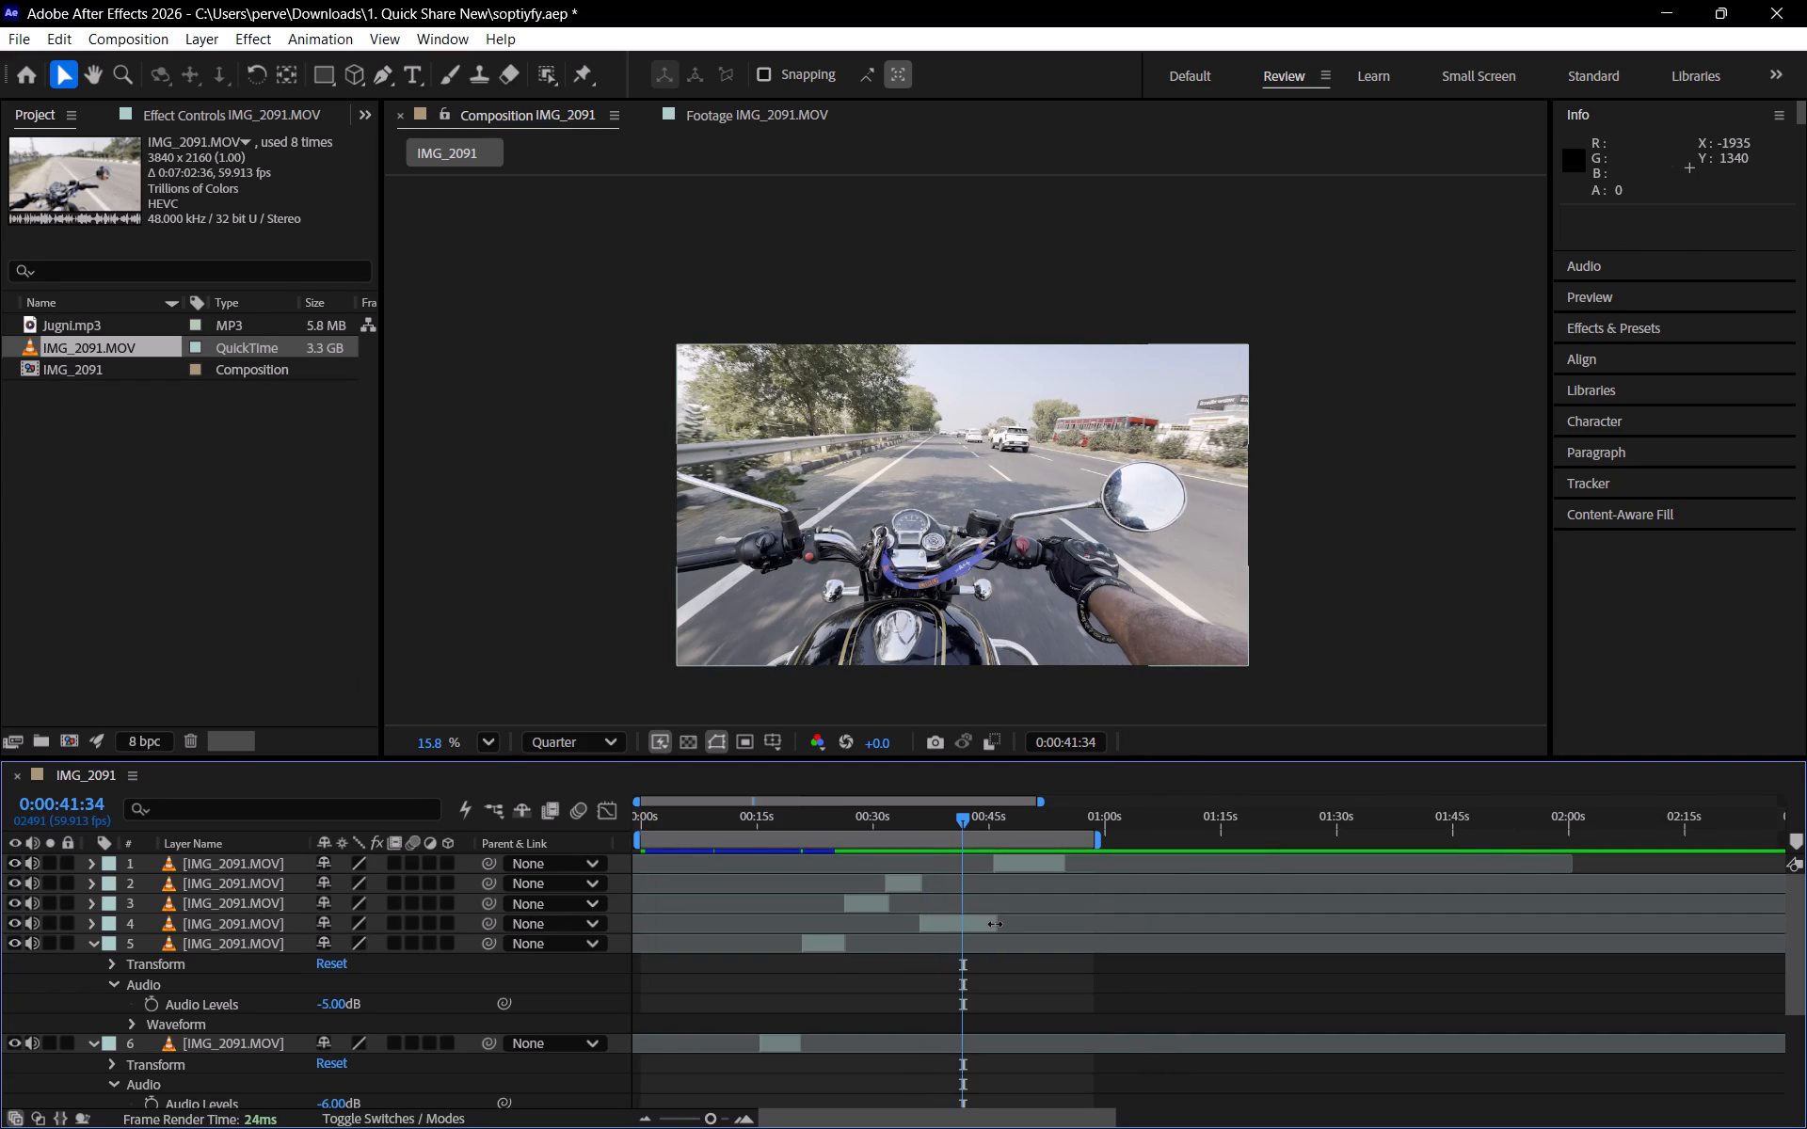
key("space")
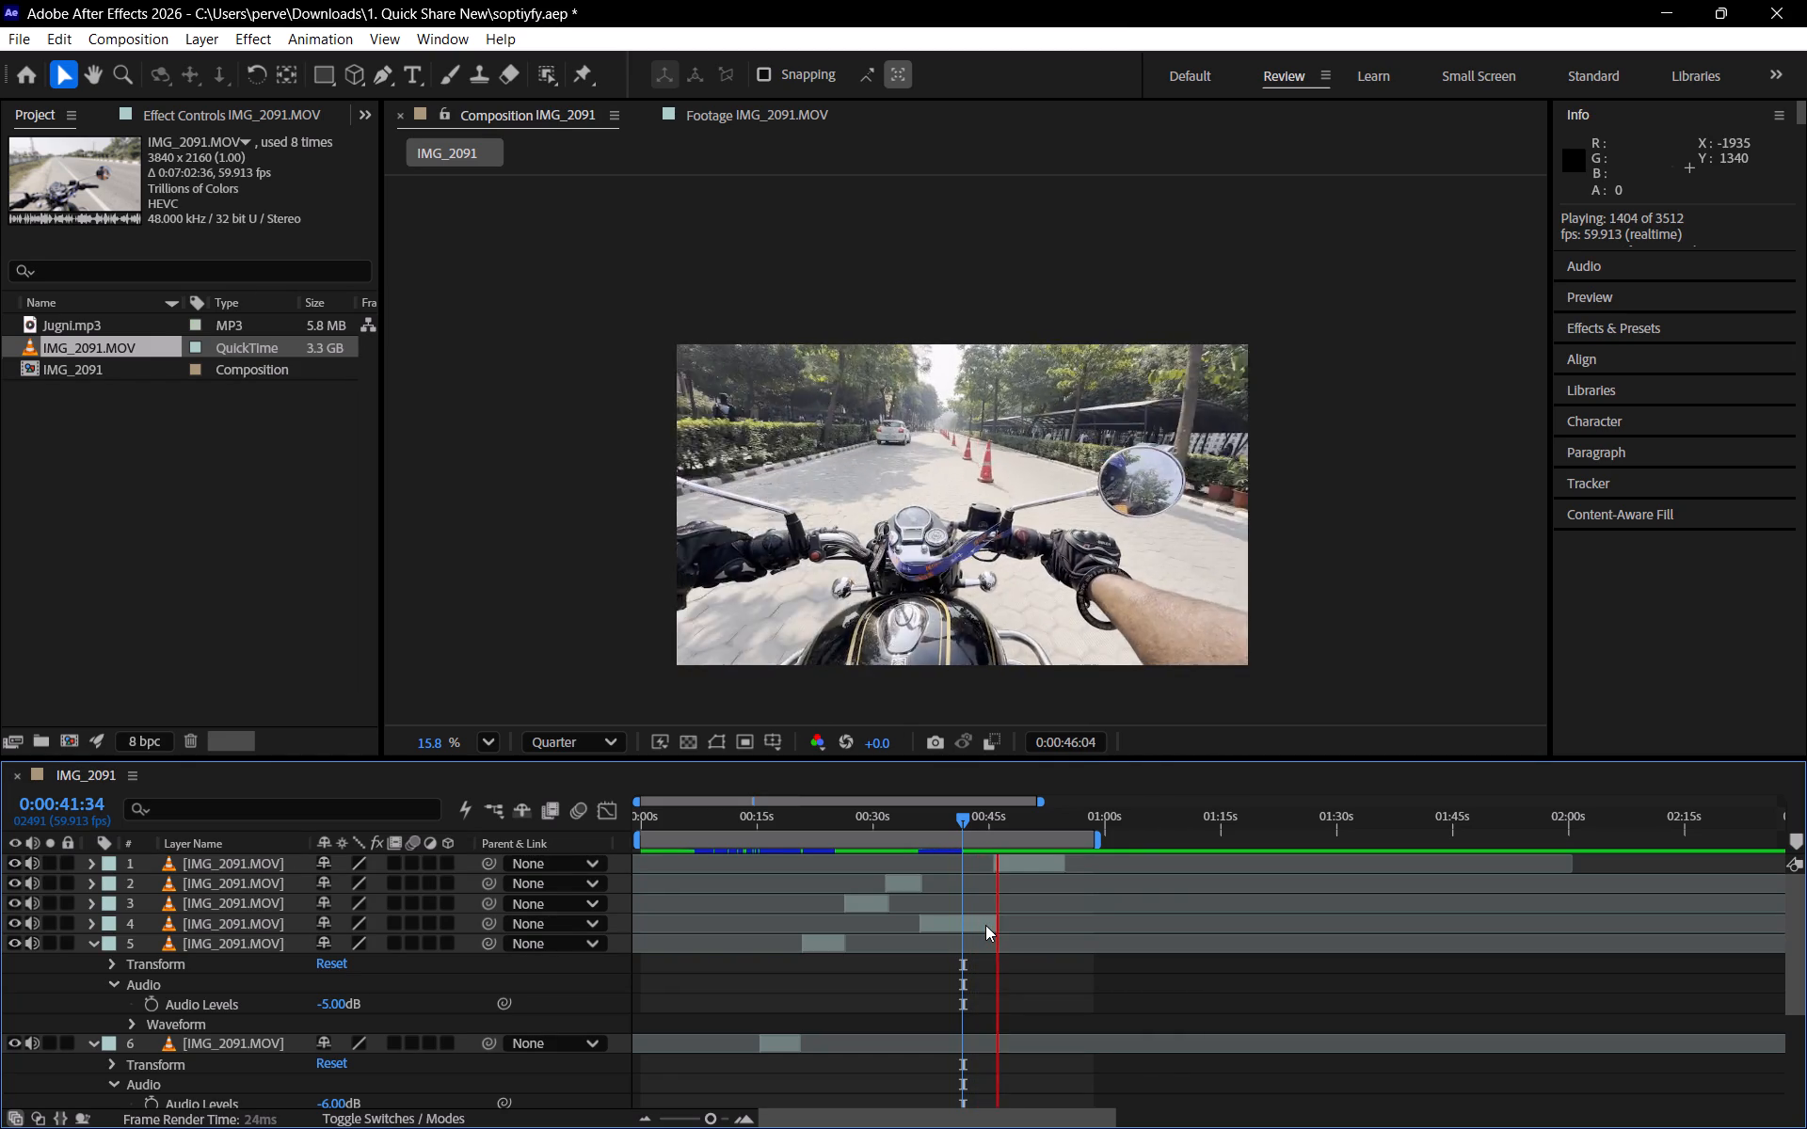
key("space")
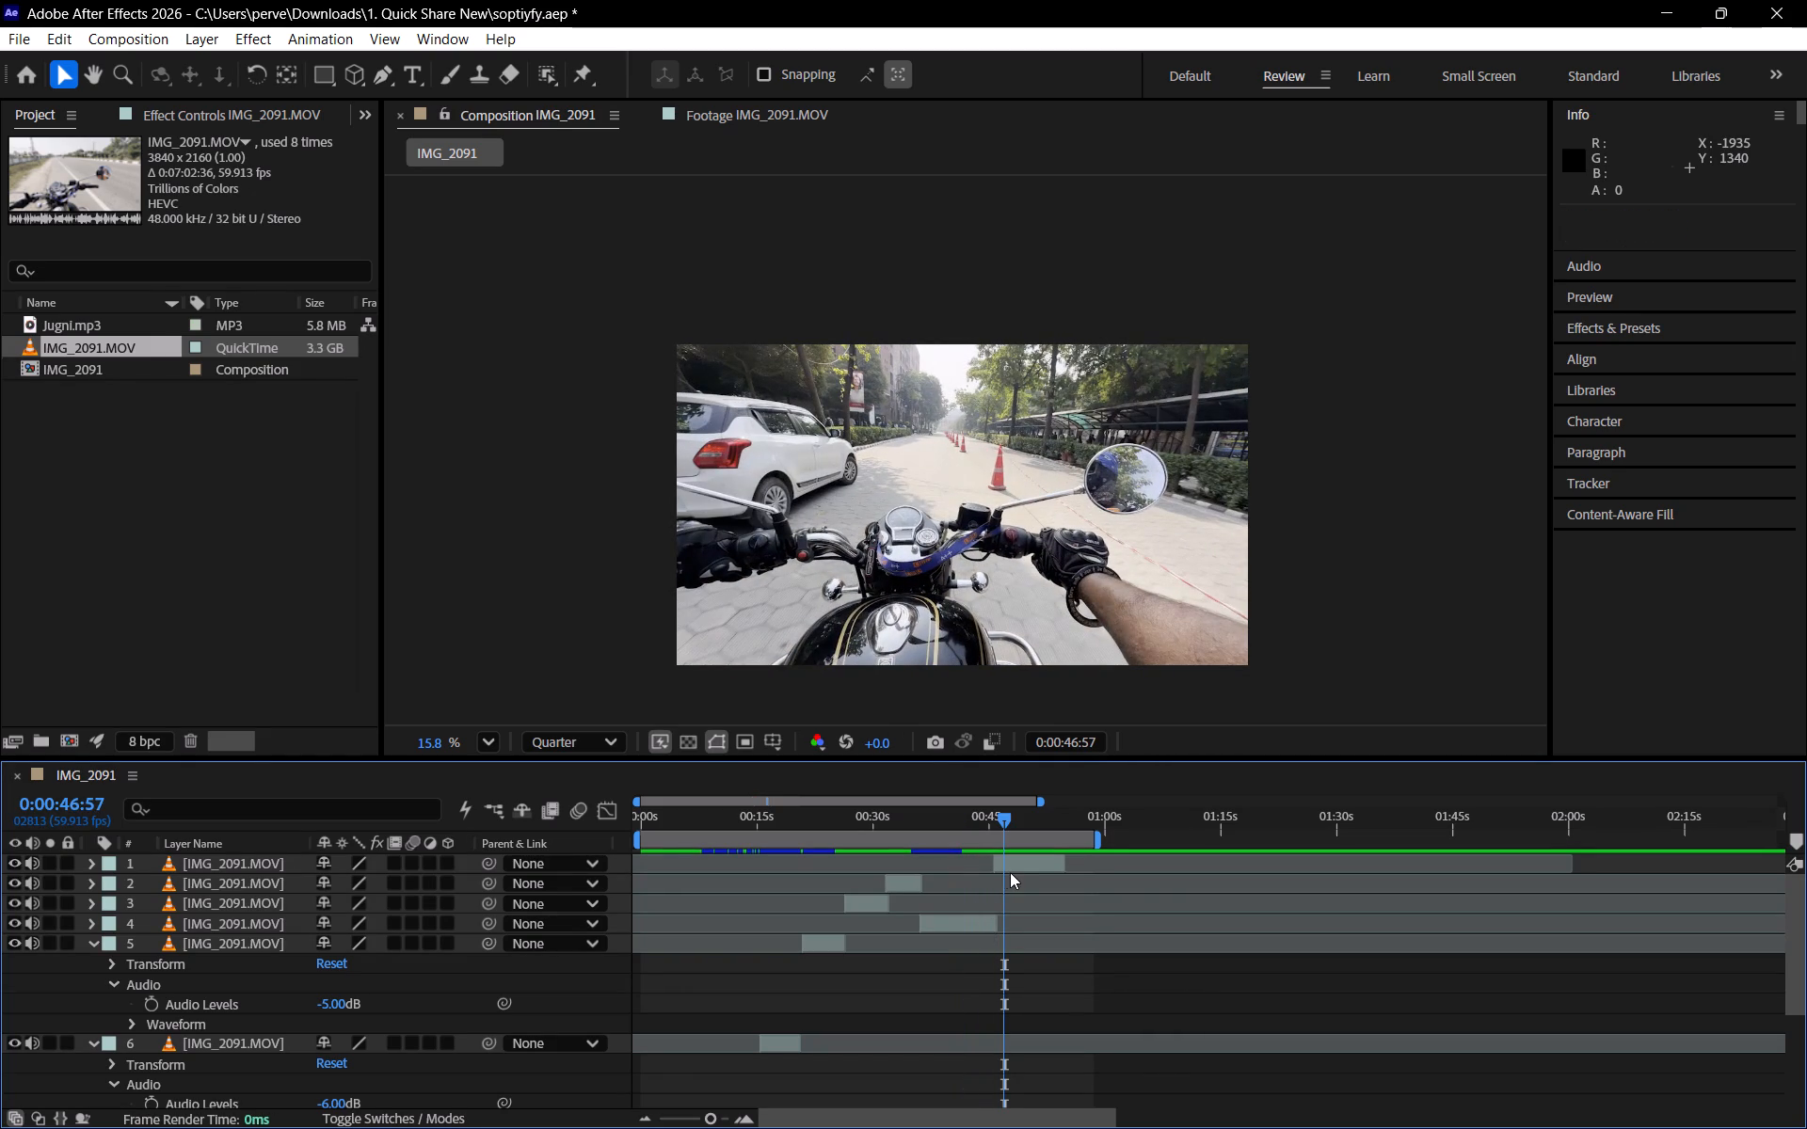
Shift the closing clip on layer 1 later by 0:00:01:05 and preview from 0:00:46:57 to about 0:00:57:41.
left_click_drag(1012, 867, 1020, 867)
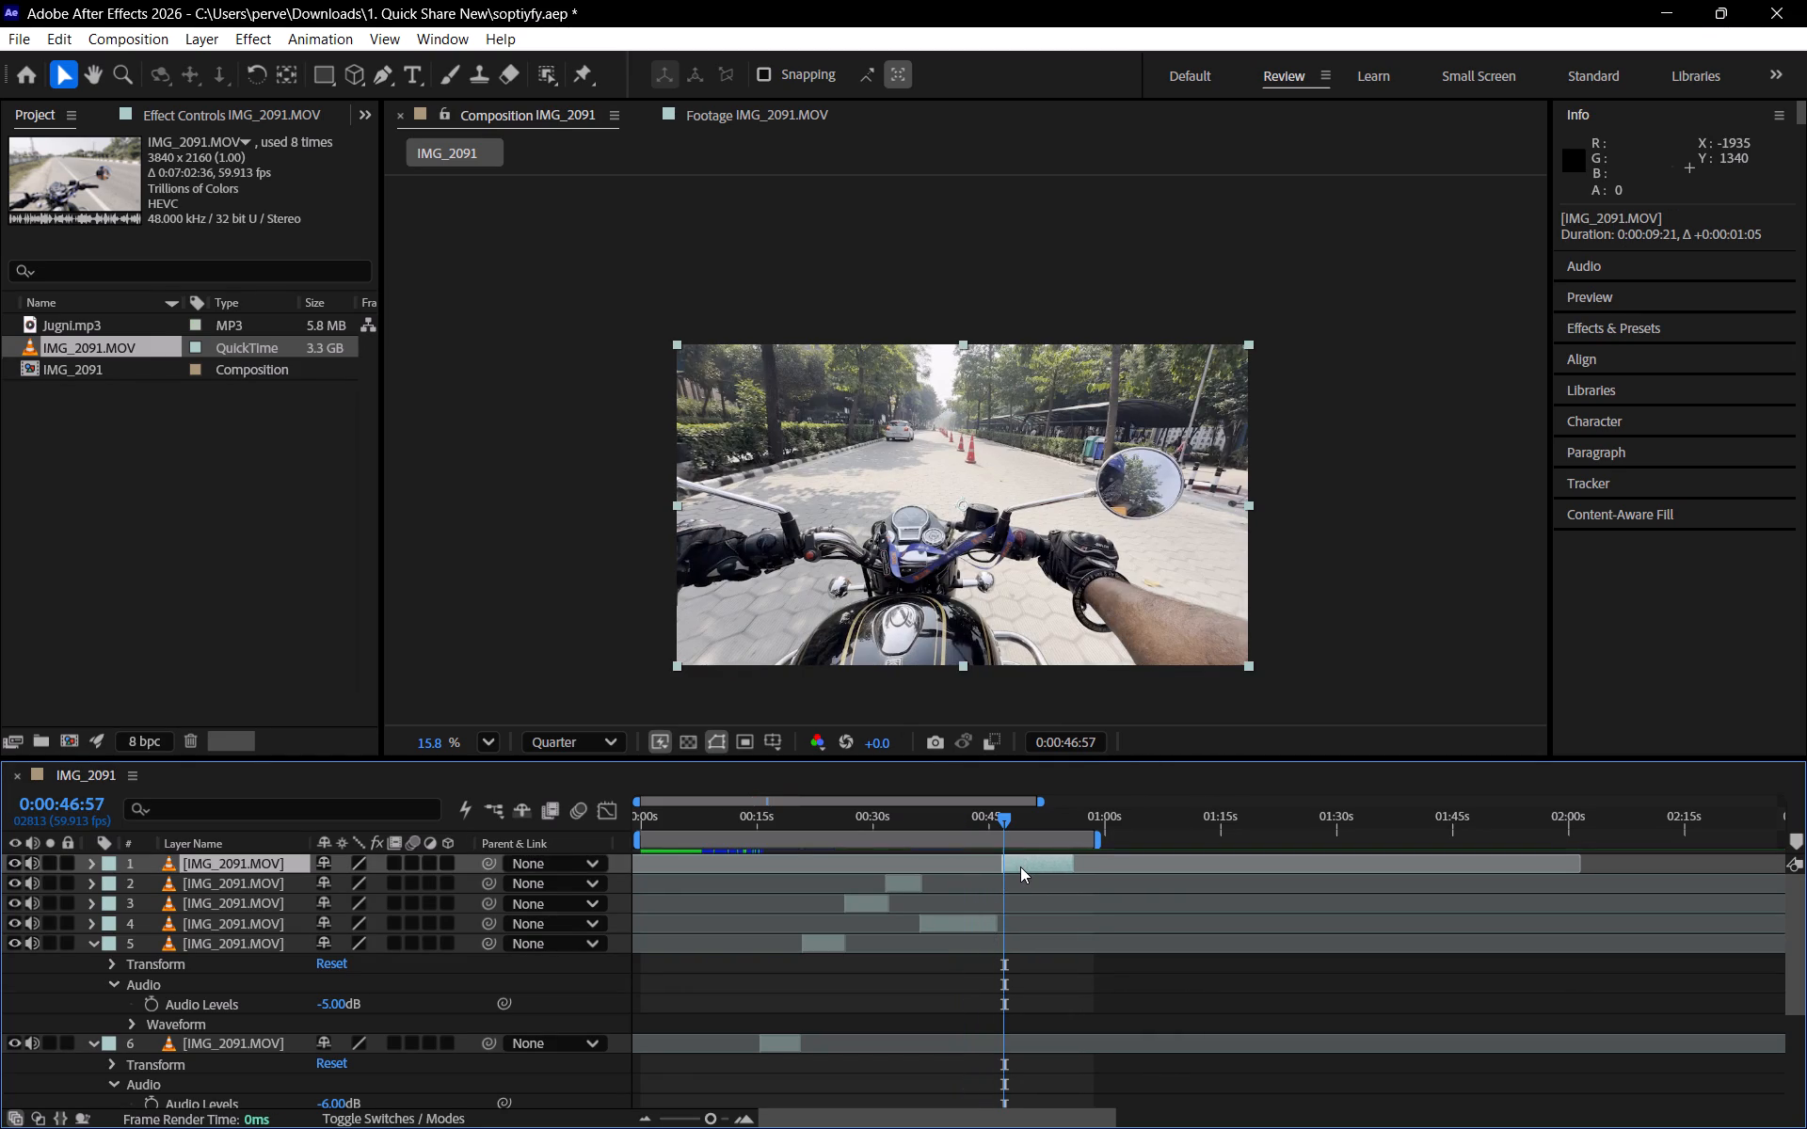
key("space")
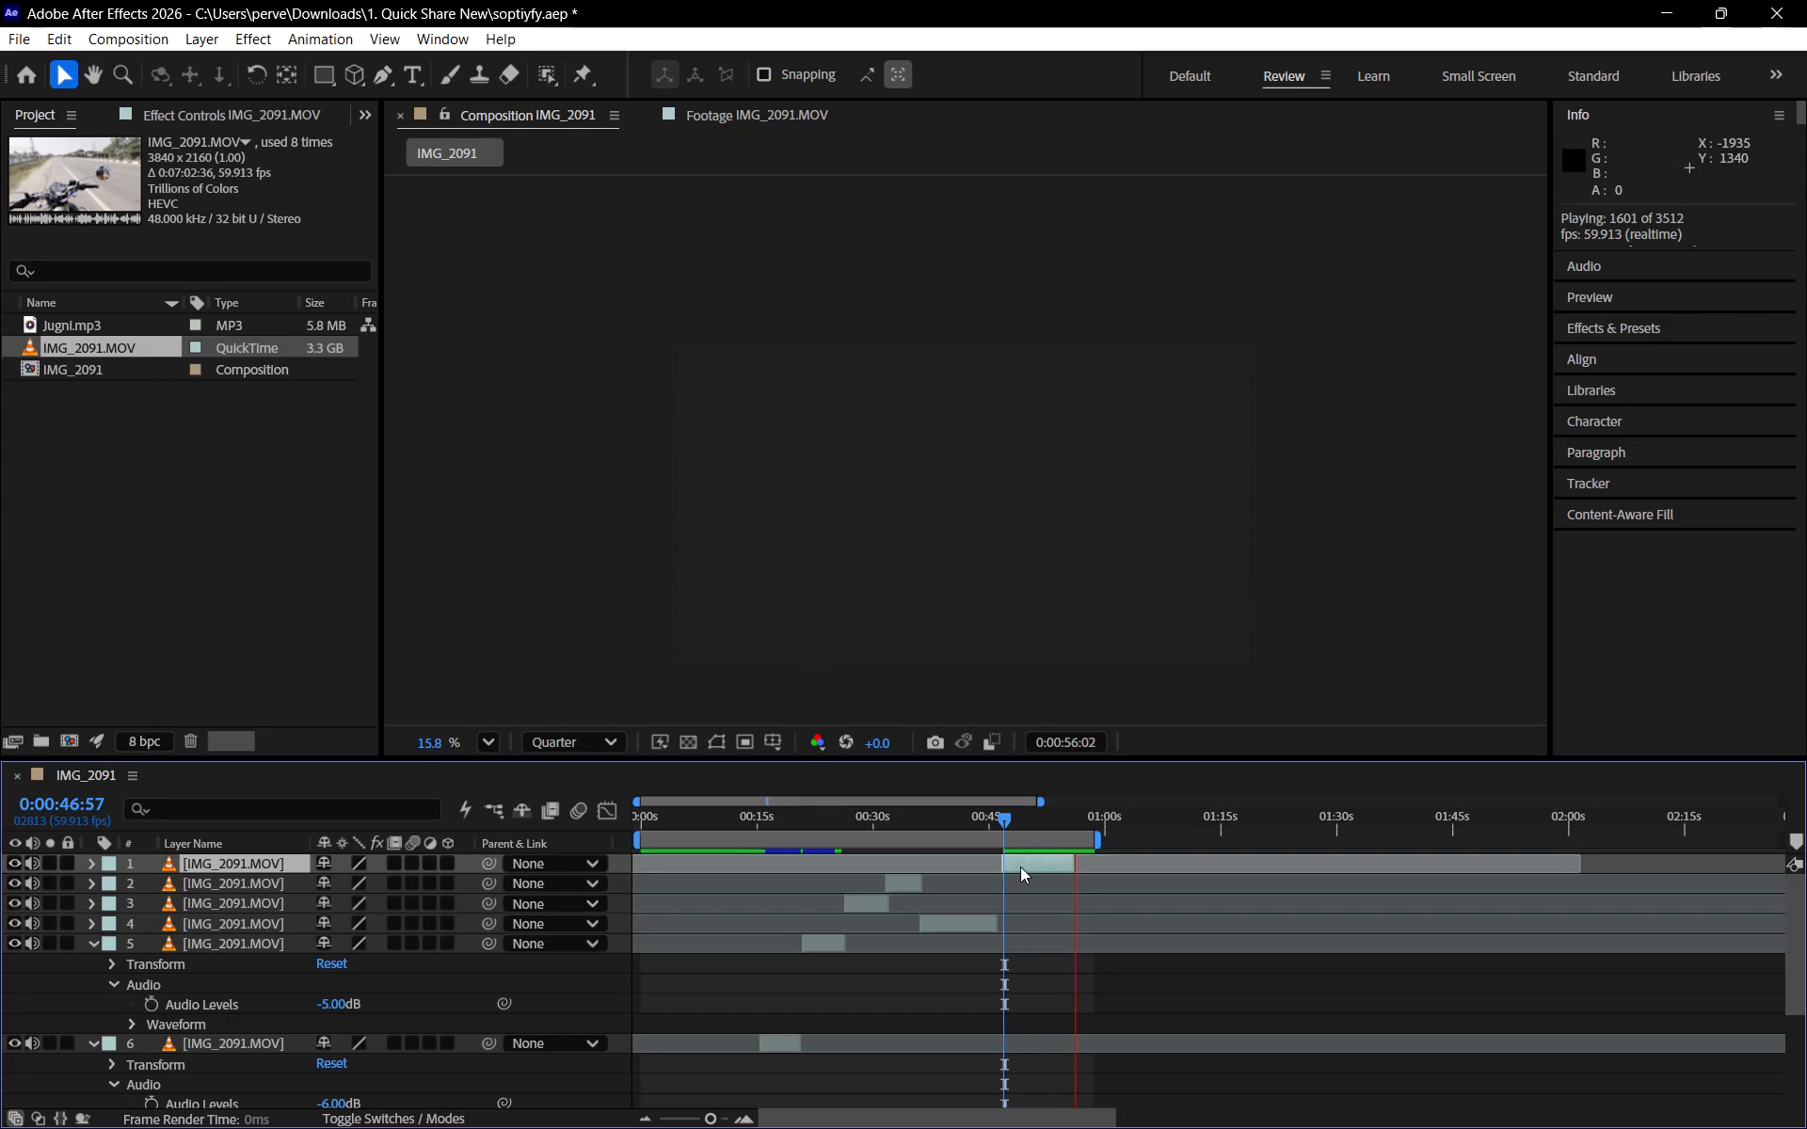
key("space")
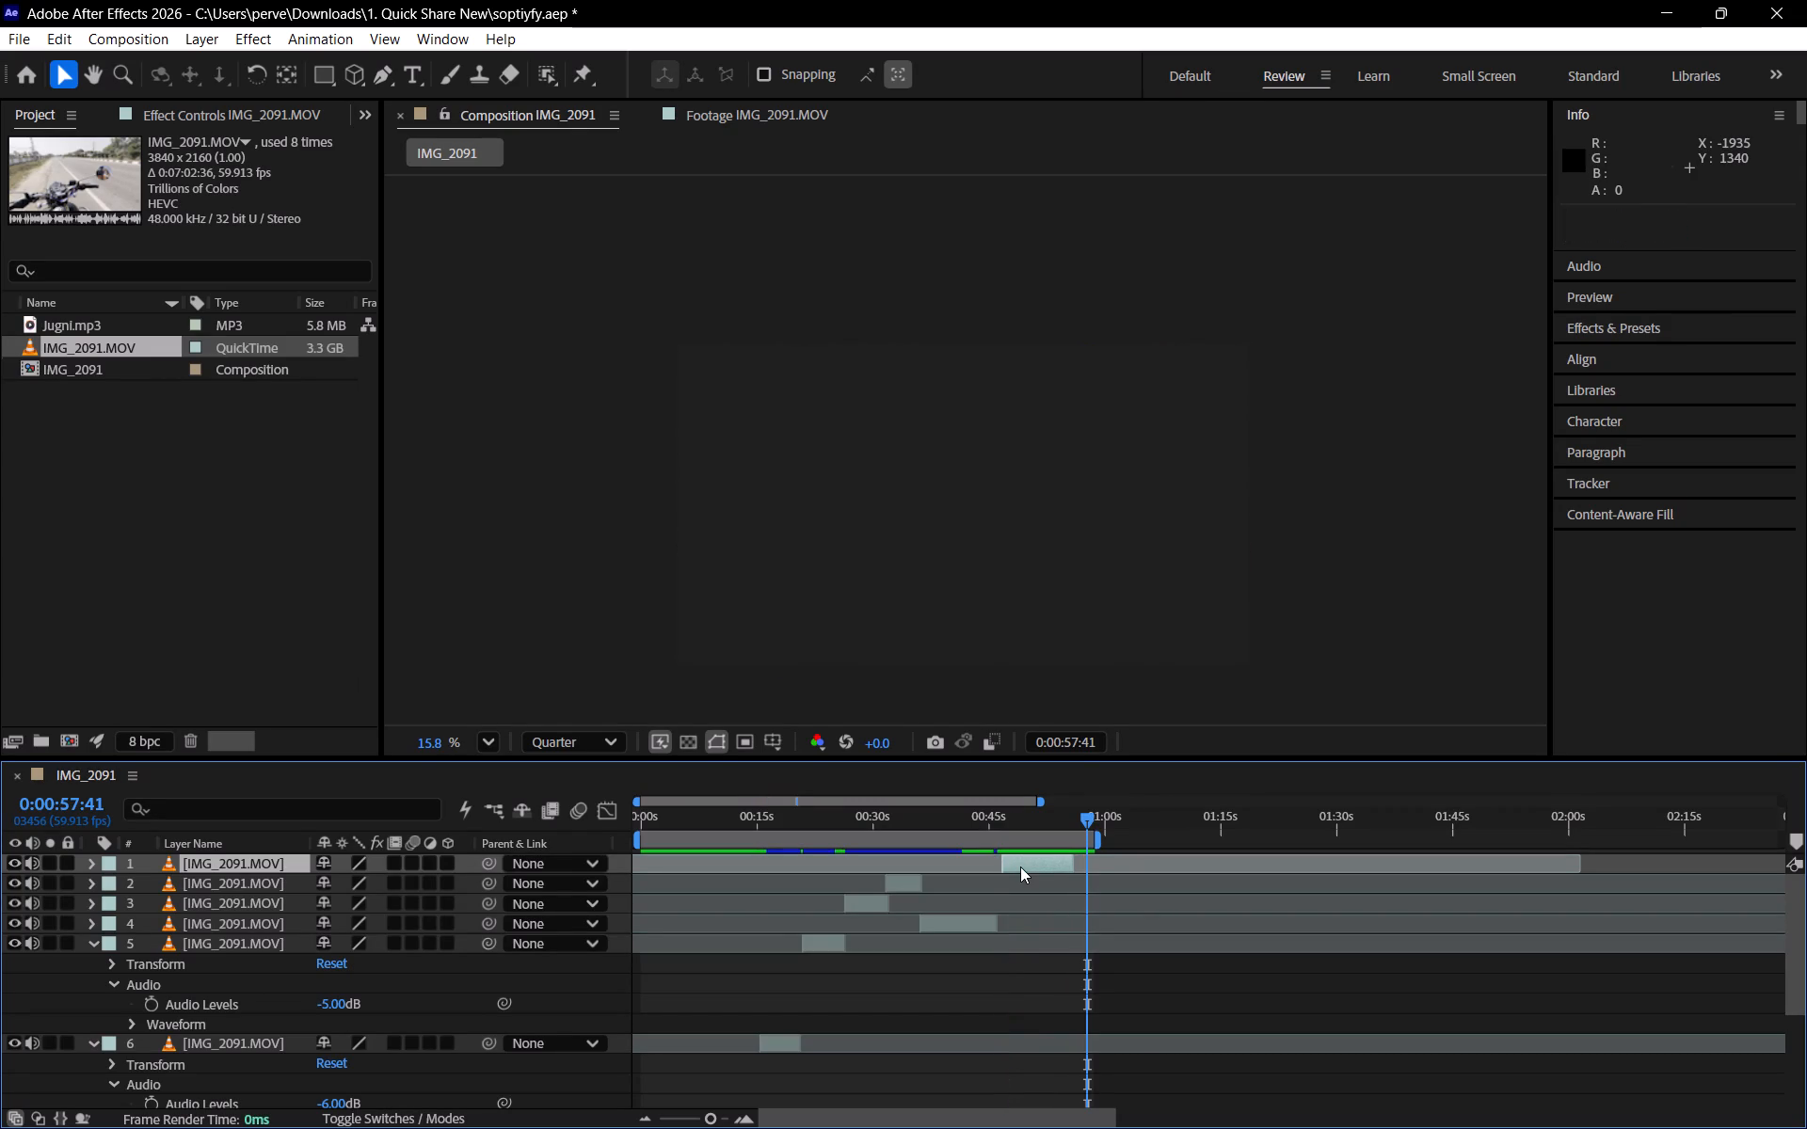
Add an Audio Levels keyframe to Jugni.mp3 at 0:00:57:41 and lower it to about -12 dB.
scroll(1111, 1018, "down", 5)
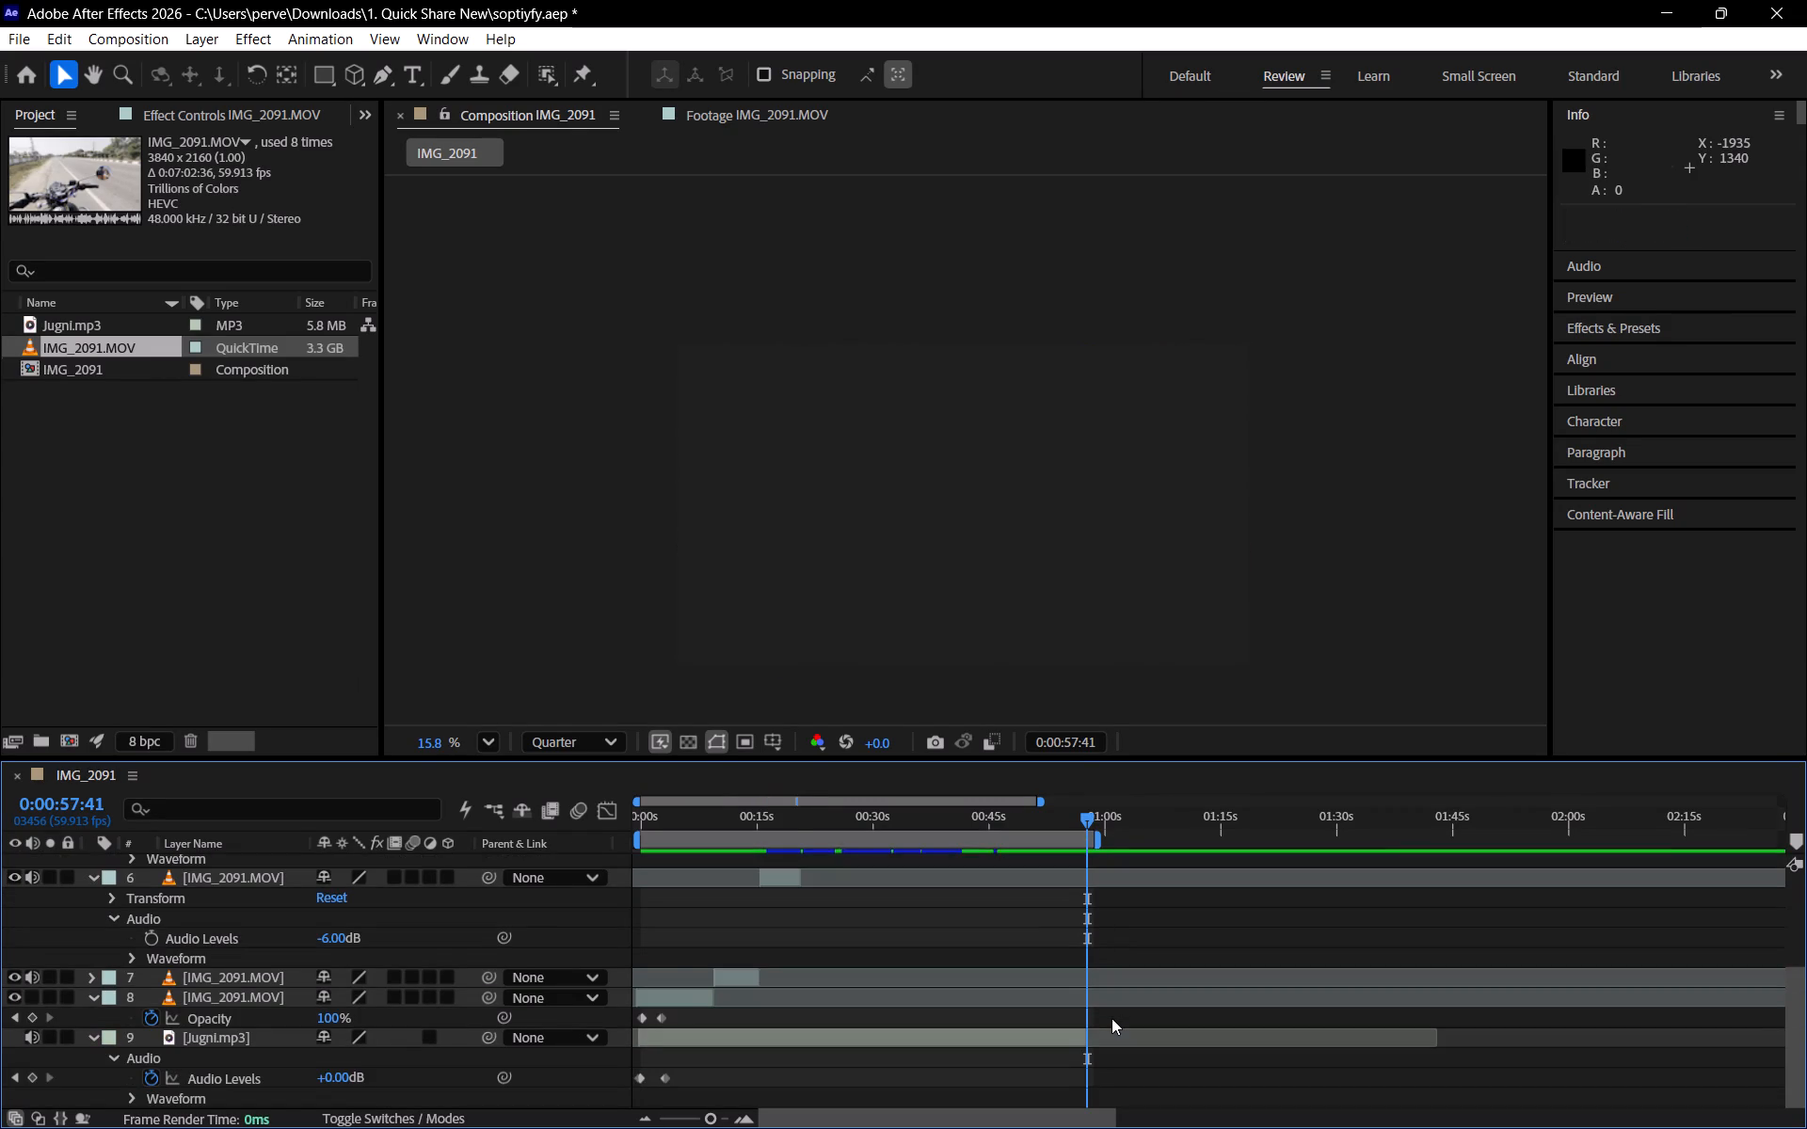
scroll(1111, 1018, "up", 4, "alt")
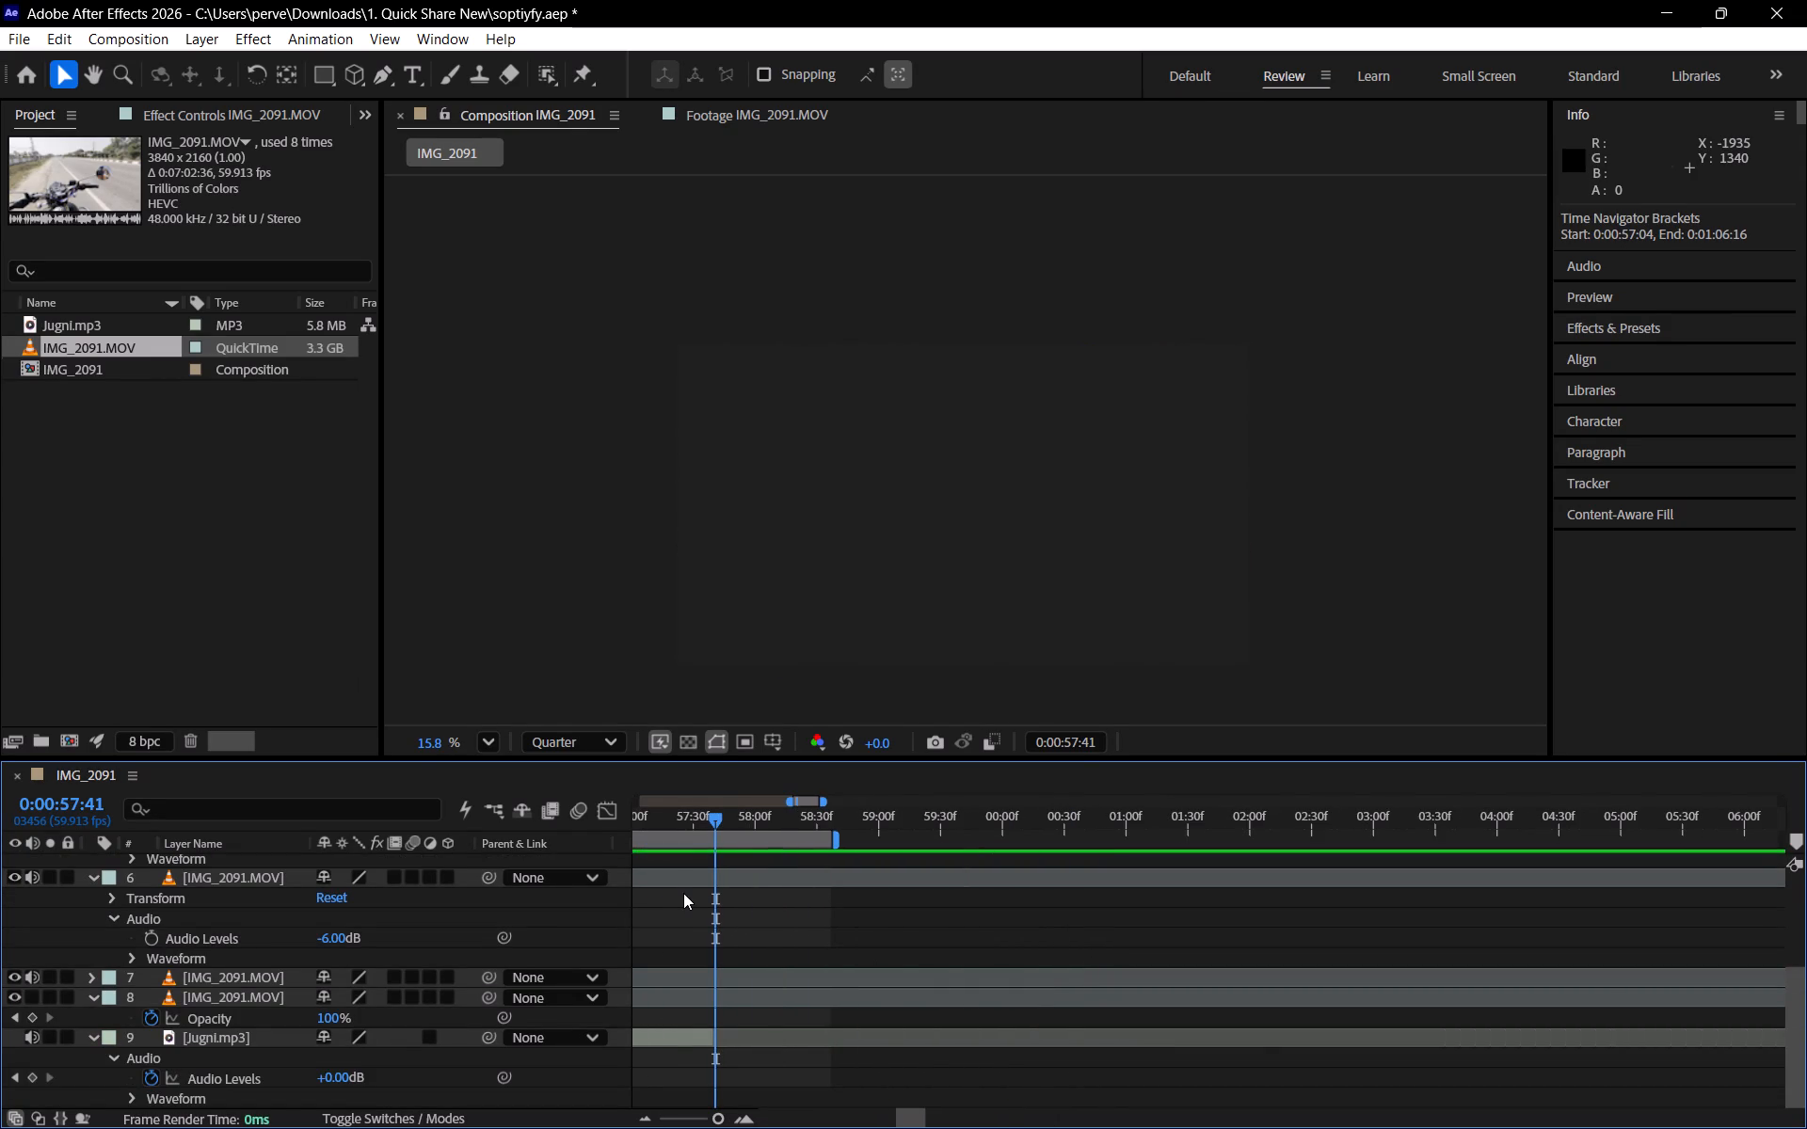
scroll(690, 901, "down", 3, "ctrl")
scroll(690, 901, "down", 3, "shift")
scroll(690, 901, "up", 11, "shift")
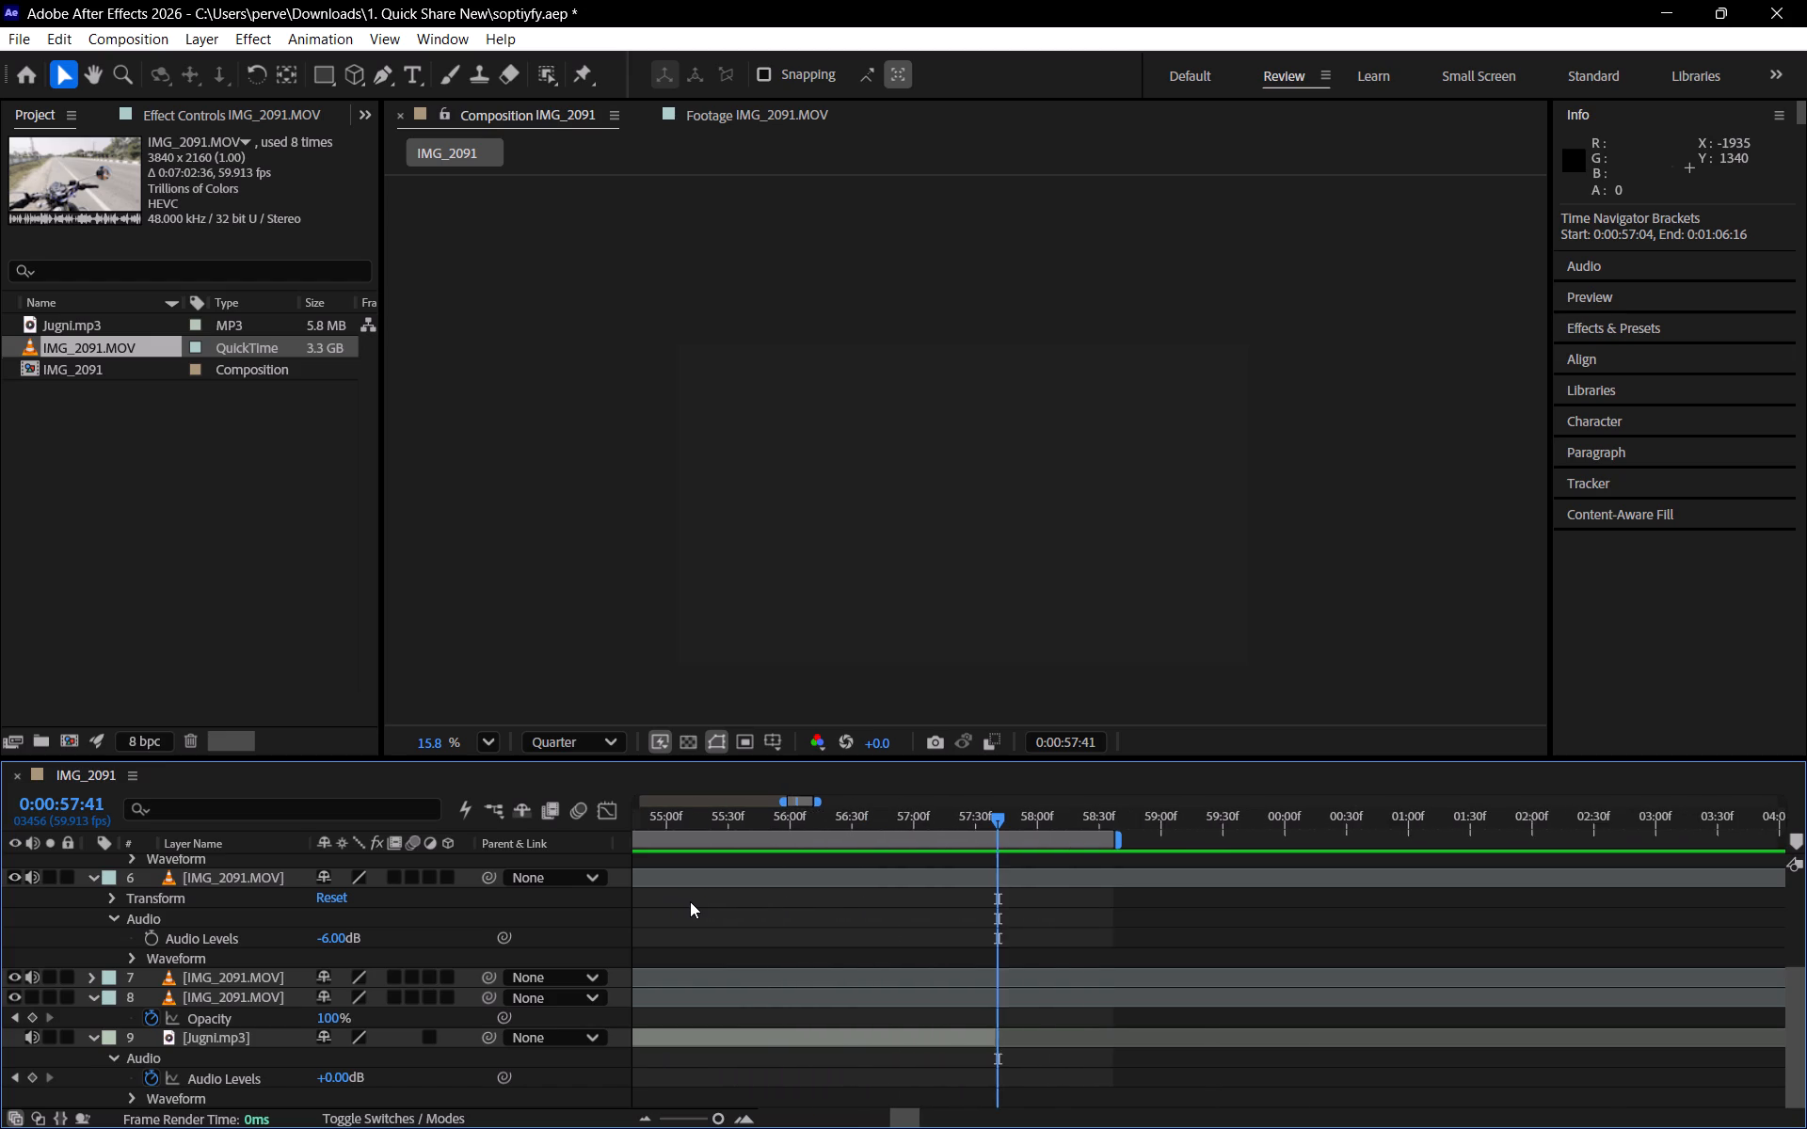
scroll(215, 1042, "down", 8)
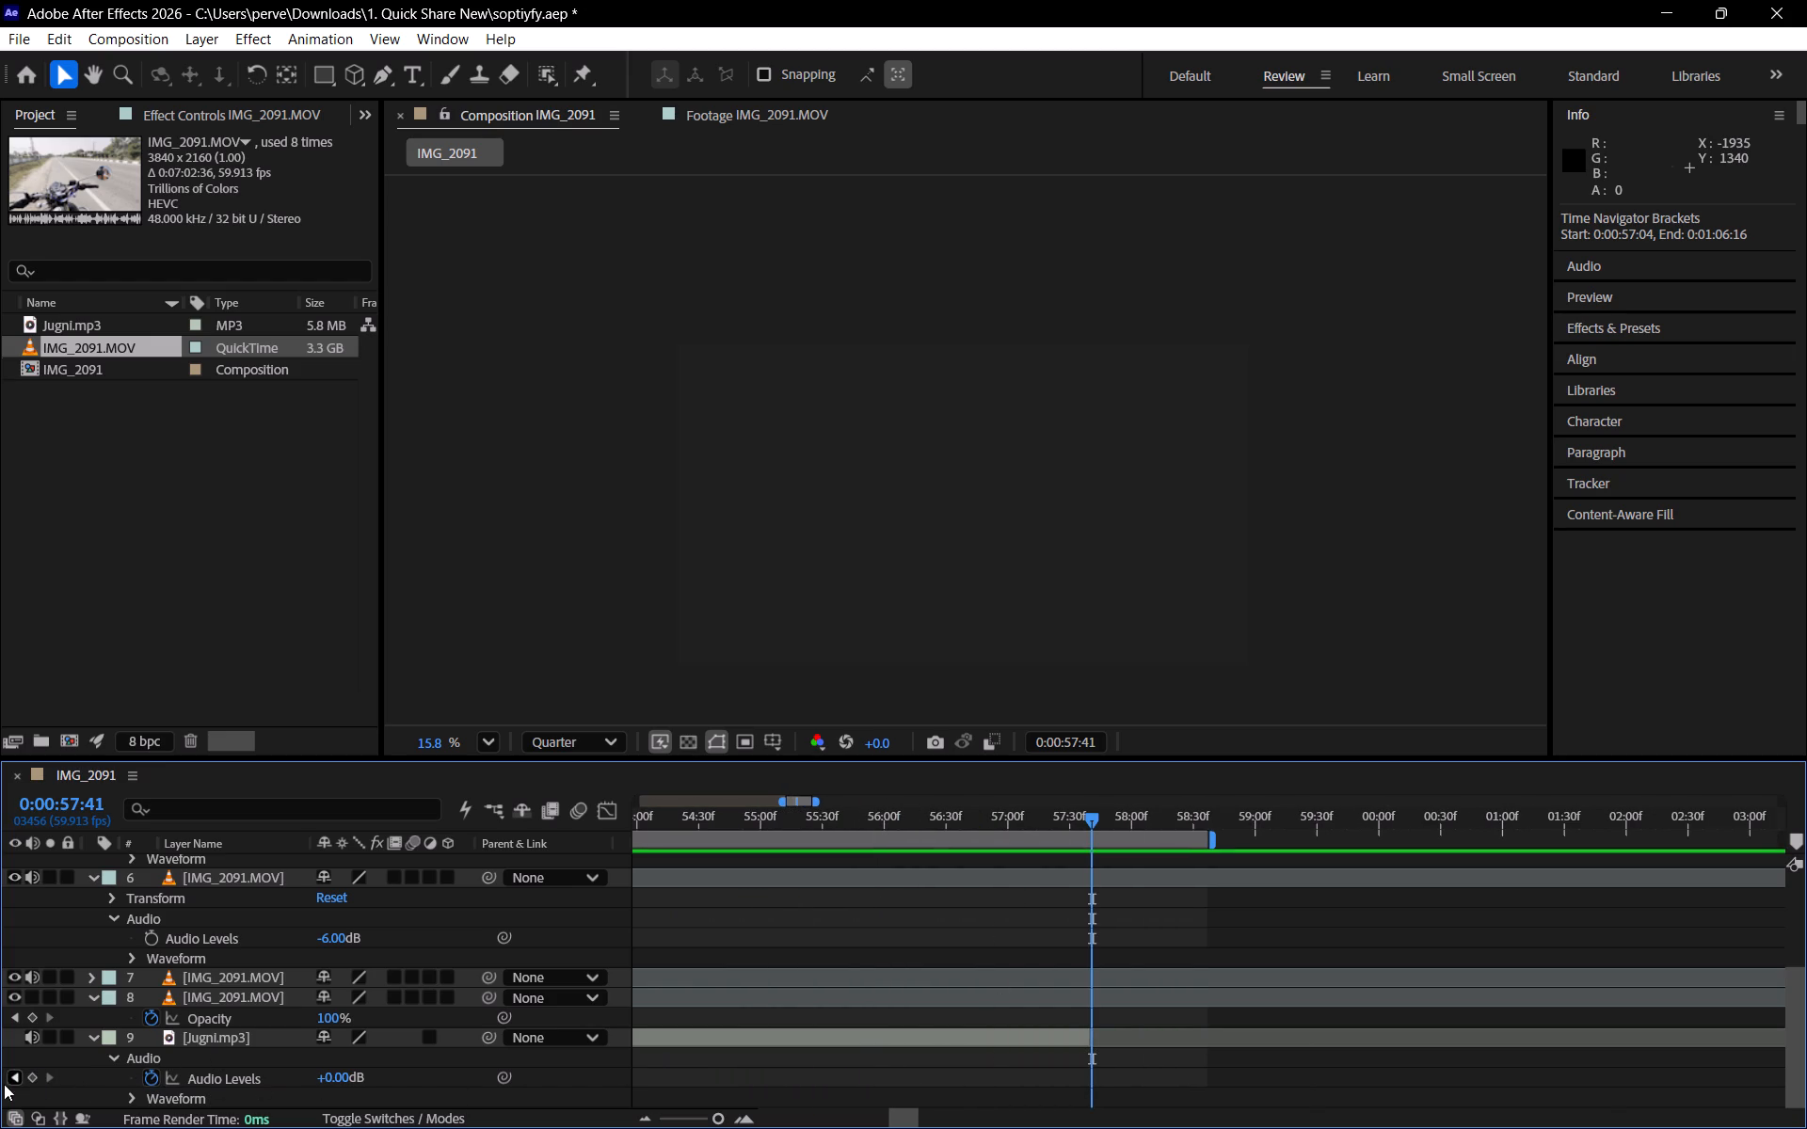
left_click(32, 1084)
left_click_drag(330, 1082, 316, 1080)
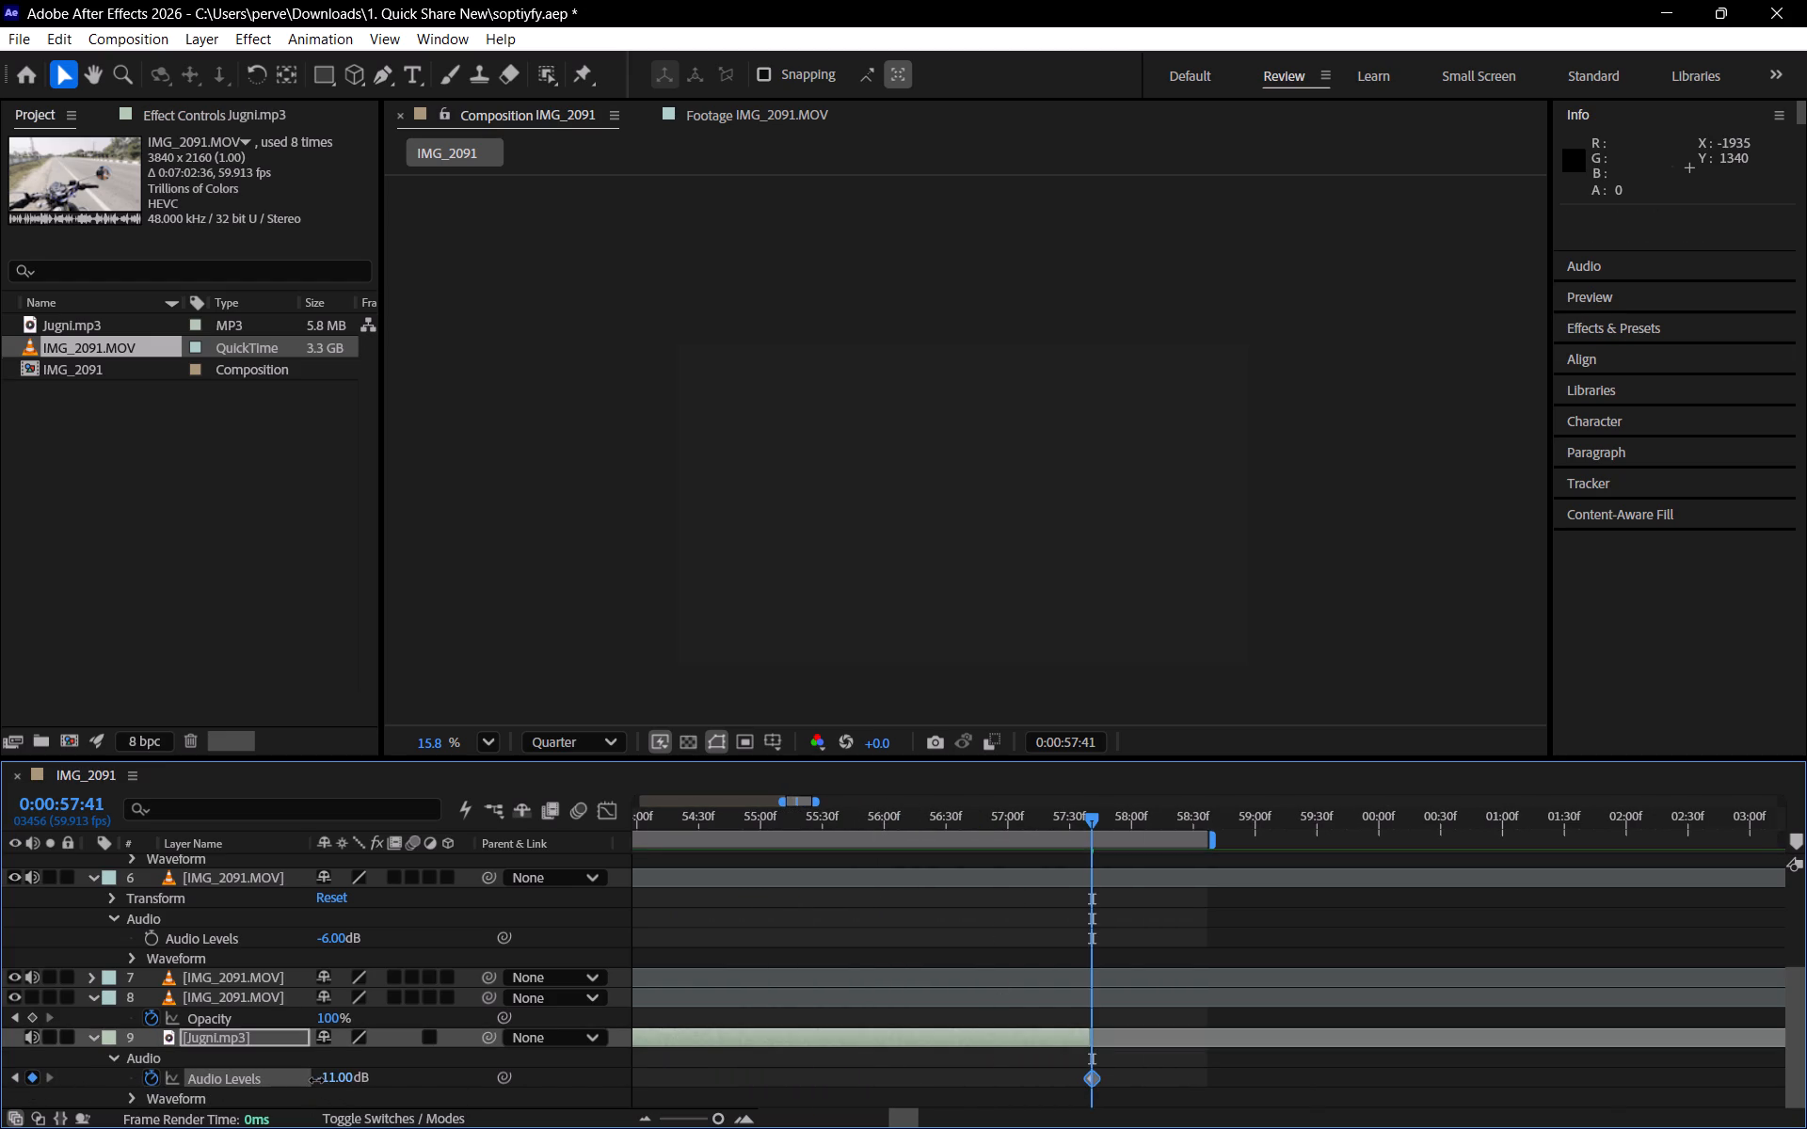
left_click_drag(316, 1080, 313, 1078)
Add a second Audio Levels keyframe to Jugni.mp3 at 0:00:55:34 and set it to +1 dB.
left_click_drag(1088, 819, 828, 908)
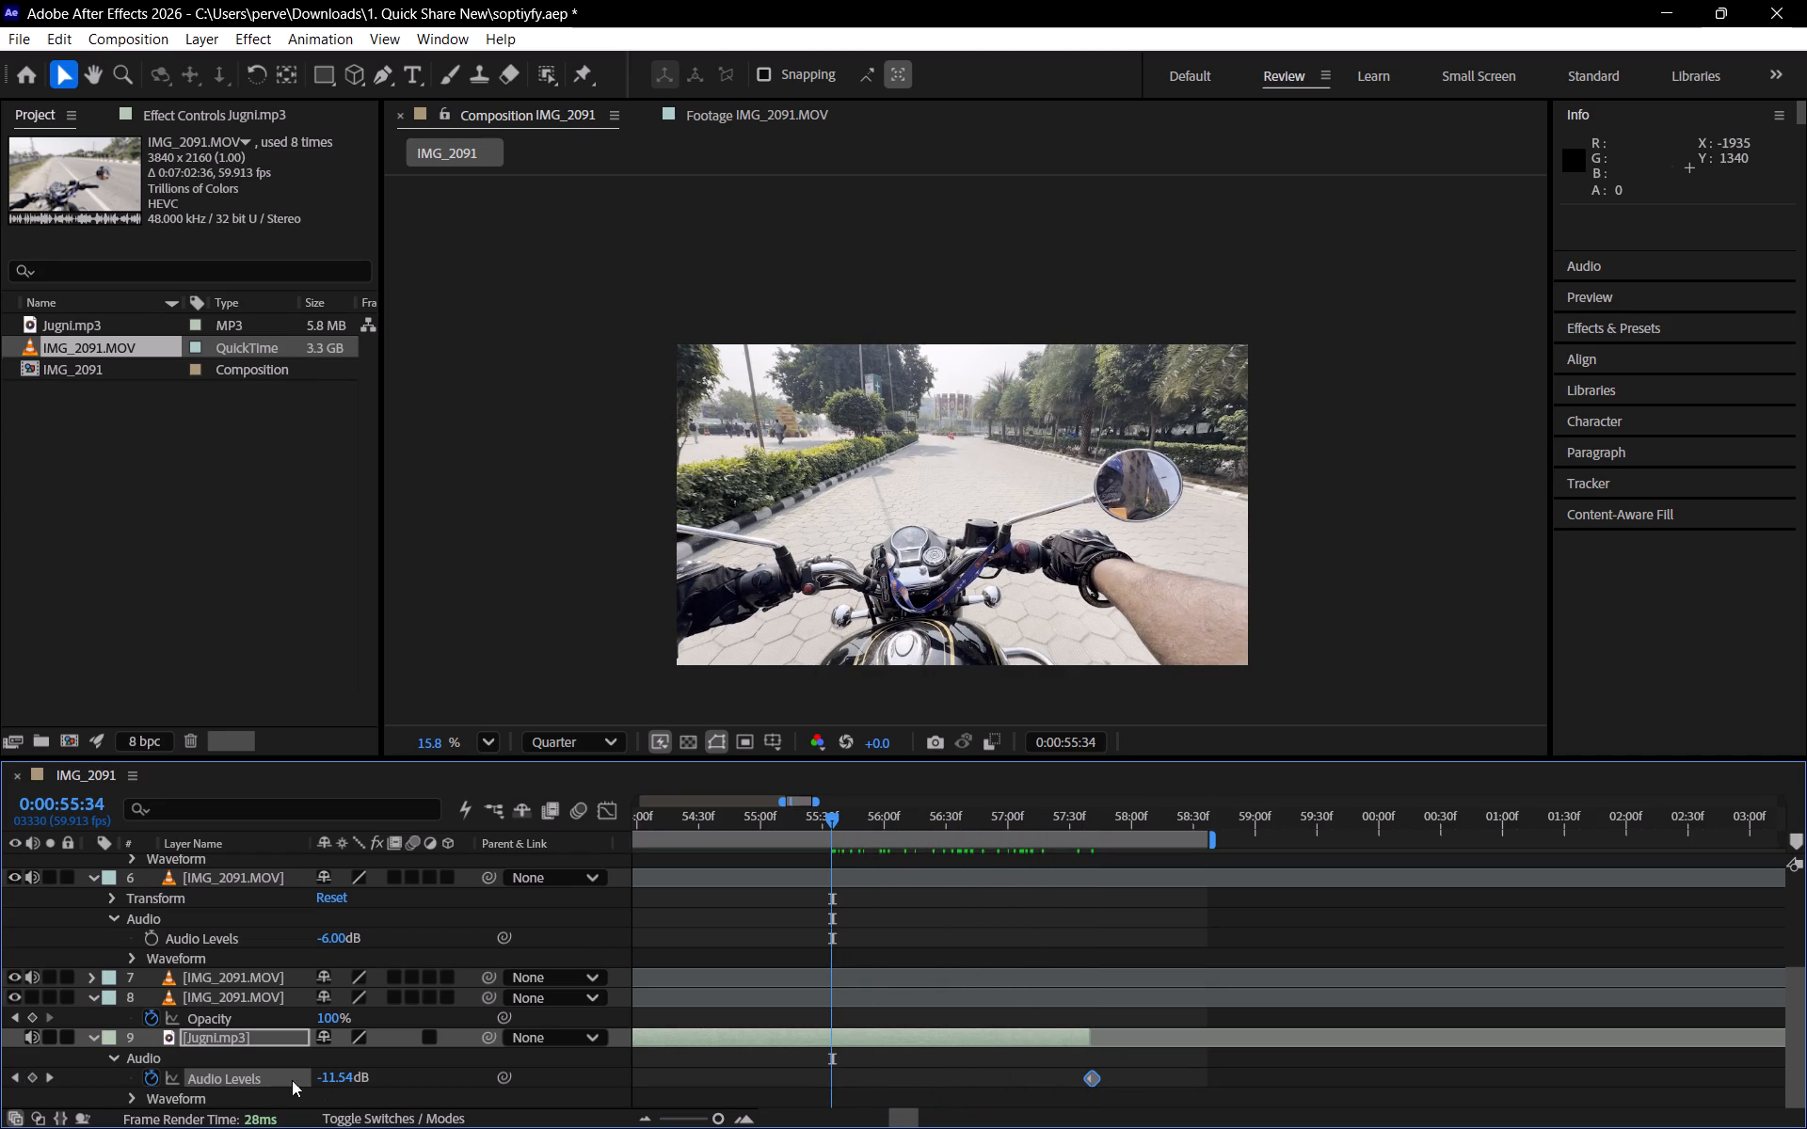
left_click_drag(325, 1082, 344, 1088)
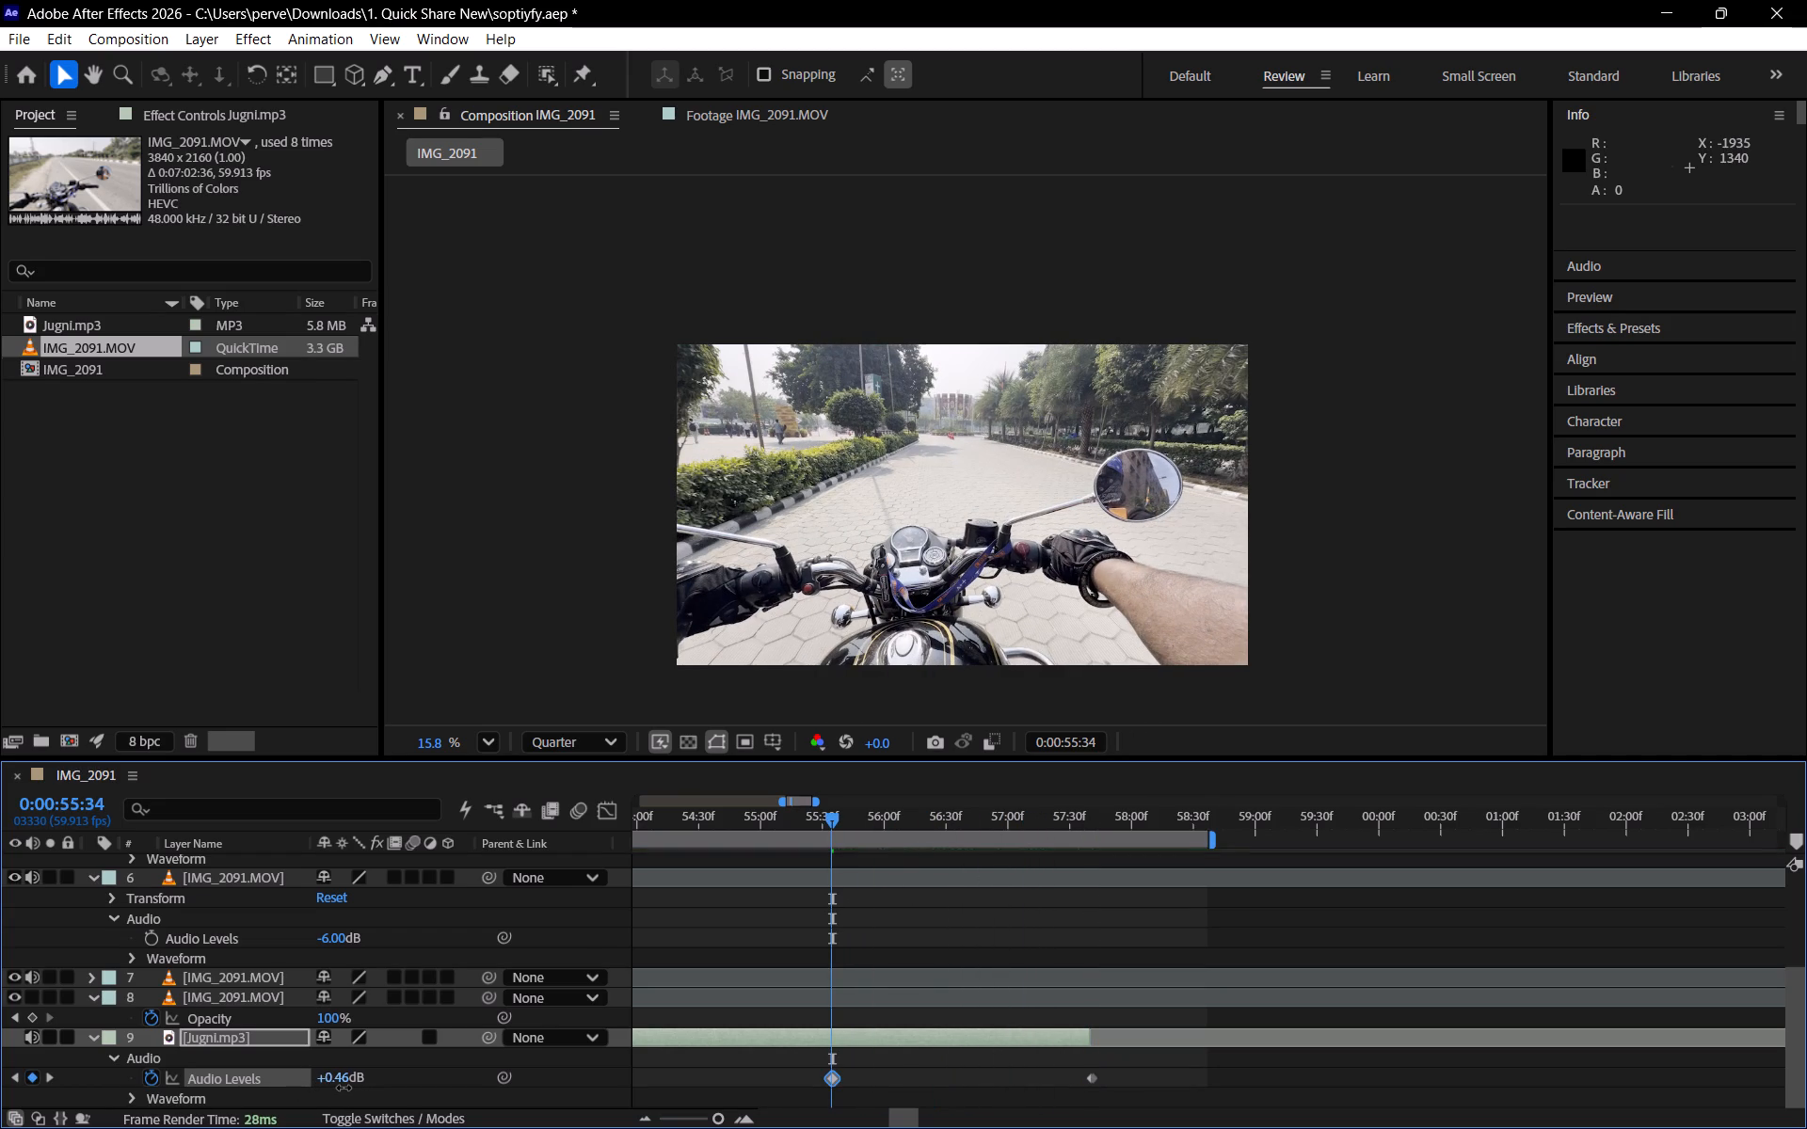
left_click_drag(344, 1088, 344, 1088)
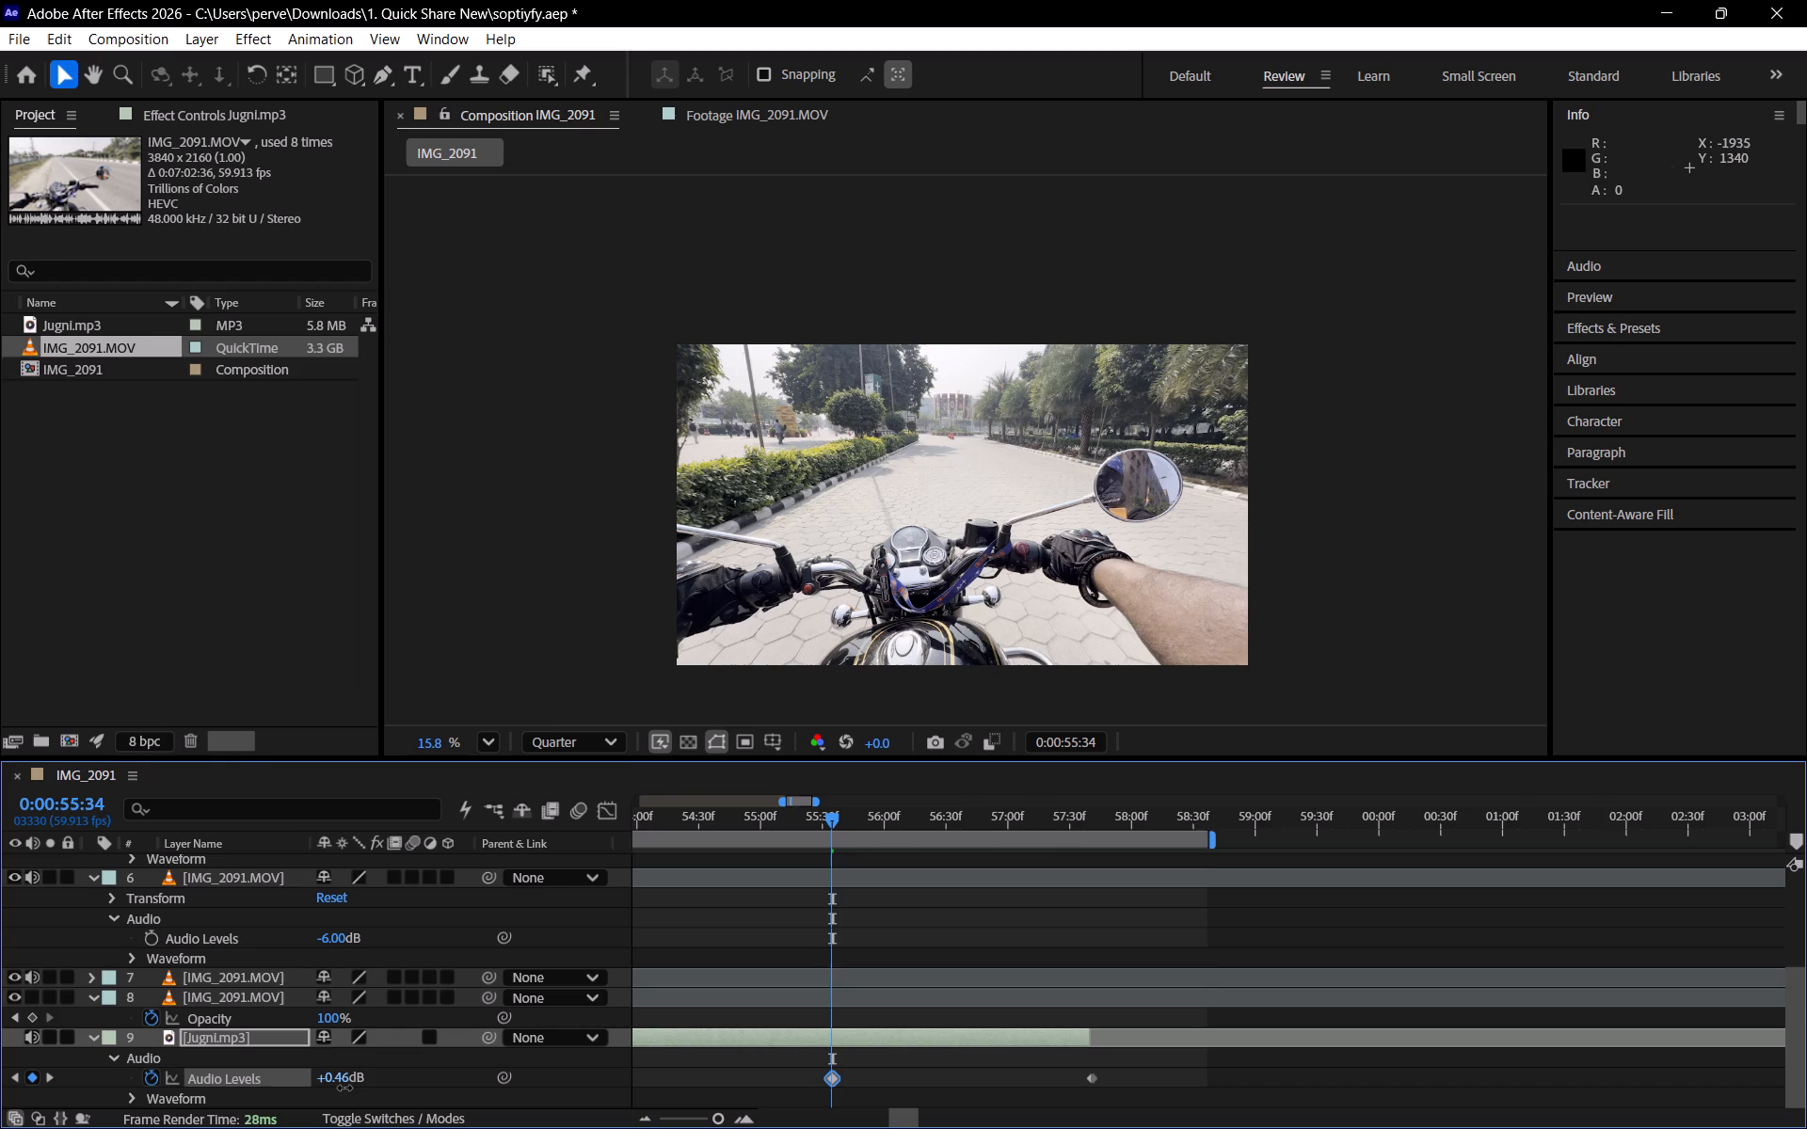
left_click_drag(344, 1088, 343, 1088)
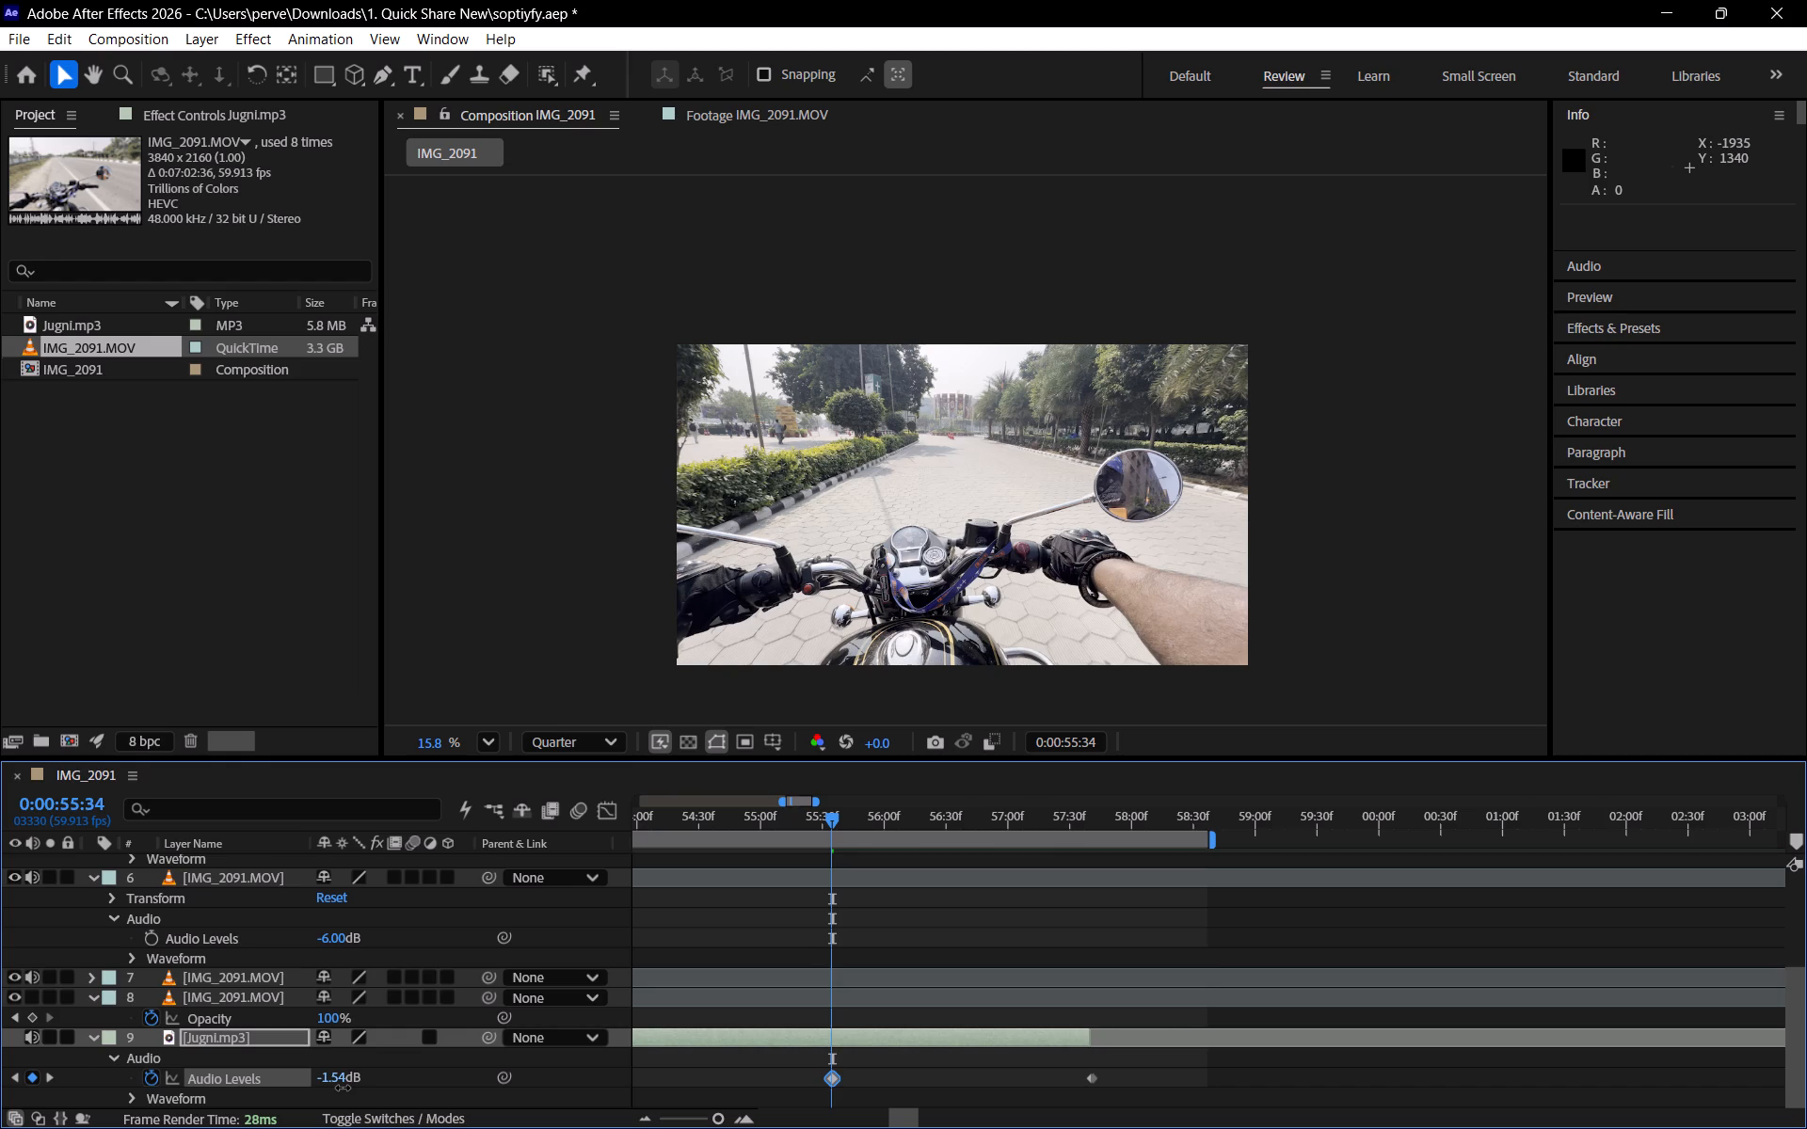
left_click_drag(343, 1088, 341, 1083)
left_click(341, 1083)
key("1")
key("Return")
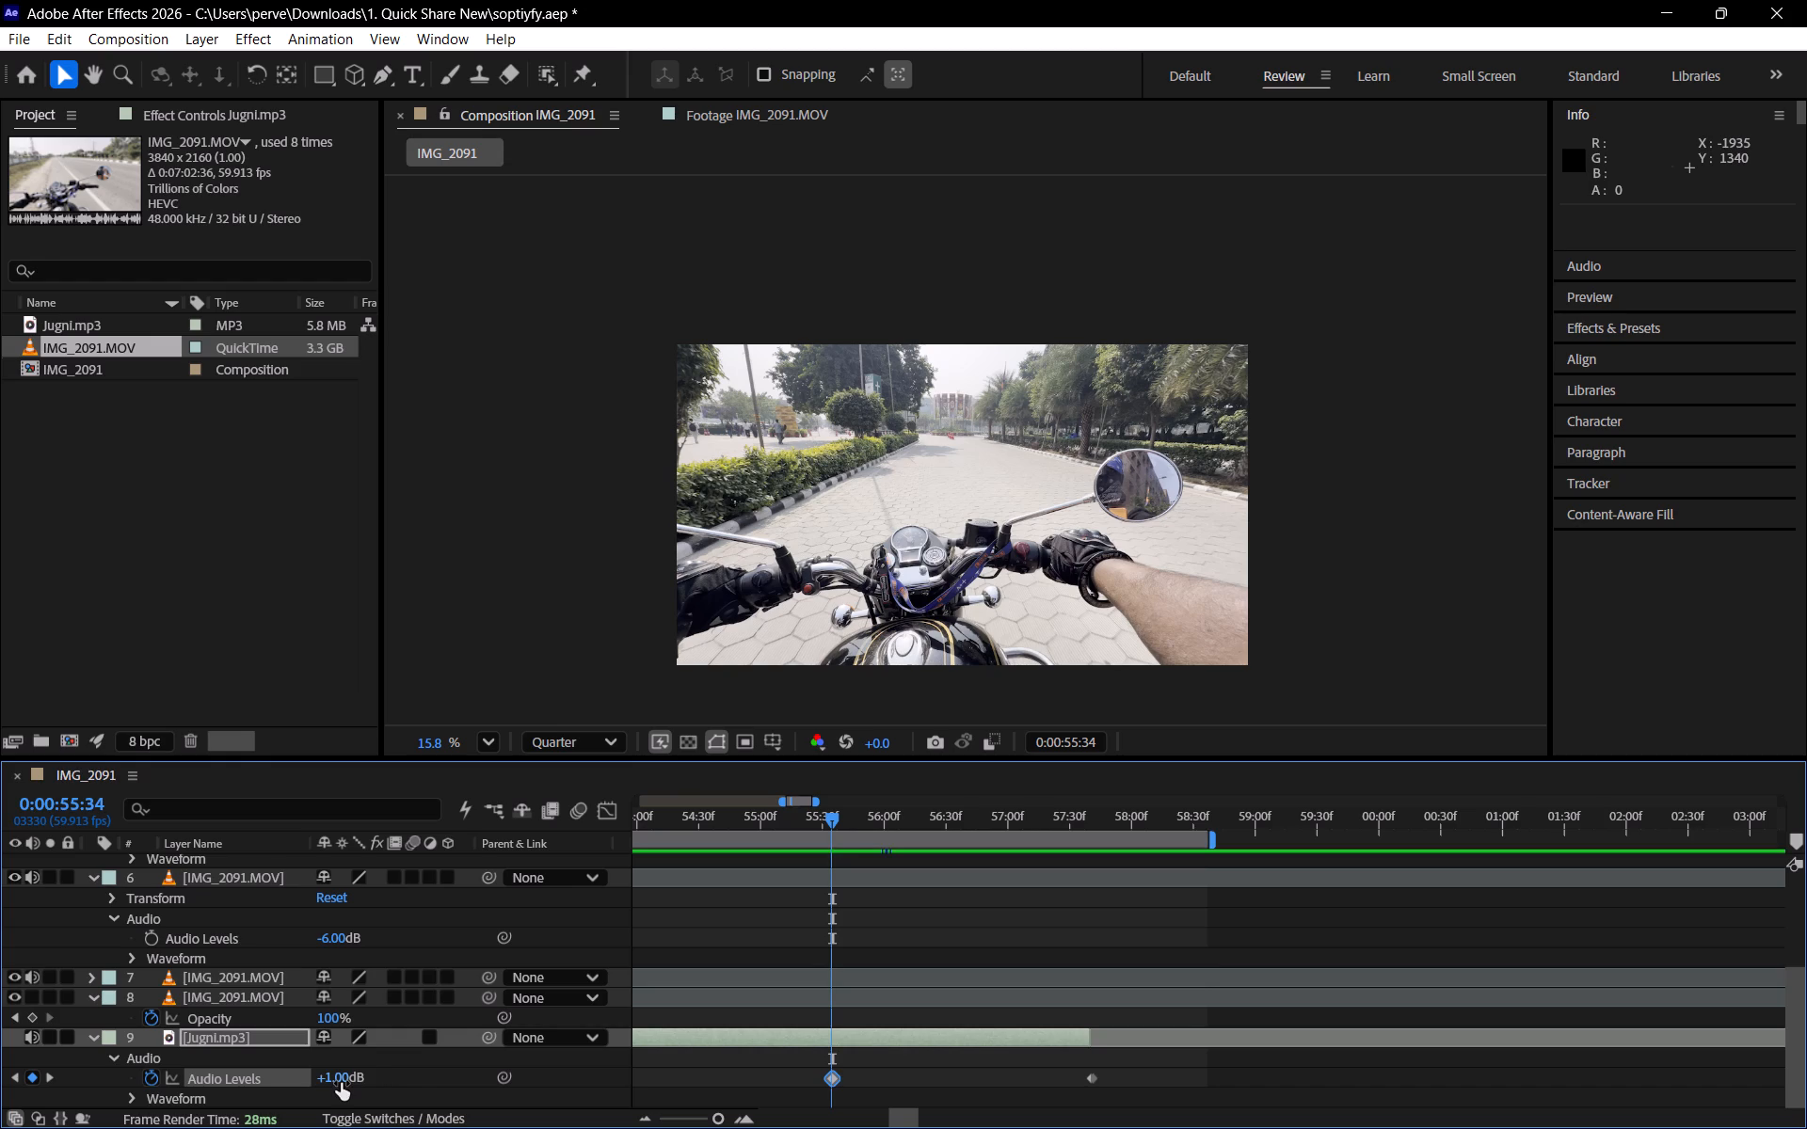
Extend the end of the closing clip on layer 1 by 0:00:02:34, for a duration of 0:00:11:55.
scroll(808, 946, "up", 6)
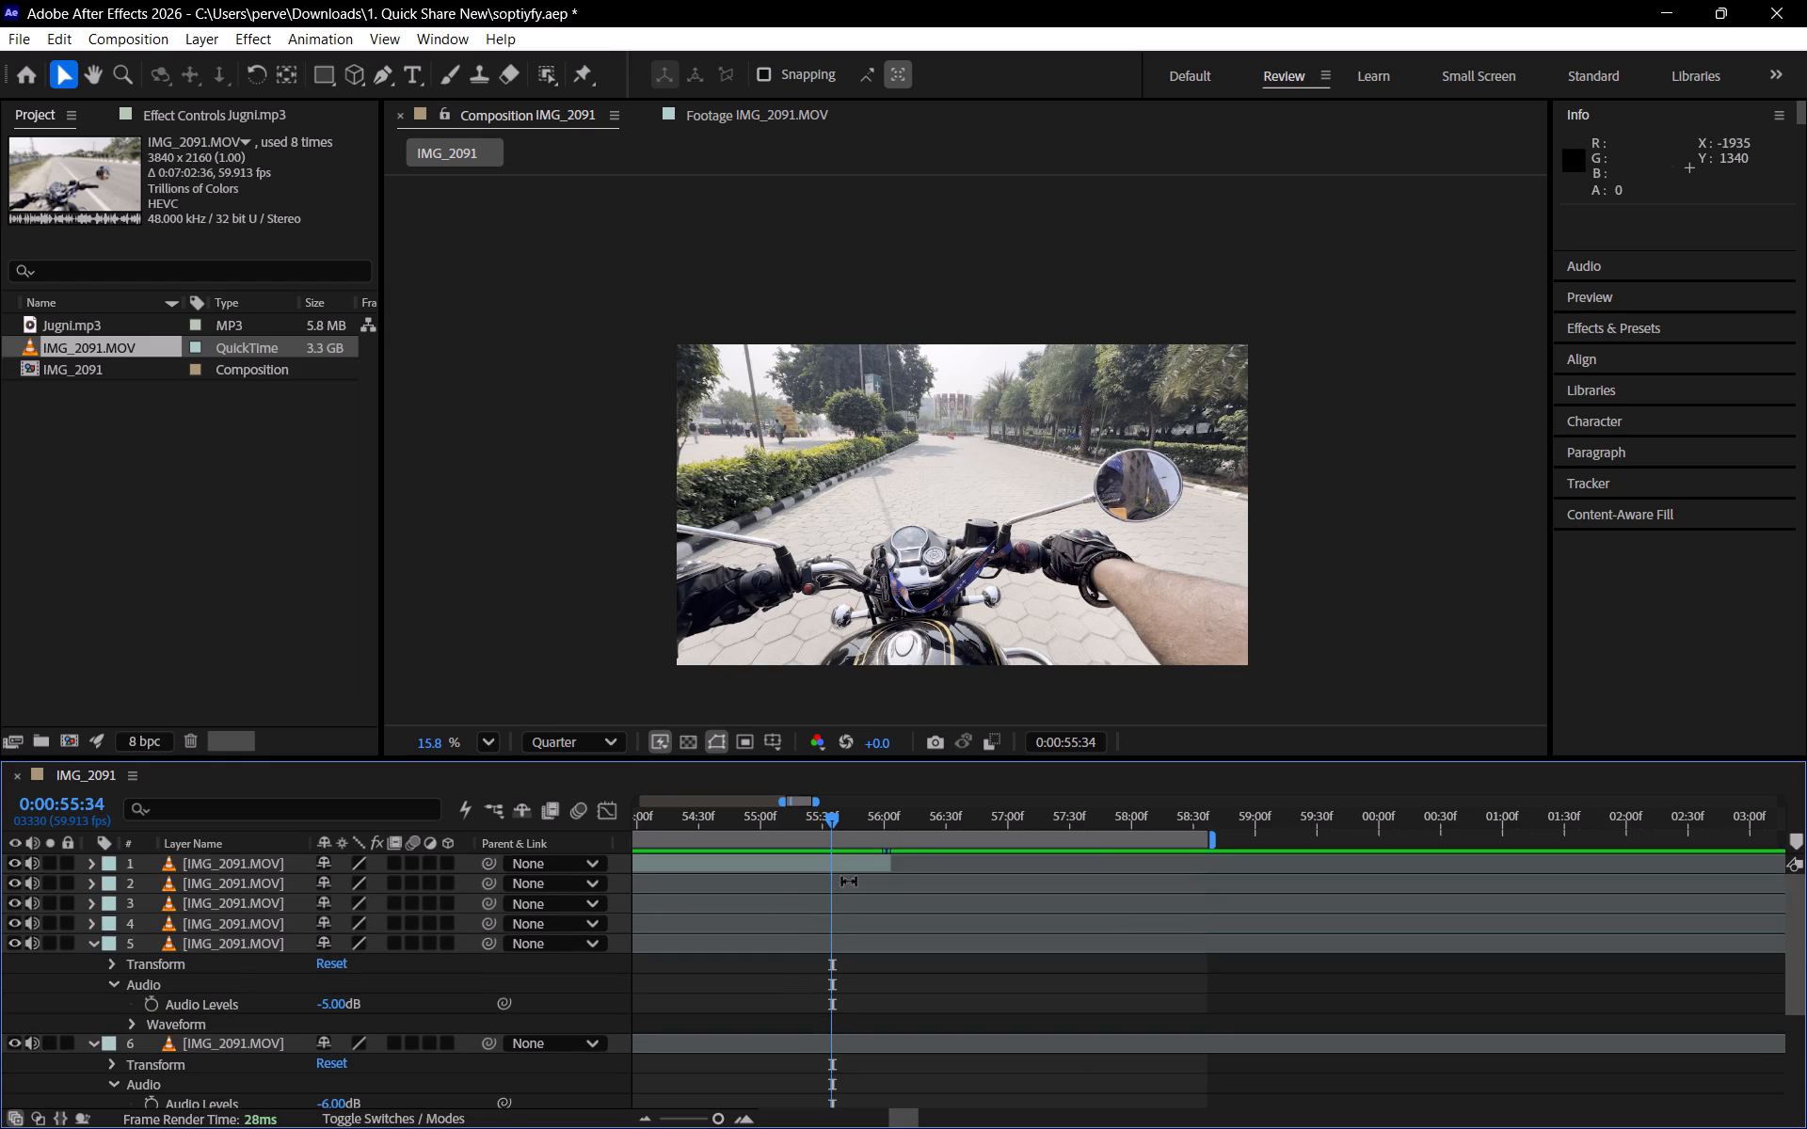
left_click_drag(891, 866, 1208, 881)
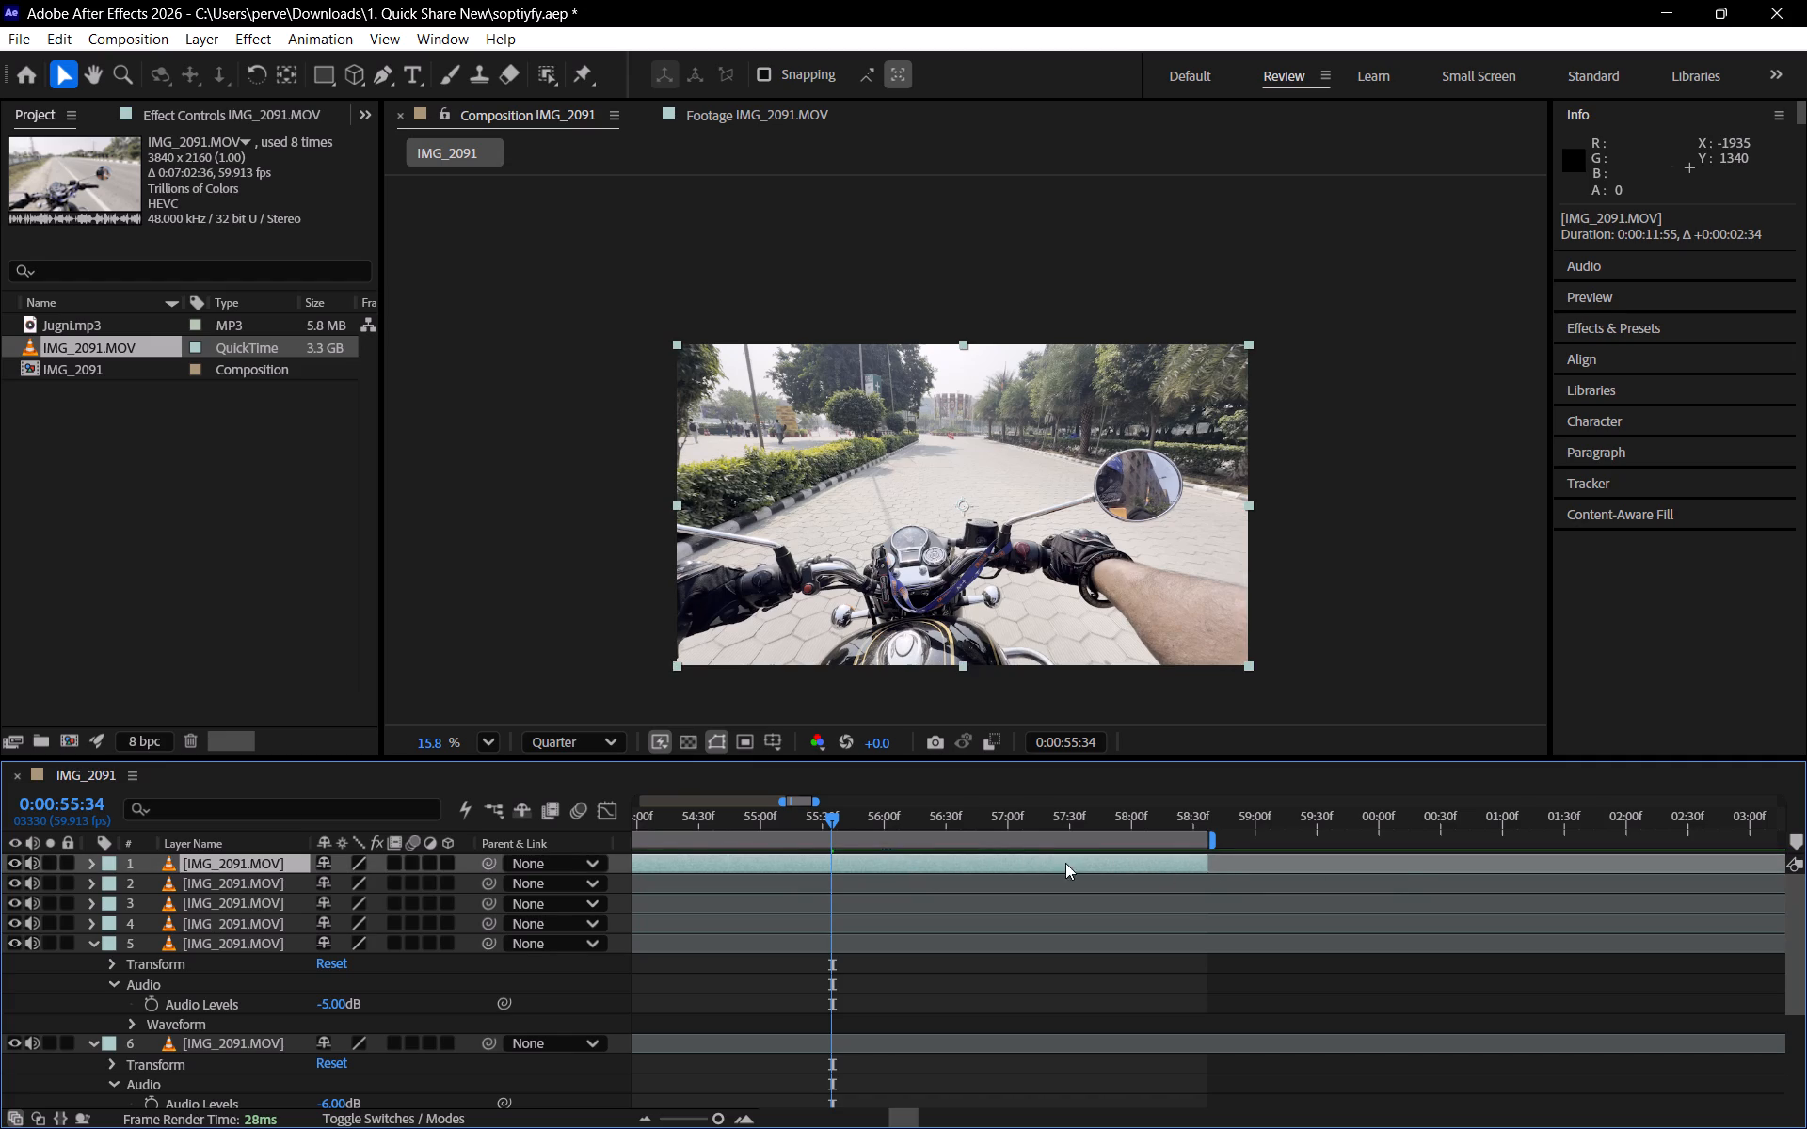
Fade out the layer 1 clip with Opacity keyframes of 100% at 0:00:55:34 and 0% at 0:00:58:35.
left_click(844, 873)
left_click(837, 867)
key("t")
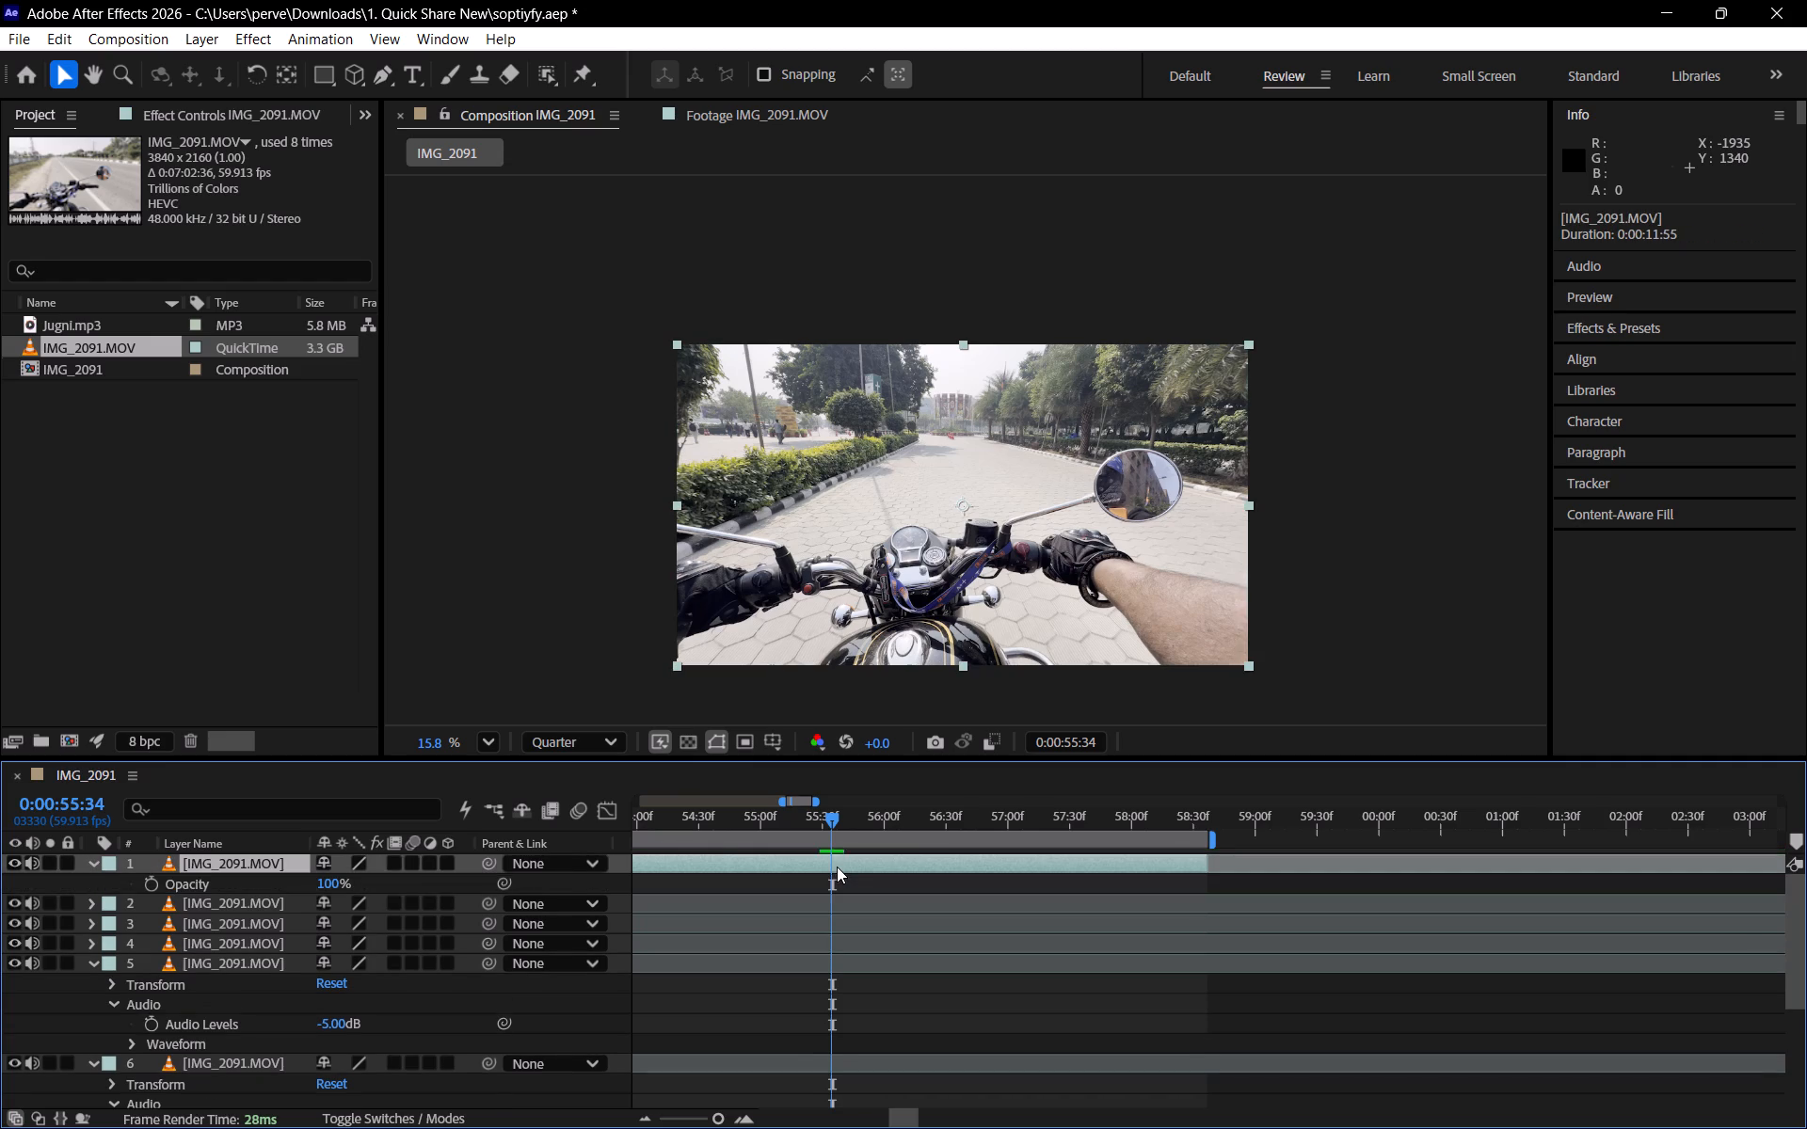
left_click(142, 889)
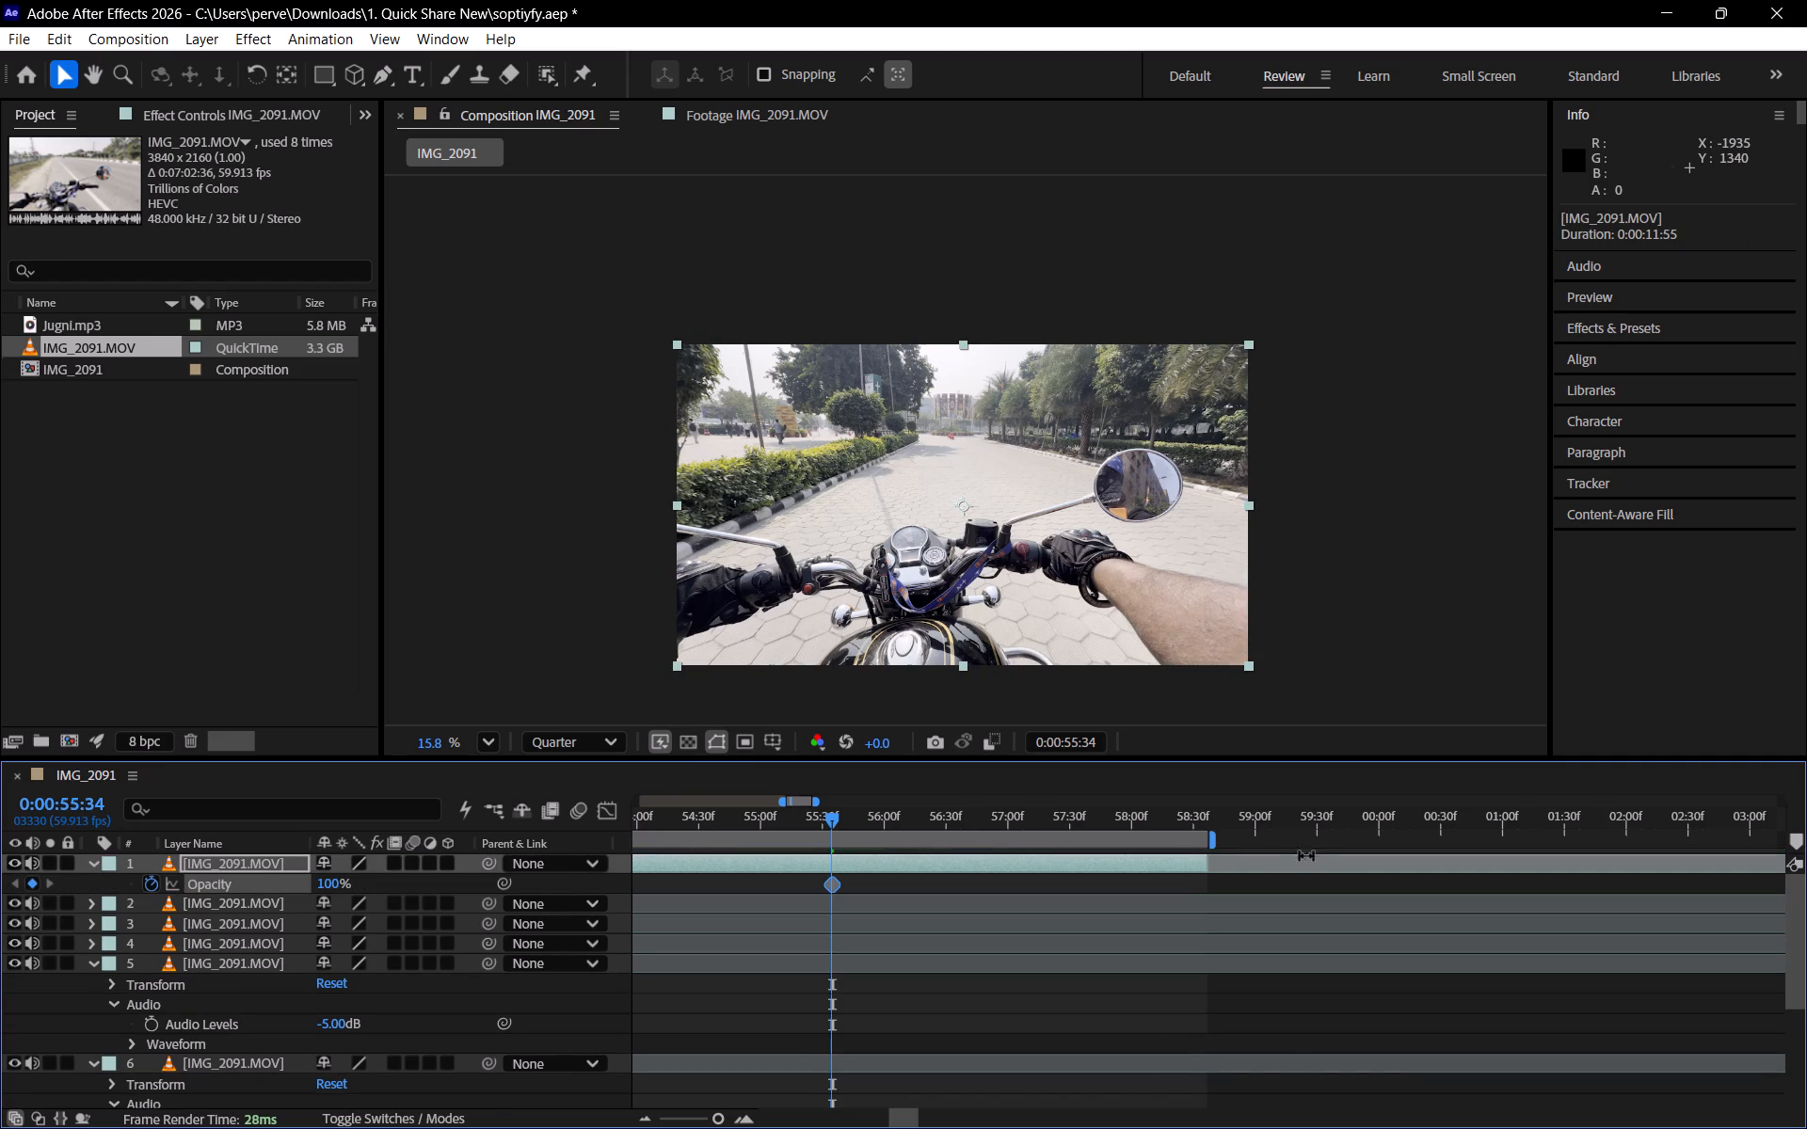
left_click_drag(1184, 813, 1204, 814)
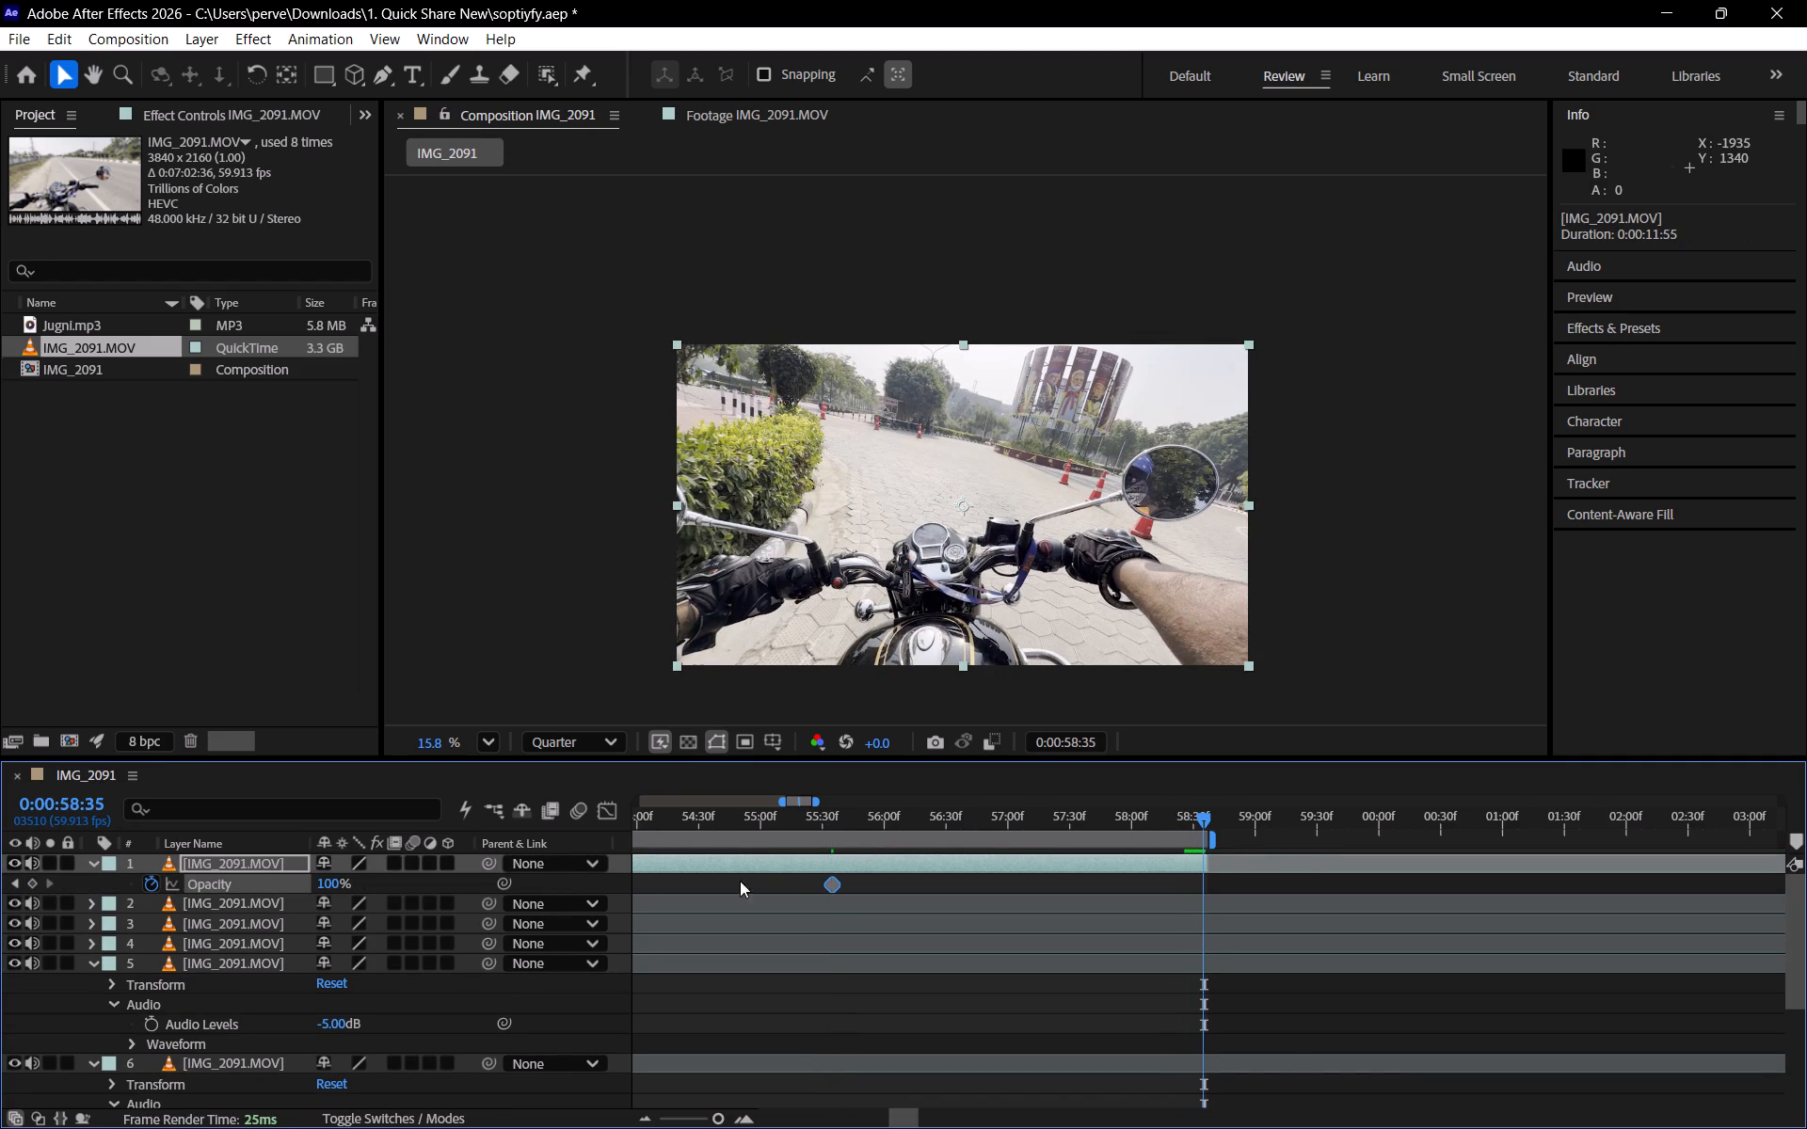
left_click_drag(334, 884, 23, 933)
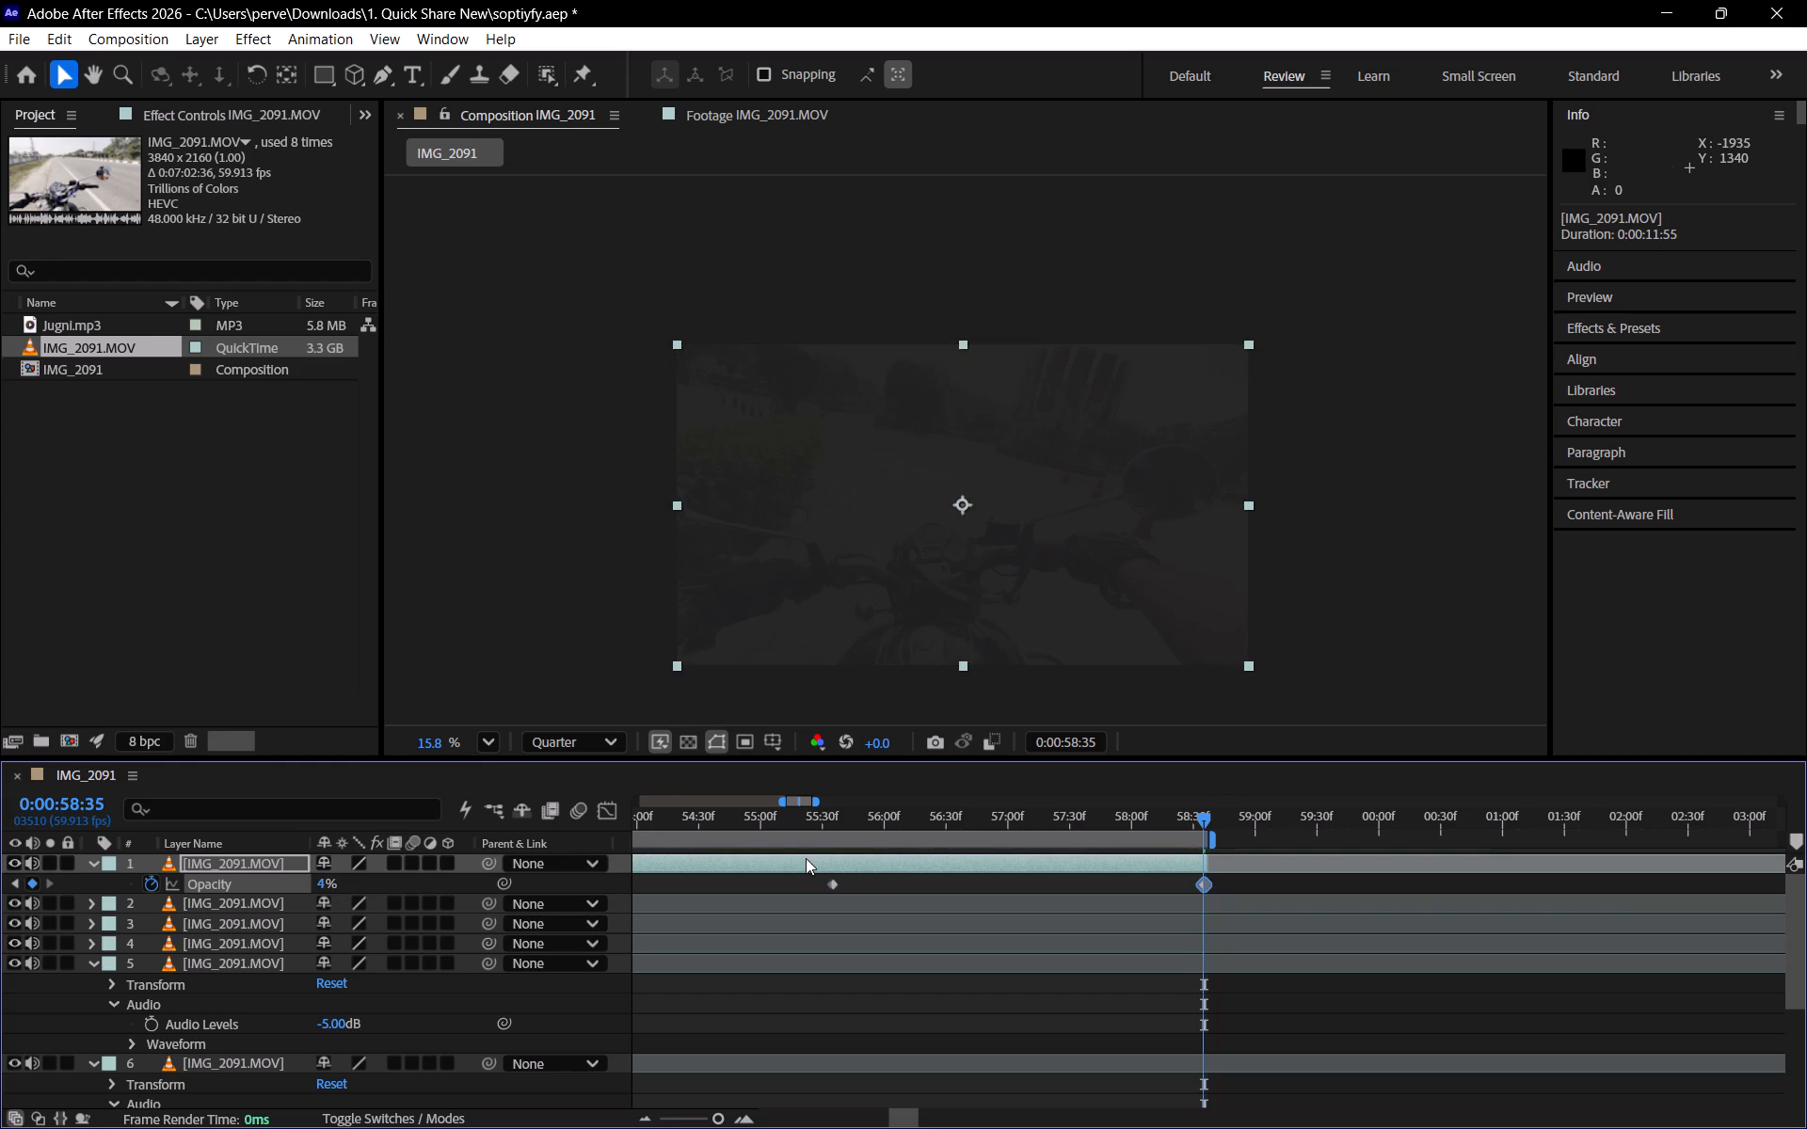
scroll(812, 861, "down", 7, "alt")
left_click_drag(321, 883, 258, 883)
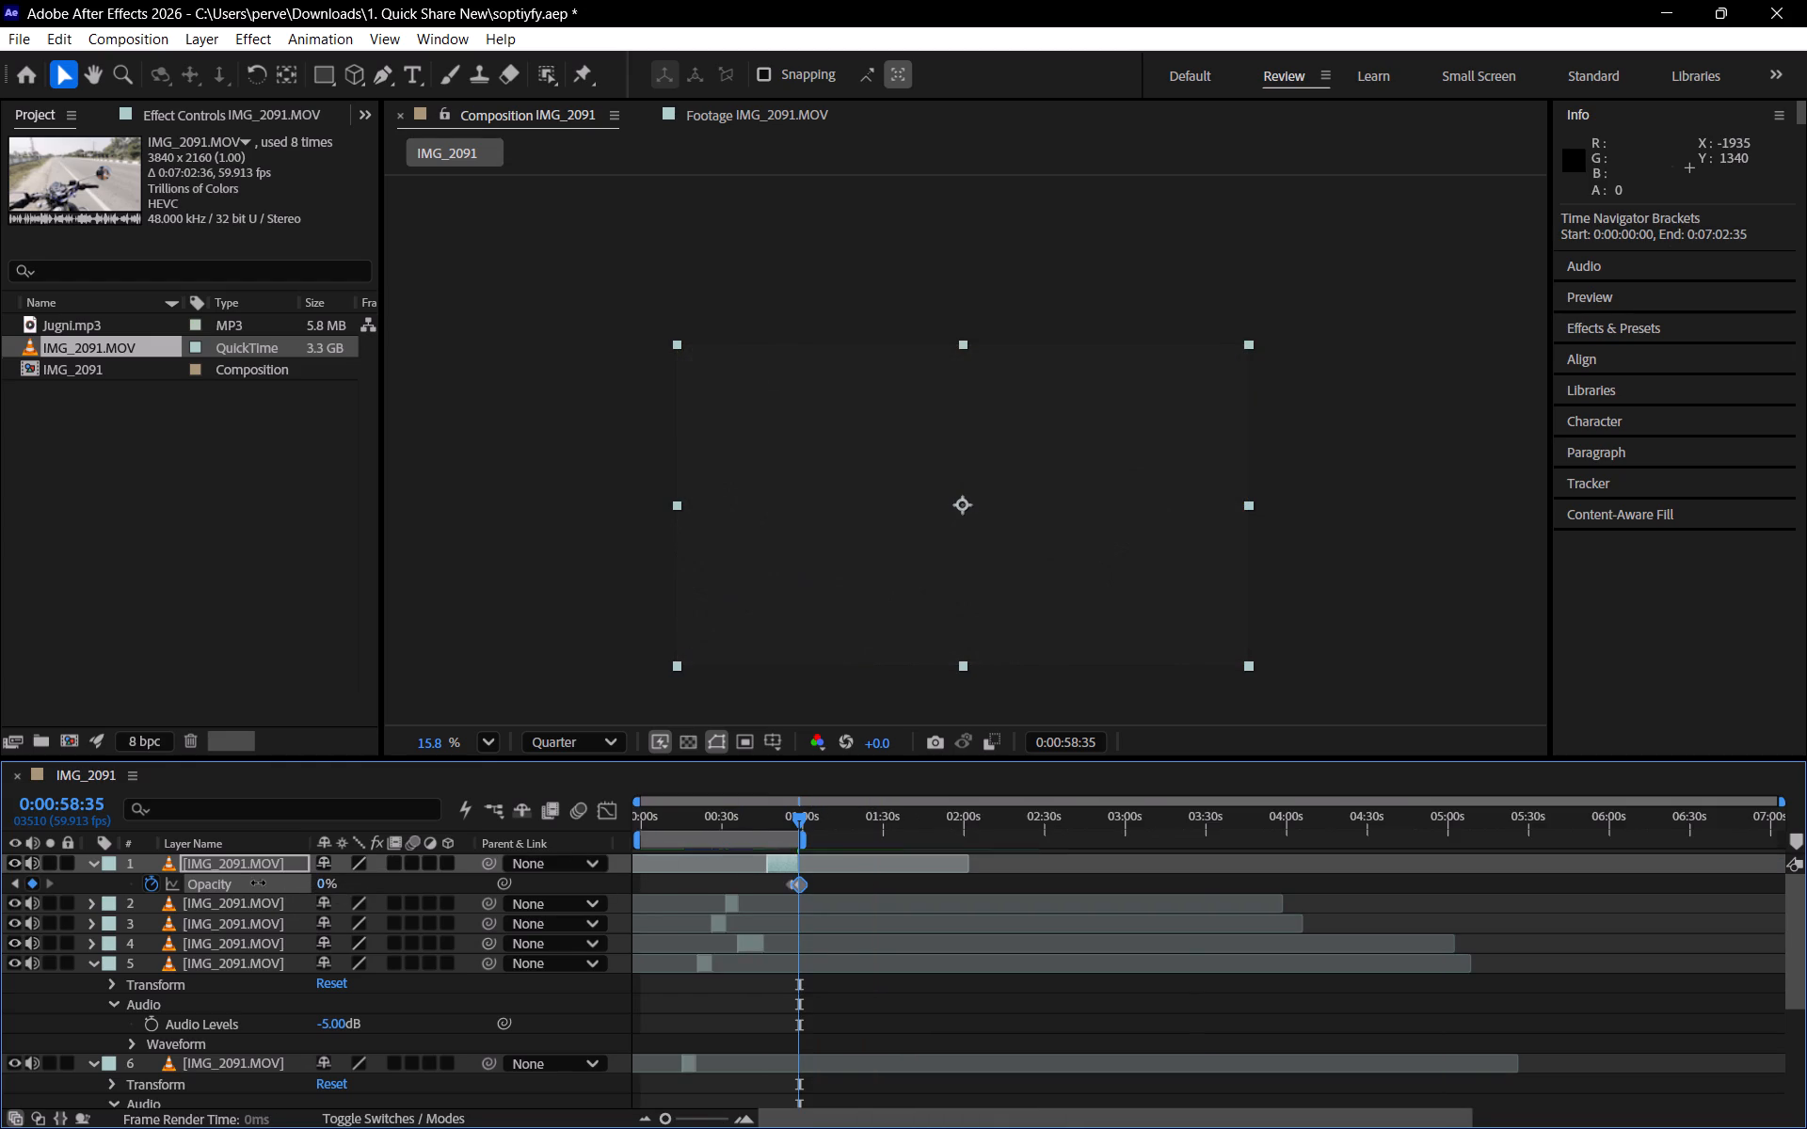
left_click_drag(258, 883, 252, 883)
Preview the edit from the start to about 0:00:06:35.
left_click_drag(753, 824, 479, 848)
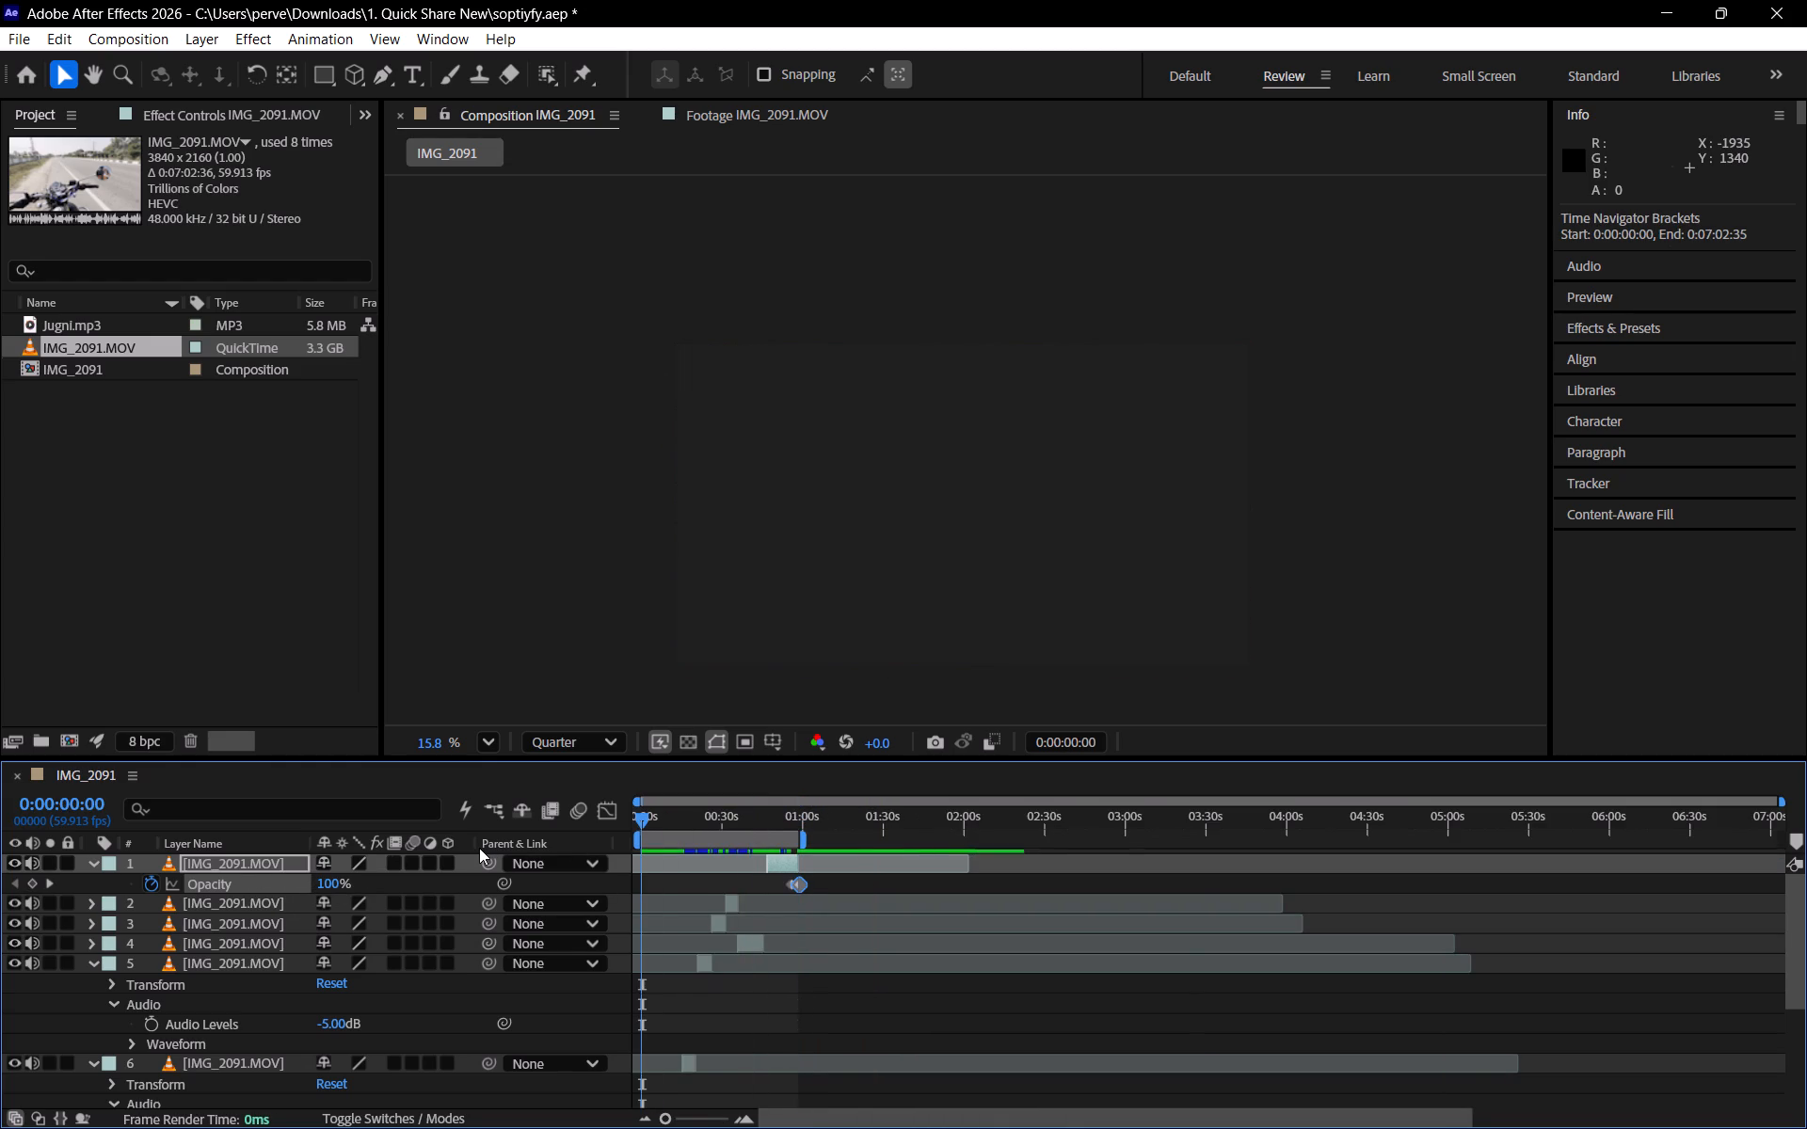
key("space")
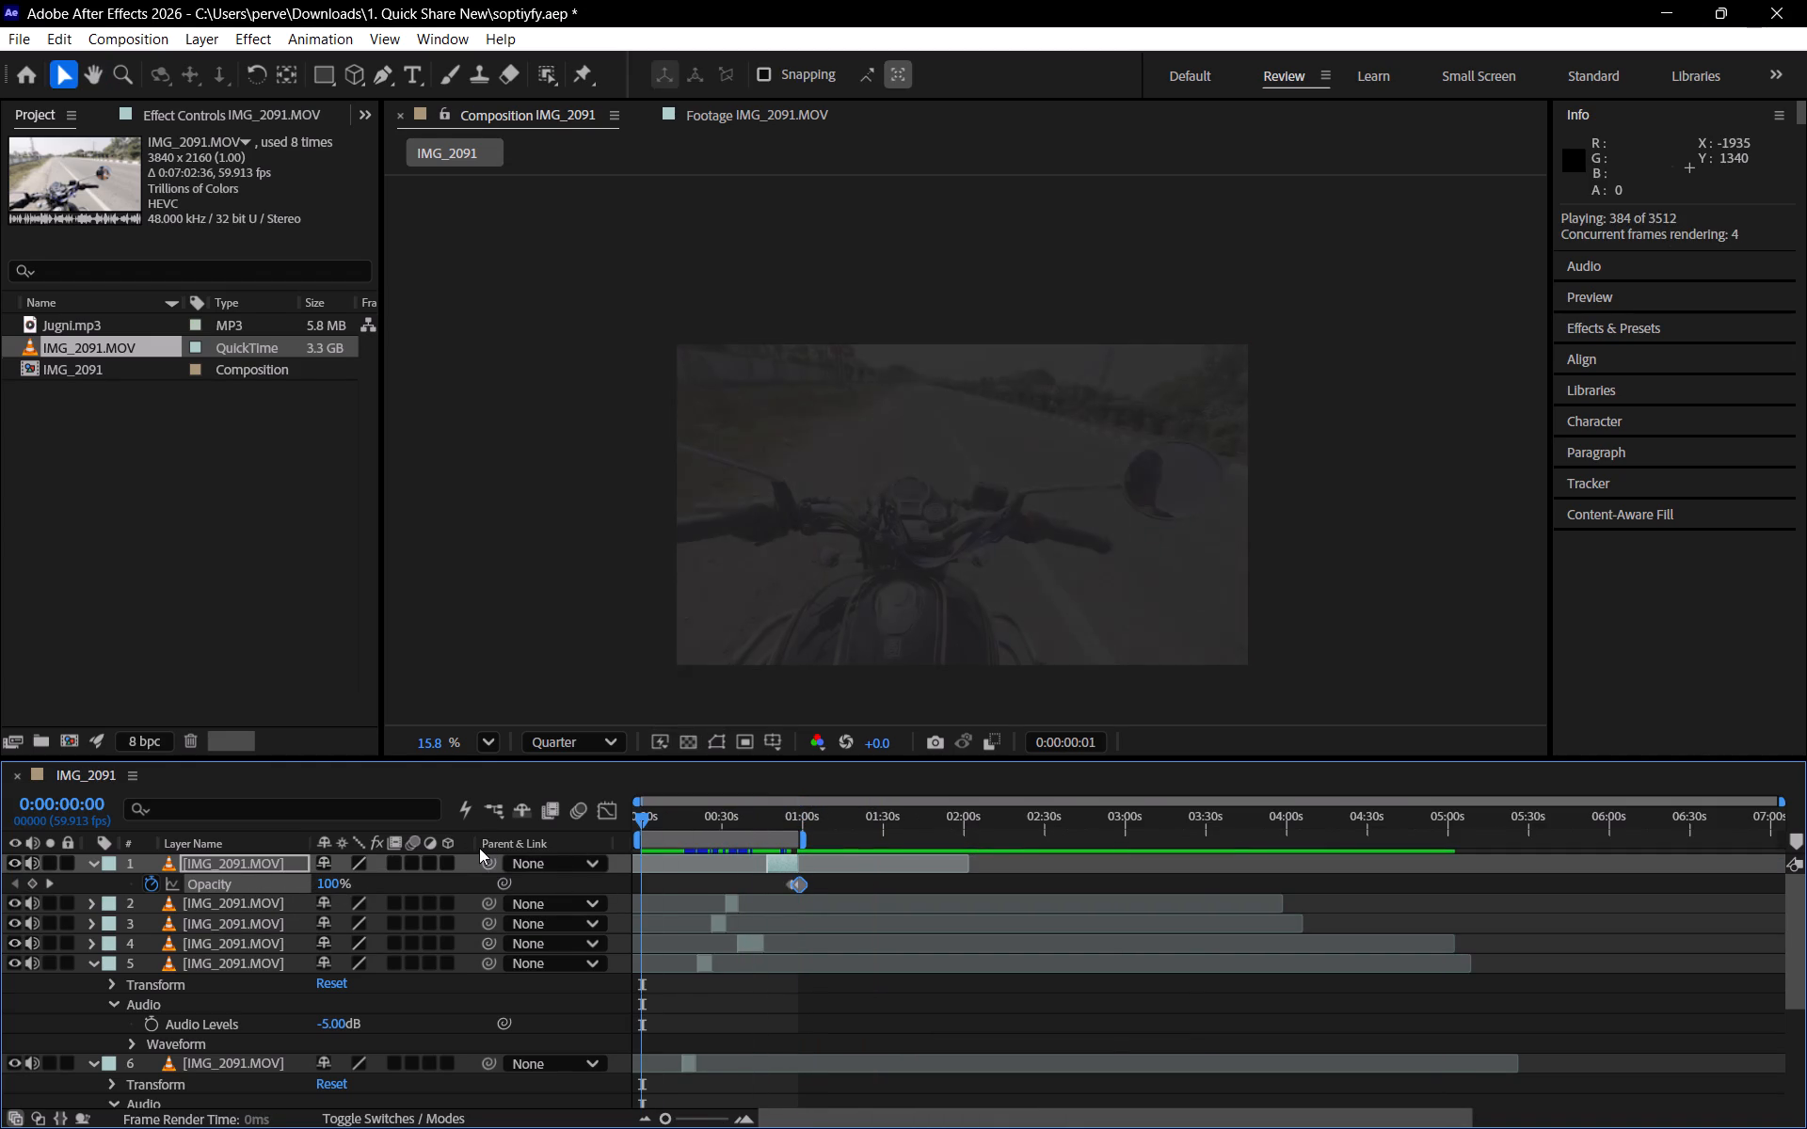
key("space")
key("space")
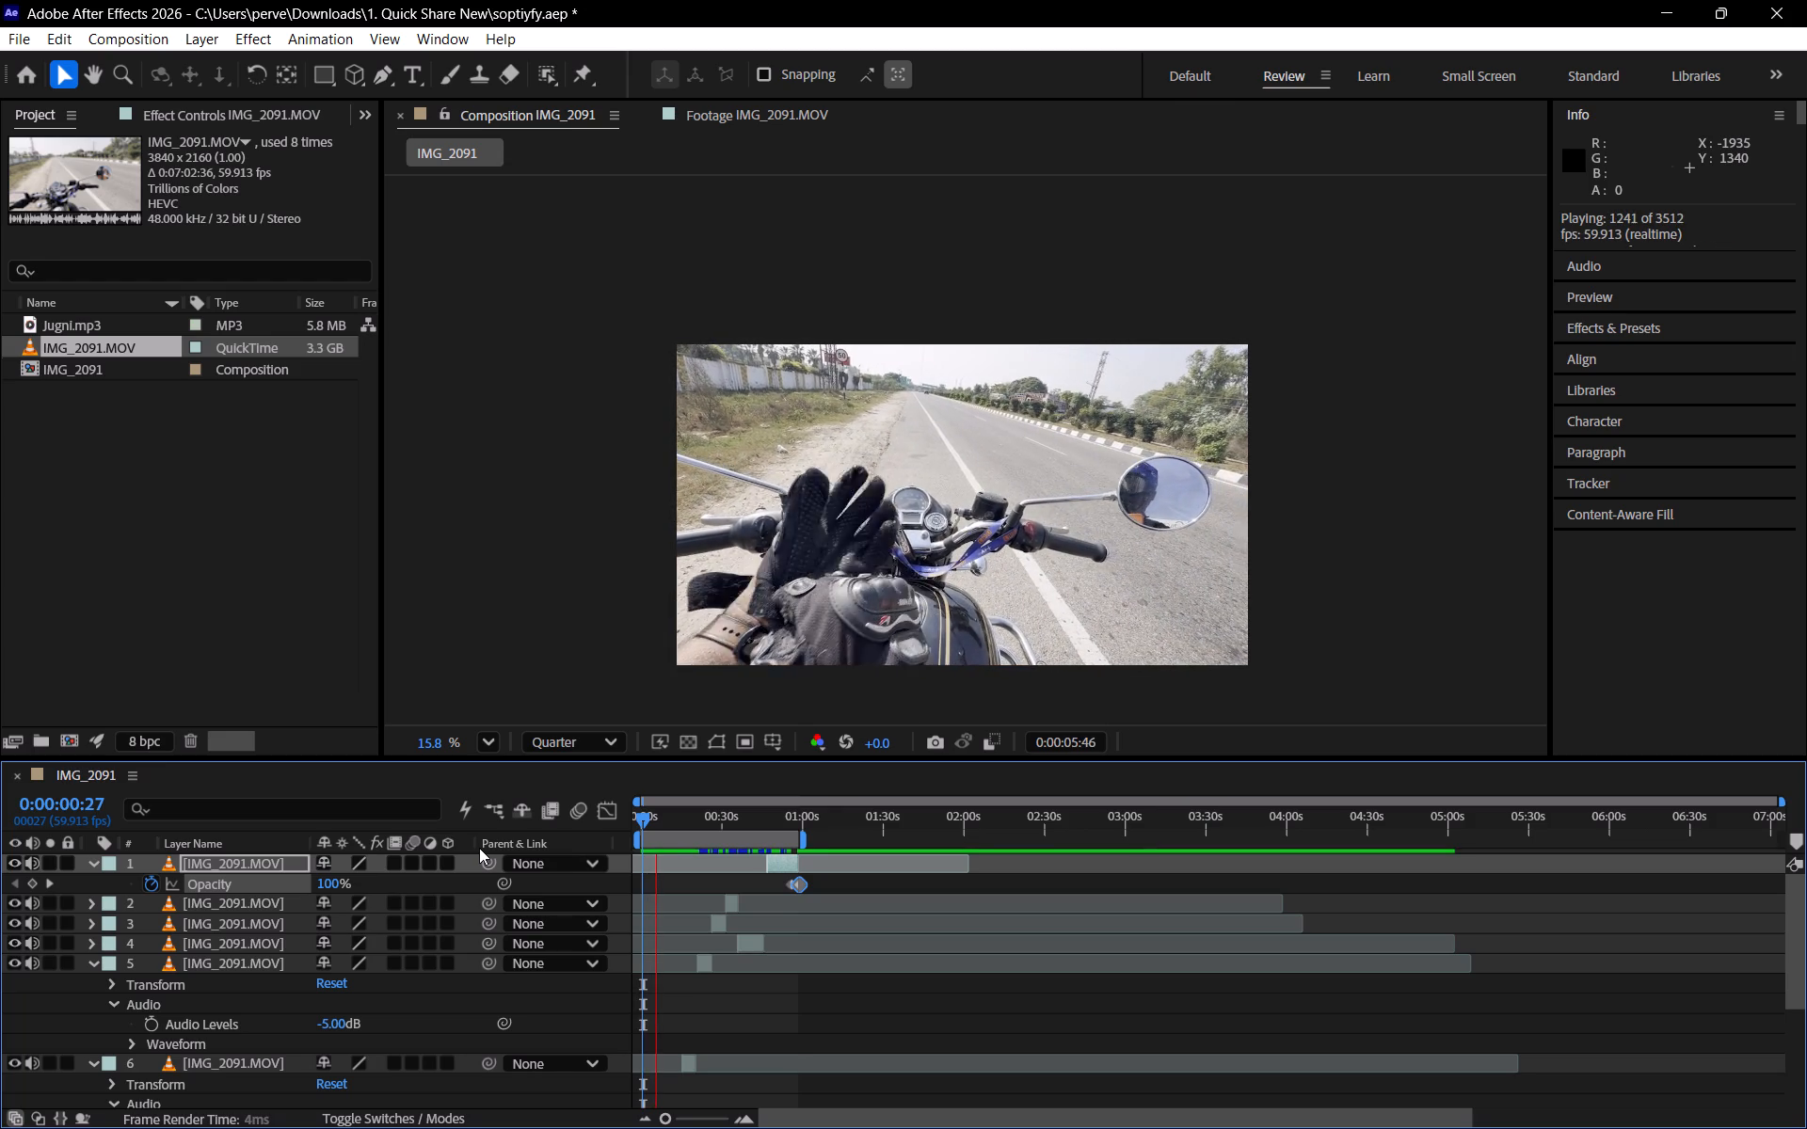
key("space")
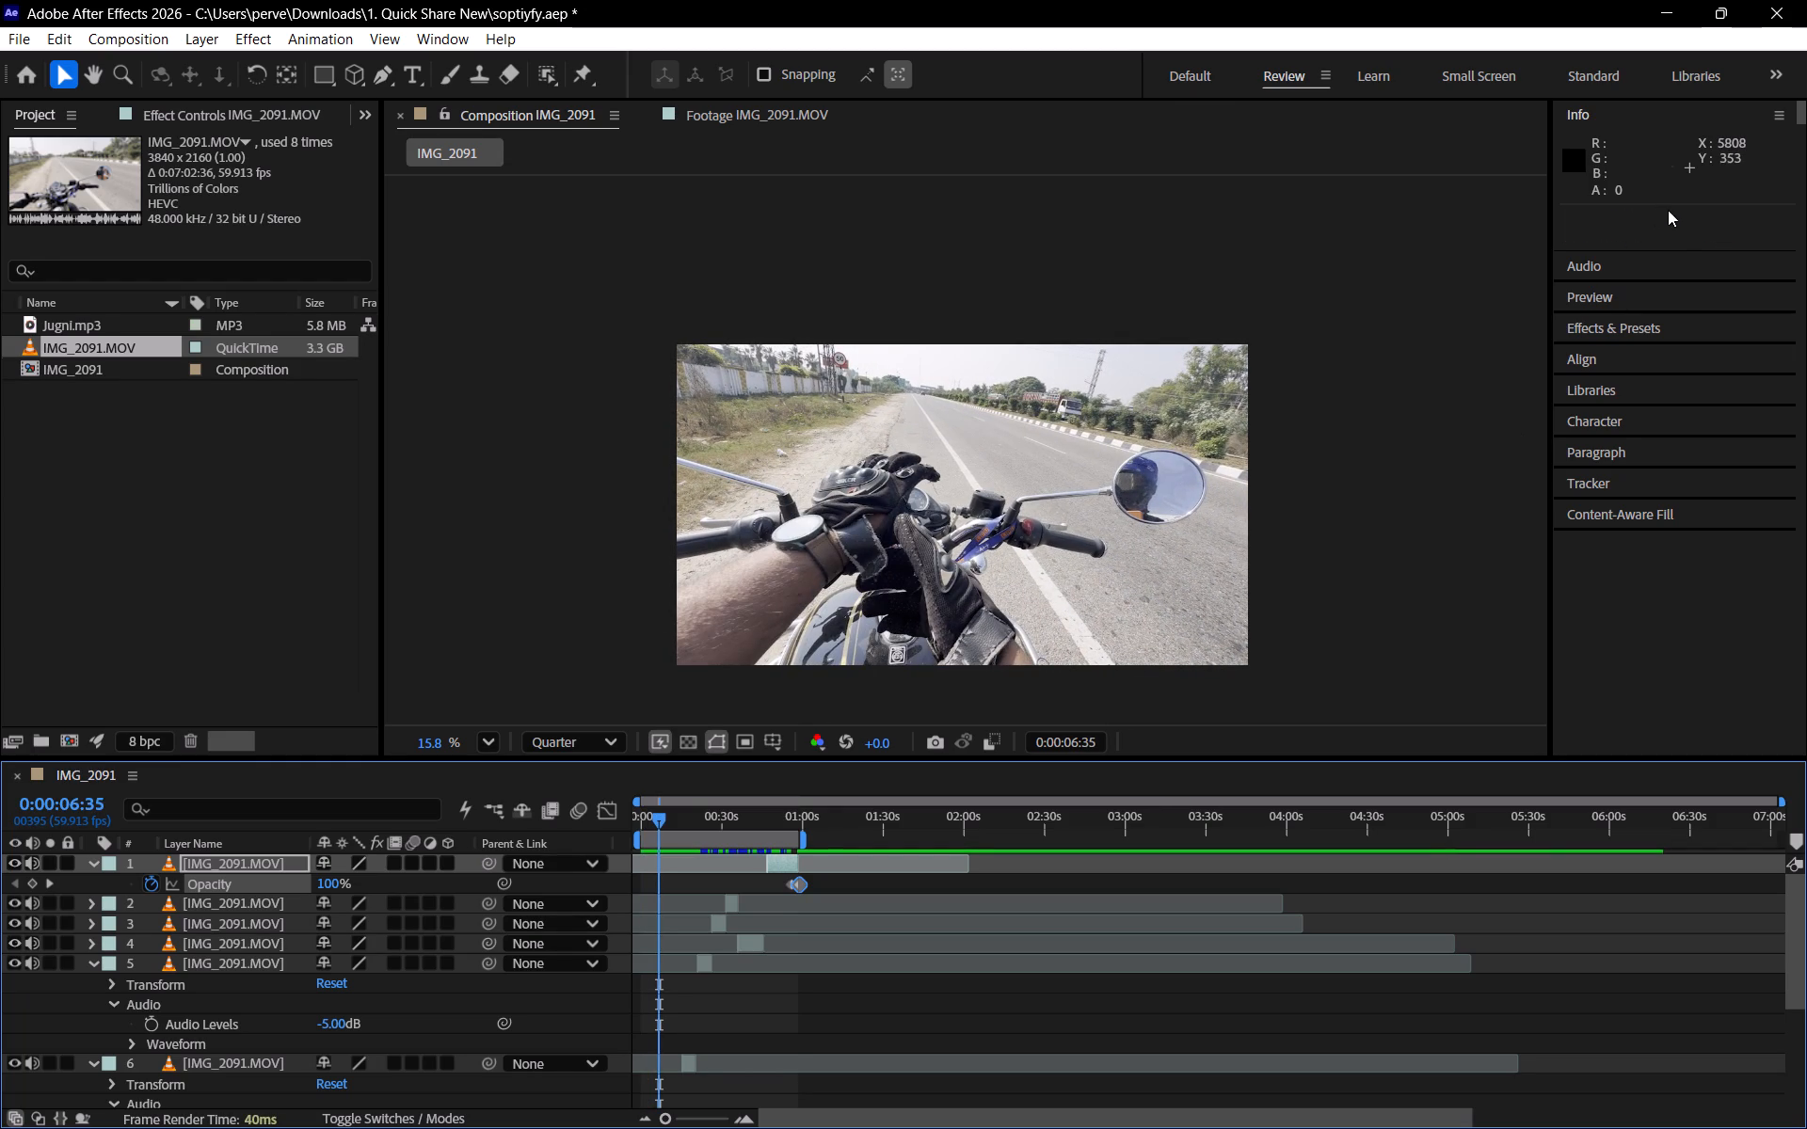
Enlarge the Info panel's height.
left_click_drag(1657, 248, 1652, 390)
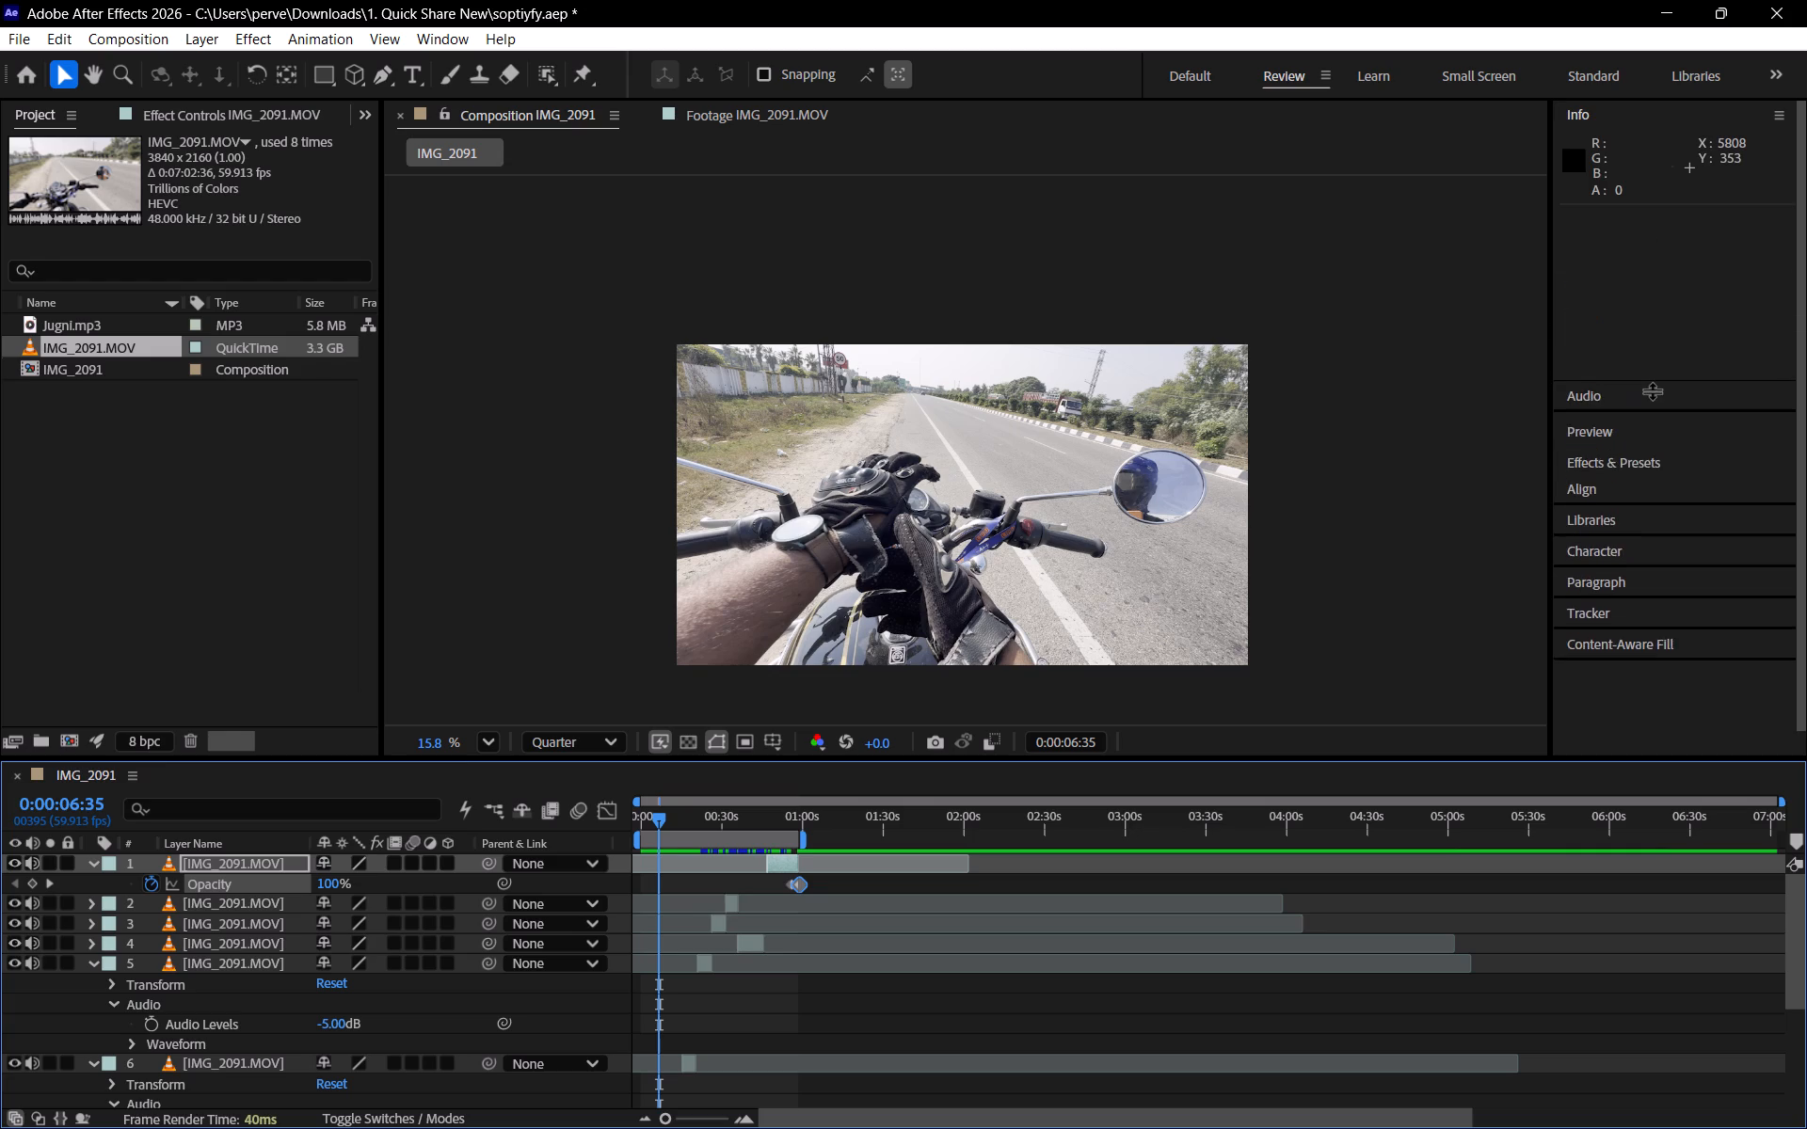
left_click_drag(1652, 390, 1652, 399)
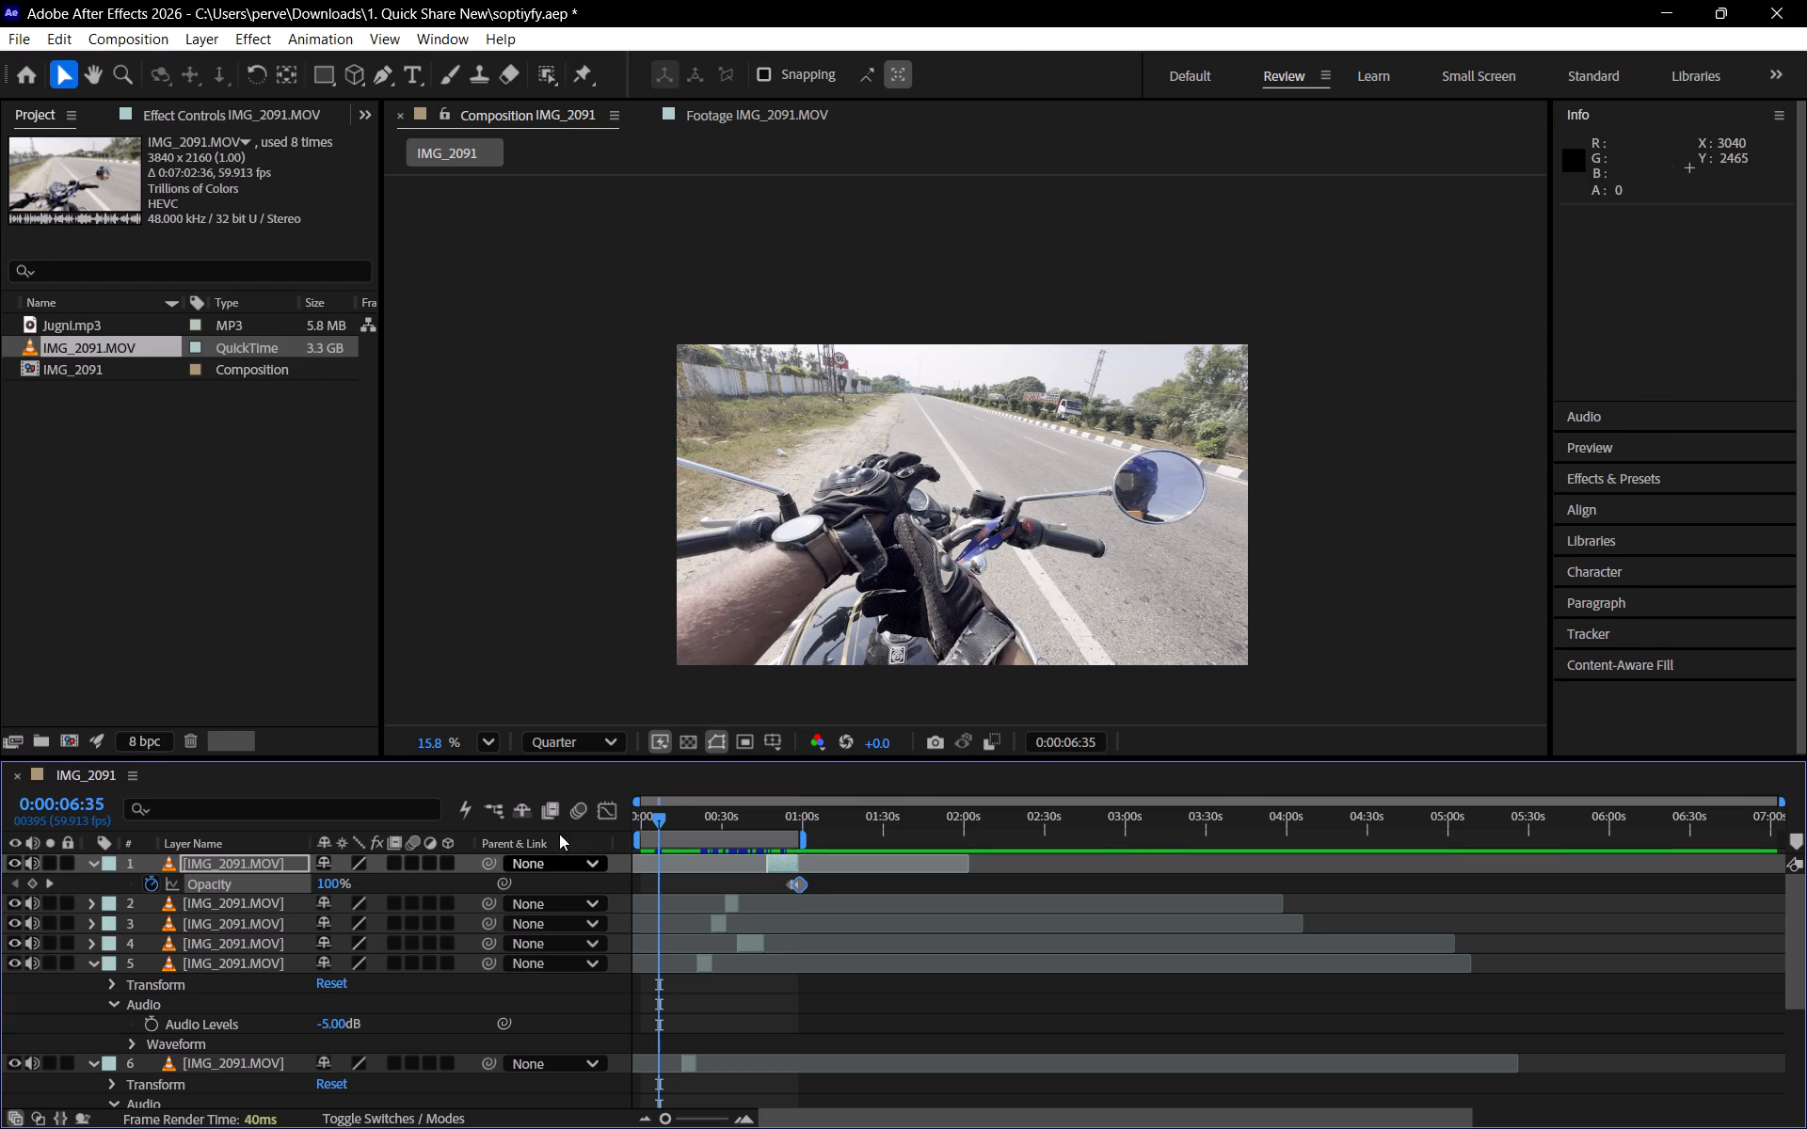
Preview the full edit again from 0:00:00:00, checking the opening fade-in.
scroll(984, 856, "up", 6, "alt")
scroll(944, 857, "down", 7, "alt")
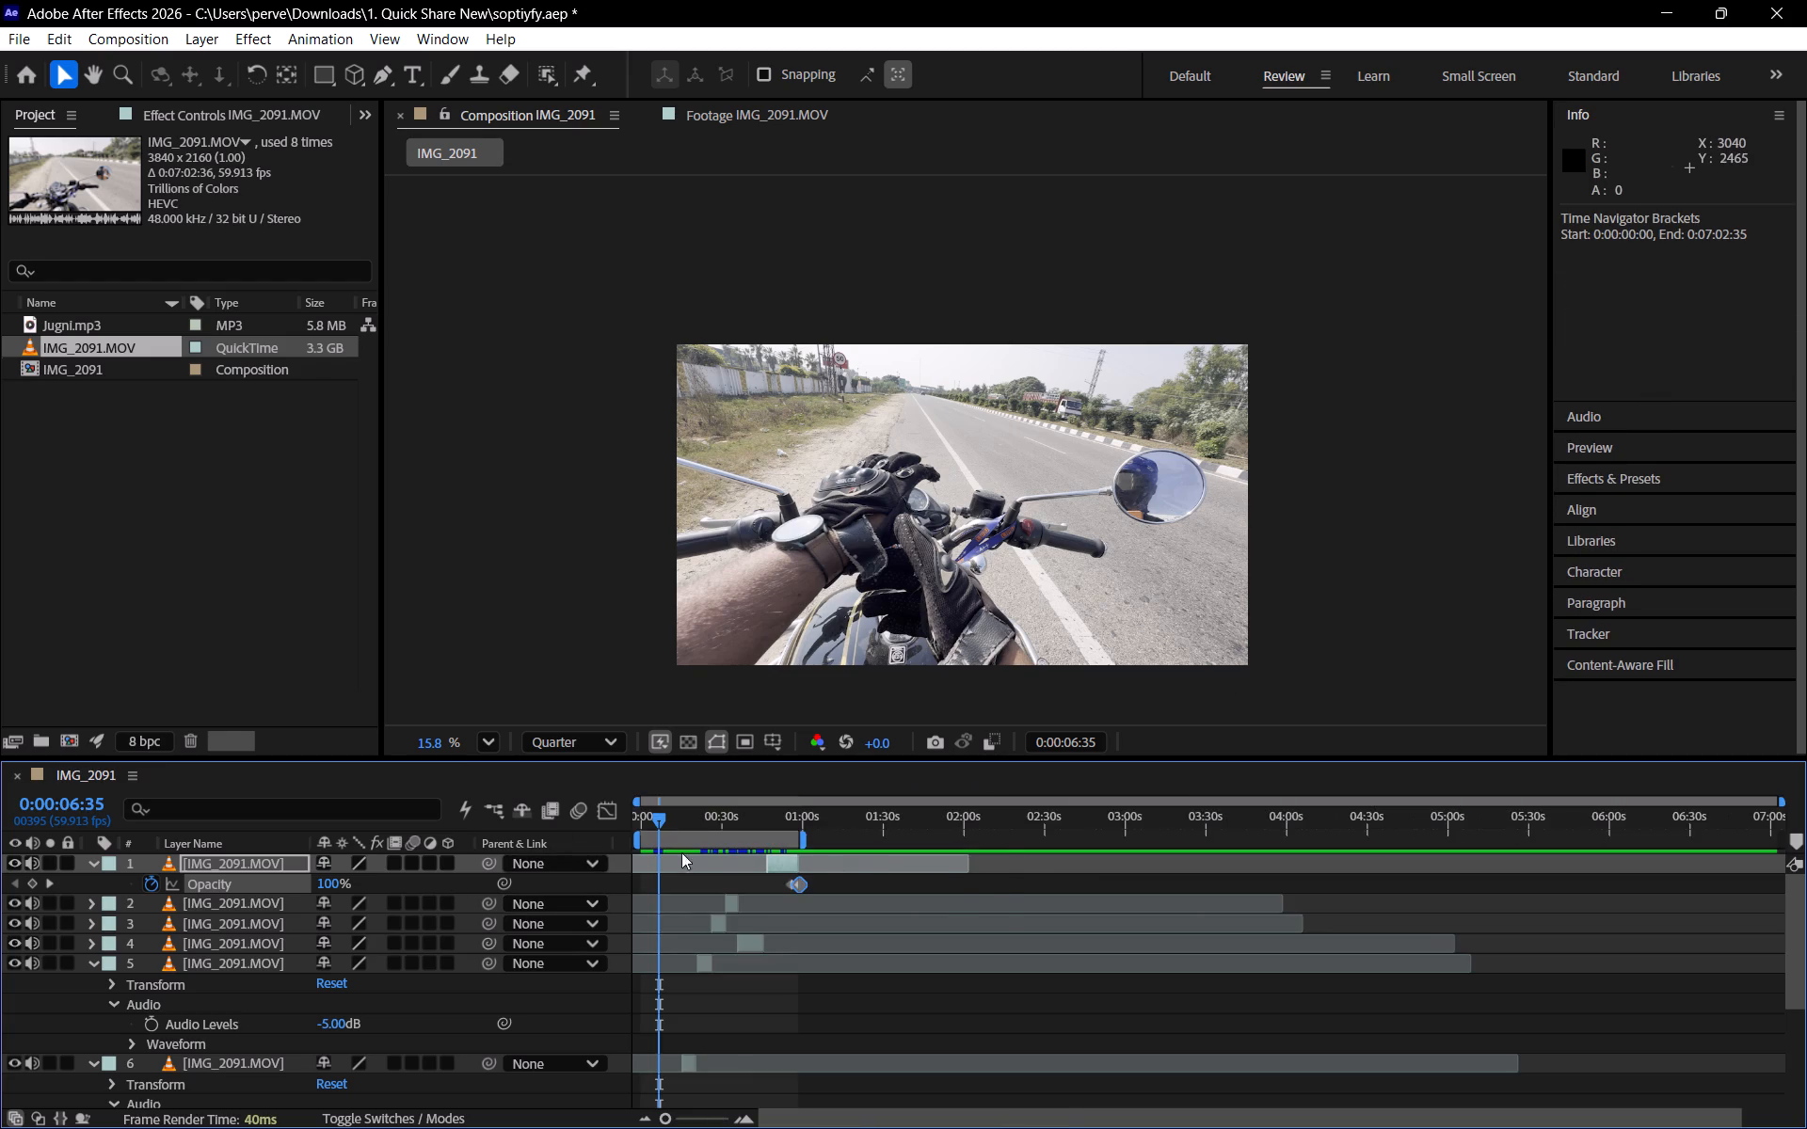
scroll(590, 830, "up", 3, "alt")
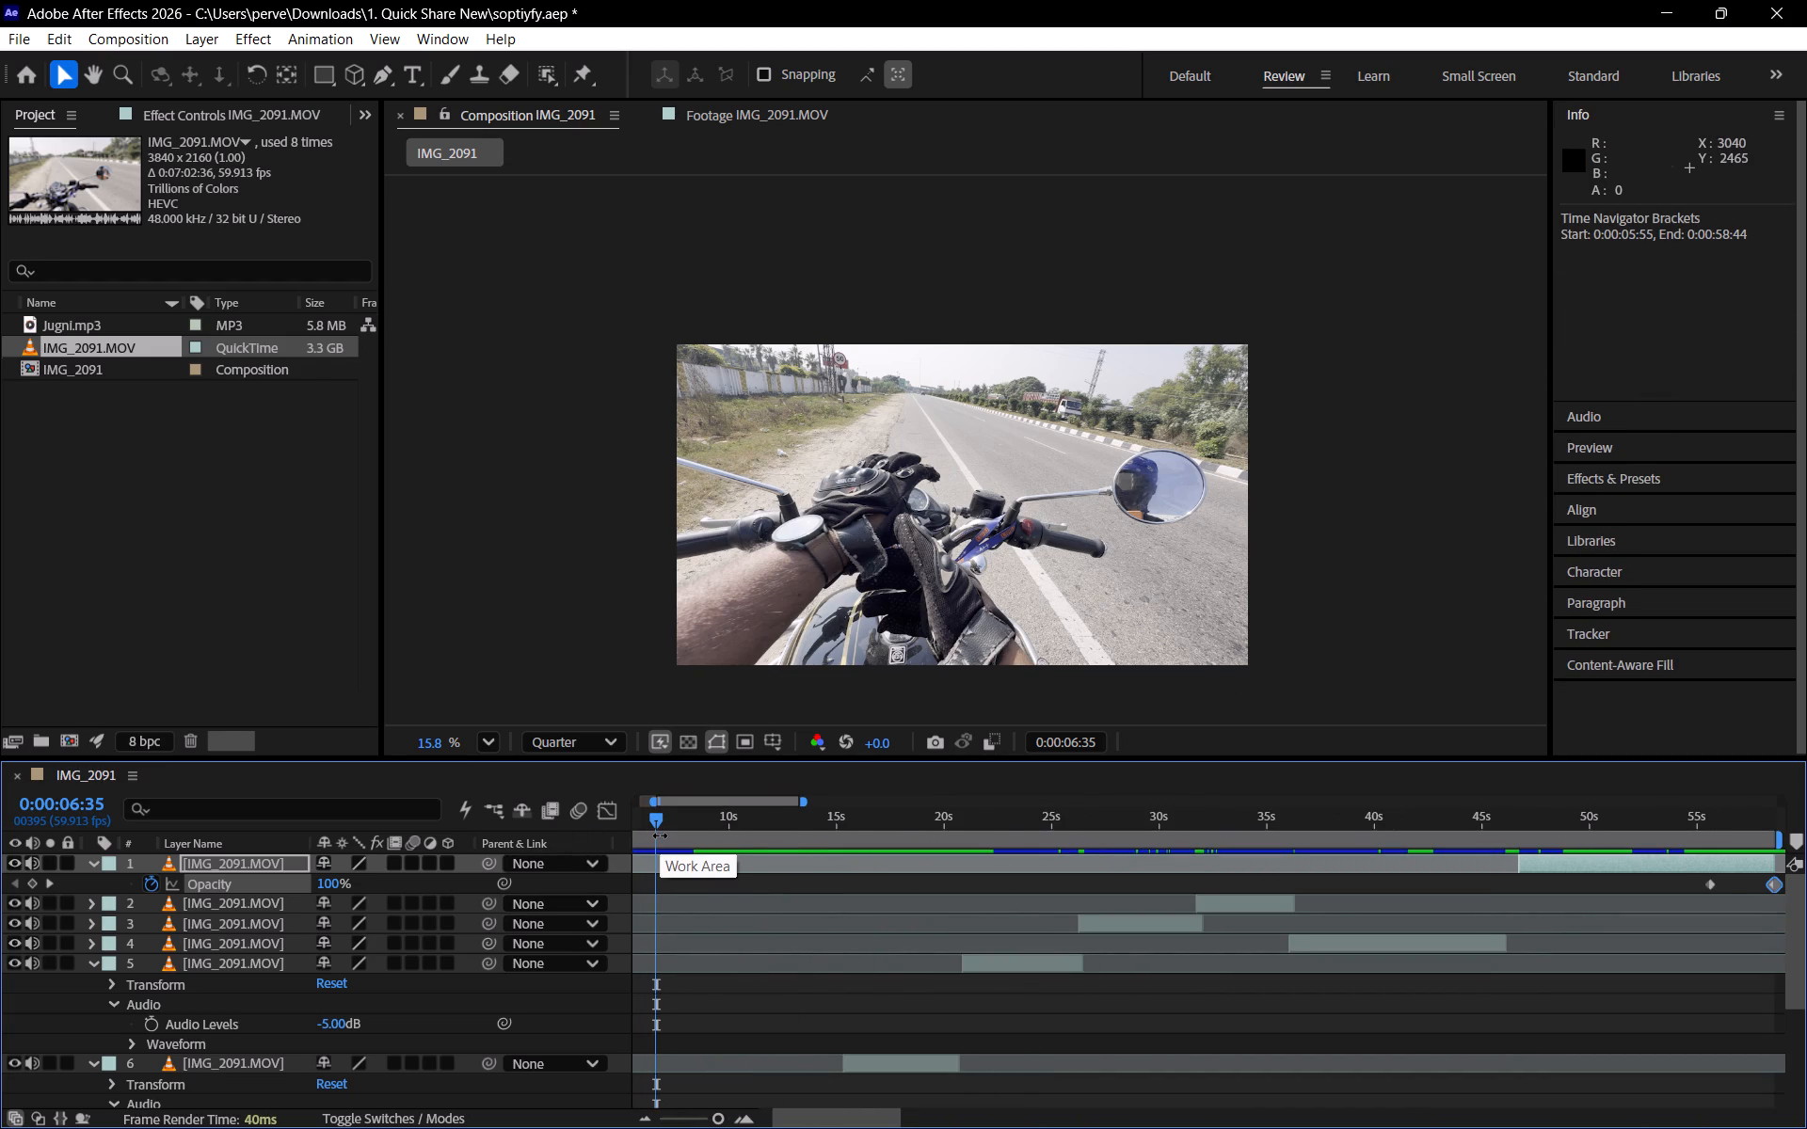
scroll(729, 904, "down", 2, "shift")
scroll(729, 904, "down", 1, "alt")
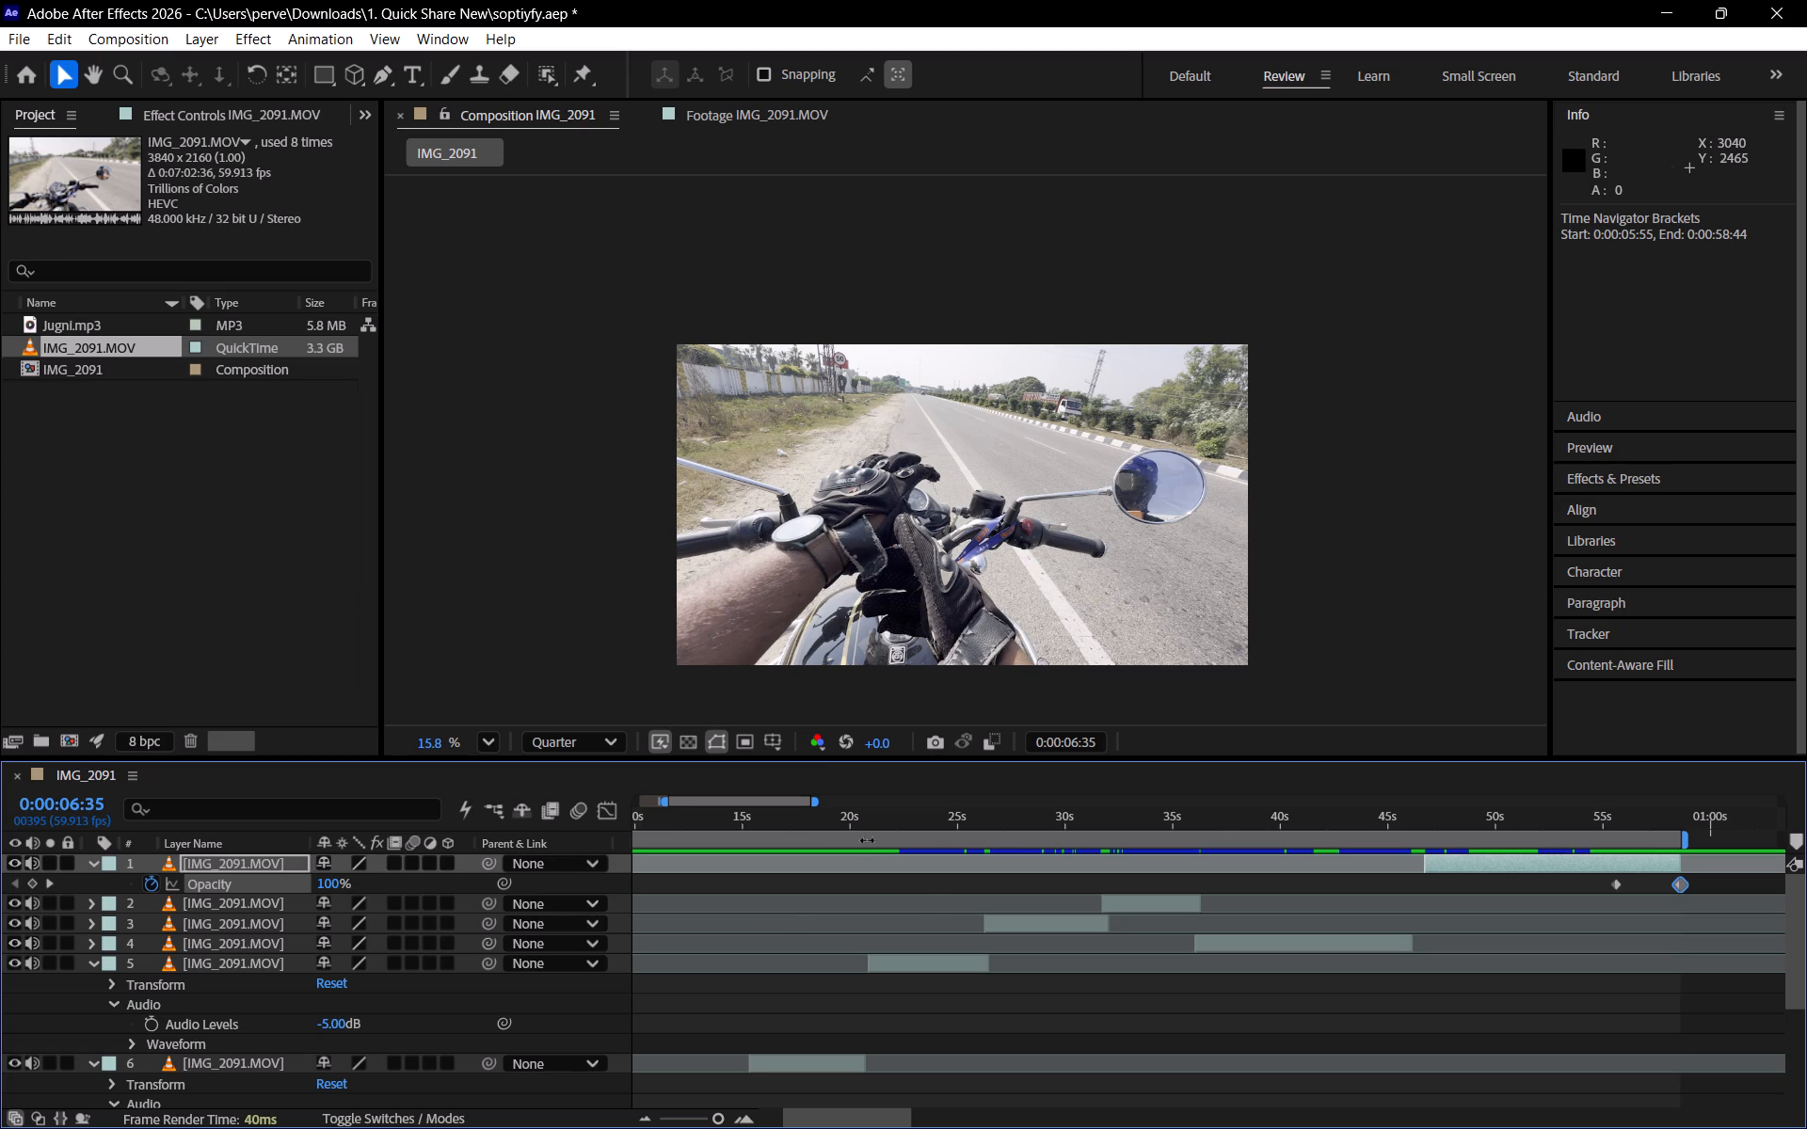
left_click_drag(662, 802, 591, 822)
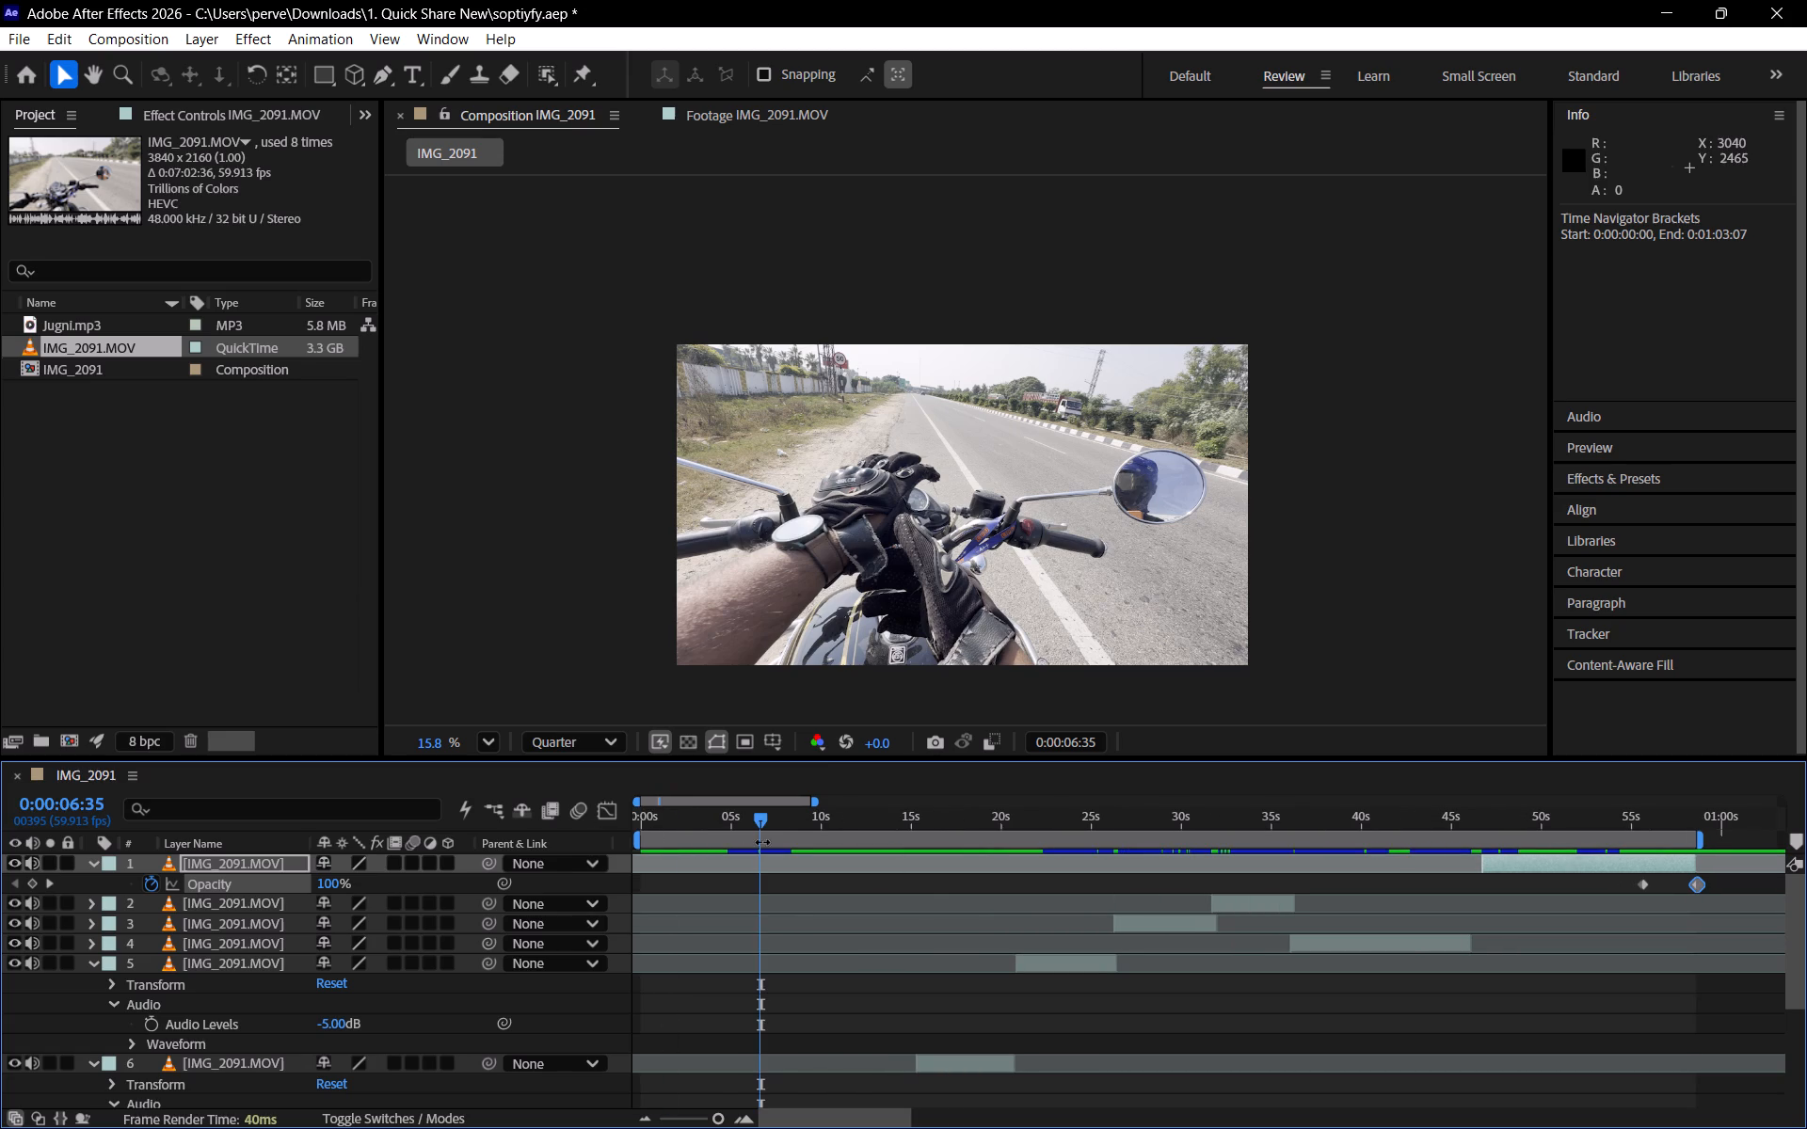
left_click_drag(760, 816, 521, 844)
key("space")
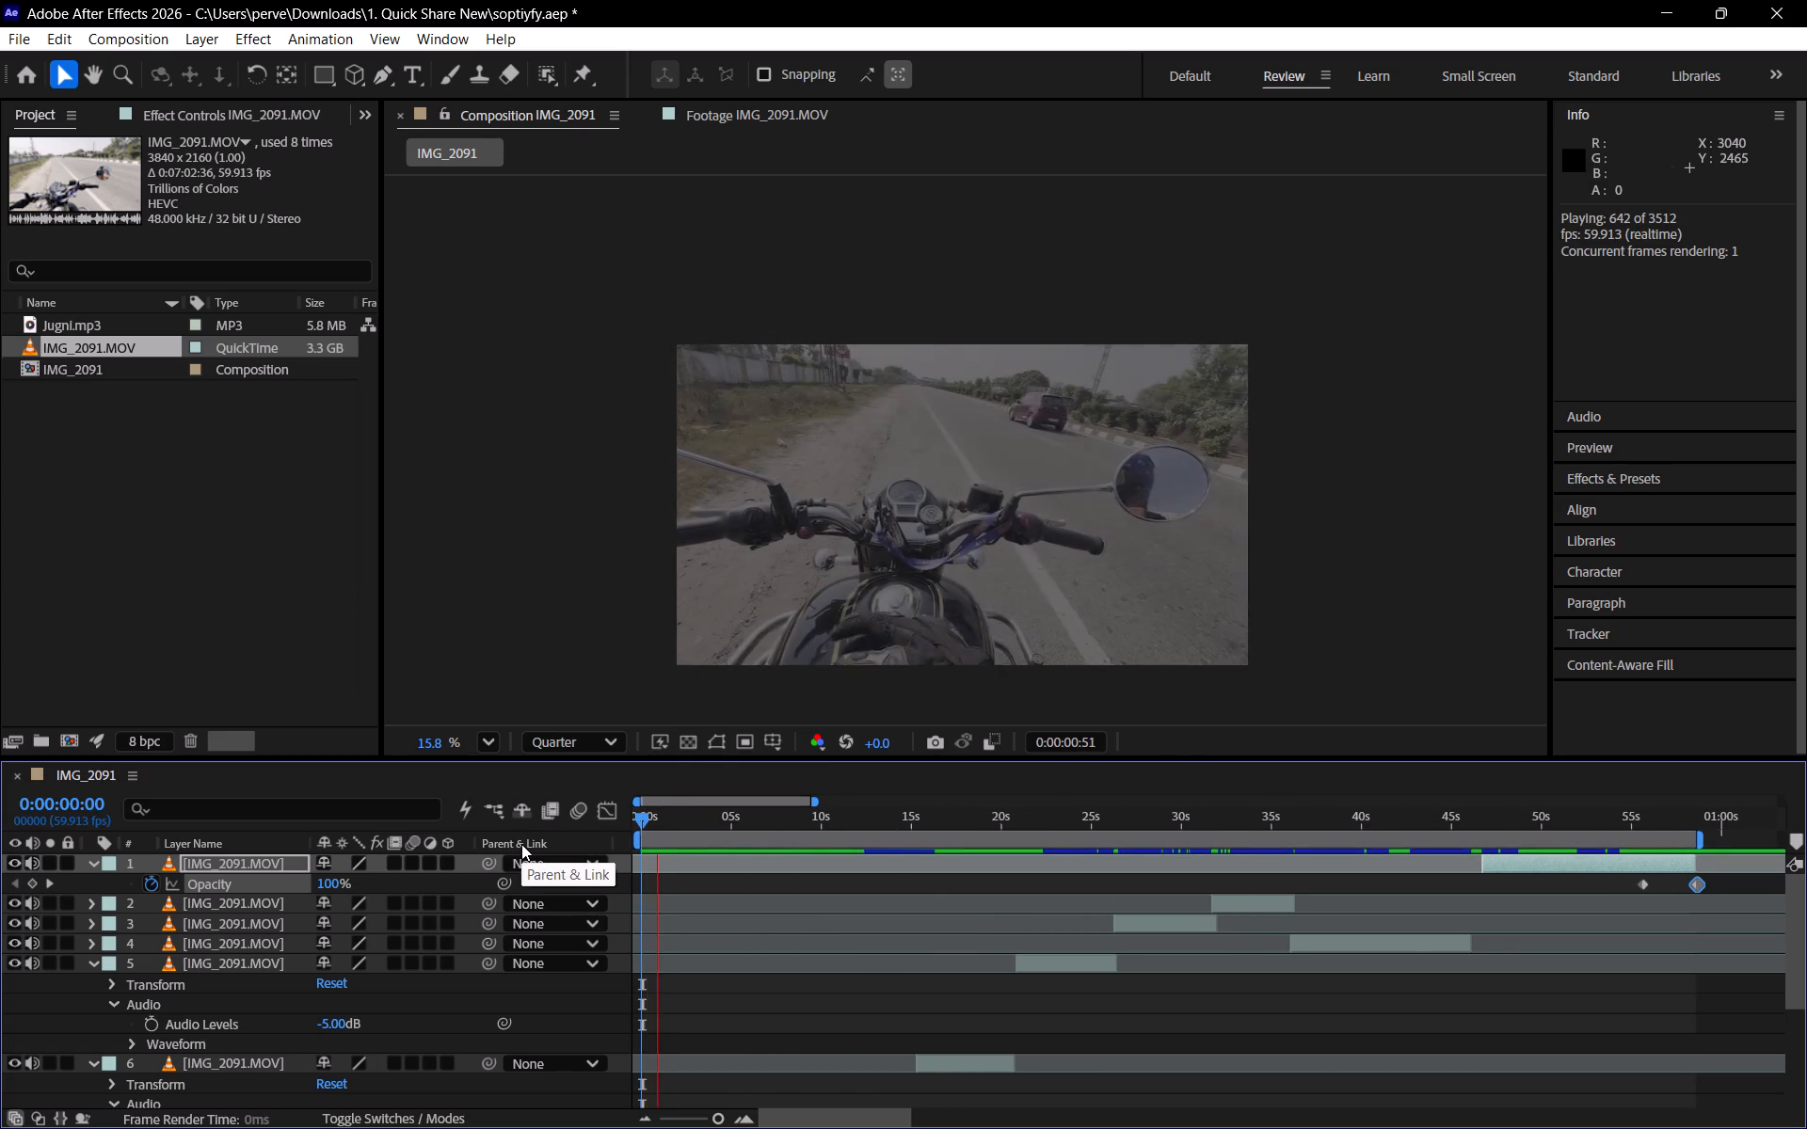
key("space")
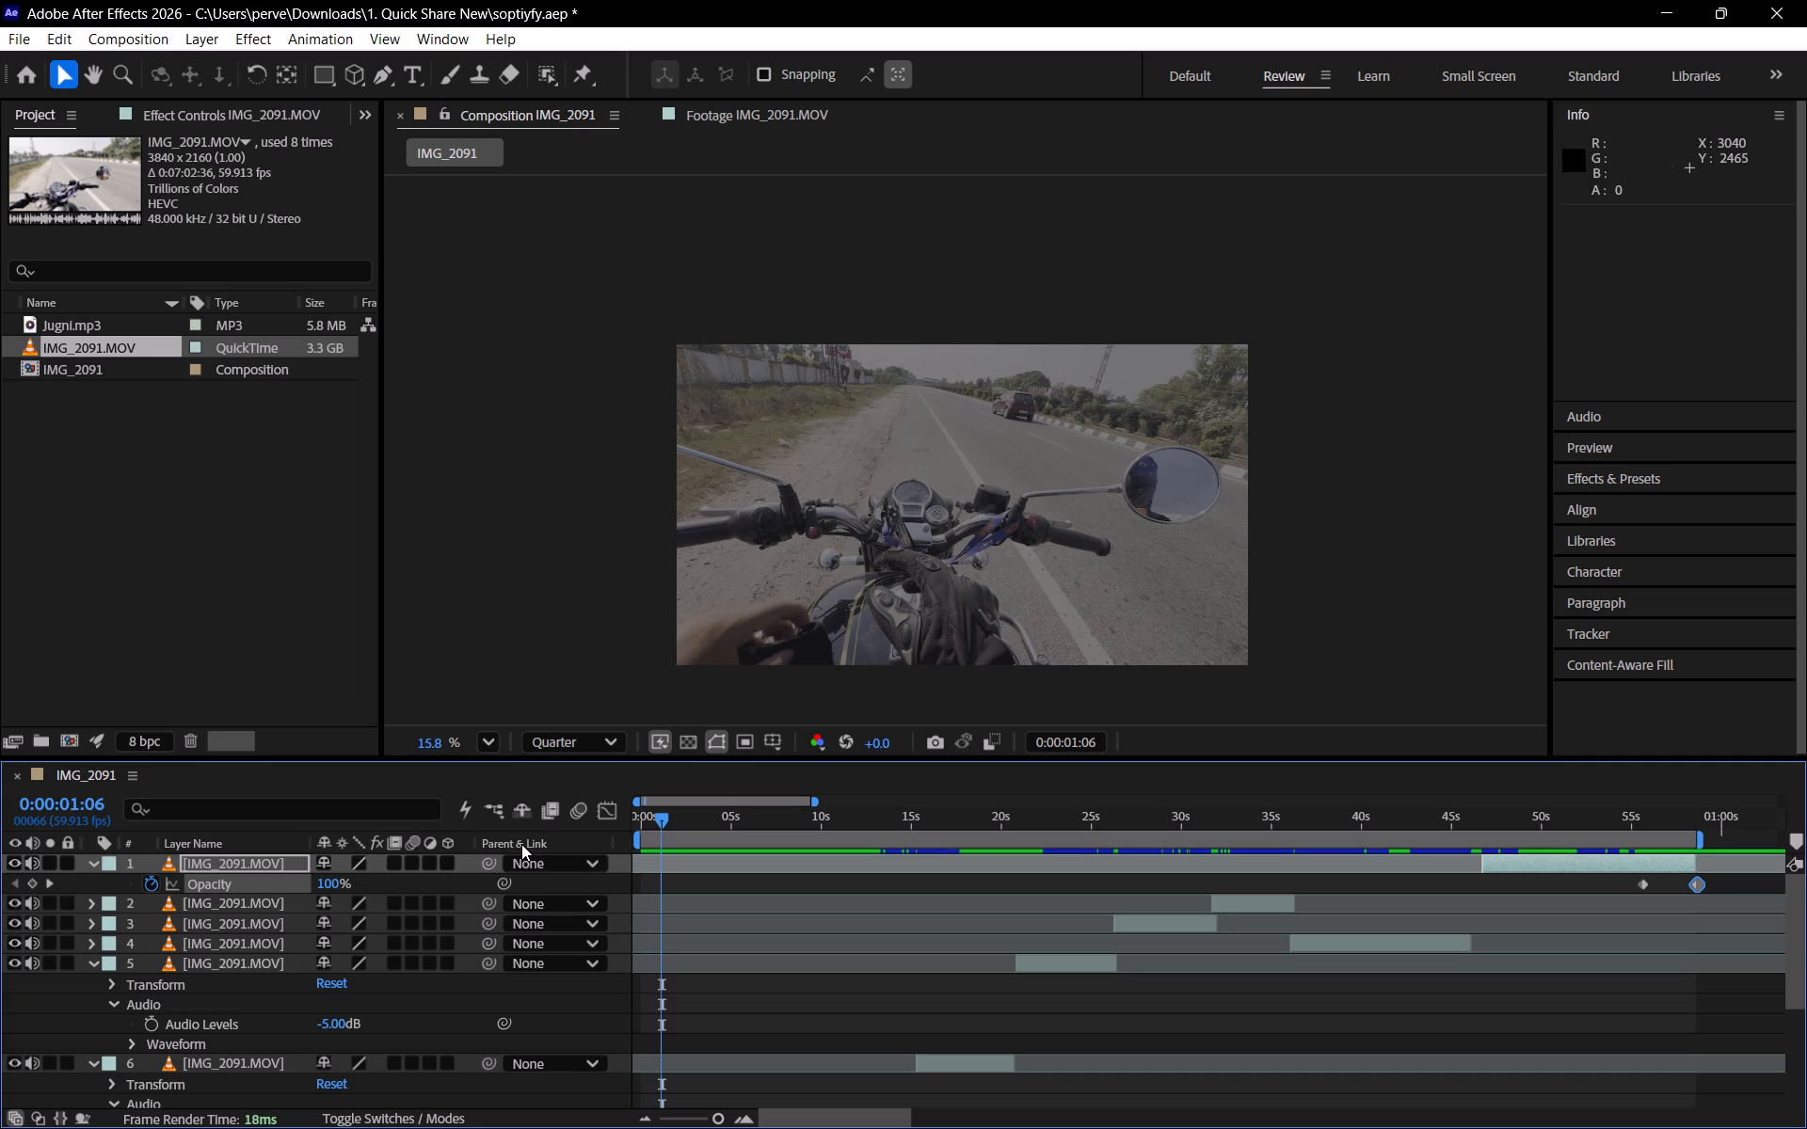
key("space")
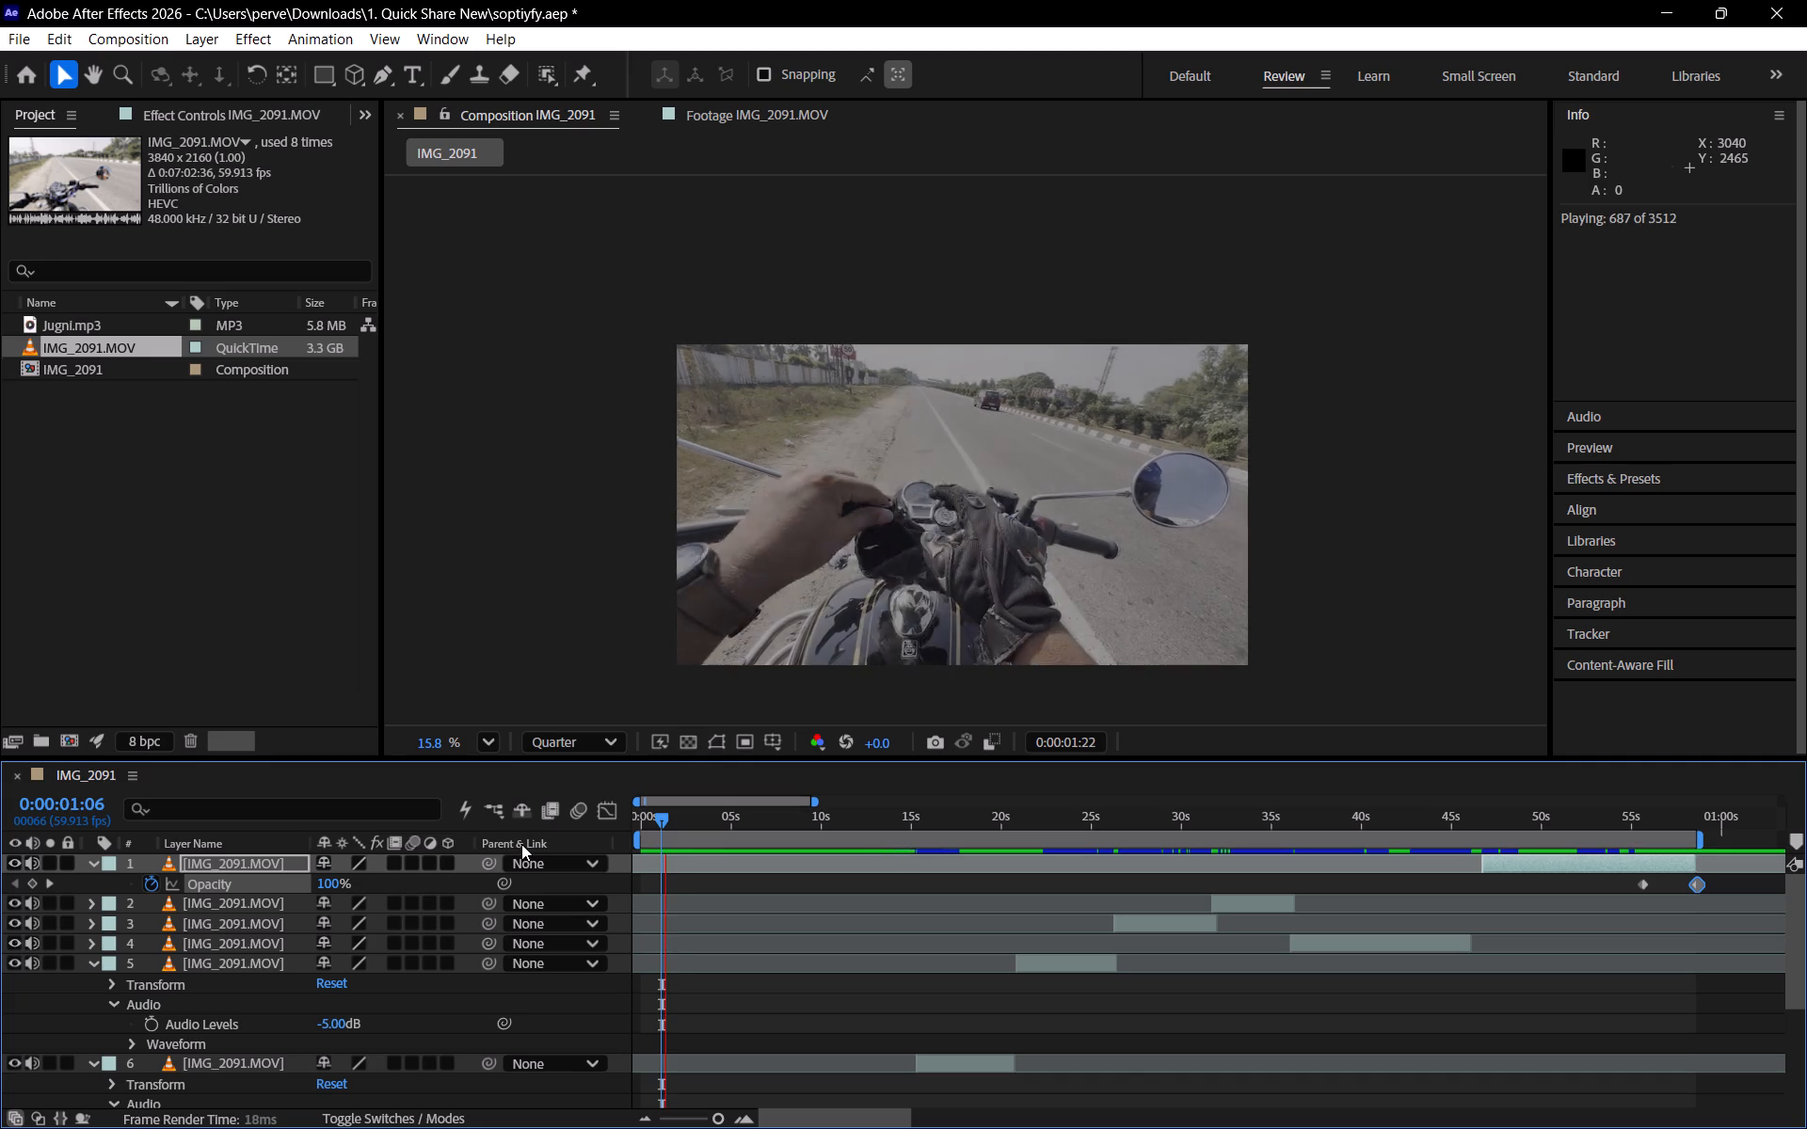